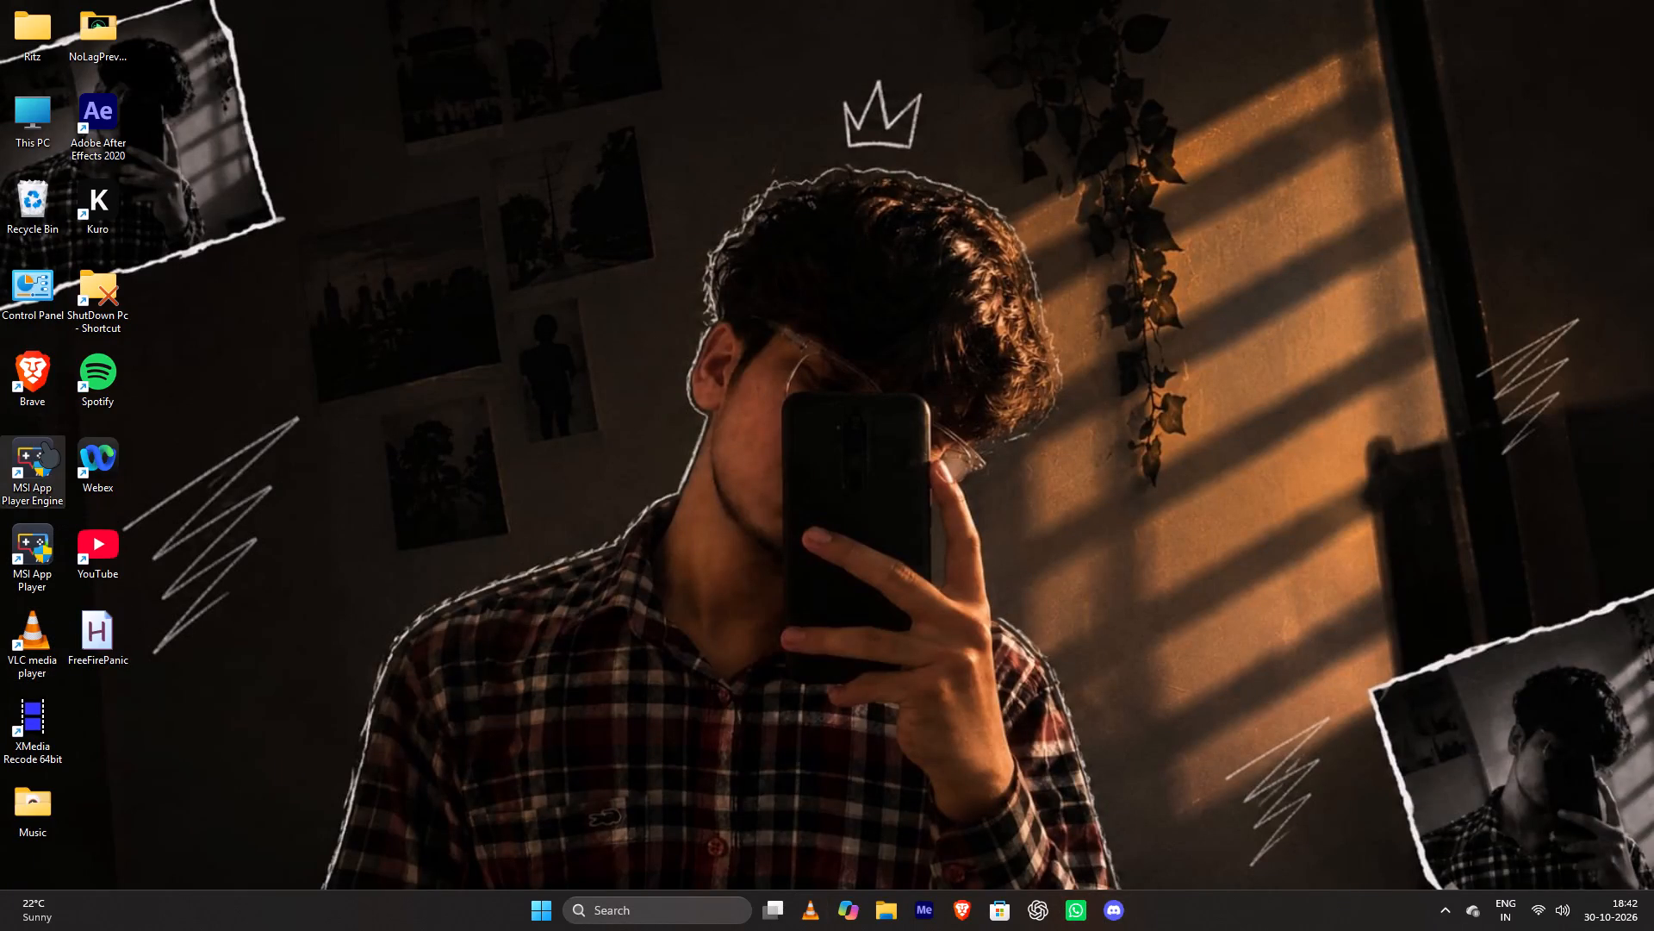
Open YouTube from the desktop.
{"action": "double_click", "coordinate": [109, 552]}
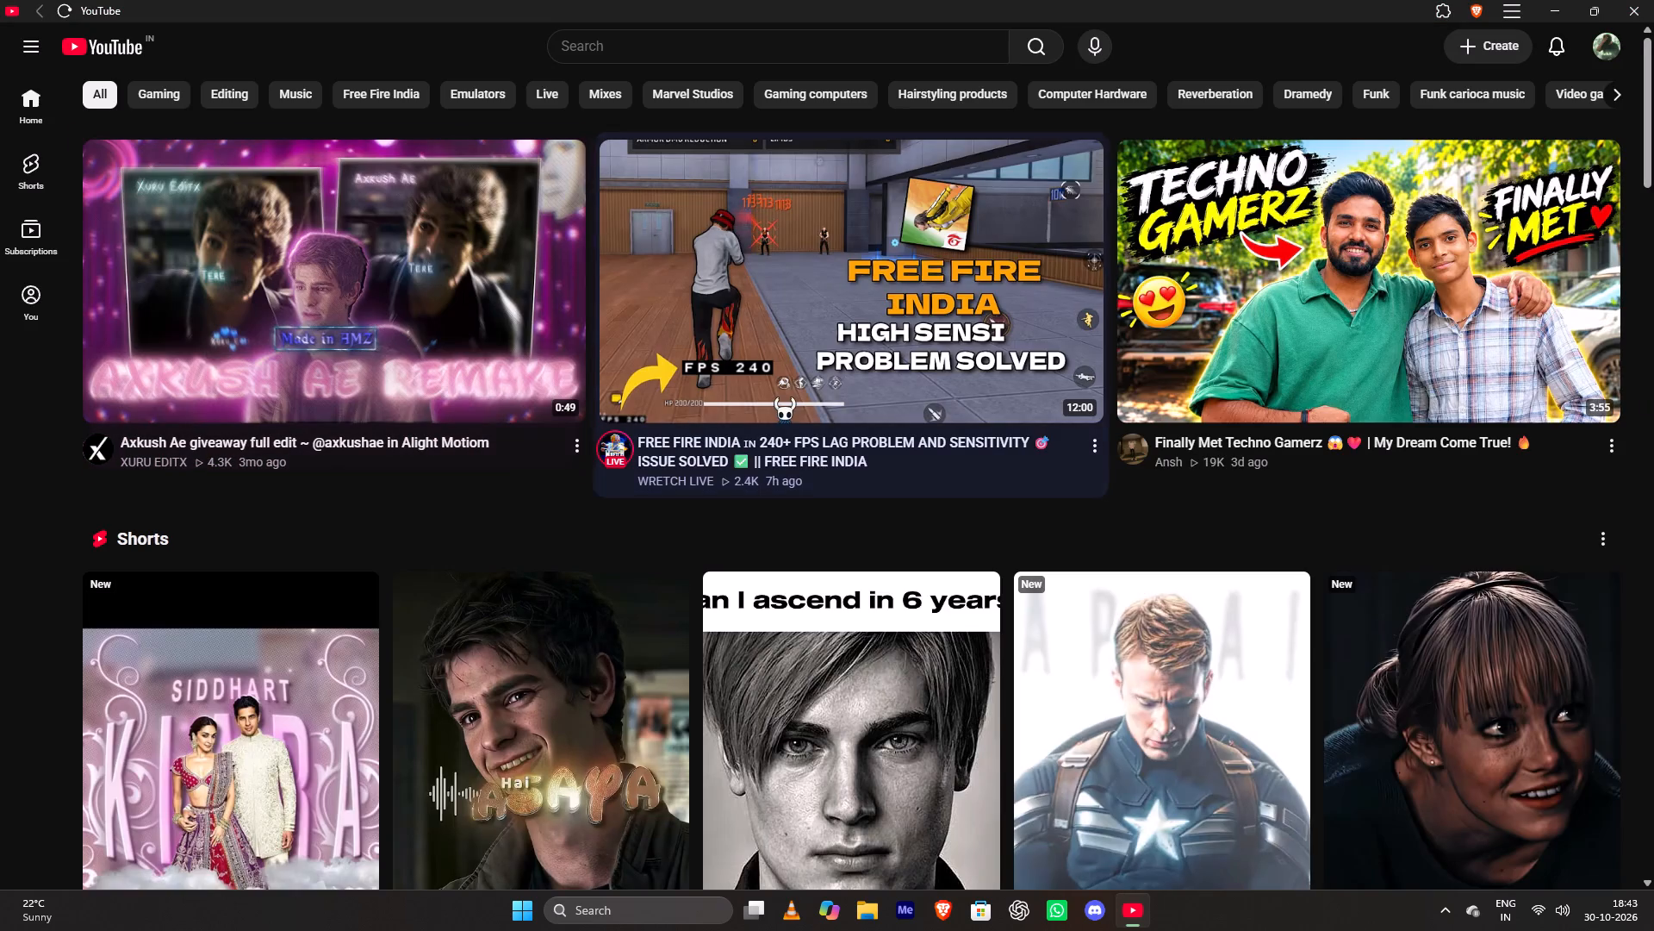
Browse the recommended videos and Shorts in the YouTube home feed.
{"action": "scroll", "coordinate": [979, 397], "scroll_direction": "down", "scroll_amount": 3}
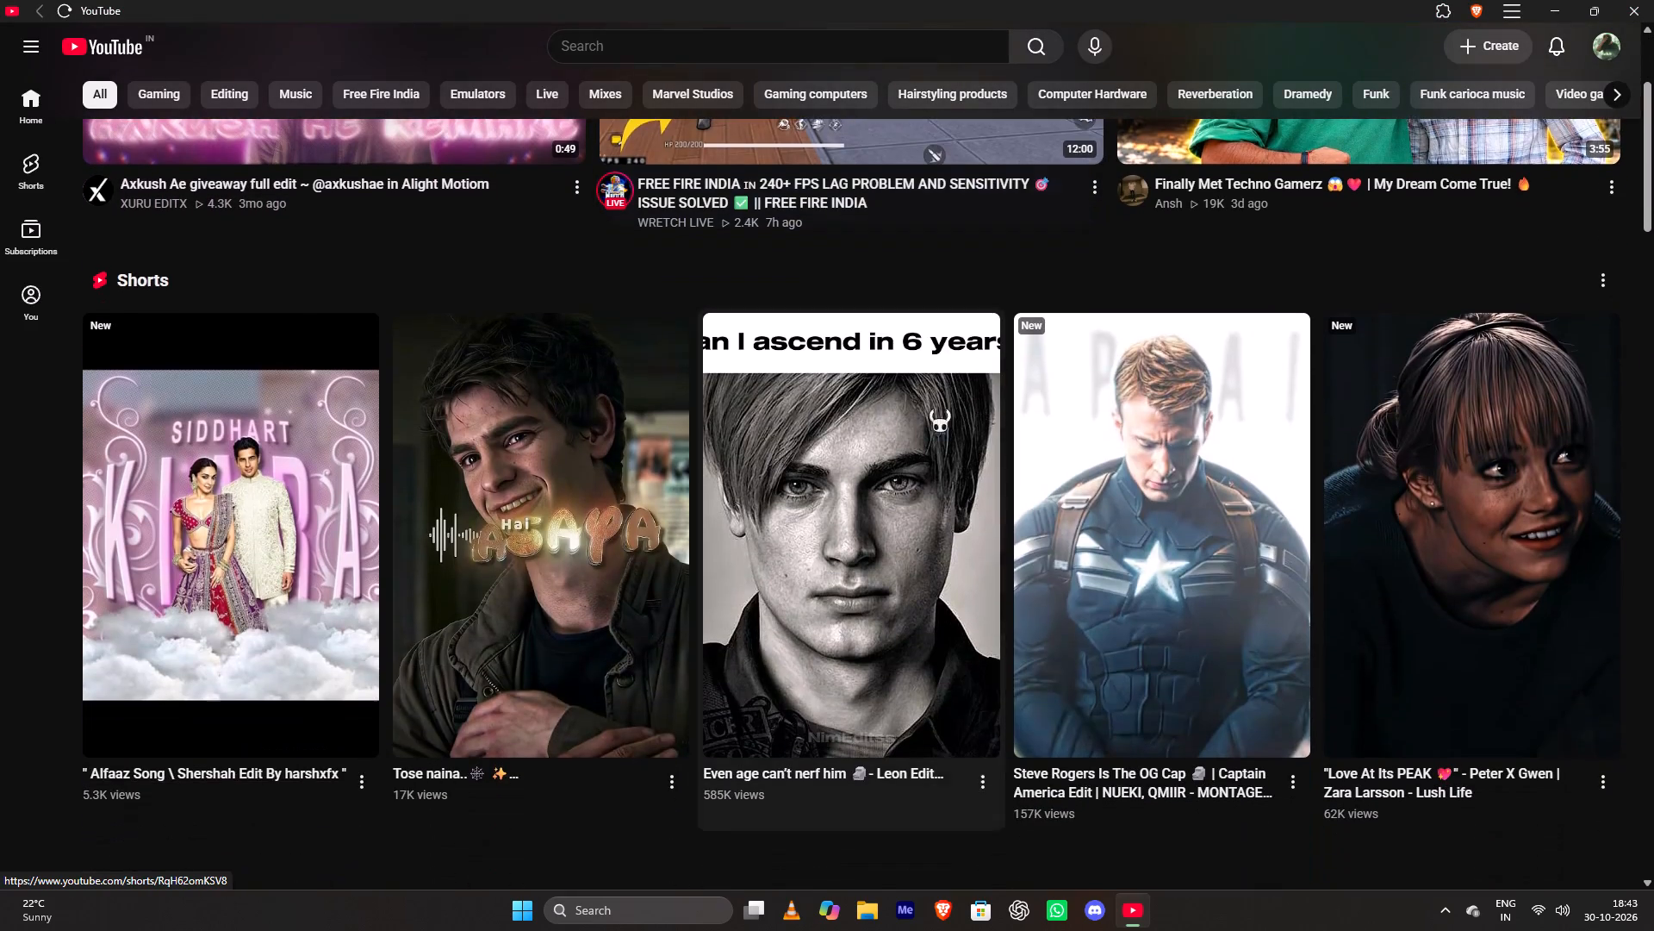
{"action": "scroll", "coordinate": [680, 427], "scroll_direction": "down", "scroll_amount": 2}
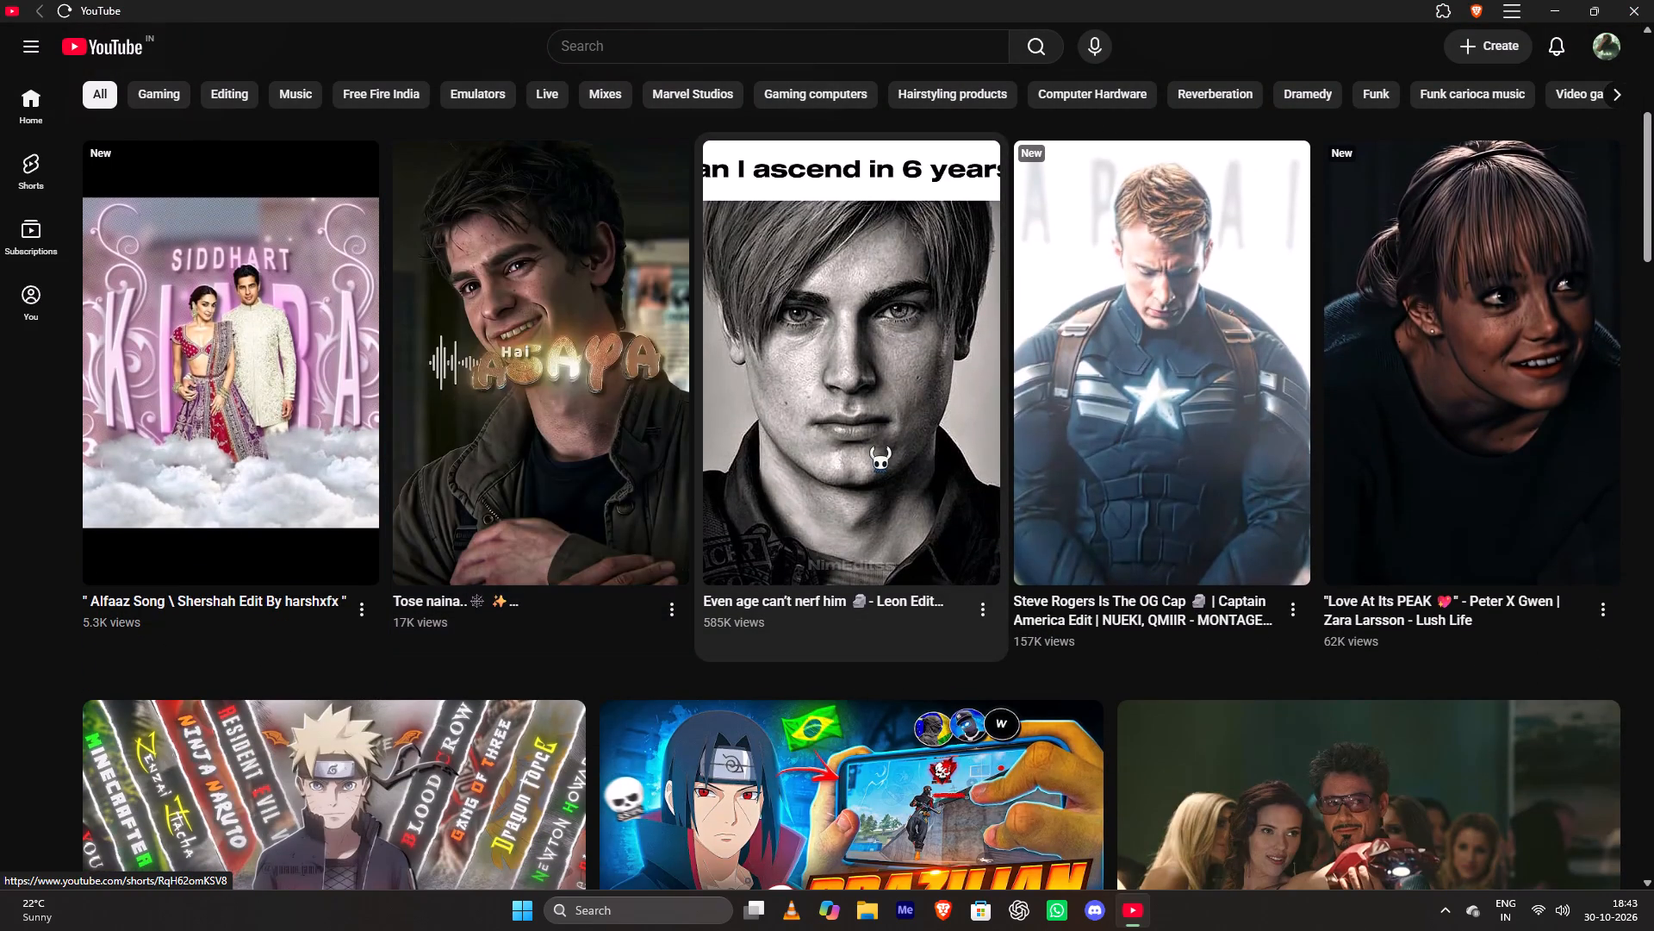
{"action": "scroll", "coordinate": [874, 446], "scroll_direction": "down", "scroll_amount": 8}
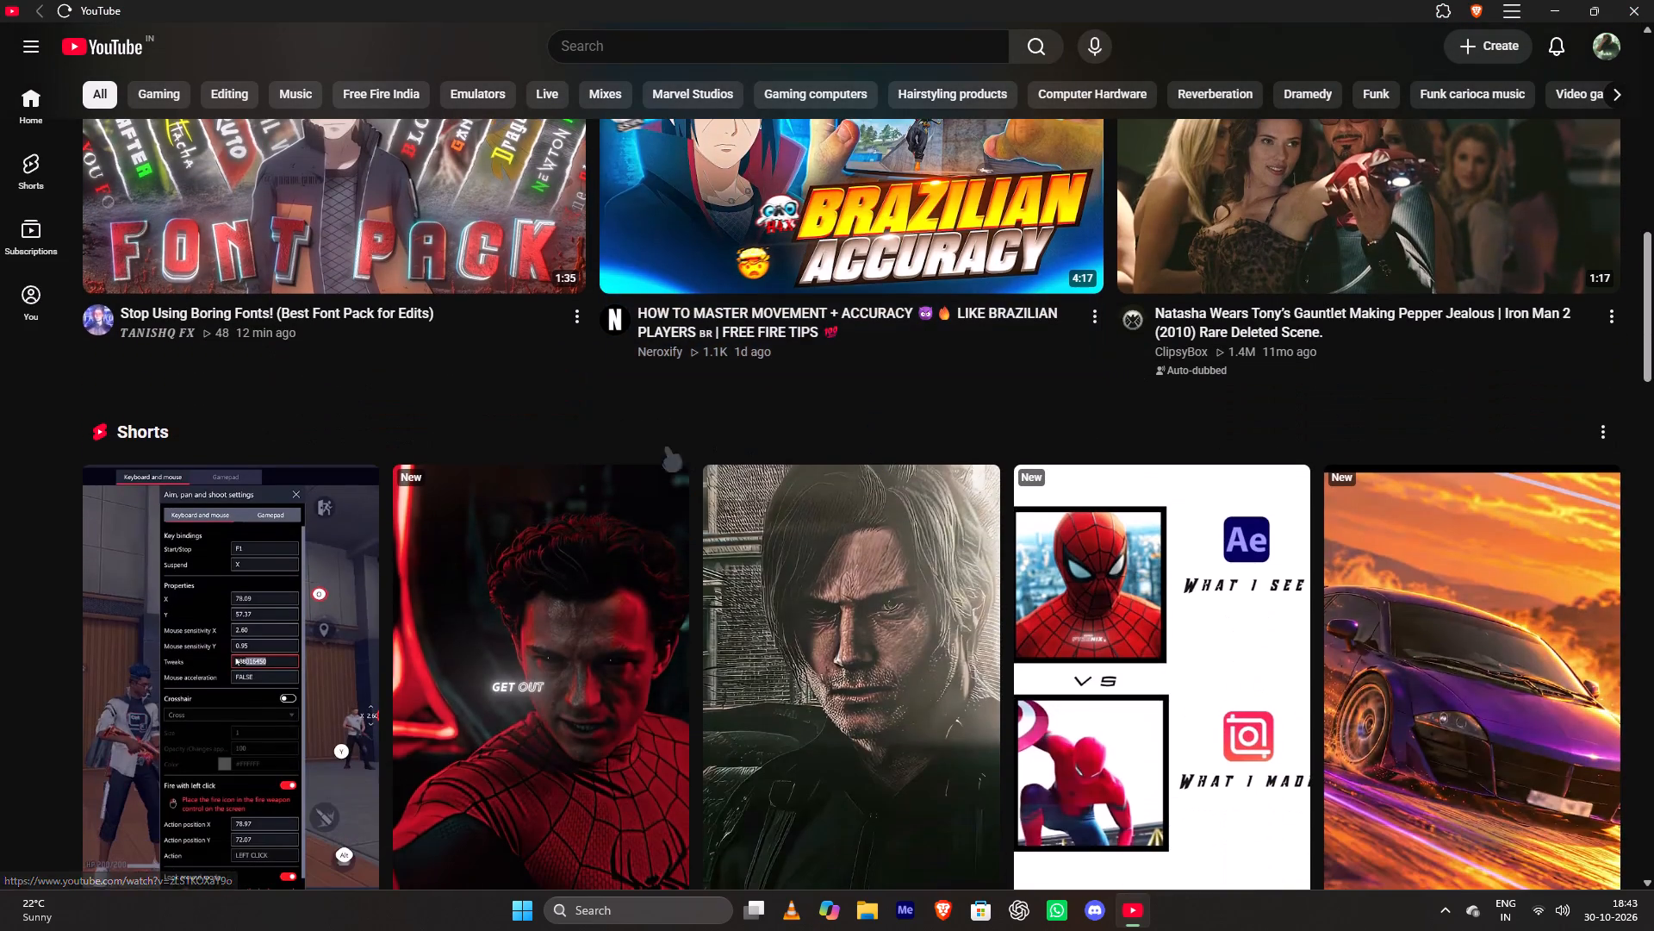
{"action": "scroll", "coordinate": [645, 447], "scroll_direction": "down", "scroll_amount": 8}
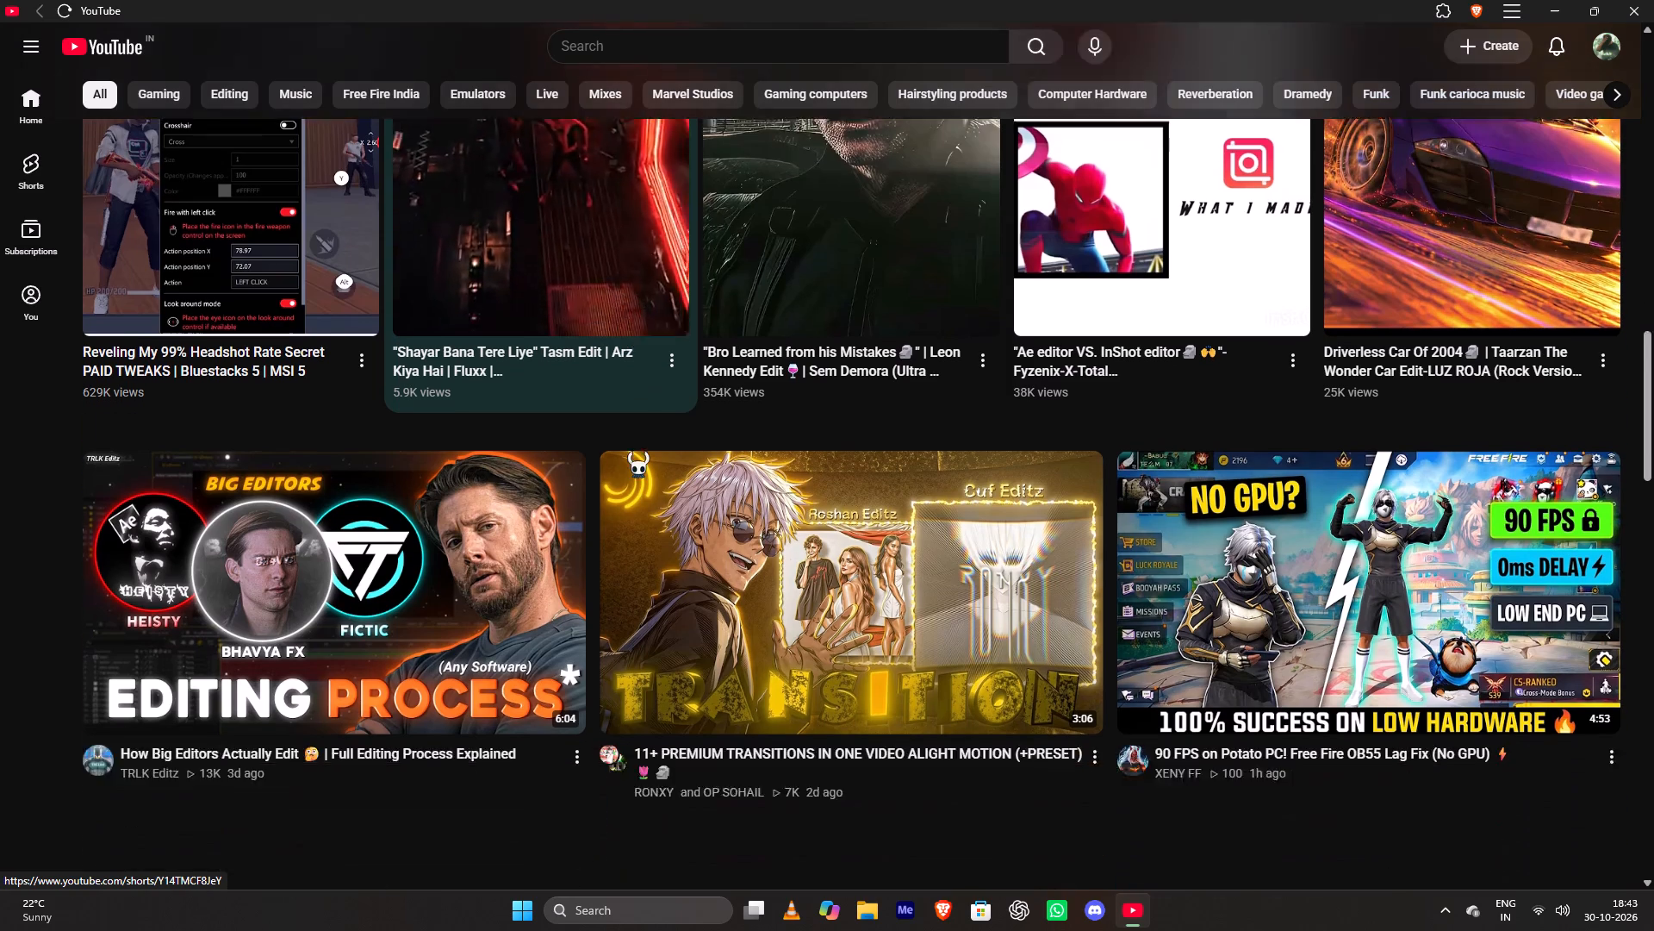
{"action": "scroll", "coordinate": [631, 451], "scroll_direction": "down", "scroll_amount": 1}
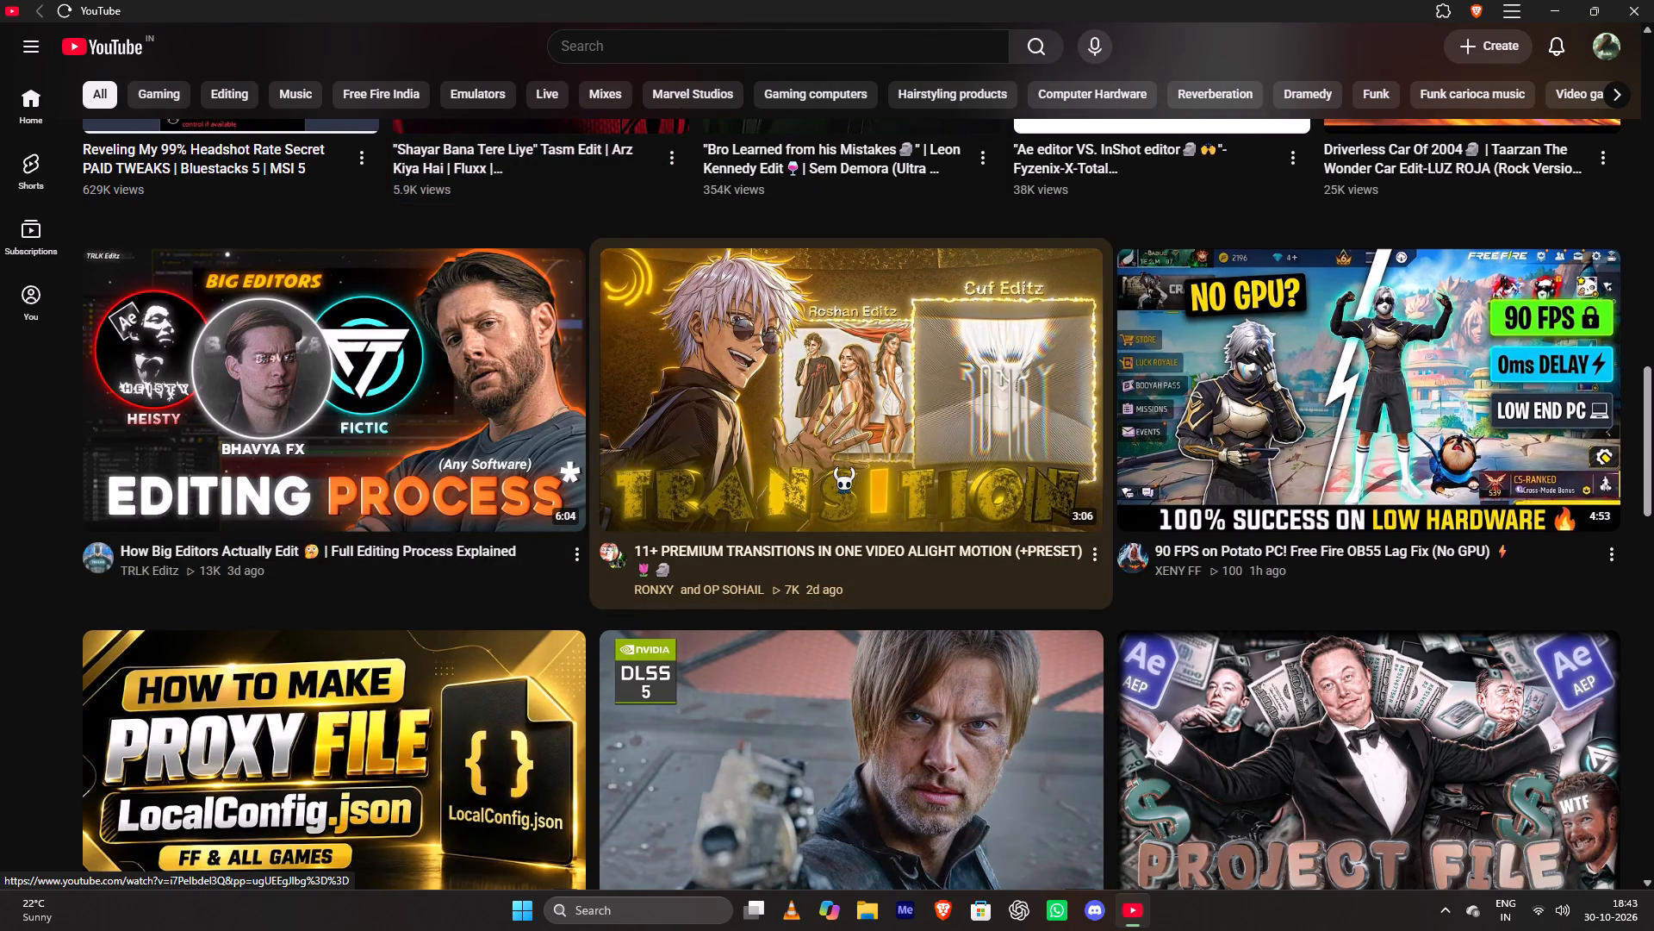
{"action": "scroll", "coordinate": [837, 466], "scroll_direction": "down", "scroll_amount": 3}
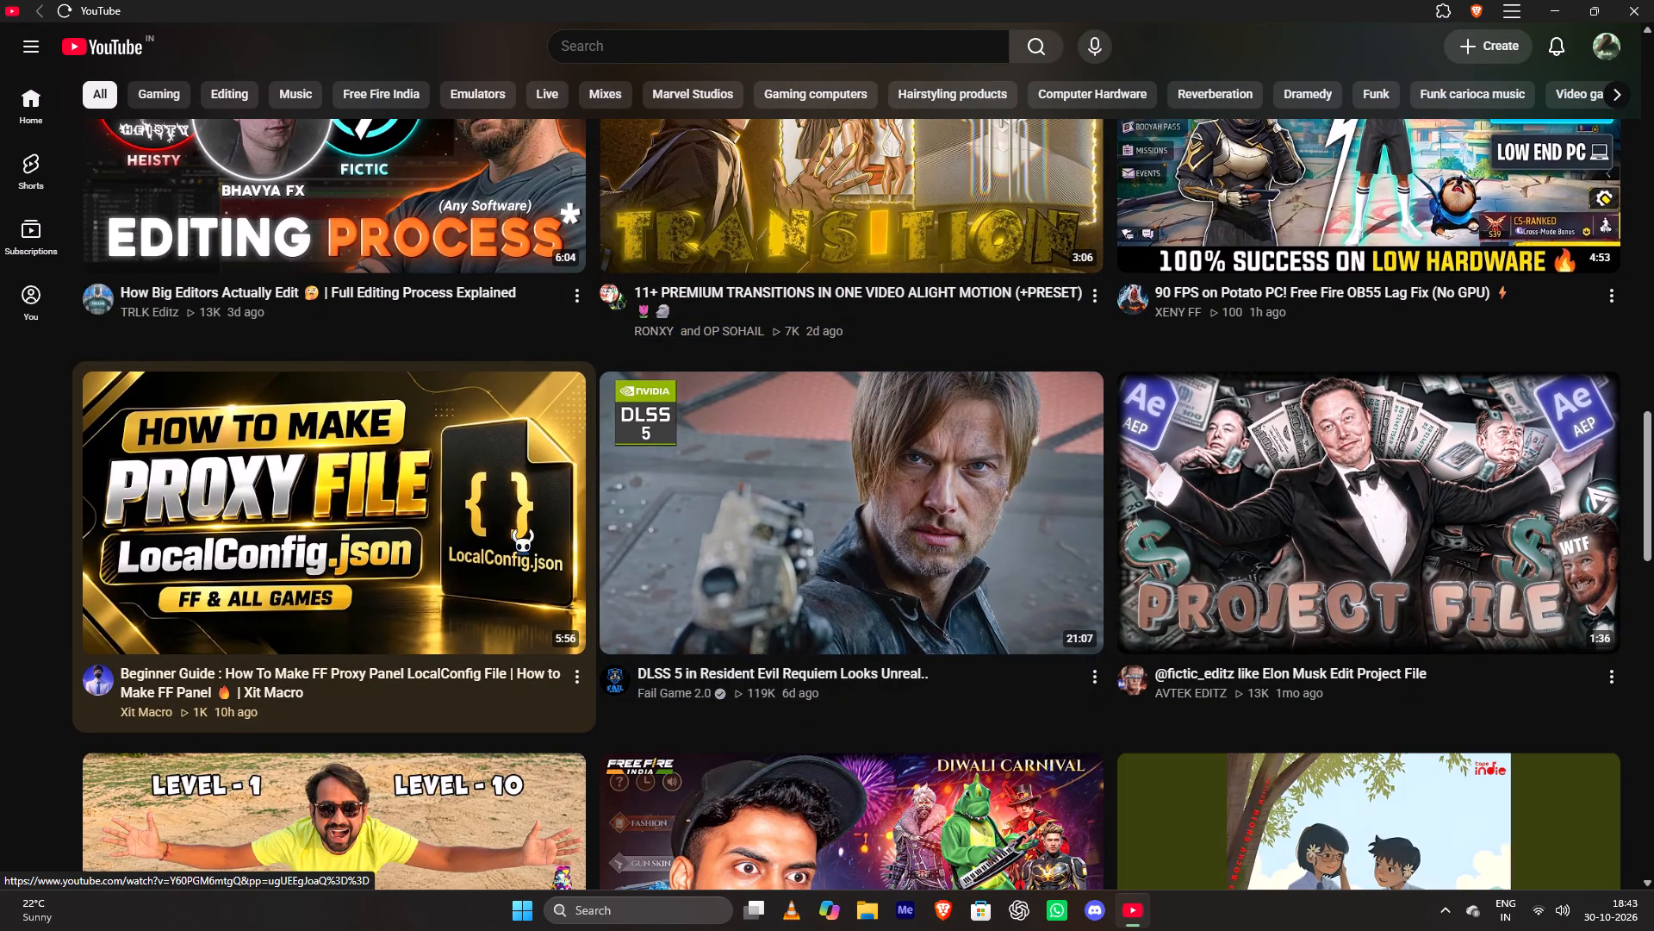
{"action": "scroll", "coordinate": [516, 528], "scroll_direction": "down", "scroll_amount": 1}
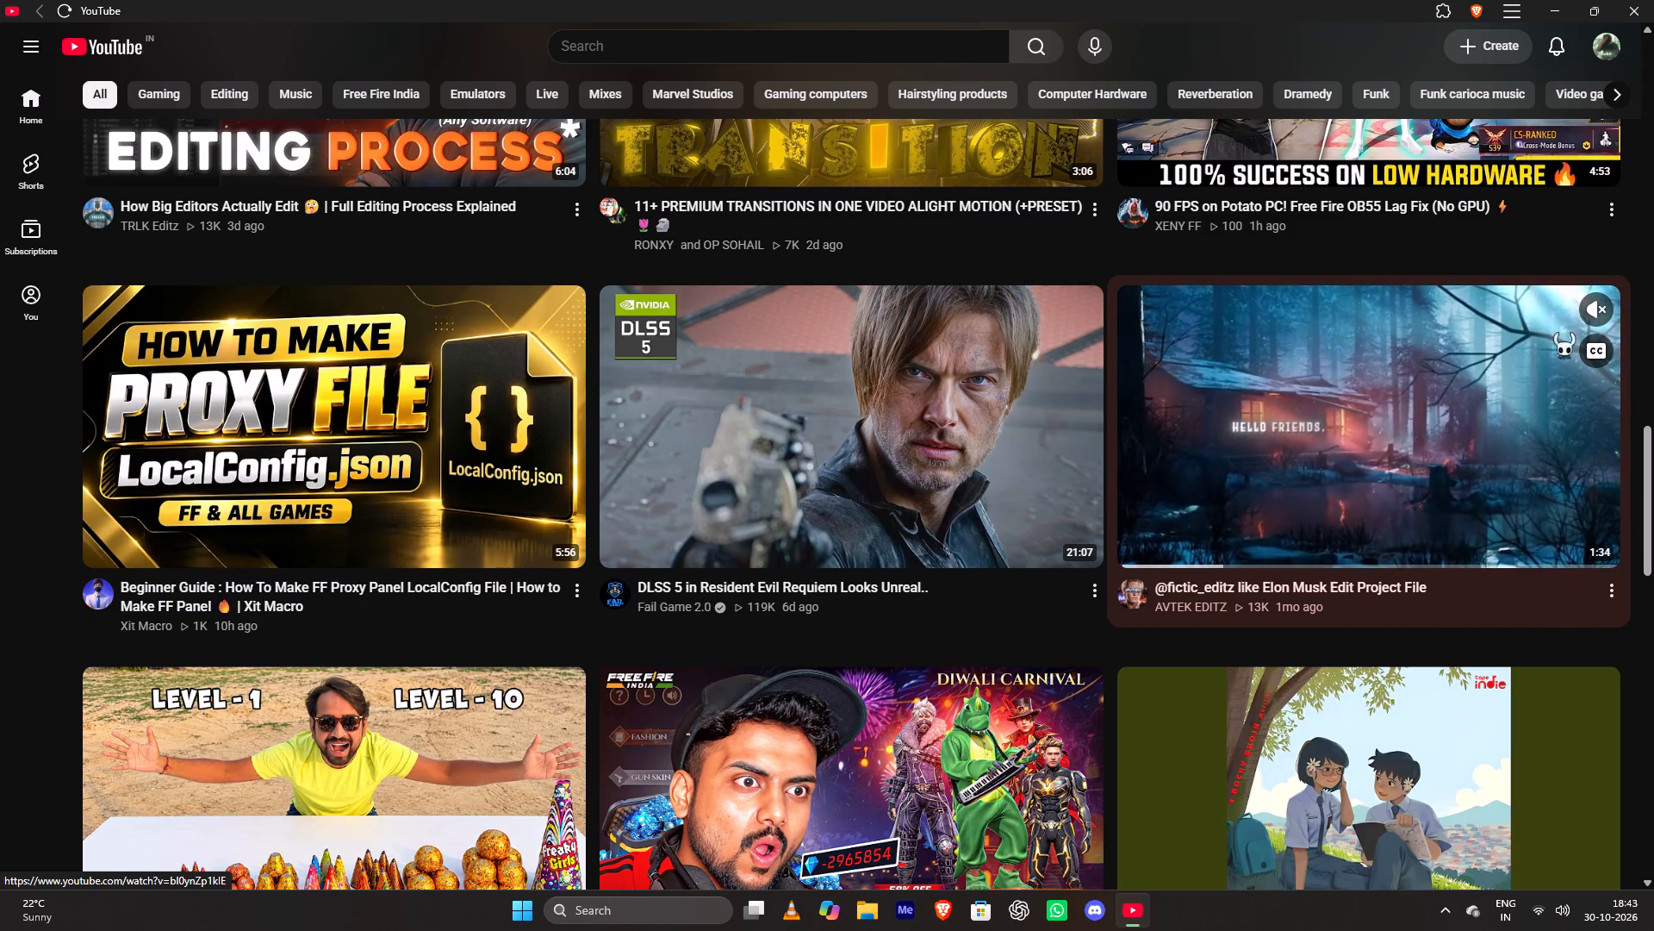
{"action": "left_click", "coordinate": [1589, 301]}
{"action": "scroll", "coordinate": [809, 497], "scroll_direction": "down", "scroll_amount": 3}
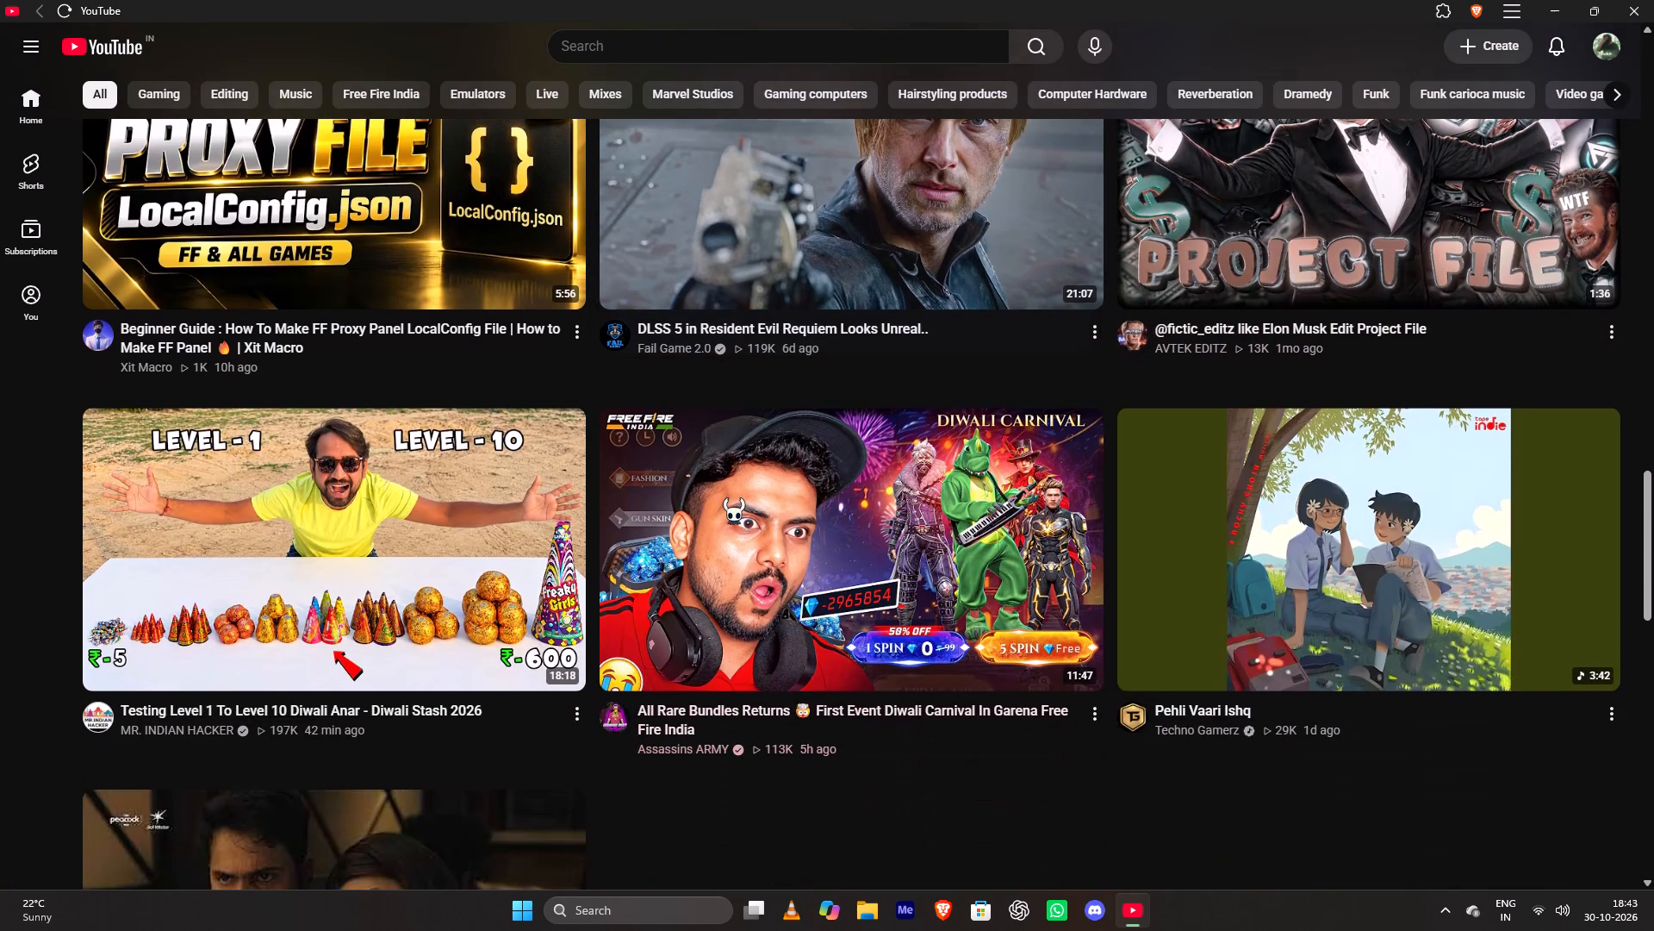
{"action": "scroll", "coordinate": [617, 457], "scroll_direction": "down", "scroll_amount": 3}
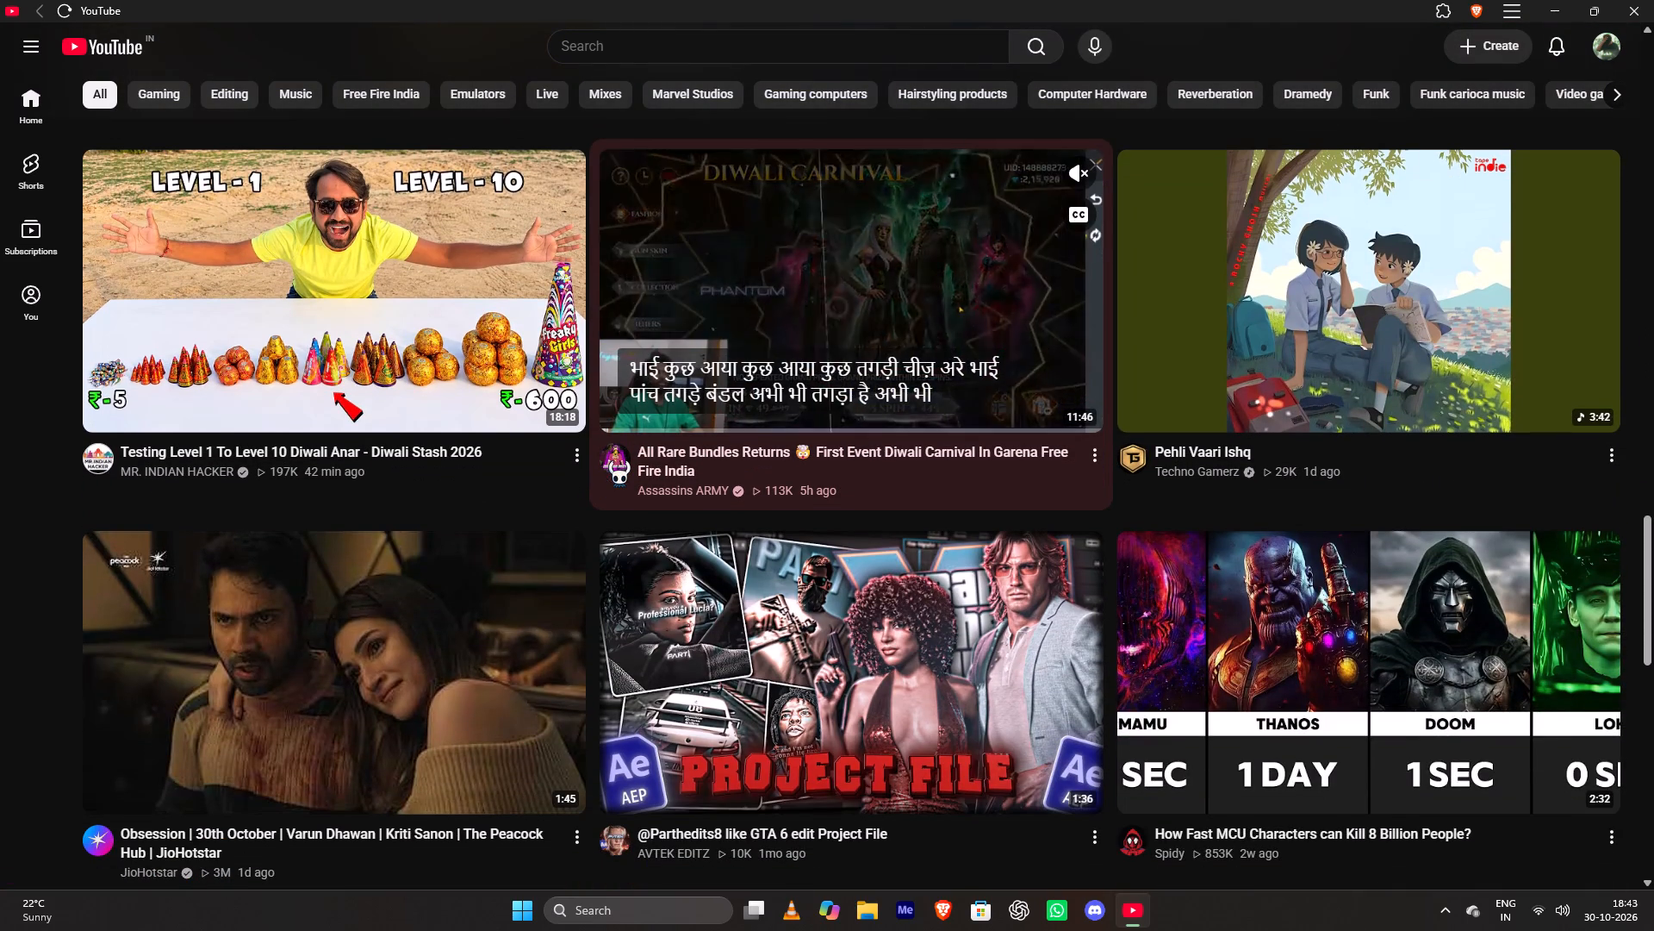
{"action": "scroll", "coordinate": [612, 460], "scroll_direction": "down", "scroll_amount": 1}
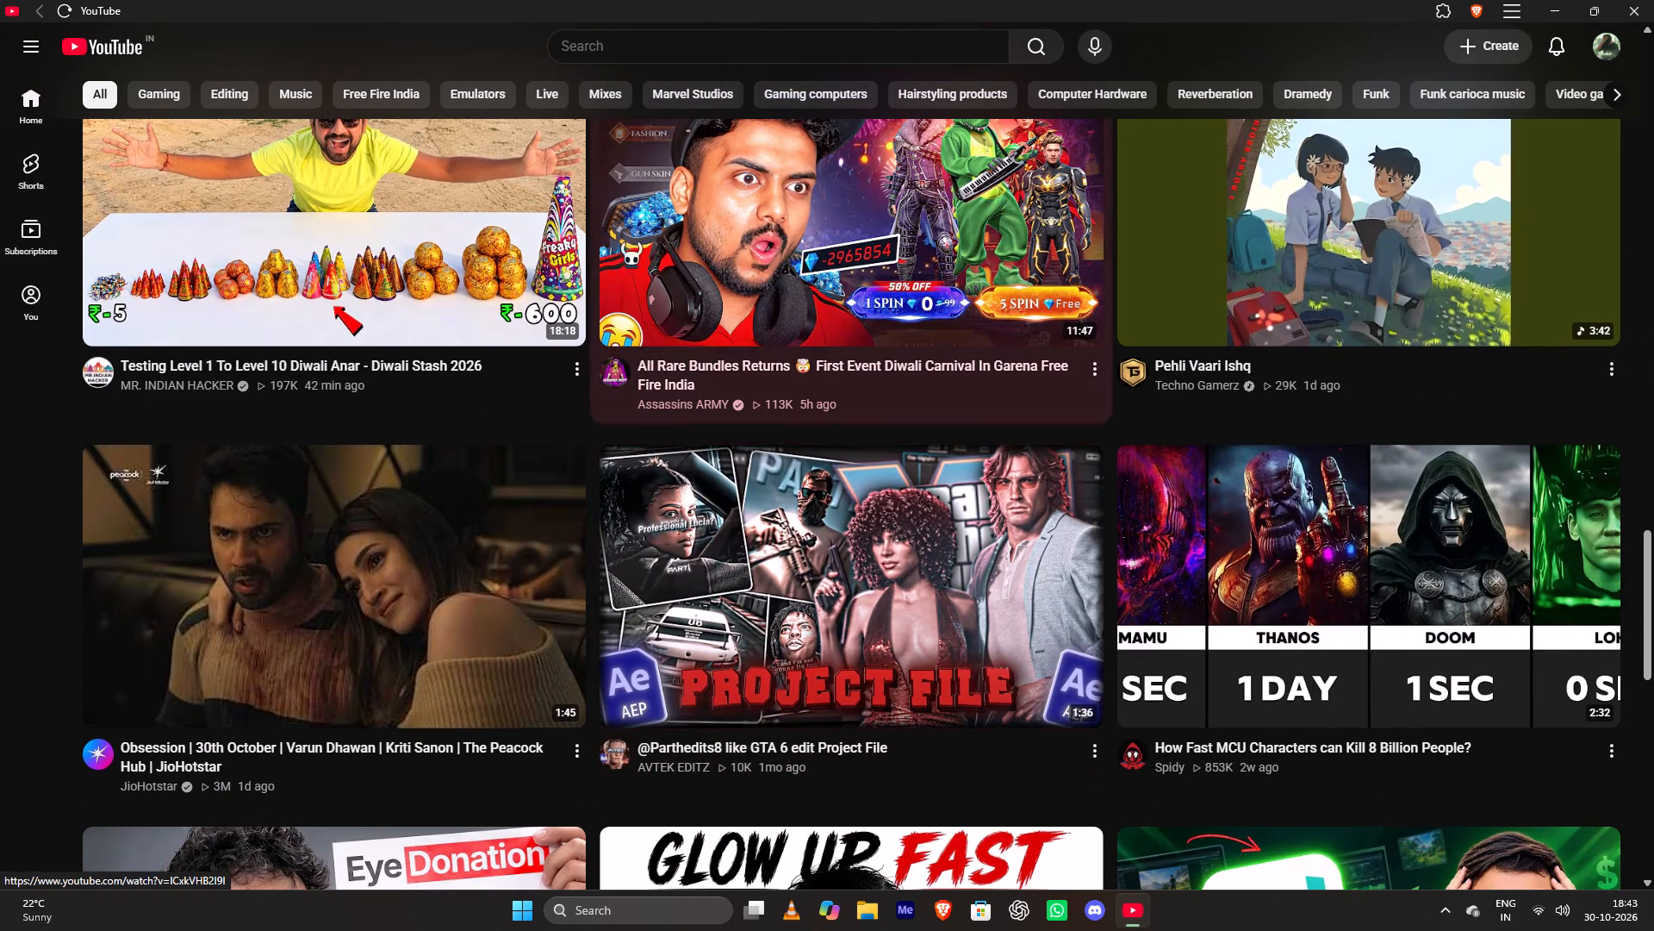
Search YouTube for the earlier query "leon kenndey edit".
{"action": "left_click", "coordinate": [678, 36]}
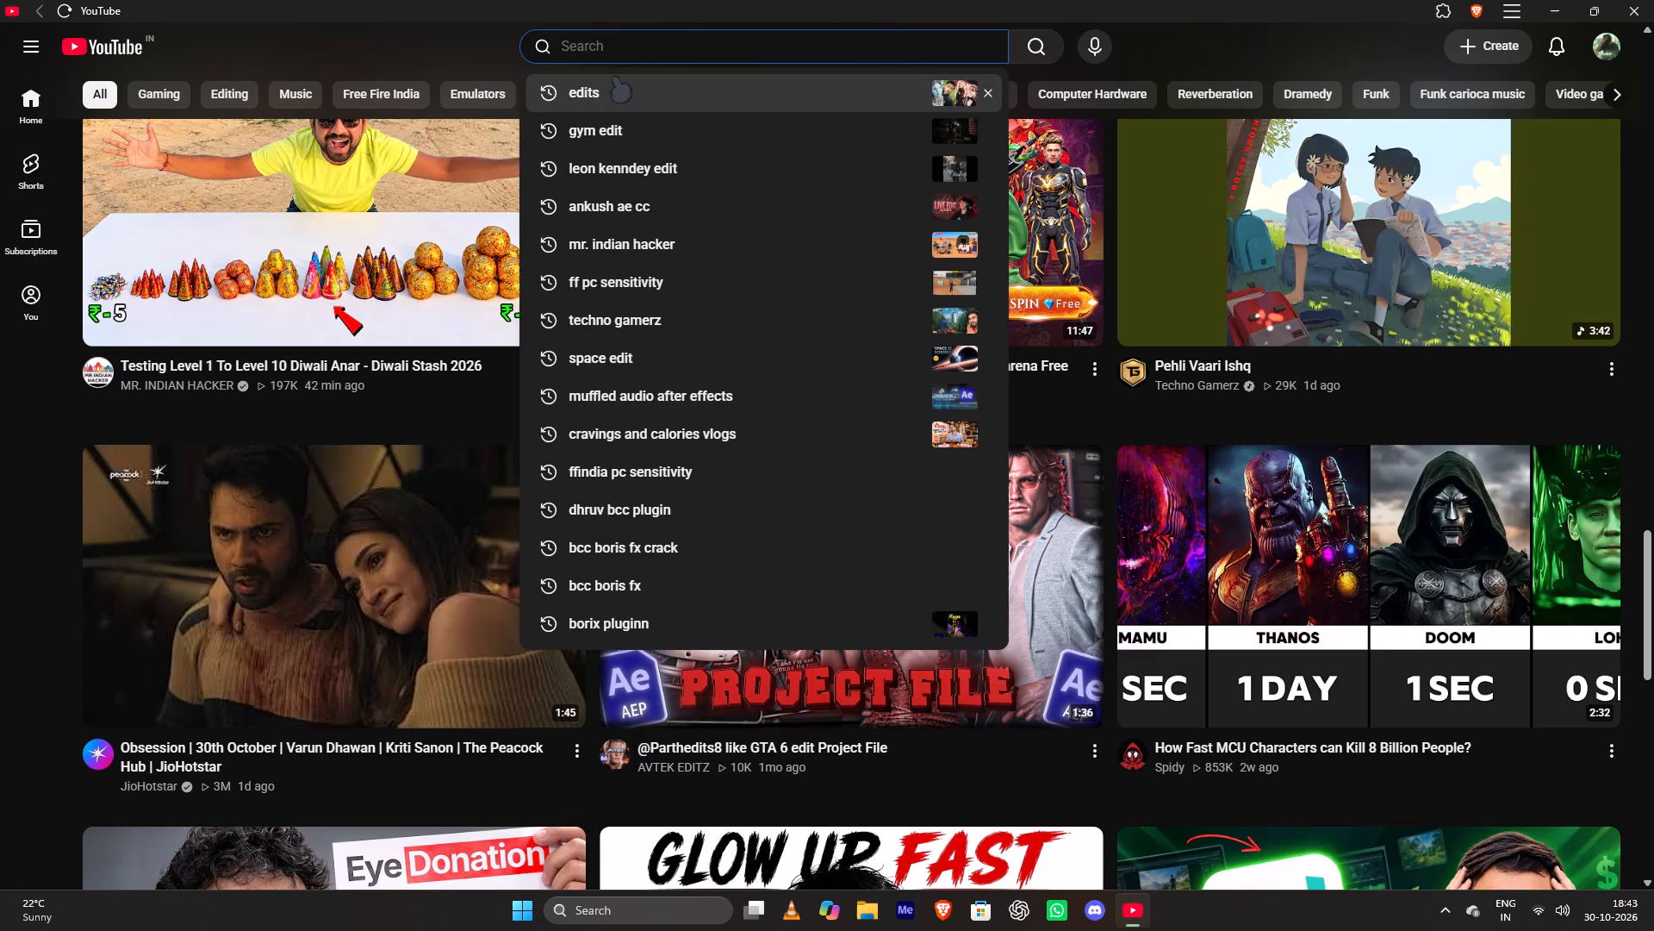
{"action": "left_click", "coordinate": [591, 184]}
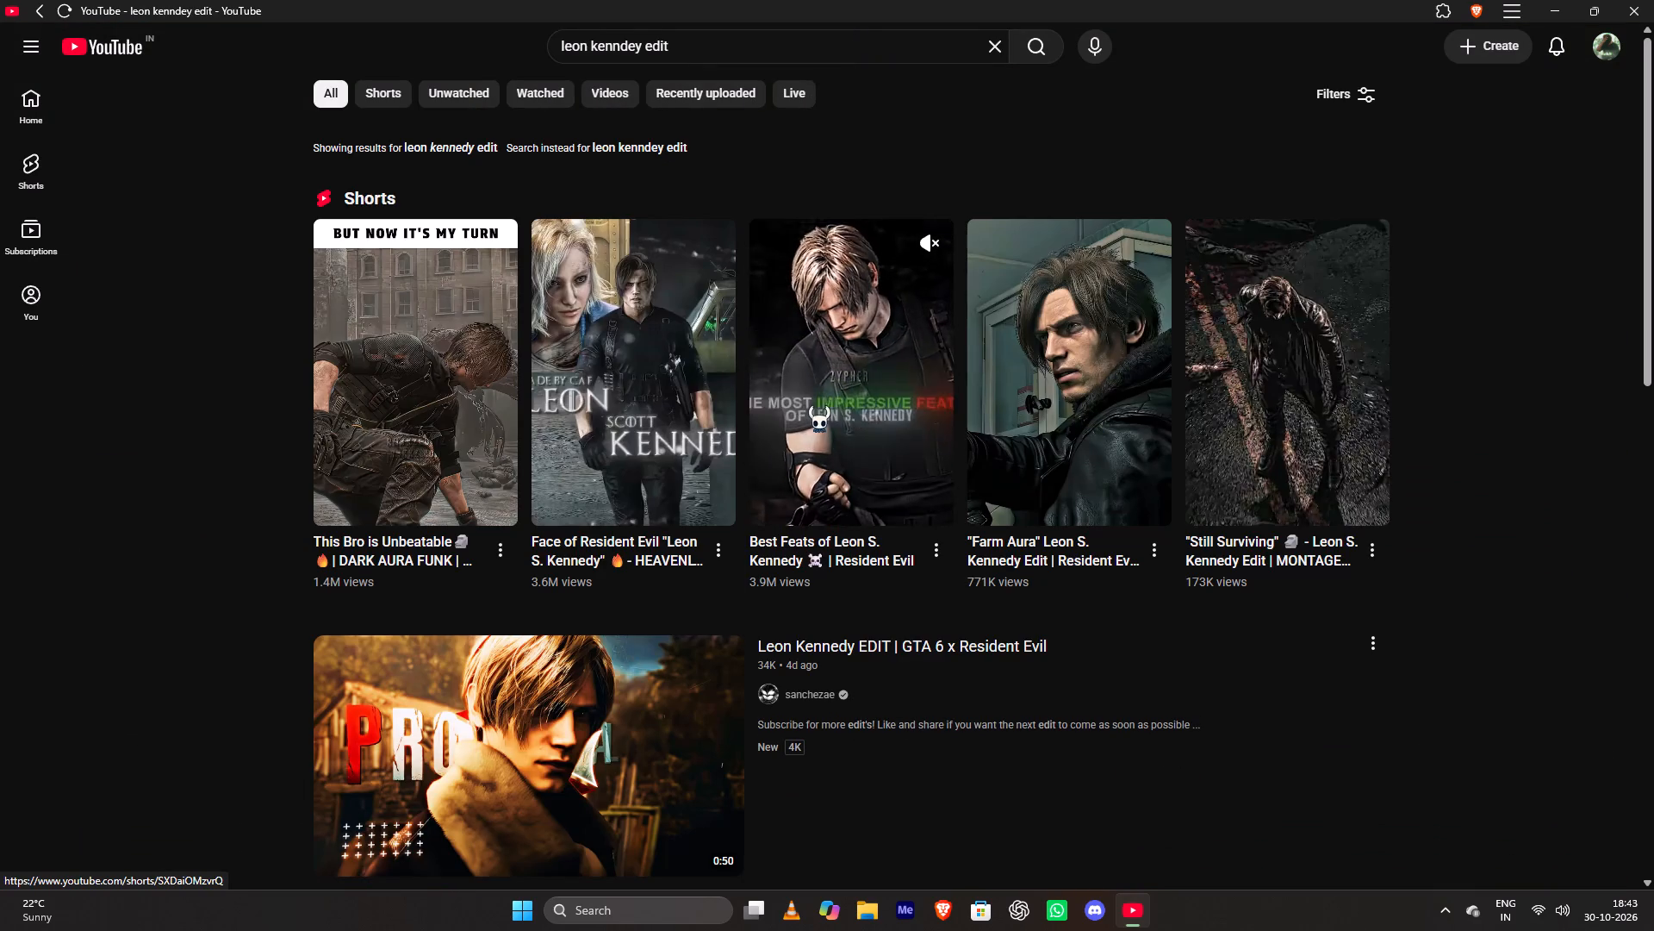
Preview the Leon Kennedy Shorts with sound and watch "This Bro is Unbeatable" and "Still Surviving", returning to the results after each.
{"action": "left_click", "coordinate": [930, 248]}
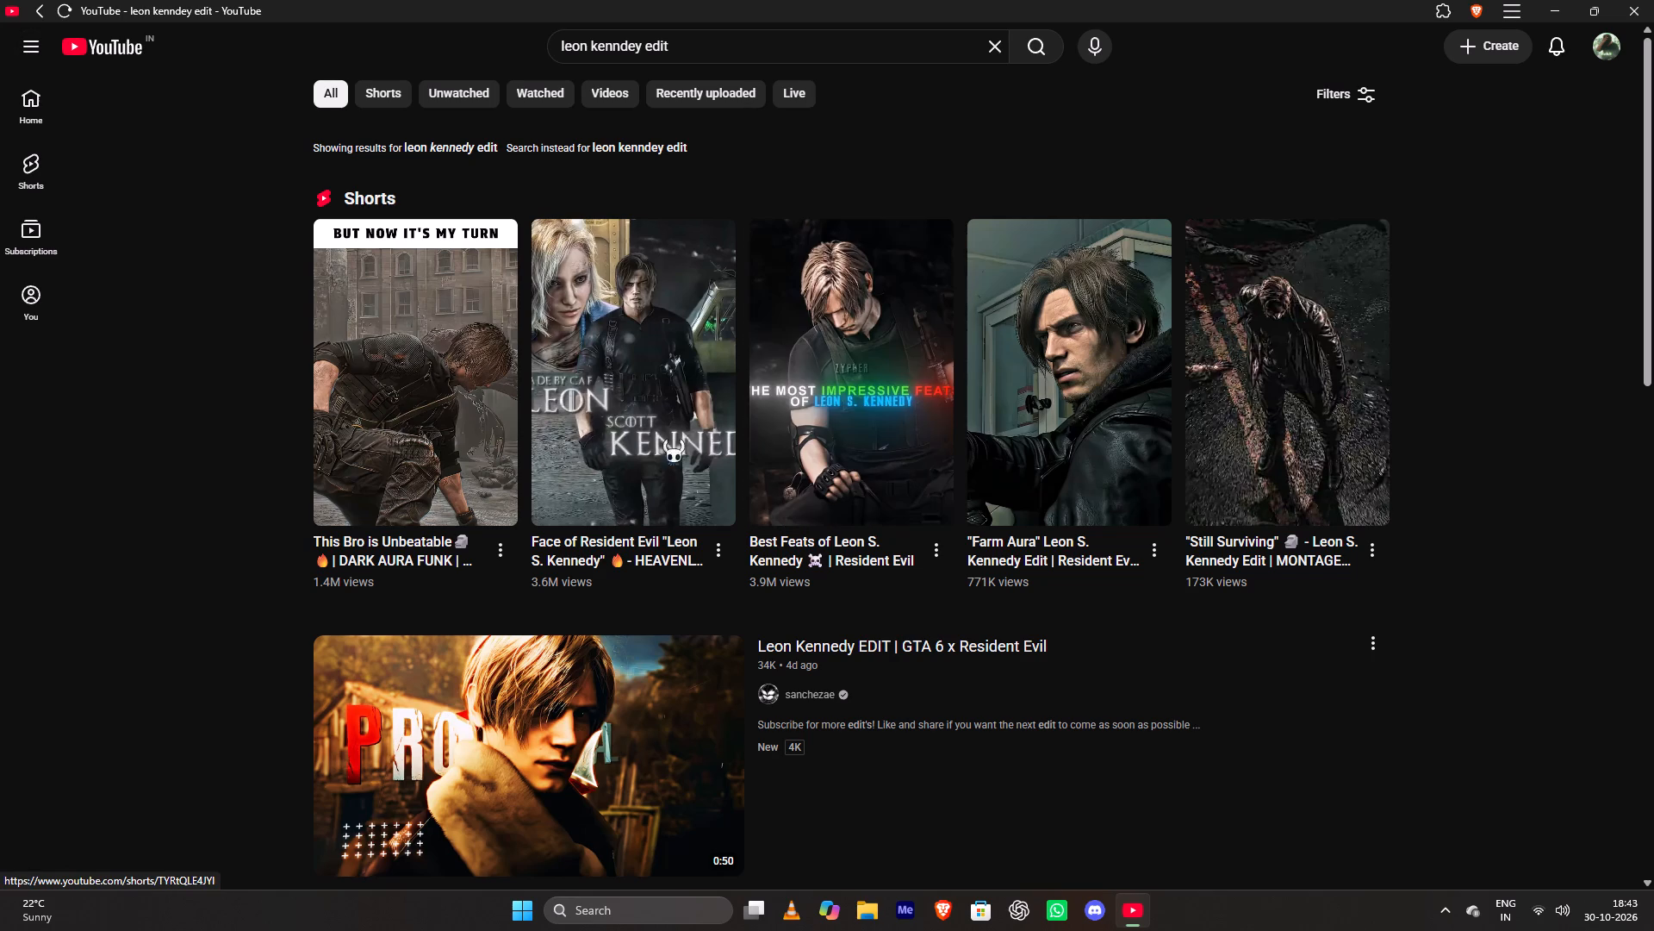
{"action": "left_click", "coordinate": [353, 401]}
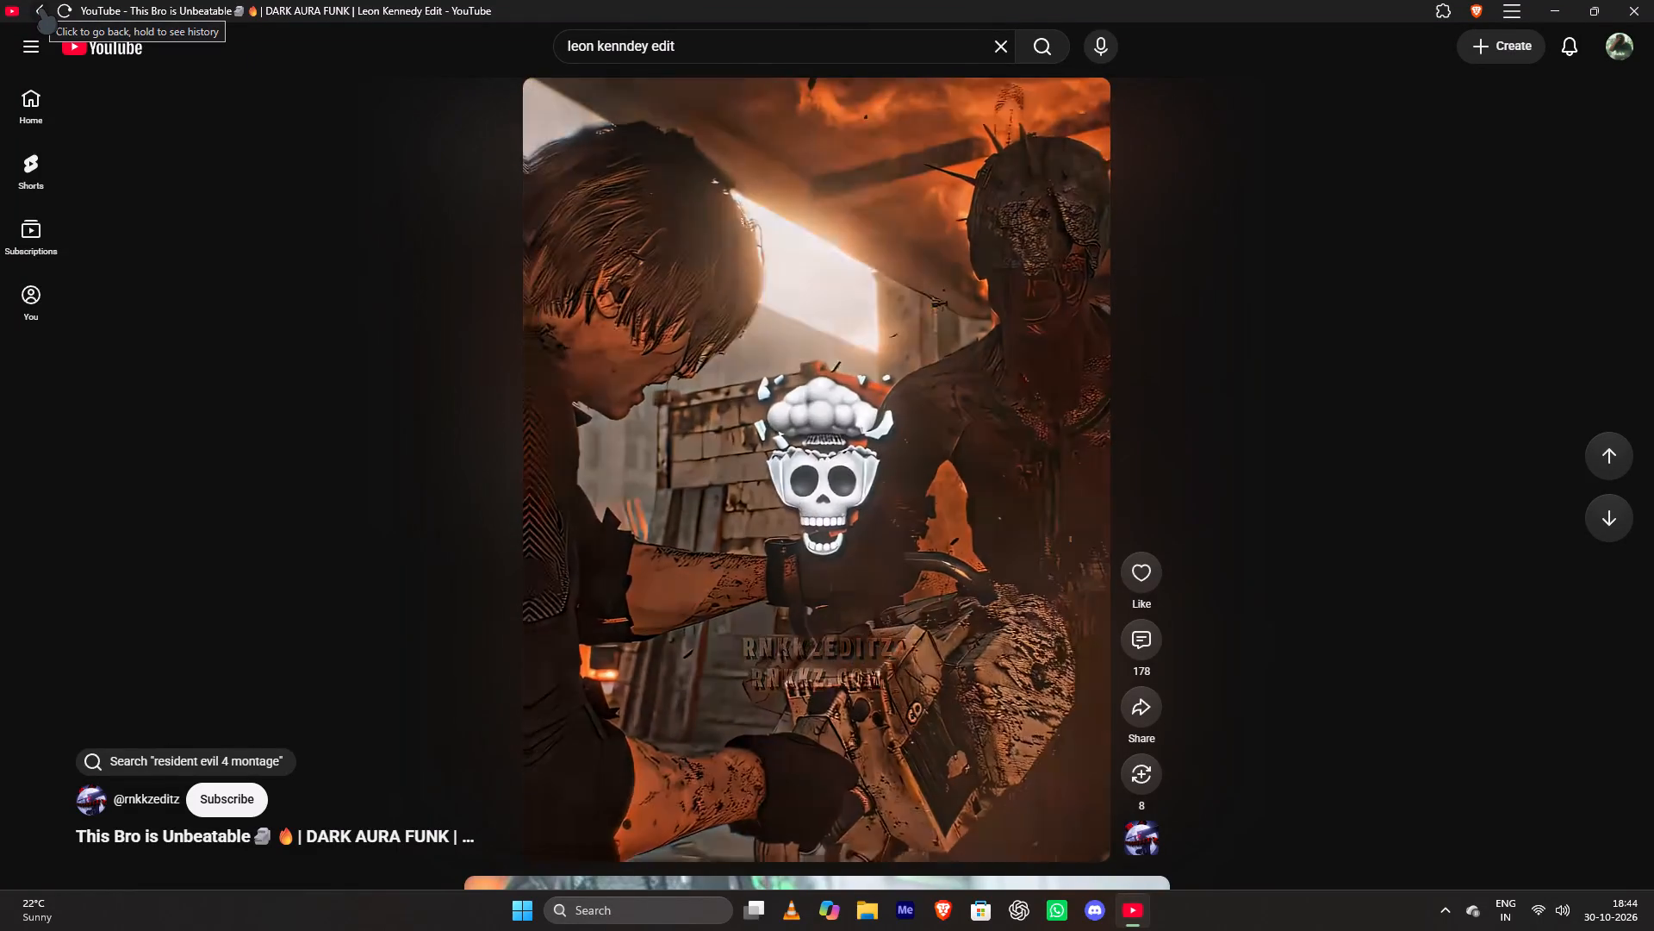
{"action": "left_click", "coordinate": [40, 8]}
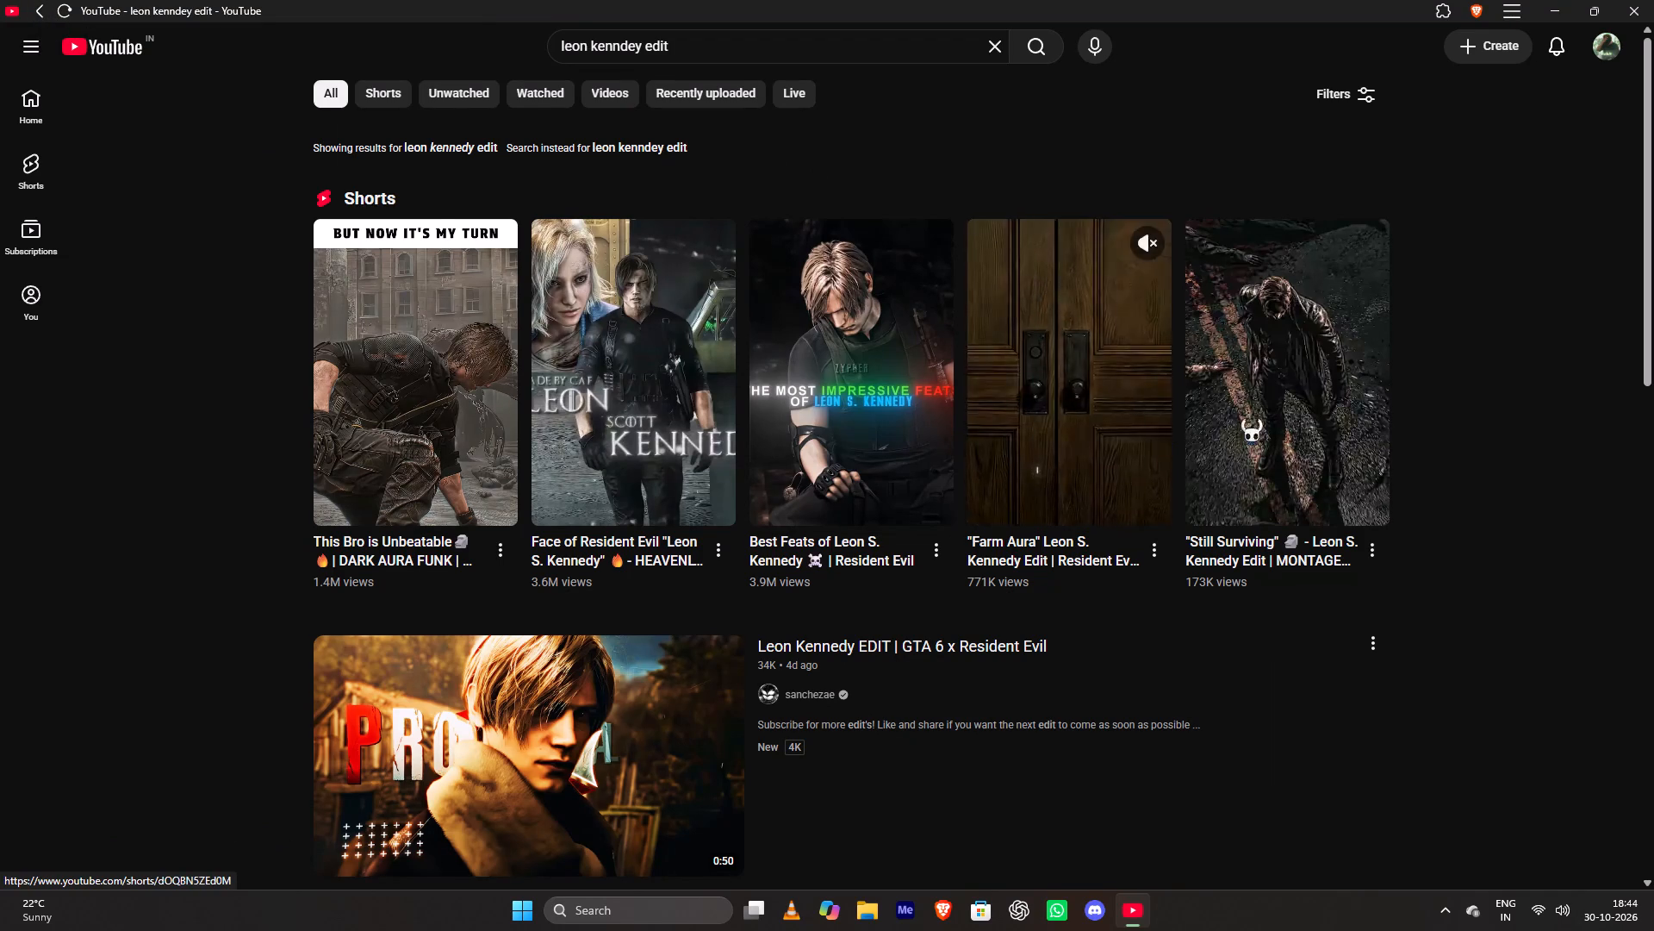
{"action": "left_click", "coordinate": [1313, 418]}
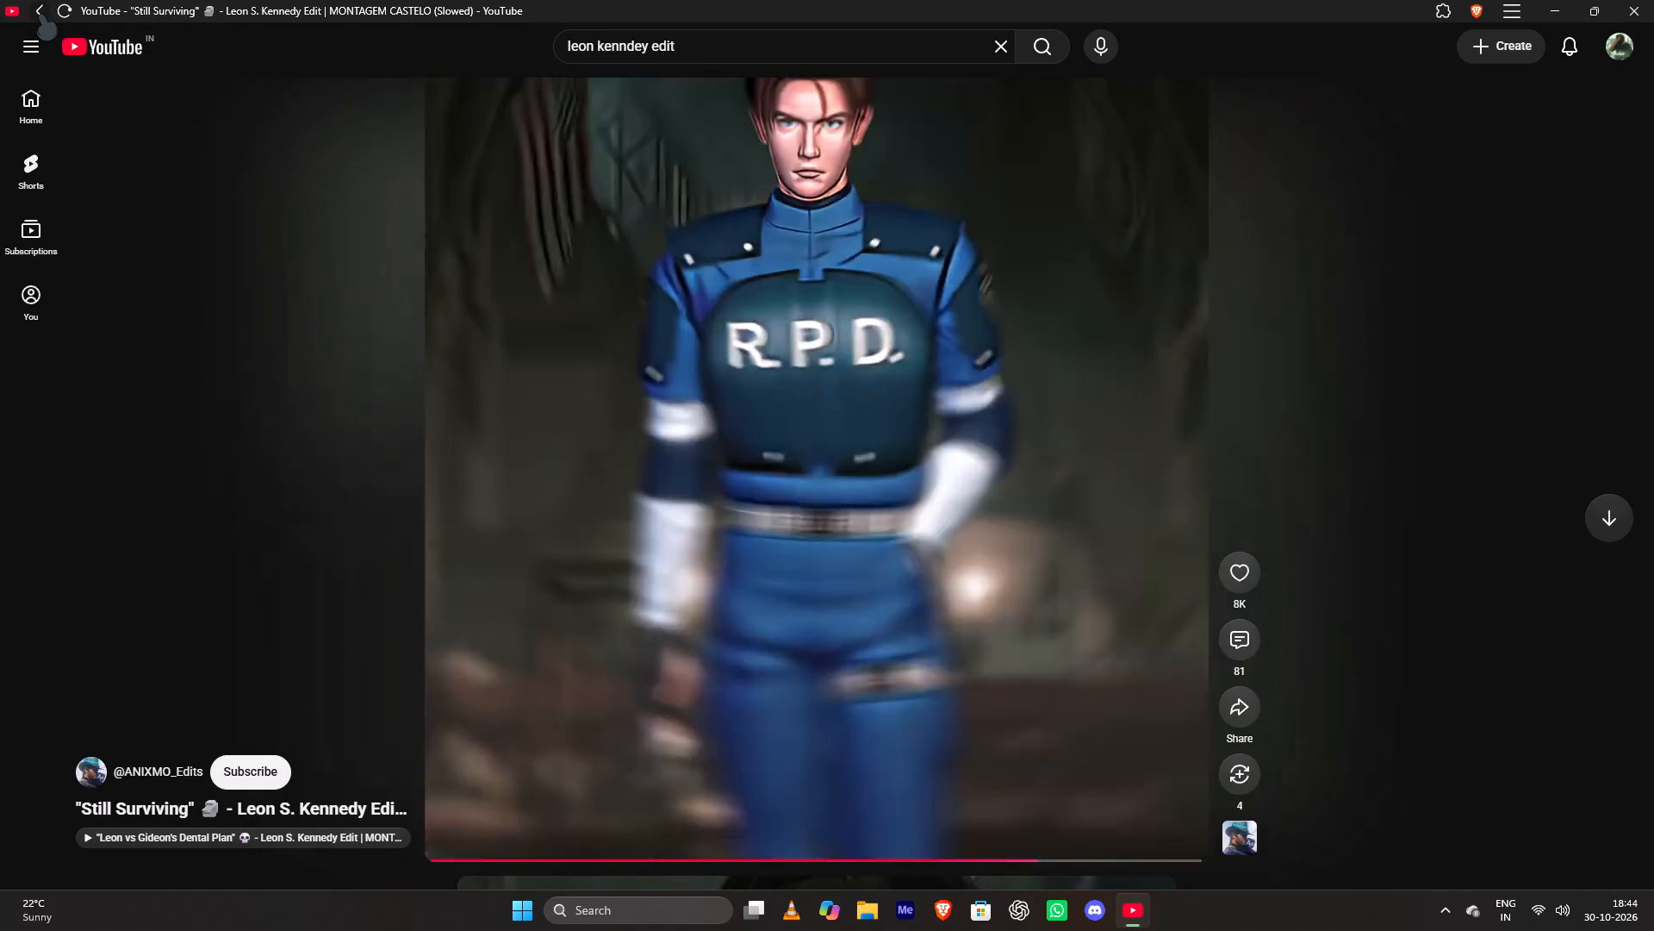
{"action": "left_click", "coordinate": [40, 14]}
Watch the "It's Over Then" Leon Kennedy Short from the second Shorts group and pause it partway through.
{"action": "scroll", "coordinate": [618, 299], "scroll_direction": "down", "scroll_amount": 4}
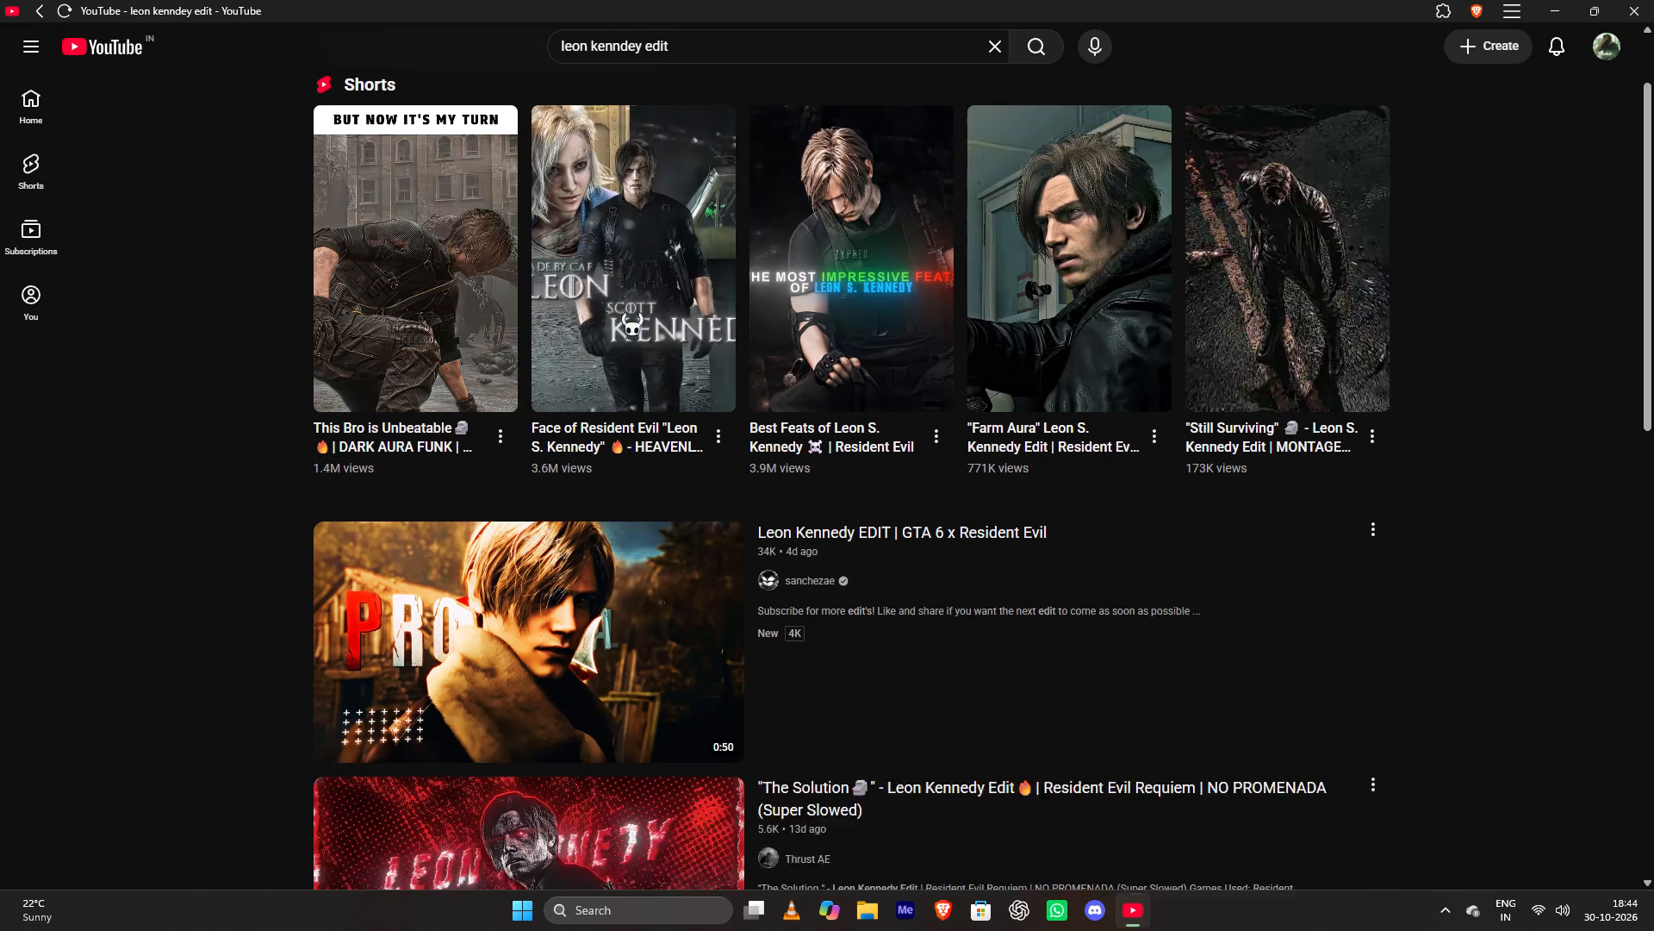
{"action": "scroll", "coordinate": [625, 312], "scroll_direction": "down", "scroll_amount": 6}
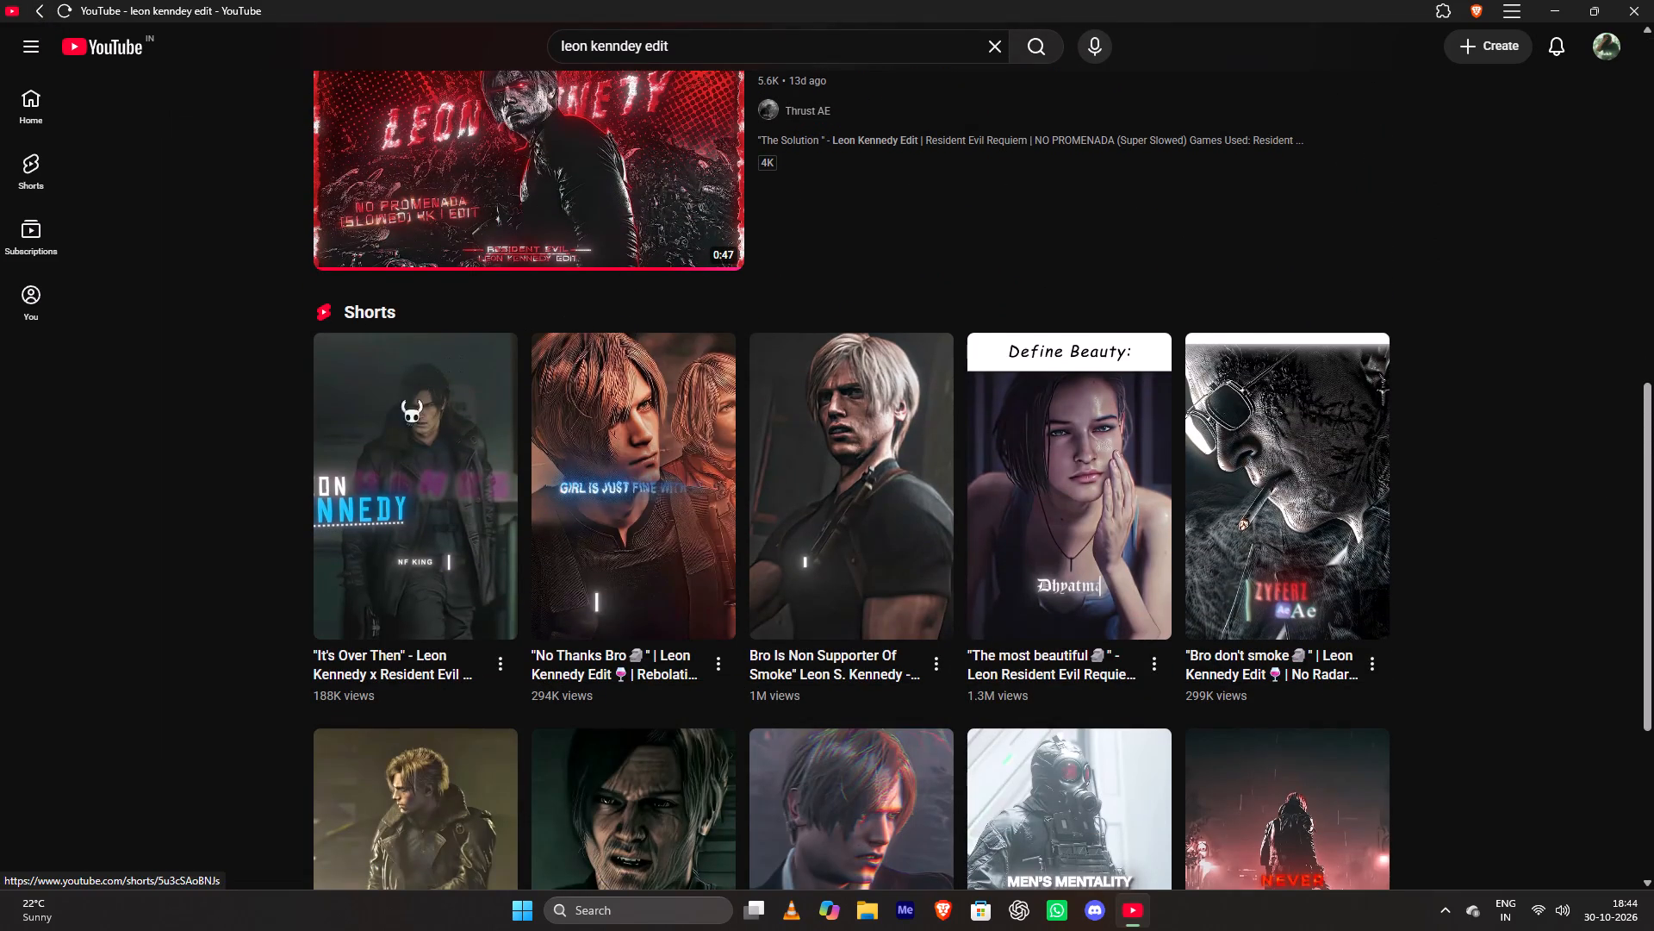
{"action": "left_click", "coordinate": [412, 453]}
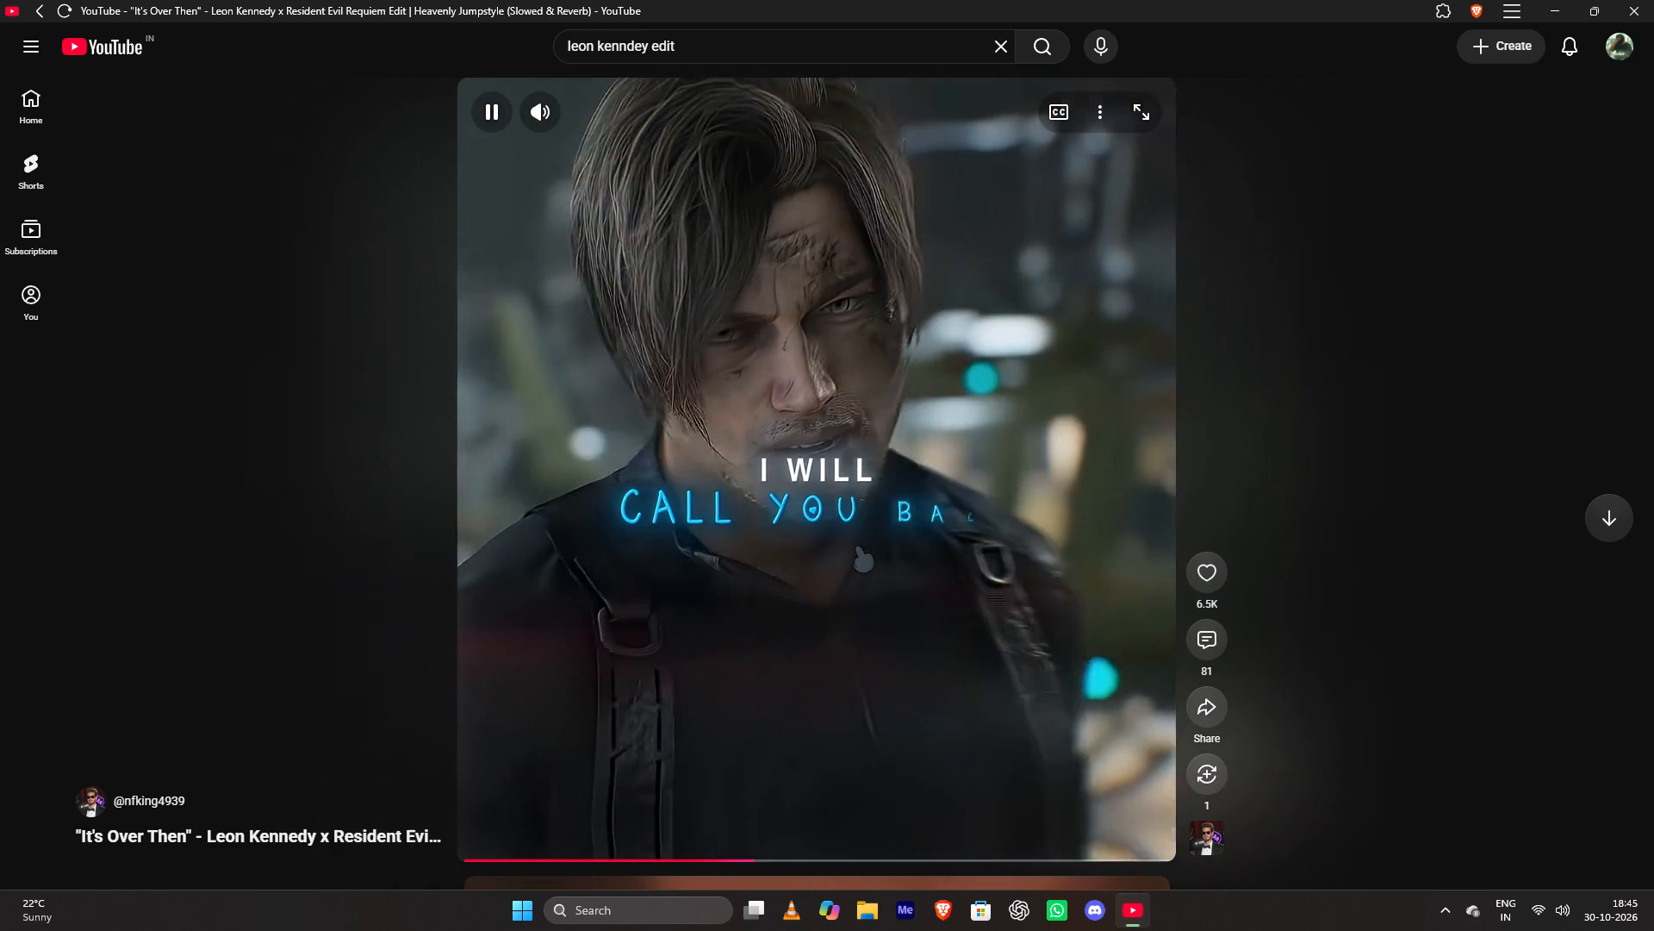
{"action": "left_click", "coordinate": [722, 578]}
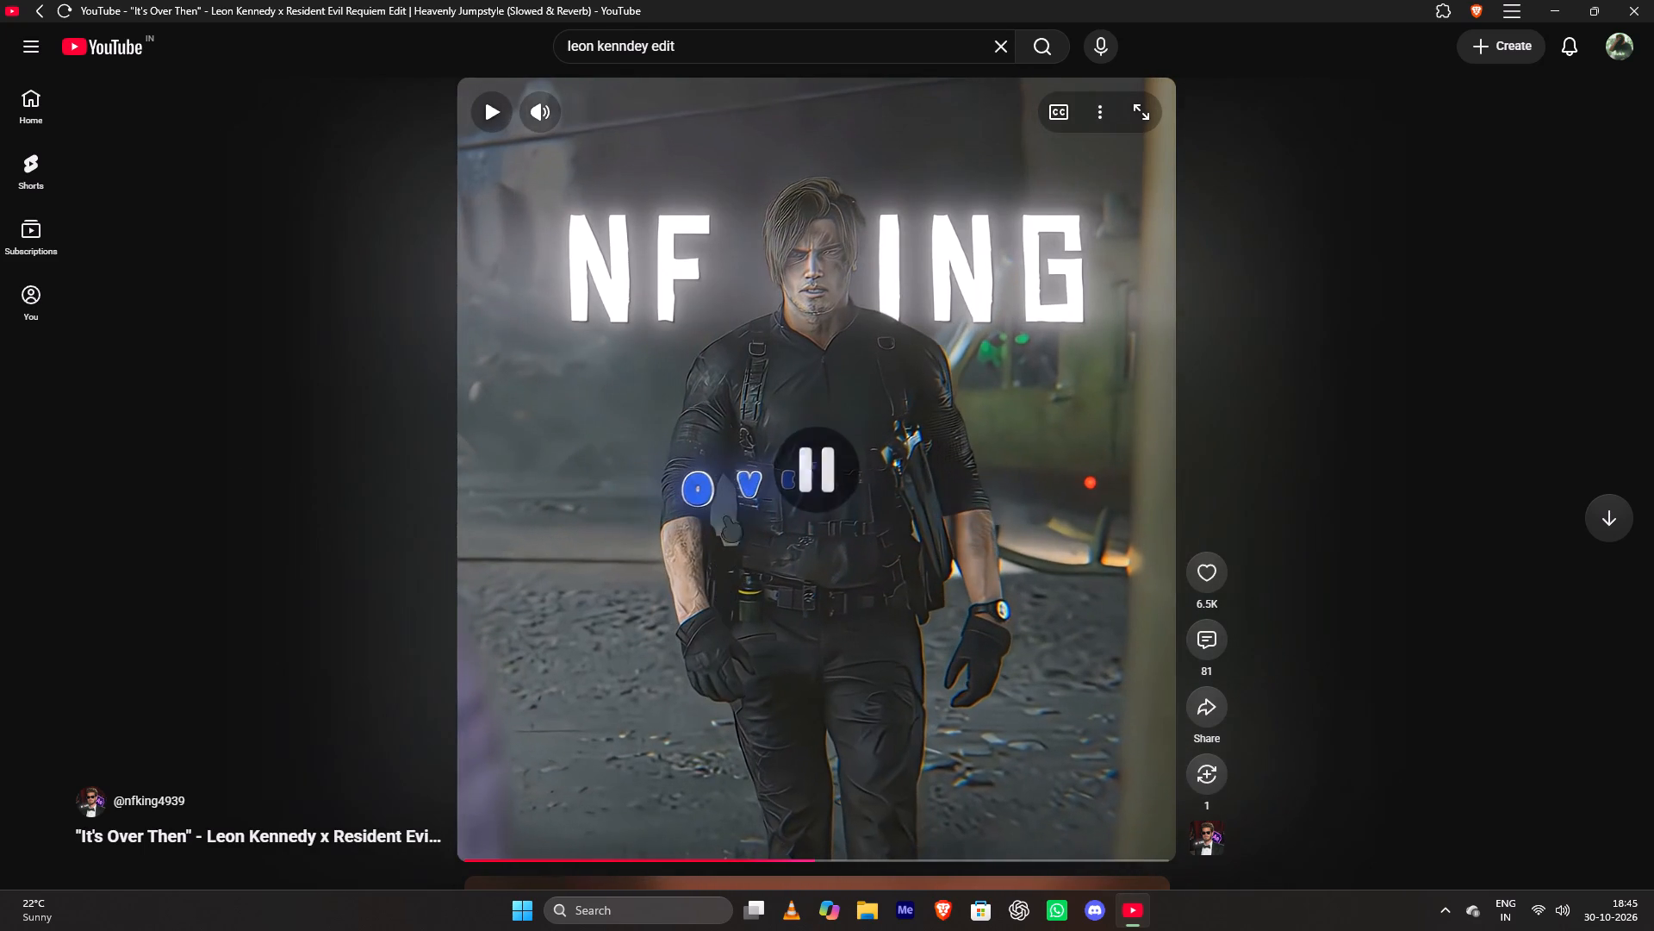
Search YouTube for "stay with me" and look through the results.
{"action": "left_click", "coordinate": [1010, 43]}
{"action": "type", "text": "stay"}
{"action": "key", "text": "space"}
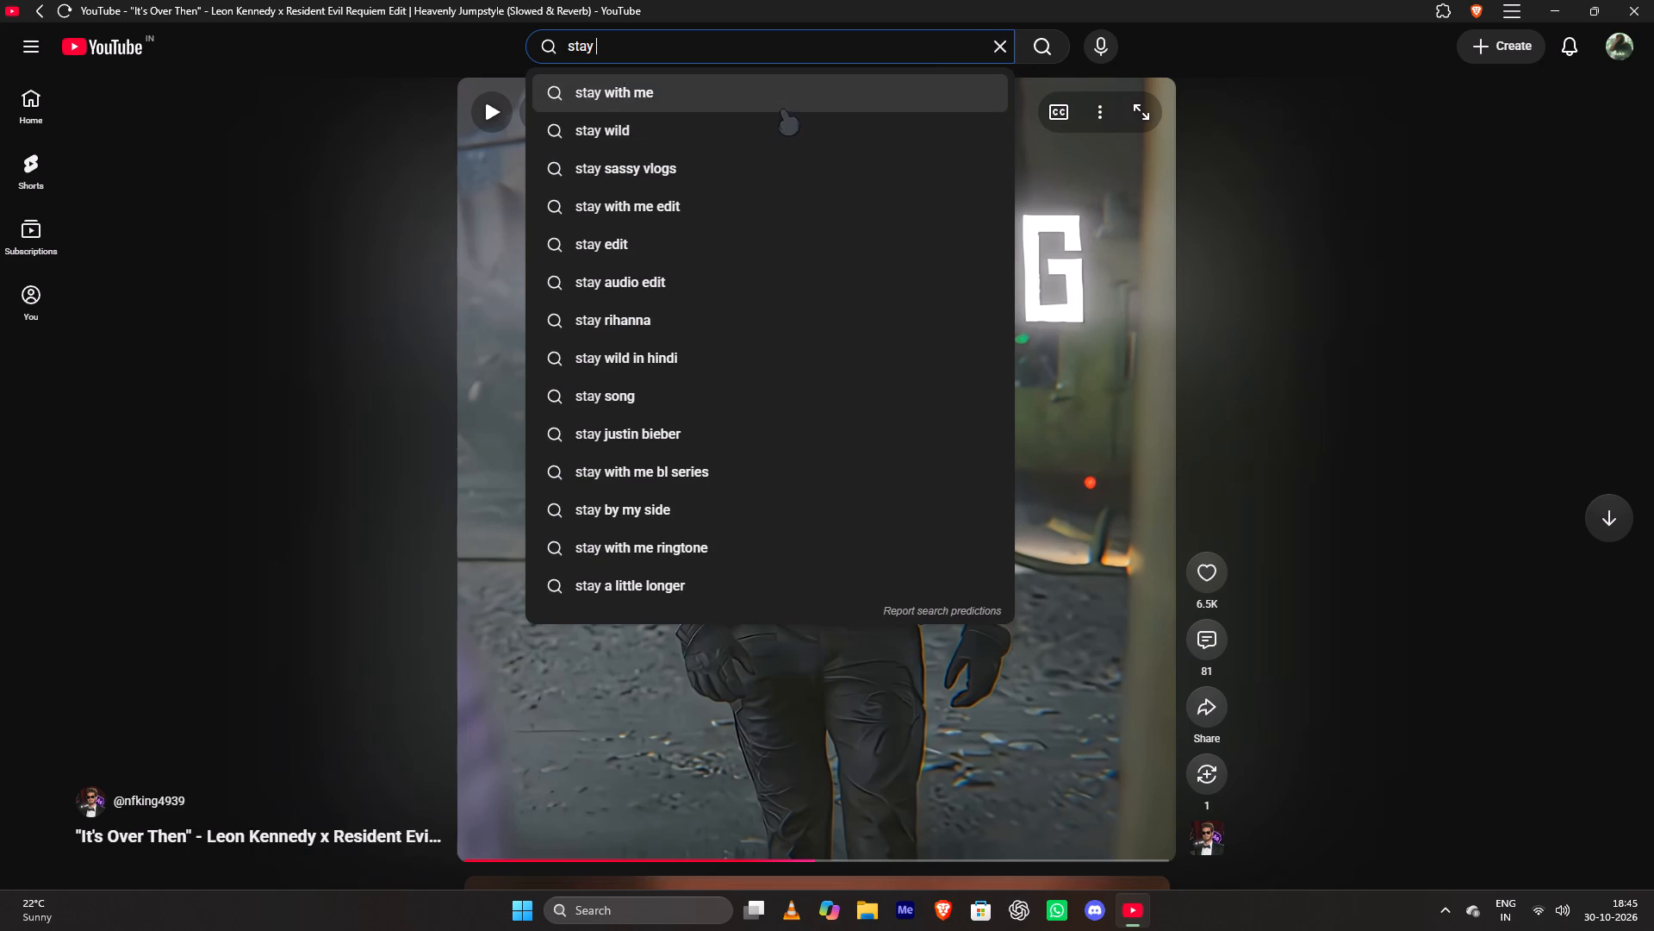
{"action": "left_click", "coordinate": [782, 109]}
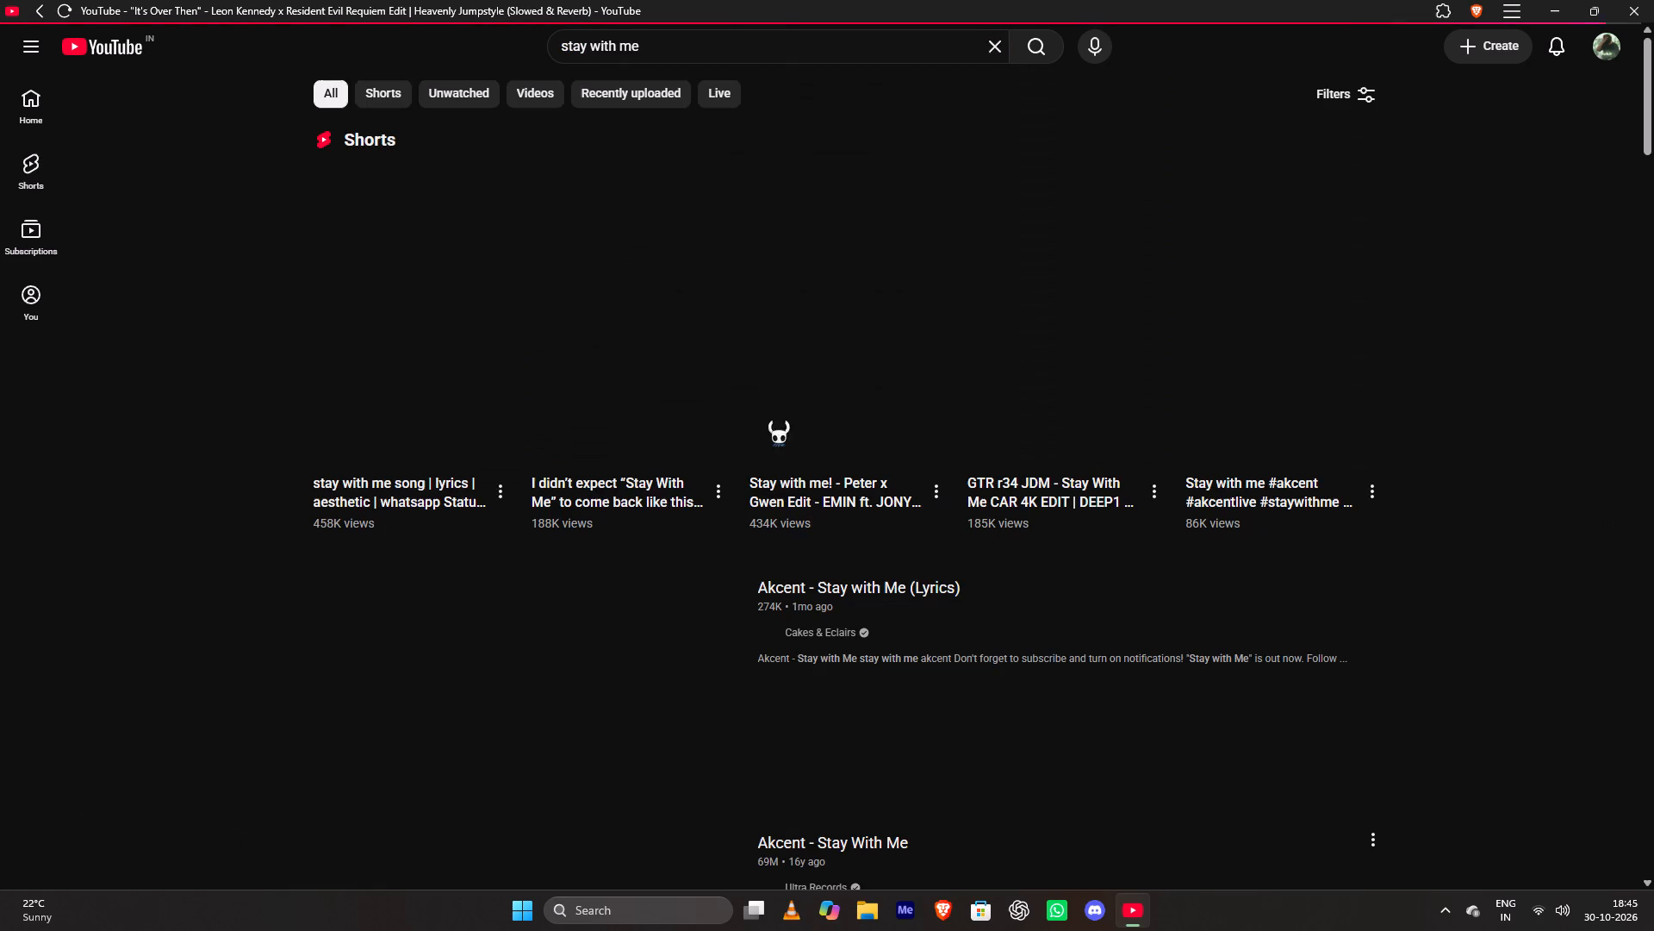
{"action": "scroll", "coordinate": [742, 567], "scroll_direction": "down", "scroll_amount": 3}
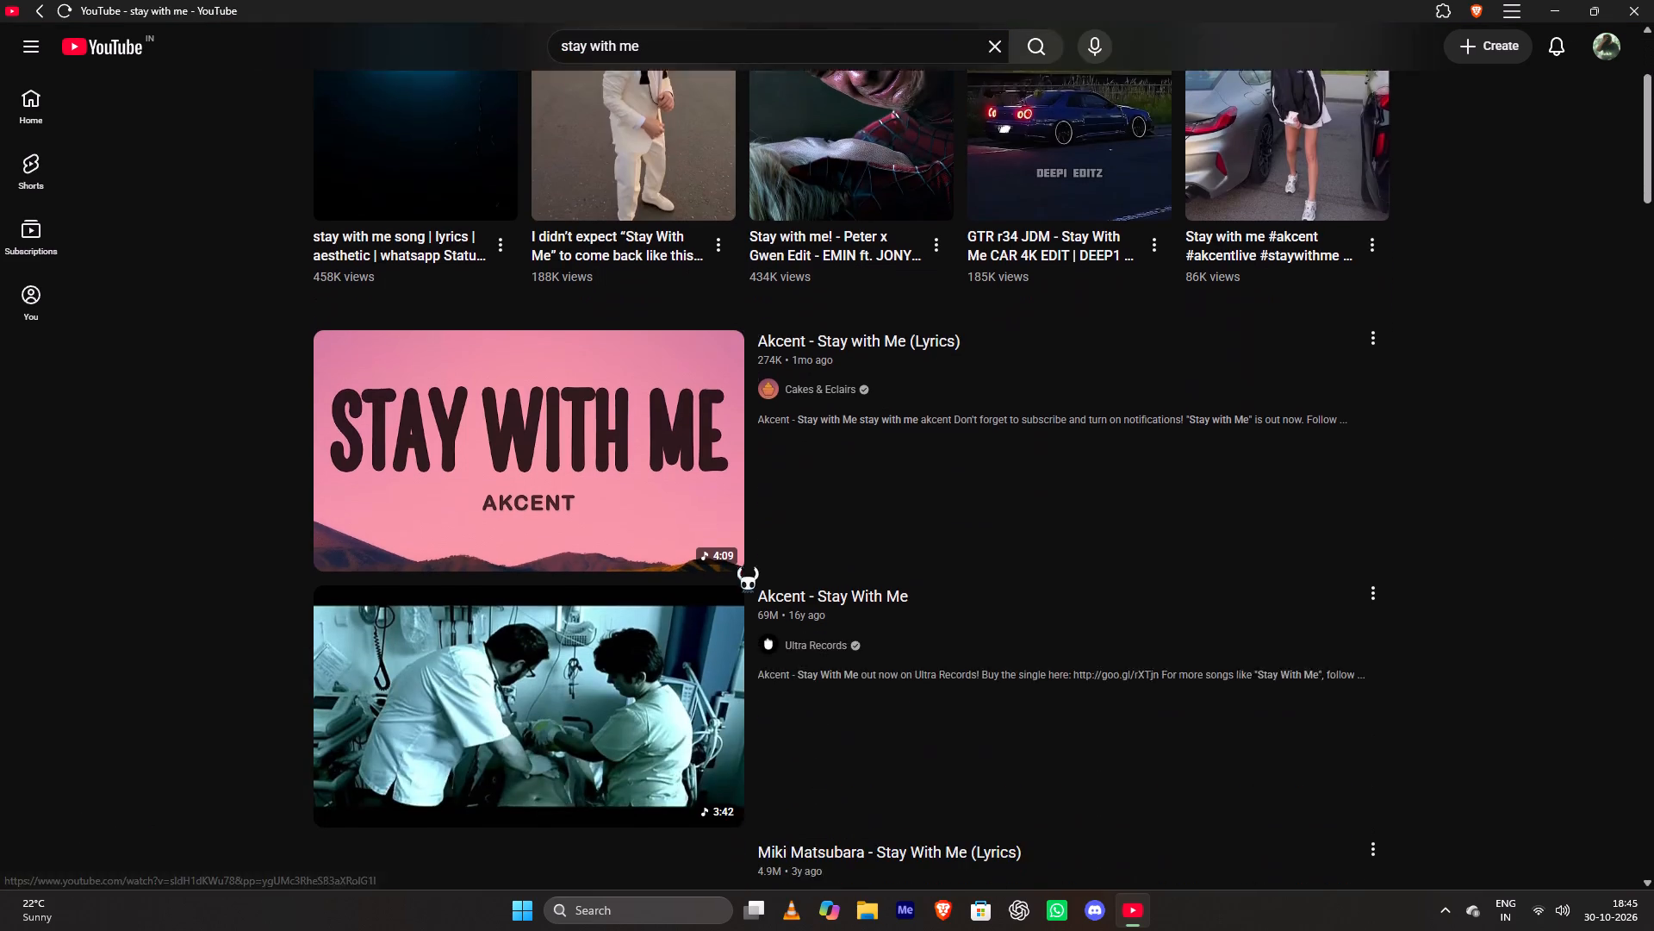
{"action": "scroll", "coordinate": [741, 564], "scroll_direction": "down", "scroll_amount": 6}
Refine the search to "stay with me phonk".
{"action": "left_click", "coordinate": [701, 51]}
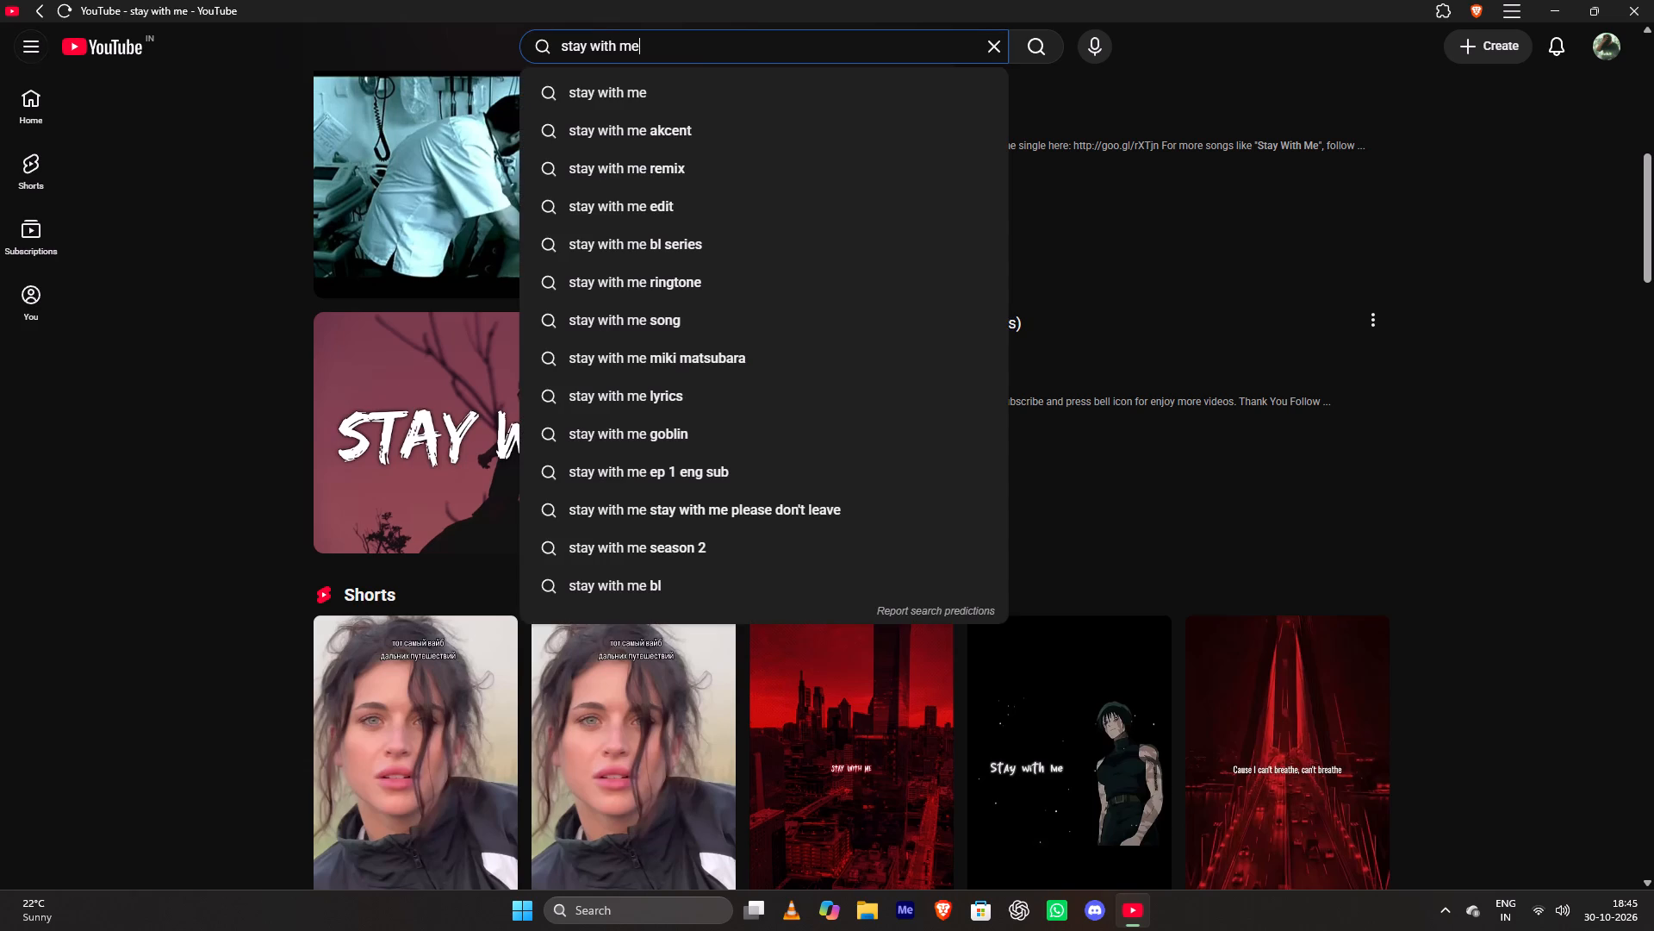
{"action": "key", "text": "space"}
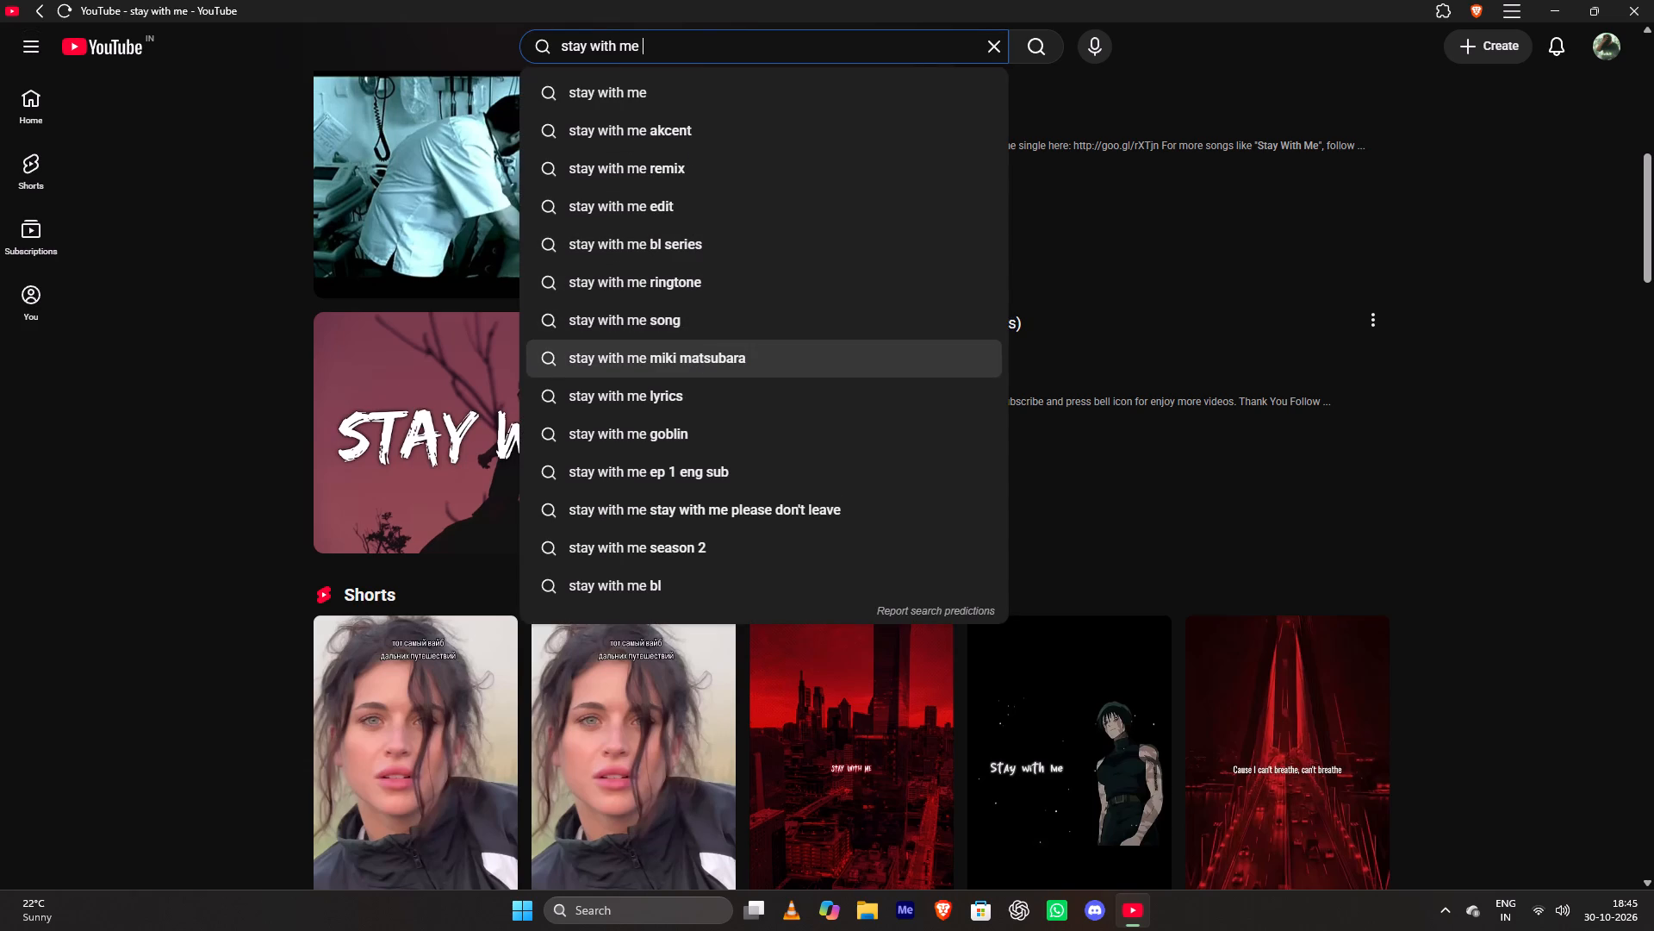
{"action": "key", "text": "p"}
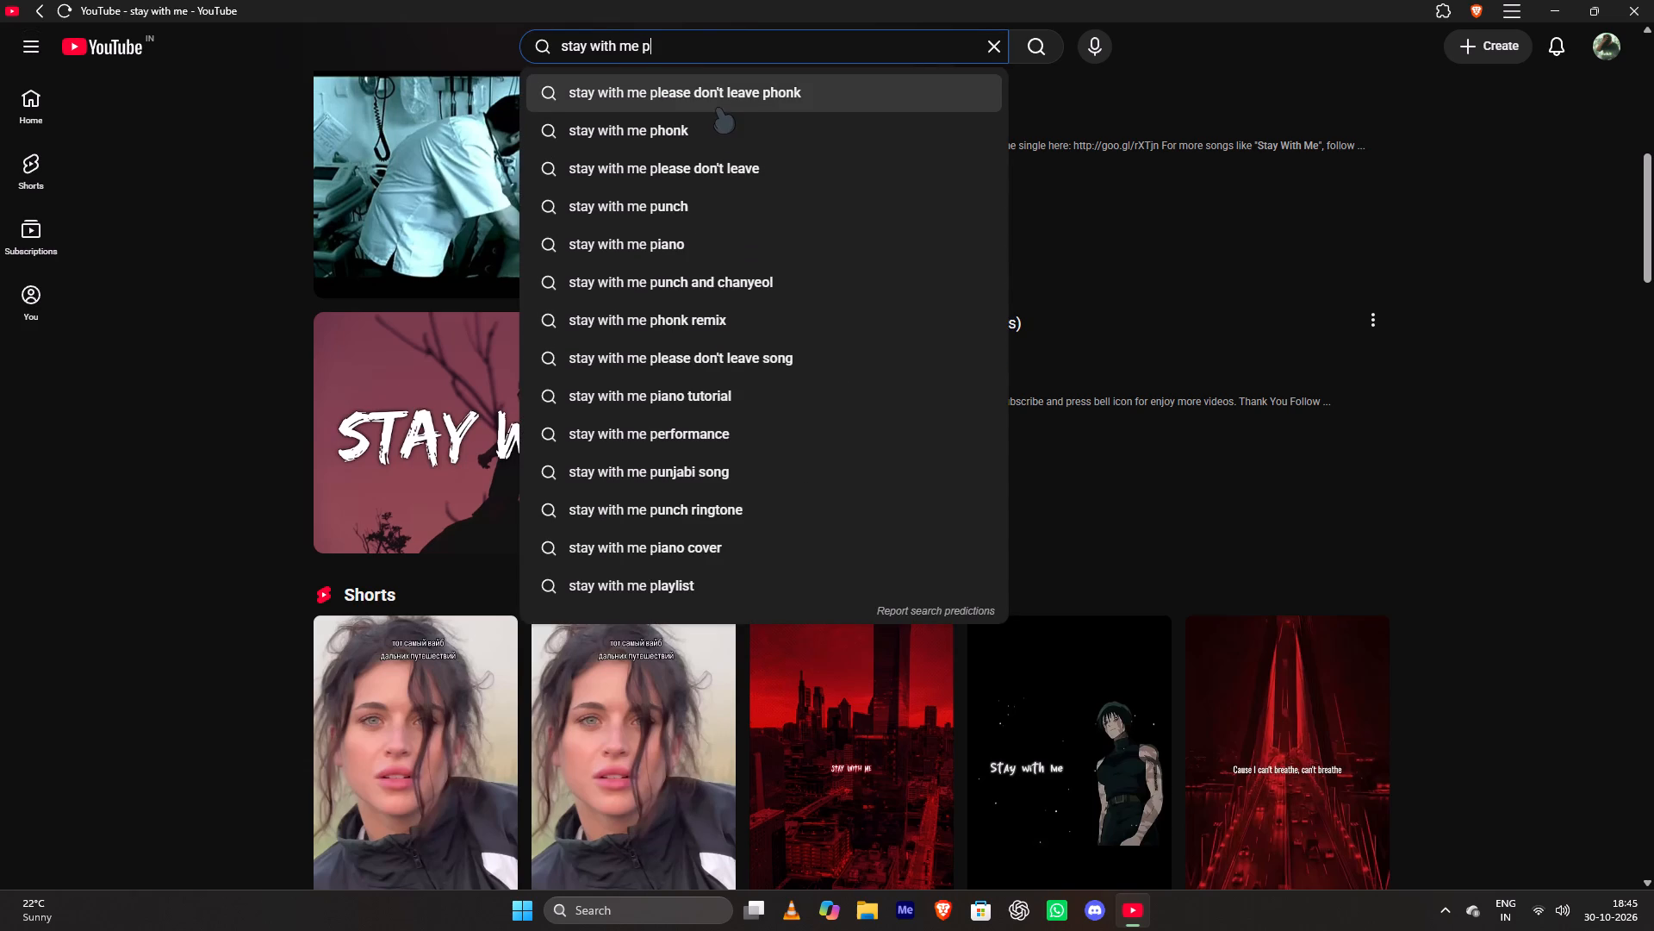
{"action": "left_click", "coordinate": [697, 120]}
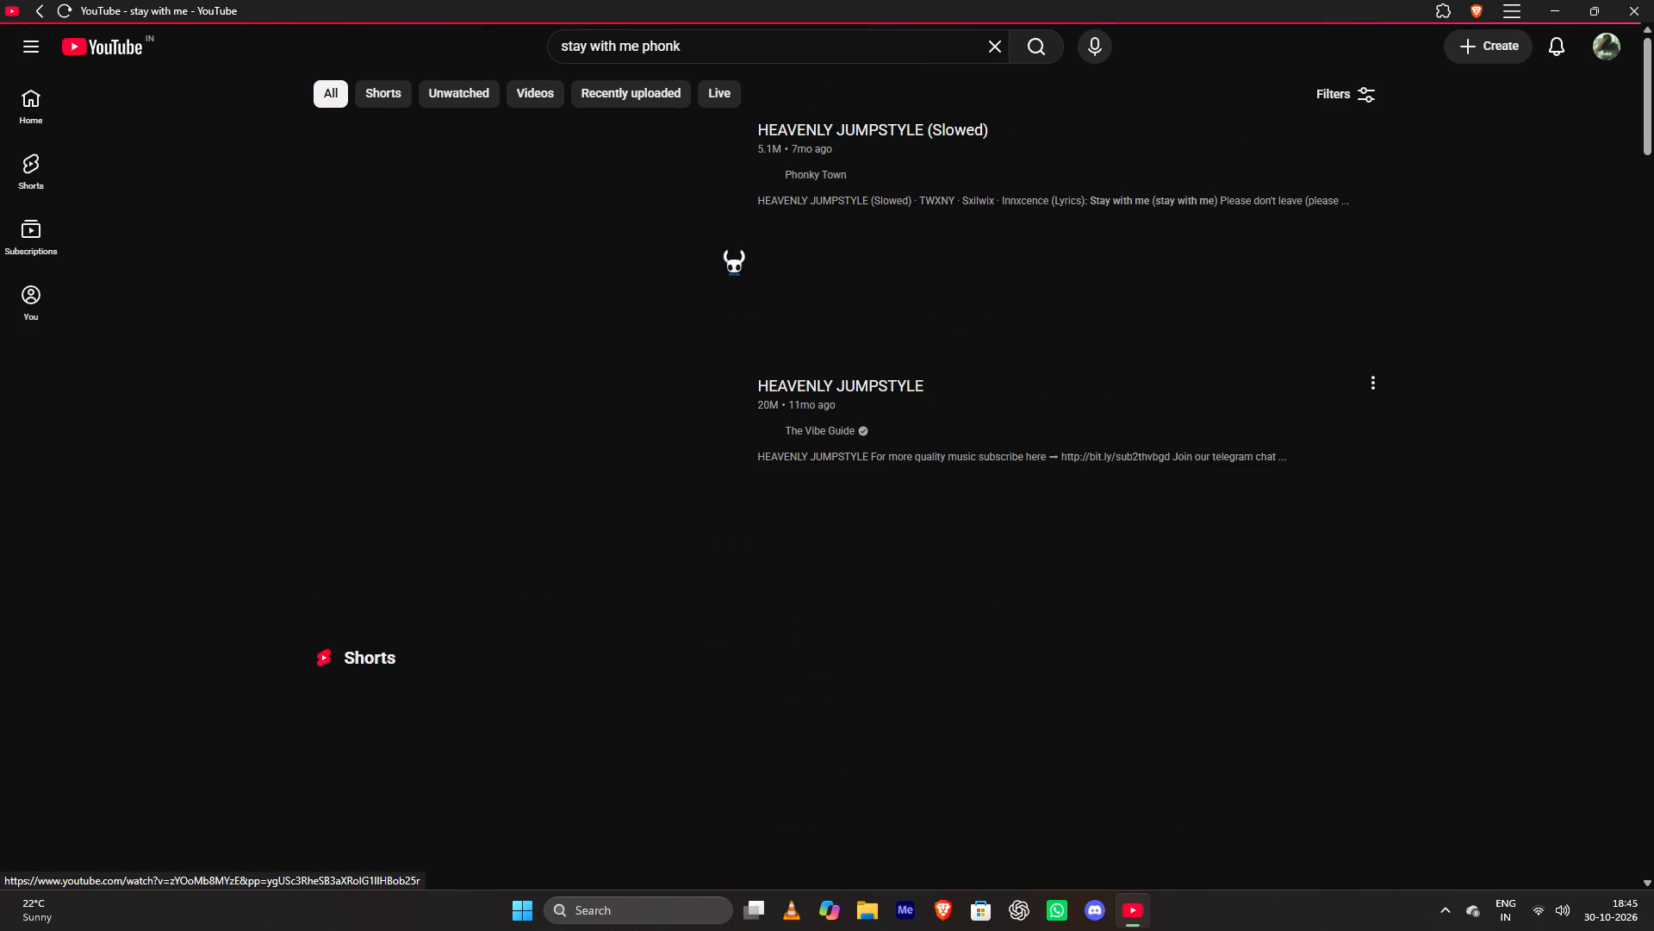
Copy the share link of the "HEAVENLY JUMPSTYLE (Slowed)" video by Phonky Town.
{"action": "left_click", "coordinate": [1378, 128]}
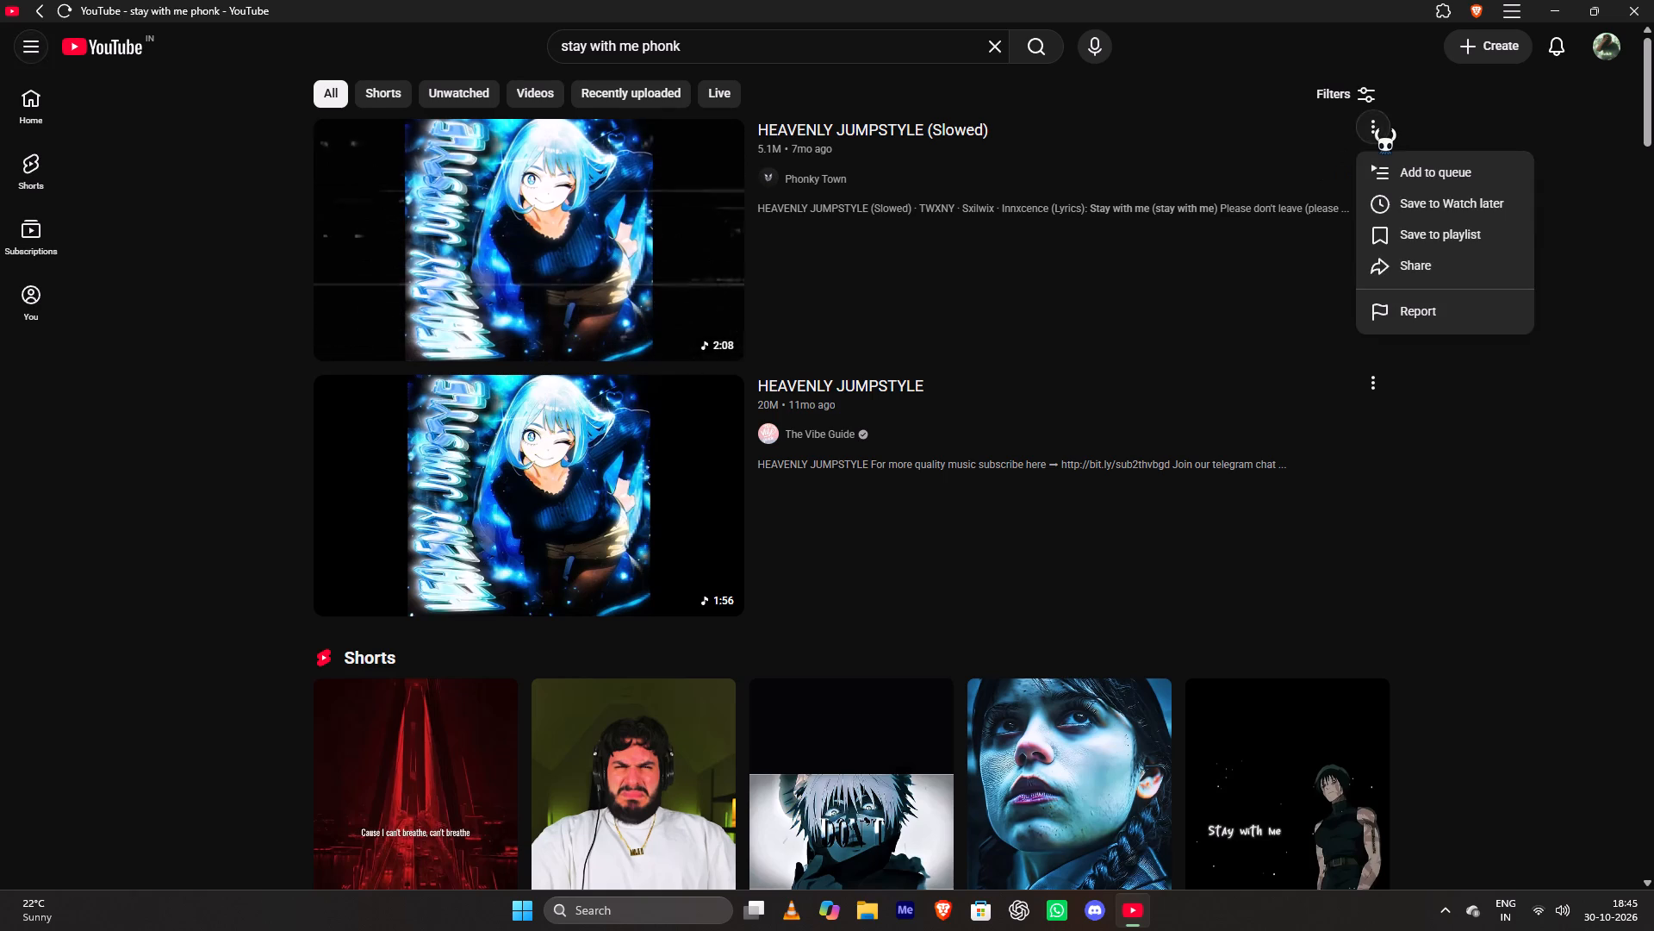
{"action": "left_click", "coordinate": [1432, 253]}
{"action": "left_click", "coordinate": [954, 537]}
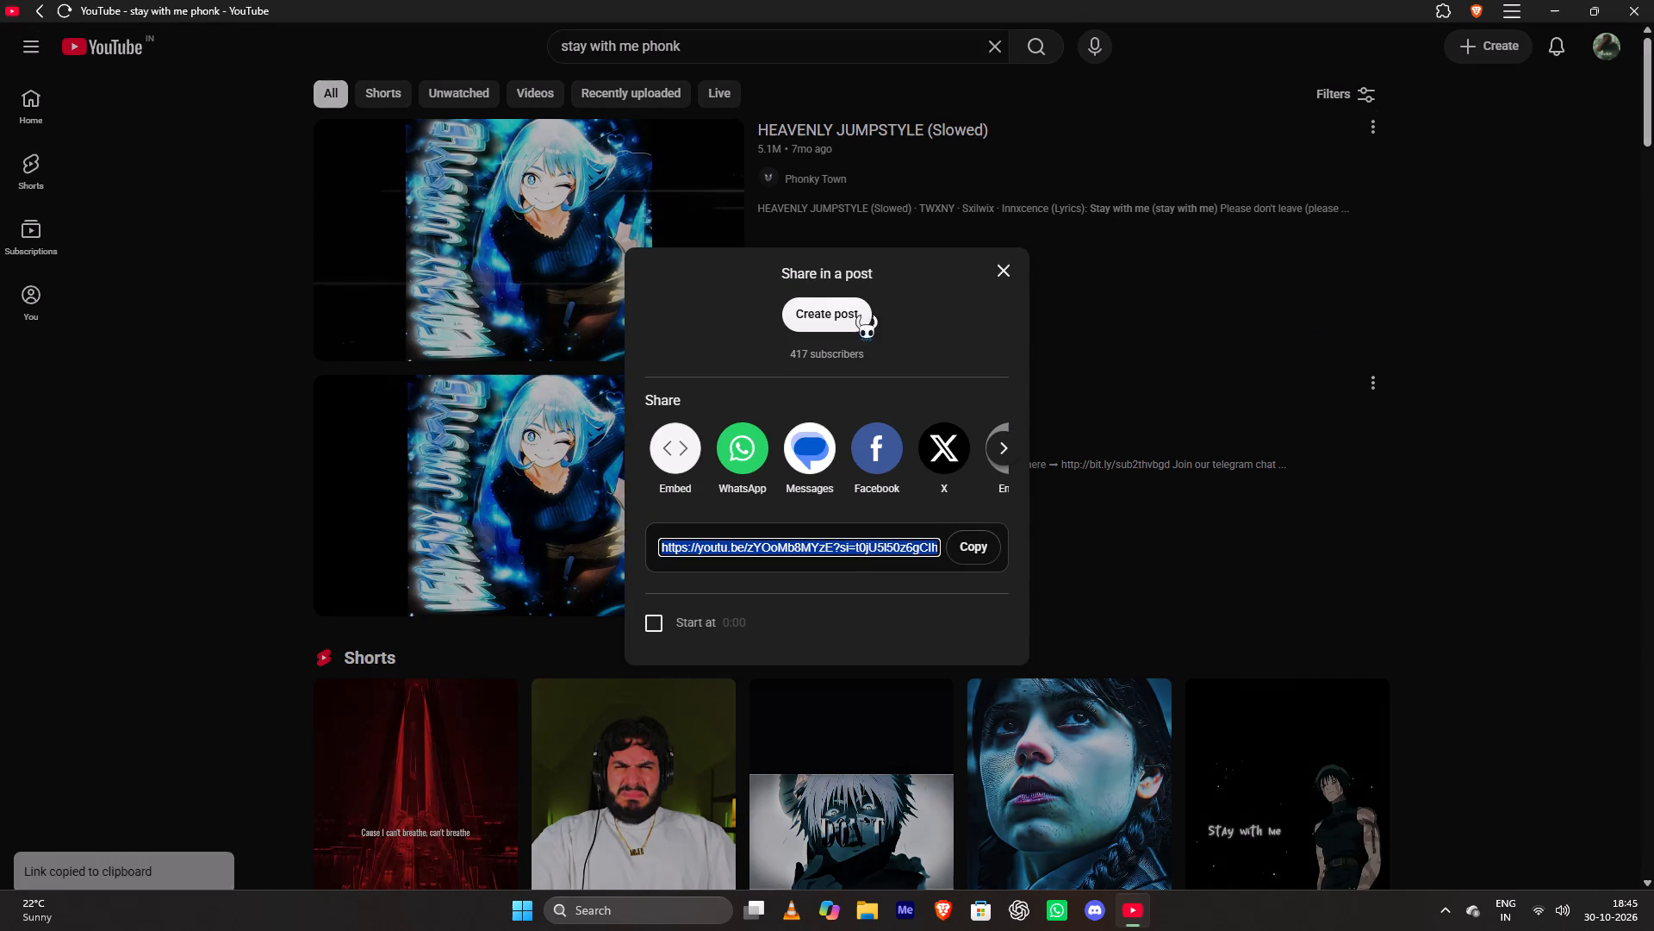
Play the "HEAVENLY JUMPSTYLE (Slowed)" video and look through the description and comments below it.
{"action": "double_click", "coordinate": [556, 177]}
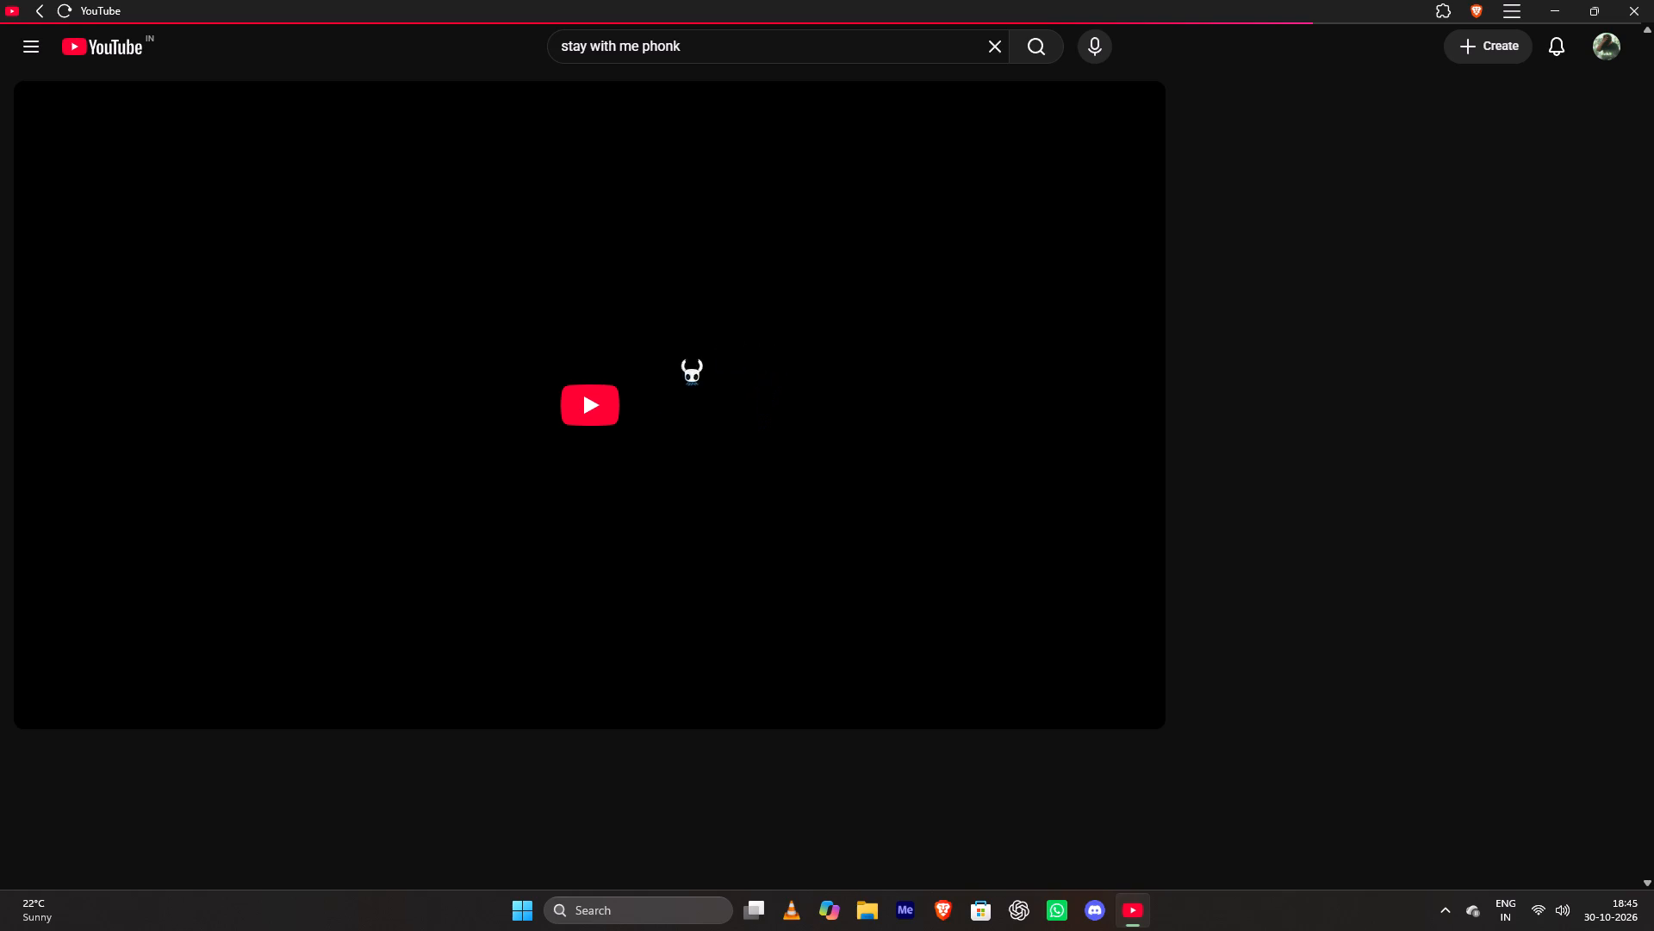
{"action": "left_click", "coordinate": [606, 406]}
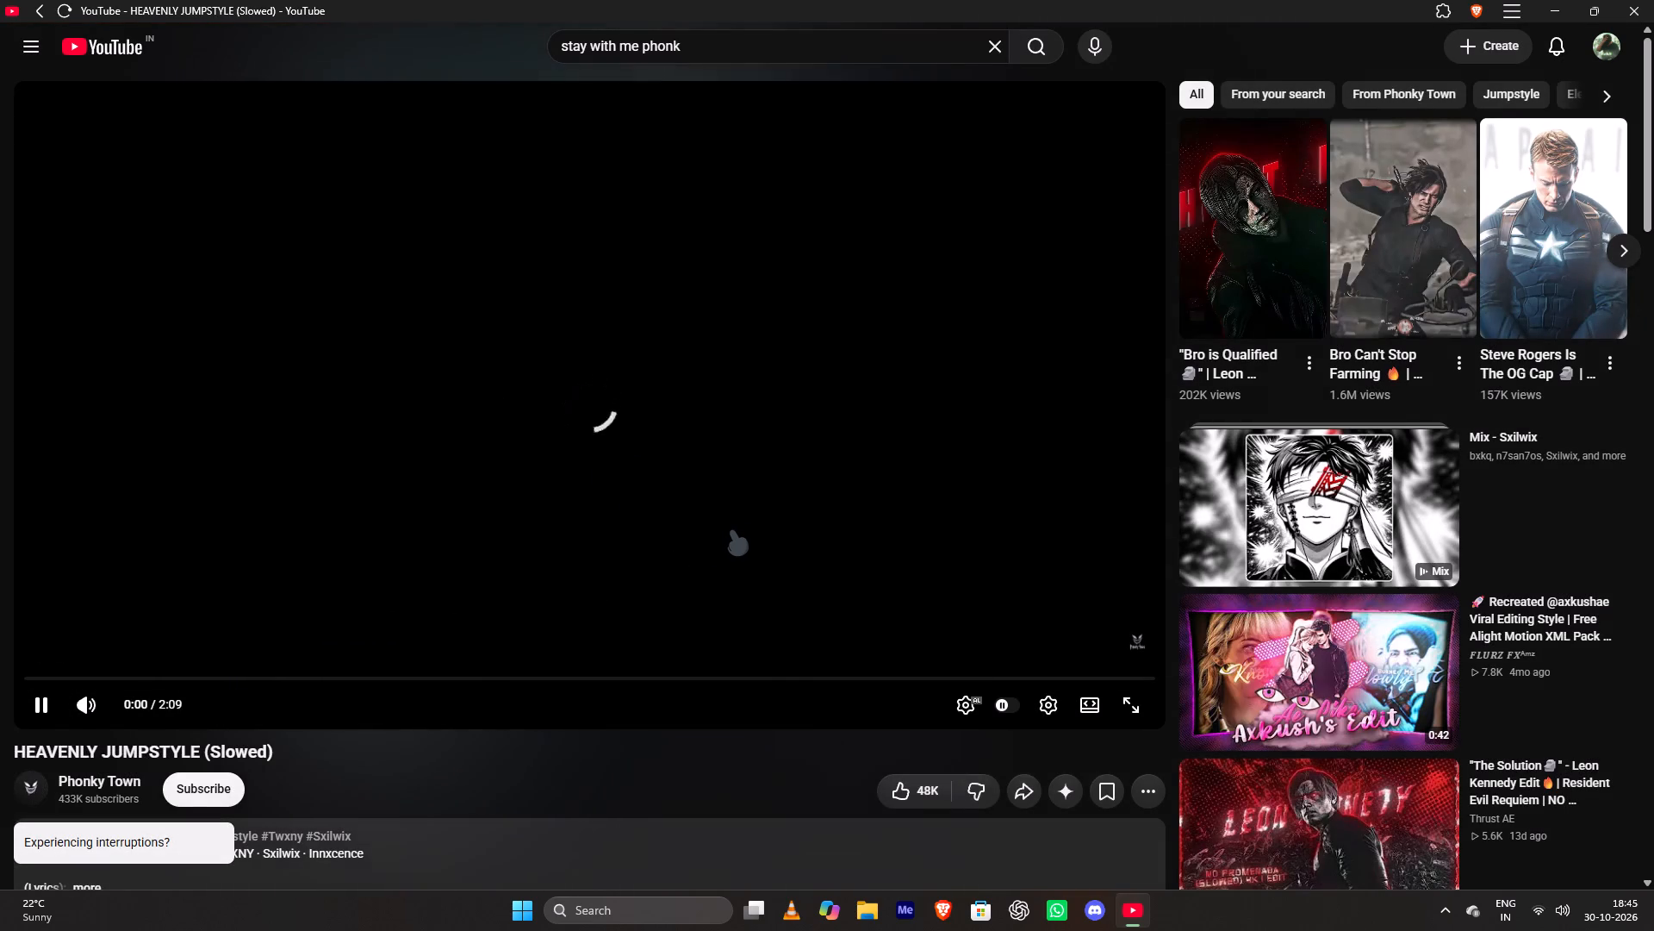
{"action": "scroll", "coordinate": [731, 529], "scroll_direction": "down", "scroll_amount": 1}
{"action": "scroll", "coordinate": [731, 529], "scroll_direction": "up", "scroll_amount": 1}
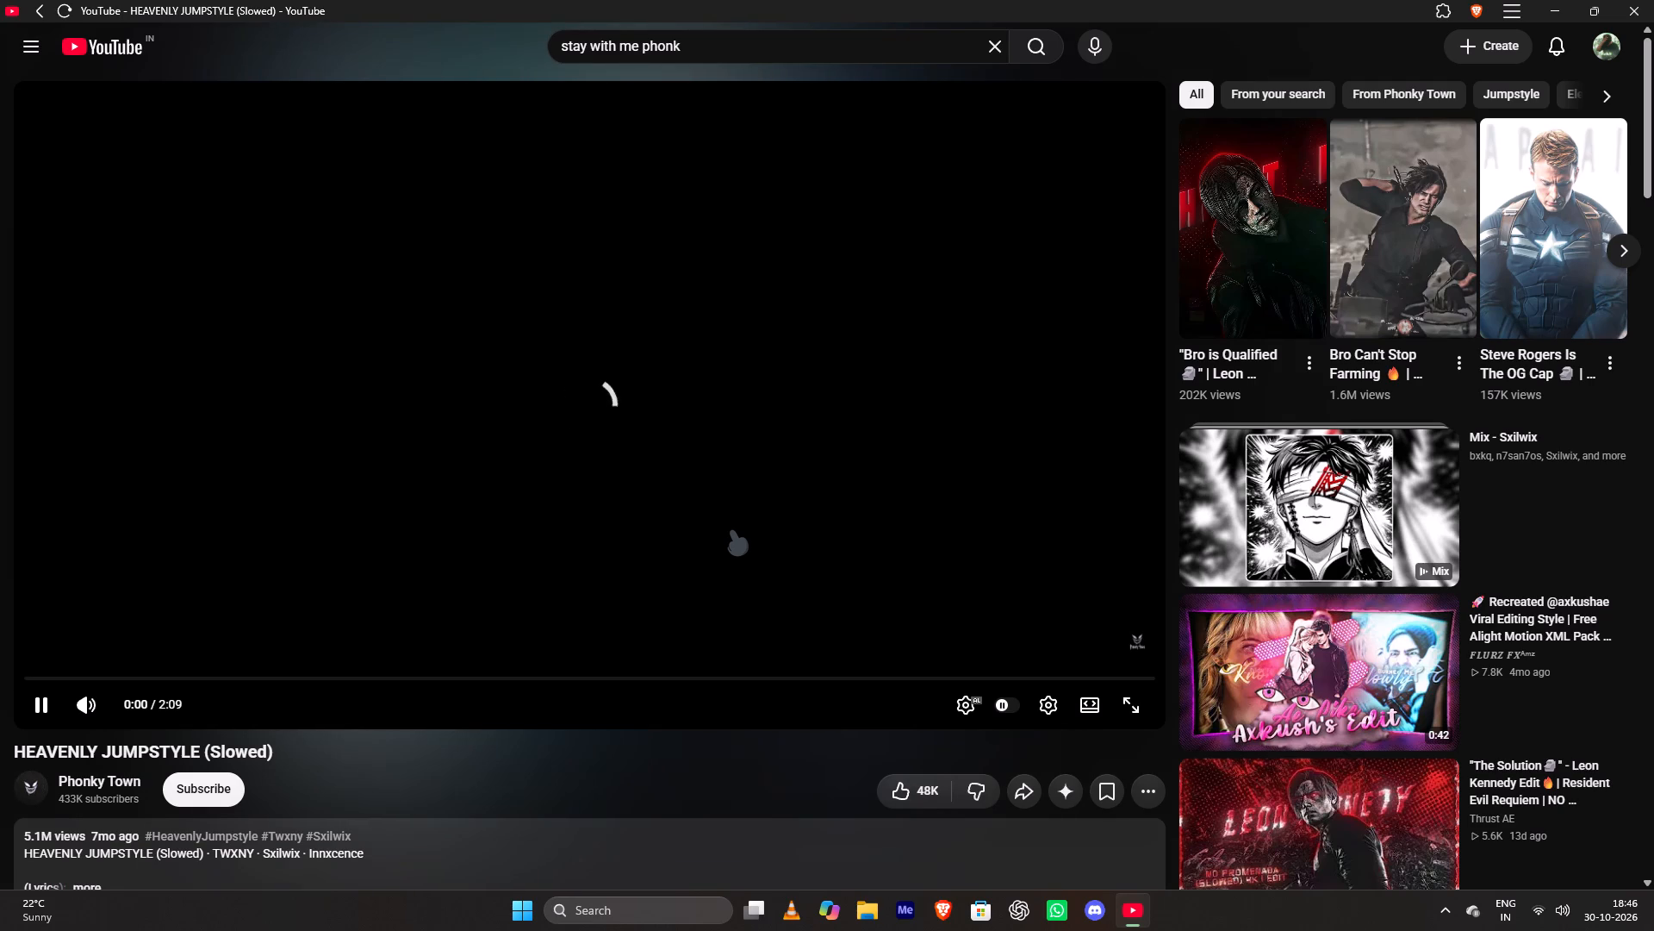
{"action": "scroll", "coordinate": [731, 529], "scroll_direction": "down", "scroll_amount": 4}
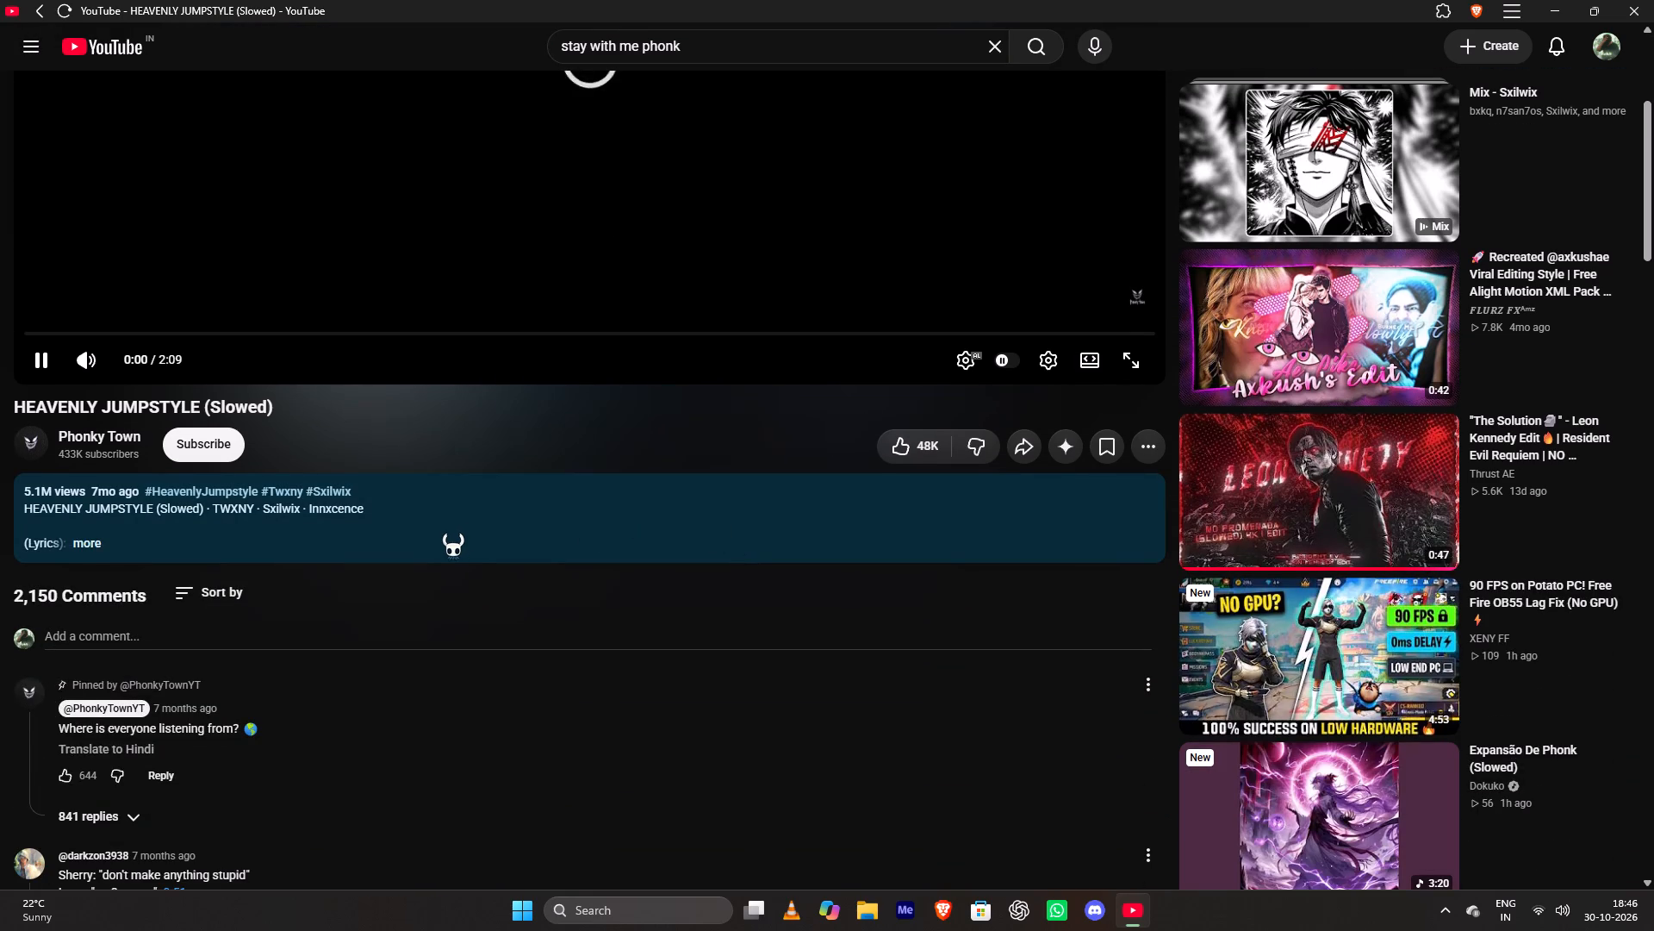
{"action": "scroll", "coordinate": [446, 533], "scroll_direction": "down", "scroll_amount": 3}
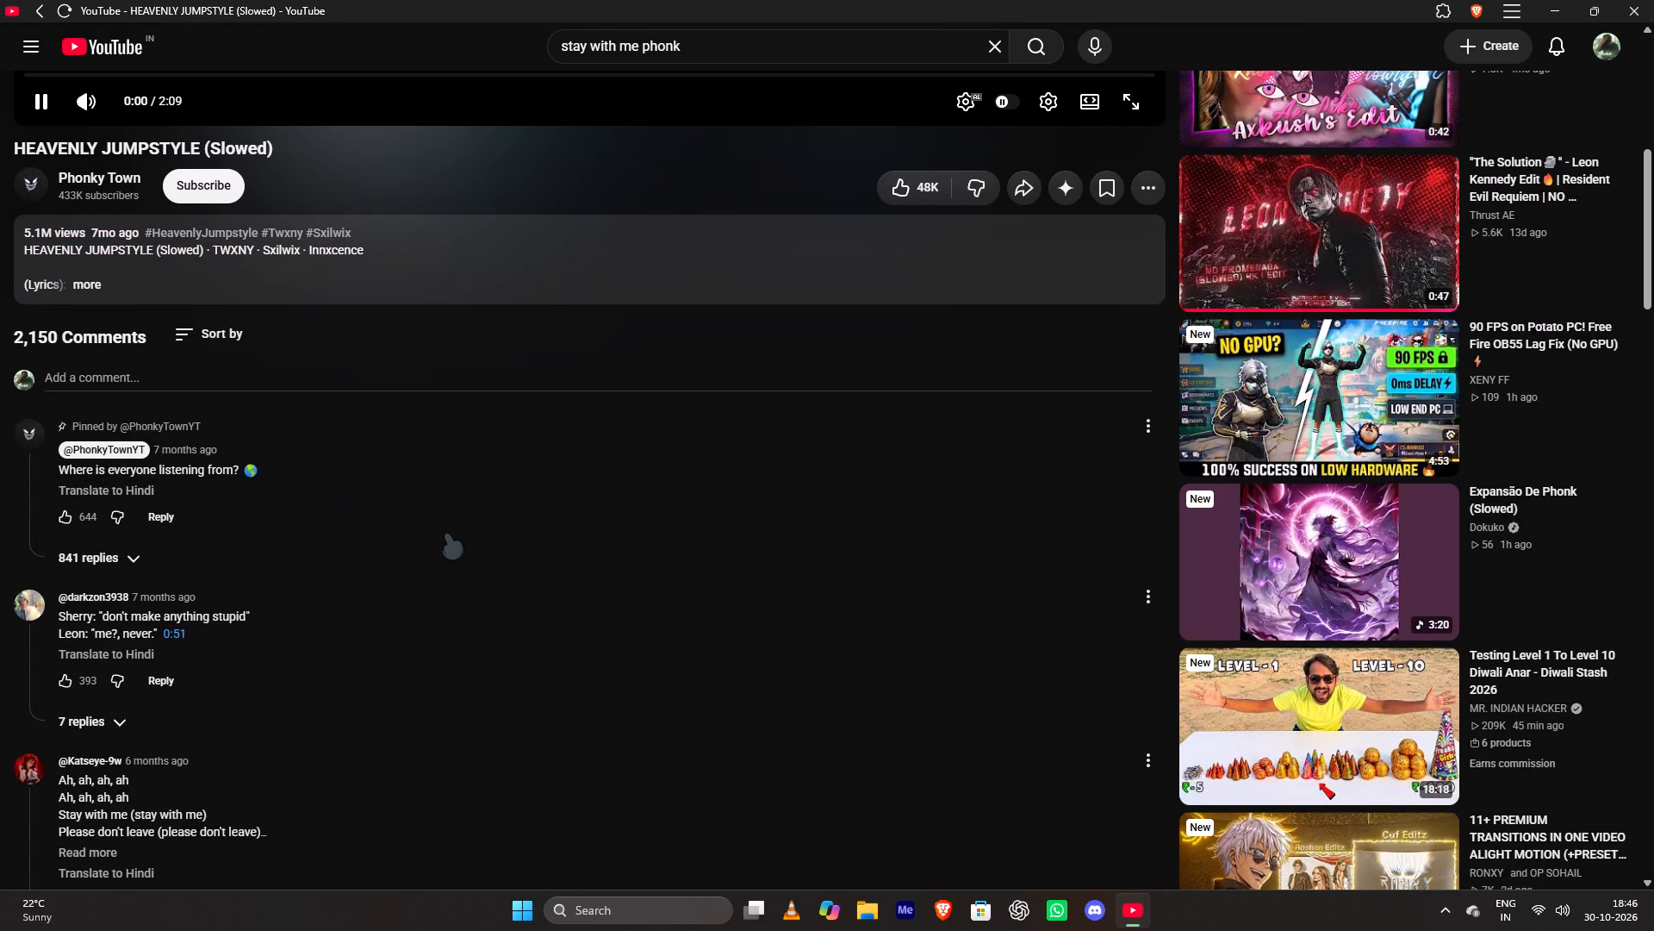
Return to the player and listen to the opening of the "HEAVENLY JUMPSTYLE (Slowed)" video.
{"action": "scroll", "coordinate": [446, 533], "scroll_direction": "down", "scroll_amount": 2}
{"action": "scroll", "coordinate": [423, 547], "scroll_direction": "up", "scroll_amount": 5}
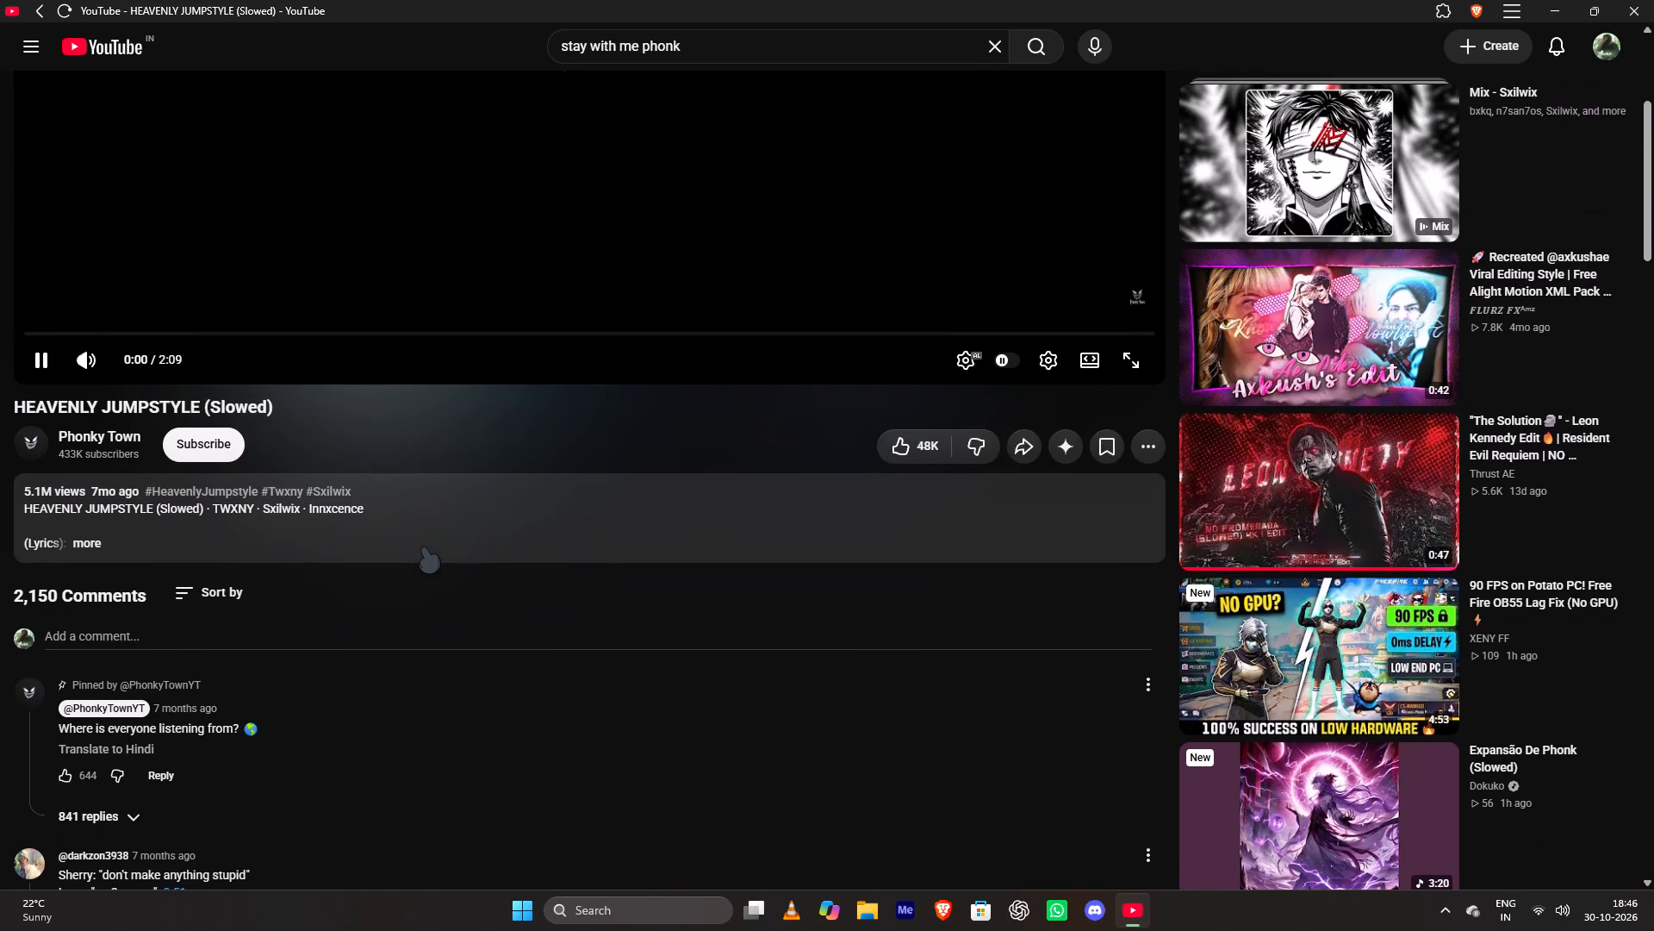
{"action": "scroll", "coordinate": [423, 547], "scroll_direction": "up", "scroll_amount": 4}
{"action": "left_click", "coordinate": [488, 456]}
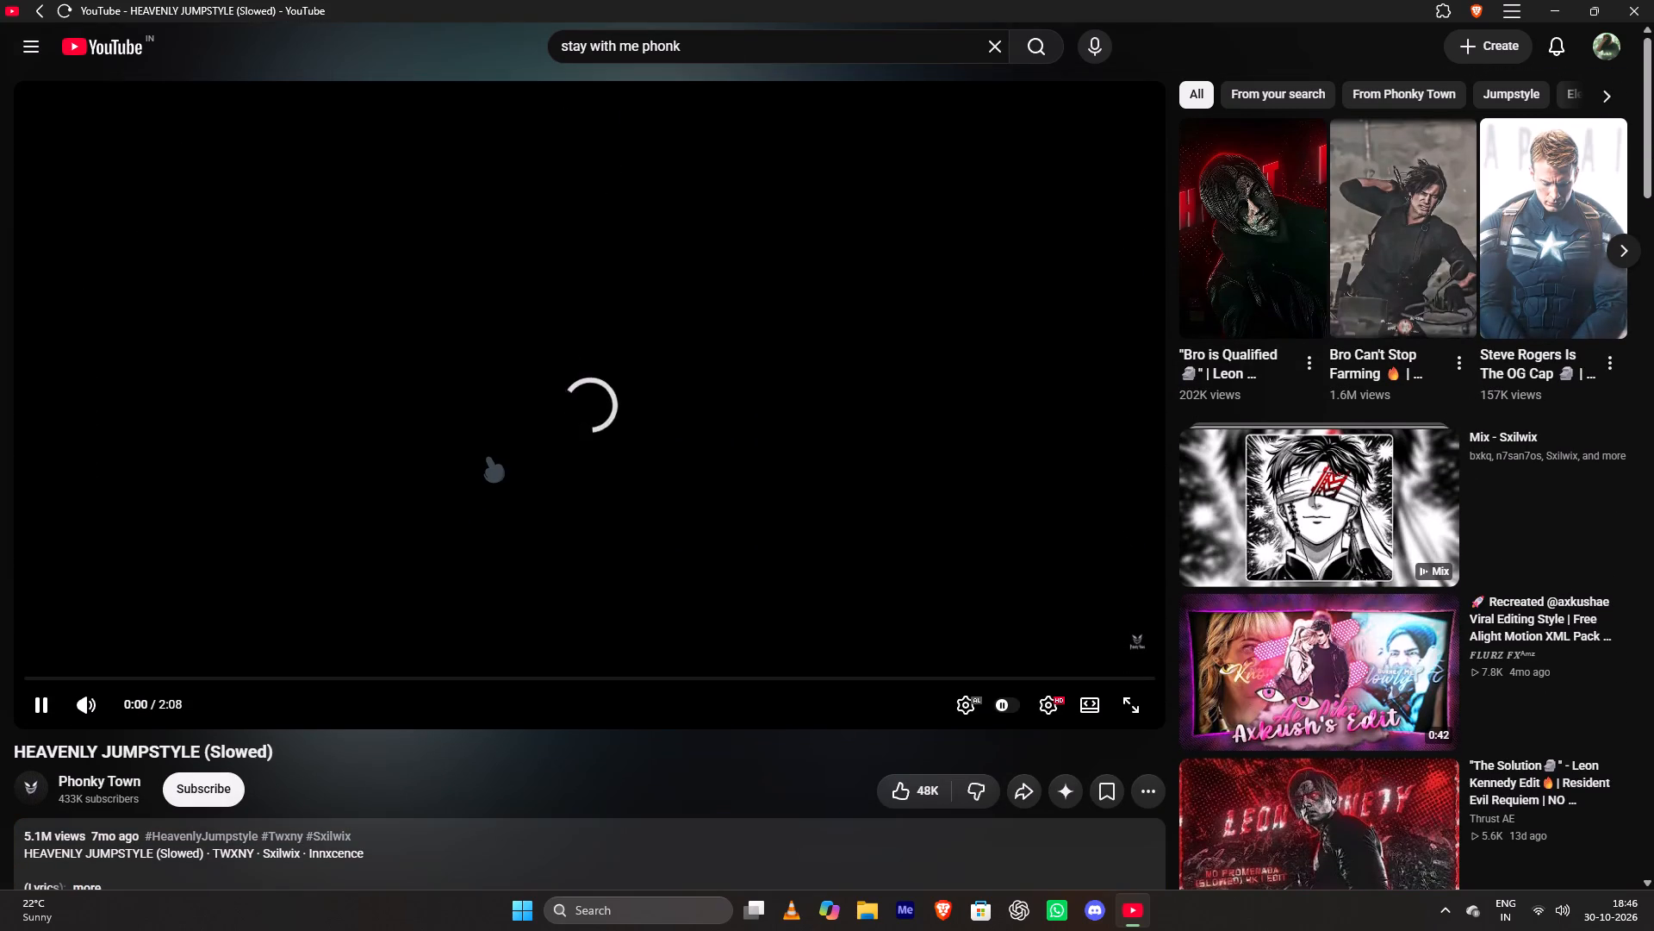
{"action": "left_click", "coordinate": [488, 456]}
{"action": "left_click", "coordinate": [466, 487]}
{"action": "left_click", "coordinate": [466, 487]}
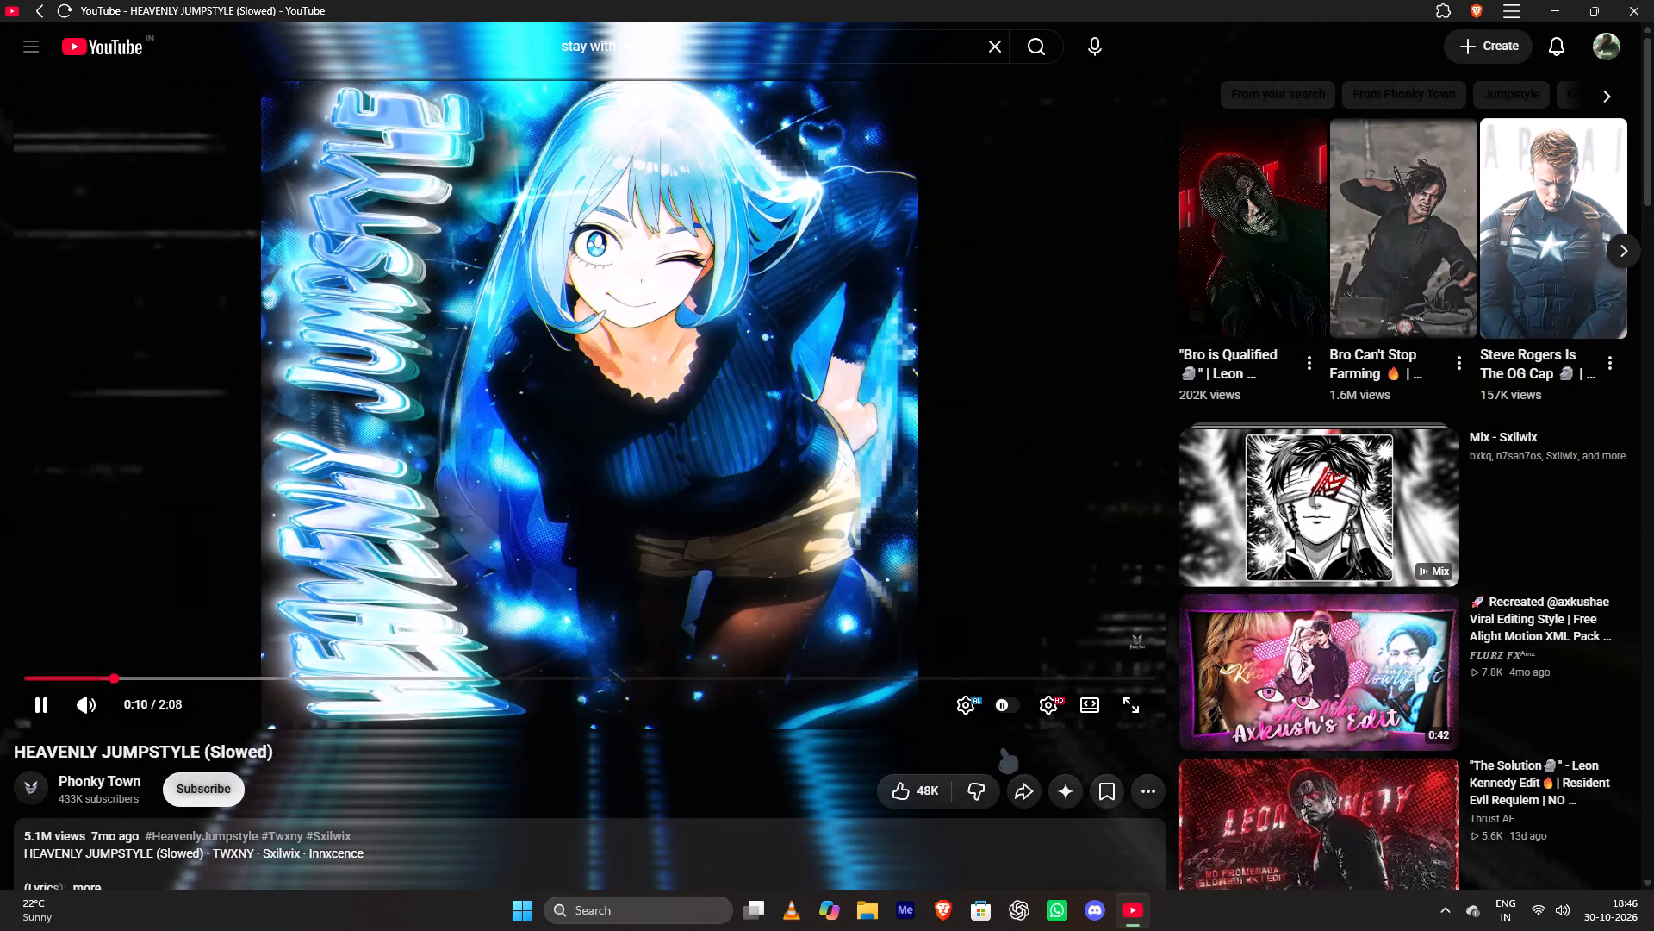
Copy the share link of the playing "HEAVENLY JUMPSTYLE (Slowed)" video and close the sharing dialog.
{"action": "left_click", "coordinate": [1012, 786]}
{"action": "left_click", "coordinate": [972, 537]}
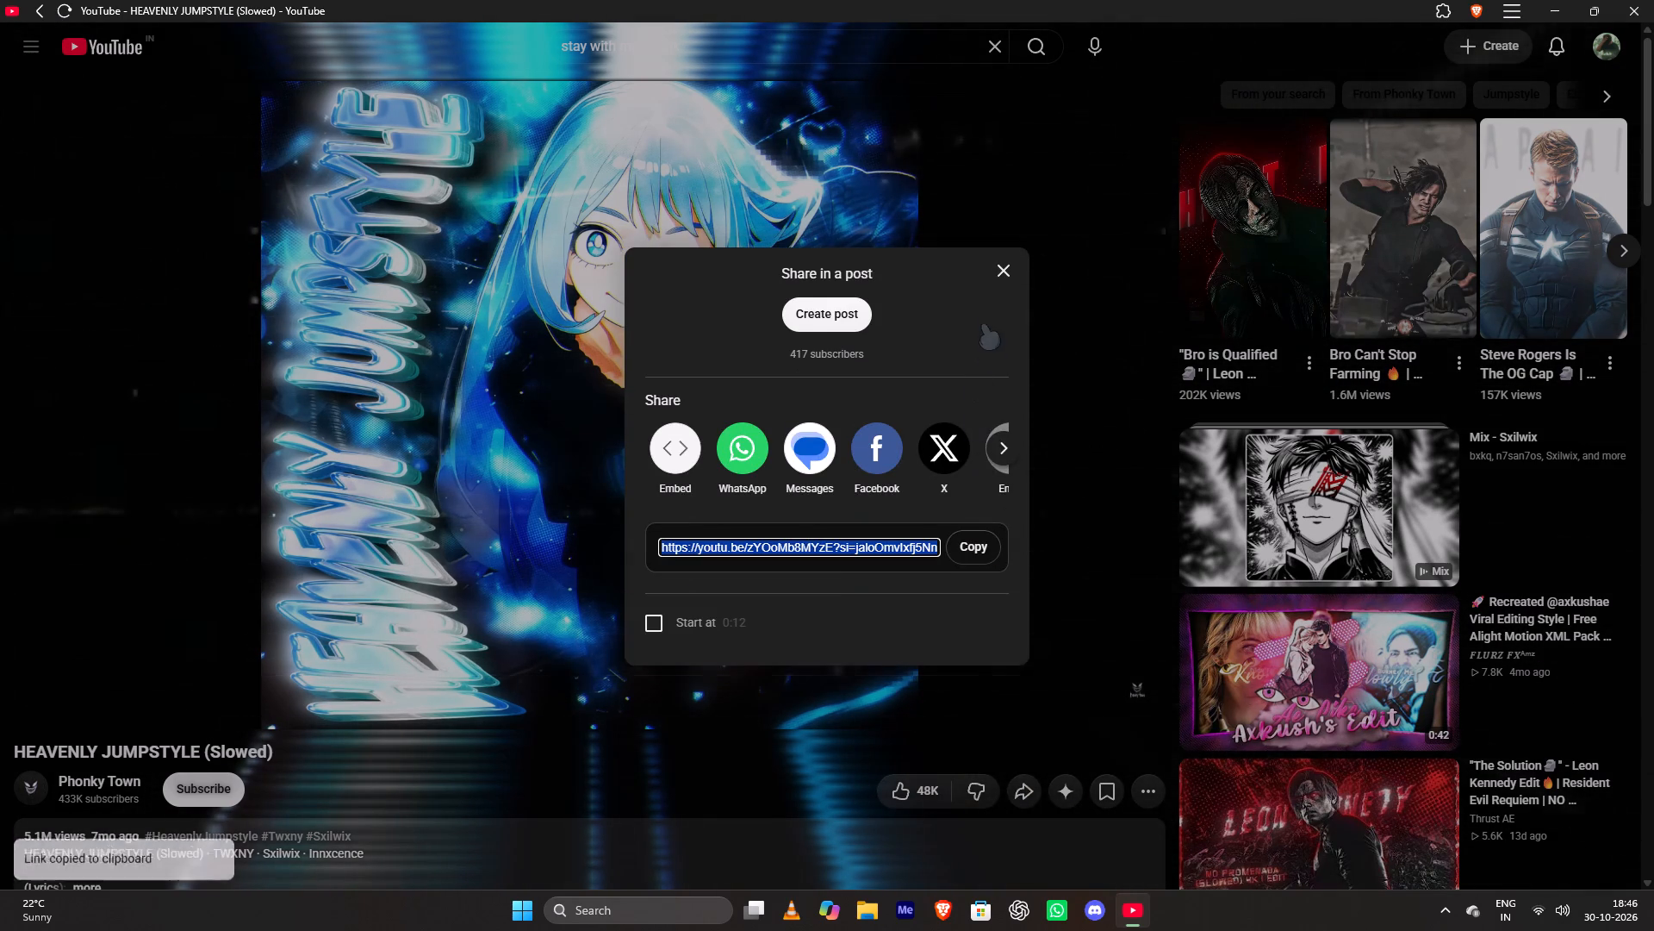
{"action": "left_click", "coordinate": [1017, 267]}
{"action": "left_click", "coordinate": [1012, 263]}
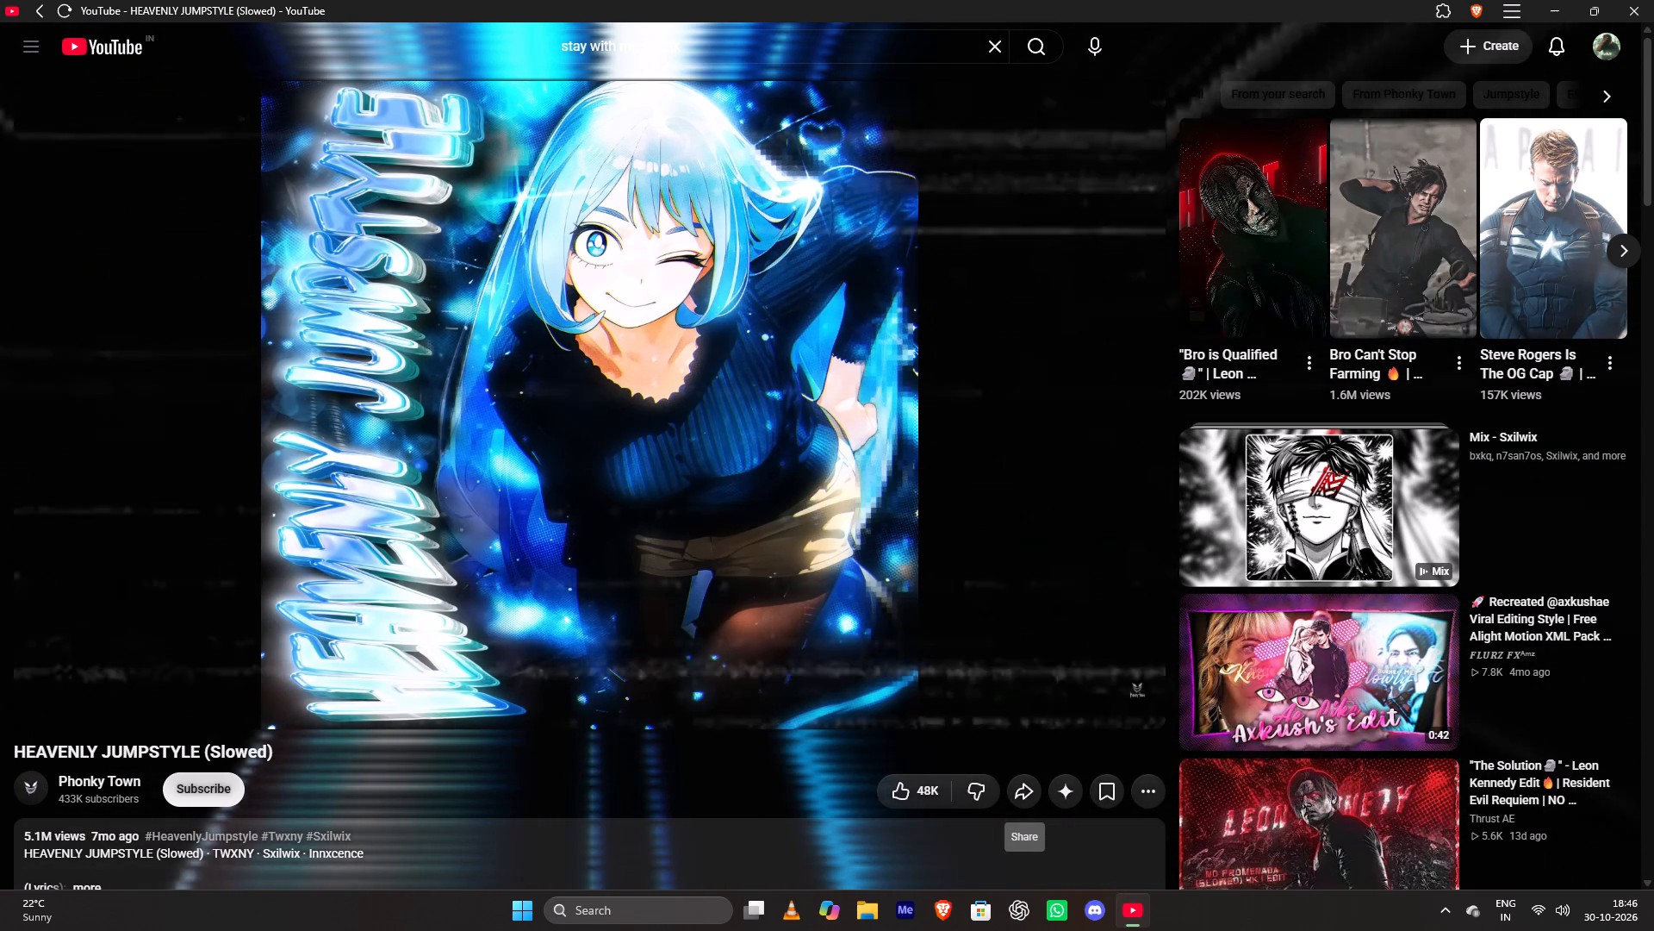
Pause the video and minimize the YouTube window to reveal the desktop.
{"action": "key", "text": "space"}
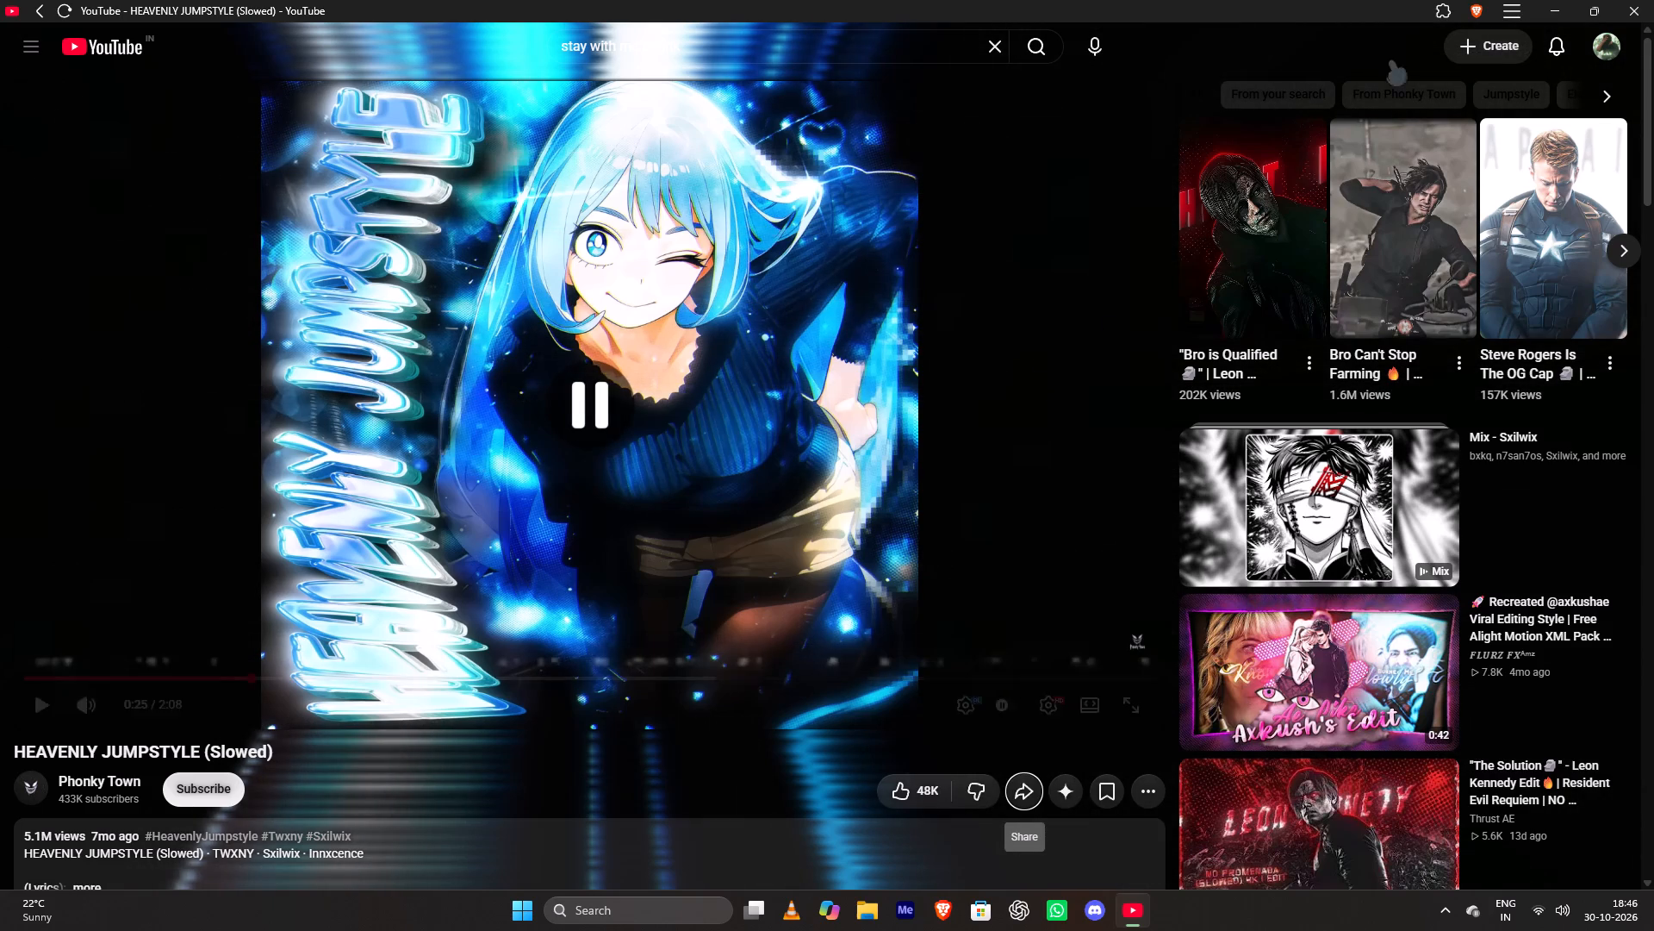
{"action": "left_click", "coordinate": [1563, 1]}
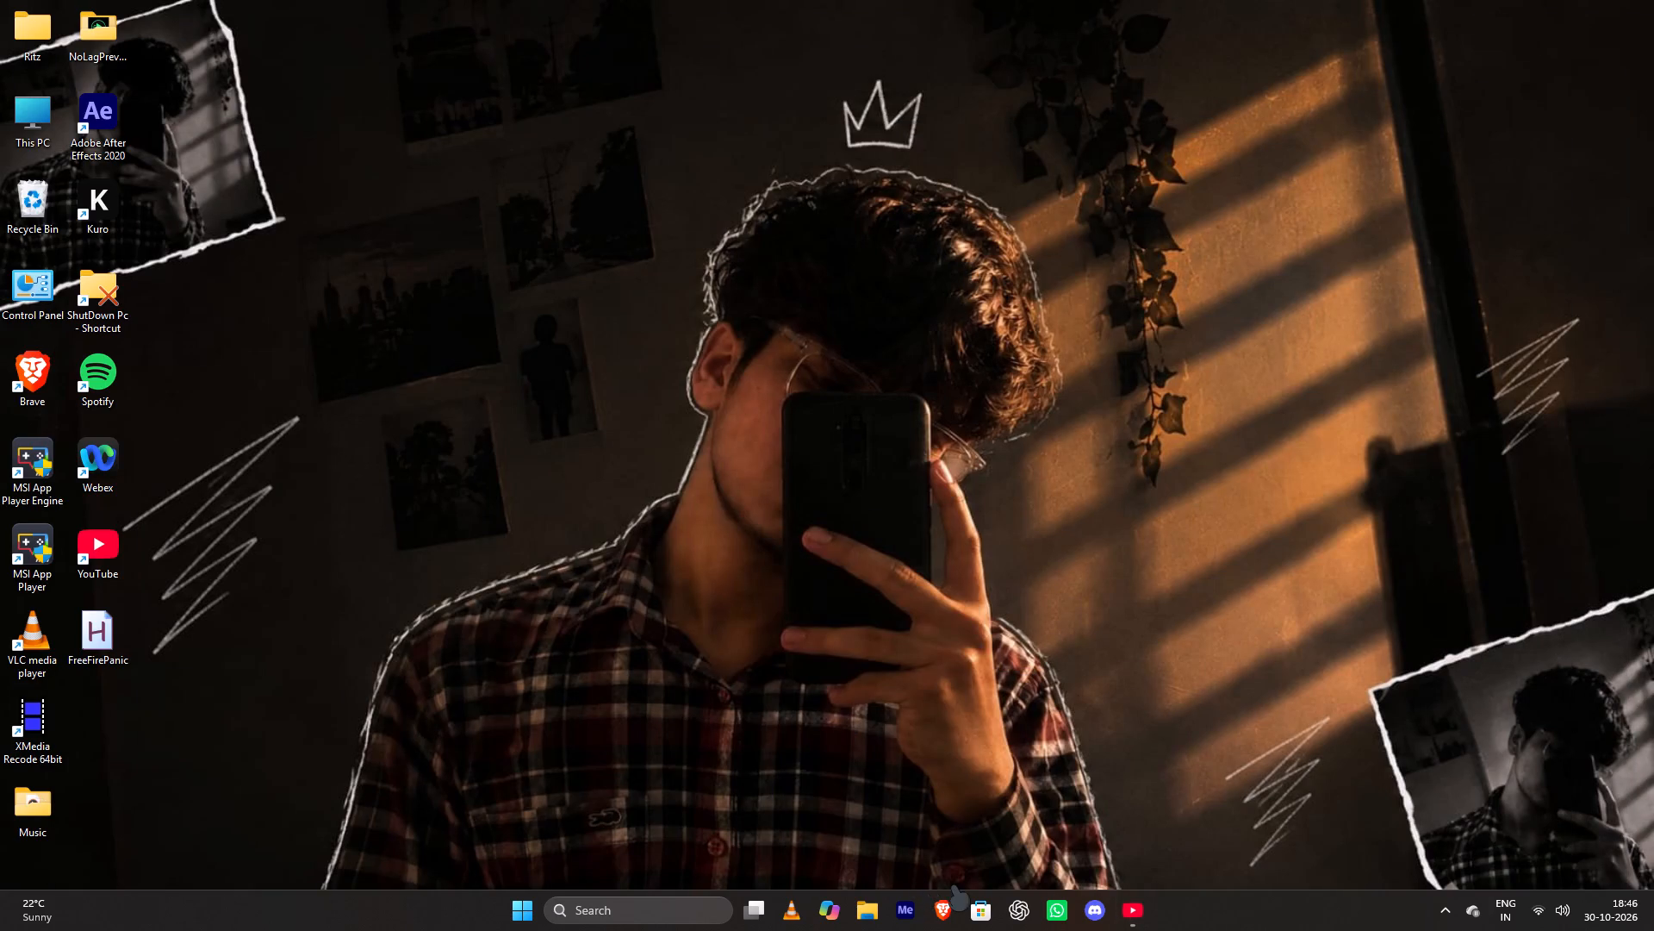
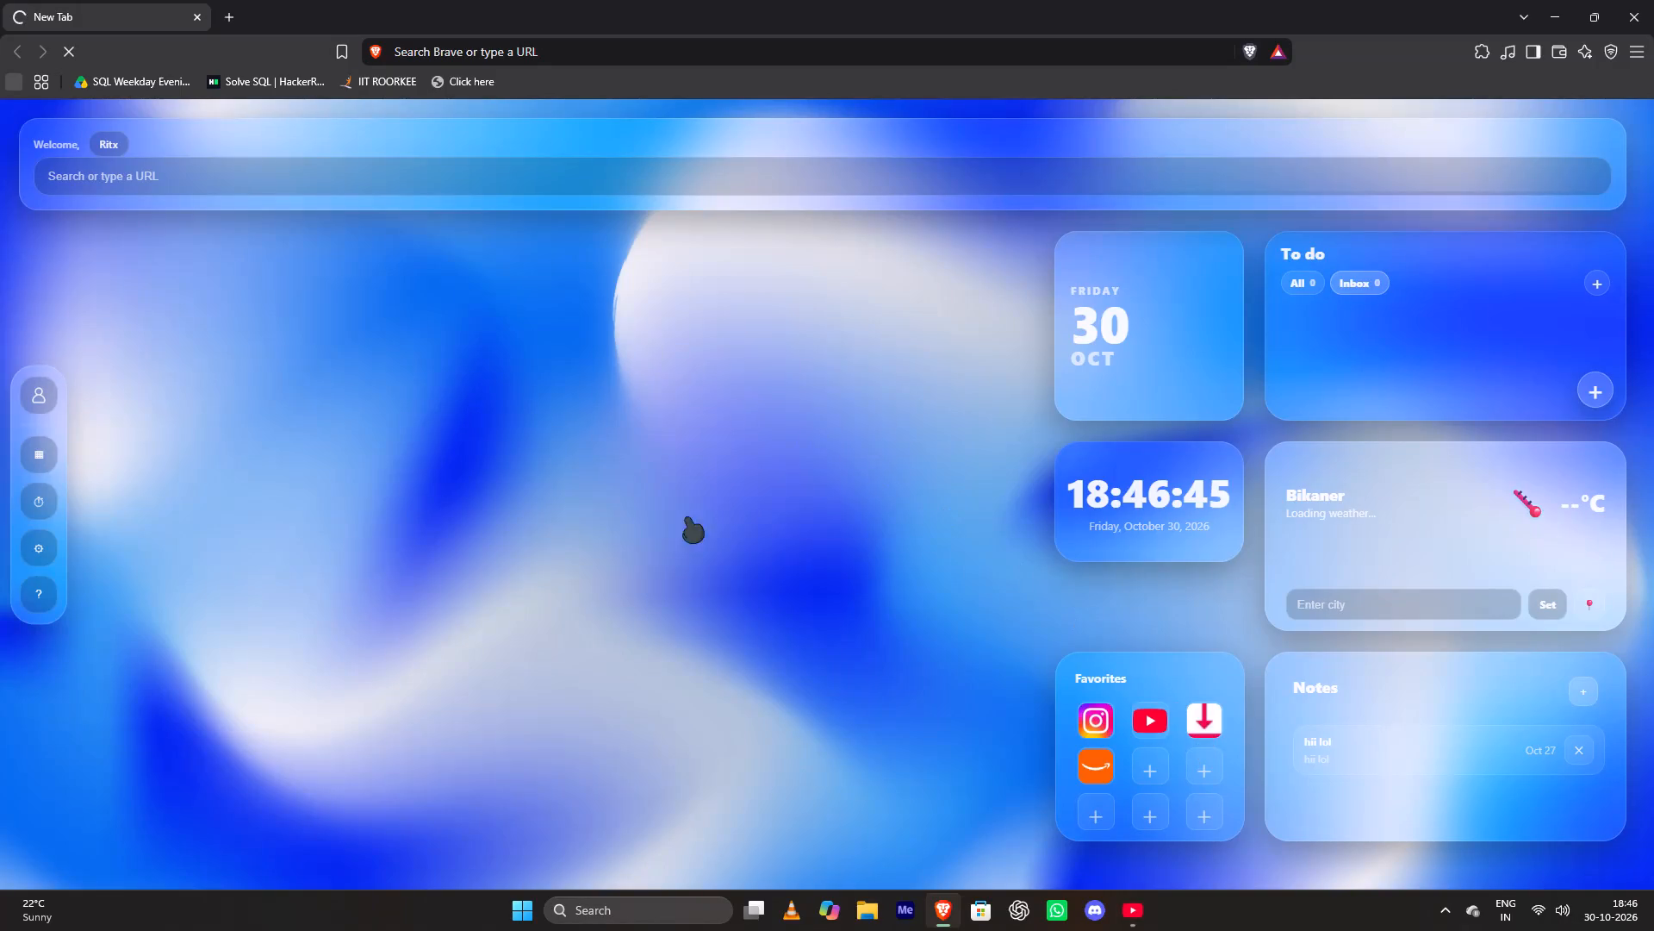
Switch to YouTube, go back to the search results and search for "stay with me phonk slowed".
{"action": "left_click", "coordinate": [1139, 898]}
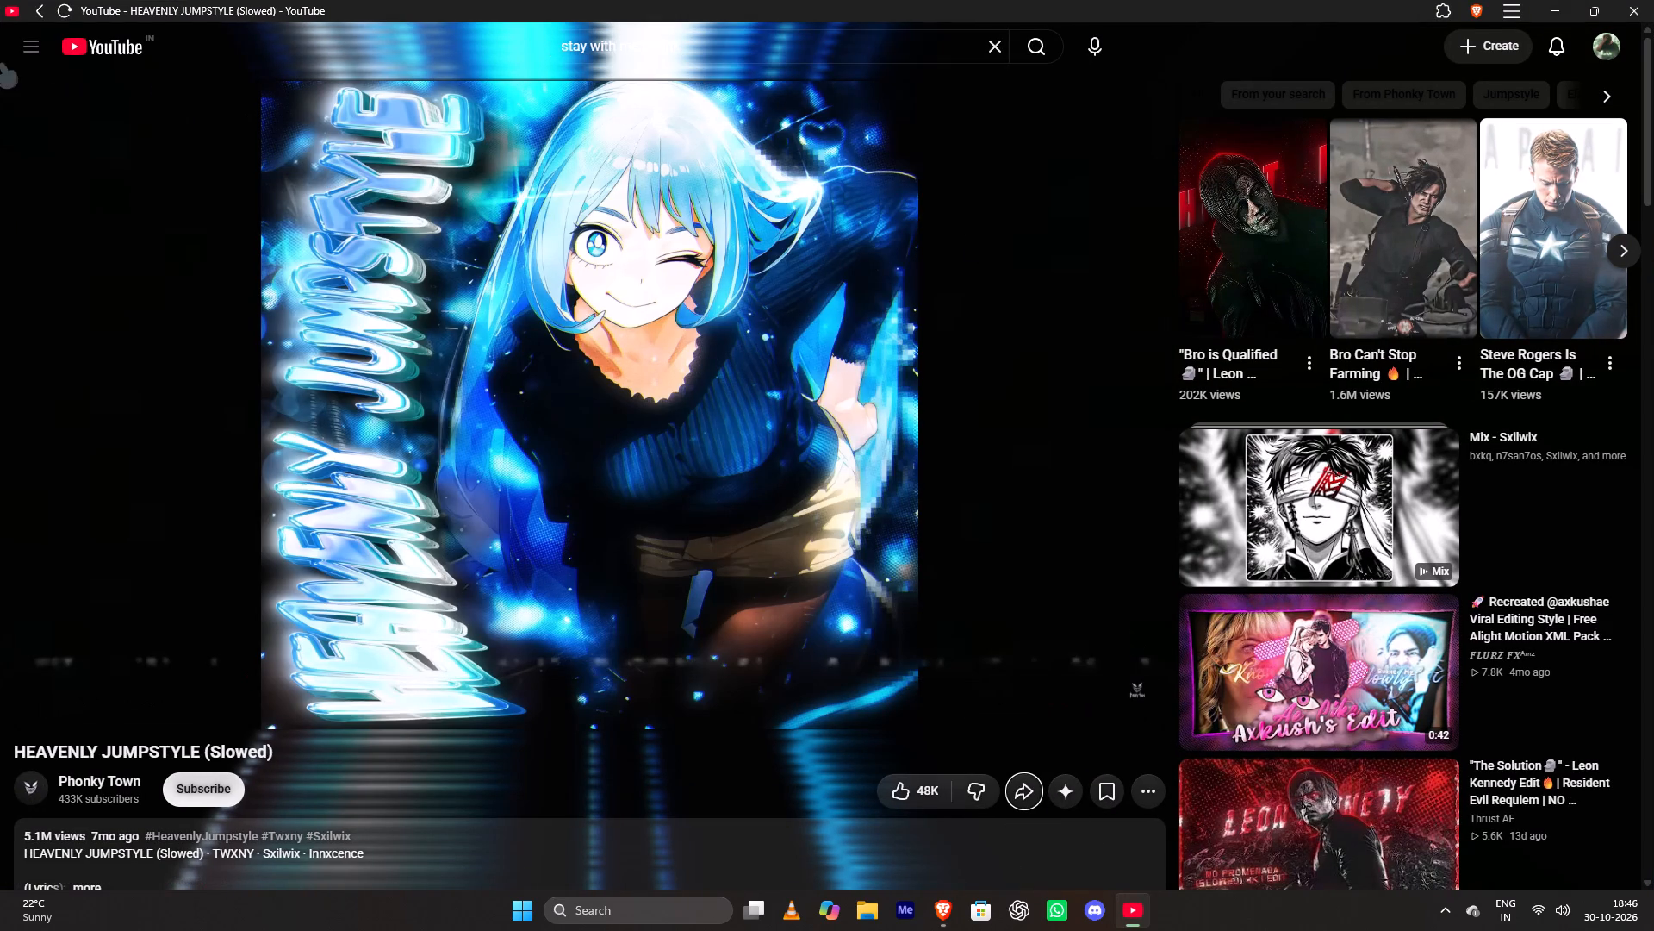
{"action": "left_click", "coordinate": [40, 0]}
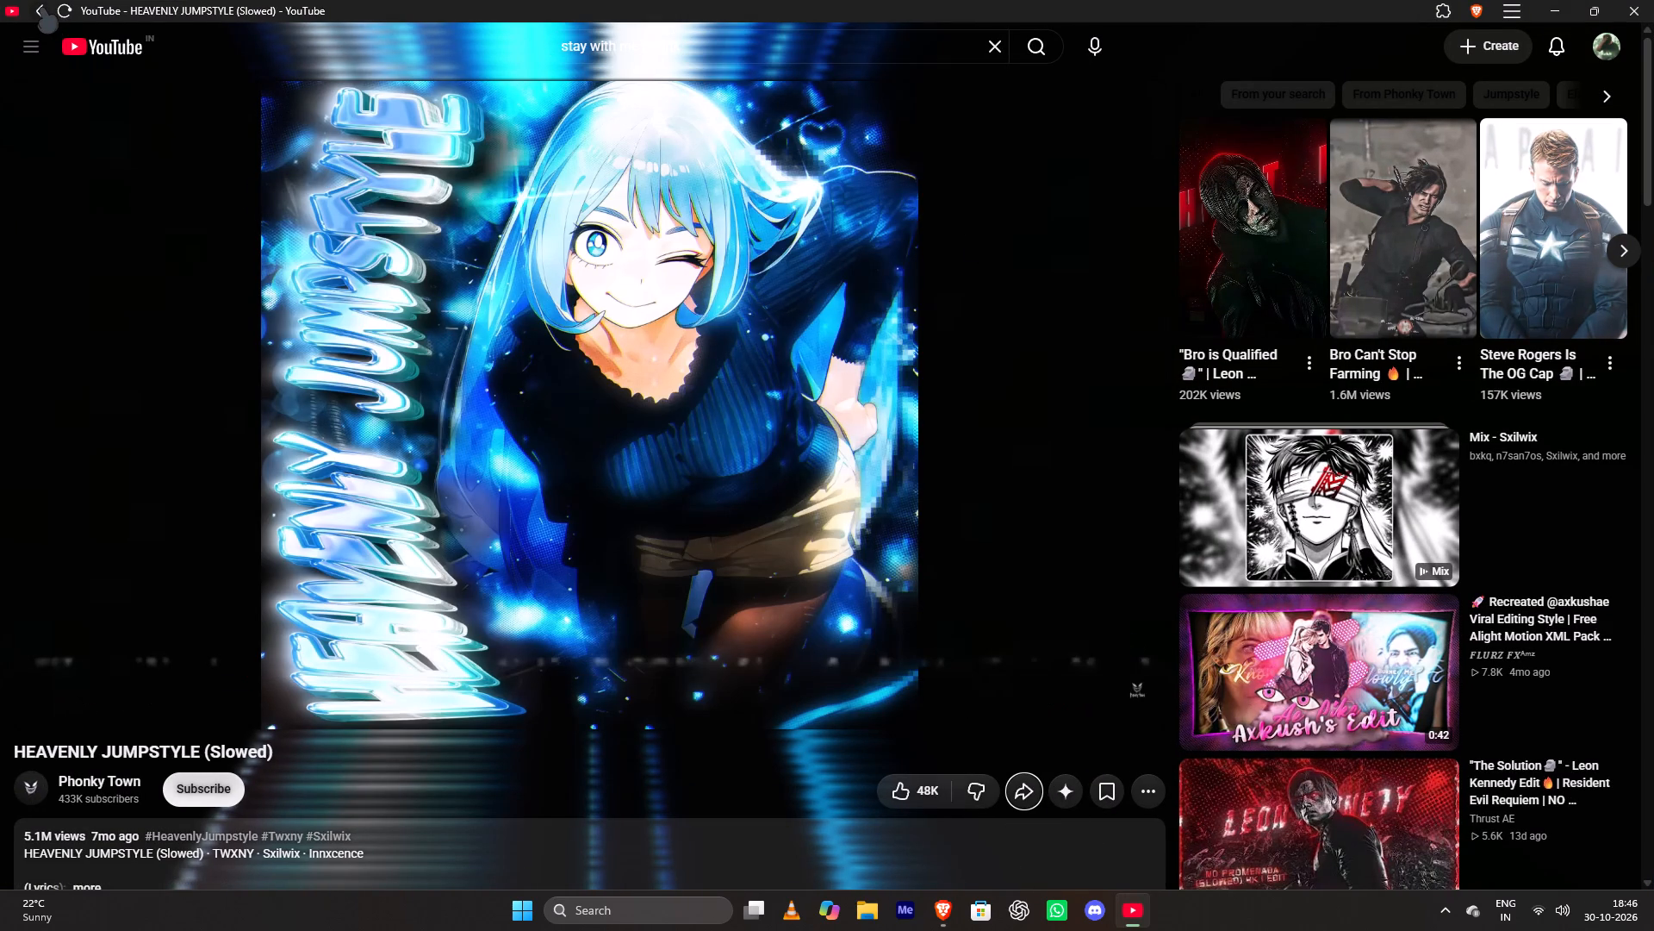
{"action": "left_click", "coordinate": [41, 7]}
{"action": "left_click", "coordinate": [706, 47]}
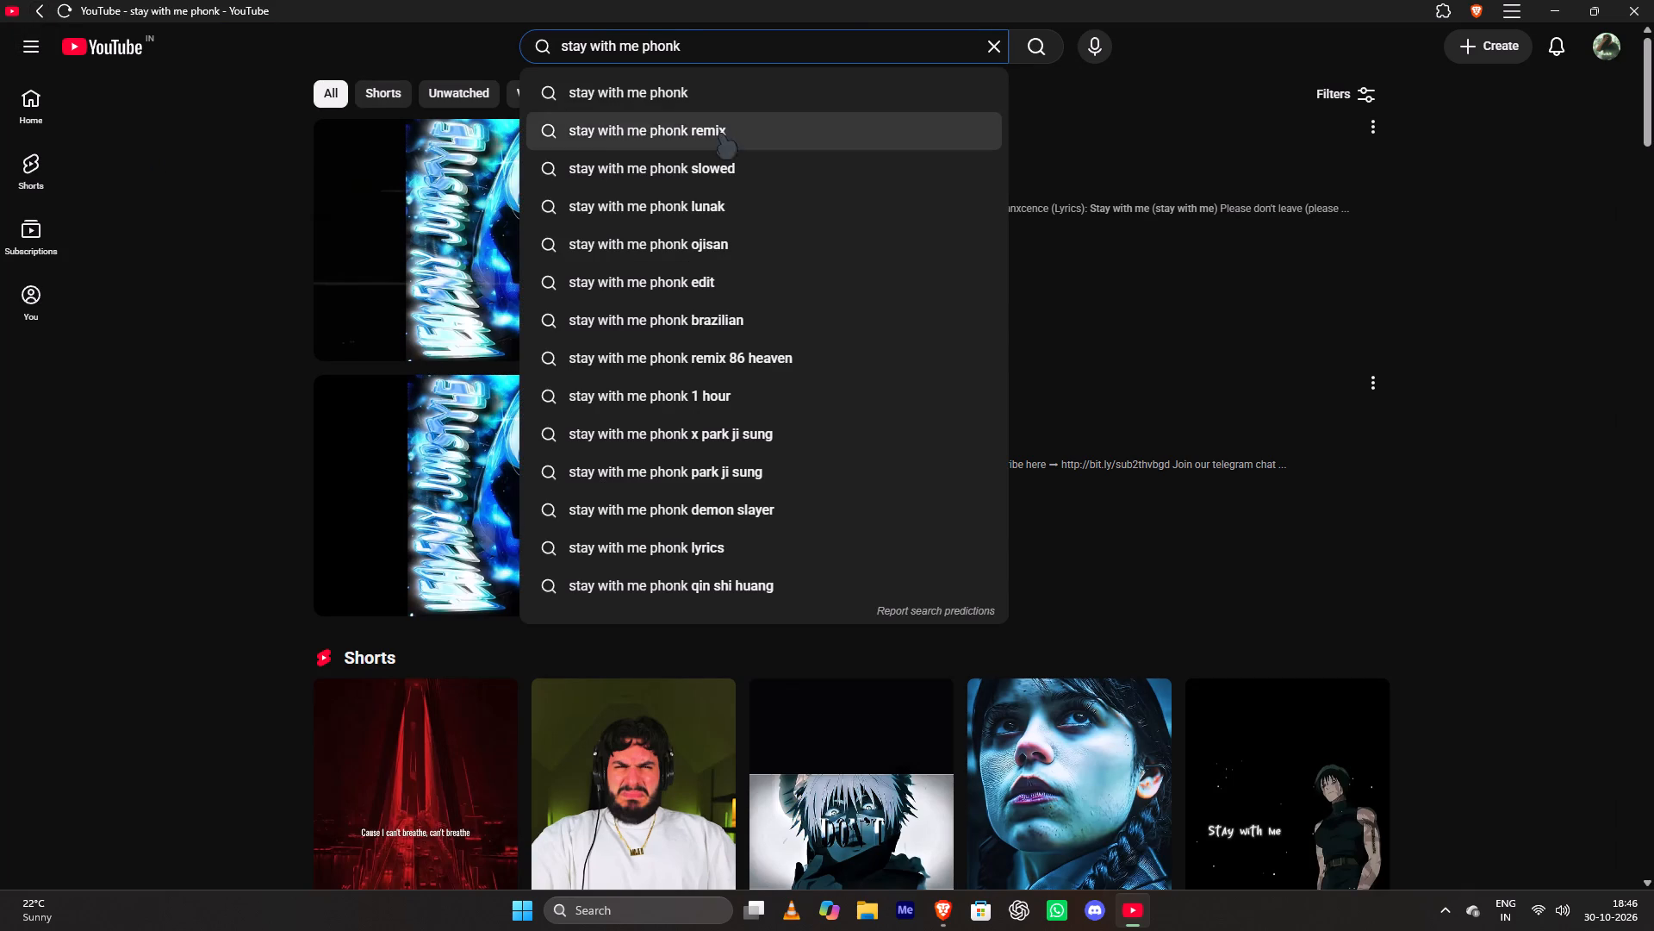
{"action": "left_click", "coordinate": [724, 184]}
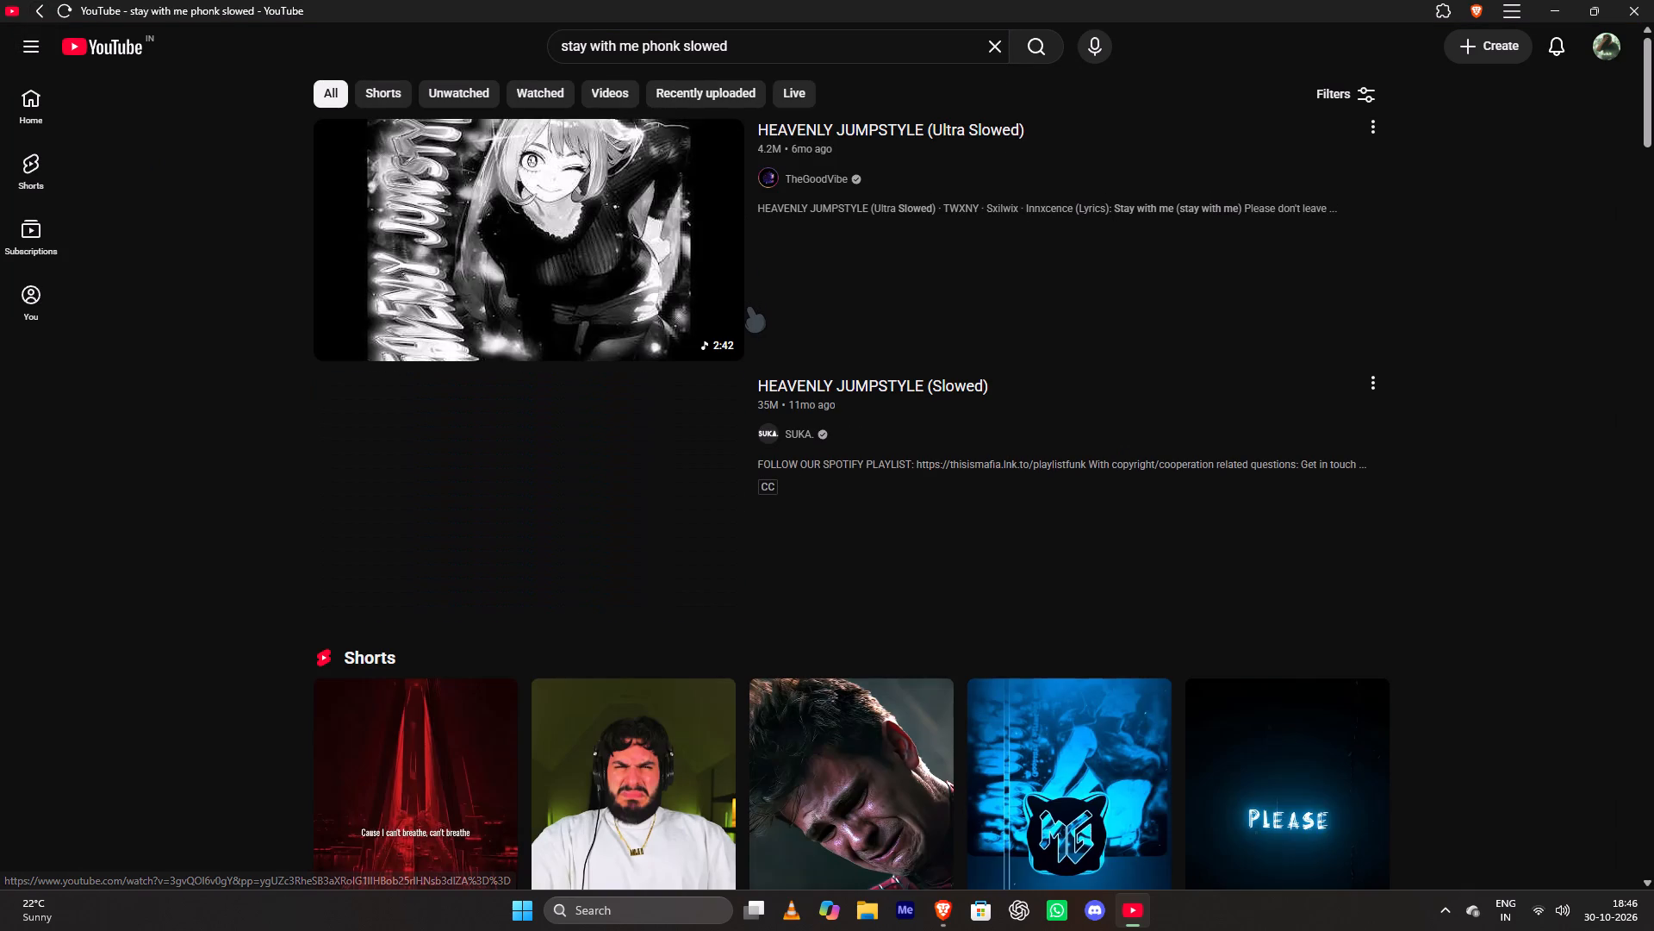
Play TheGoodVibe's "HEAVENLY JUMPSTYLE (Ultra Slowed)" video and skip ahead to about 0:24.
{"action": "left_click", "coordinate": [608, 218]}
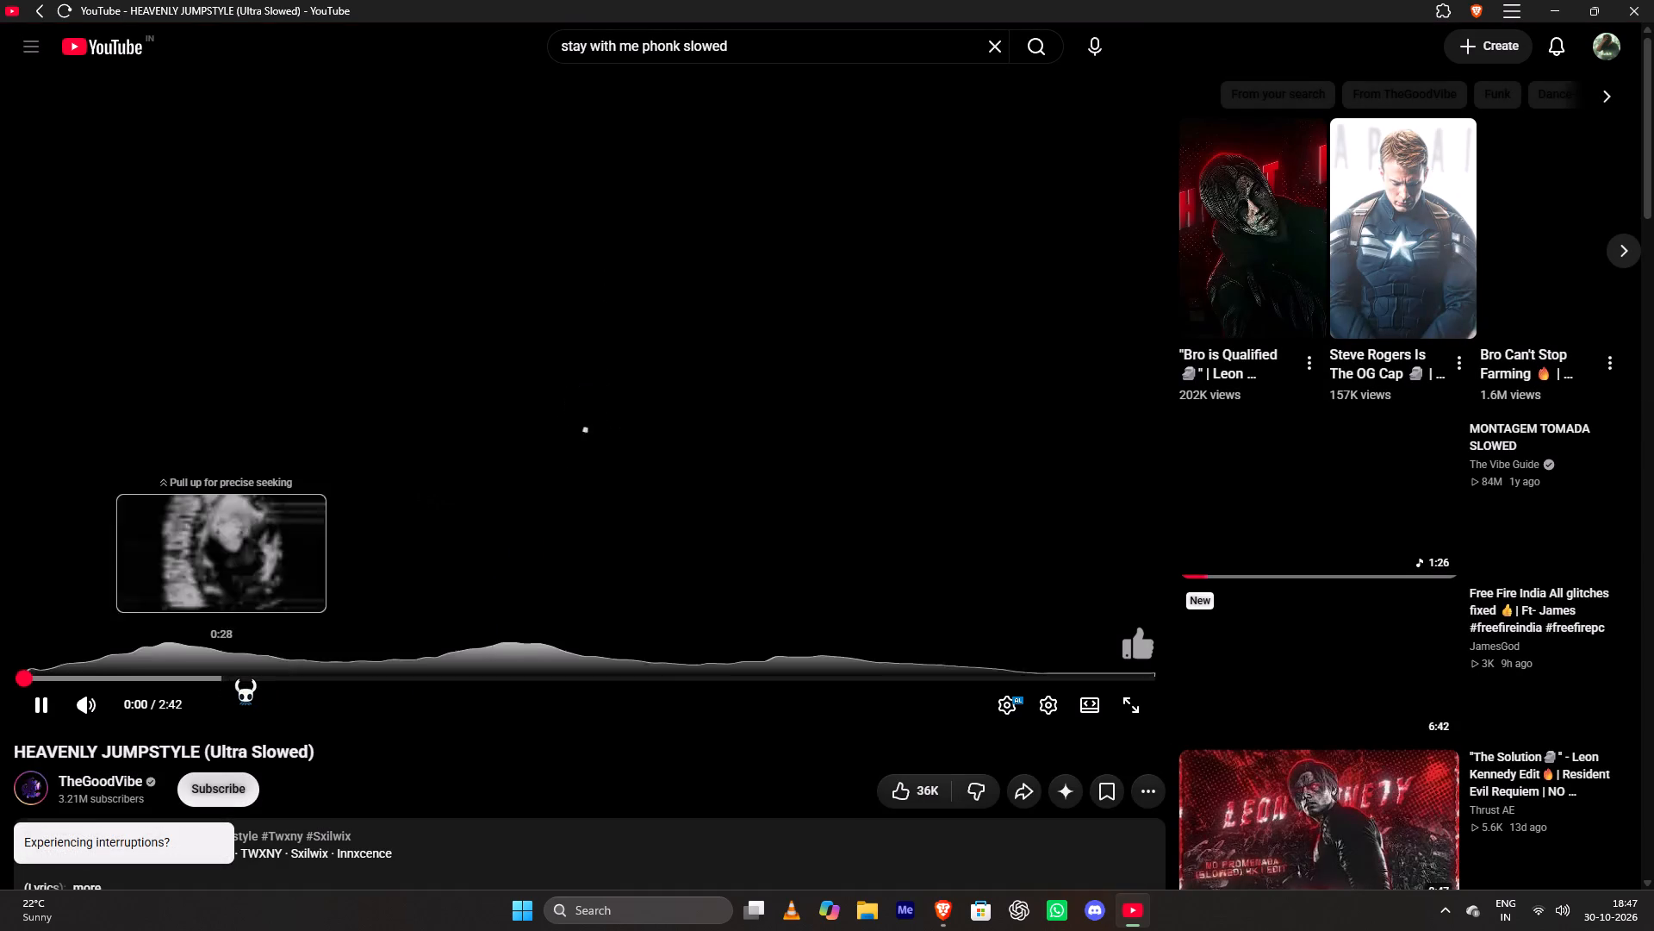
{"action": "left_click", "coordinate": [195, 679]}
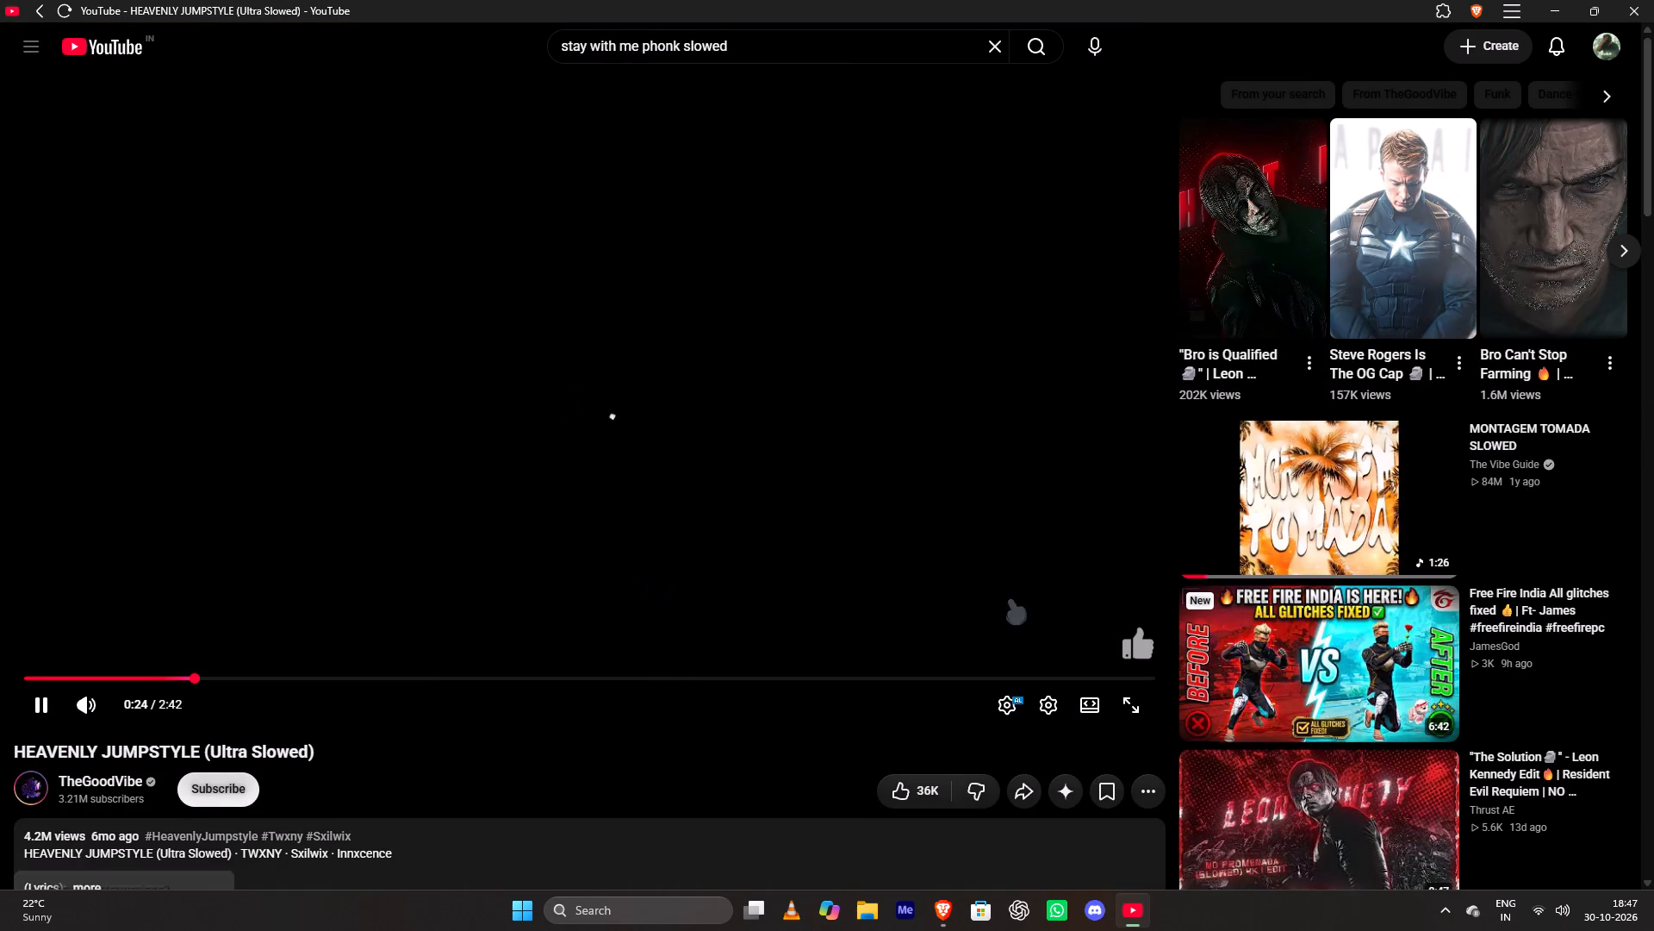
Look through the comments and suggested videos below the "HEAVENLY JUMPSTYLE (Ultra Slowed)" video, ending back at the player.
{"action": "scroll", "coordinate": [1278, 609], "scroll_direction": "down", "scroll_amount": 2}
{"action": "scroll", "coordinate": [634, 447], "scroll_direction": "up", "scroll_amount": 1}
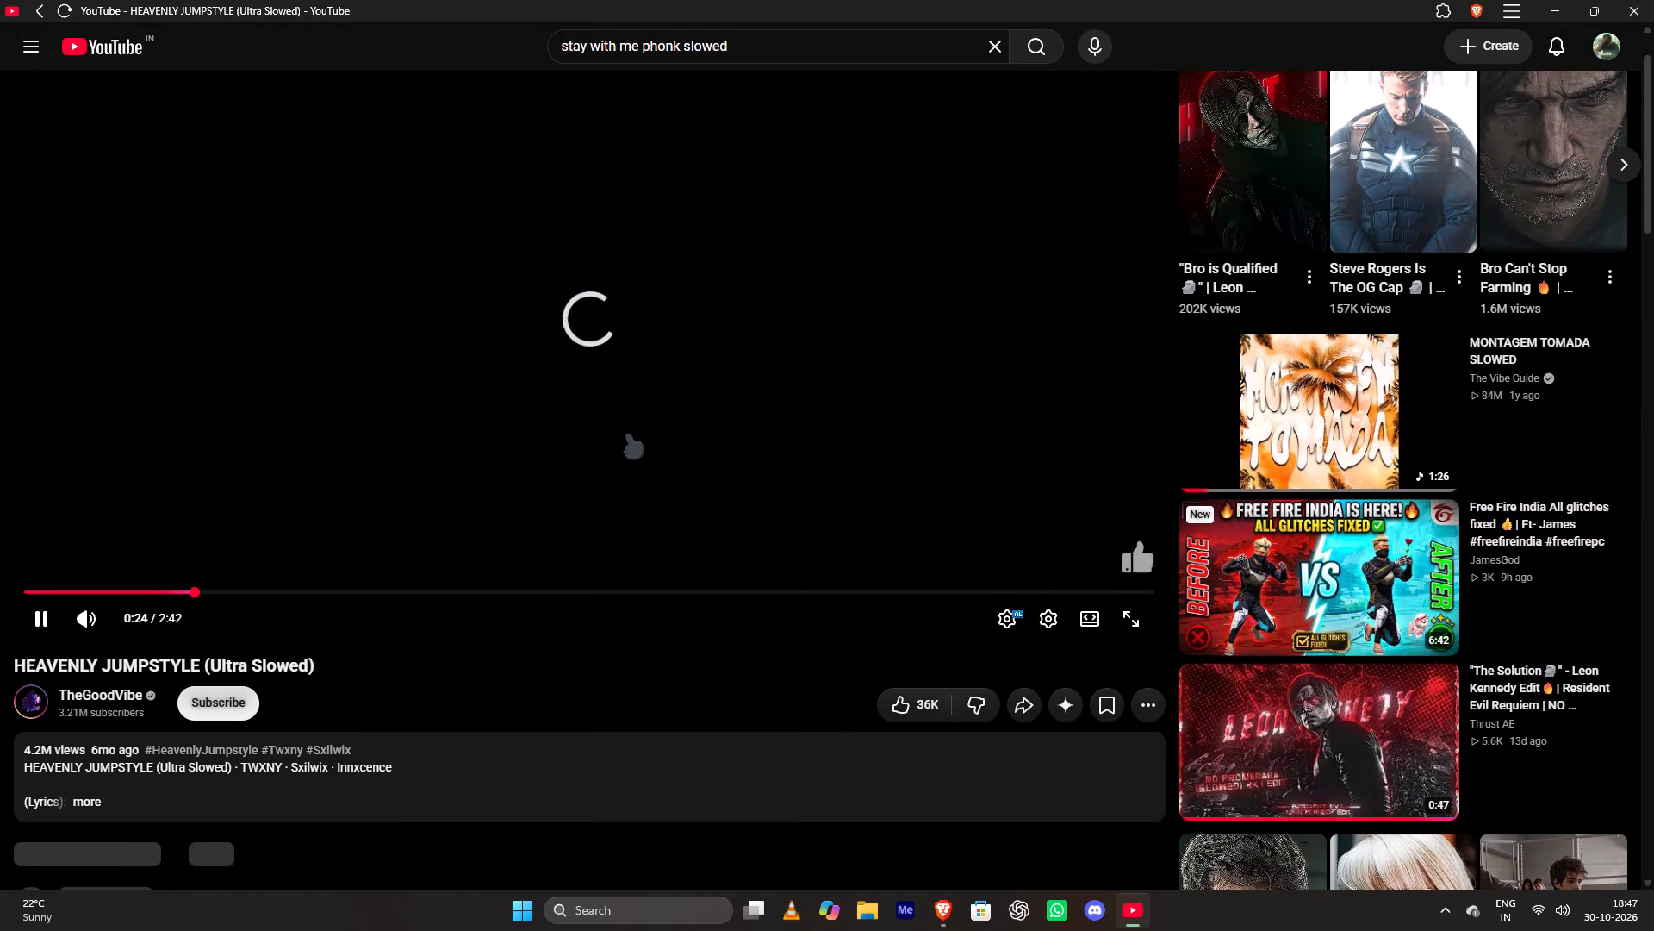
{"action": "scroll", "coordinate": [696, 435], "scroll_direction": "up", "scroll_amount": 1}
{"action": "scroll", "coordinate": [712, 446], "scroll_direction": "down", "scroll_amount": 5}
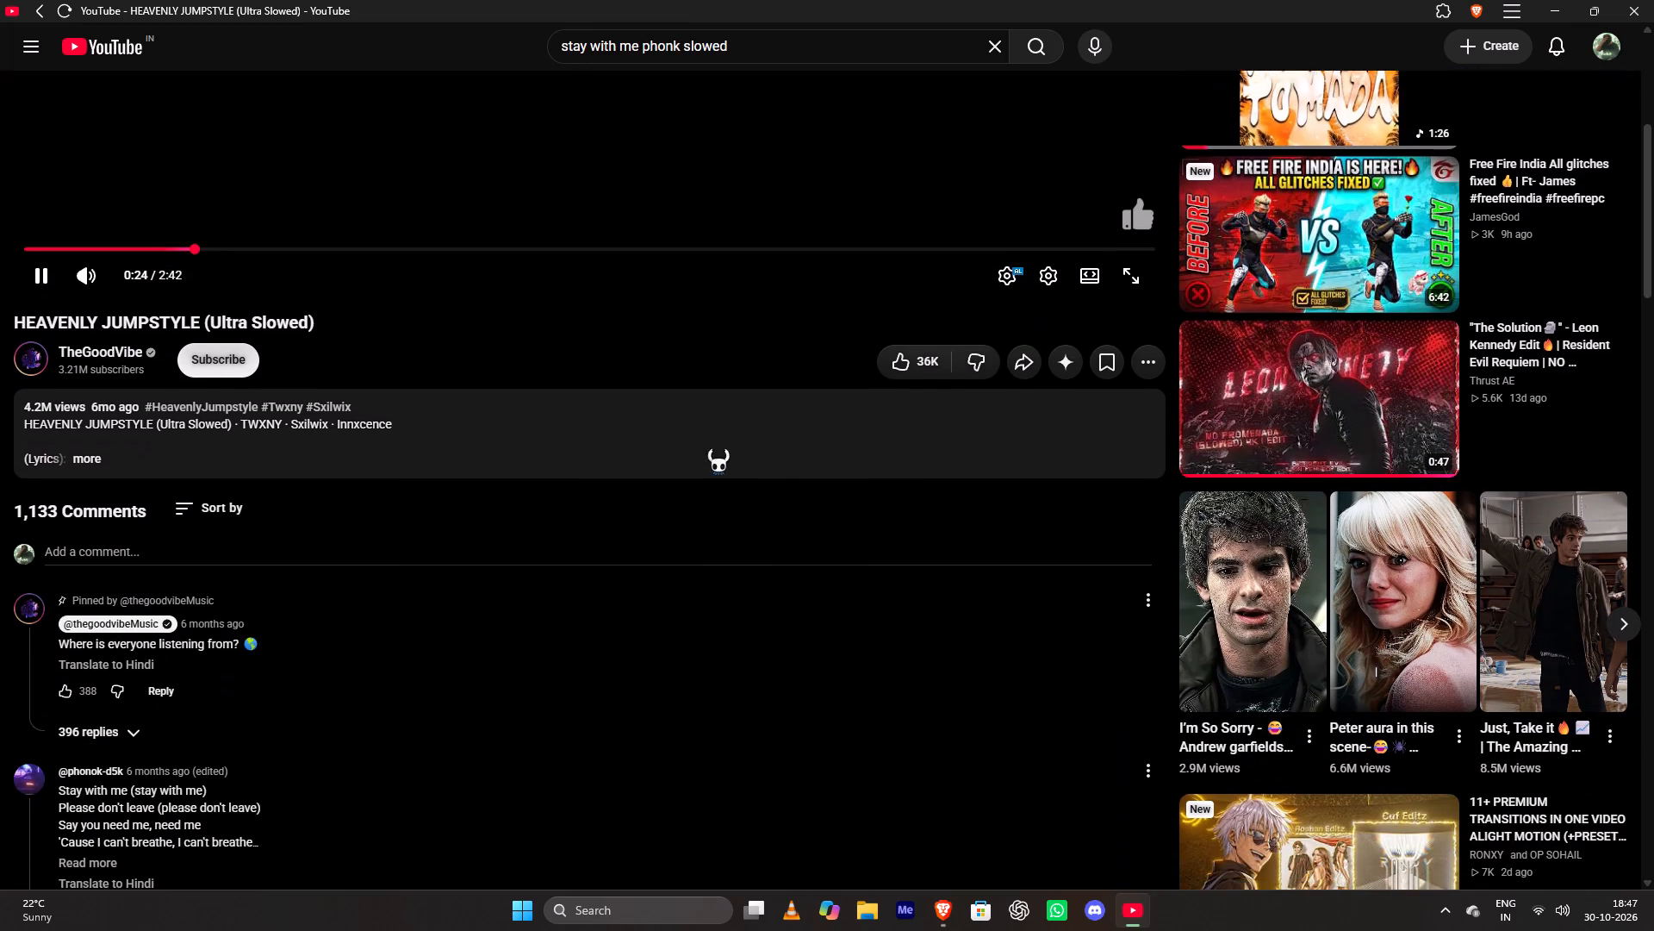
{"action": "scroll", "coordinate": [1234, 681], "scroll_direction": "down", "scroll_amount": 3}
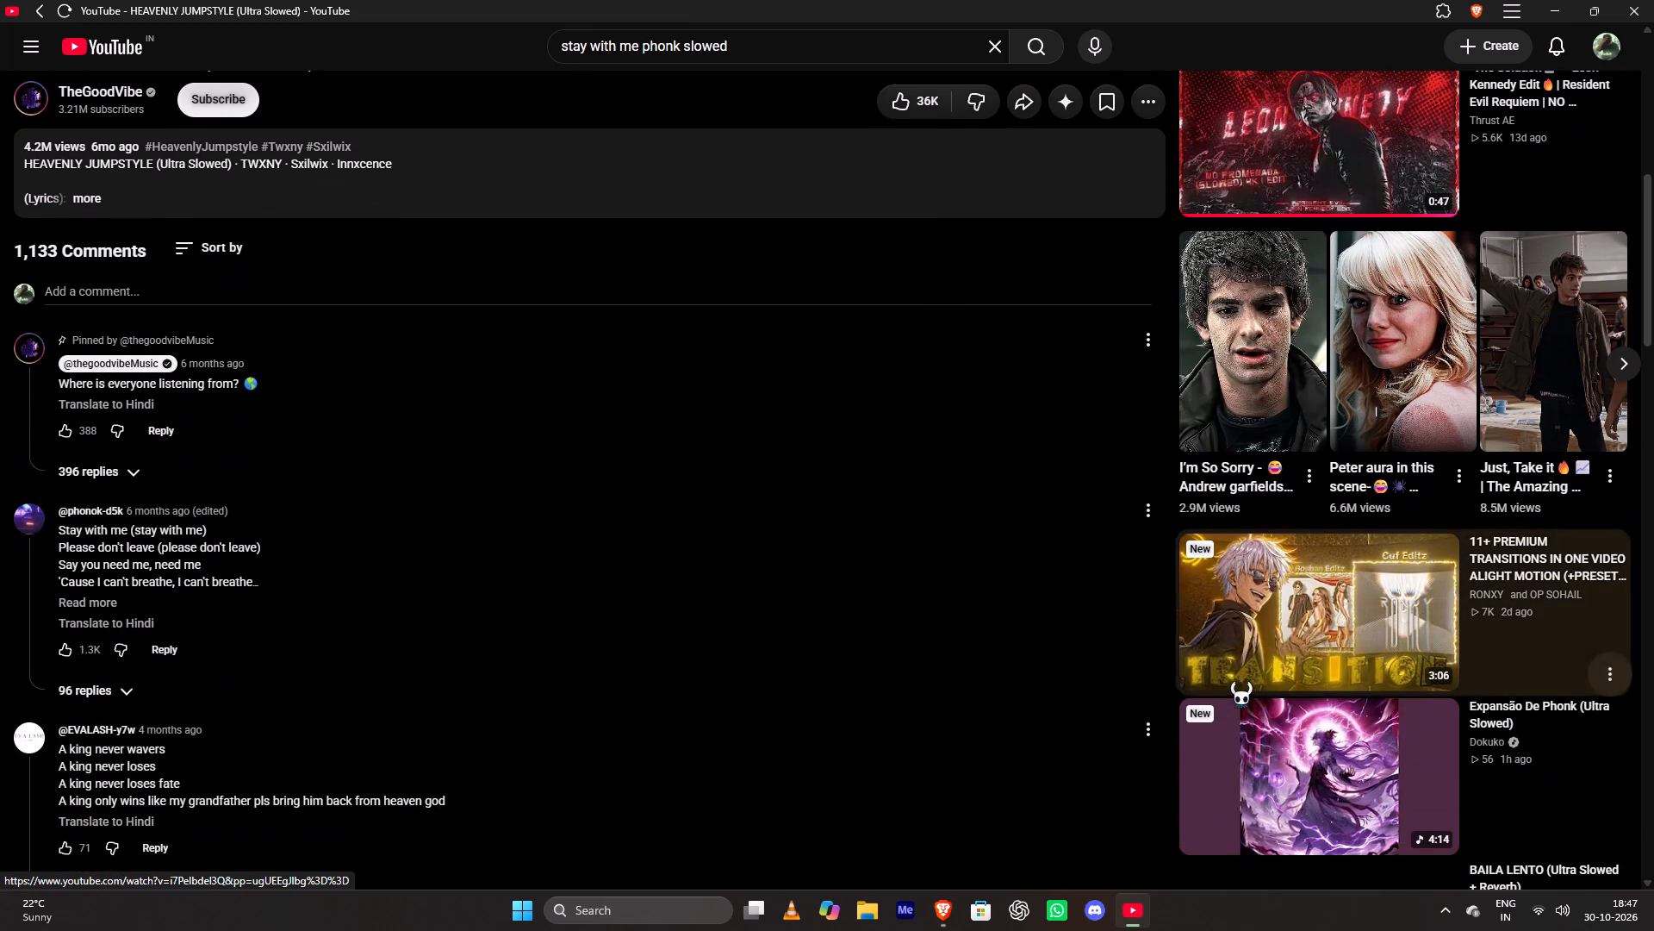
{"action": "scroll", "coordinate": [694, 548], "scroll_direction": "down", "scroll_amount": 4}
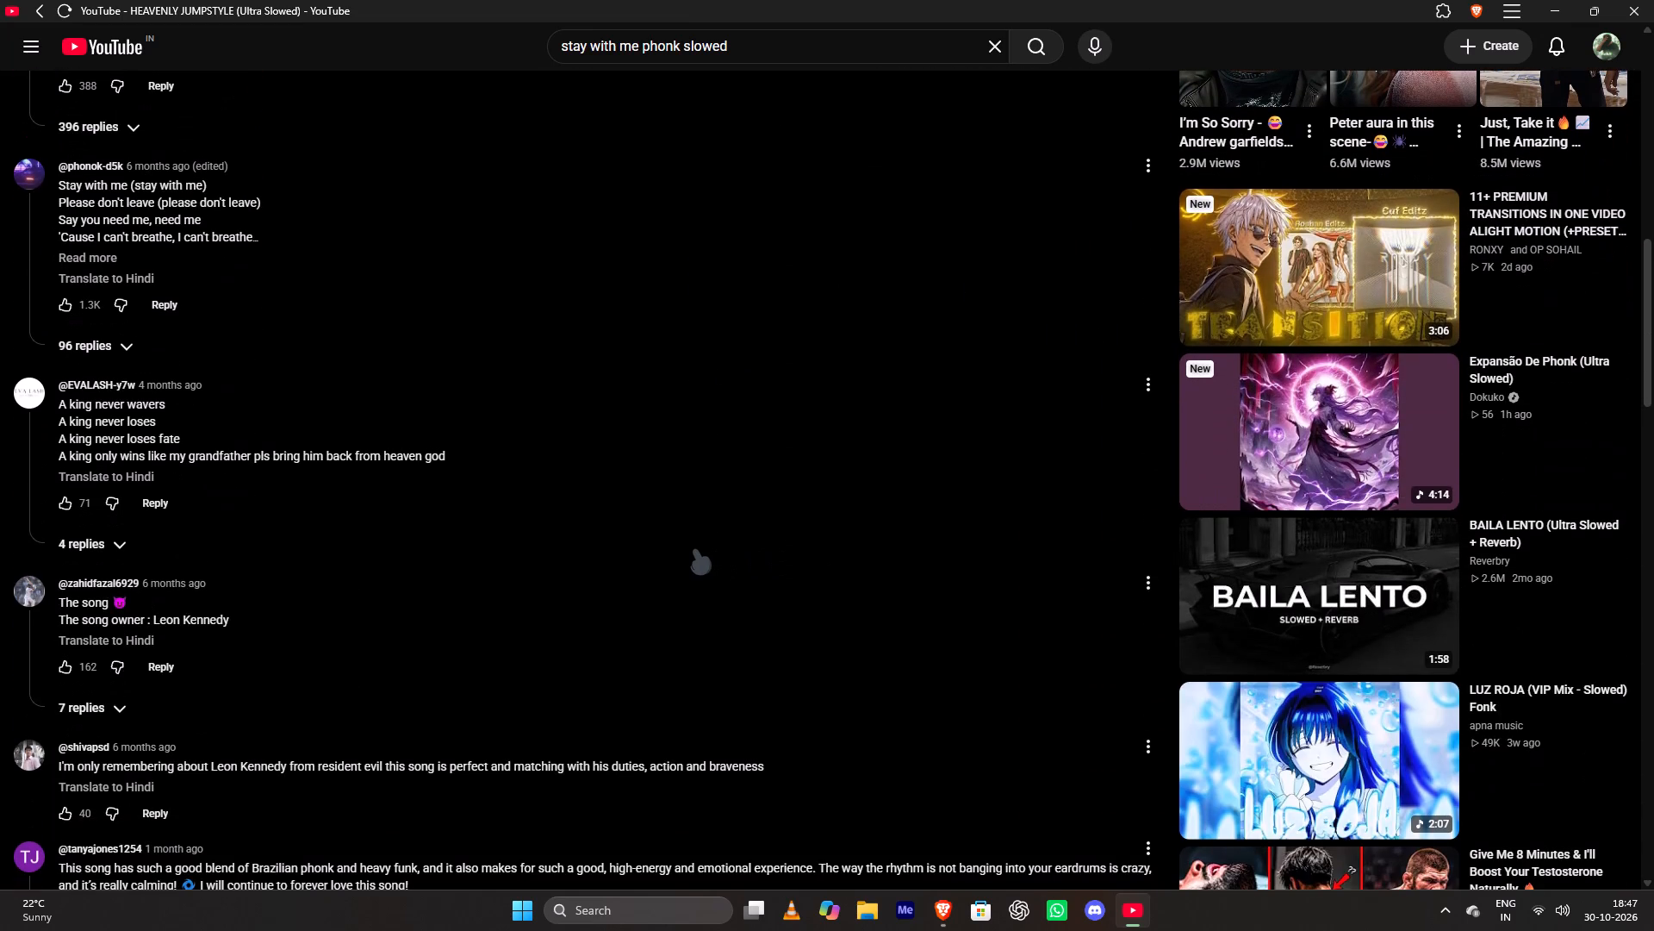
{"action": "scroll", "coordinate": [694, 548], "scroll_direction": "down", "scroll_amount": 4}
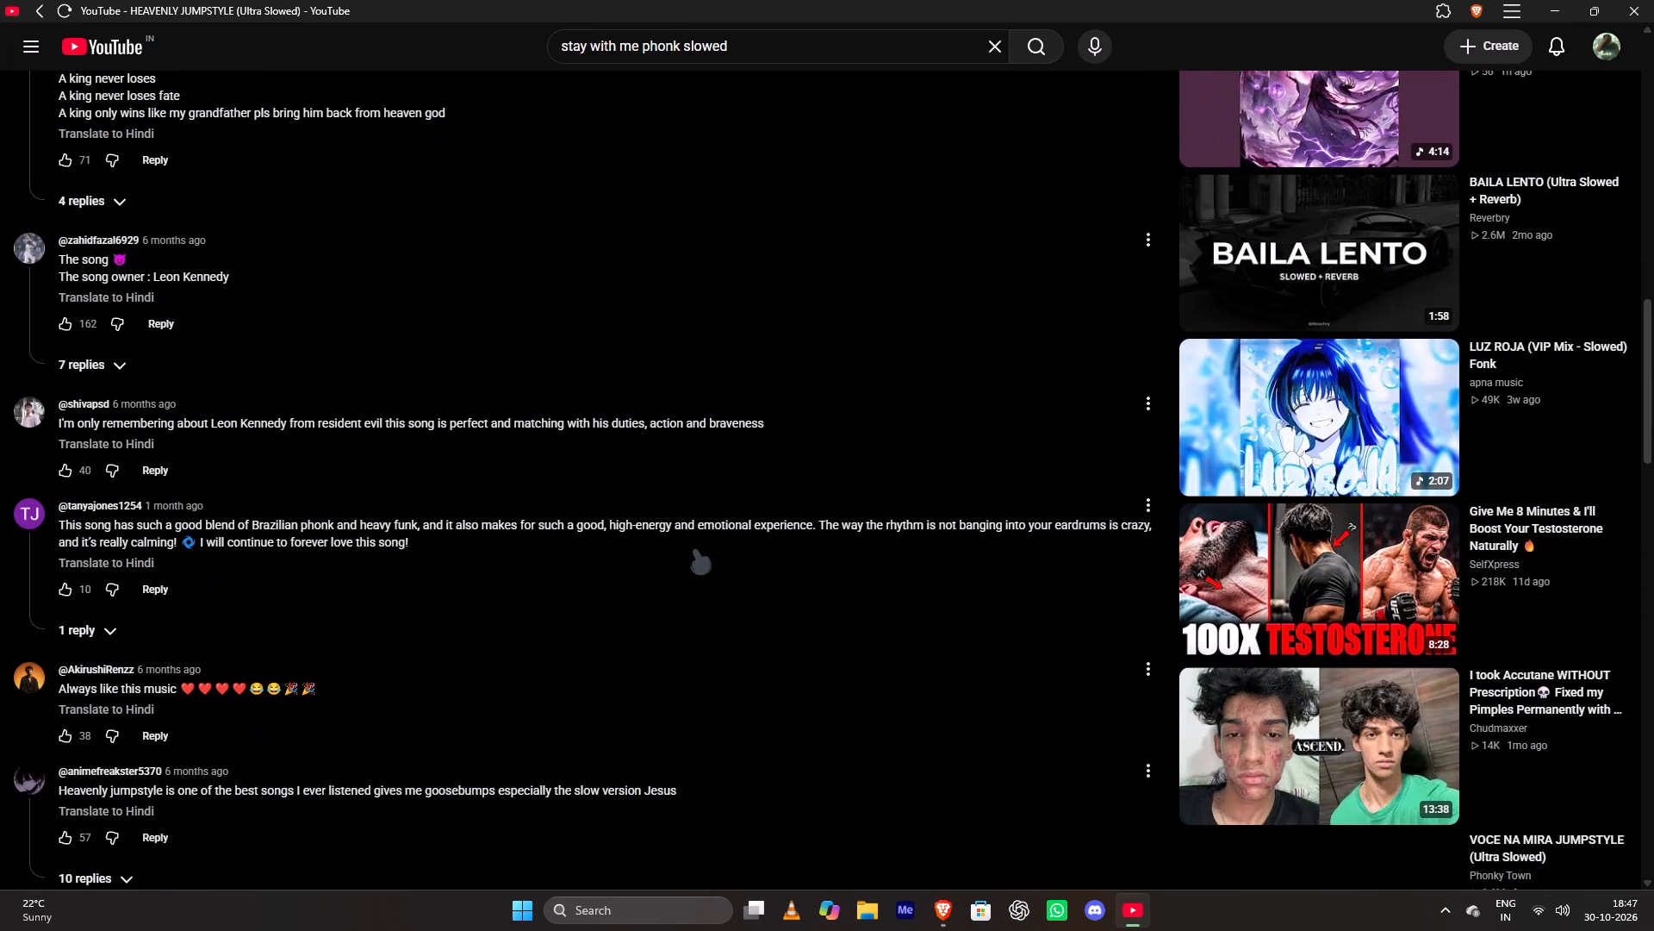
{"action": "scroll", "coordinate": [694, 548], "scroll_direction": "down", "scroll_amount": 4}
{"action": "scroll", "coordinate": [694, 548], "scroll_direction": "up", "scroll_amount": 1}
{"action": "scroll", "coordinate": [694, 548], "scroll_direction": "down", "scroll_amount": 3}
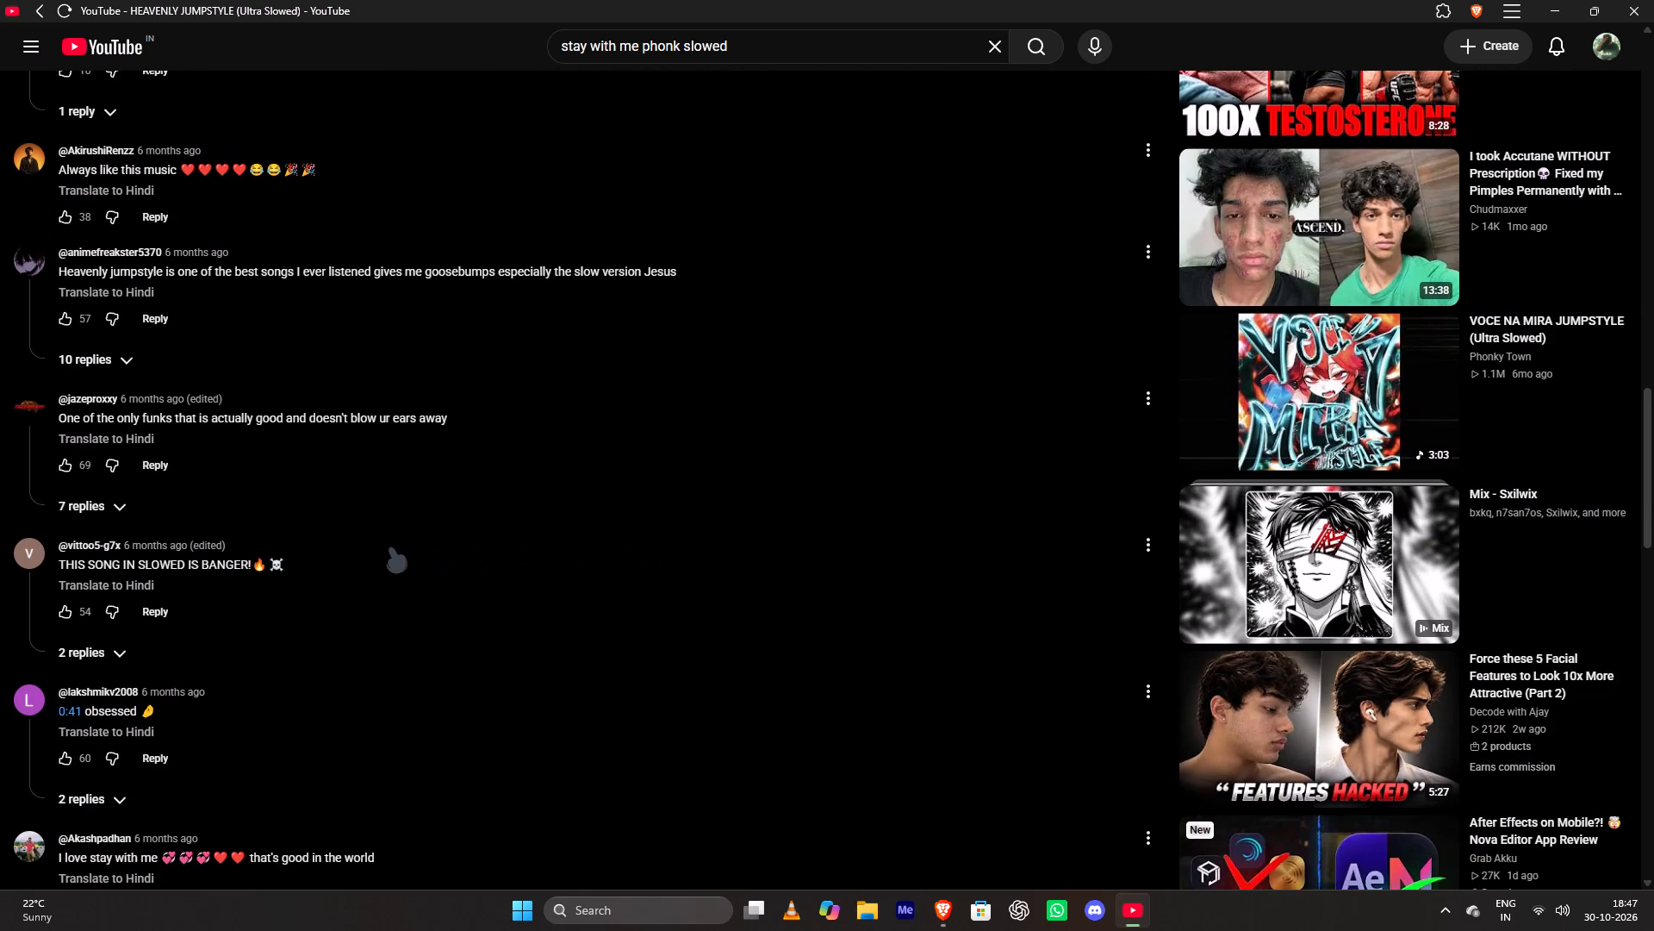
{"action": "scroll", "coordinate": [390, 547], "scroll_direction": "up", "scroll_amount": 14}
{"action": "scroll", "coordinate": [415, 484], "scroll_direction": "up", "scroll_amount": 7}
Pause and resume the Ultra Slowed video to listen to the song from about 0:24.
{"action": "left_click", "coordinate": [426, 456]}
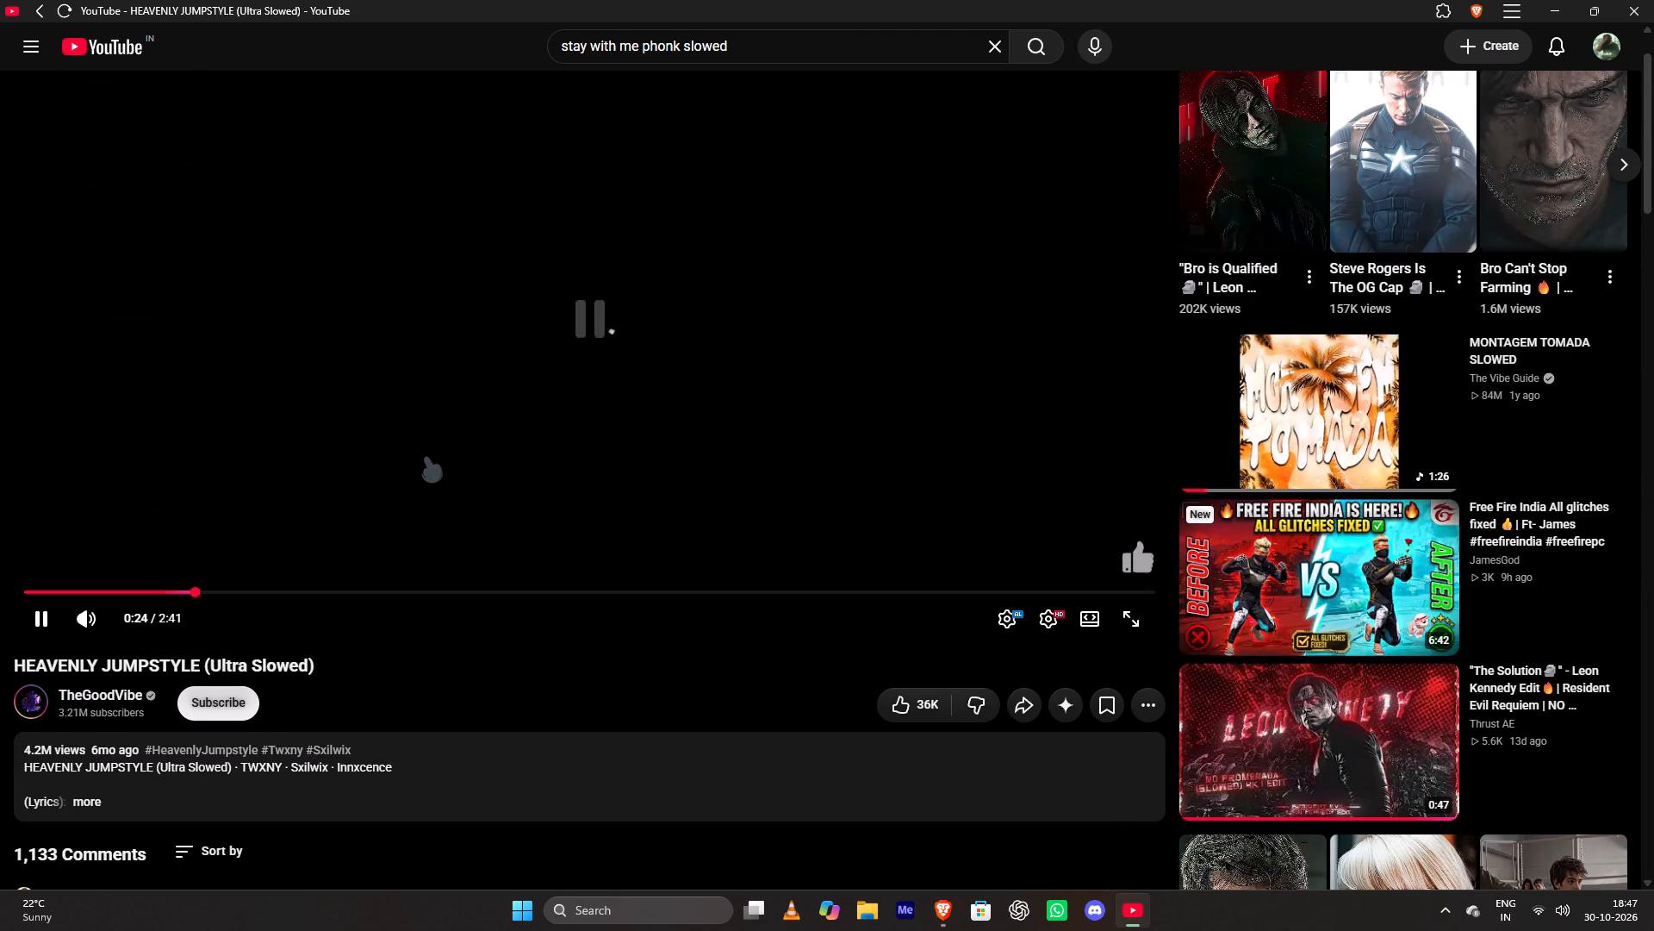
{"action": "left_click", "coordinate": [426, 454]}
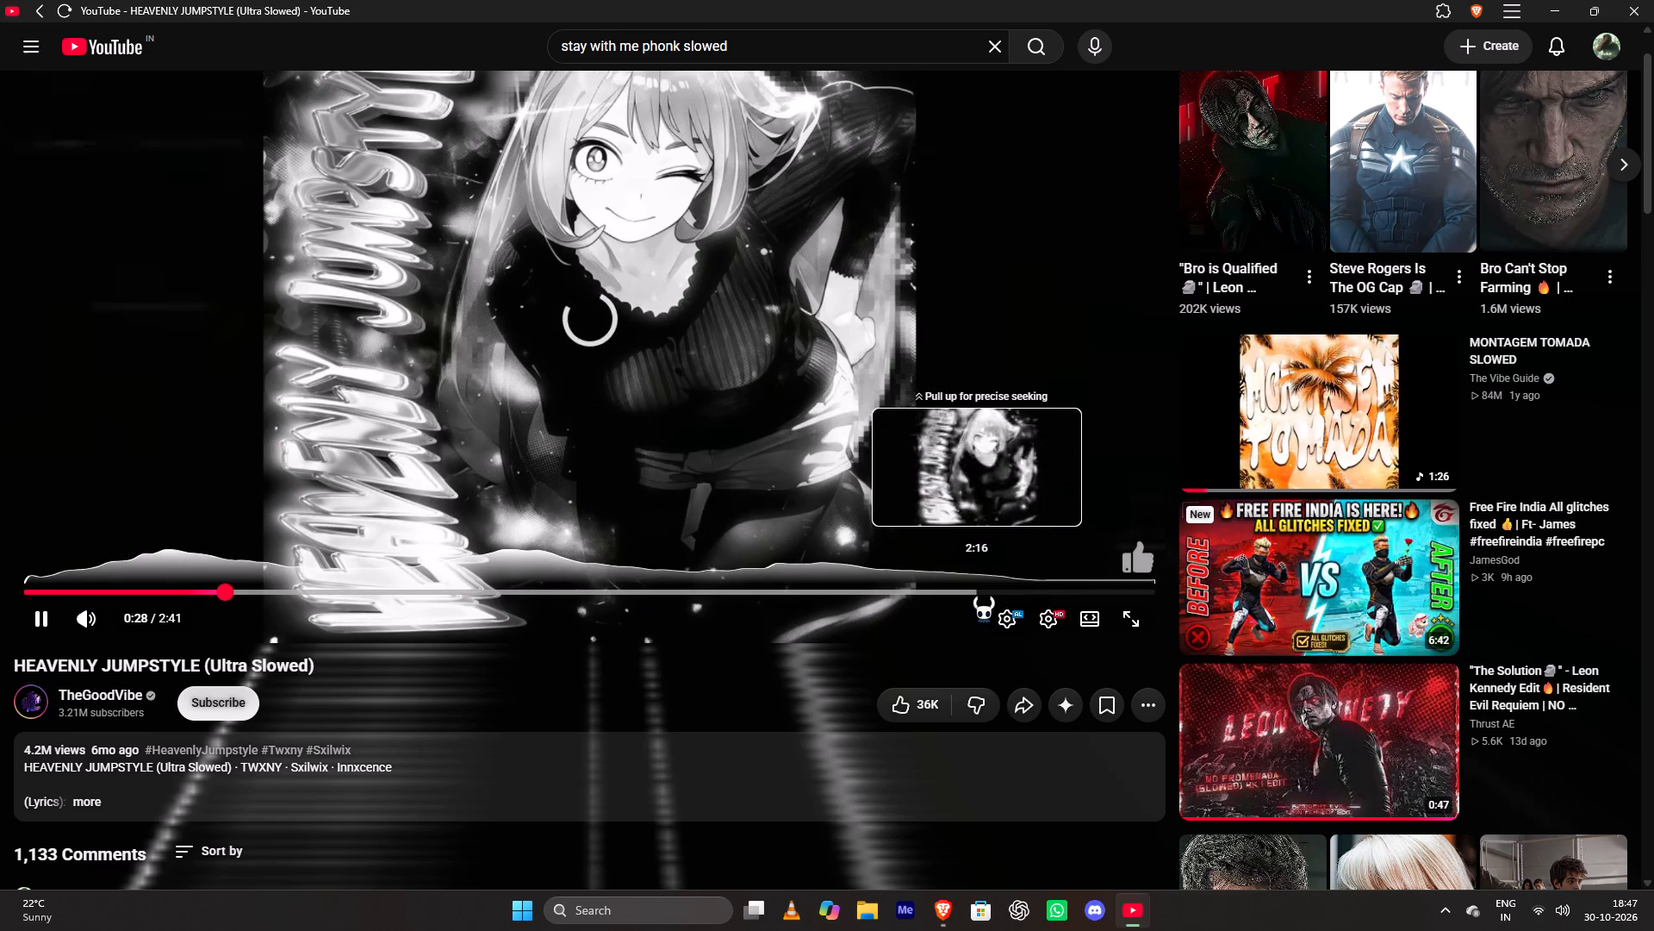
Watch the suggested "Bro is Qualified" Leon Kennedy Short, then return to the "stay with me phonk slowed" results.
{"action": "left_click", "coordinate": [1263, 190]}
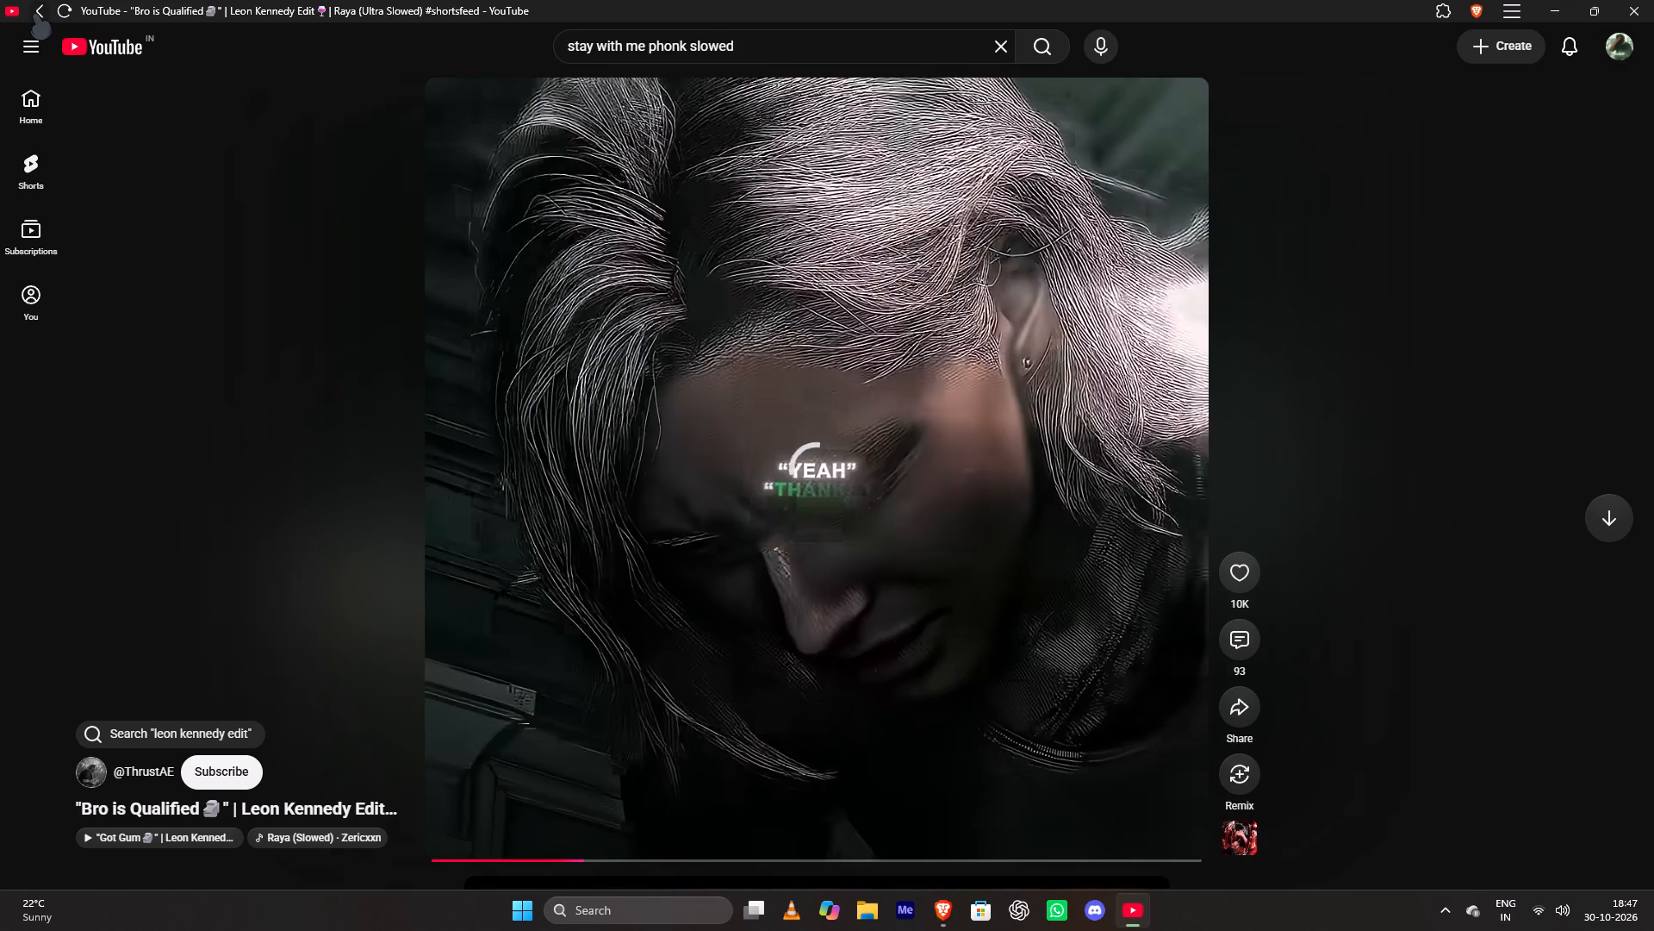
{"action": "left_click", "coordinate": [34, 13]}
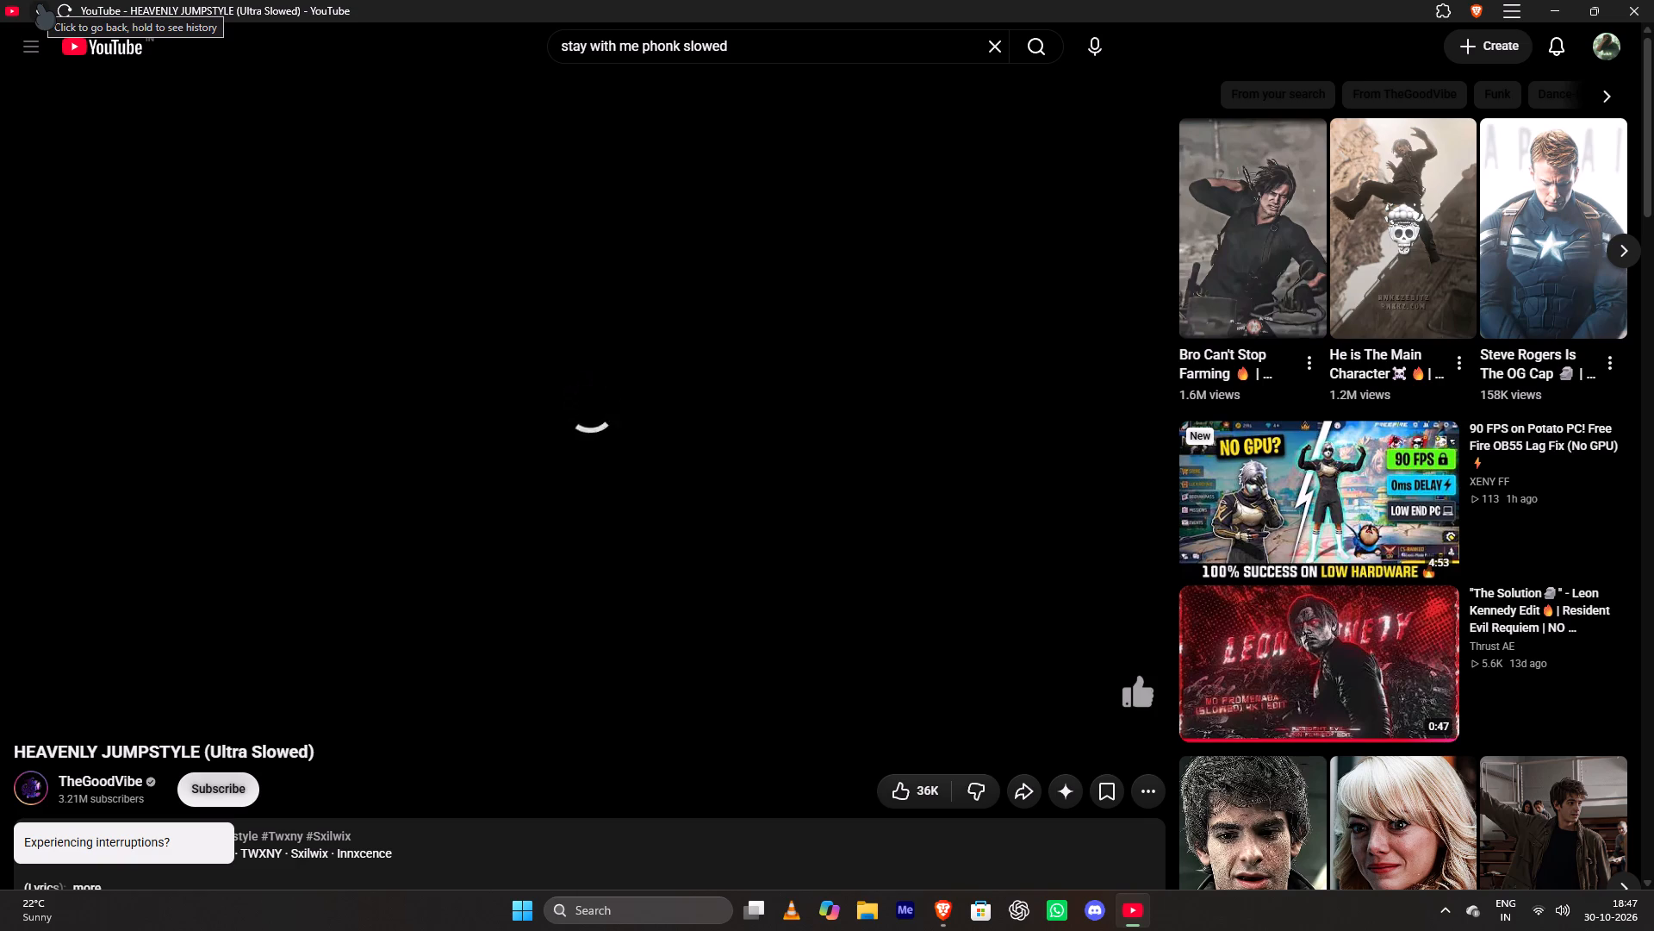
{"action": "left_click", "coordinate": [39, 3]}
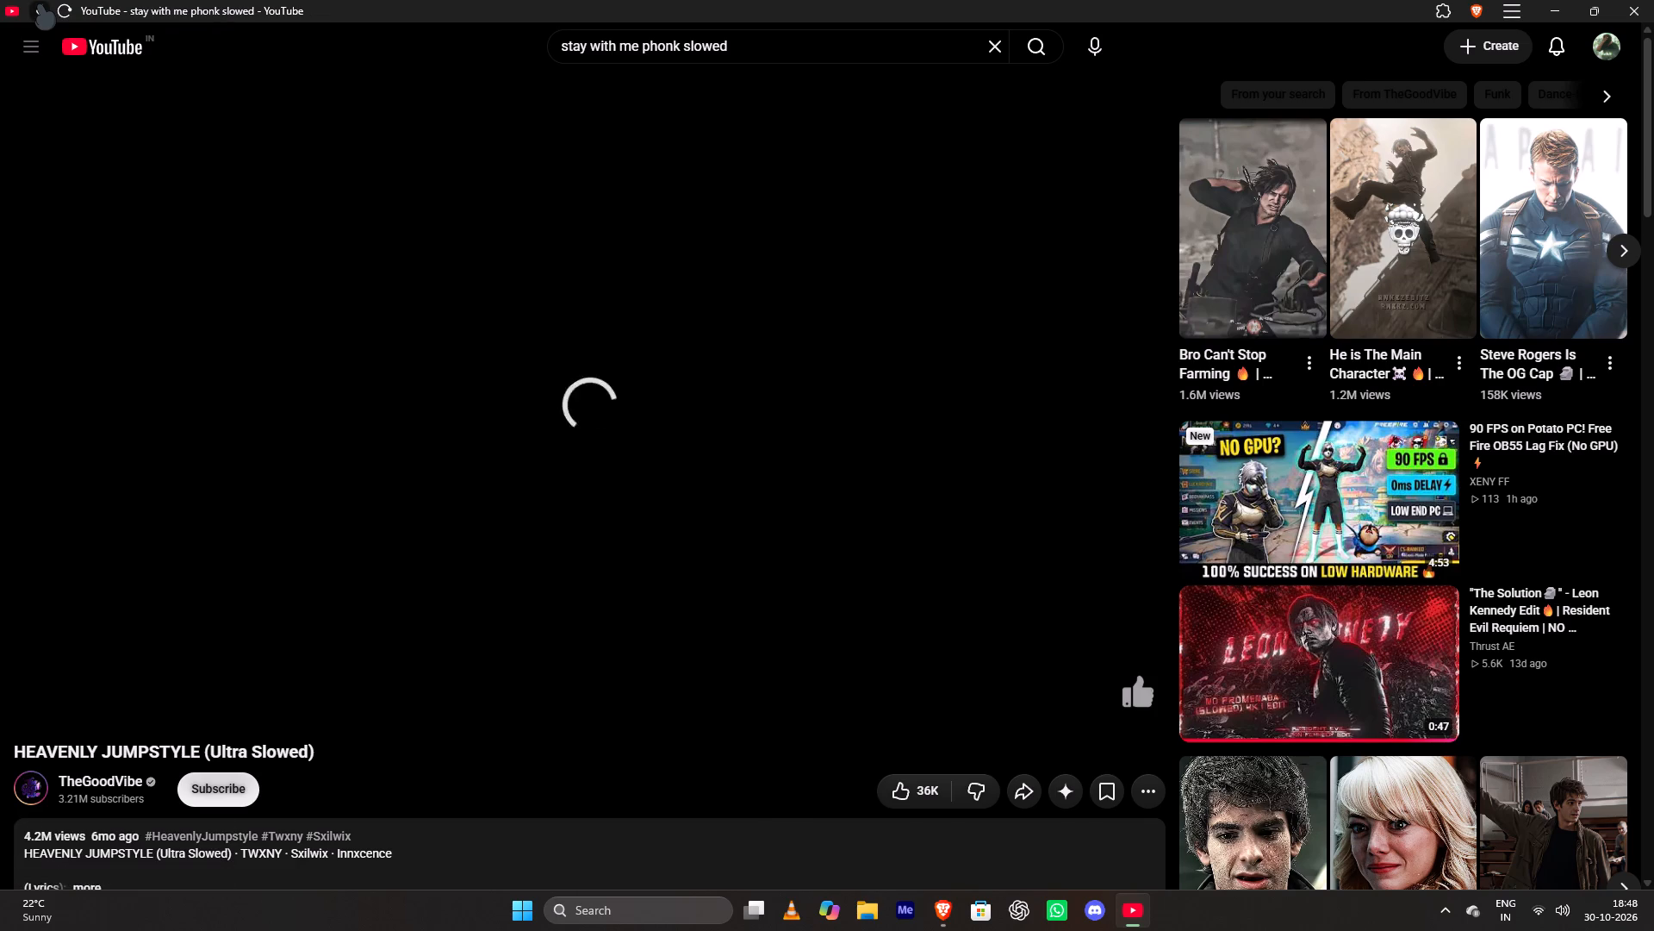
Find the "It's Over Then" Leon Kennedy edit in the watch history and play it.
{"action": "left_click", "coordinate": [37, 302]}
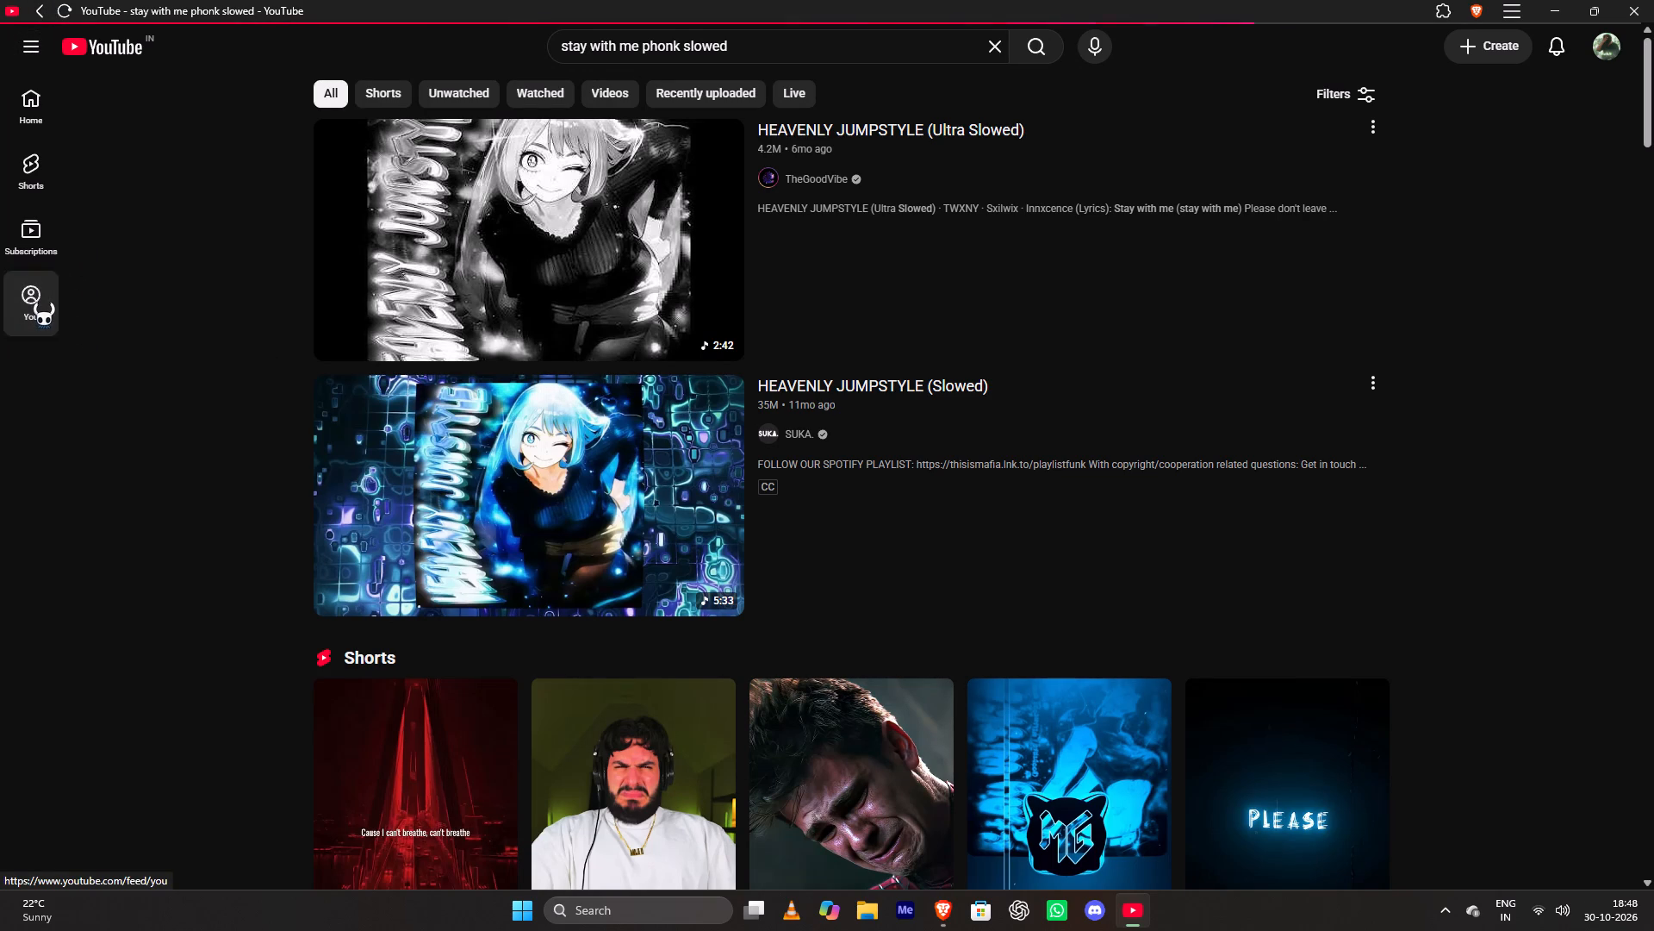
{"action": "left_click_drag", "start_coordinate": [1098, 375], "coordinate": [771, 377]}
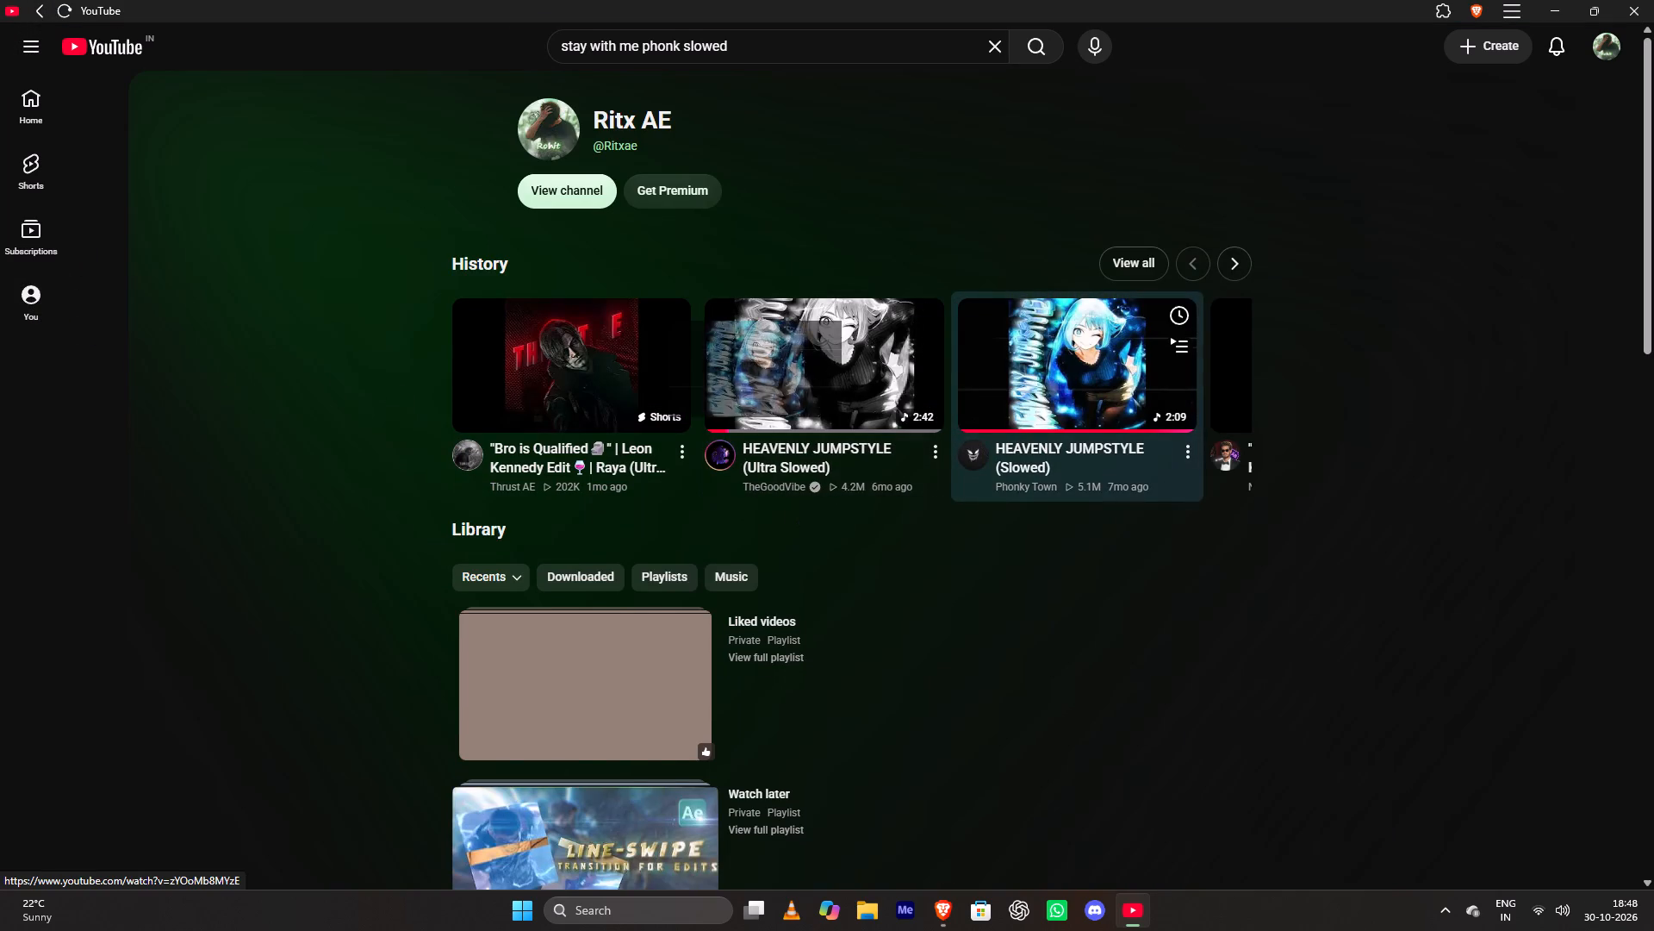
{"action": "left_click_drag", "start_coordinate": [771, 377], "coordinate": [1311, 592]}
{"action": "left_click", "coordinate": [1252, 267]}
{"action": "left_click", "coordinate": [1232, 261]}
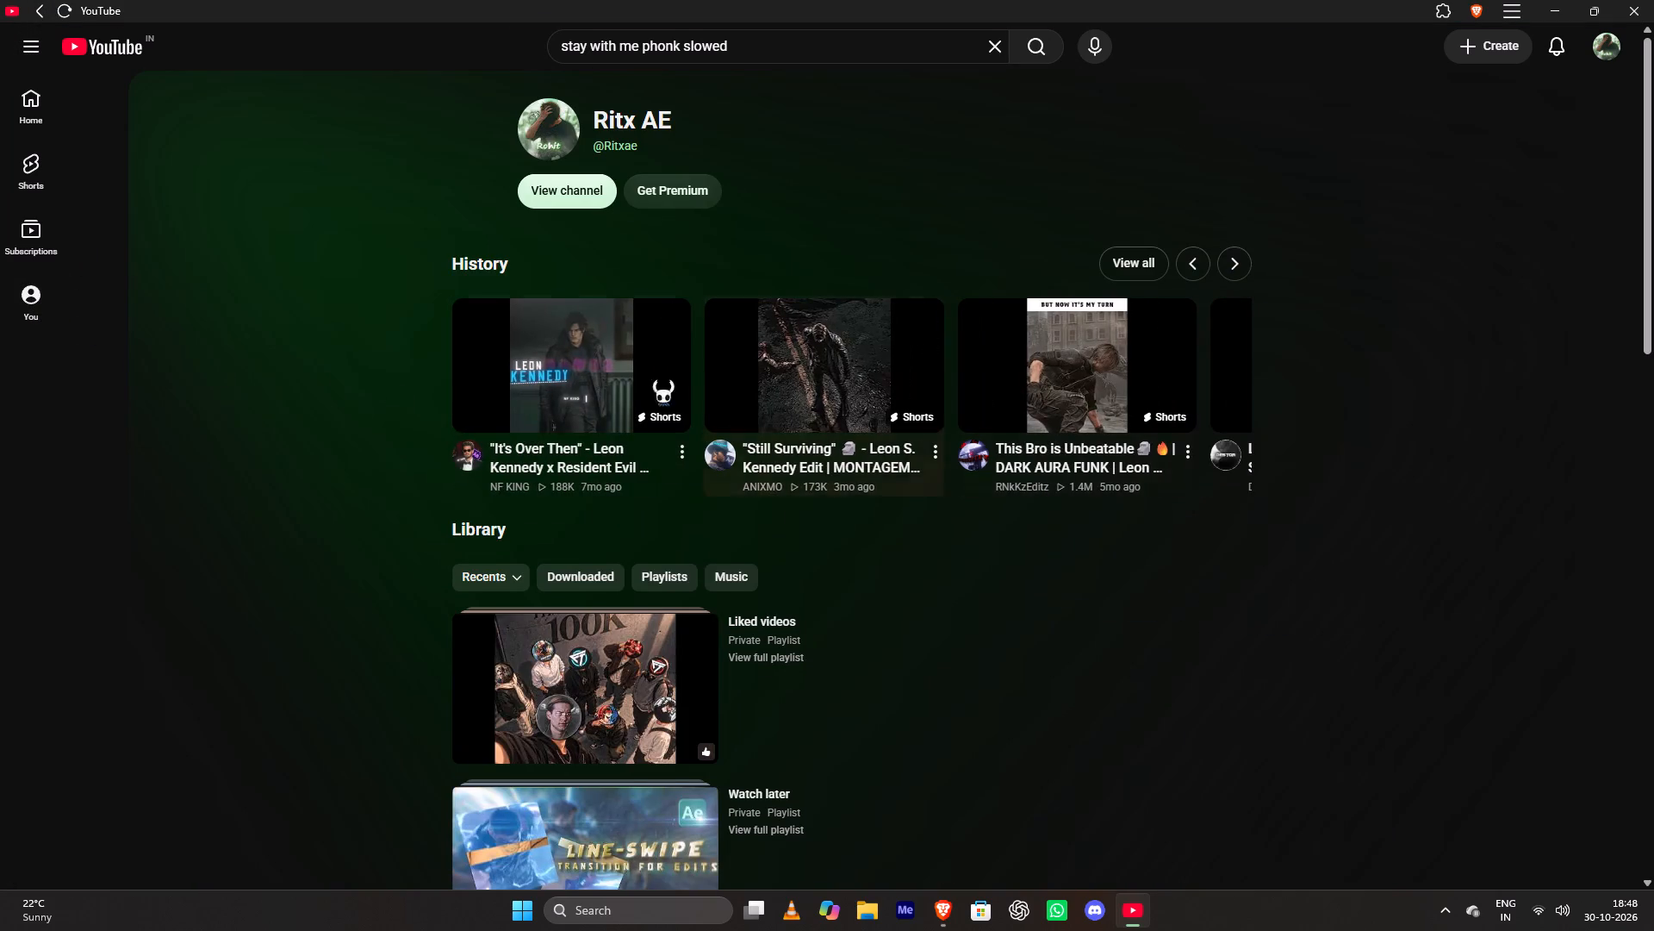
{"action": "left_click", "coordinate": [617, 372]}
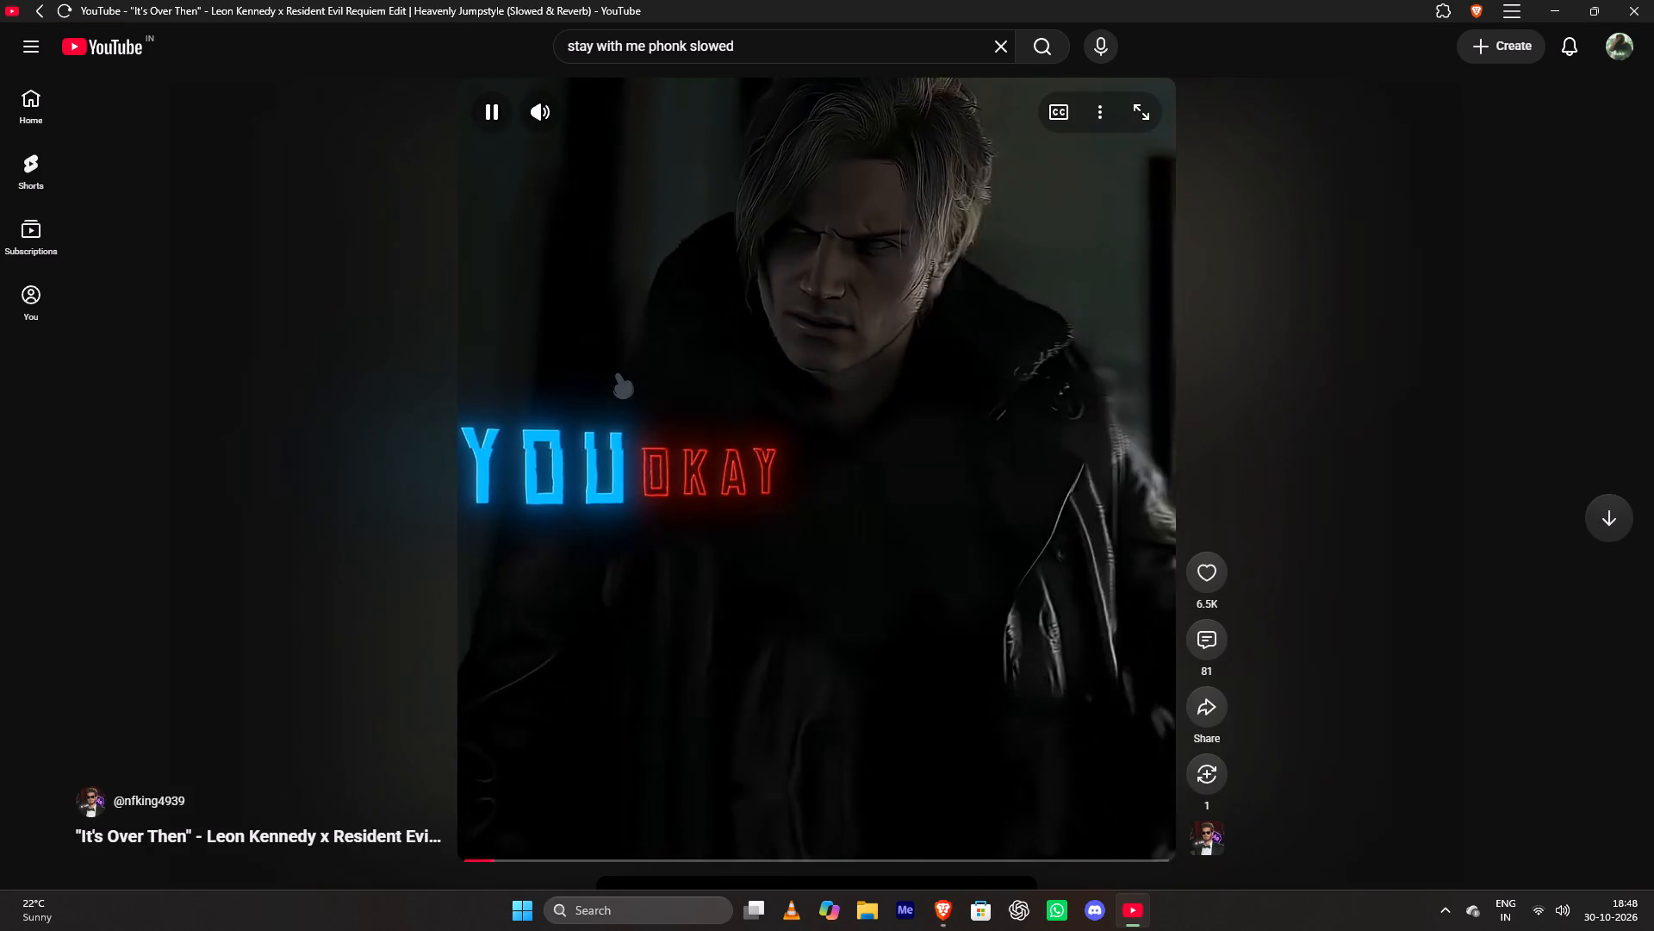
Open the "It's Over Then" Short's full description to check its music details, then close it.
{"action": "left_click", "coordinate": [421, 835]}
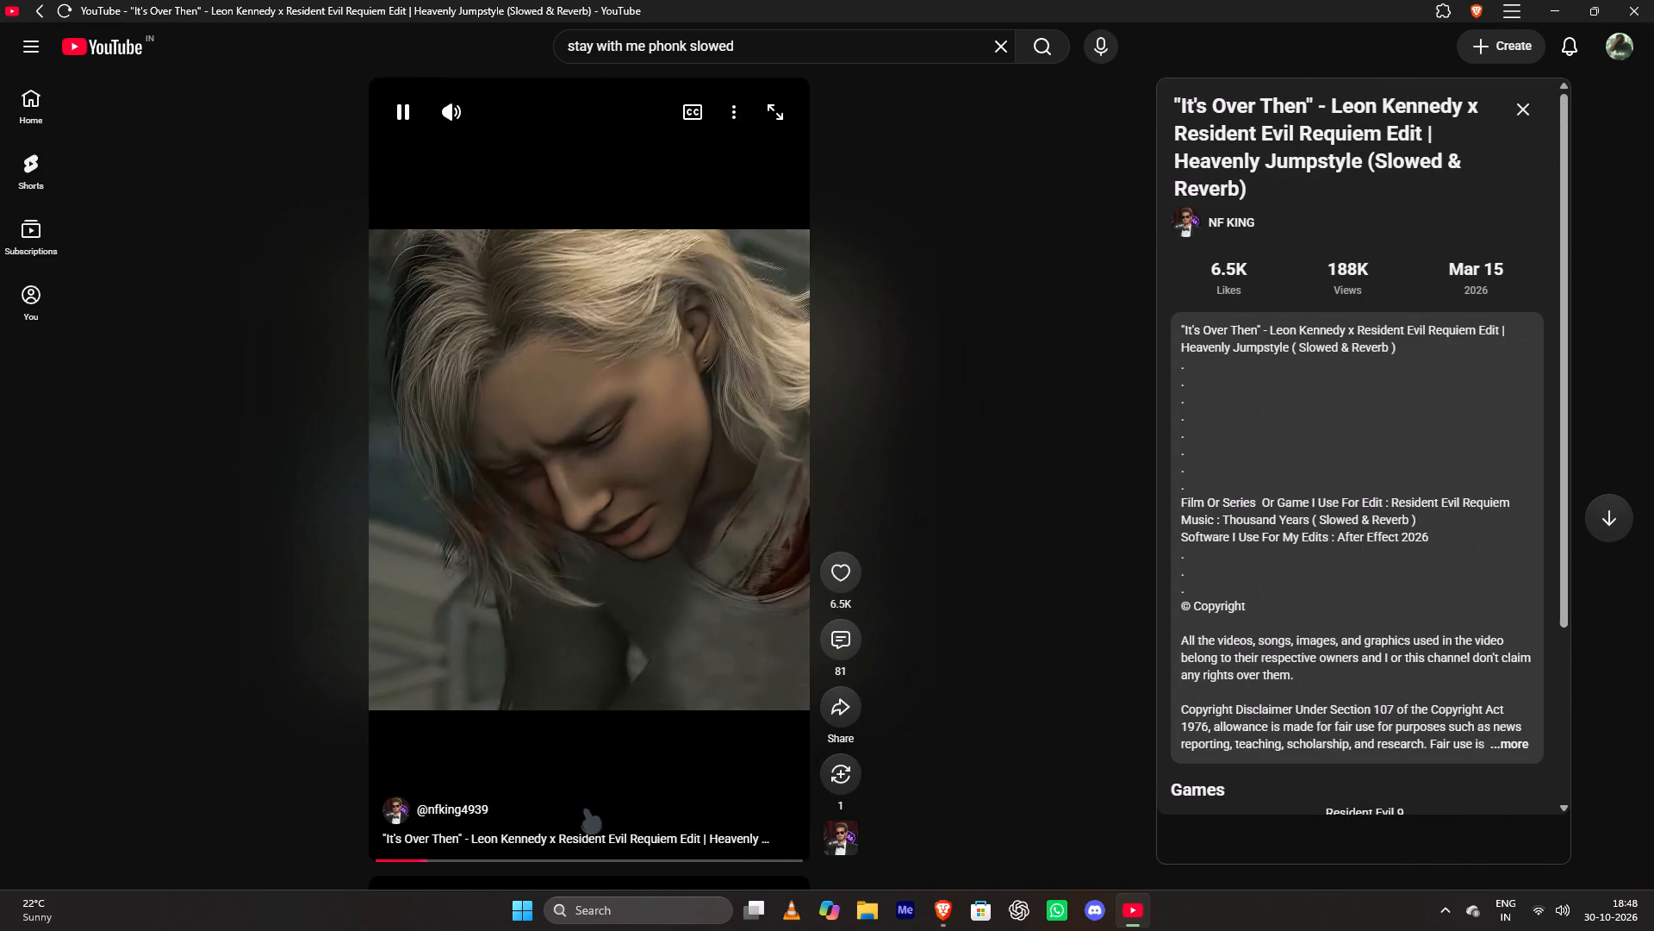
{"action": "left_click", "coordinate": [1528, 103]}
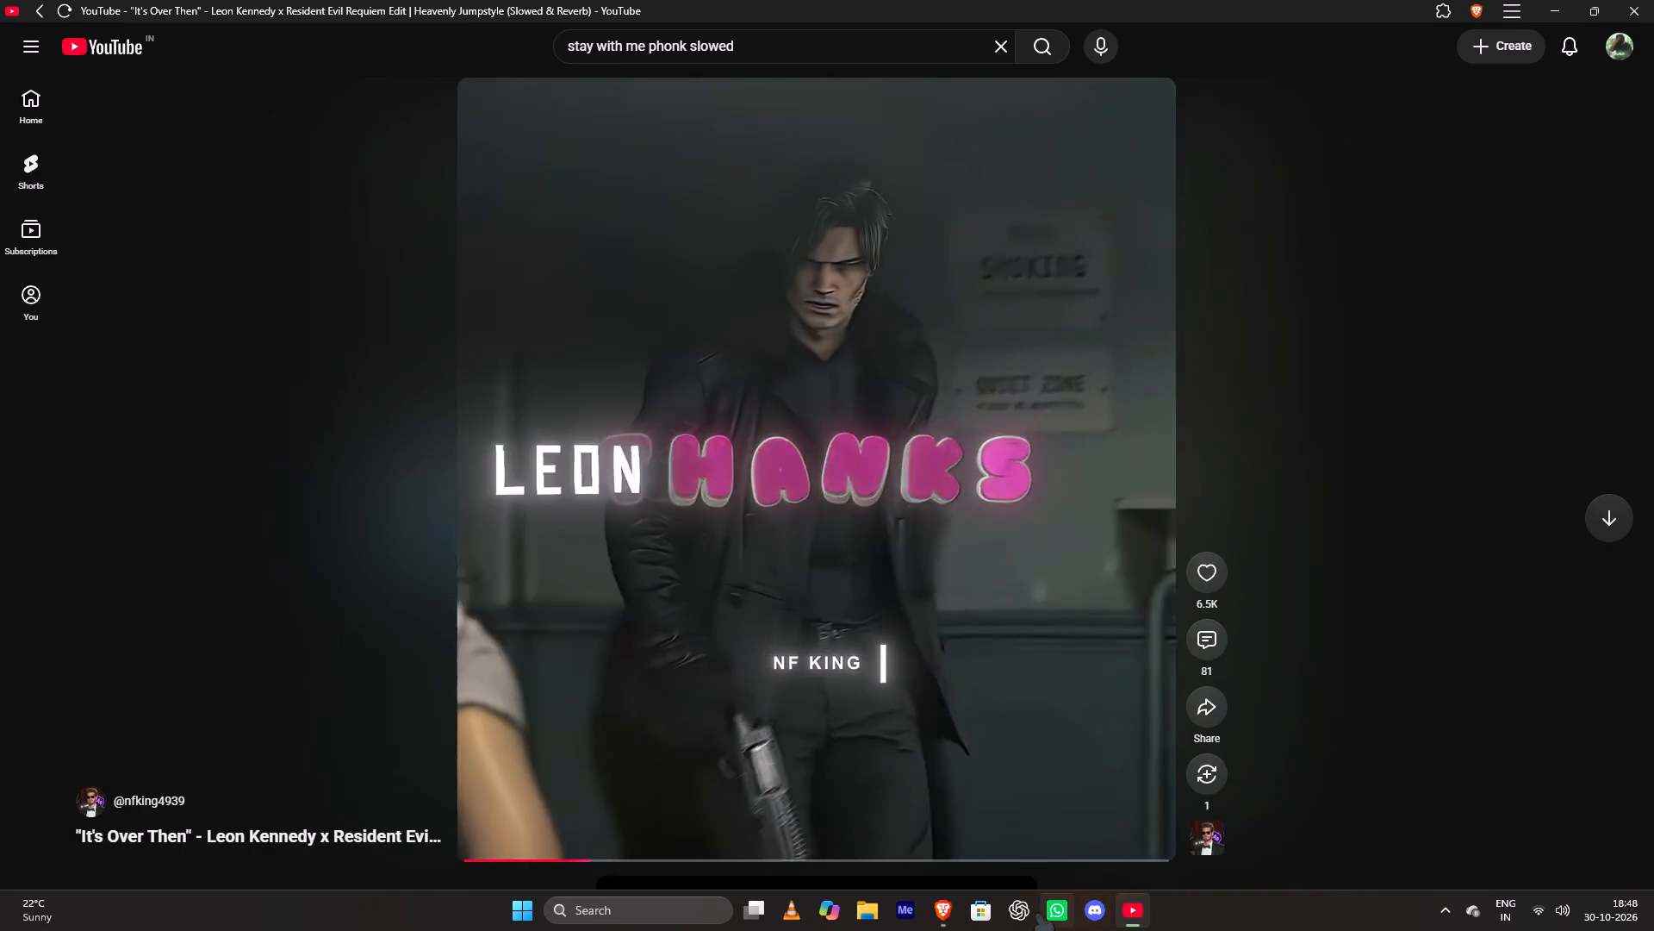
Switch to the SaveTube page in Brave and submit the copied song link to the YouTube Shorts downloader.
{"action": "left_click", "coordinate": [954, 908]}
{"action": "left_click", "coordinate": [732, 384]}
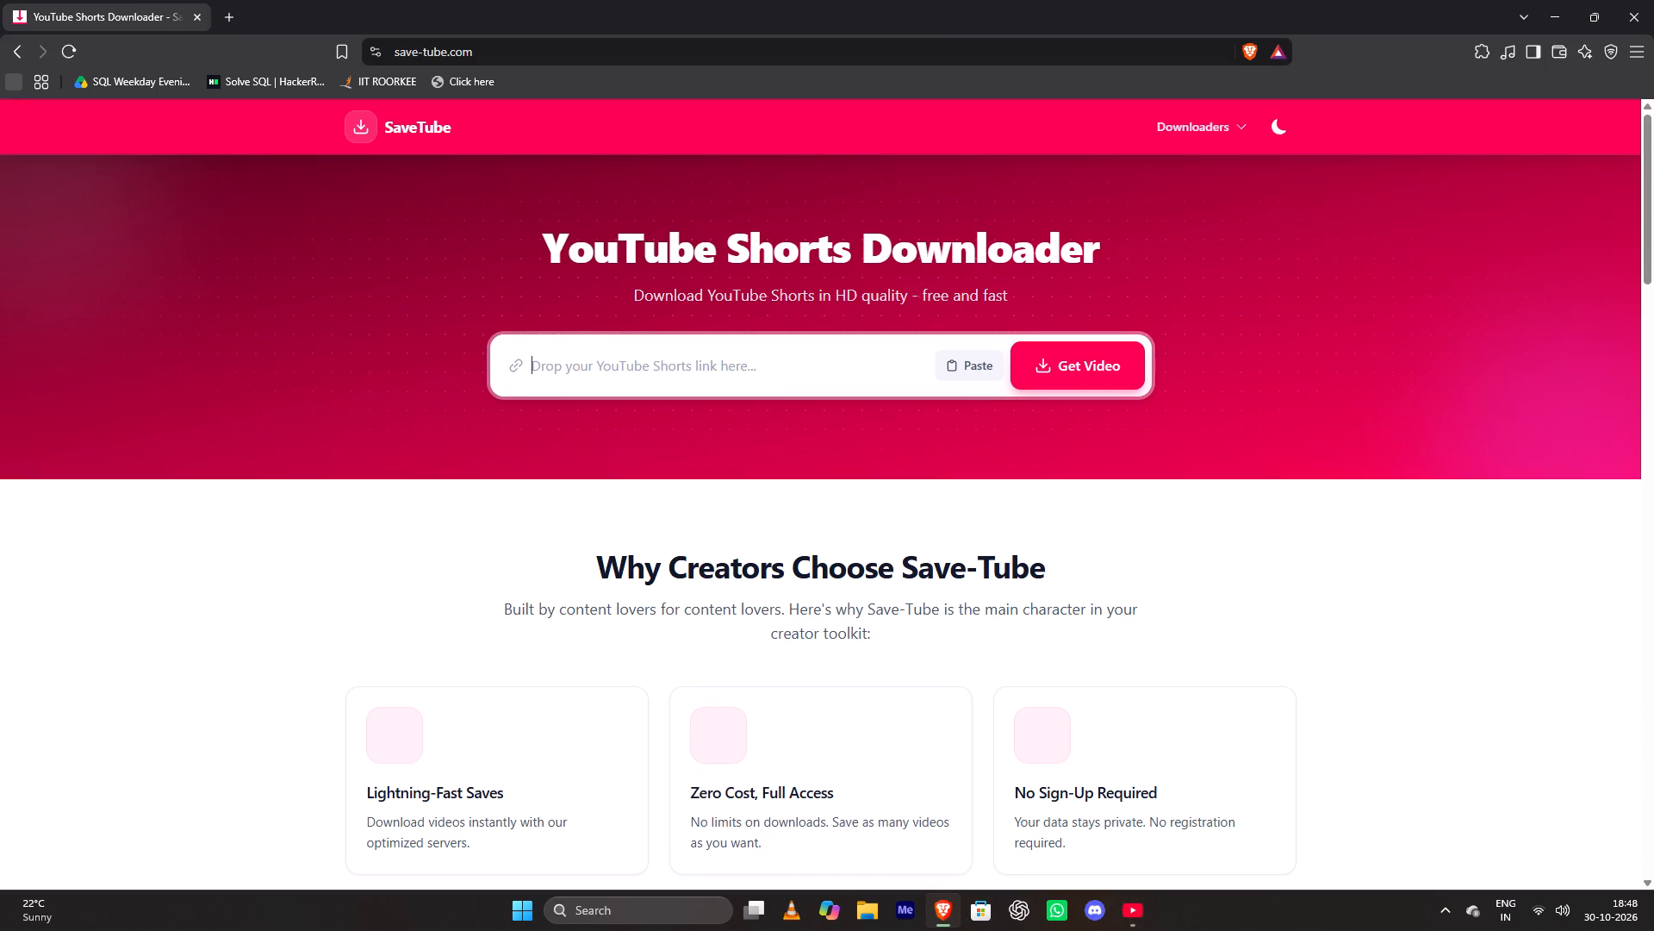
{"action": "key", "text": "ctrl+v"}
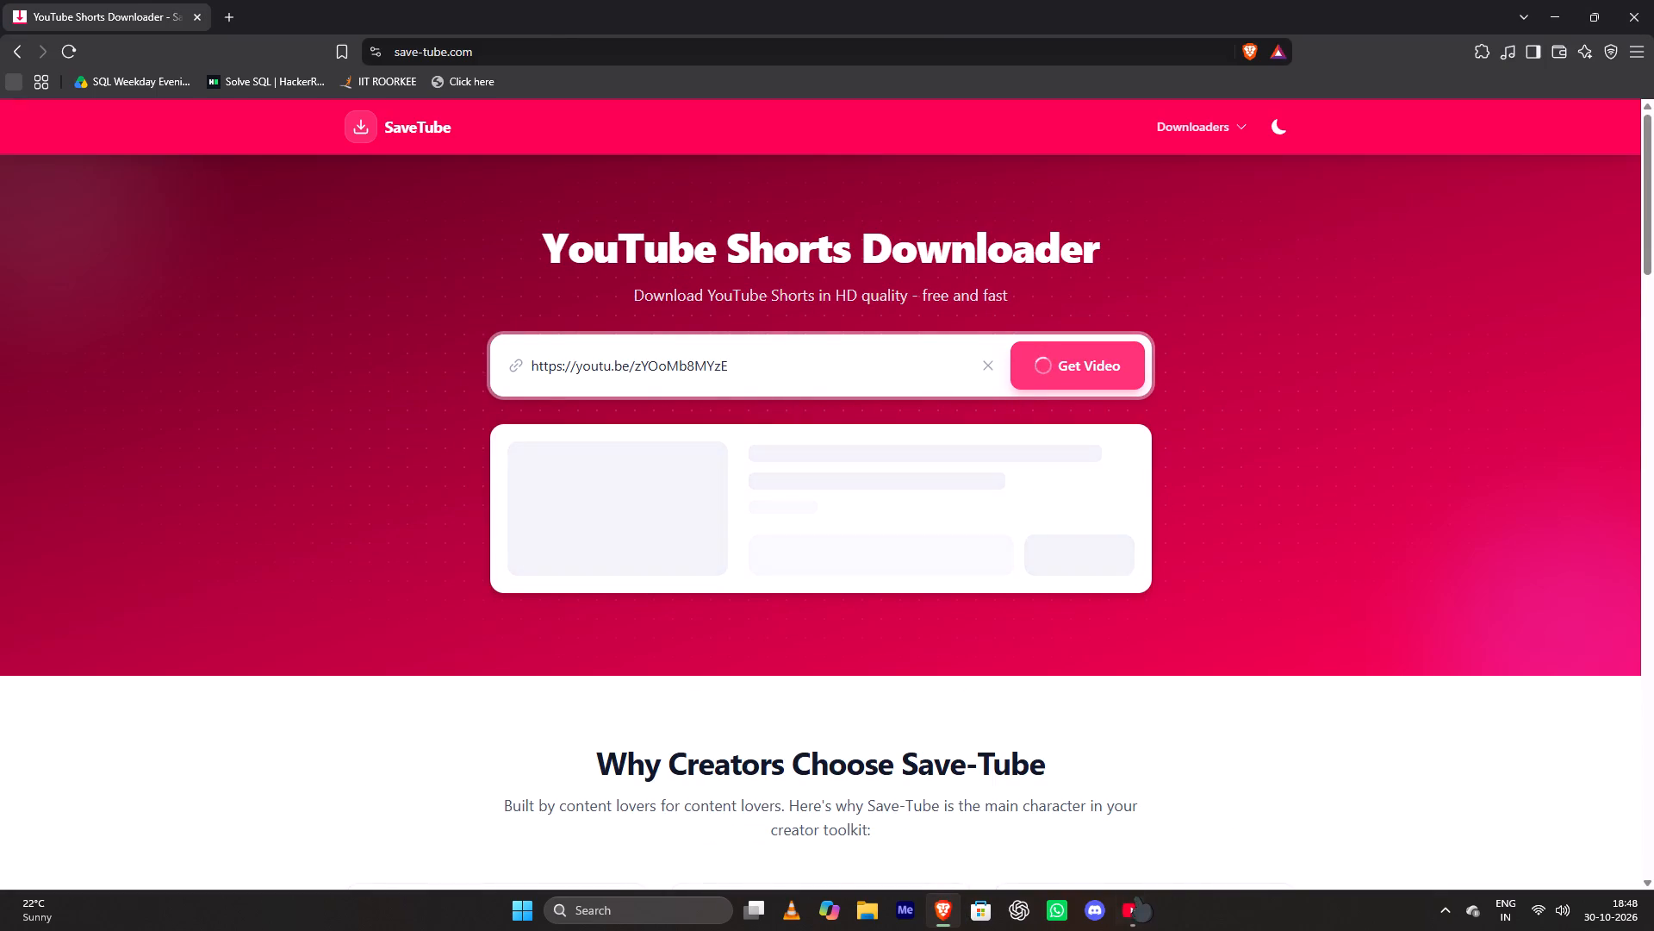
Pause the "It's Over Then" Short on YouTube and return to SaveTube in Brave.
{"action": "left_click", "coordinate": [1137, 900]}
{"action": "left_click", "coordinate": [816, 502]}
{"action": "left_click", "coordinate": [948, 901]}
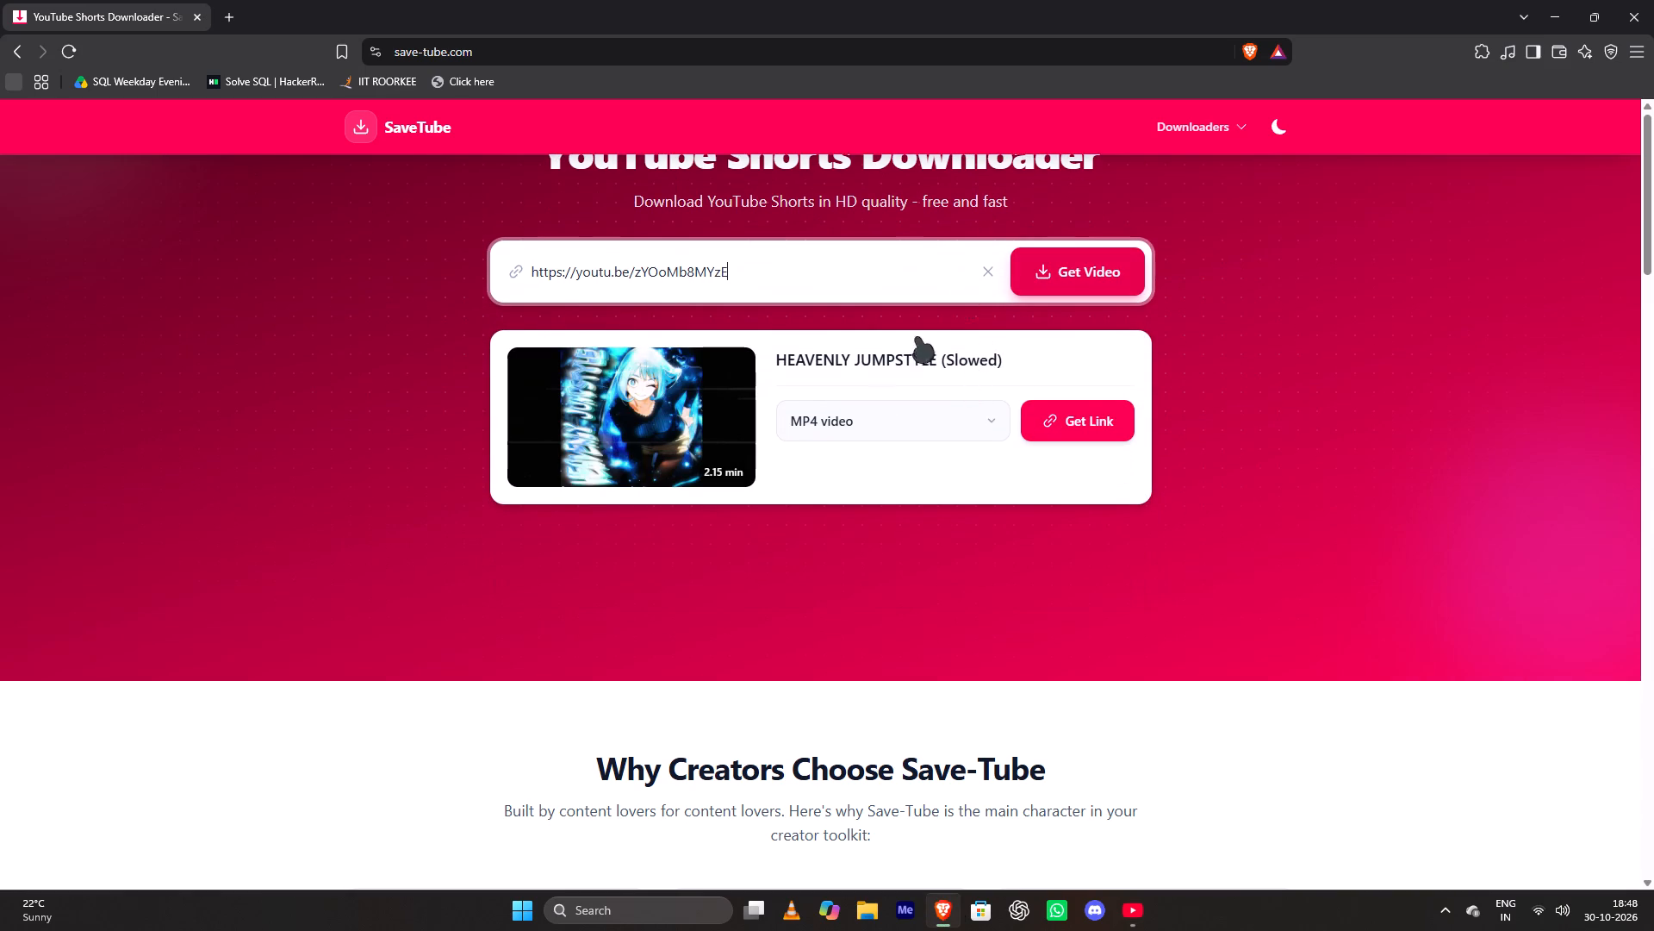
Choose MP3 as the format for "HEAVENLY JUMPSTYLE (Slowed)" and generate its download link, staying on the SaveTube page.
{"action": "left_click", "coordinate": [813, 409]}
{"action": "left_click", "coordinate": [824, 618]}
{"action": "left_click_drag", "start_coordinate": [997, 445], "coordinate": [1008, 439]}
{"action": "left_click", "coordinate": [1042, 419]}
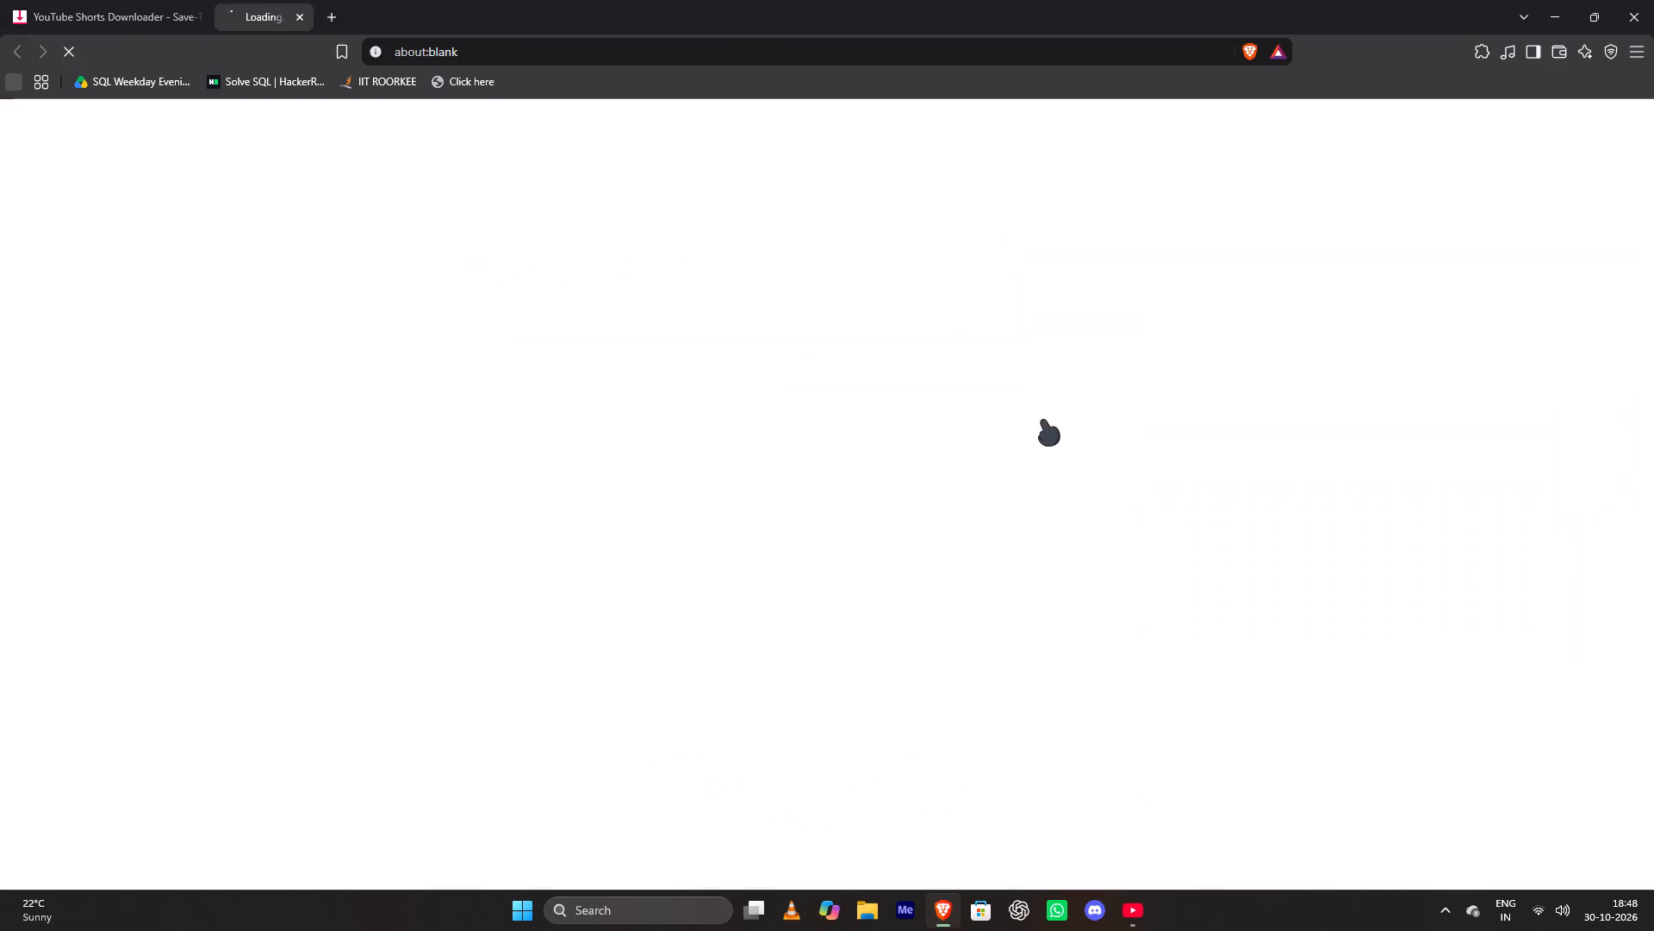
{"action": "left_click", "coordinate": [137, 0]}
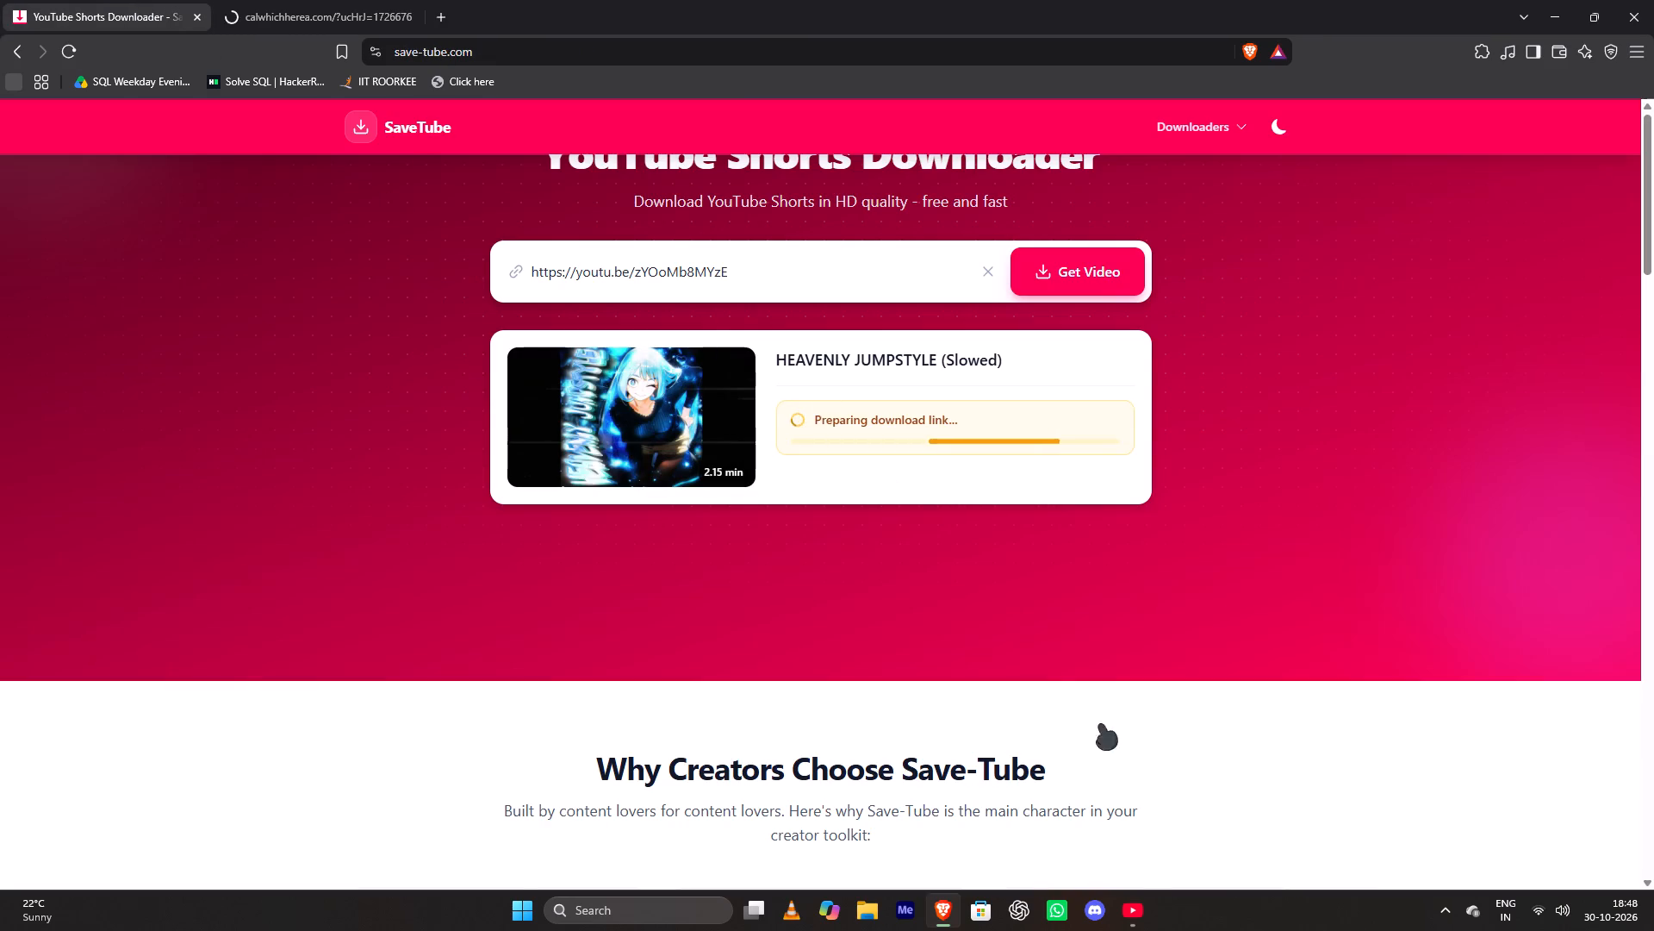
{"action": "left_click", "coordinate": [1139, 899]}
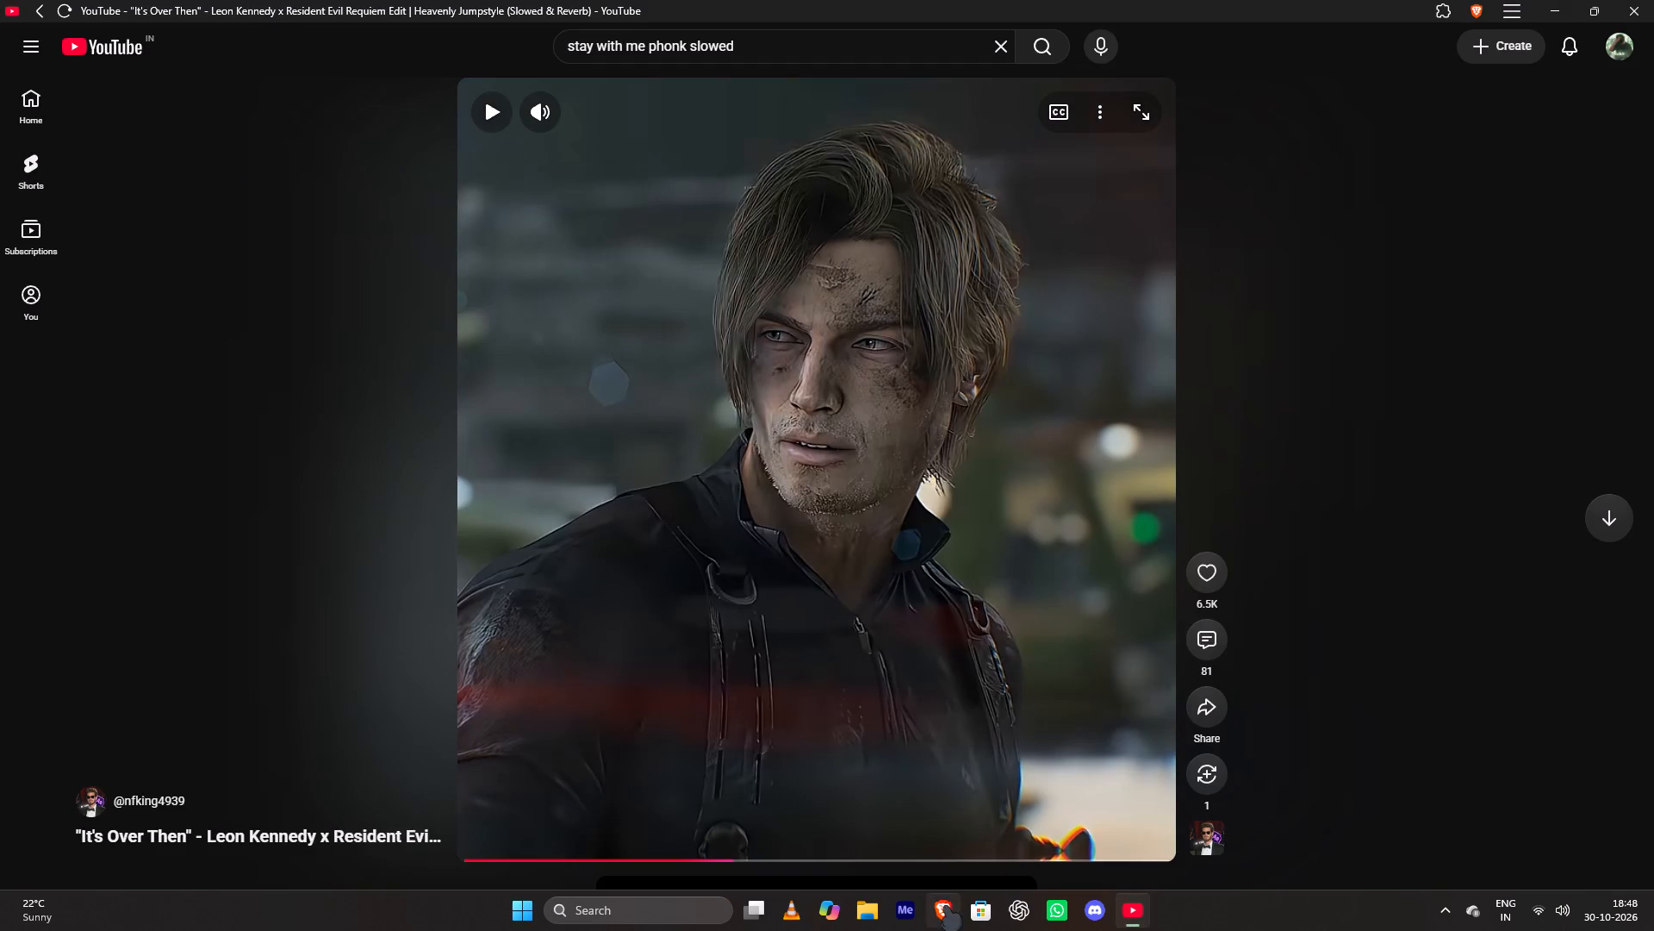
{"action": "left_click", "coordinate": [945, 905]}
Download the song's MP3 and save it in the Music folder on New Volume (D:) under the suggested name.
{"action": "left_click", "coordinate": [851, 426]}
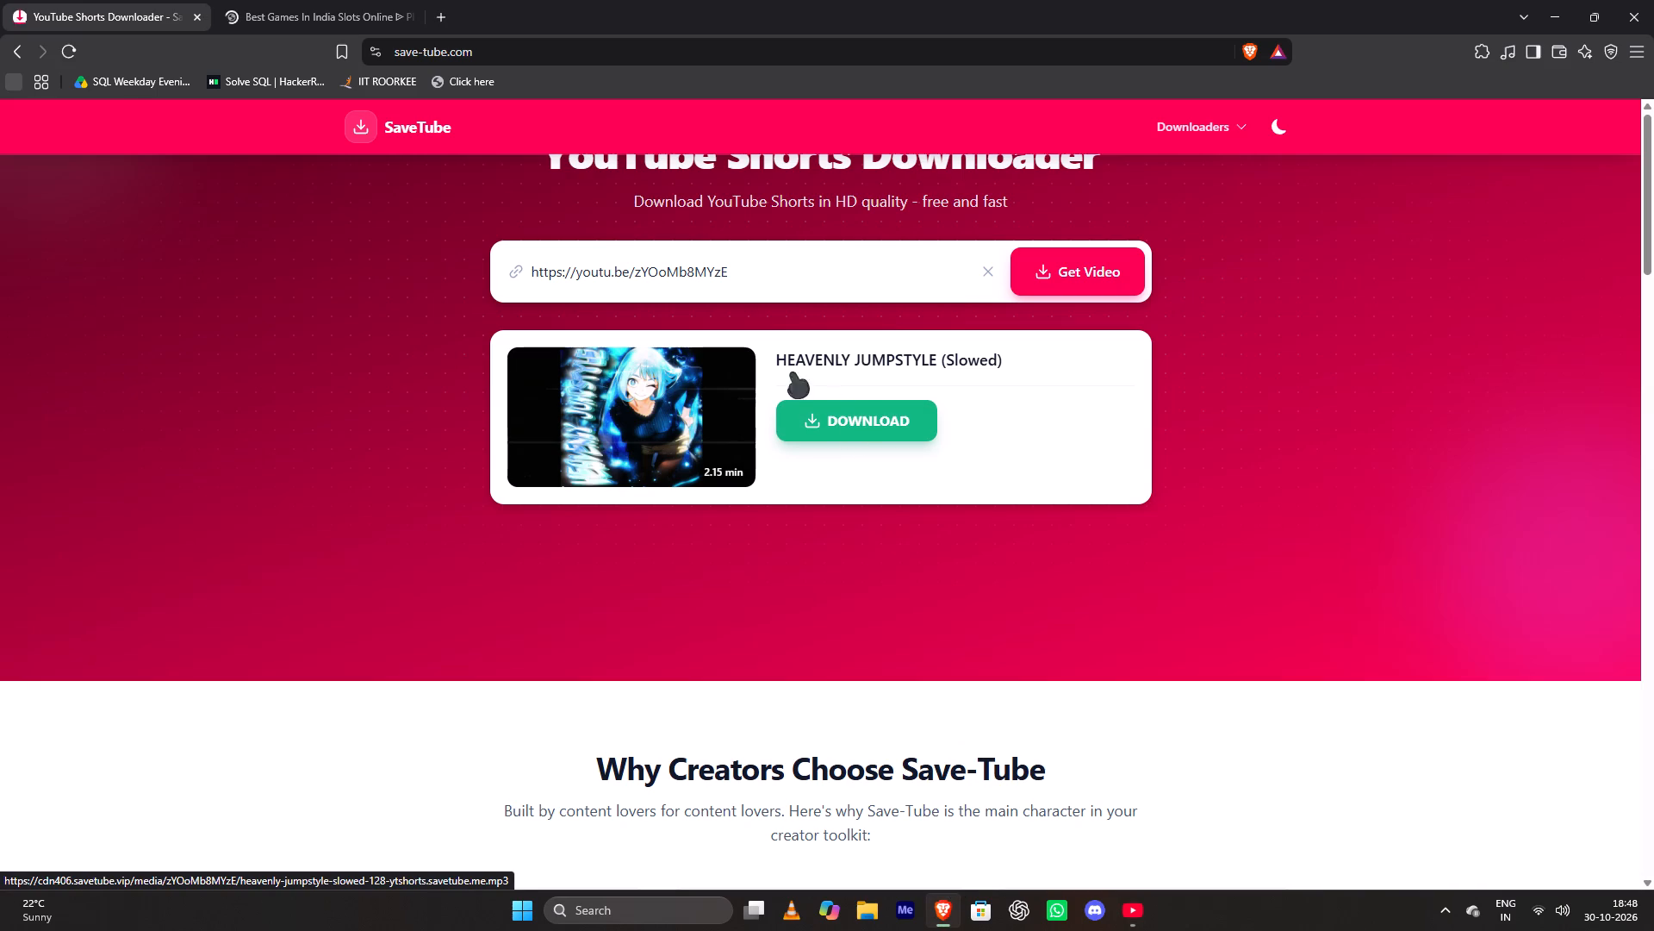
{"action": "scroll", "coordinate": [191, 457], "scroll_direction": "down", "scroll_amount": 4}
{"action": "left_click", "coordinate": [242, 511]}
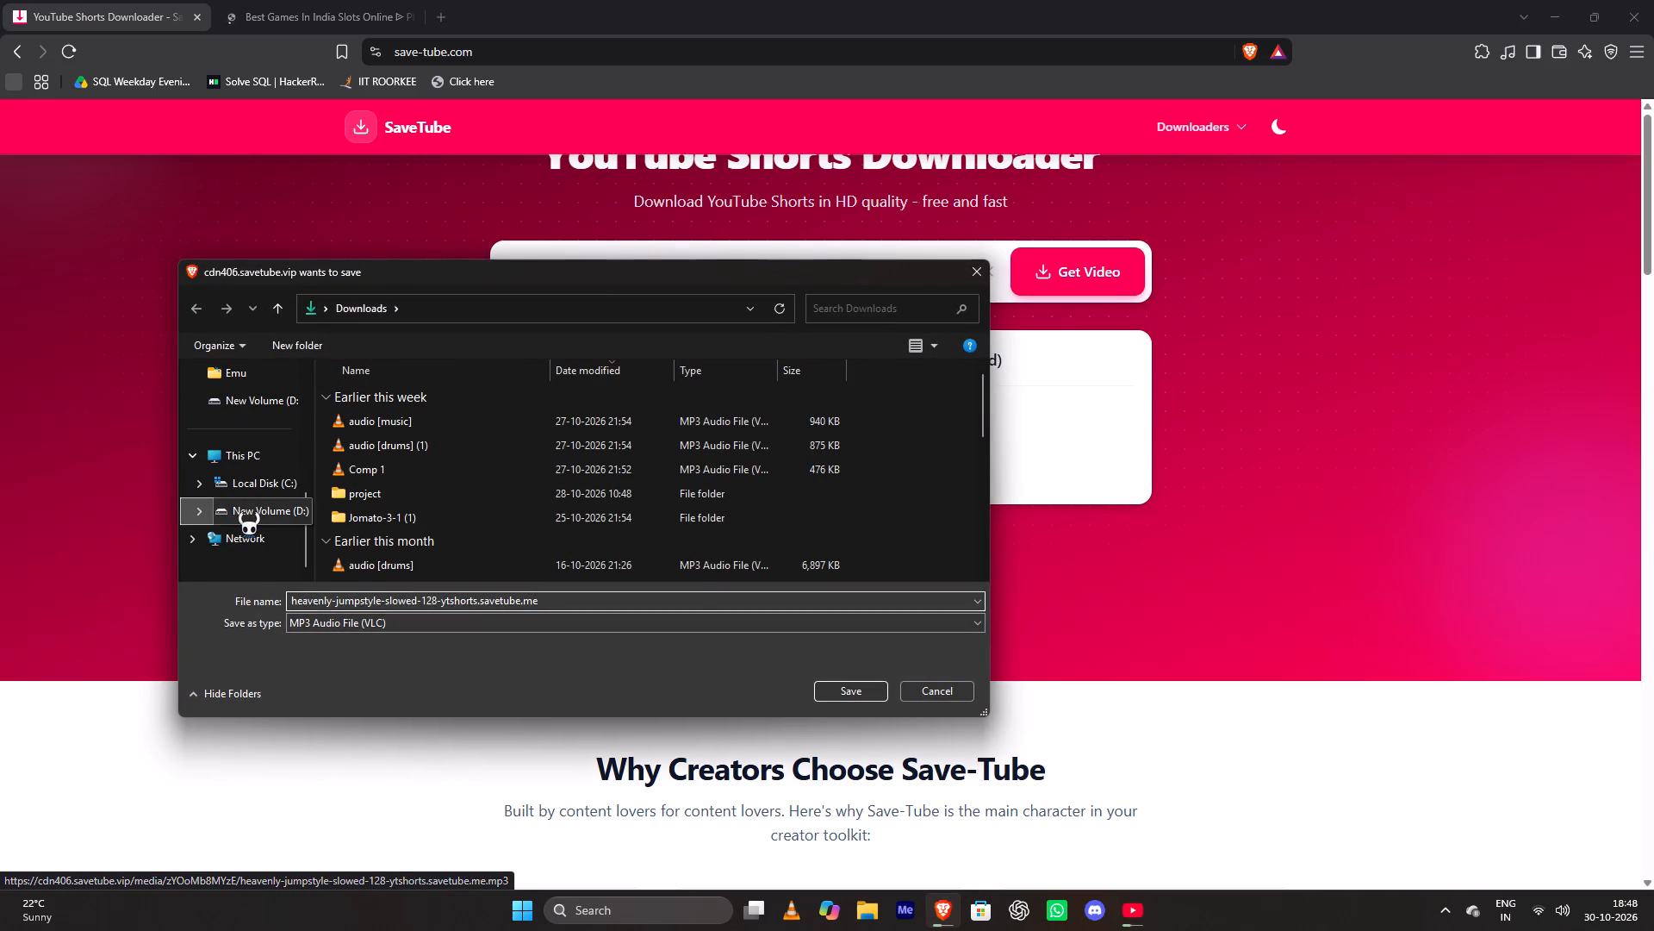
{"action": "double_click", "coordinate": [375, 522]}
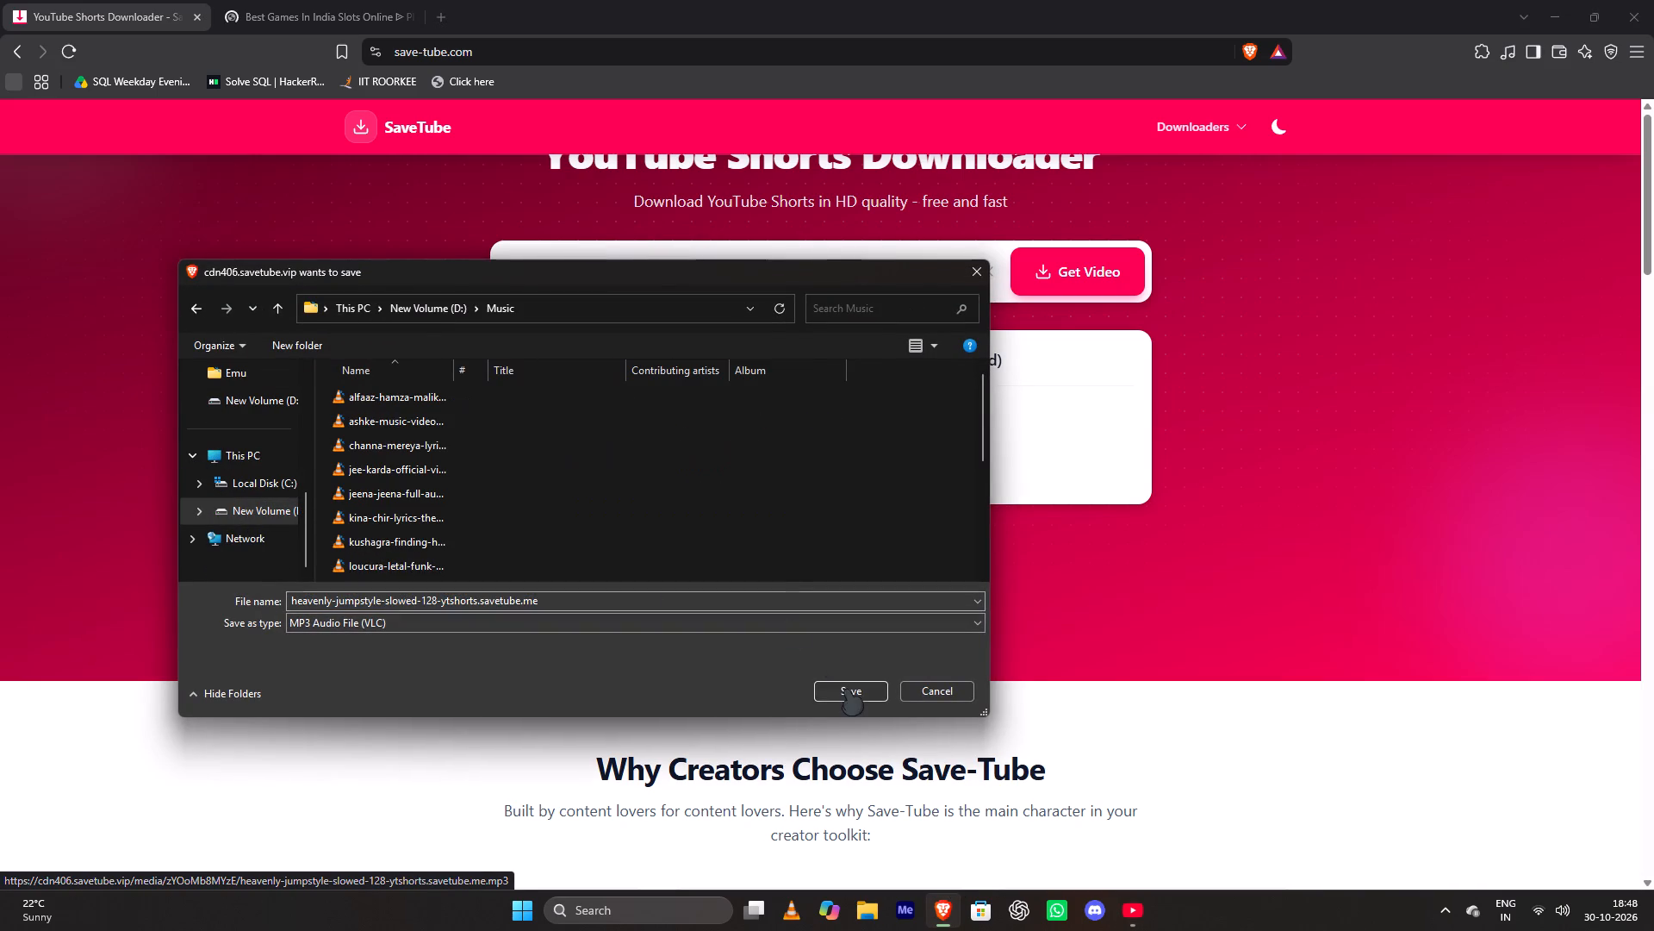
{"action": "left_click", "coordinate": [847, 690]}
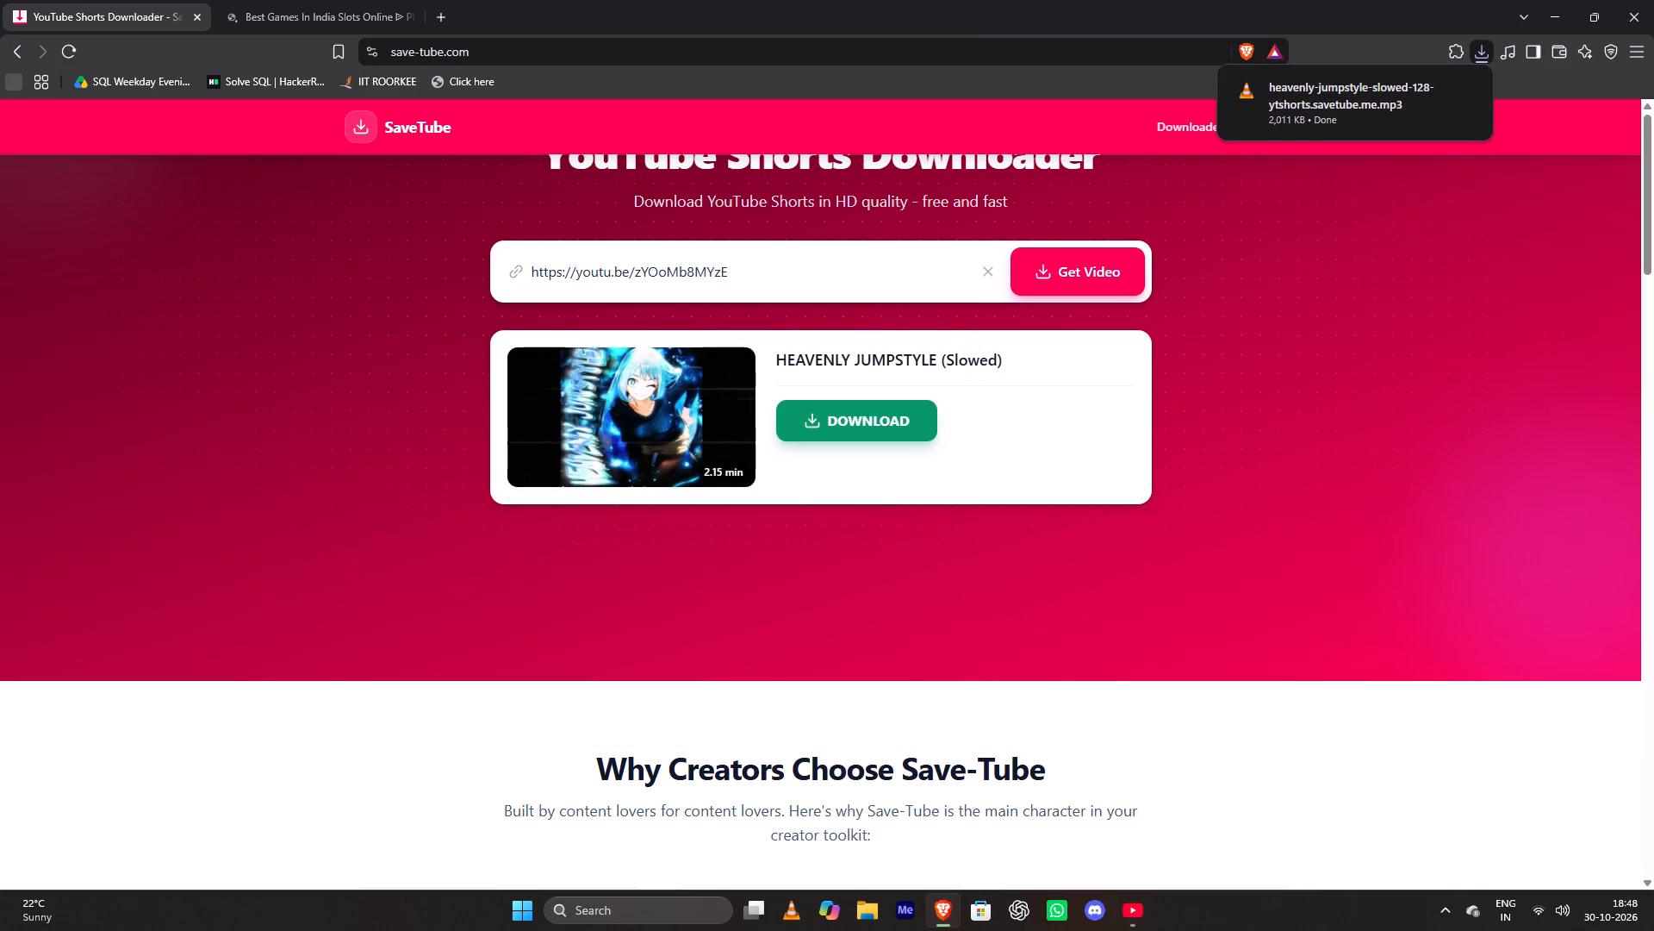
Switch back to YouTube, clear the search text and replay the "It's Over Then" Short from the beginning.
{"action": "left_click", "coordinate": [1138, 904]}
{"action": "left_click", "coordinate": [990, 59]}
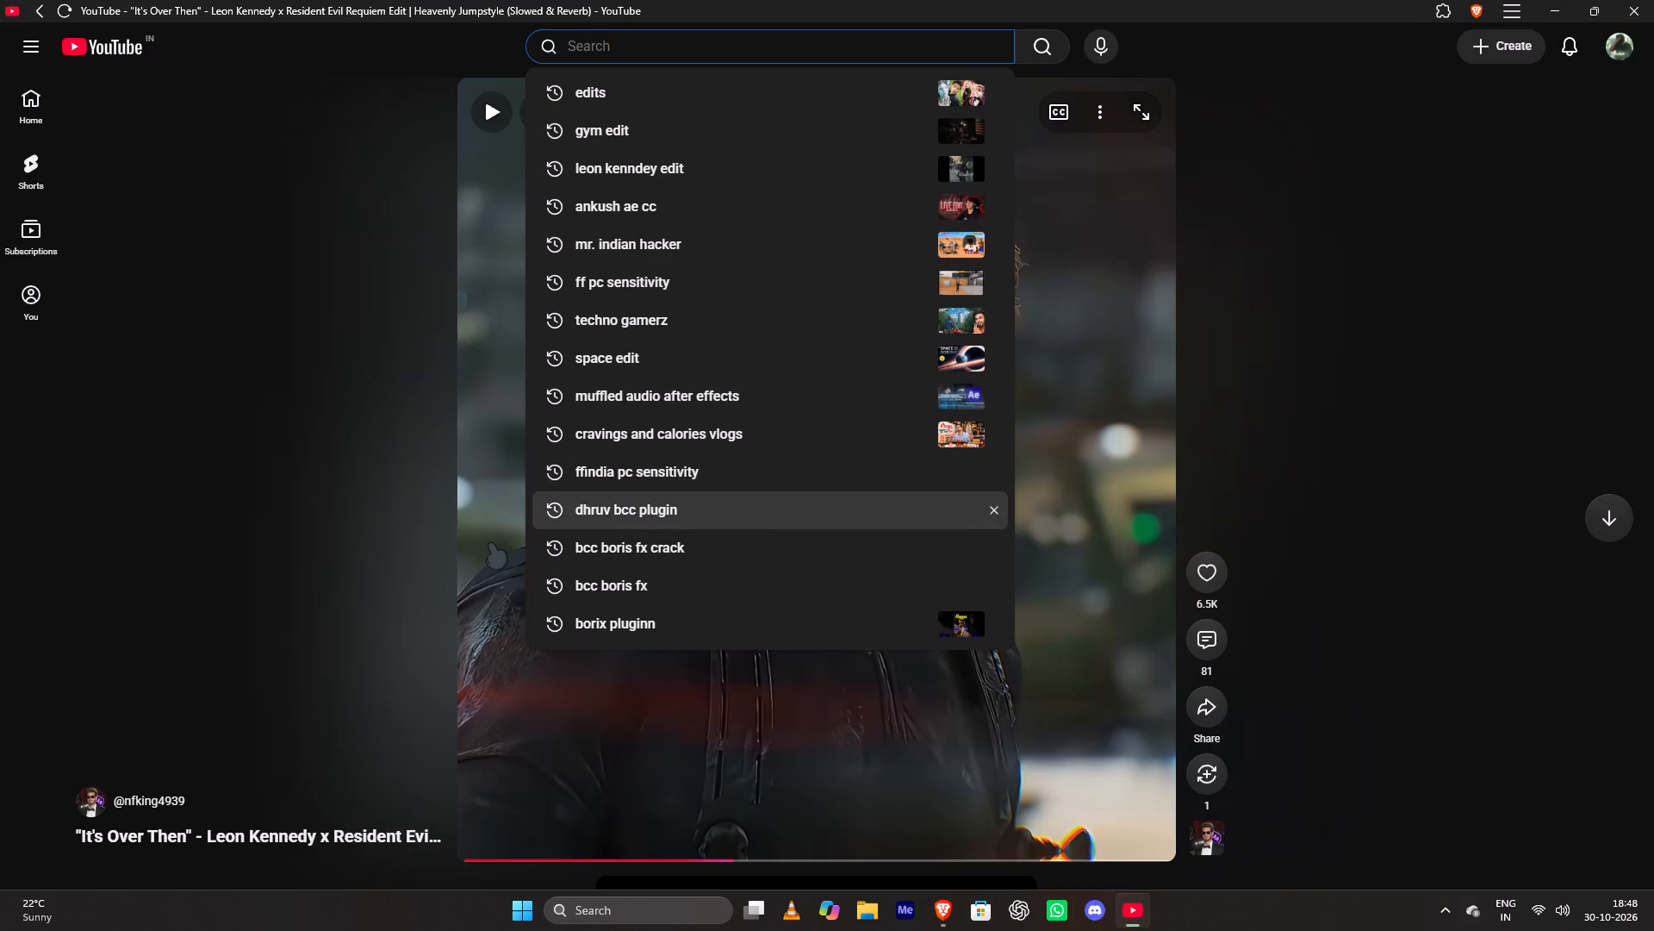
{"action": "left_click", "coordinate": [482, 550]}
{"action": "left_click_drag", "start_coordinate": [700, 862], "coordinate": [469, 864]}
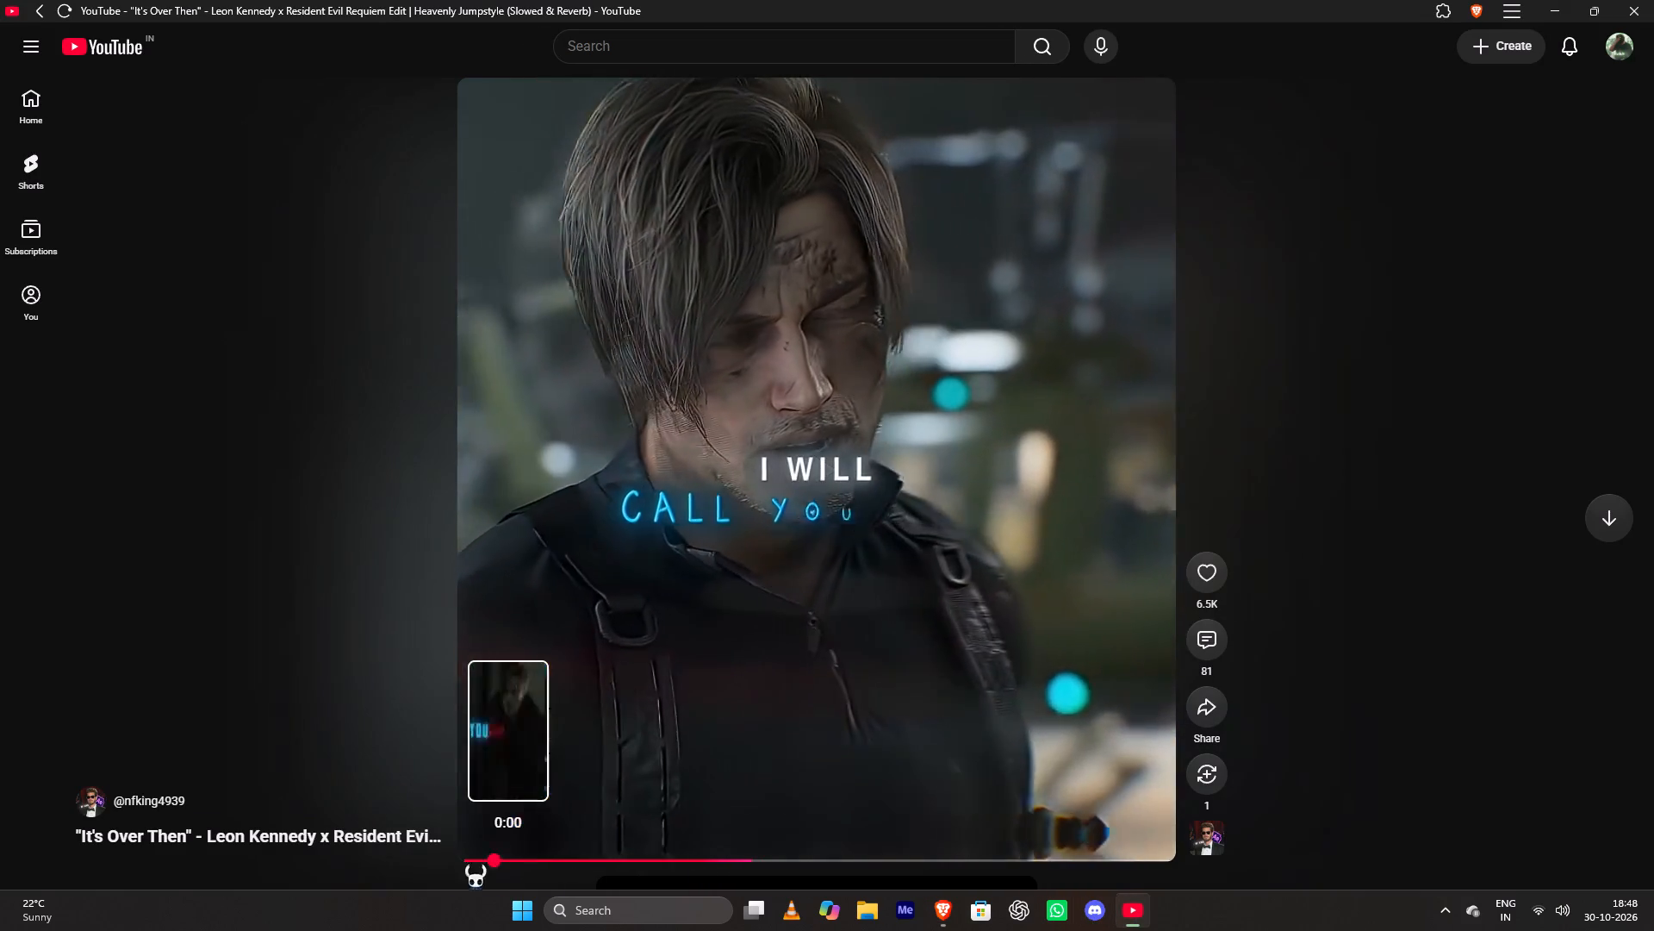
Rewind the "It's Over Then" Short to the beginning and pause it.
{"action": "left_click_drag", "start_coordinate": [469, 864], "coordinate": [385, 859]}
{"action": "left_click", "coordinate": [687, 634]}
Search YouTube for Leon meeting Grace, using the suggested query "lion meeting grace".
{"action": "left_click", "coordinate": [647, 33]}
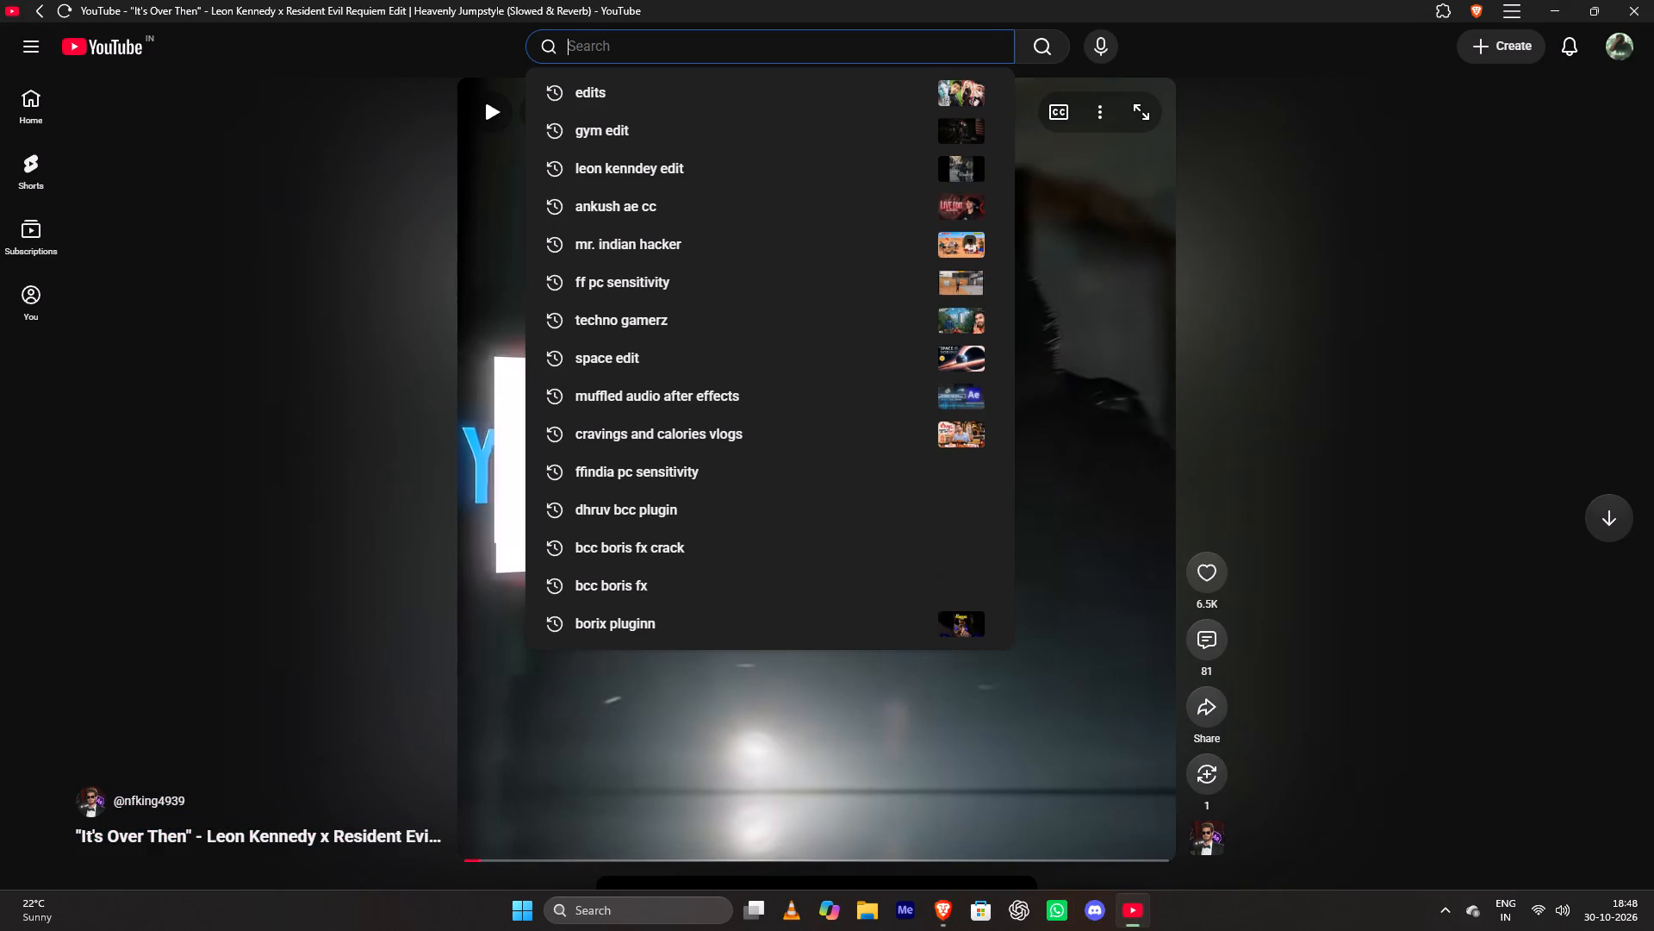
{"action": "type", "text": "leon metting"}
{"action": "key", "text": "space"}
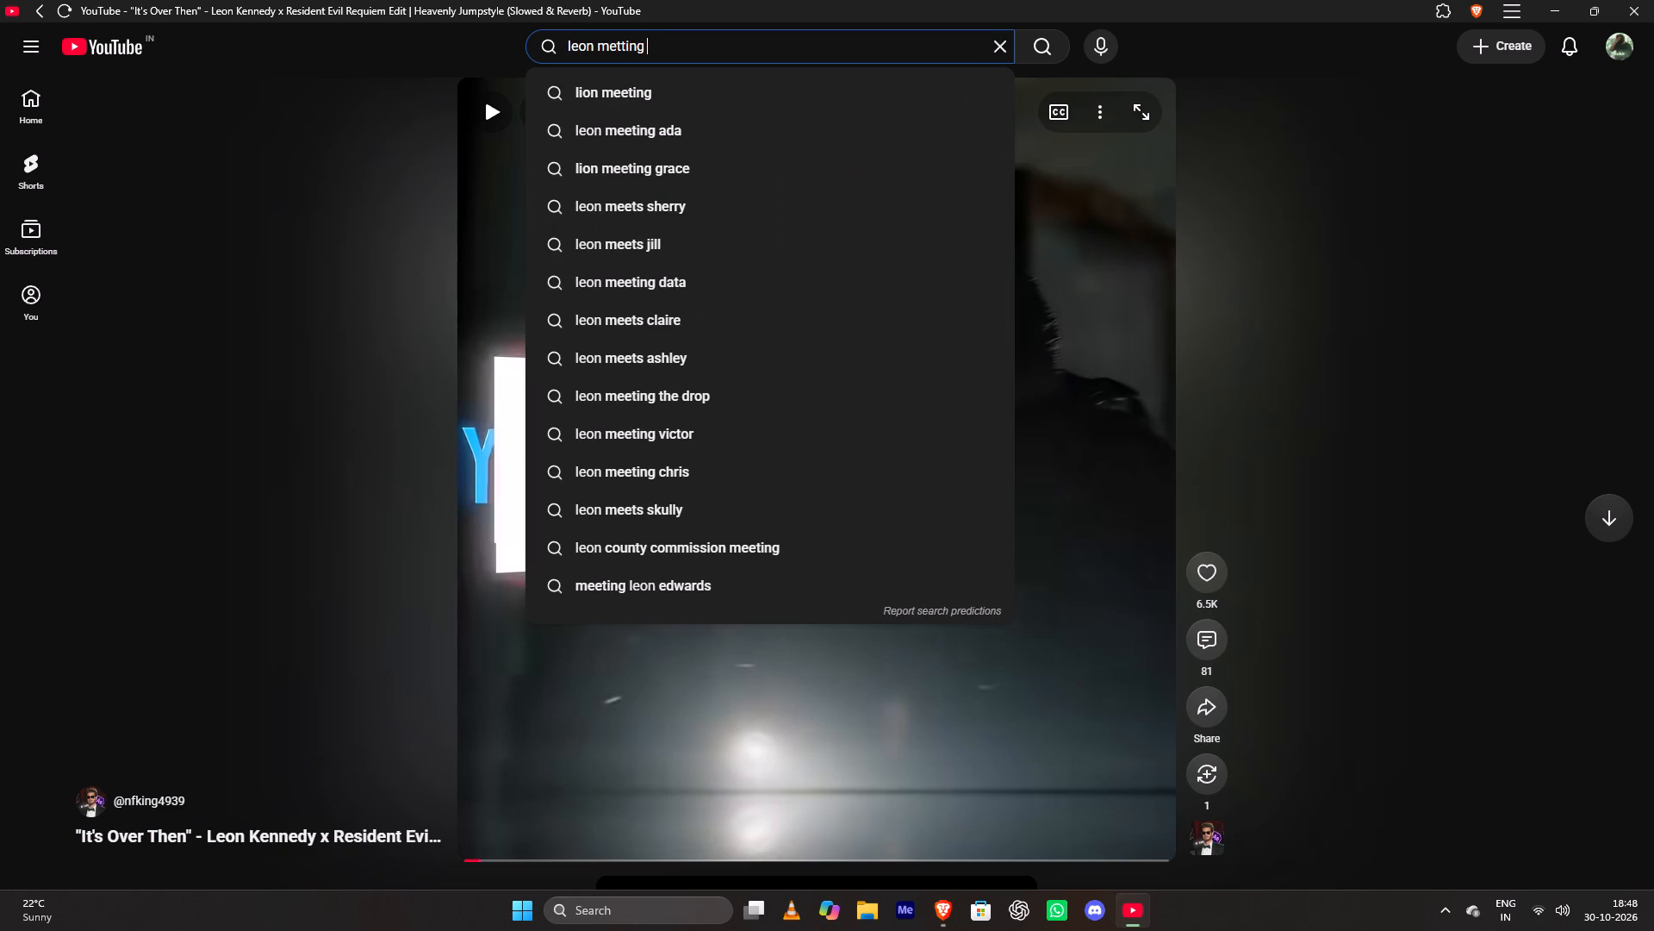
{"action": "key", "text": "g"}
{"action": "left_click", "coordinate": [664, 175]}
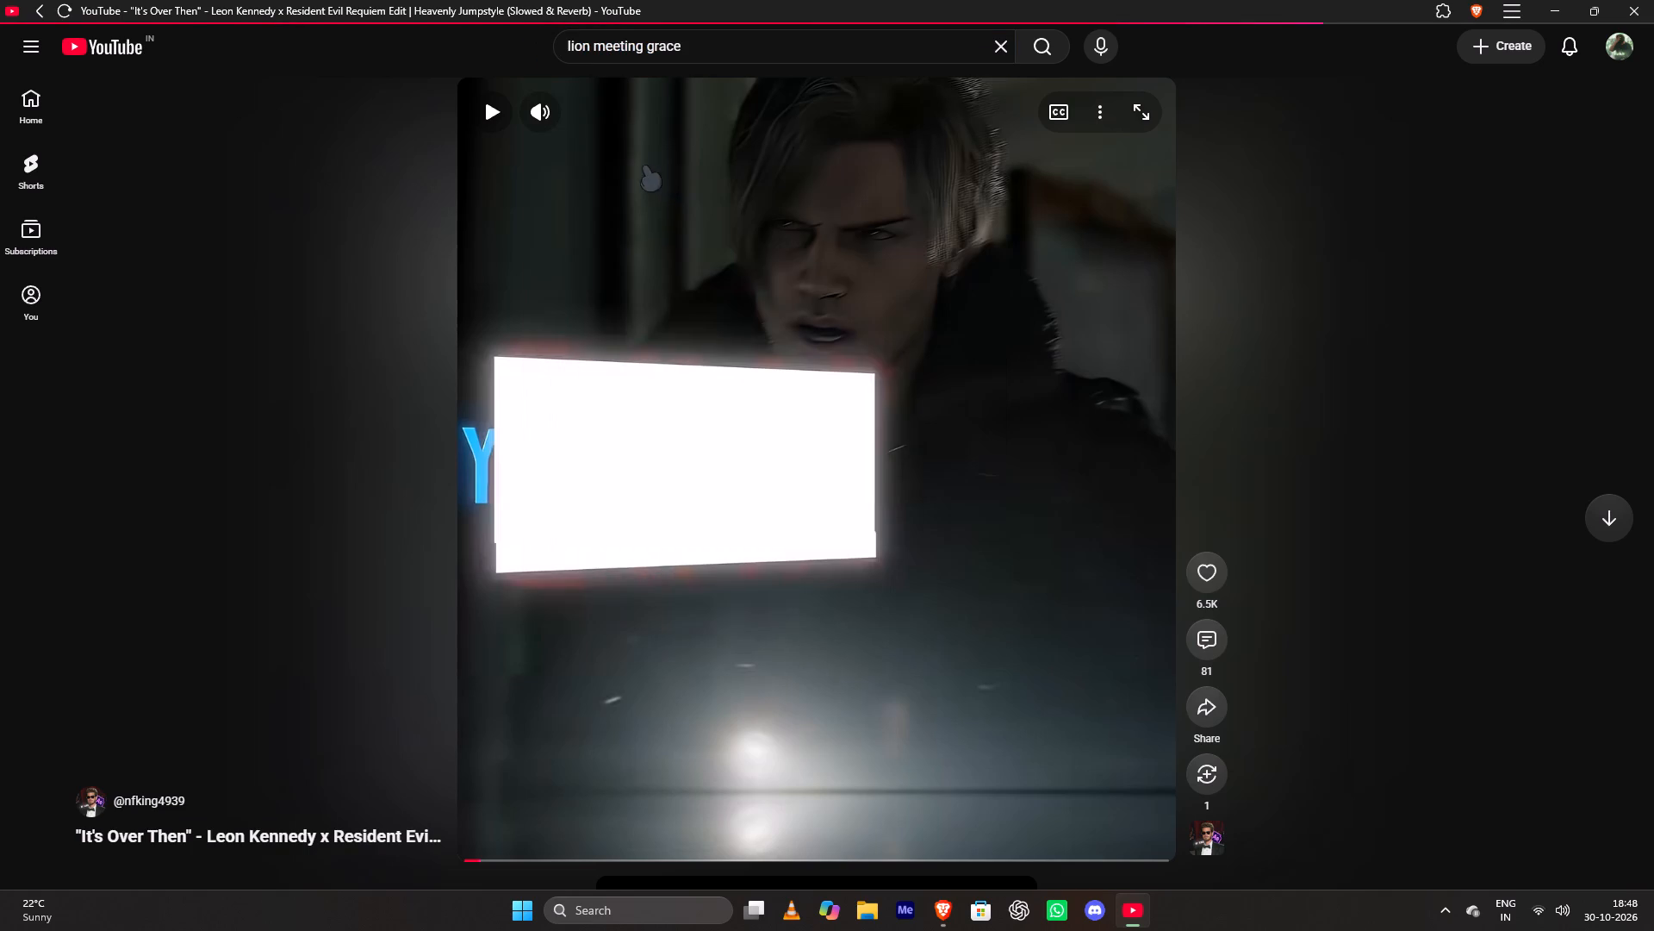
Preview "Leon Meets Grace Ashcroft Scene - Resident Evil 9: Requiem (4K 60FPS)" with sound and open the video.
{"action": "scroll", "coordinate": [595, 458], "scroll_direction": "down", "scroll_amount": 2}
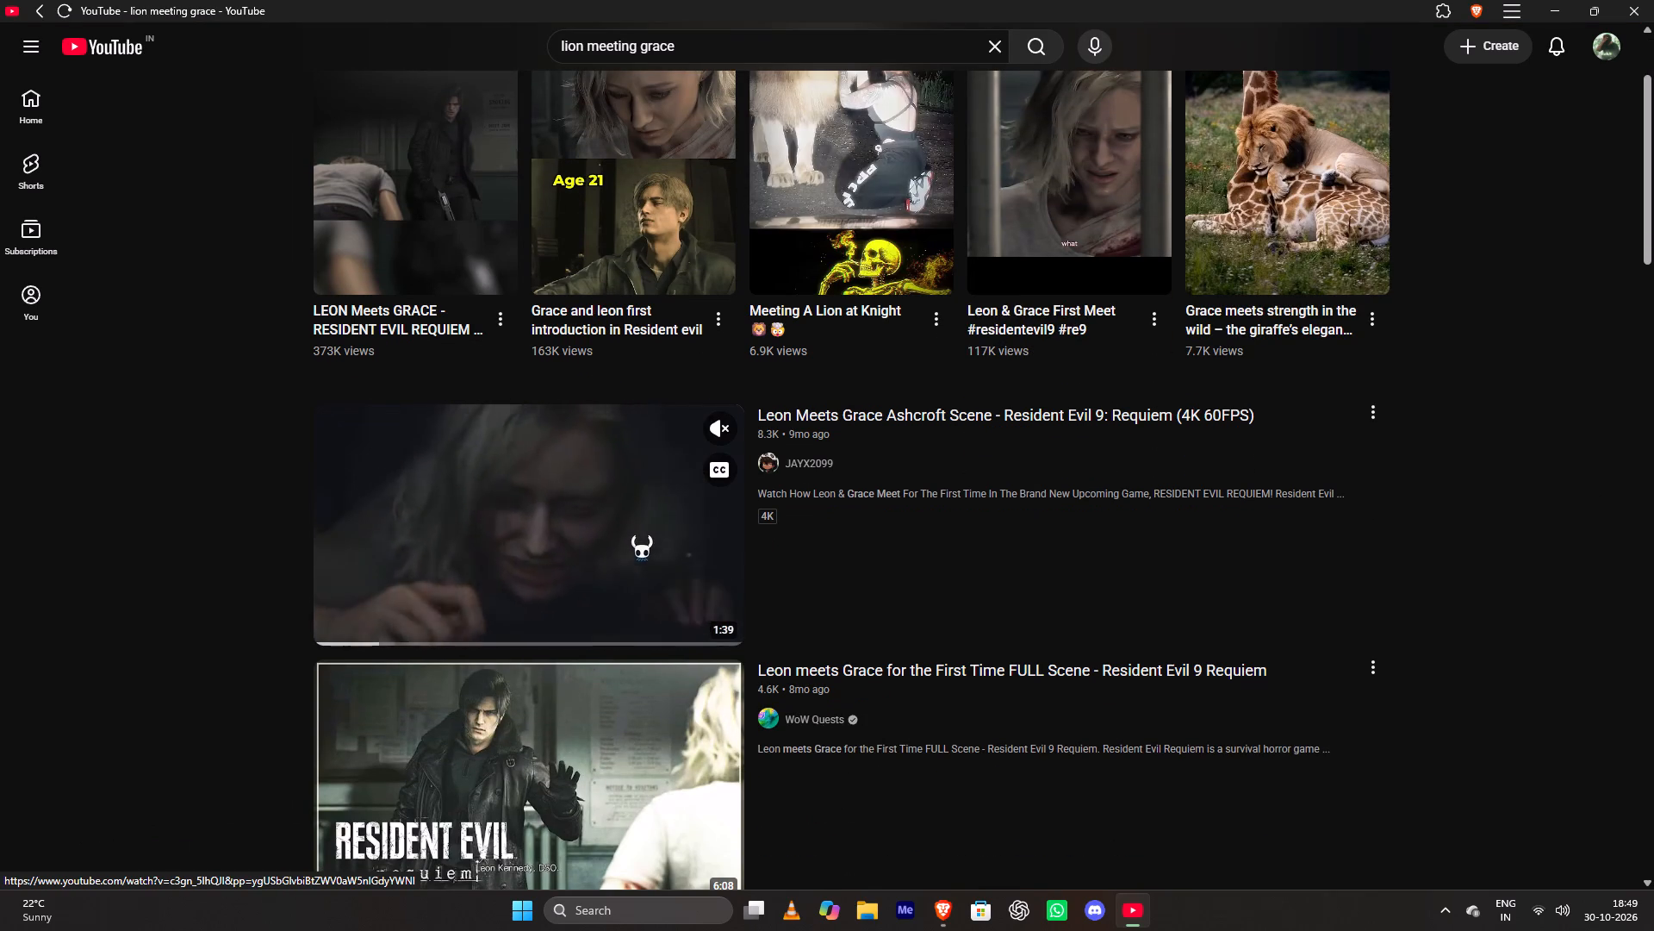
{"action": "left_click", "coordinate": [719, 430]}
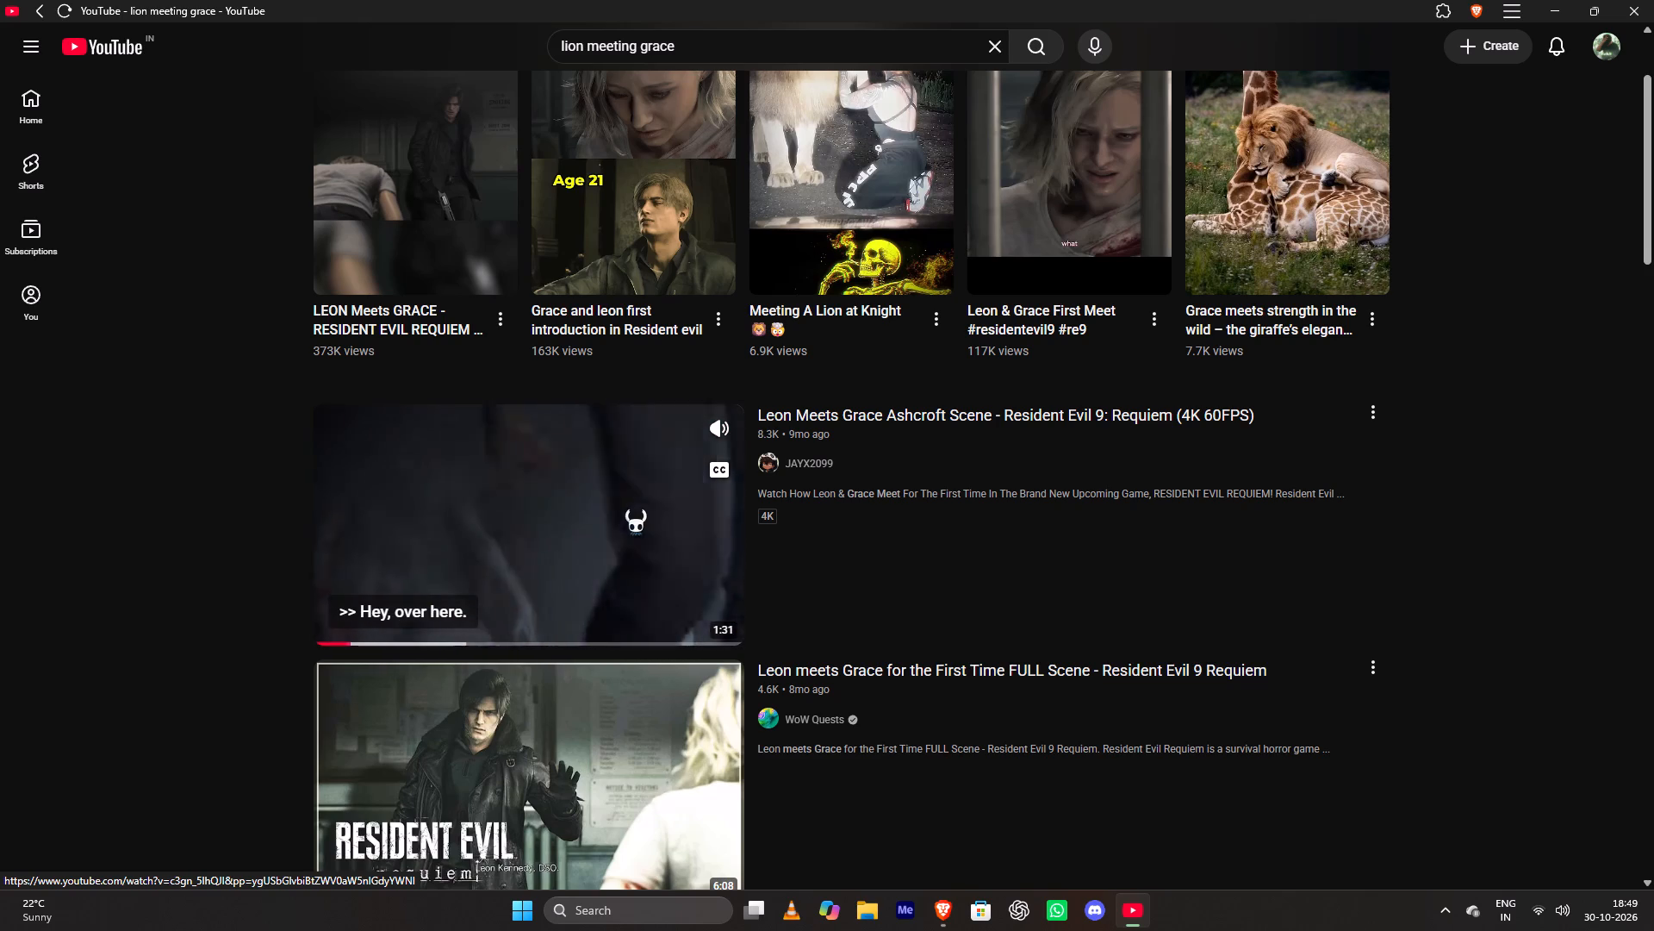
{"action": "left_click", "coordinate": [629, 509]}
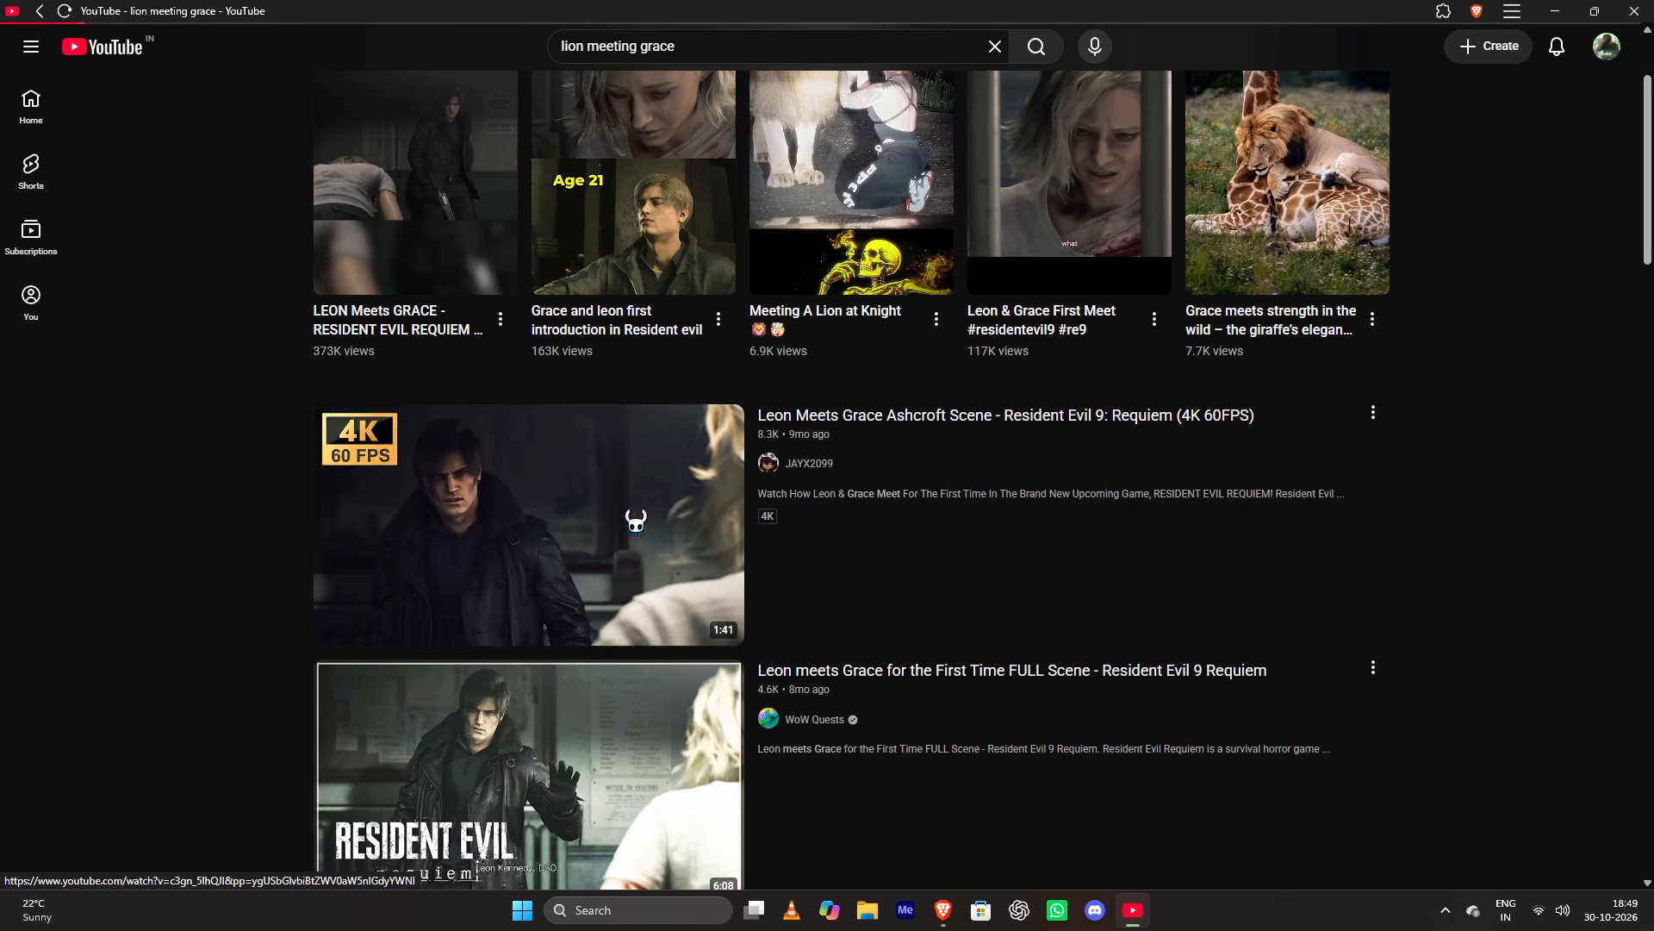
{"action": "left_click", "coordinate": [660, 441]}
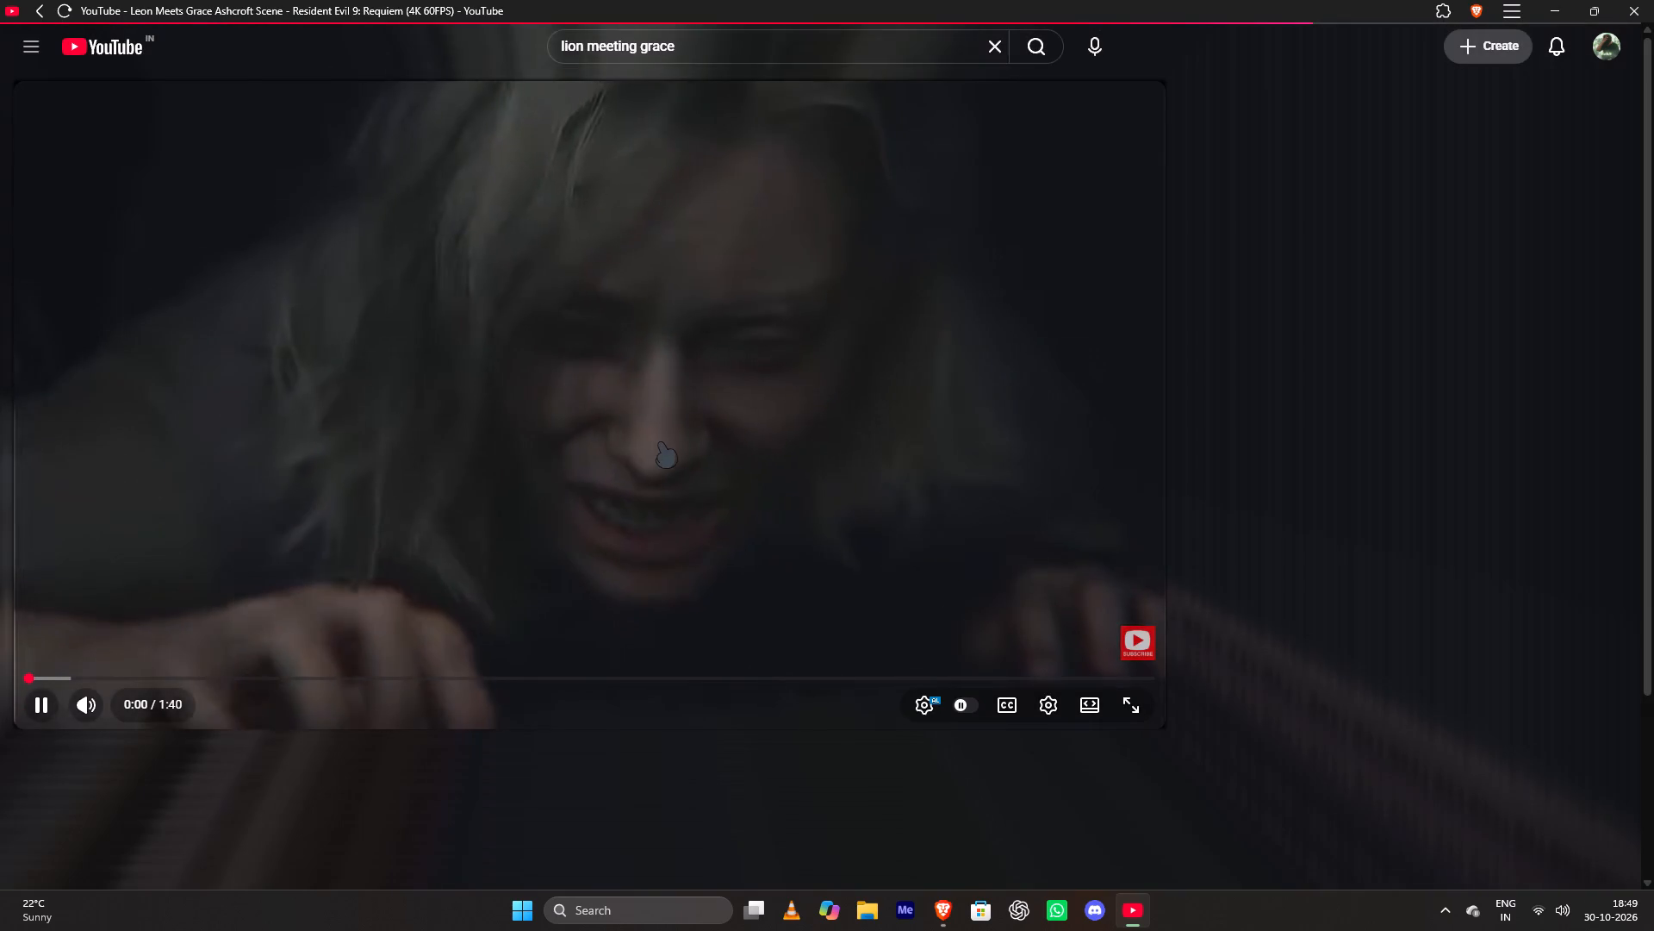
Pause the Leon Meets Grace video and copy its share link.
{"action": "left_click", "coordinate": [708, 488]}
{"action": "left_click", "coordinate": [1019, 783]}
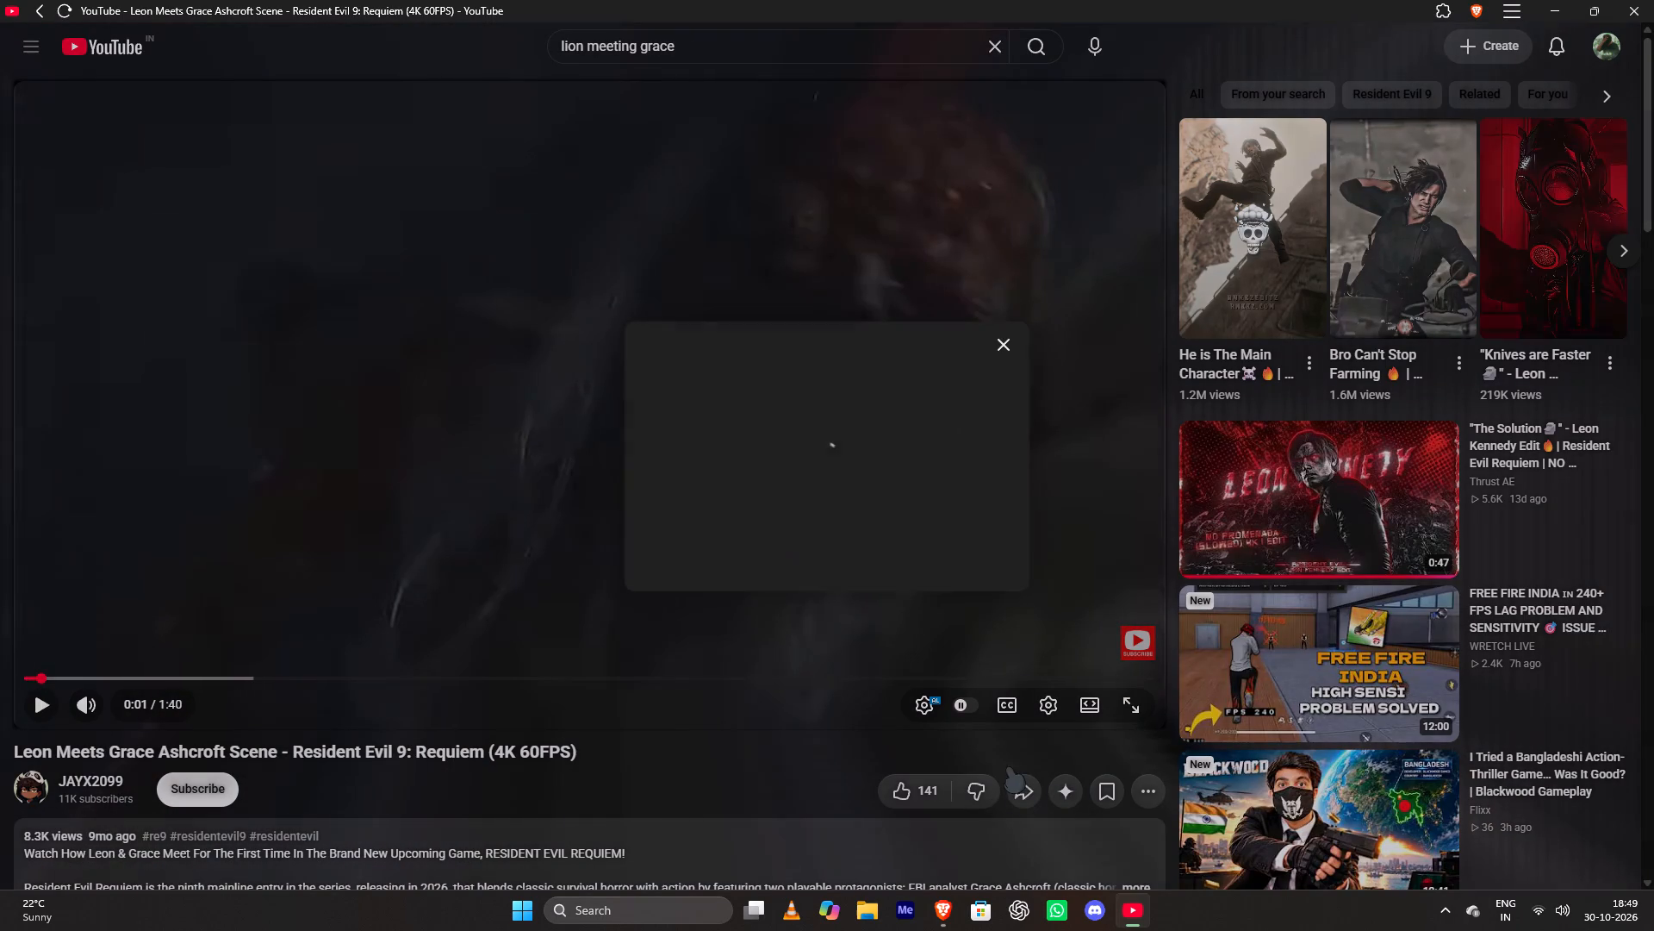
{"action": "left_click", "coordinate": [961, 540]}
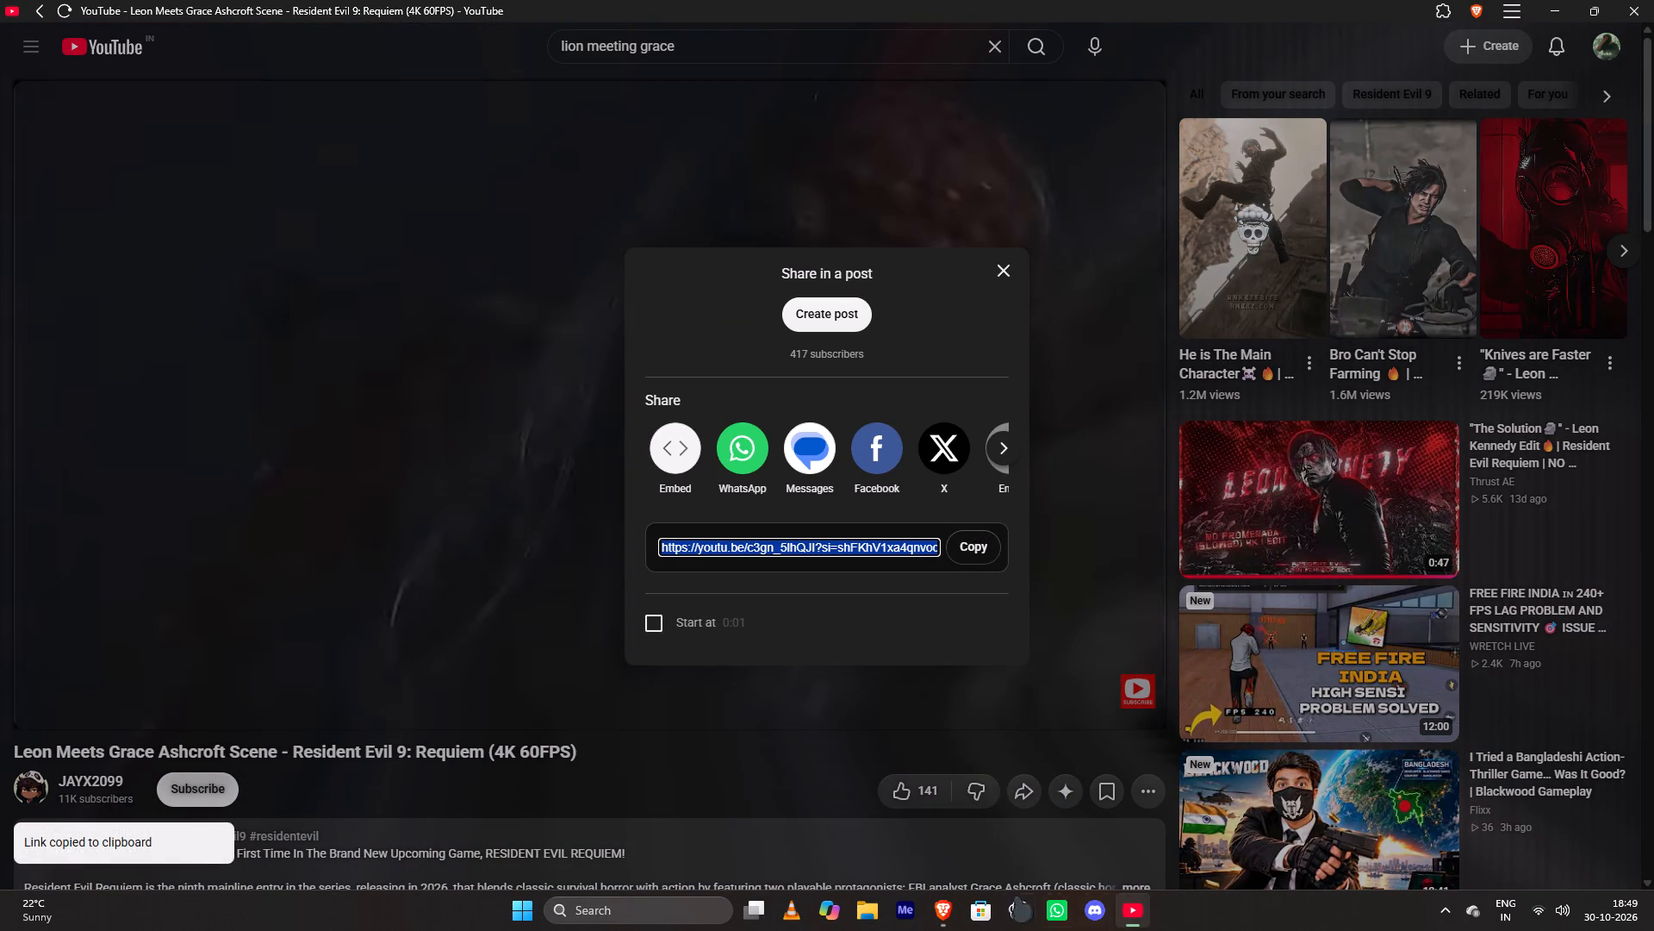
Replace the link in SaveTube in Brave with the copied video link, and close YouTube's share dialog.
{"action": "left_click", "coordinate": [948, 899]}
{"action": "left_click", "coordinate": [988, 273]}
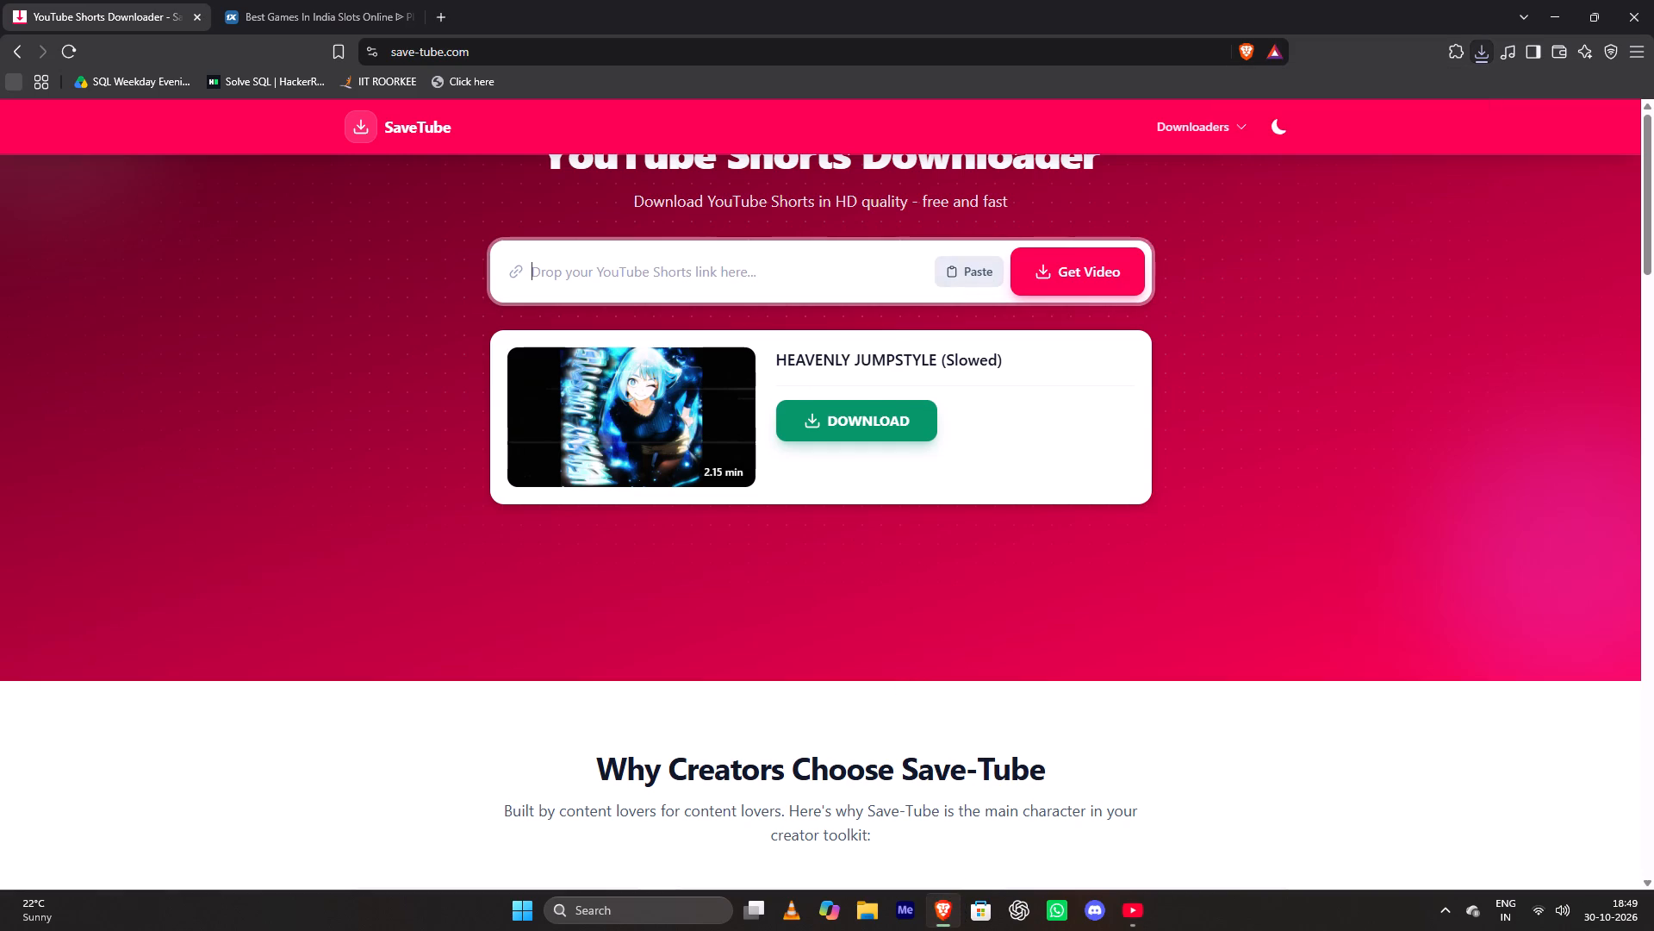
{"action": "key", "text": "ctrl+v"}
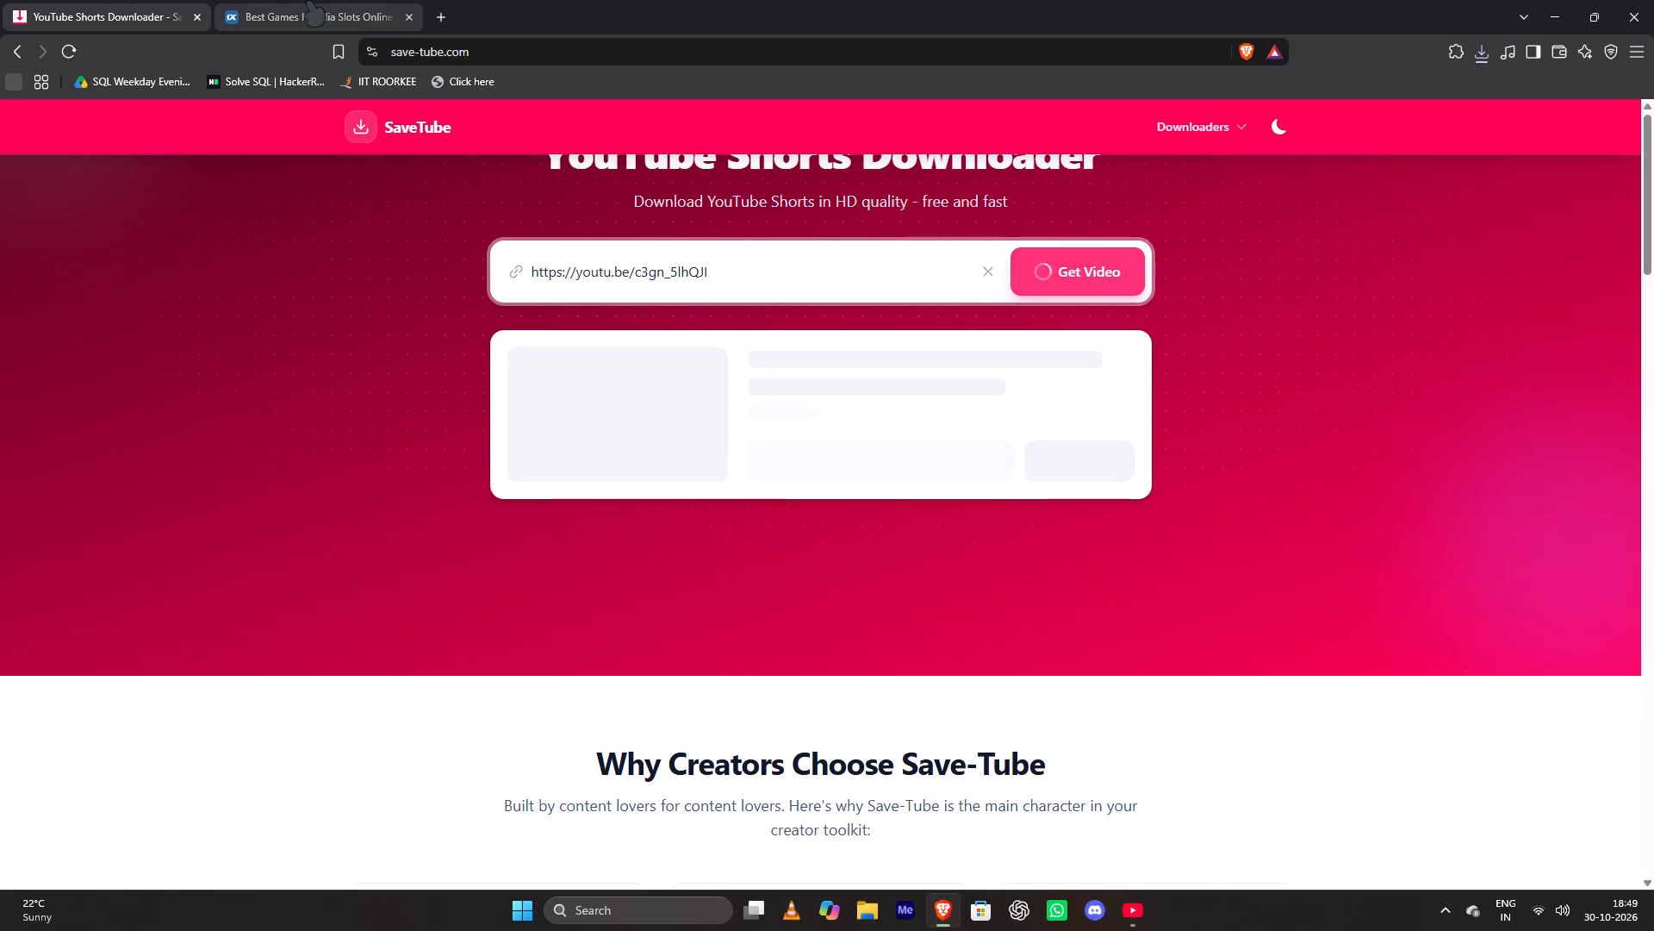
{"action": "left_click", "coordinate": [1122, 917]}
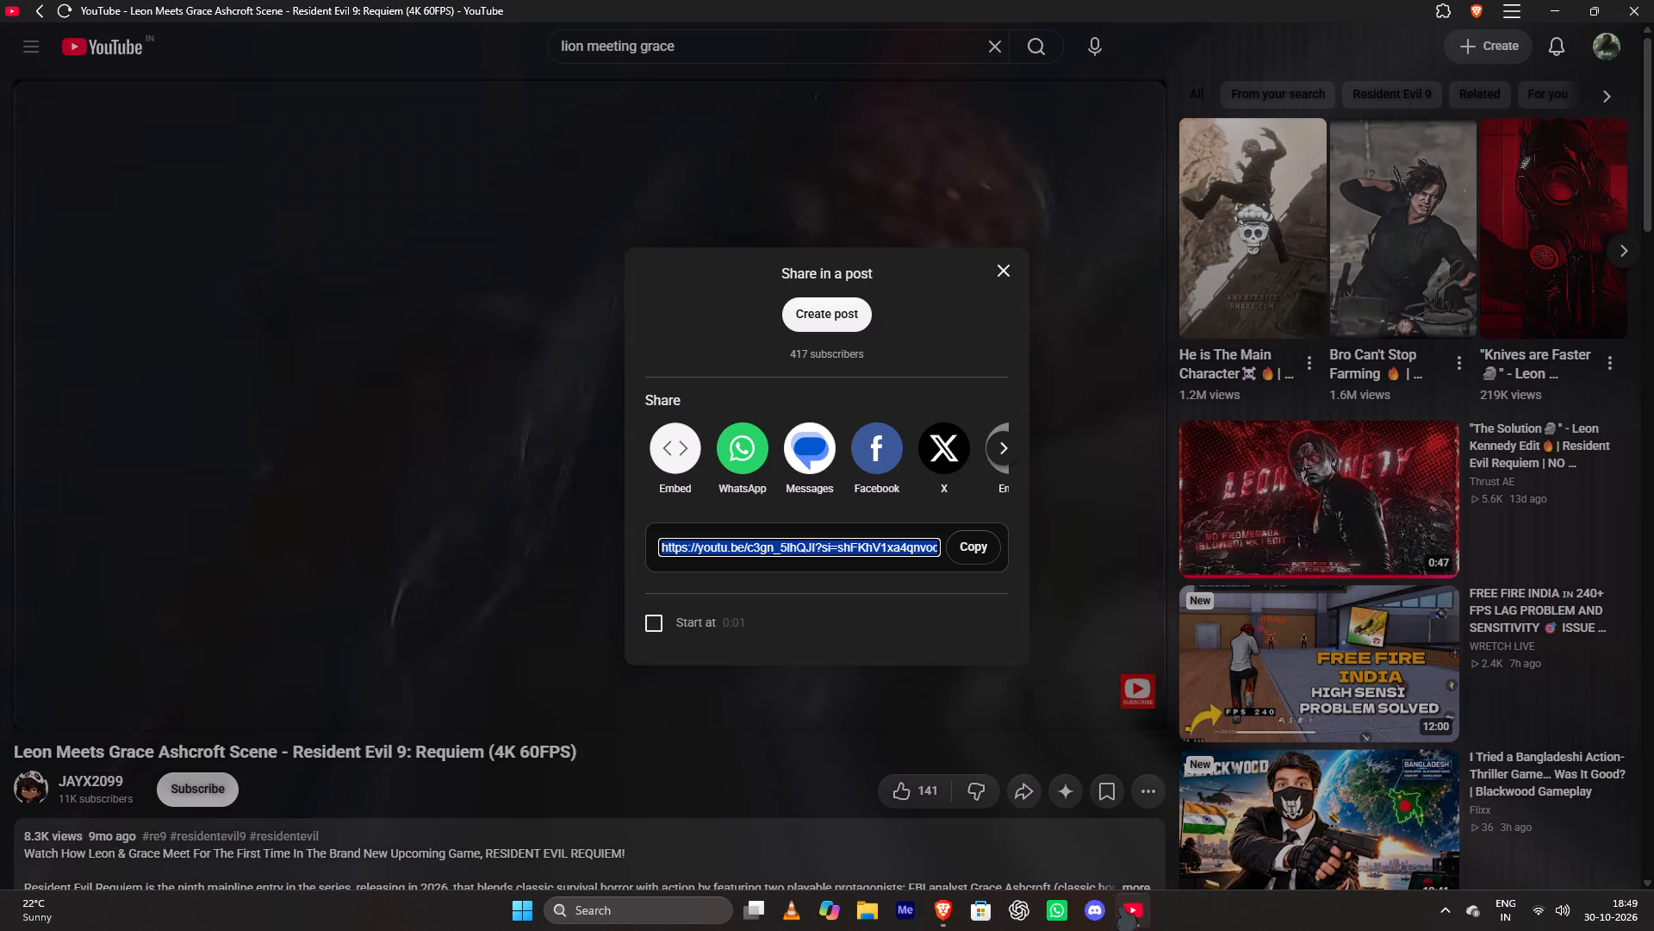
{"action": "left_click", "coordinate": [1005, 264]}
In SaveTube, choose 1080p for the Leon Meets Grace video and generate its download link, returning to the SaveTube page.
{"action": "left_click", "coordinate": [949, 924]}
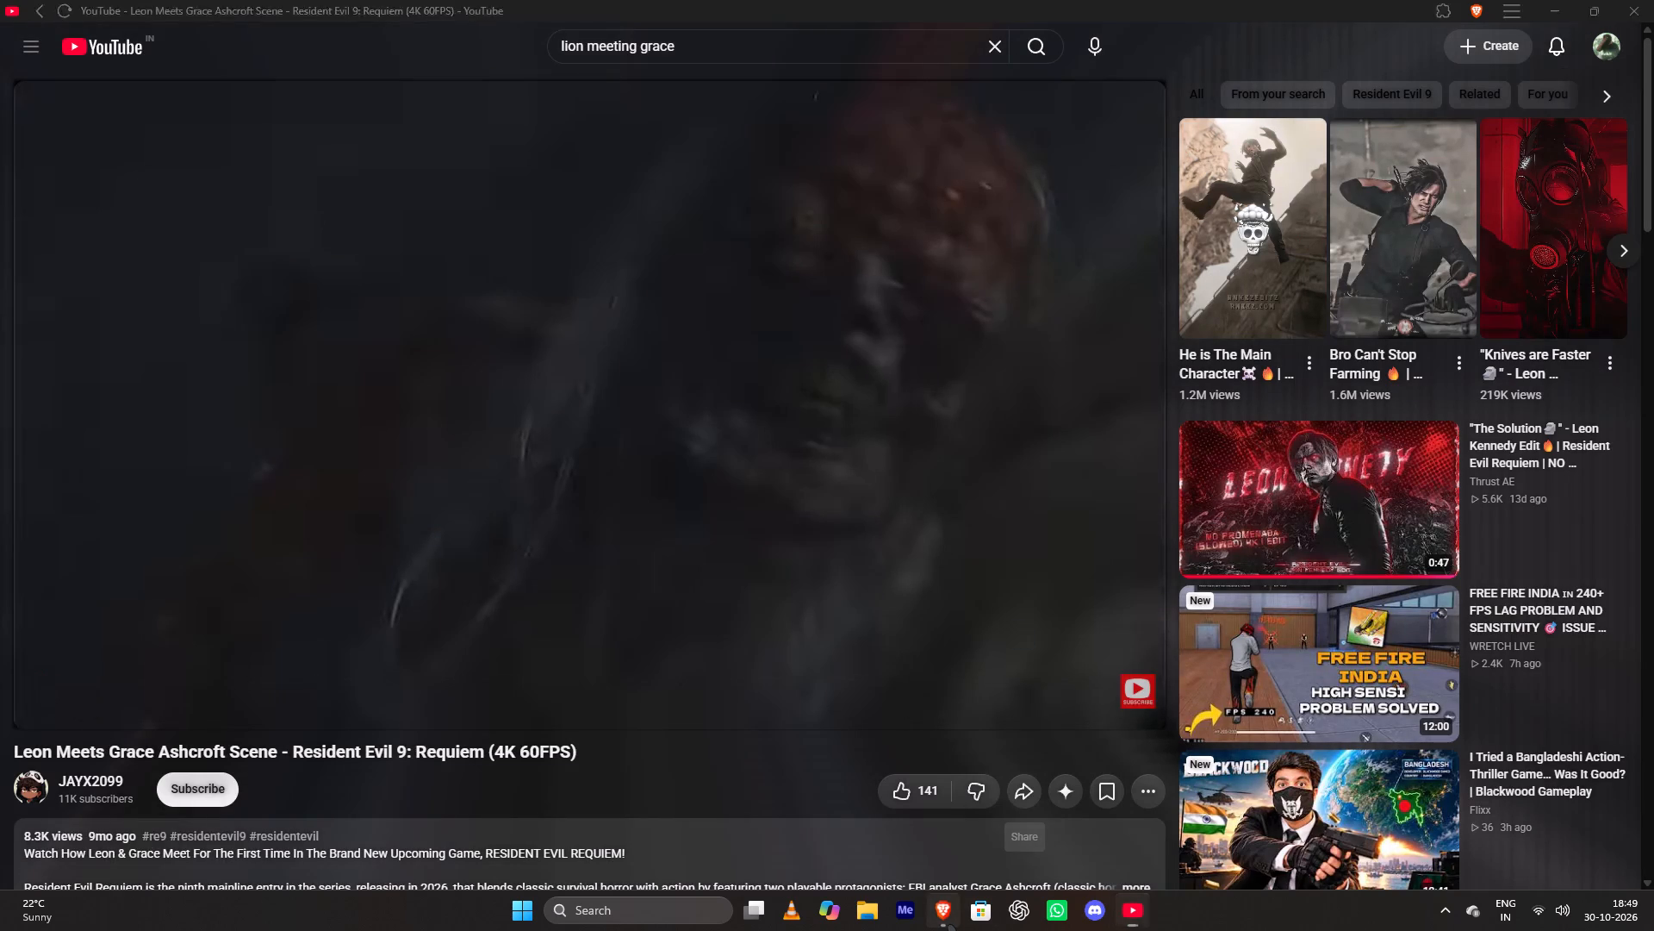
{"action": "left_click", "coordinate": [880, 446]}
{"action": "left_click", "coordinate": [863, 548]}
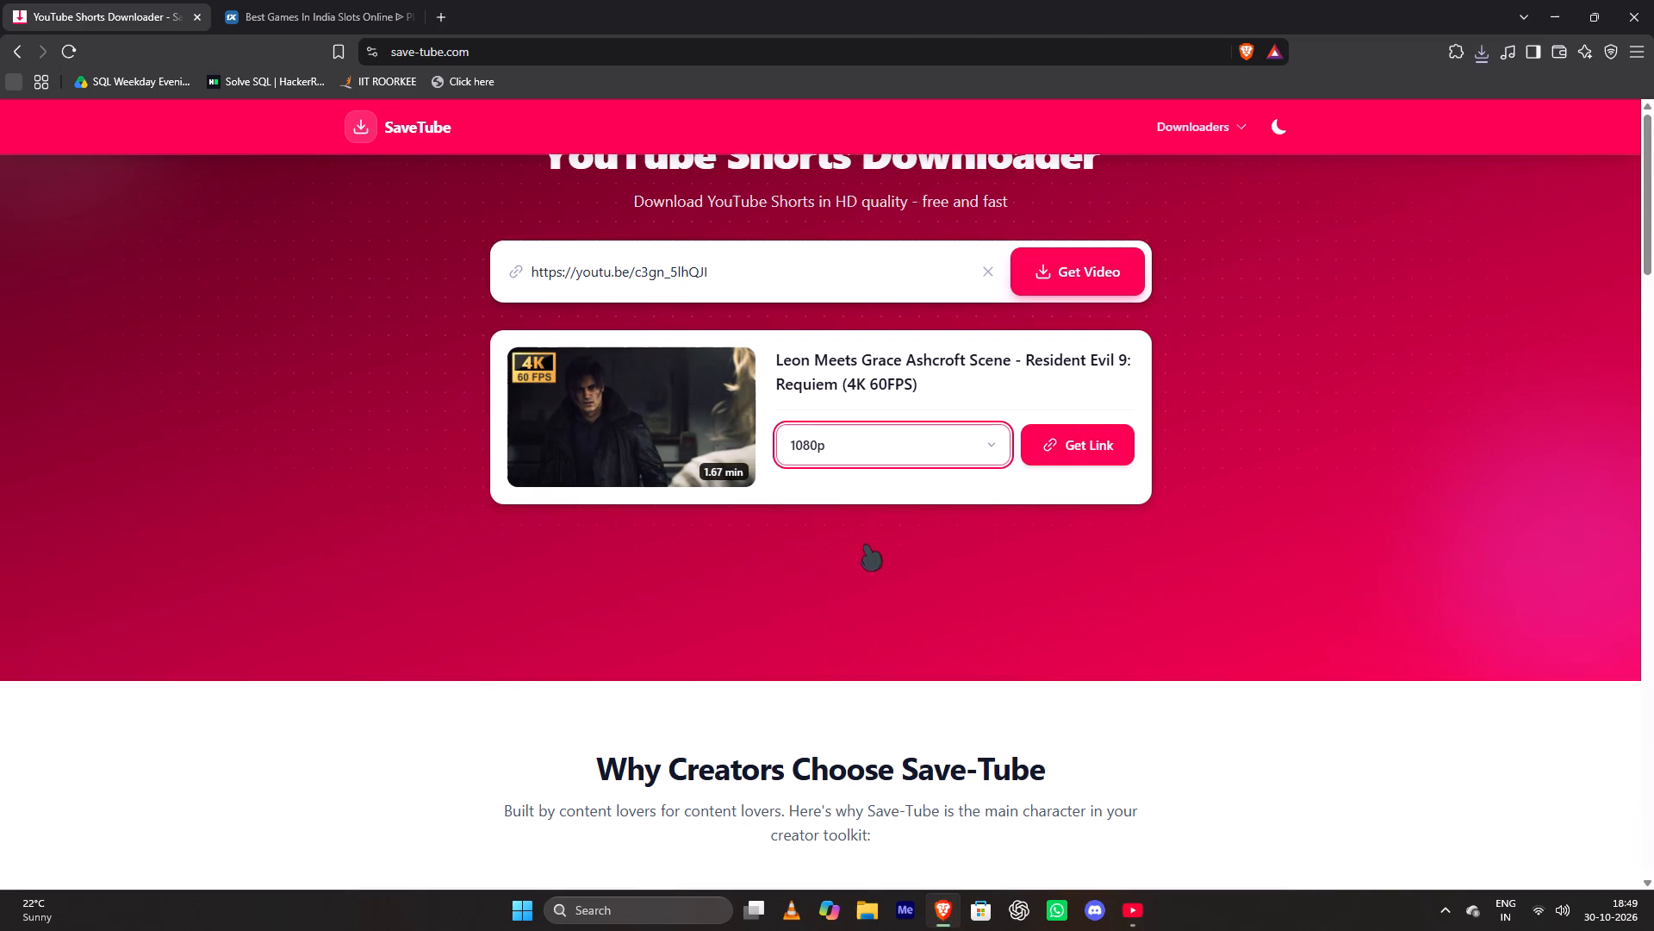
{"action": "left_click", "coordinate": [1056, 447]}
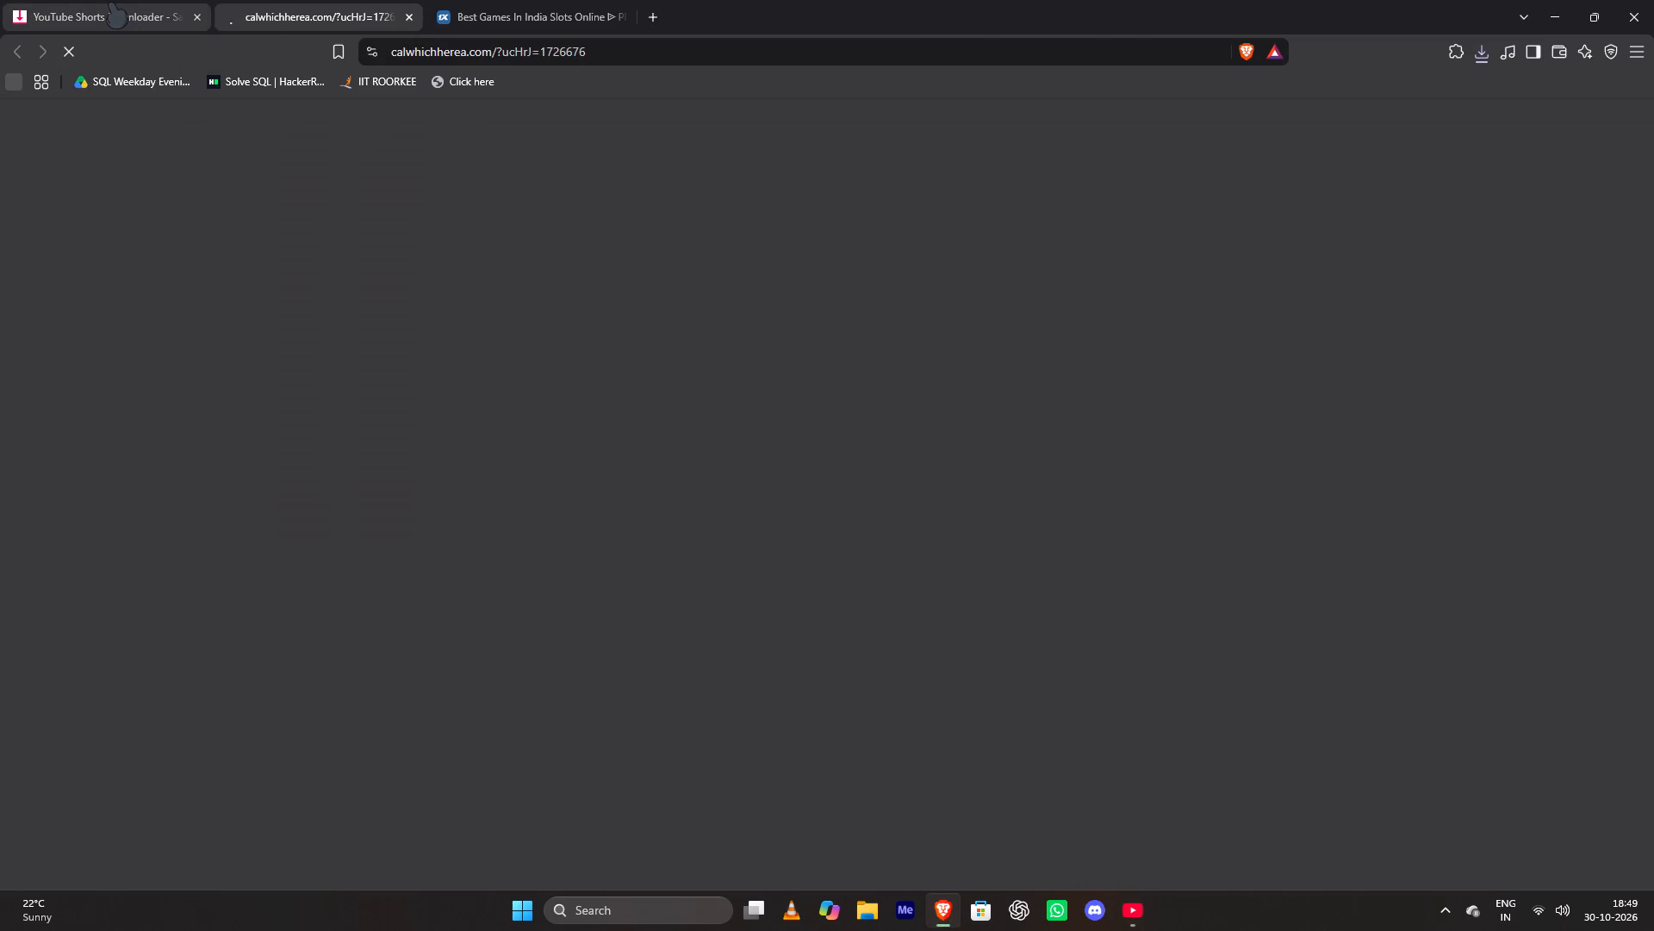
{"action": "left_click", "coordinate": [114, 0]}
Switch to YouTube and replace the search with "re9 ending scene".
{"action": "left_click", "coordinate": [1135, 895]}
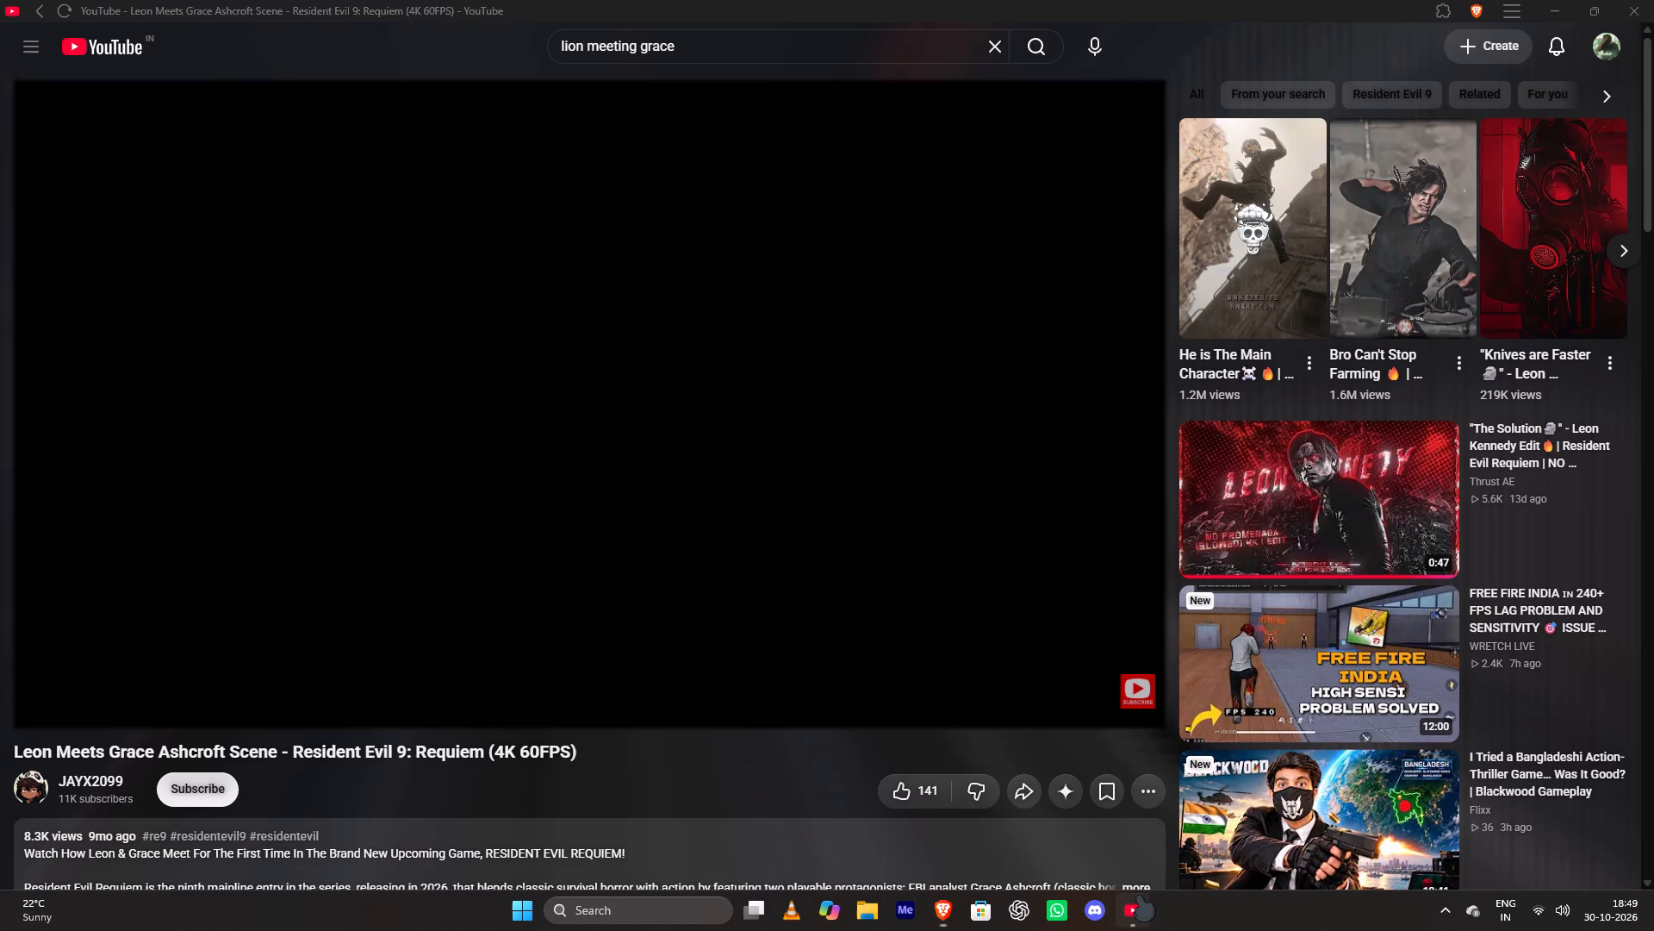
{"action": "left_click", "coordinate": [996, 43]}
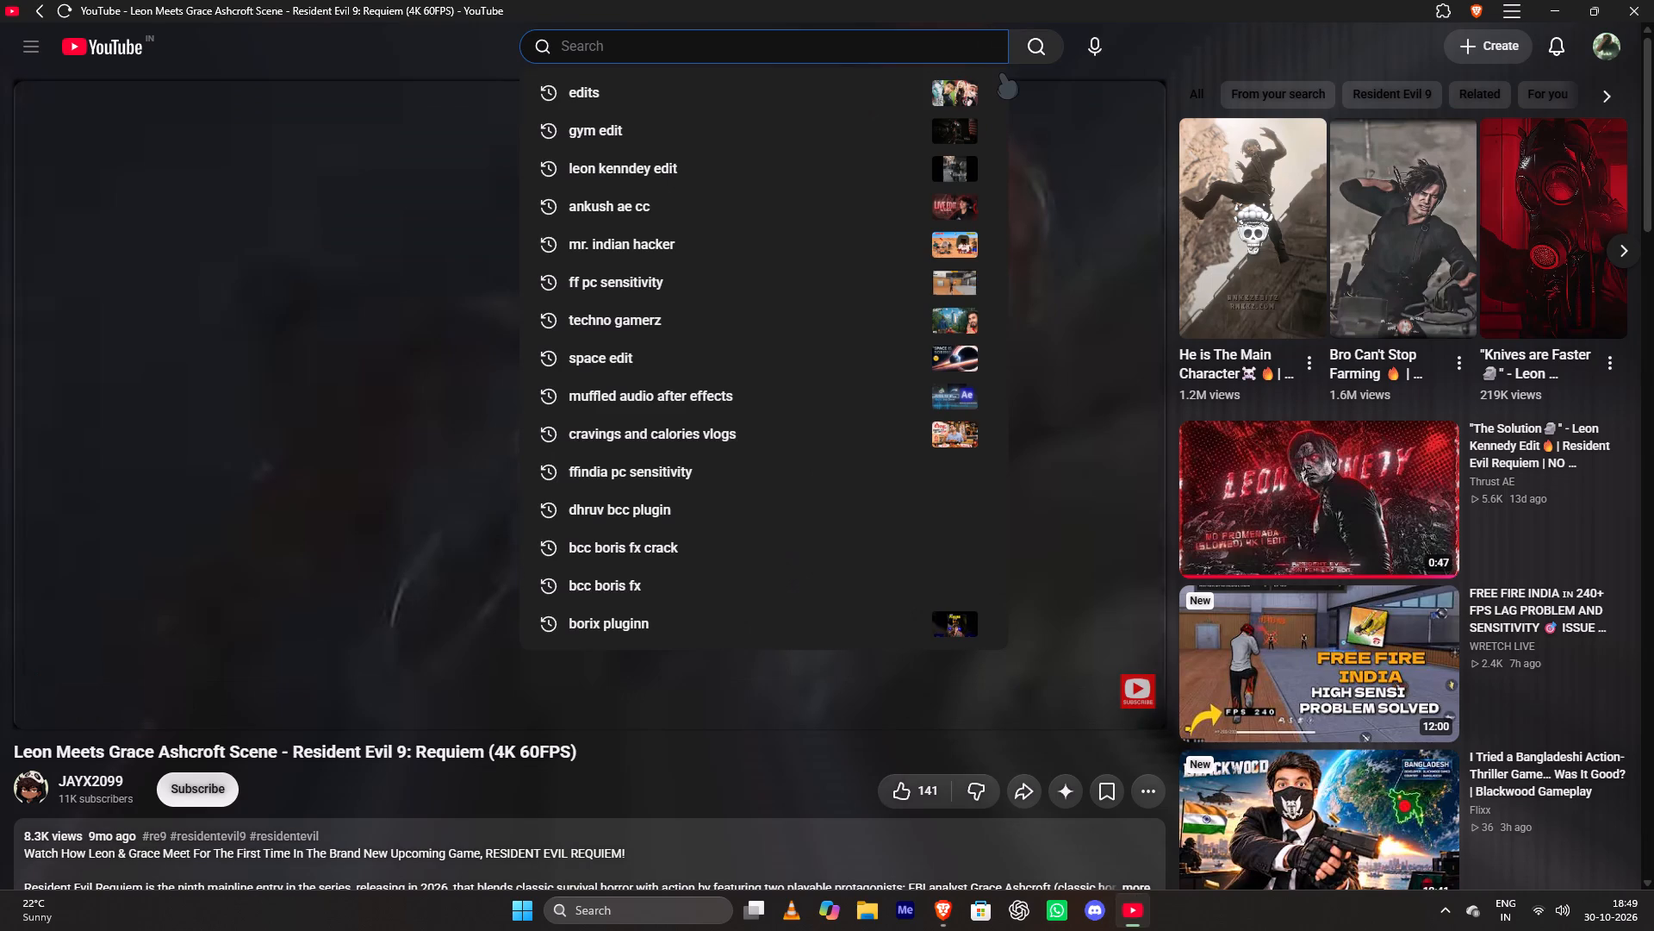
{"action": "type", "text": "re 9 ending"}
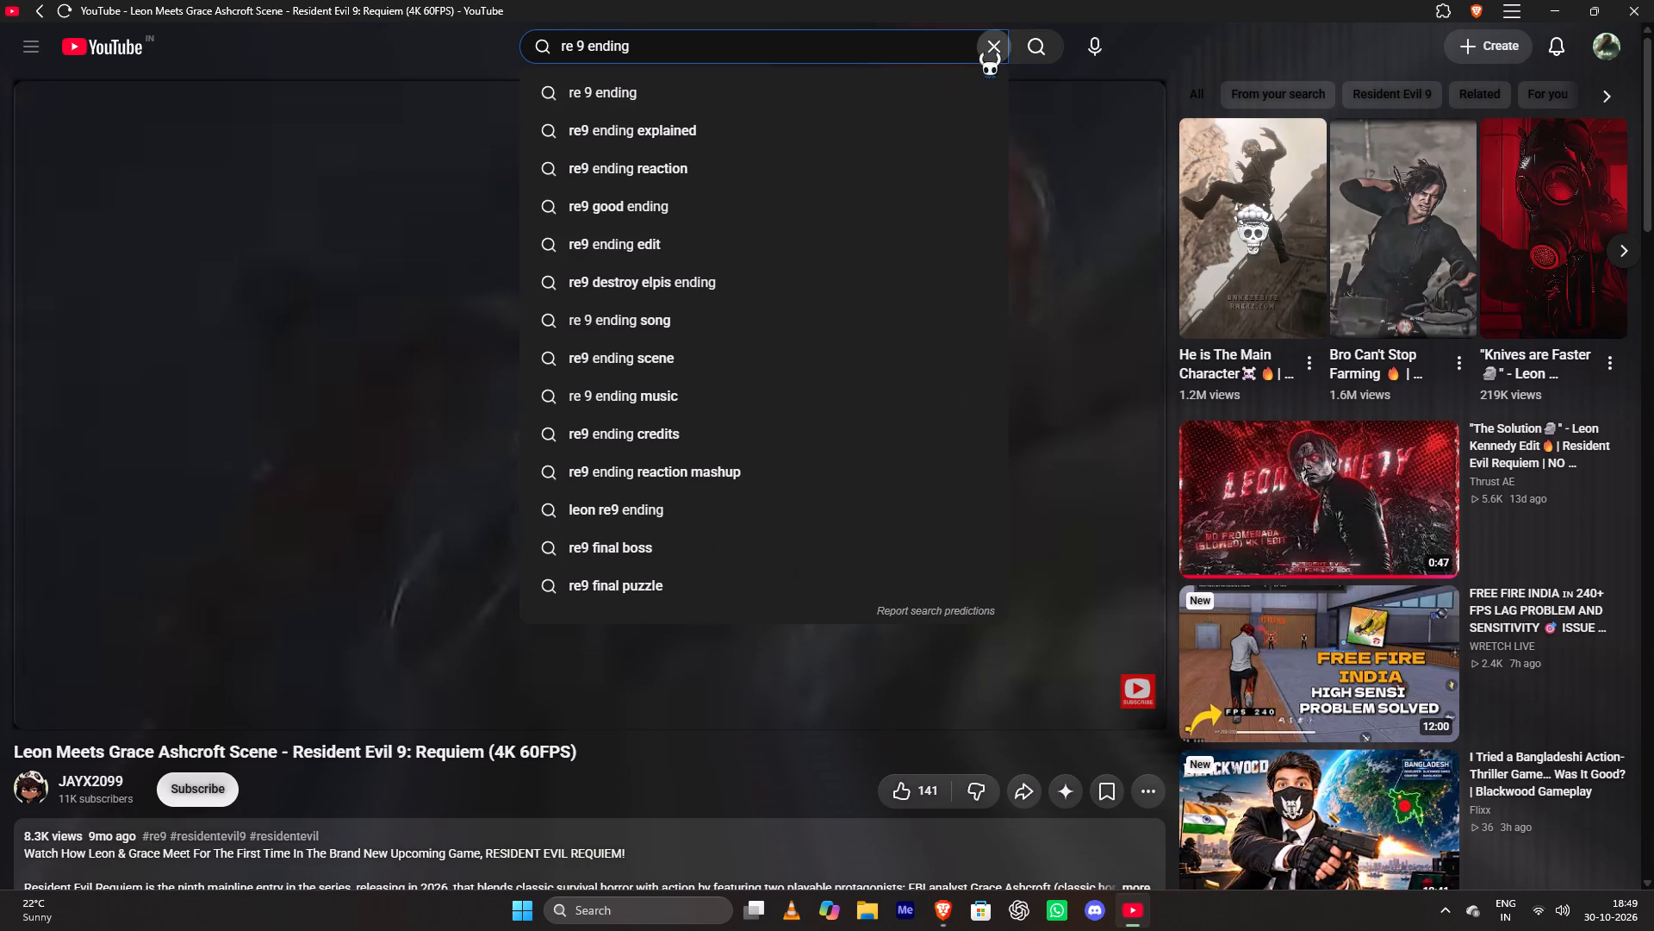
{"action": "key", "text": "space"}
{"action": "type", "text": "sce"}
{"action": "left_click", "coordinate": [621, 105]}
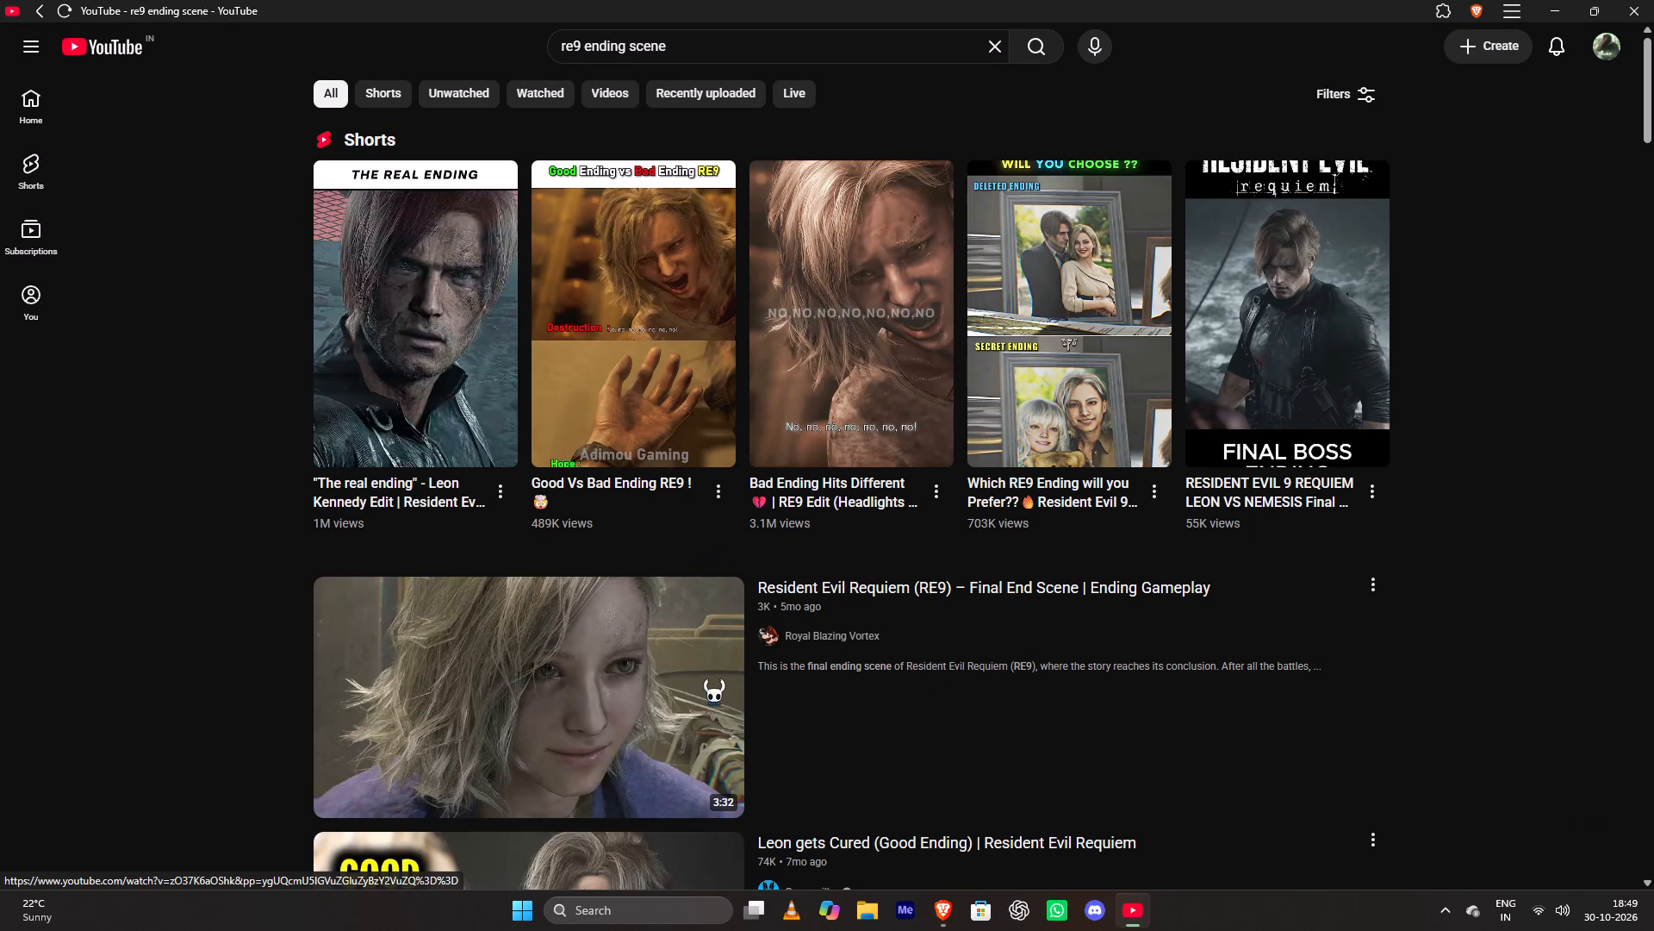
Preview "Resident Evil Requiem (RE9) – Final End Scene | Ending Gameplay" with sound, skipping ahead through its first minute.
{"action": "scroll", "coordinate": [571, 673], "scroll_direction": "down", "scroll_amount": 5}
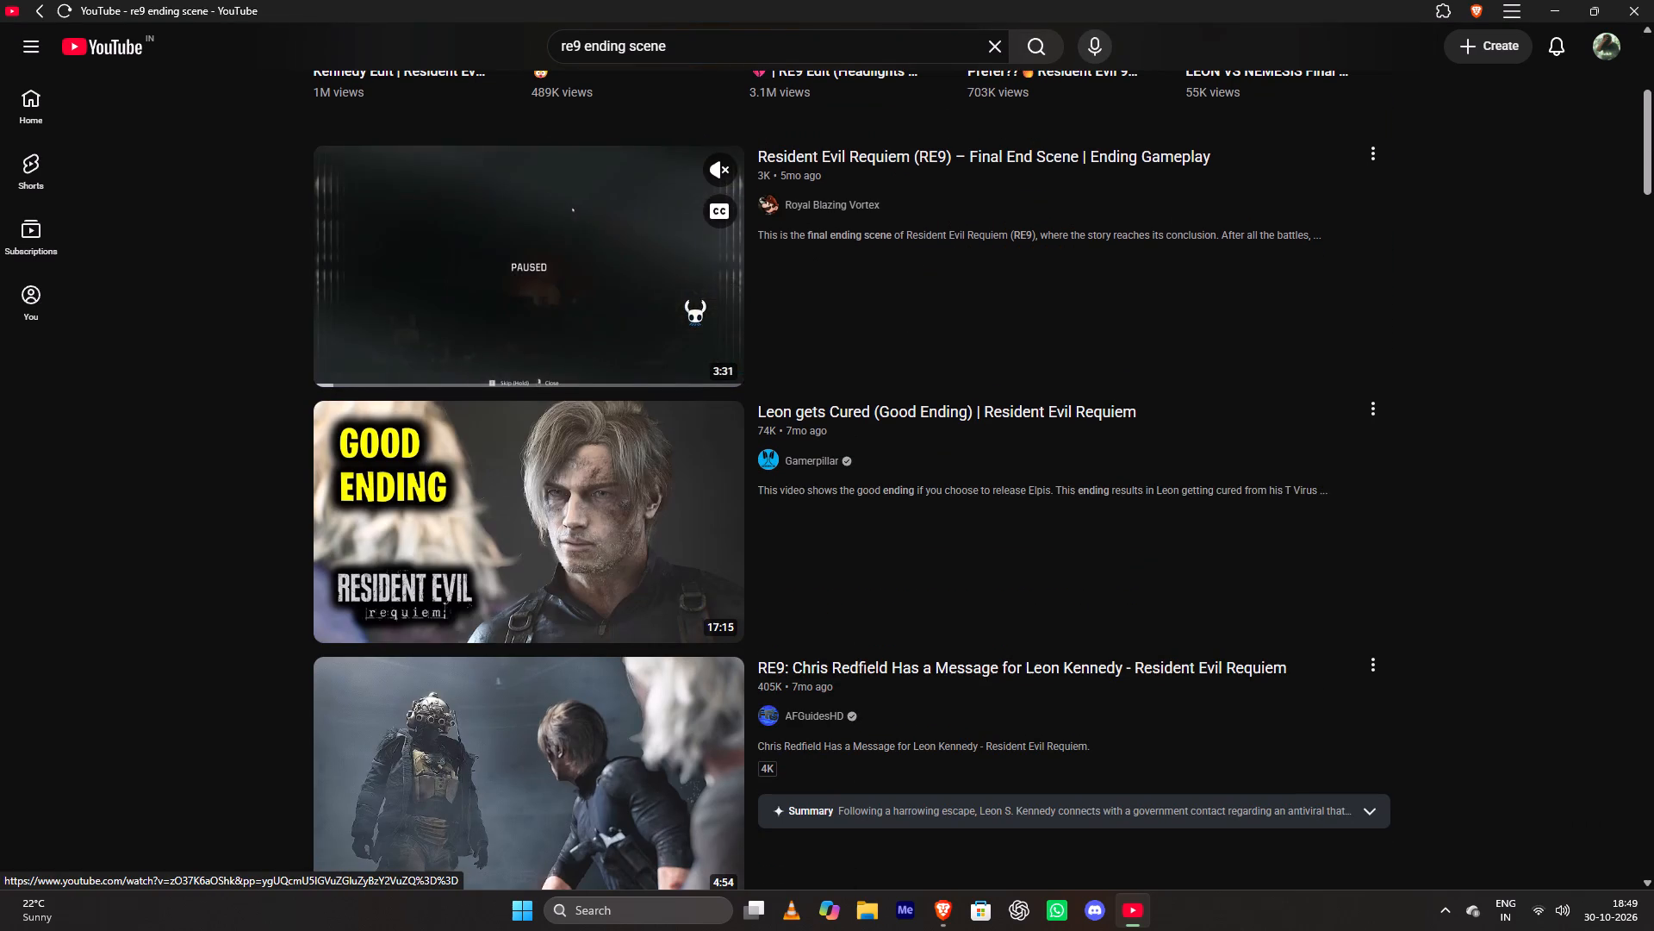
{"action": "scroll", "coordinate": [688, 299], "scroll_direction": "up", "scroll_amount": 1}
{"action": "left_click", "coordinate": [721, 247]}
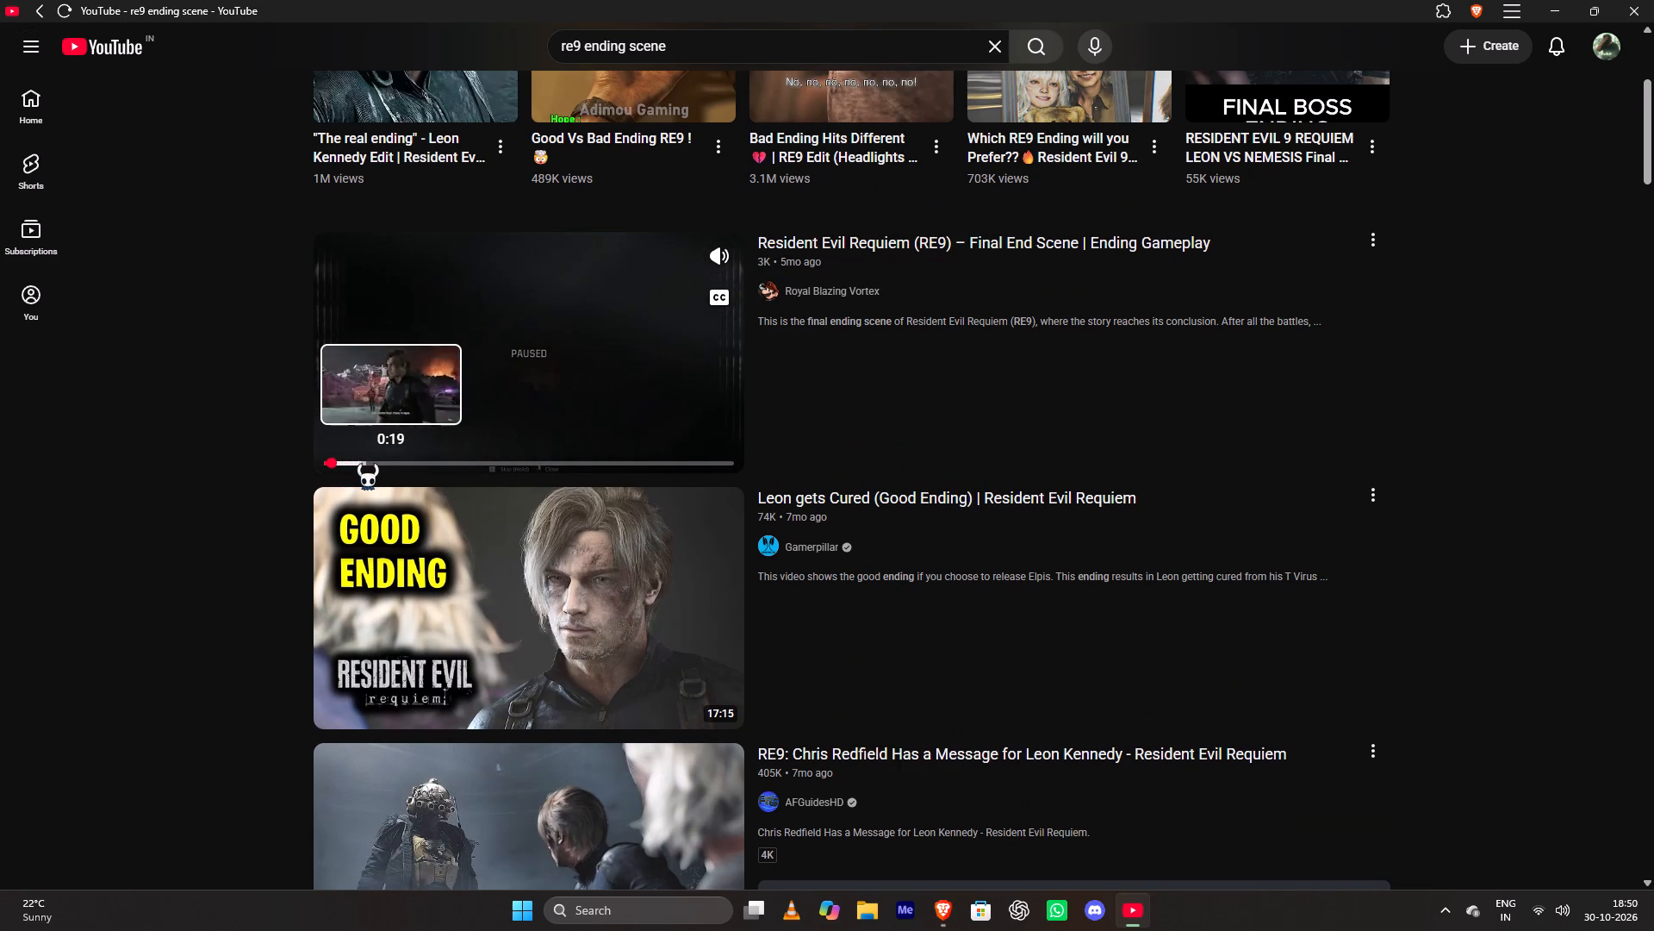
{"action": "left_click", "coordinate": [355, 463]}
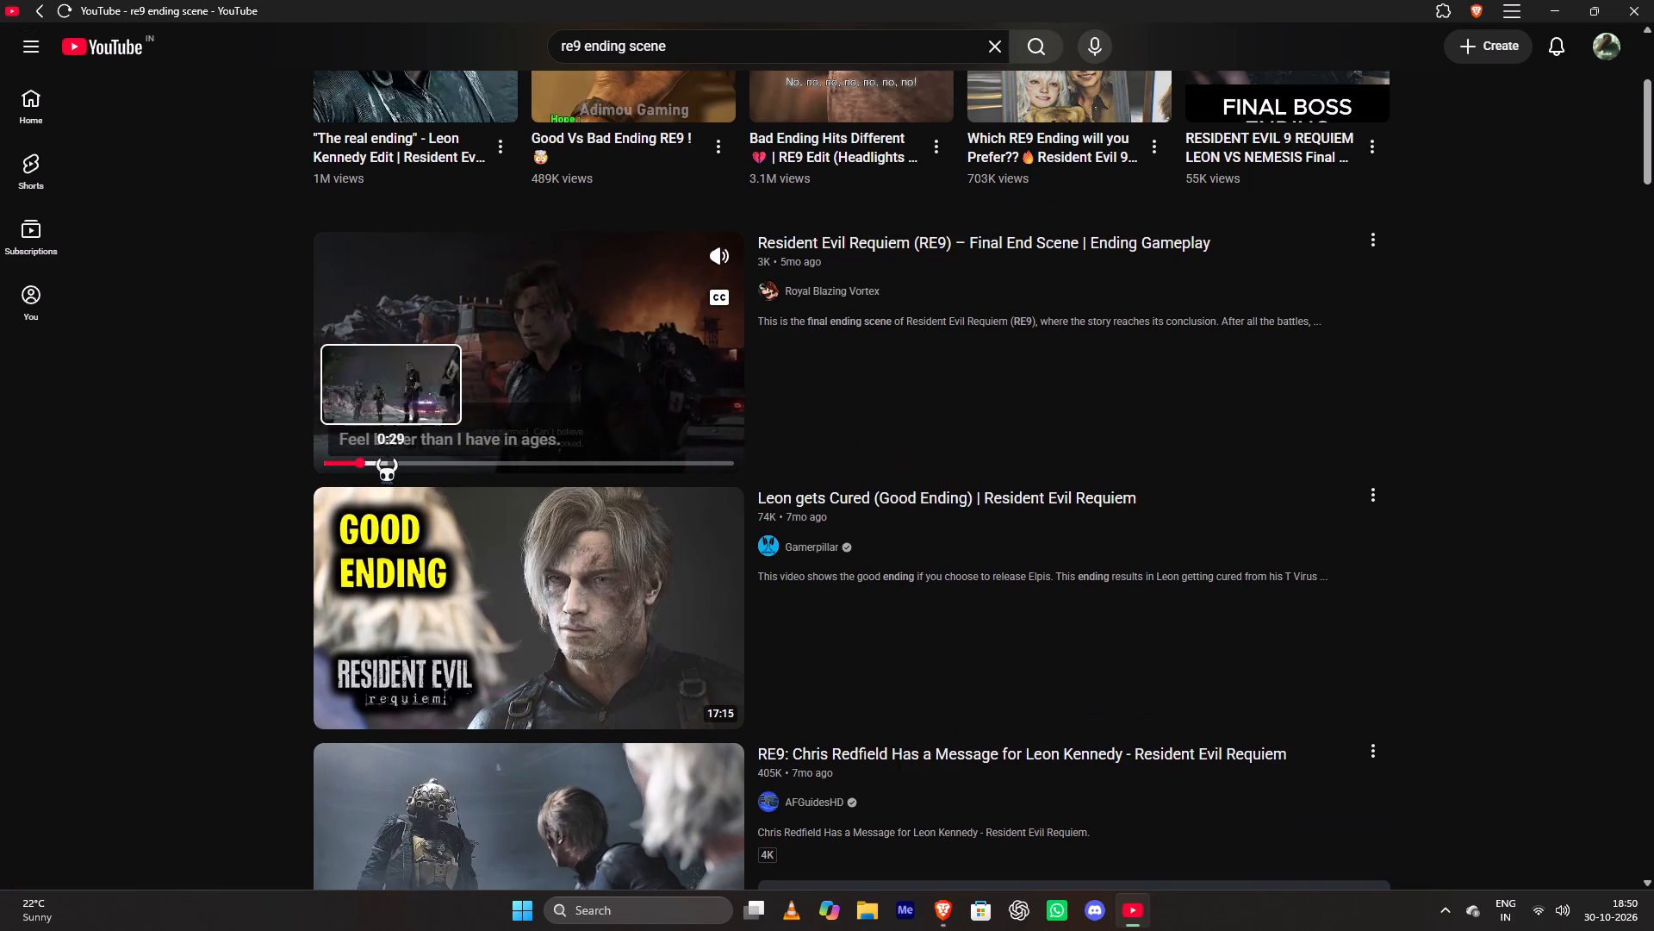
{"action": "left_click", "coordinate": [389, 460]}
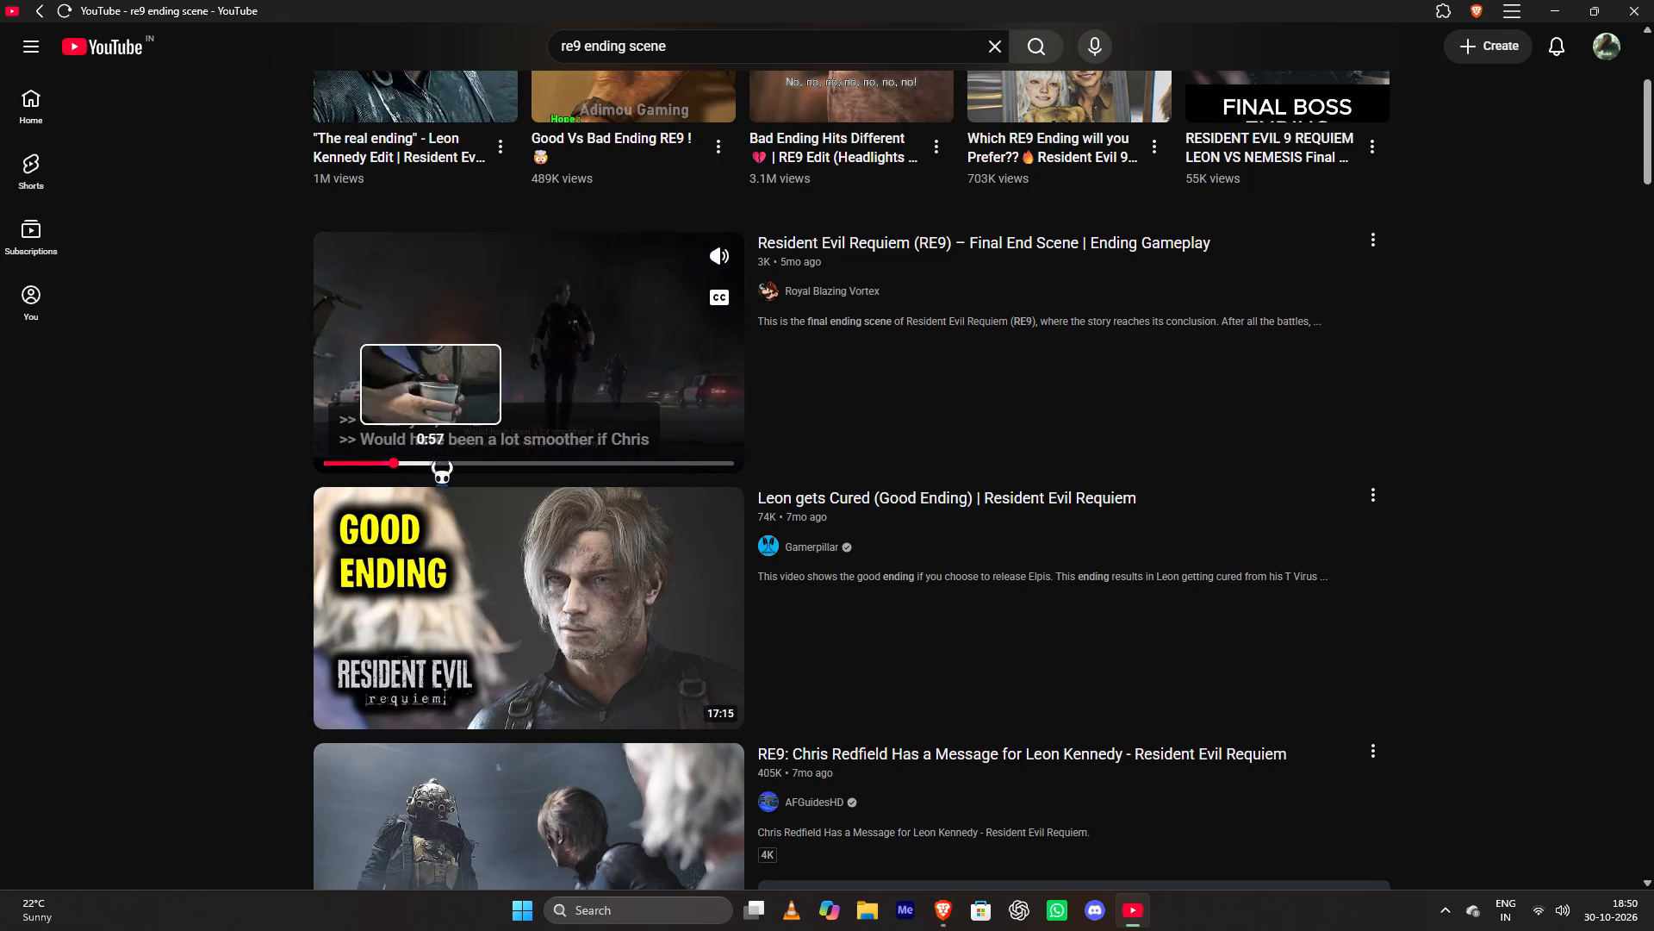
{"action": "left_click", "coordinate": [437, 460]}
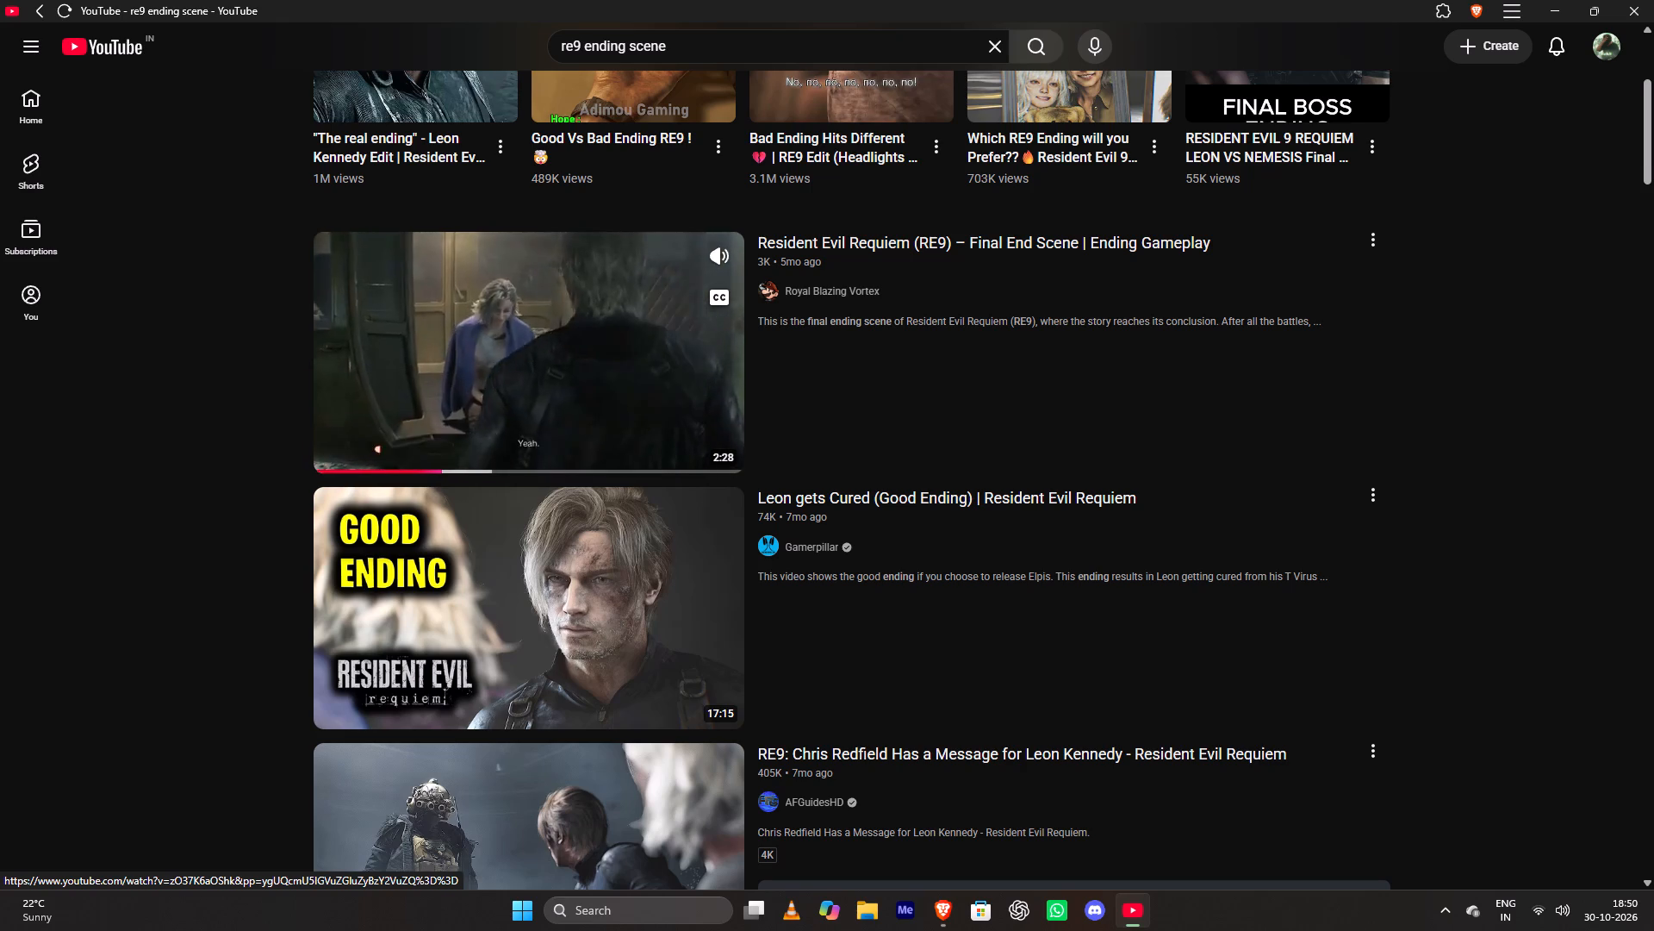
Download the Leon Meets Grace MP4 from SaveTube and save it in the Downloads folder under the suggested name.
{"action": "left_click", "coordinate": [944, 894]}
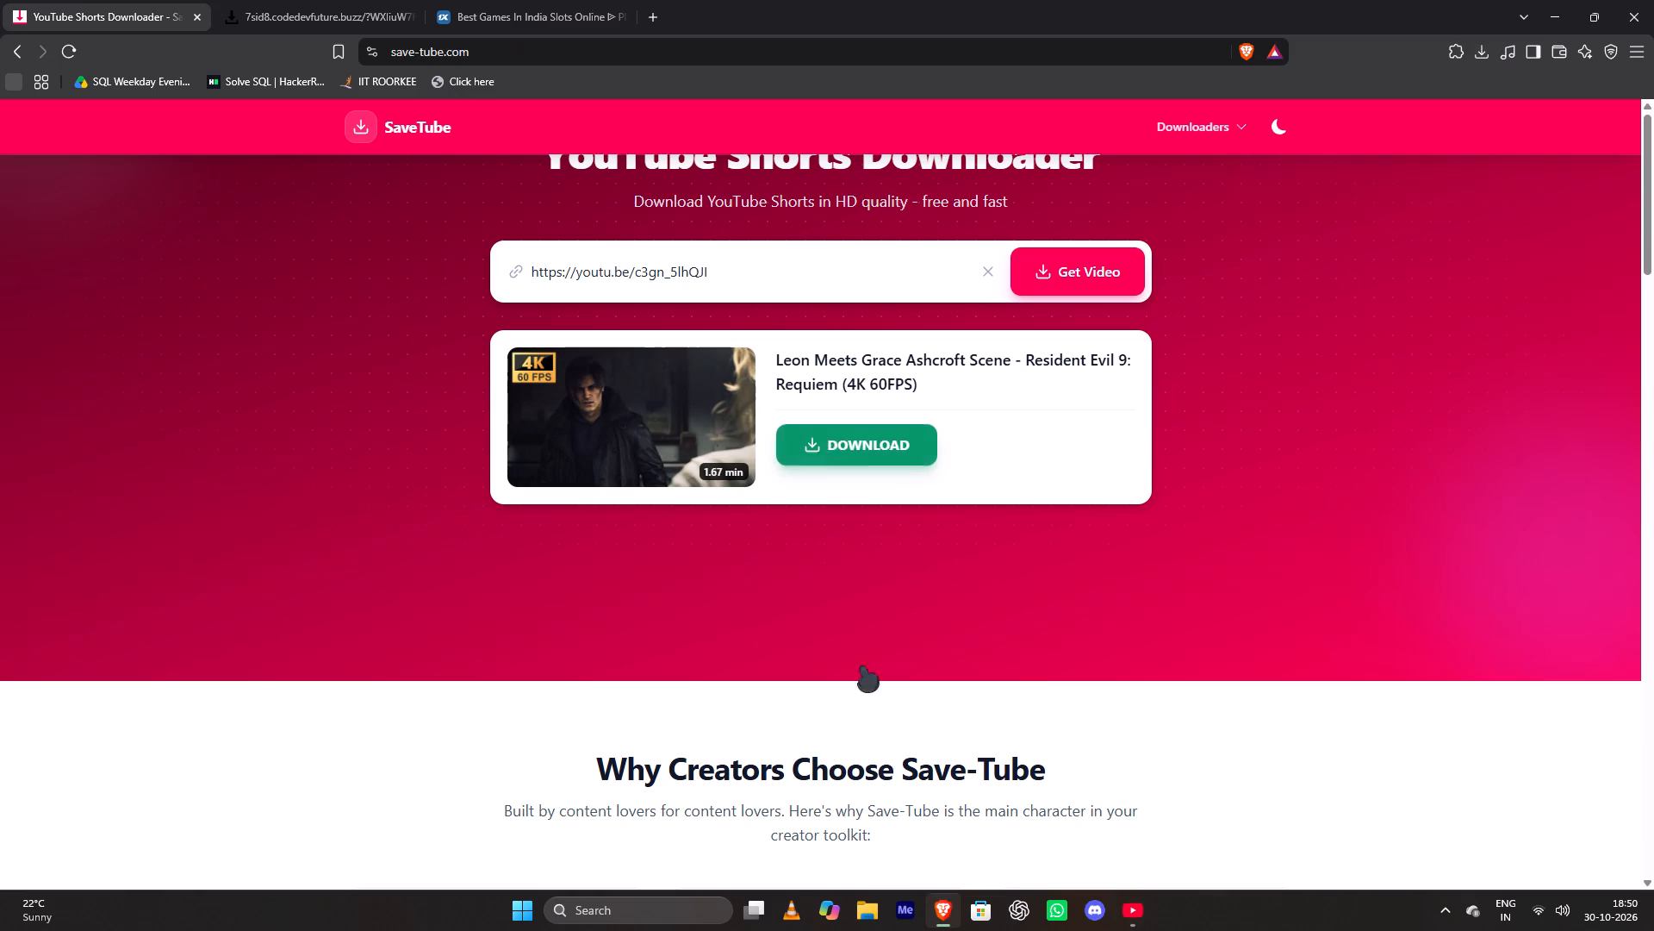
{"action": "left_click", "coordinate": [832, 440]}
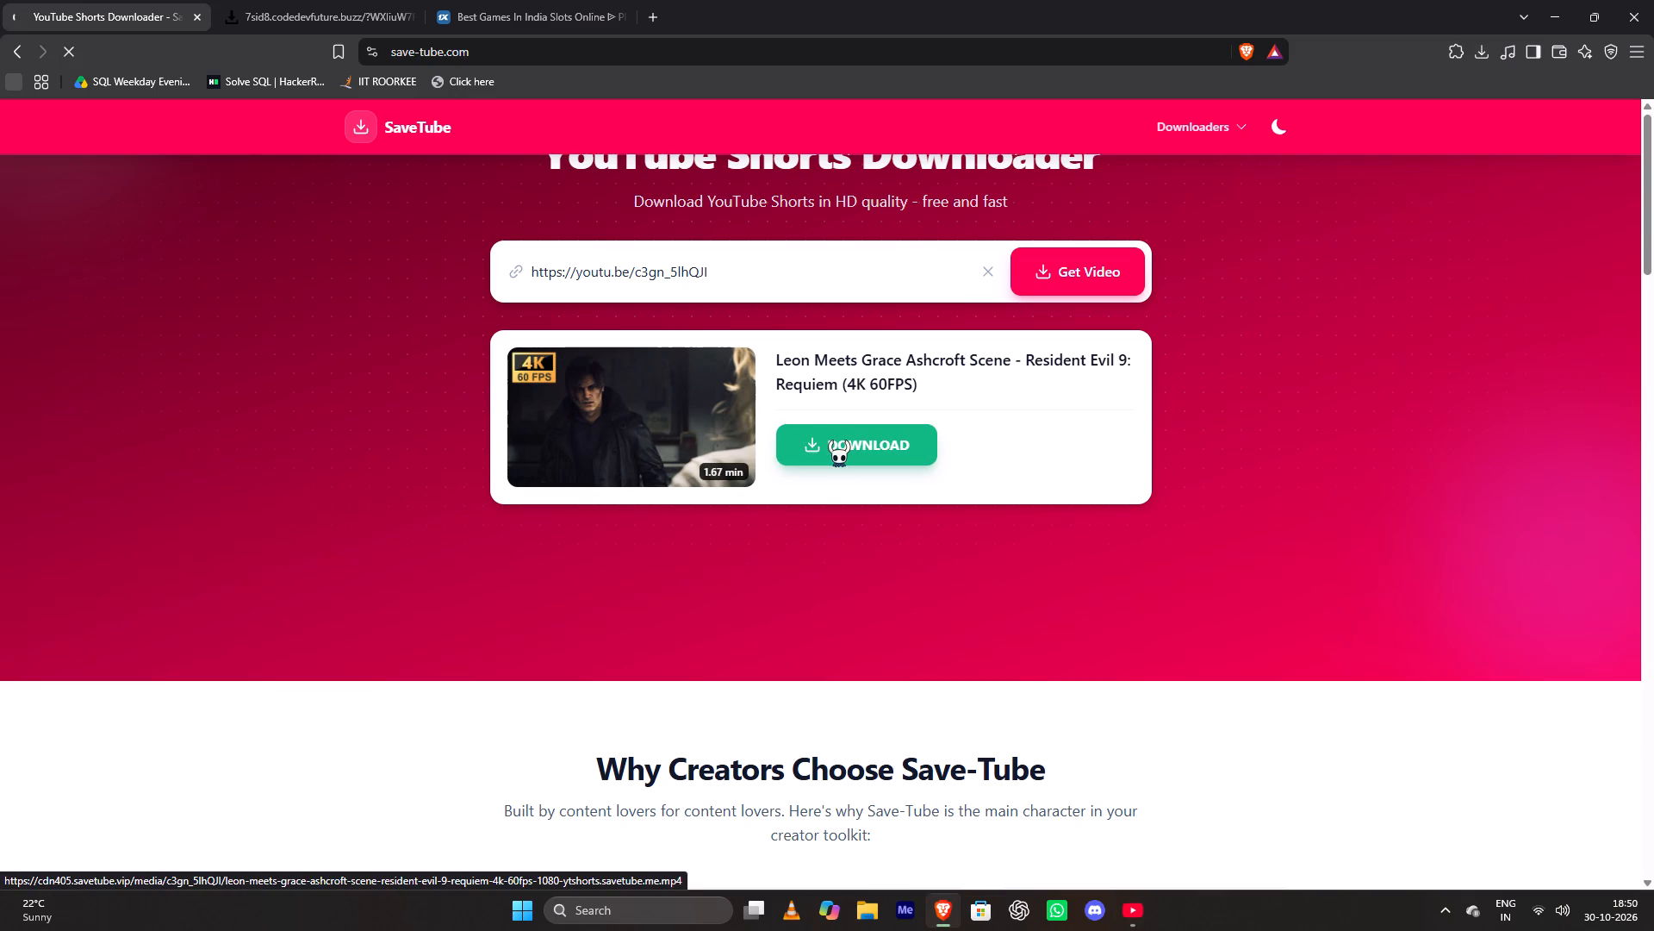
{"action": "scroll", "coordinate": [272, 456], "scroll_direction": "up", "scroll_amount": 5}
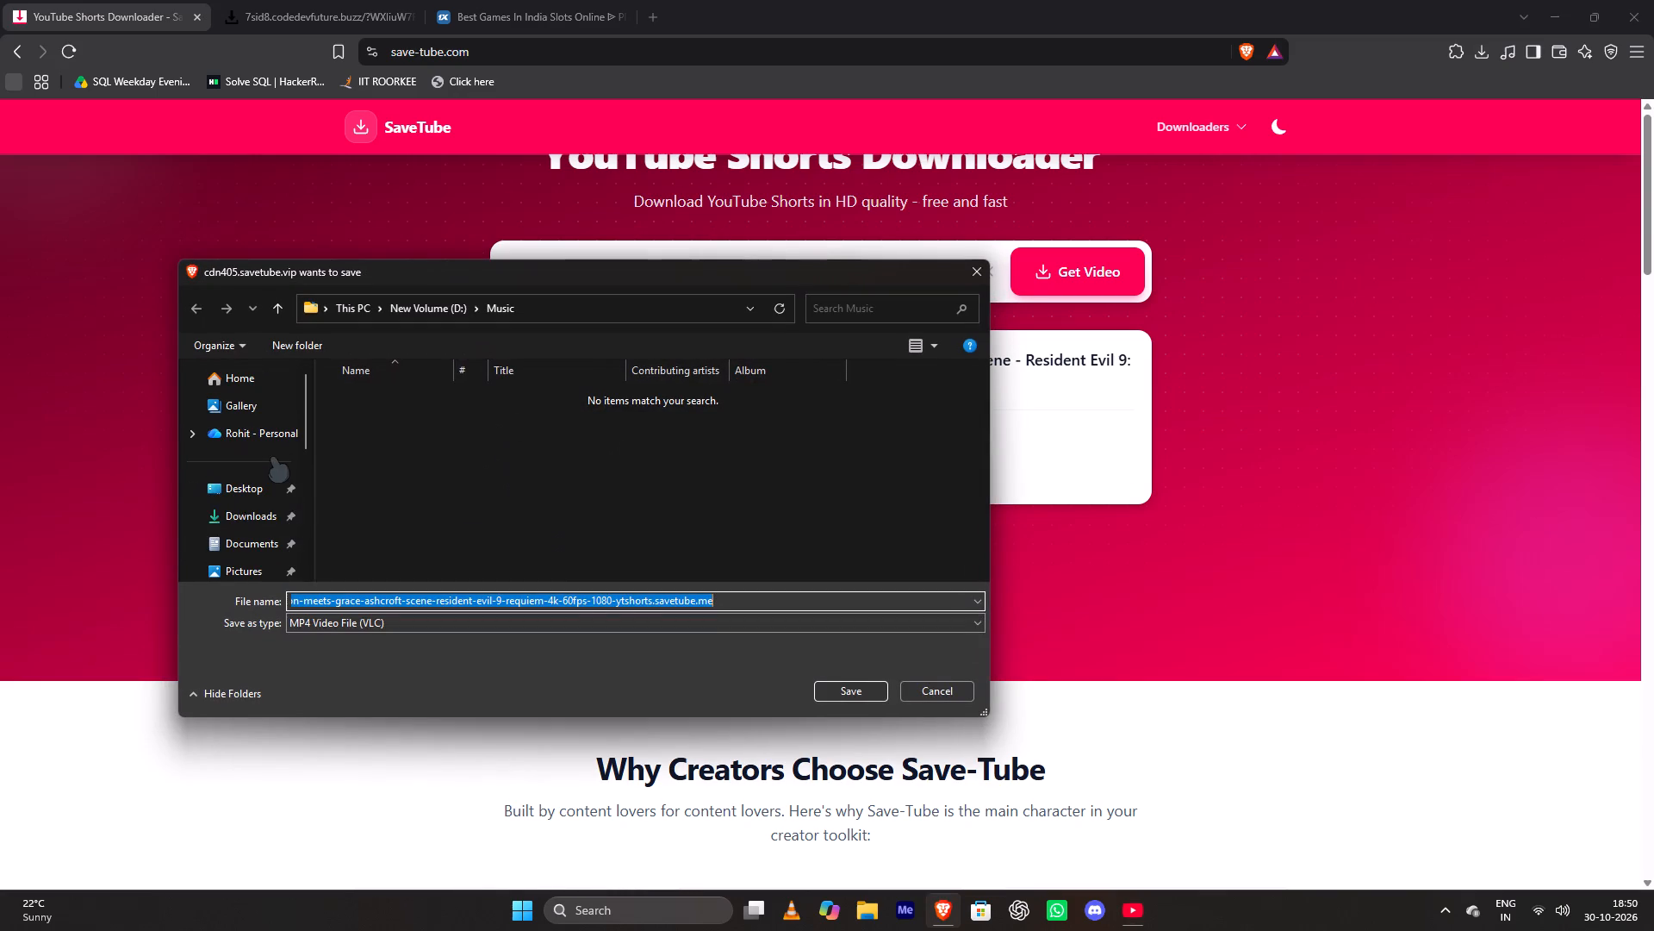
{"action": "left_click", "coordinate": [249, 528]}
{"action": "left_click", "coordinate": [834, 692]}
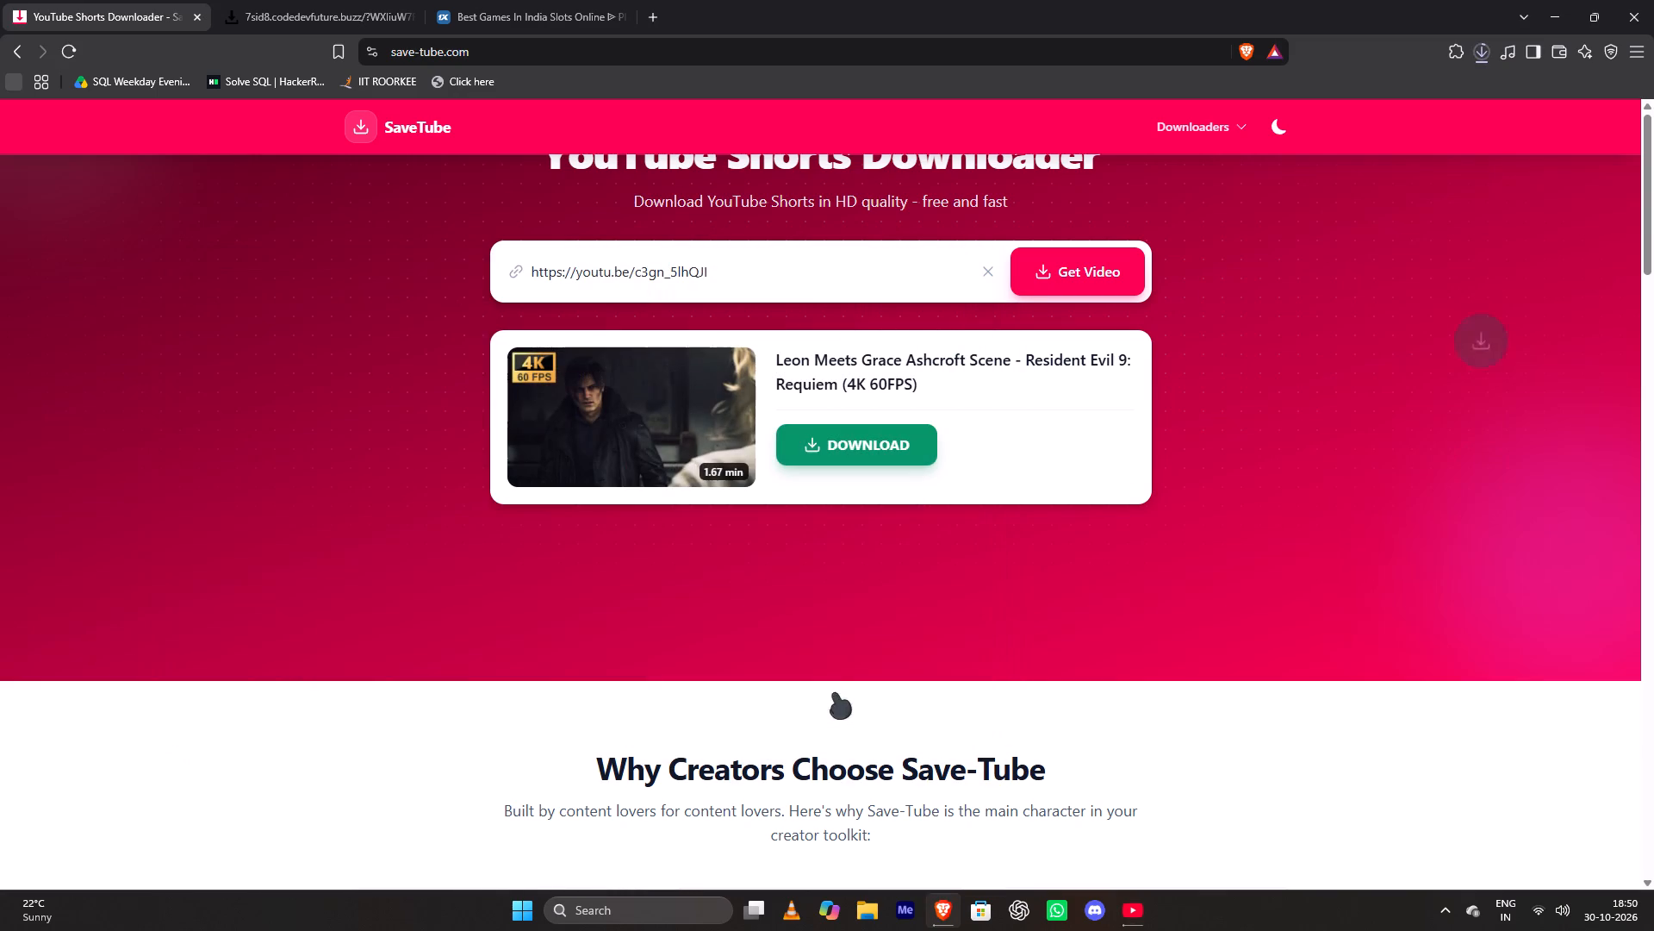
Check the video's progress in Brave's recent download history.
{"action": "left_click", "coordinate": [1472, 52]}
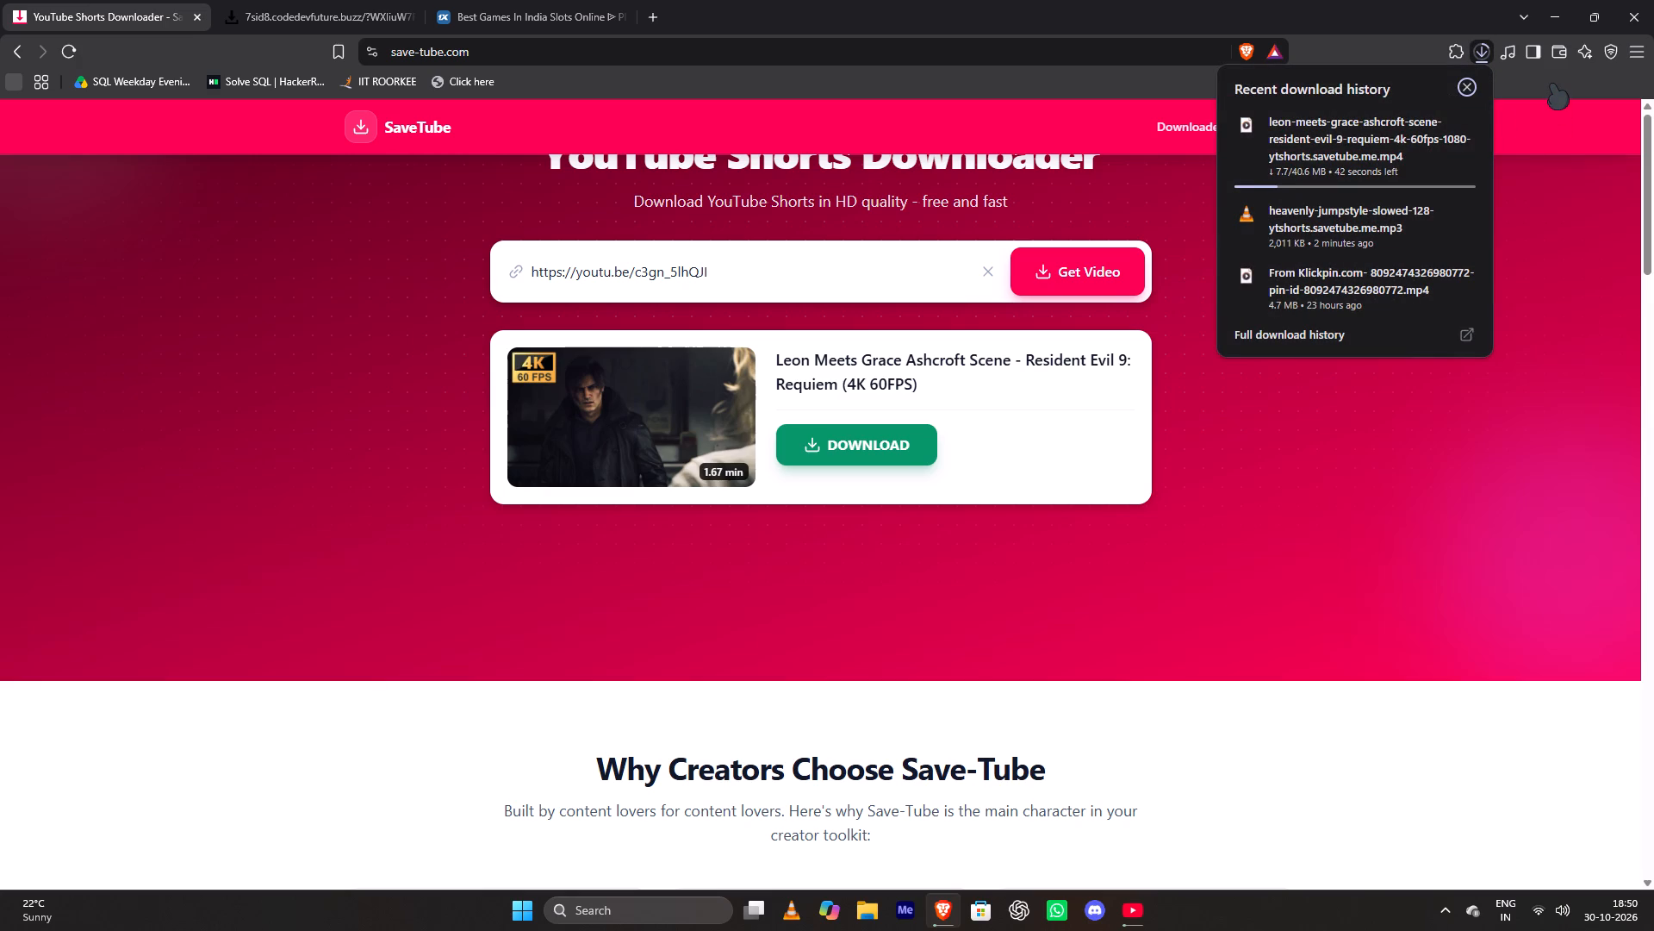
{"action": "left_click", "coordinate": [1551, 83]}
Switch to YouTube and copy the share link of "Resident Evil Requiem (RE9) – Final End Scene | Ending Gameplay".
{"action": "left_click", "coordinate": [1128, 921]}
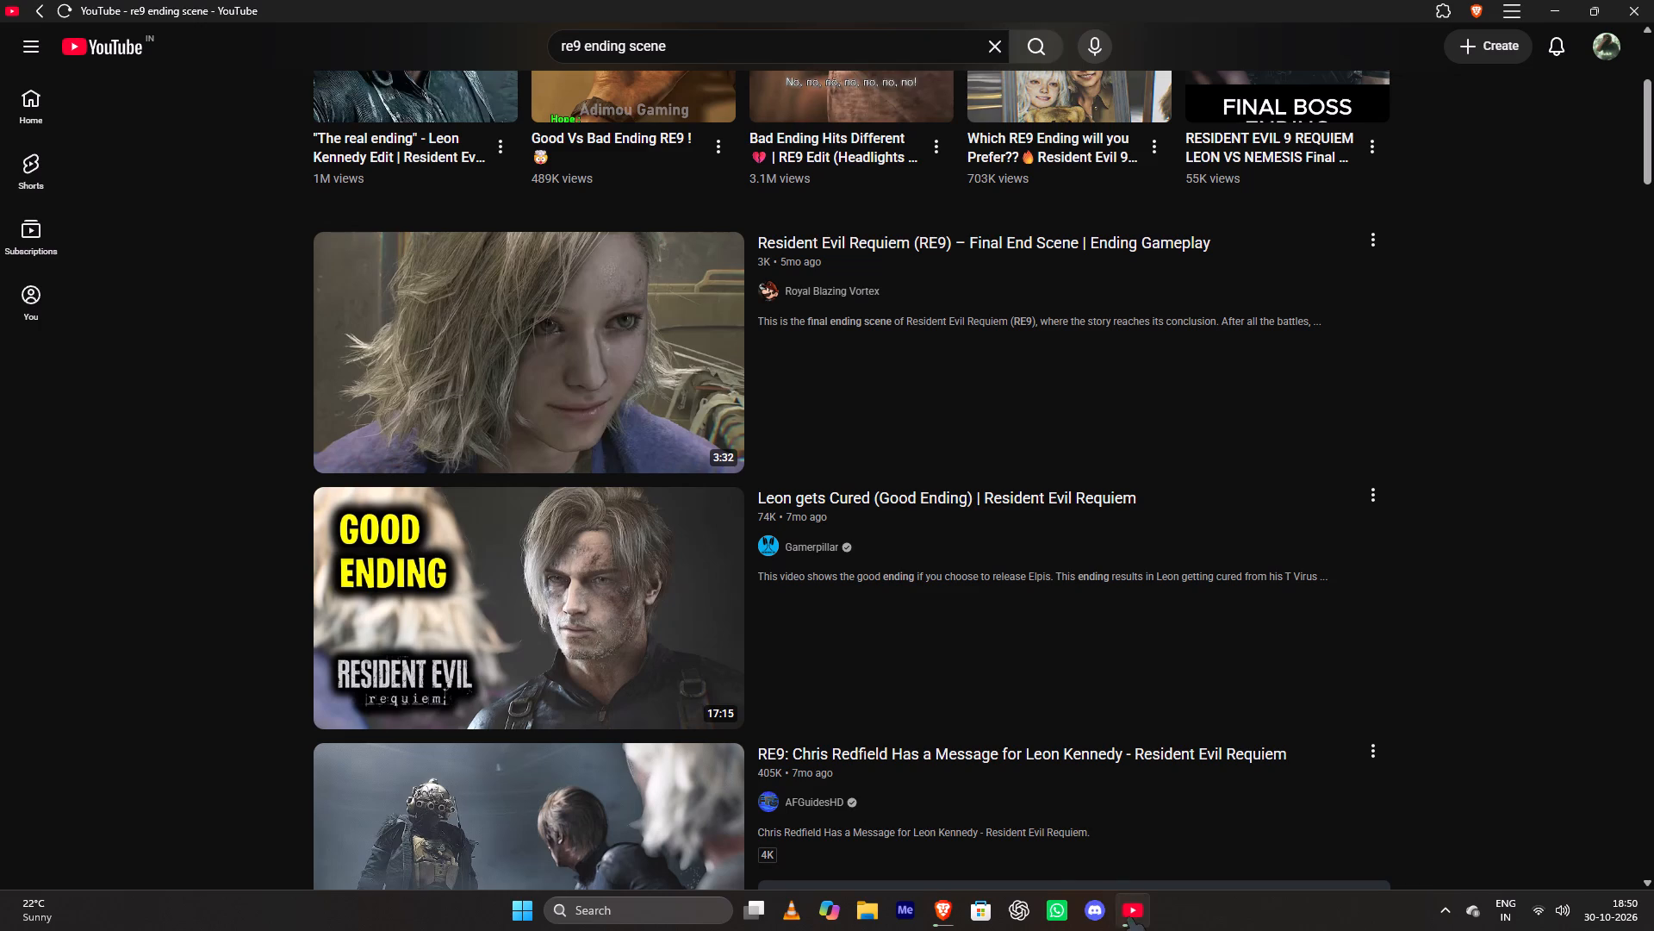
{"action": "left_click", "coordinate": [1373, 235]}
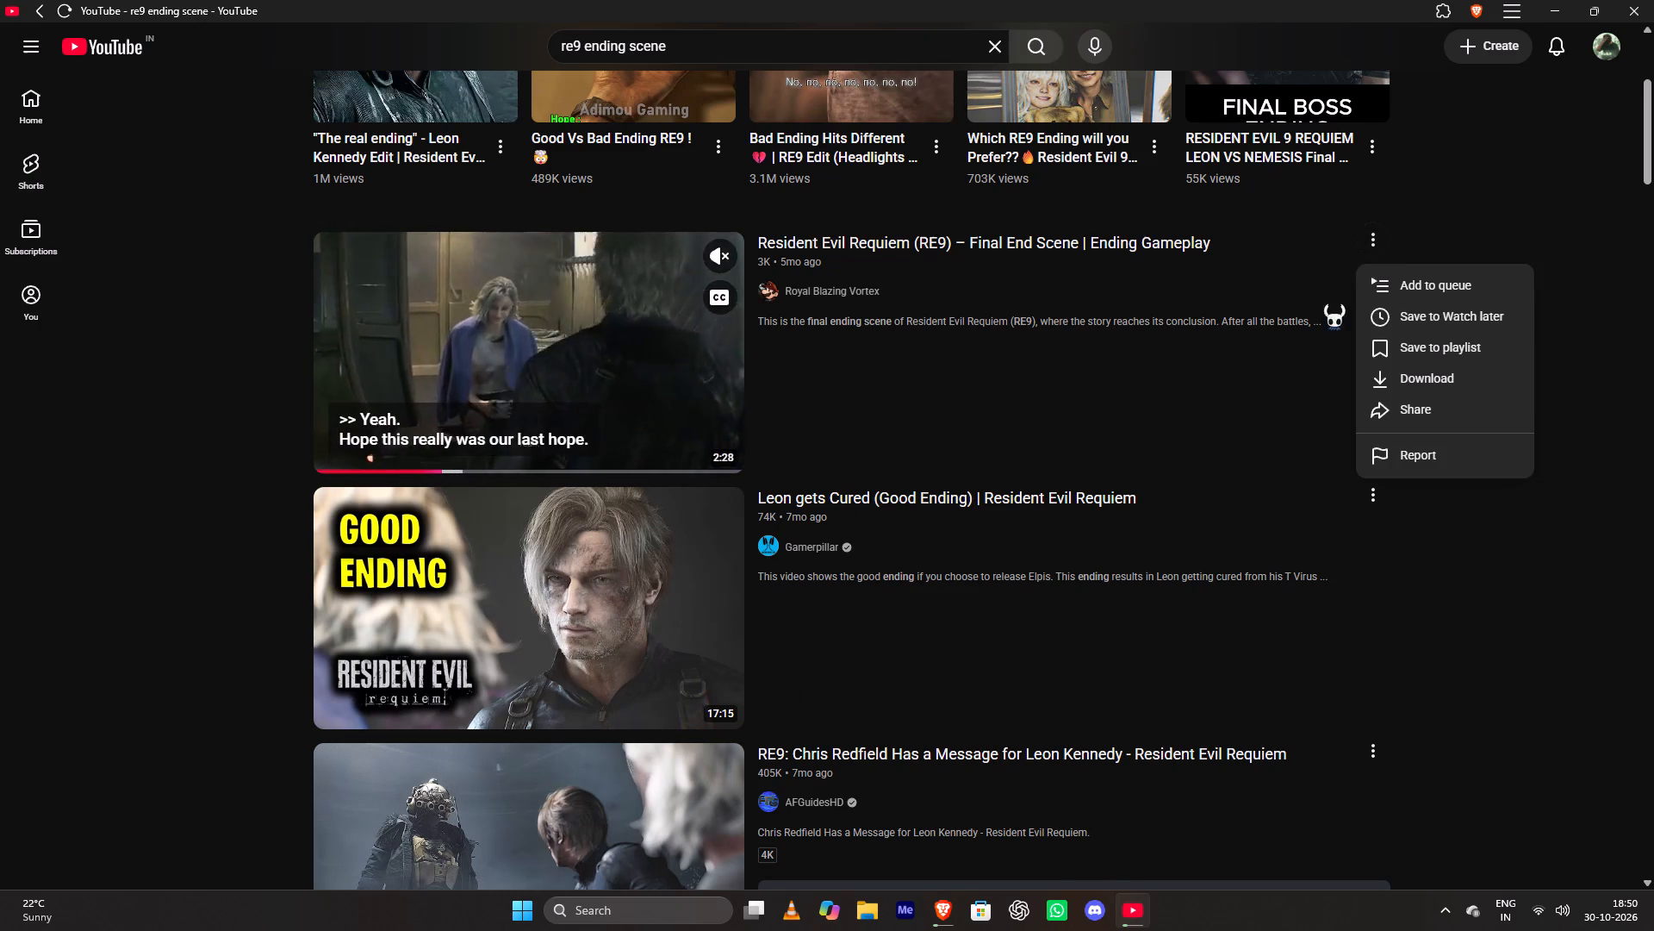
{"action": "left_click", "coordinate": [1400, 412]}
{"action": "left_click", "coordinate": [967, 533]}
{"action": "left_click", "coordinate": [1011, 264]}
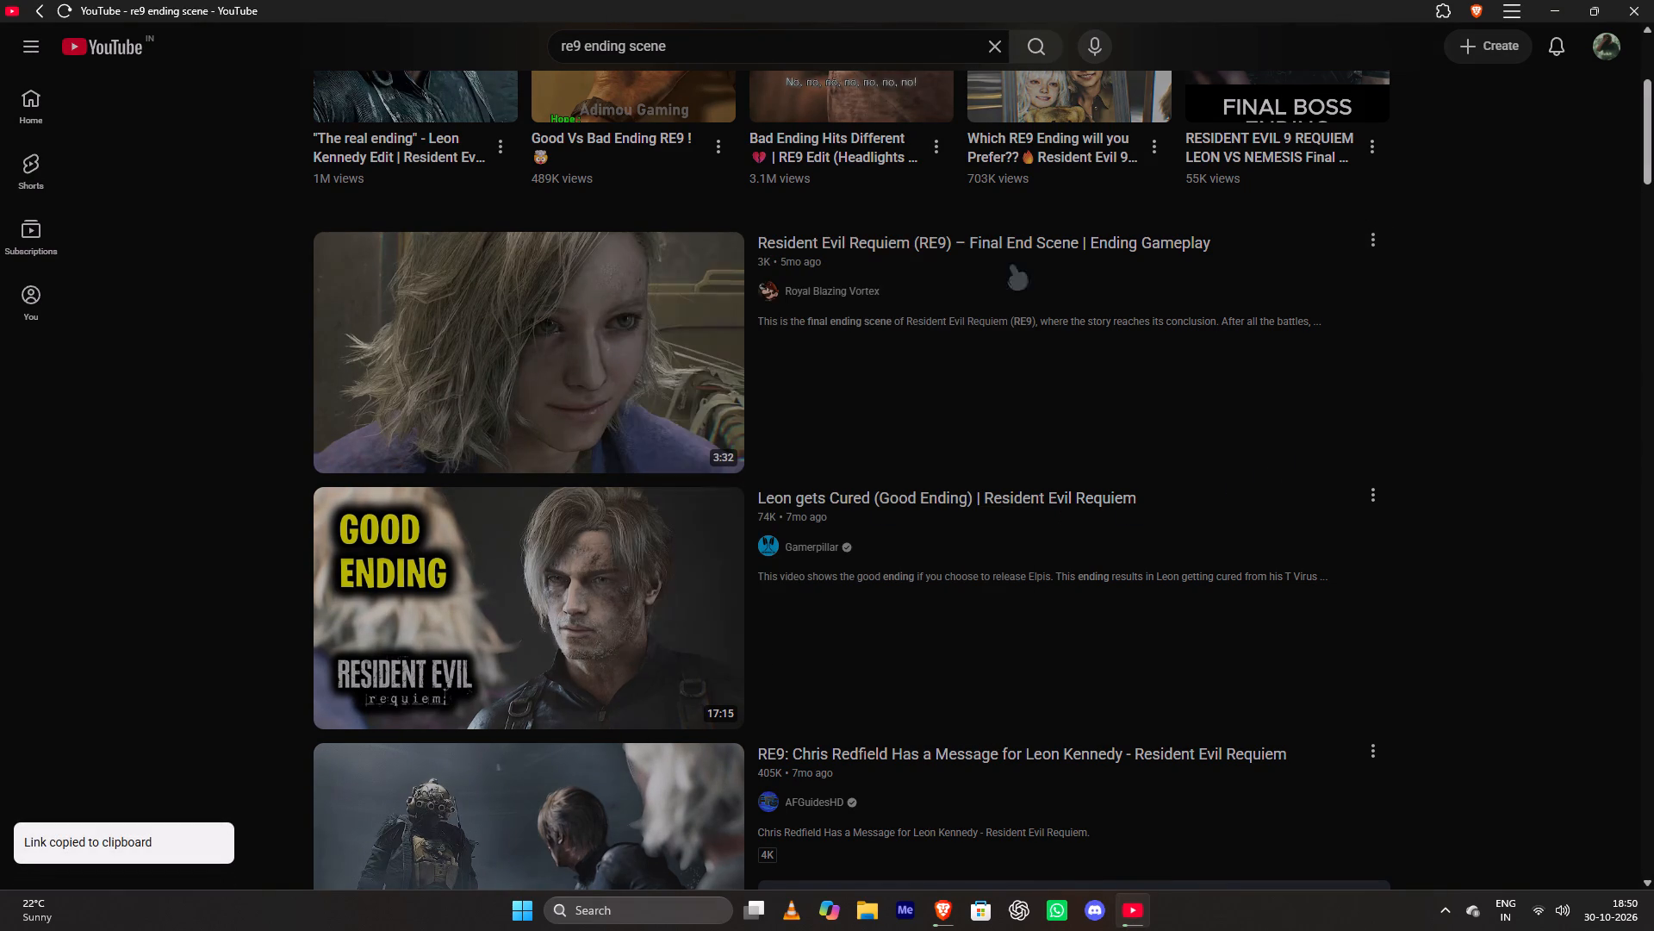
Return to SaveTube in Brave and replace the previous link with the copied Final End Scene link.
{"action": "left_click", "coordinate": [952, 914]}
{"action": "left_click", "coordinate": [999, 275]}
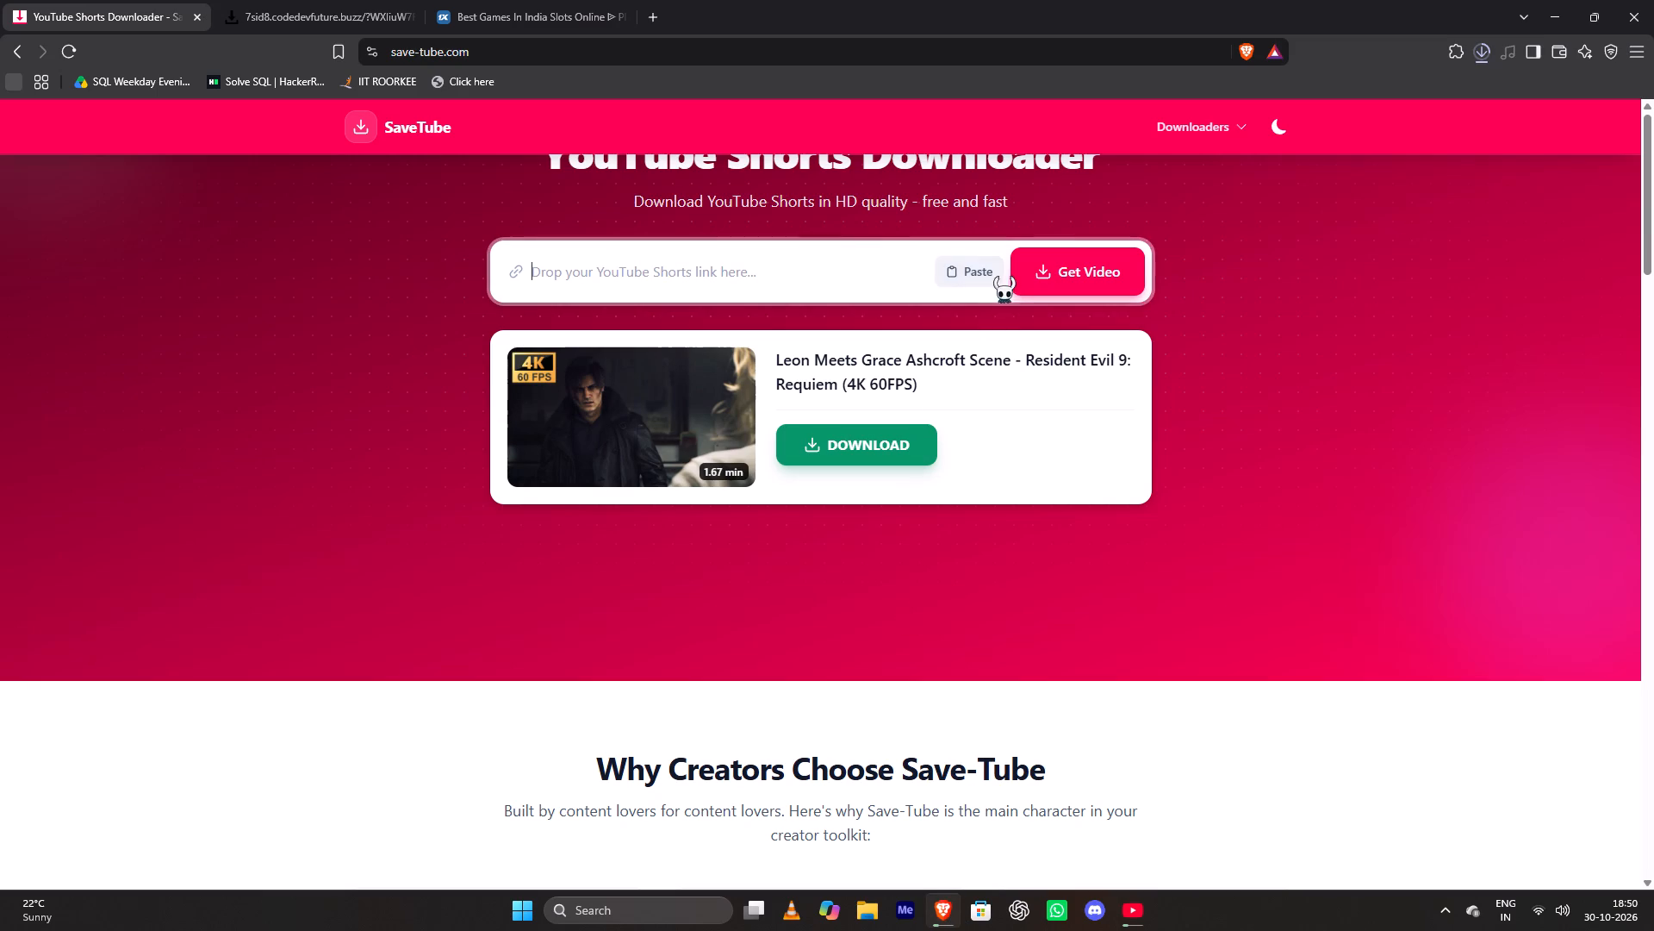
{"action": "left_click", "coordinate": [740, 272]}
{"action": "key", "text": "ctrl+v"}
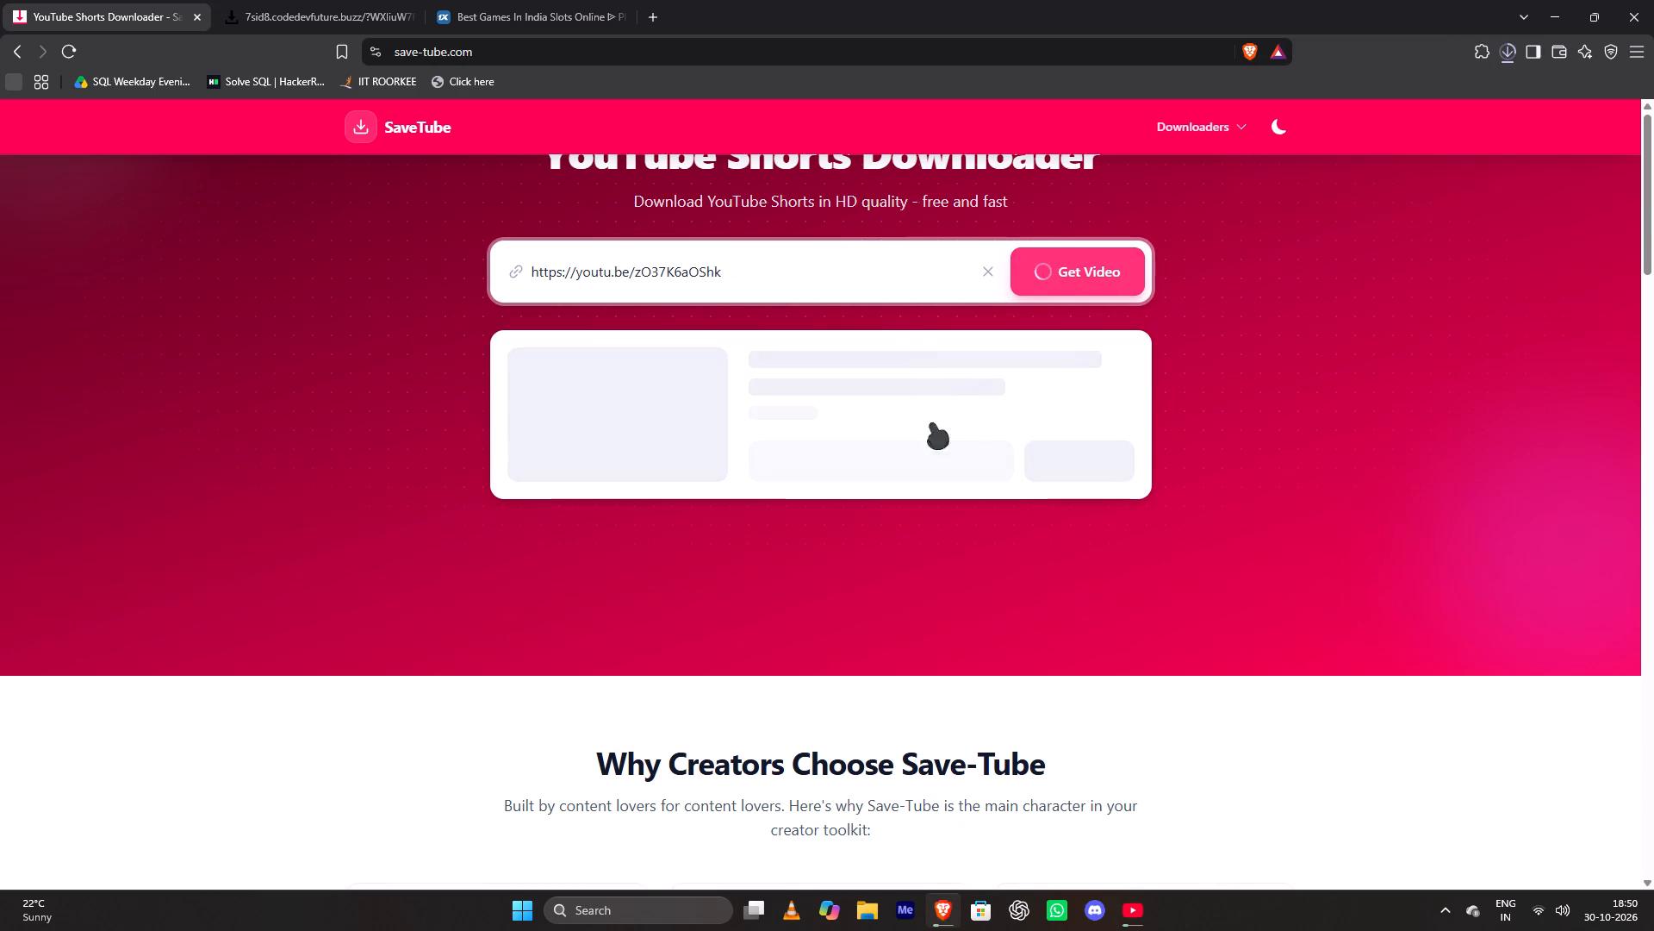
Switch to YouTube, search for "lleon scenepackk" and look through the results for suitable Leon Kennedy clips.
{"action": "left_click", "coordinate": [1134, 911]}
{"action": "left_click", "coordinate": [993, 47]}
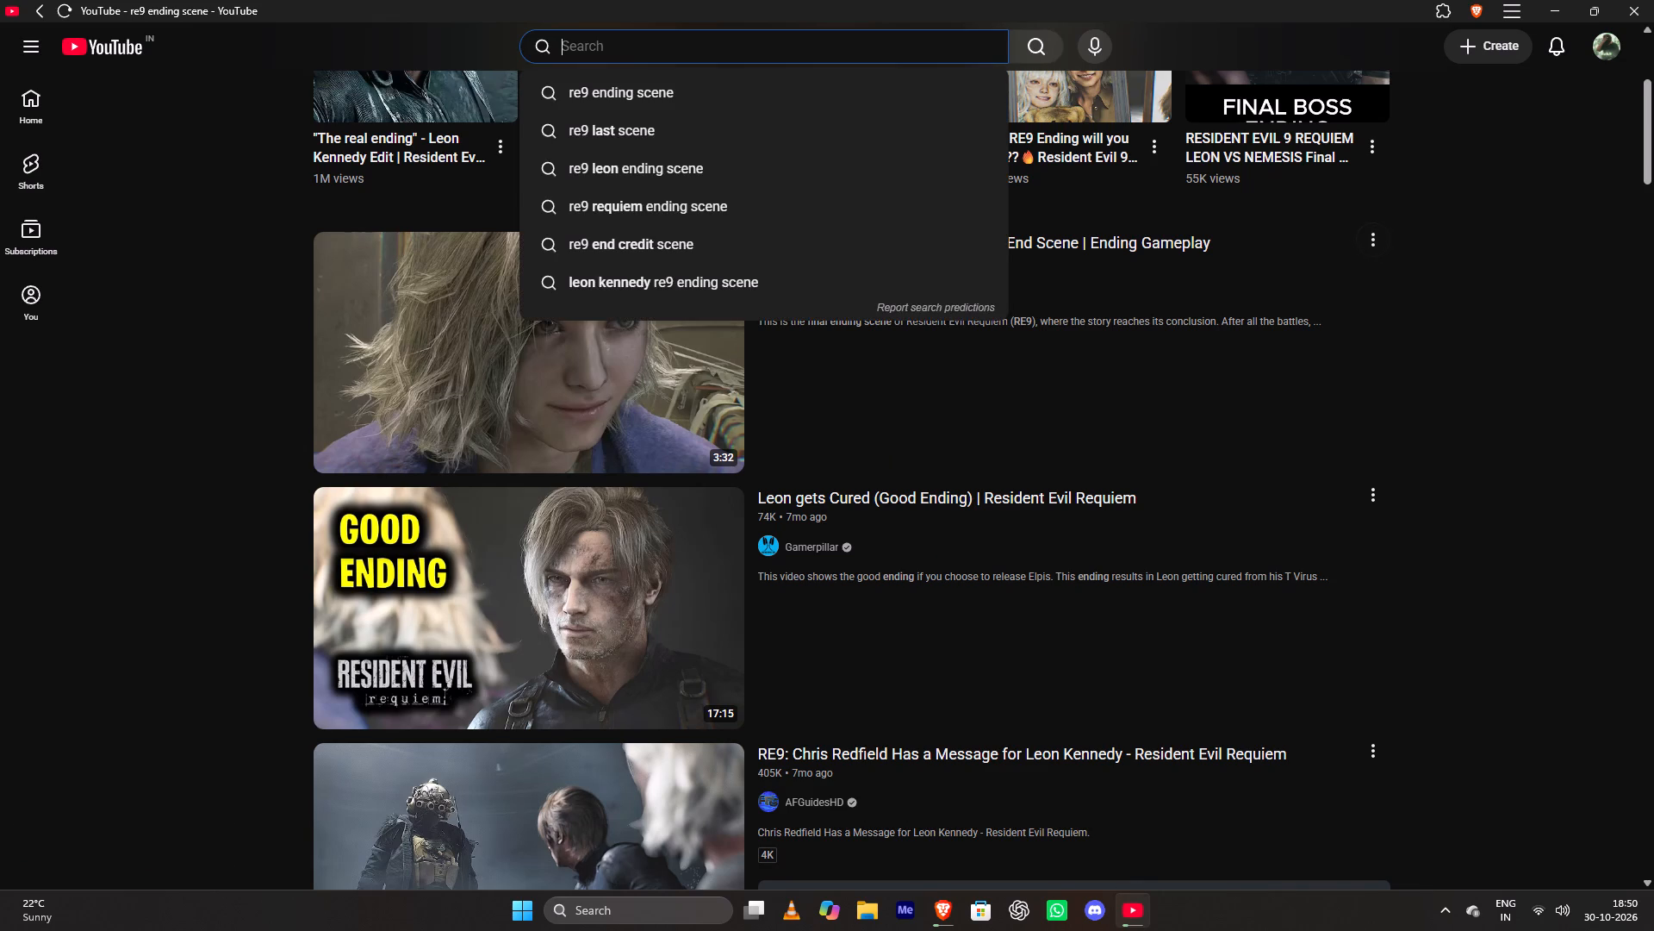
{"action": "type", "text": "lleon"}
{"action": "key", "text": "space"}
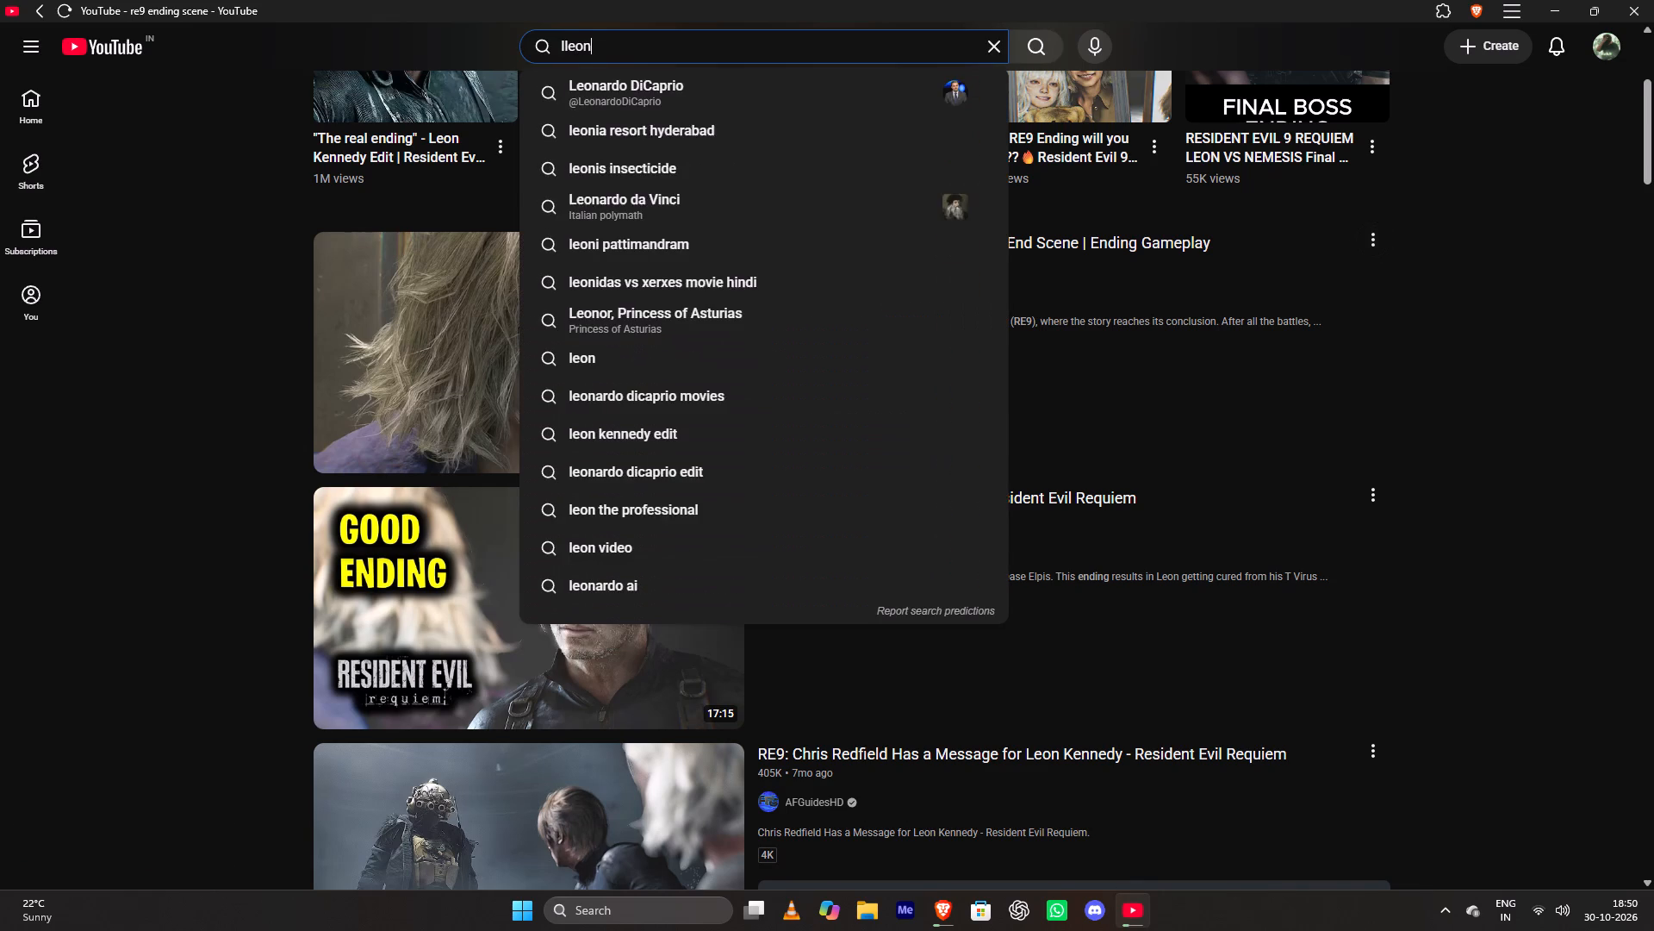
{"action": "key", "text": "s"}
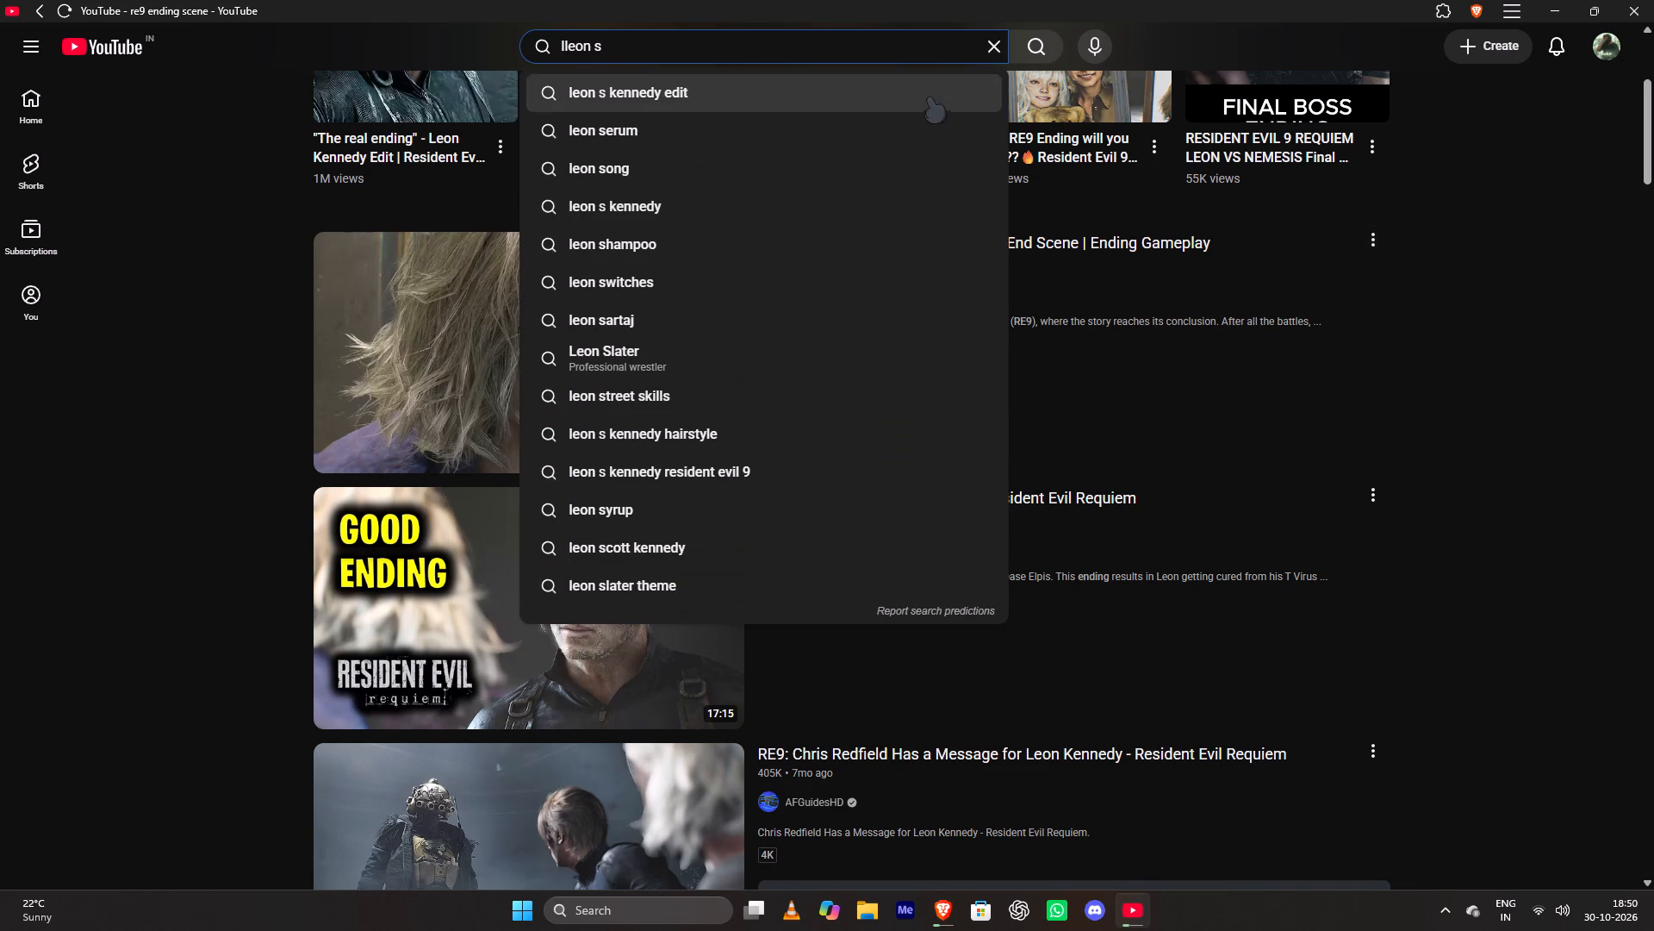
{"action": "key", "text": "BackSpace"}
{"action": "type", "text": "scene"}
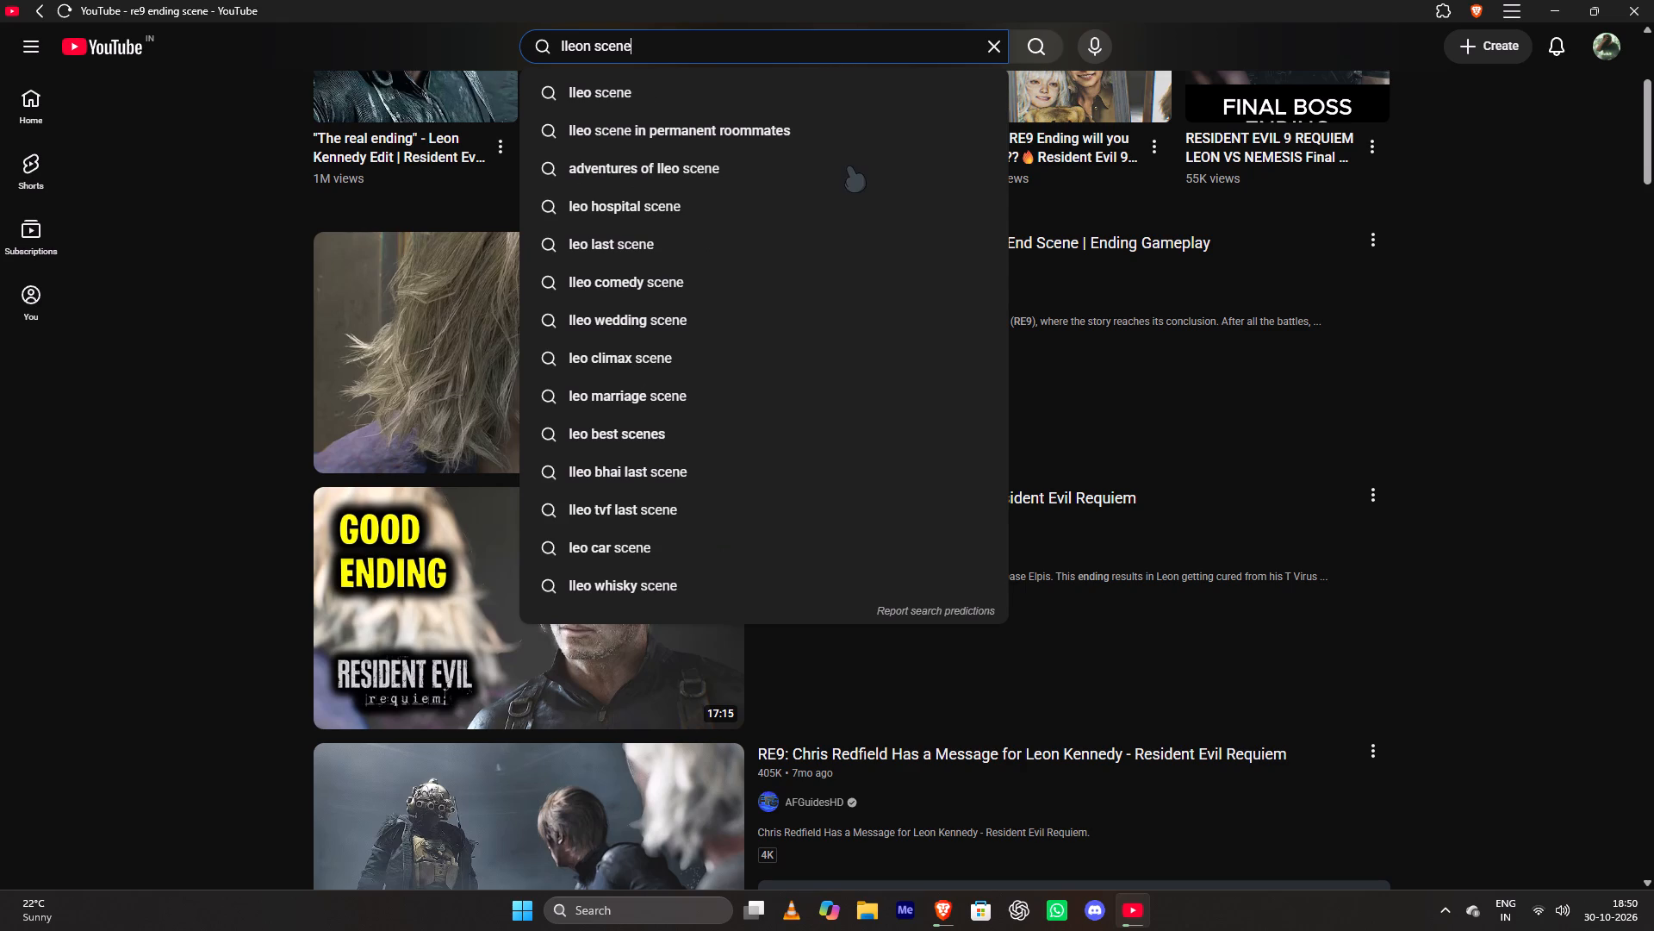
{"action": "type", "text": "packk"}
{"action": "key", "text": "Return"}
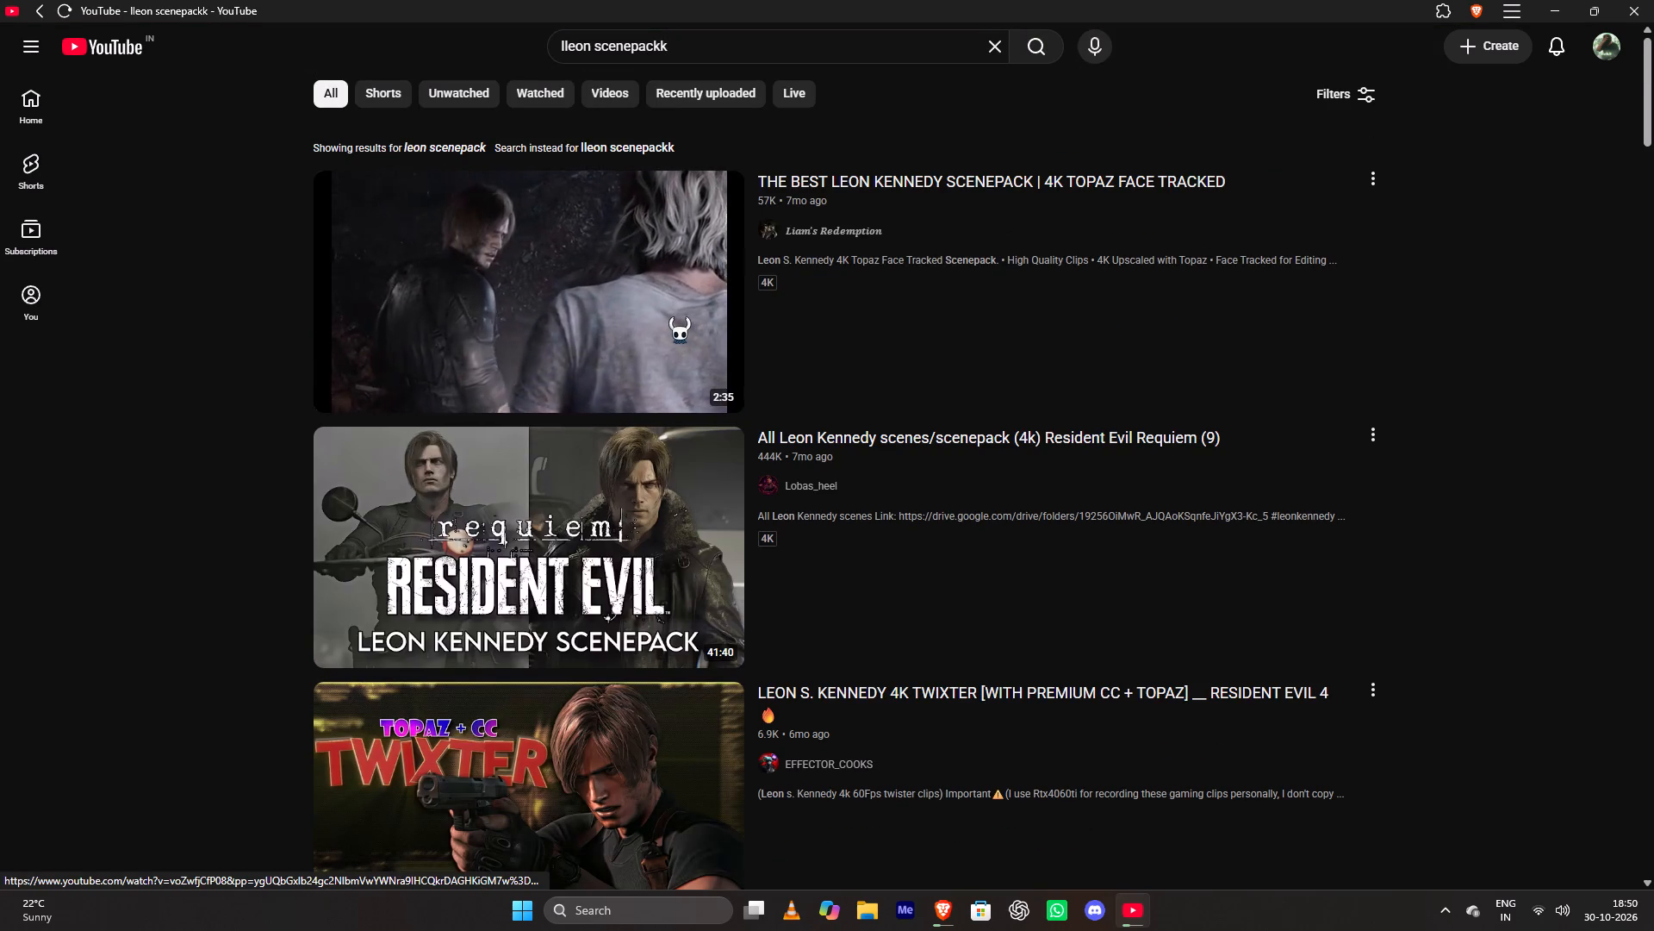
{"action": "scroll", "coordinate": [673, 316], "scroll_direction": "down", "scroll_amount": 9}
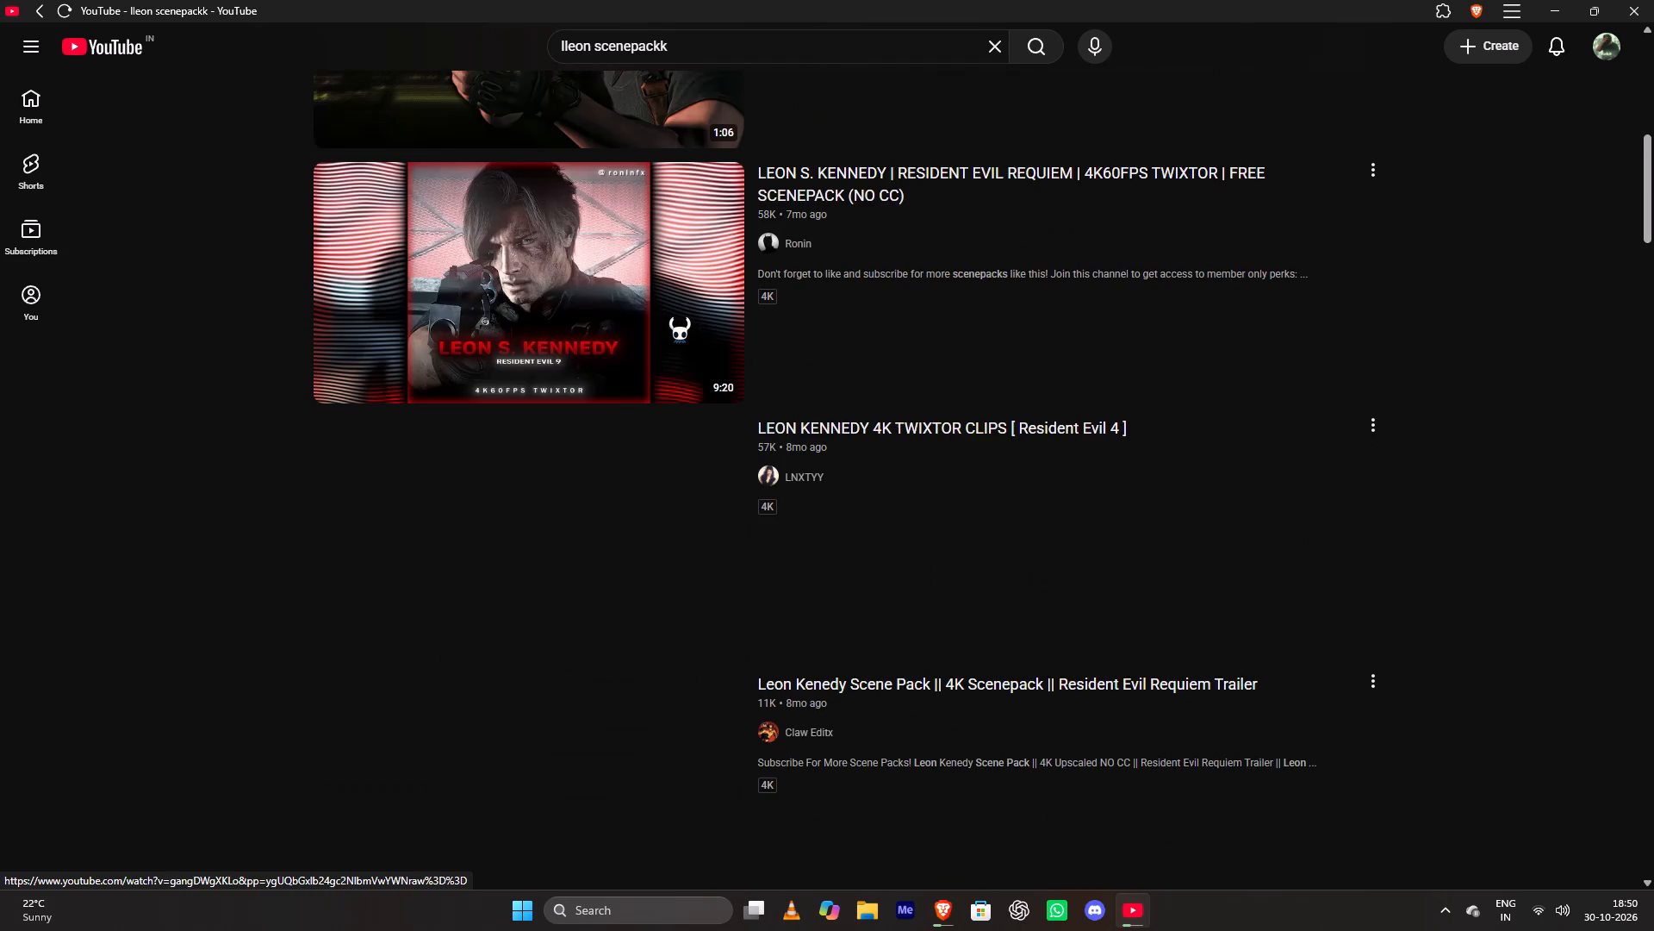
{"action": "scroll", "coordinate": [665, 316], "scroll_direction": "down", "scroll_amount": 3}
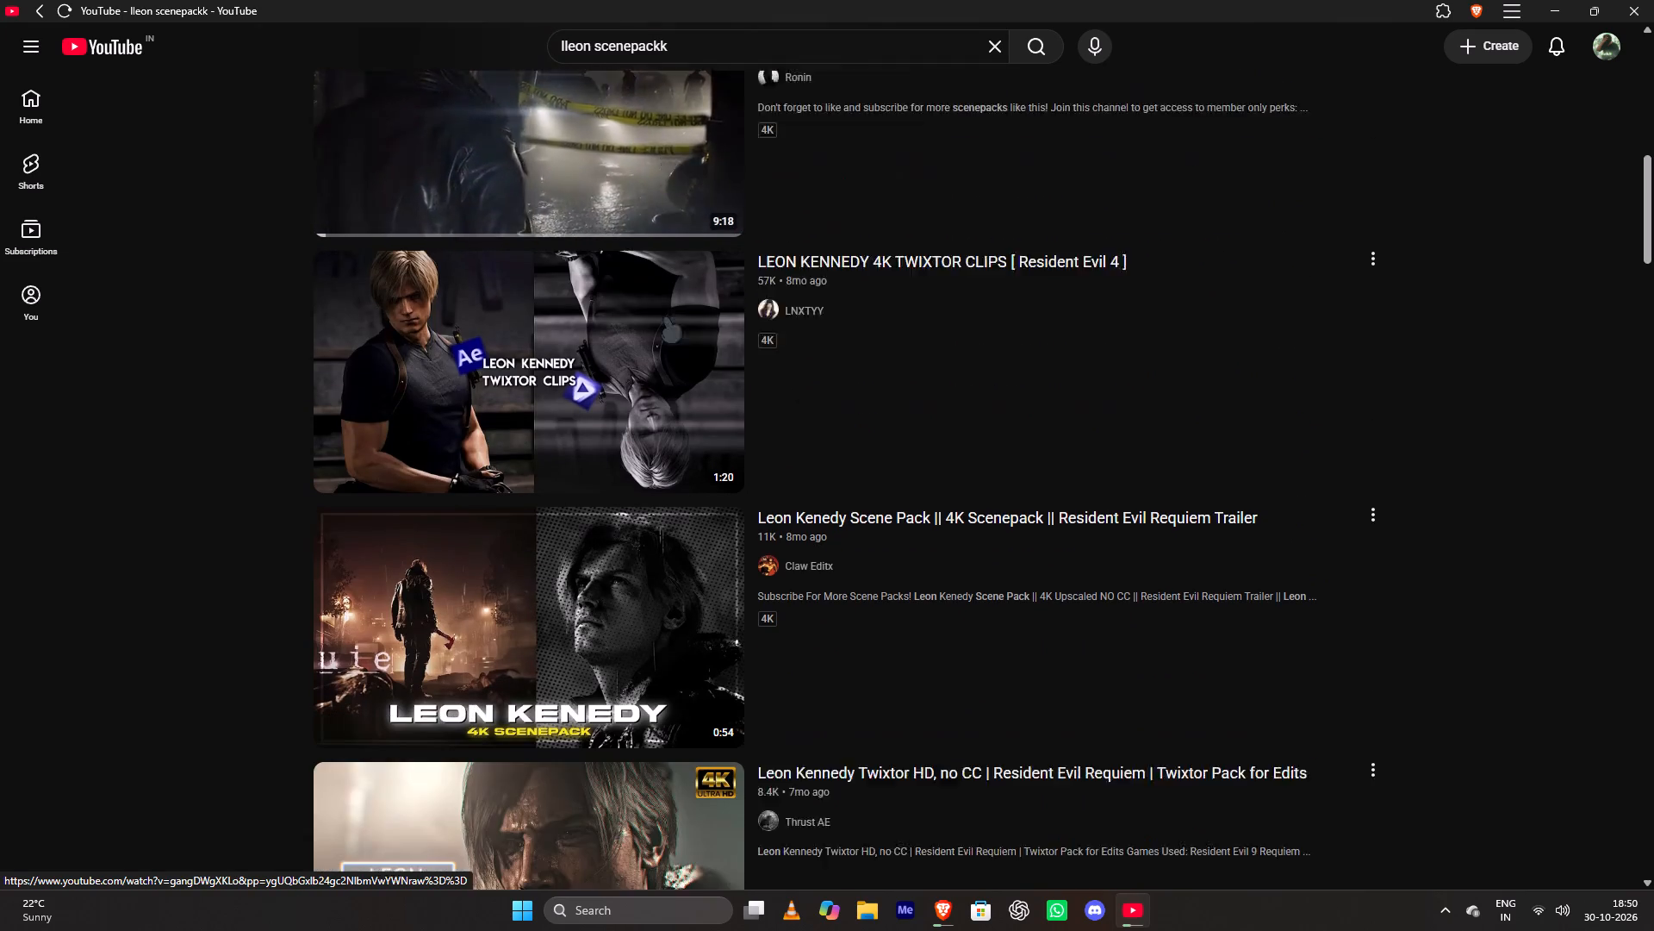
{"action": "scroll", "coordinate": [665, 316], "scroll_direction": "down", "scroll_amount": 7}
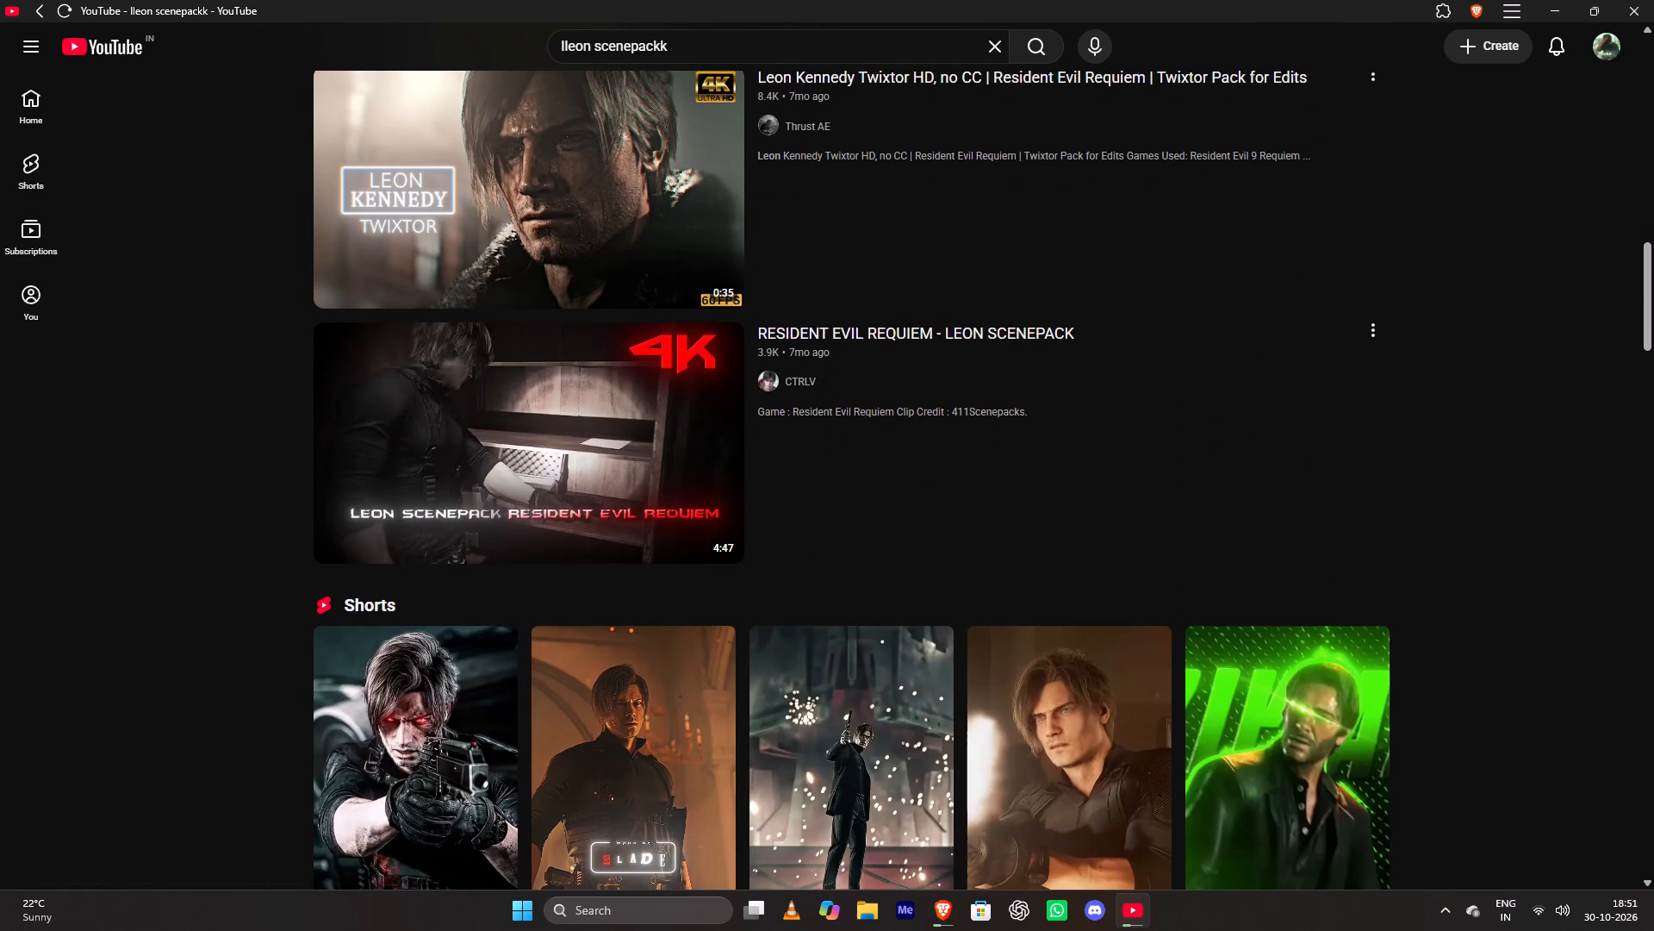
Search YouTube for "morning star scenepacks" and open the Morningstar Scenepacks channel.
{"action": "left_click", "coordinate": [688, 53]}
{"action": "key", "text": "BackSpace"}
{"action": "key", "text": "BackSpace"}
{"action": "key", "text": "BackSpace"}
{"action": "key", "text": "BackSpace"}
{"action": "key", "text": "BackSpace"}
{"action": "key", "text": "BackSpace"}
{"action": "key", "text": "BackSpace"}
{"action": "key", "text": "BackSpace"}
{"action": "key", "text": "BackSpace"}
{"action": "key", "text": "BackSpace"}
{"action": "key", "text": "BackSpace"}
{"action": "key", "text": "BackSpace"}
{"action": "key", "text": "BackSpace"}
{"action": "key", "text": "BackSpace"}
{"action": "key", "text": "BackSpace"}
{"action": "key", "text": "BackSpace"}
{"action": "key", "text": "BackSpace"}
{"action": "key", "text": "BackSpace"}
{"action": "key", "text": "BackSpace"}
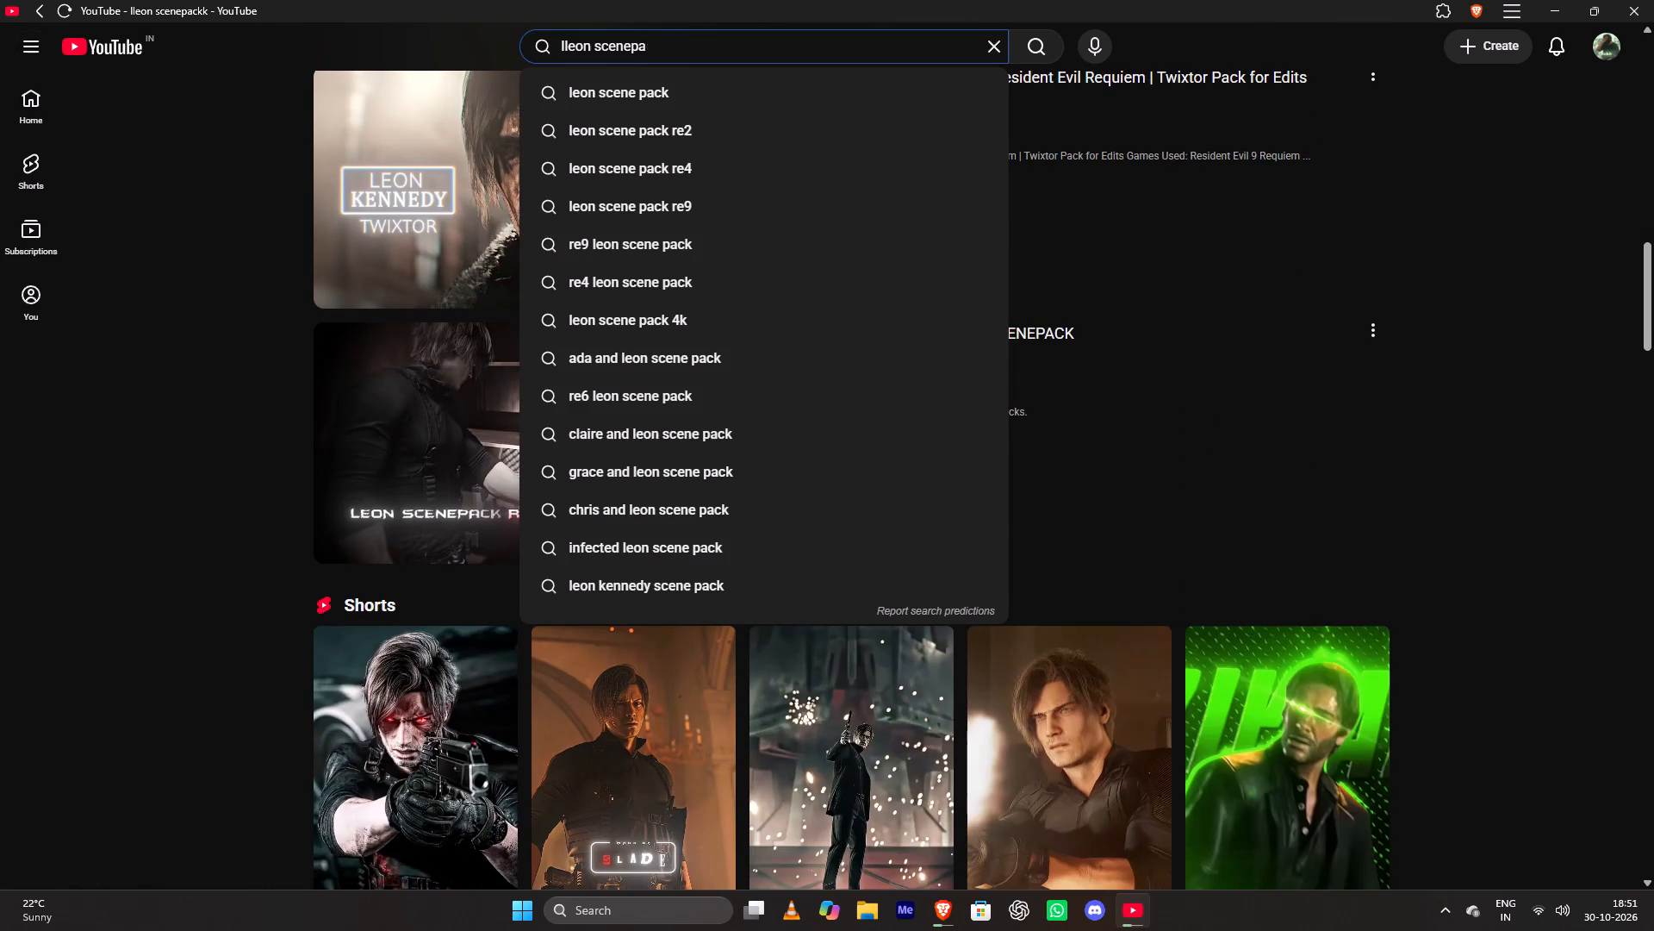
{"action": "type", "text": "morning star"}
{"action": "key", "text": "space"}
{"action": "type", "text": "scenepacks"}
{"action": "key", "text": "Return"}
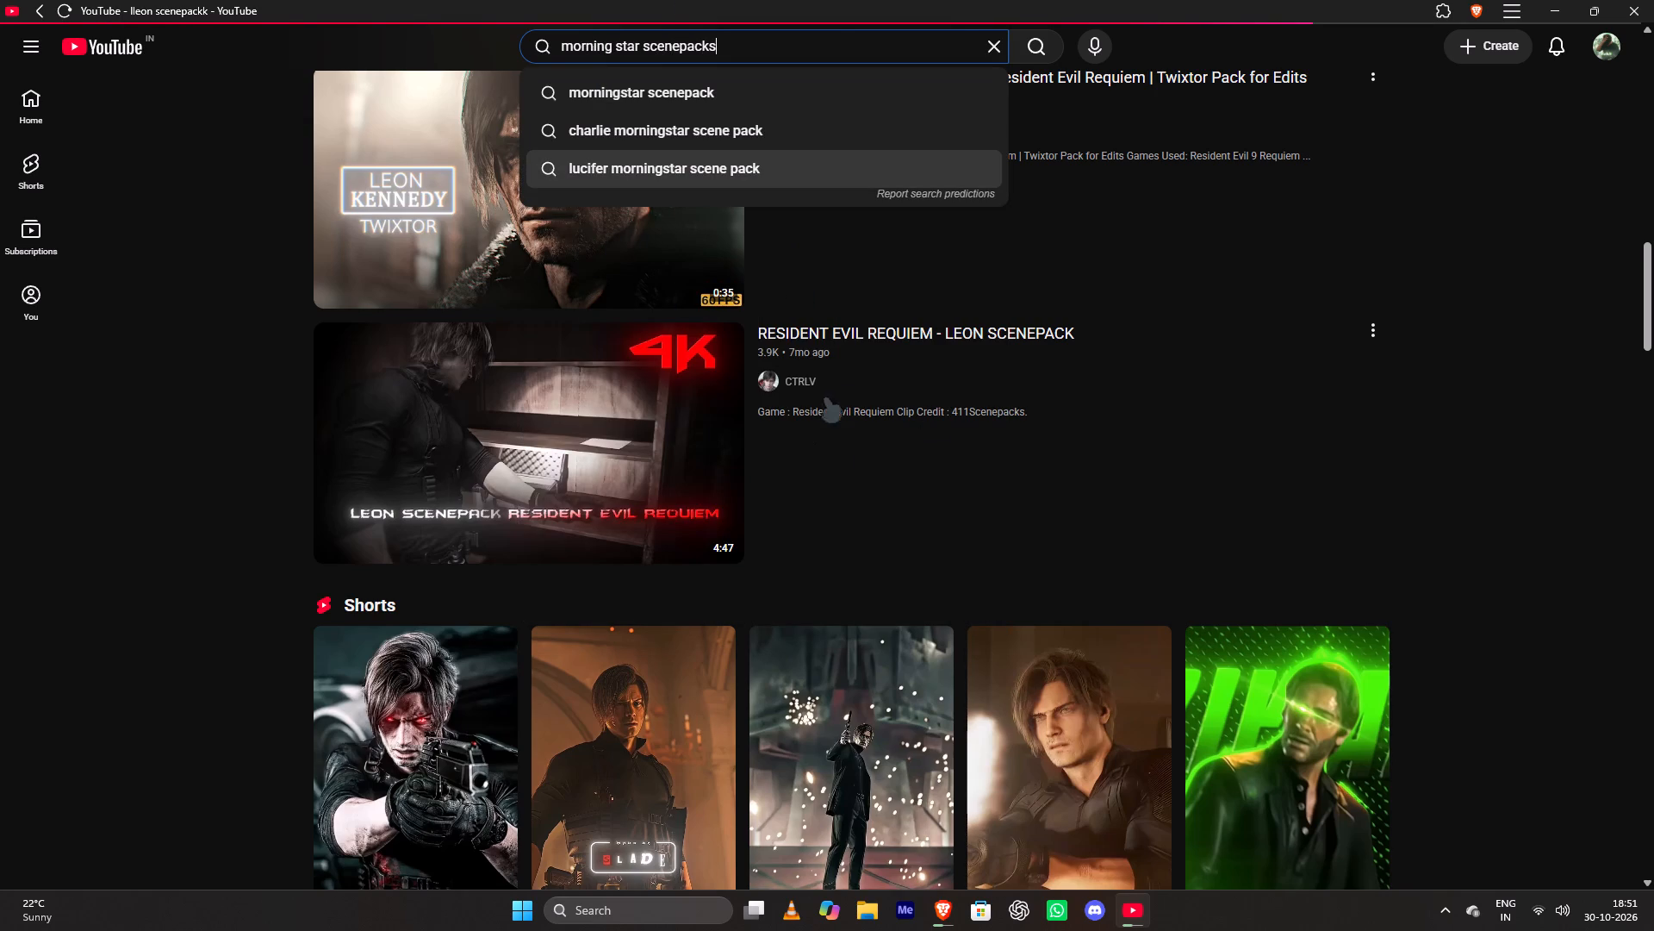
{"action": "left_click", "coordinate": [574, 235]}
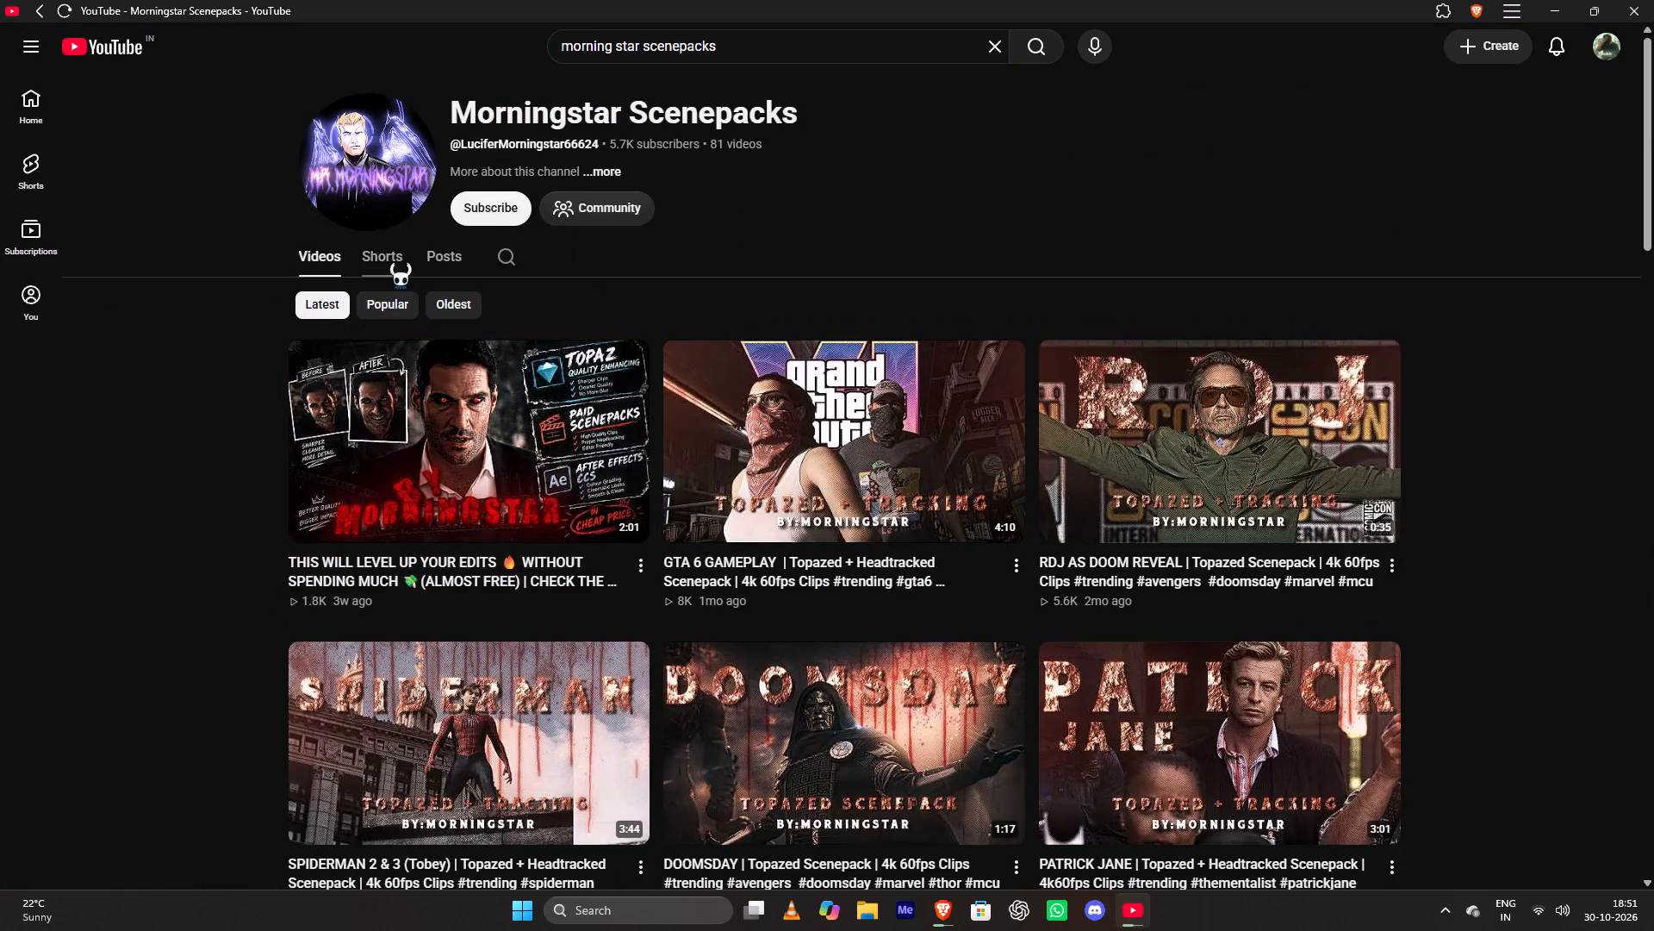
Look through the Morningstar Scenepacks channel's Shorts and videos for a Leon Kennedy scenepack.
{"action": "left_click", "coordinate": [394, 262]}
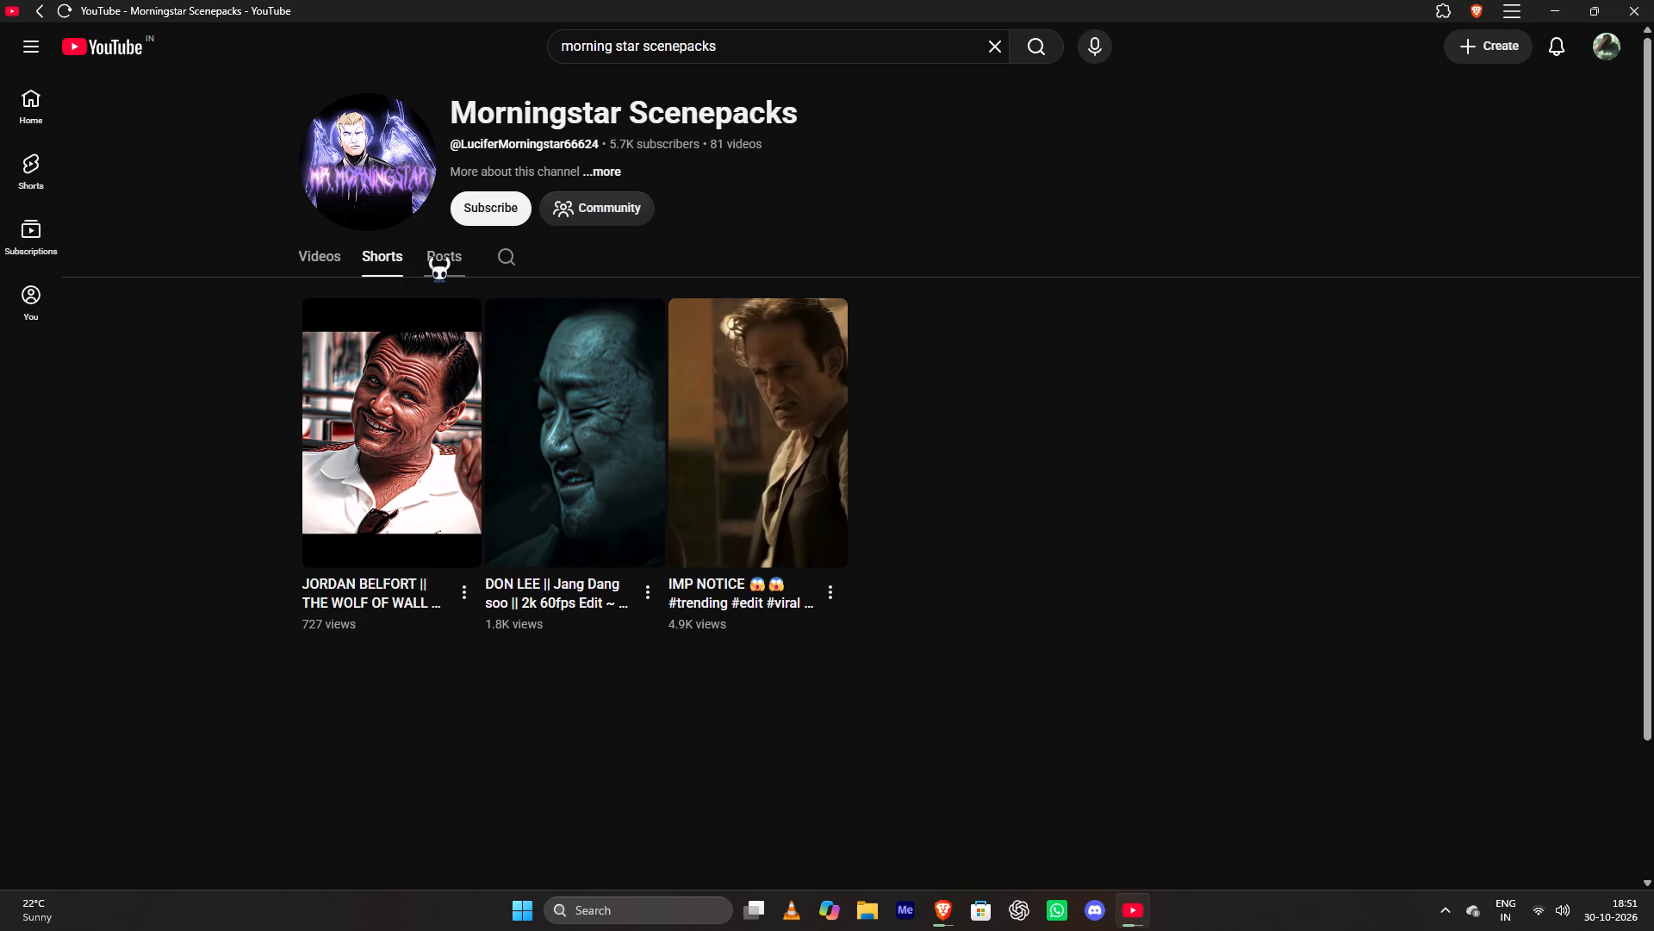
{"action": "left_click", "coordinate": [332, 255]}
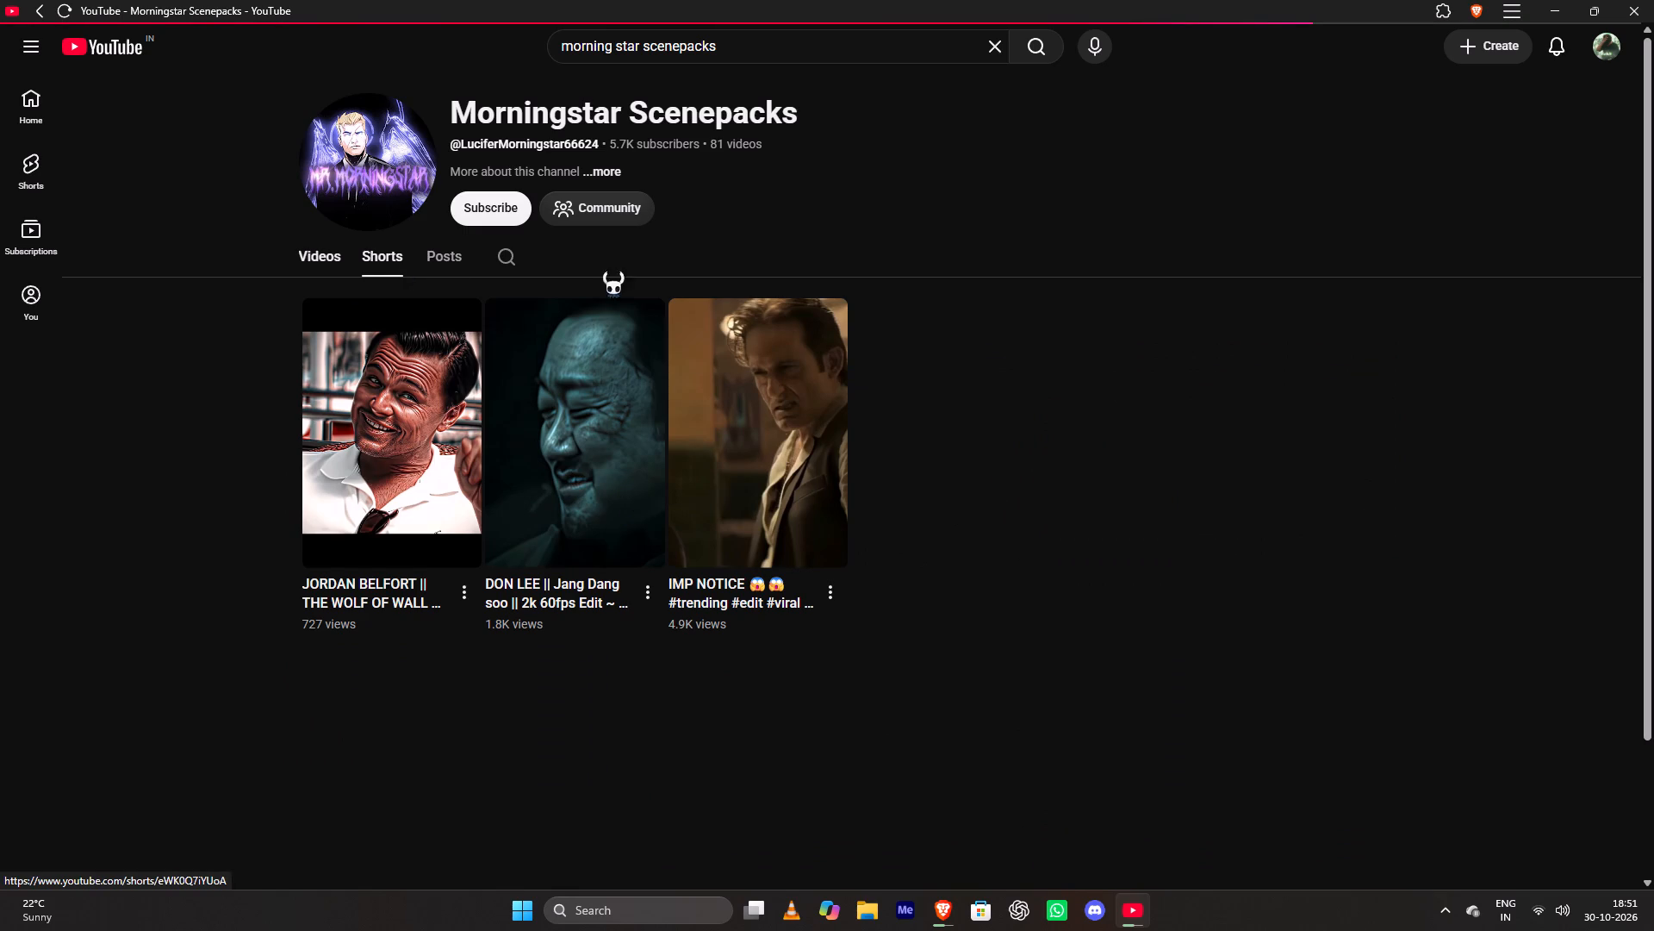
{"action": "scroll", "coordinate": [637, 371], "scroll_direction": "down", "scroll_amount": 4}
{"action": "scroll", "coordinate": [975, 331], "scroll_direction": "up", "scroll_amount": 2}
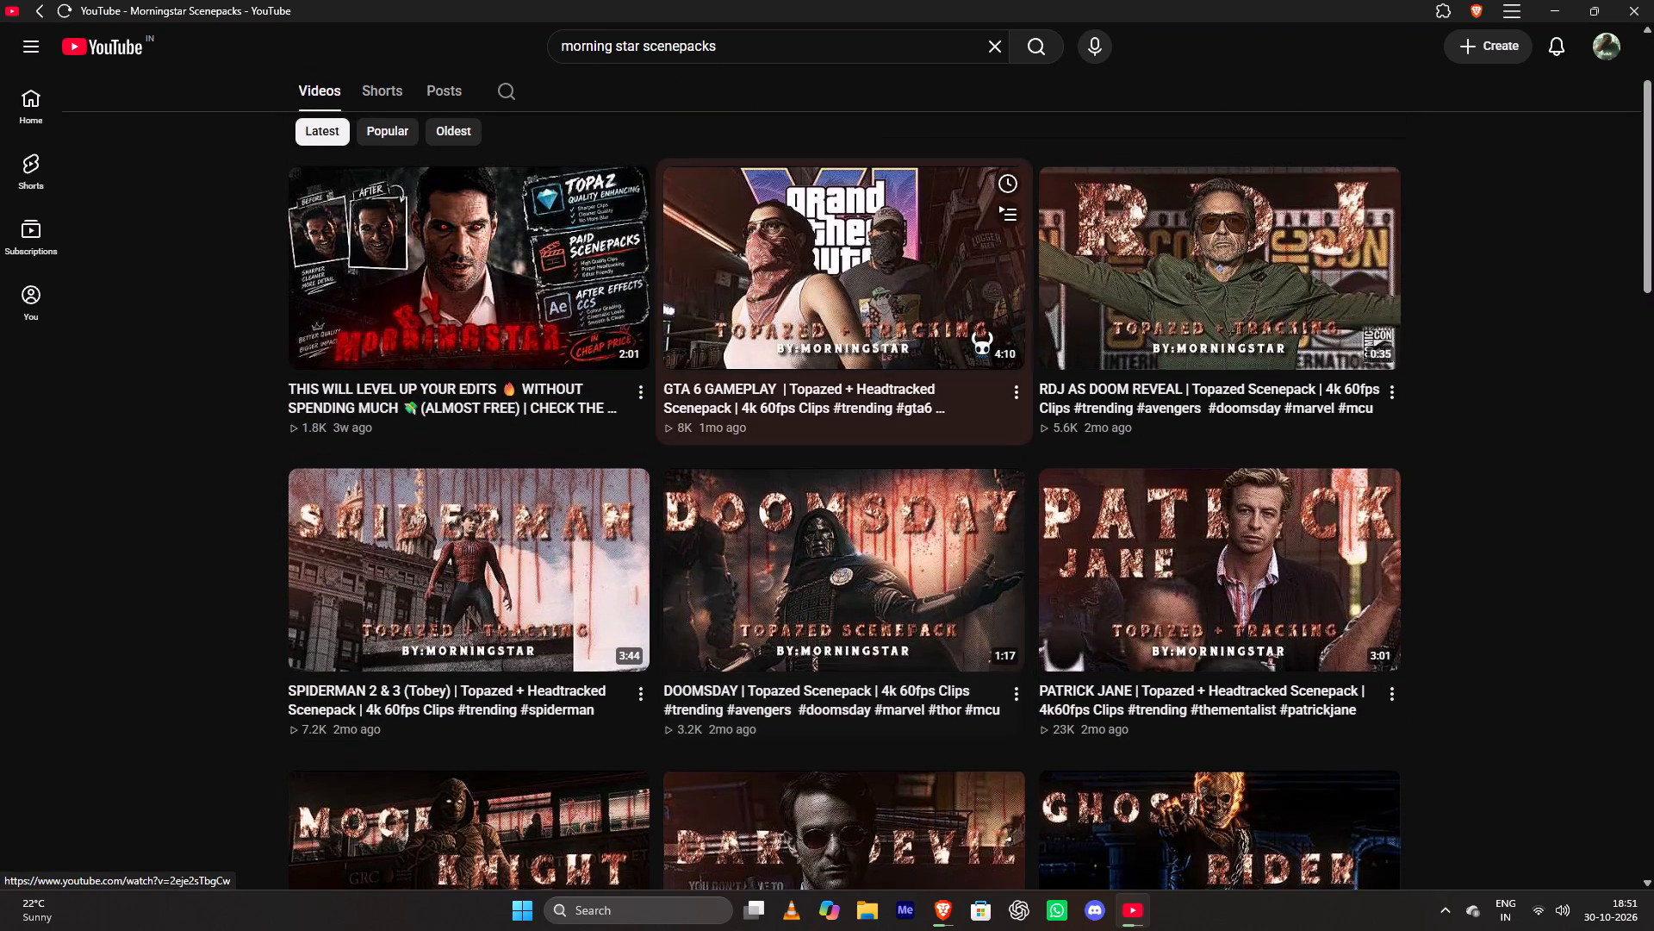
{"action": "scroll", "coordinate": [975, 331], "scroll_direction": "down", "scroll_amount": 4}
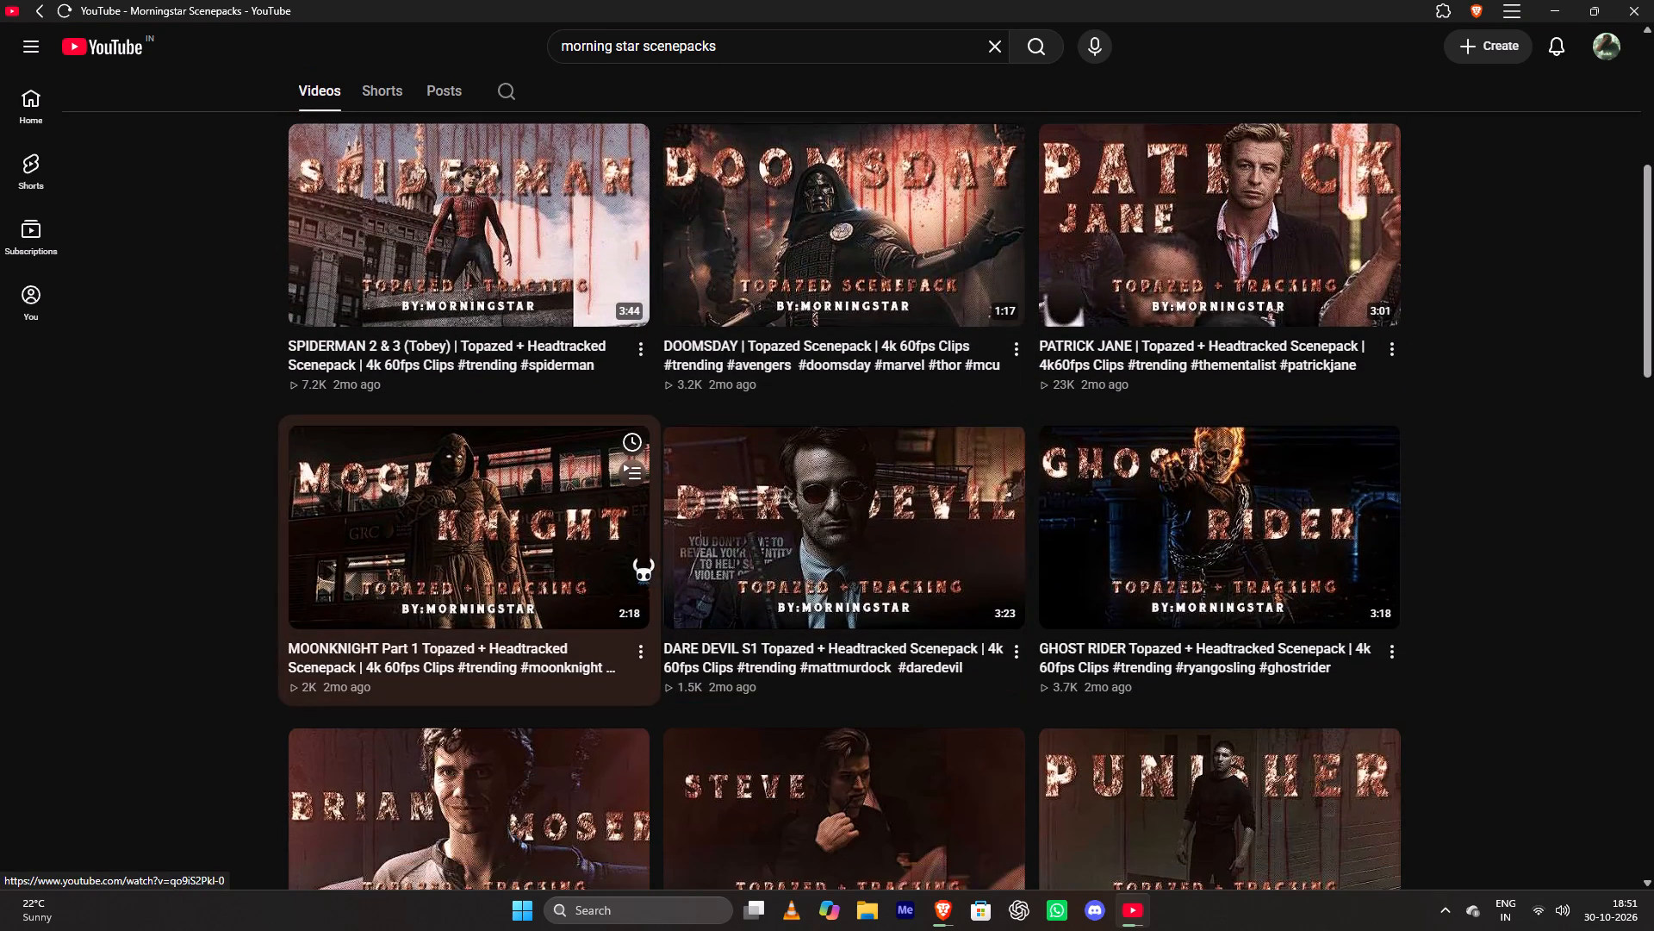
{"action": "scroll", "coordinate": [851, 555], "scroll_direction": "down", "scroll_amount": 5}
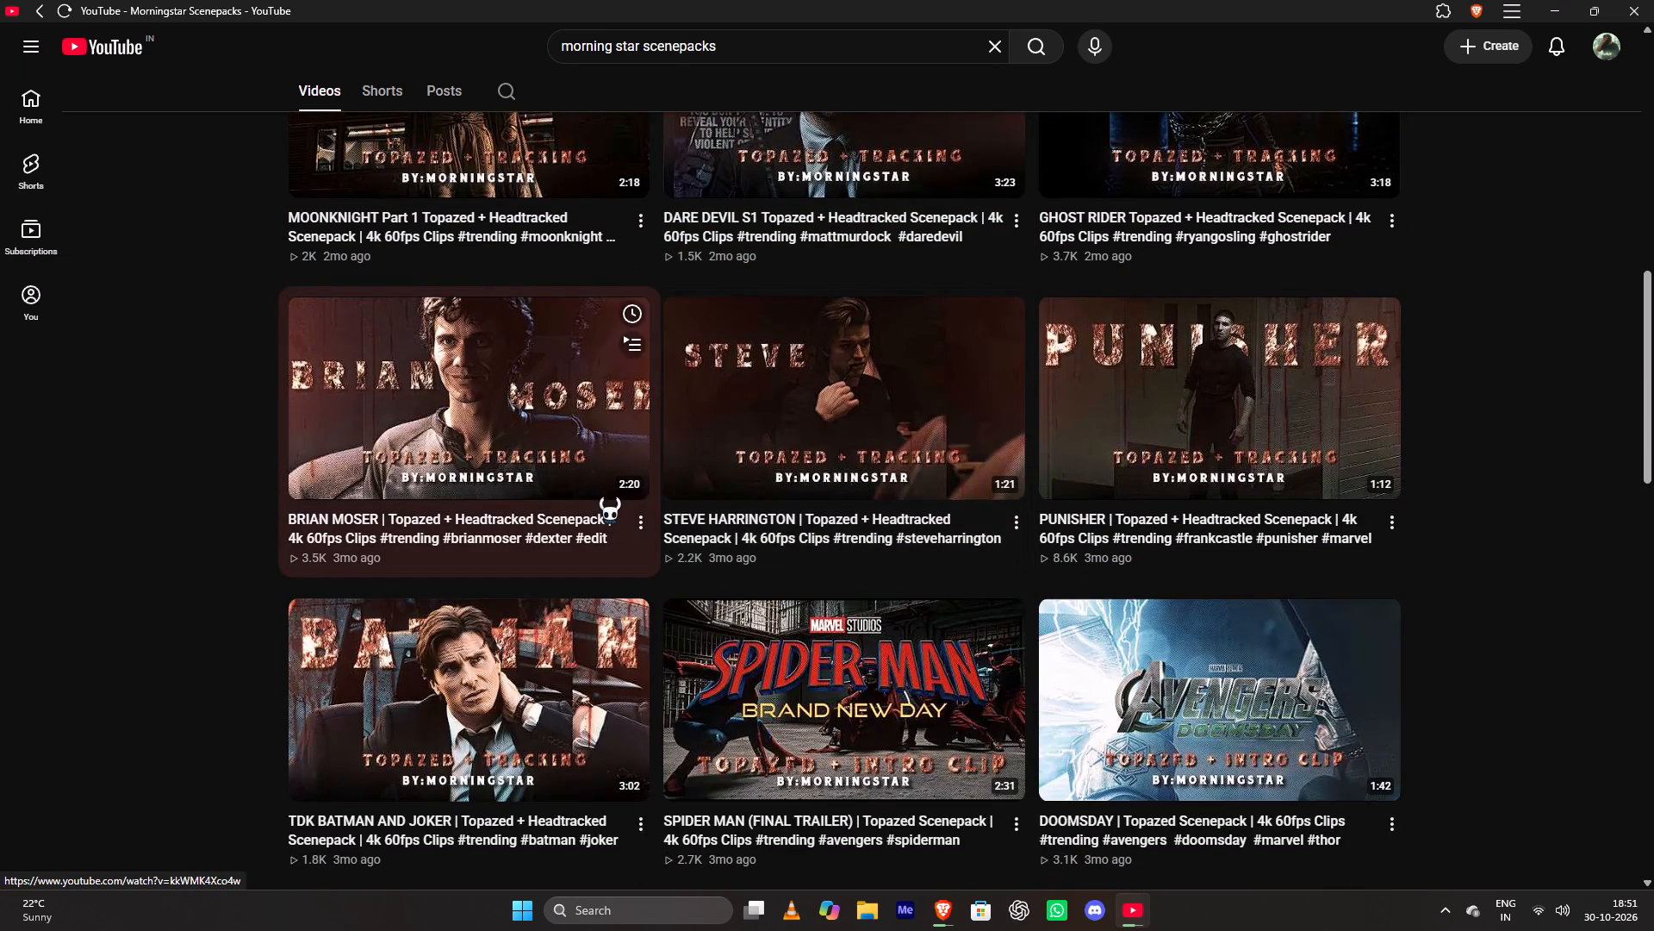
{"action": "scroll", "coordinate": [841, 556], "scroll_direction": "down", "scroll_amount": 2}
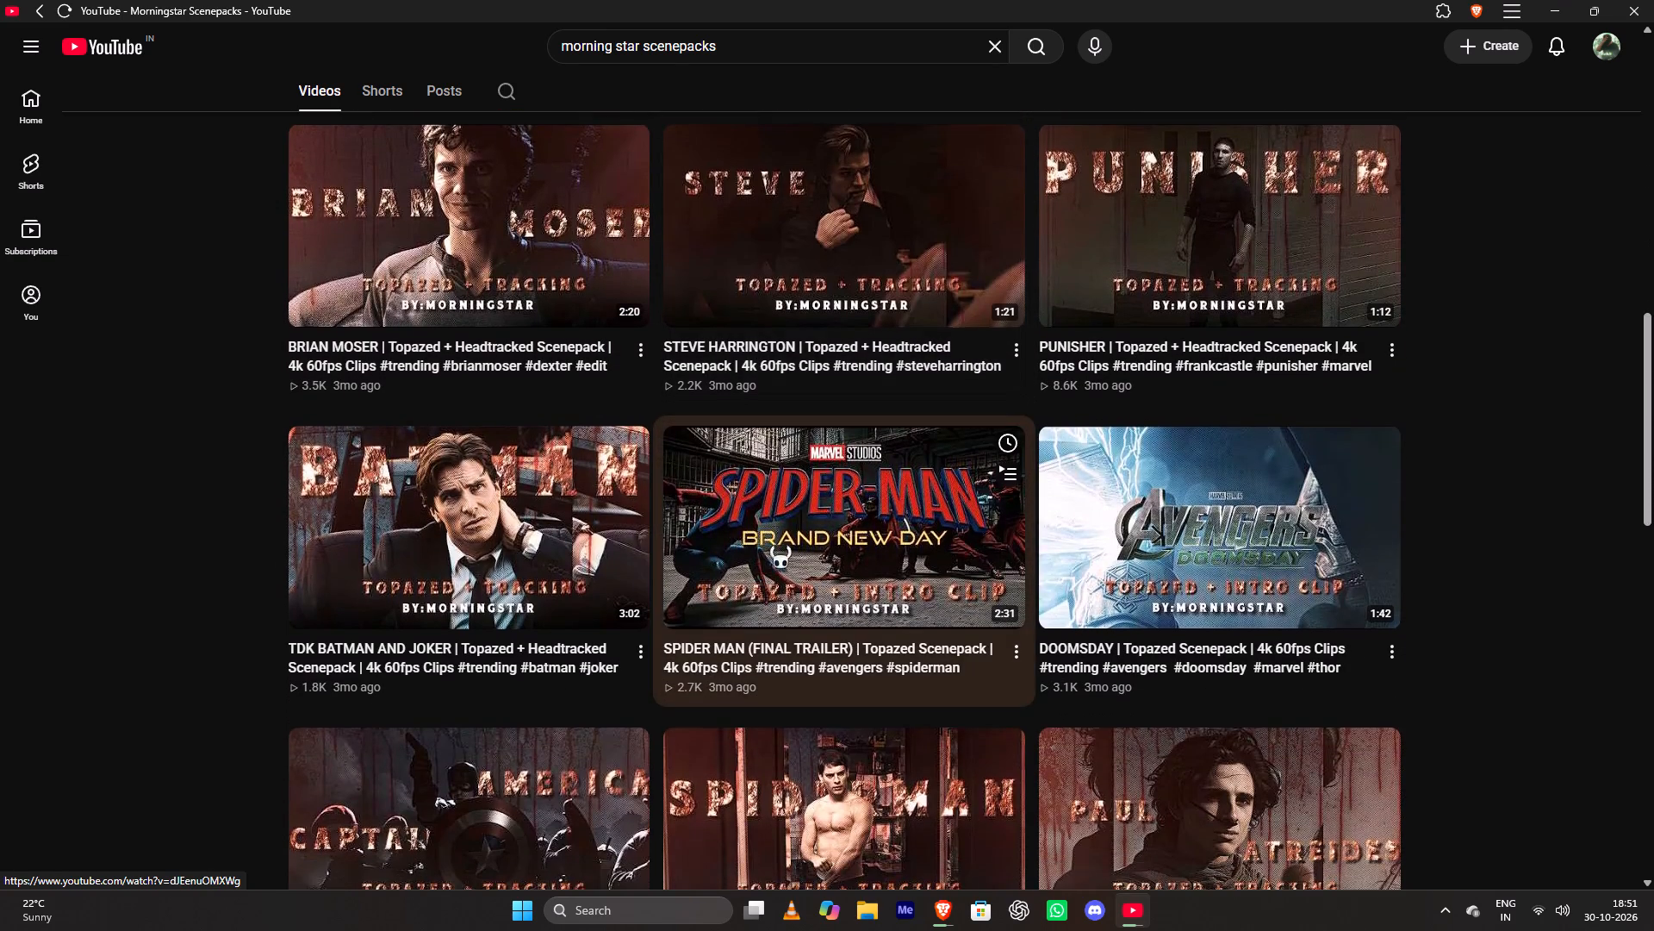
{"action": "scroll", "coordinate": [1073, 547], "scroll_direction": "down", "scroll_amount": 2}
{"action": "scroll", "coordinate": [538, 555], "scroll_direction": "down", "scroll_amount": 3}
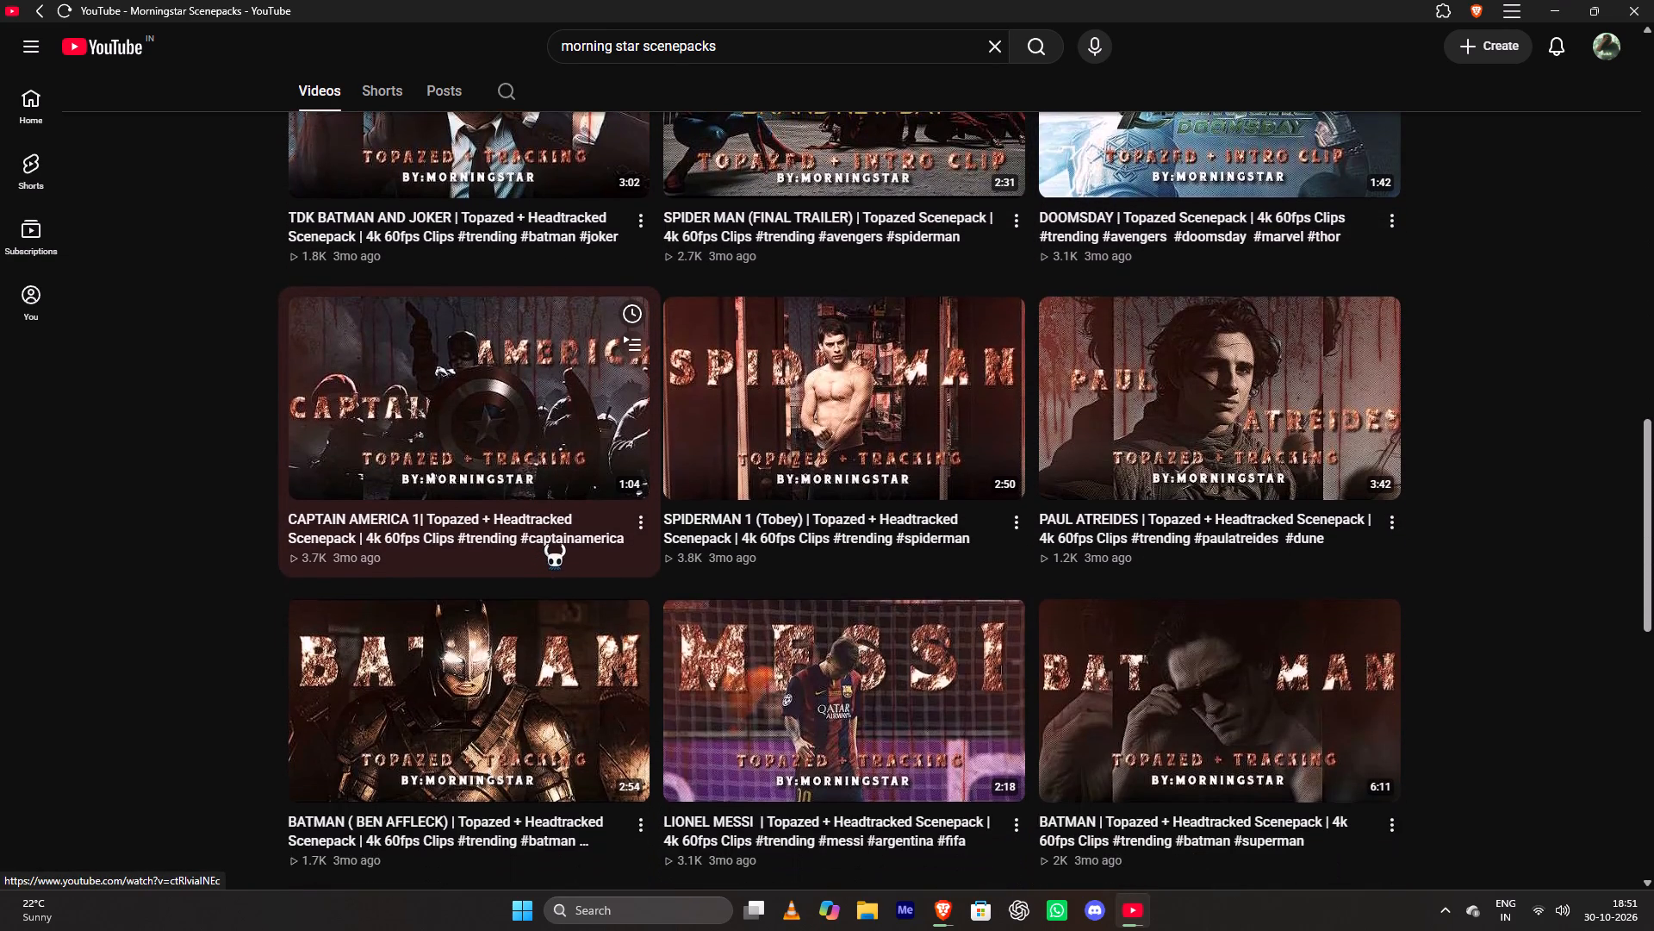
{"action": "scroll", "coordinate": [1079, 571], "scroll_direction": "down", "scroll_amount": 4}
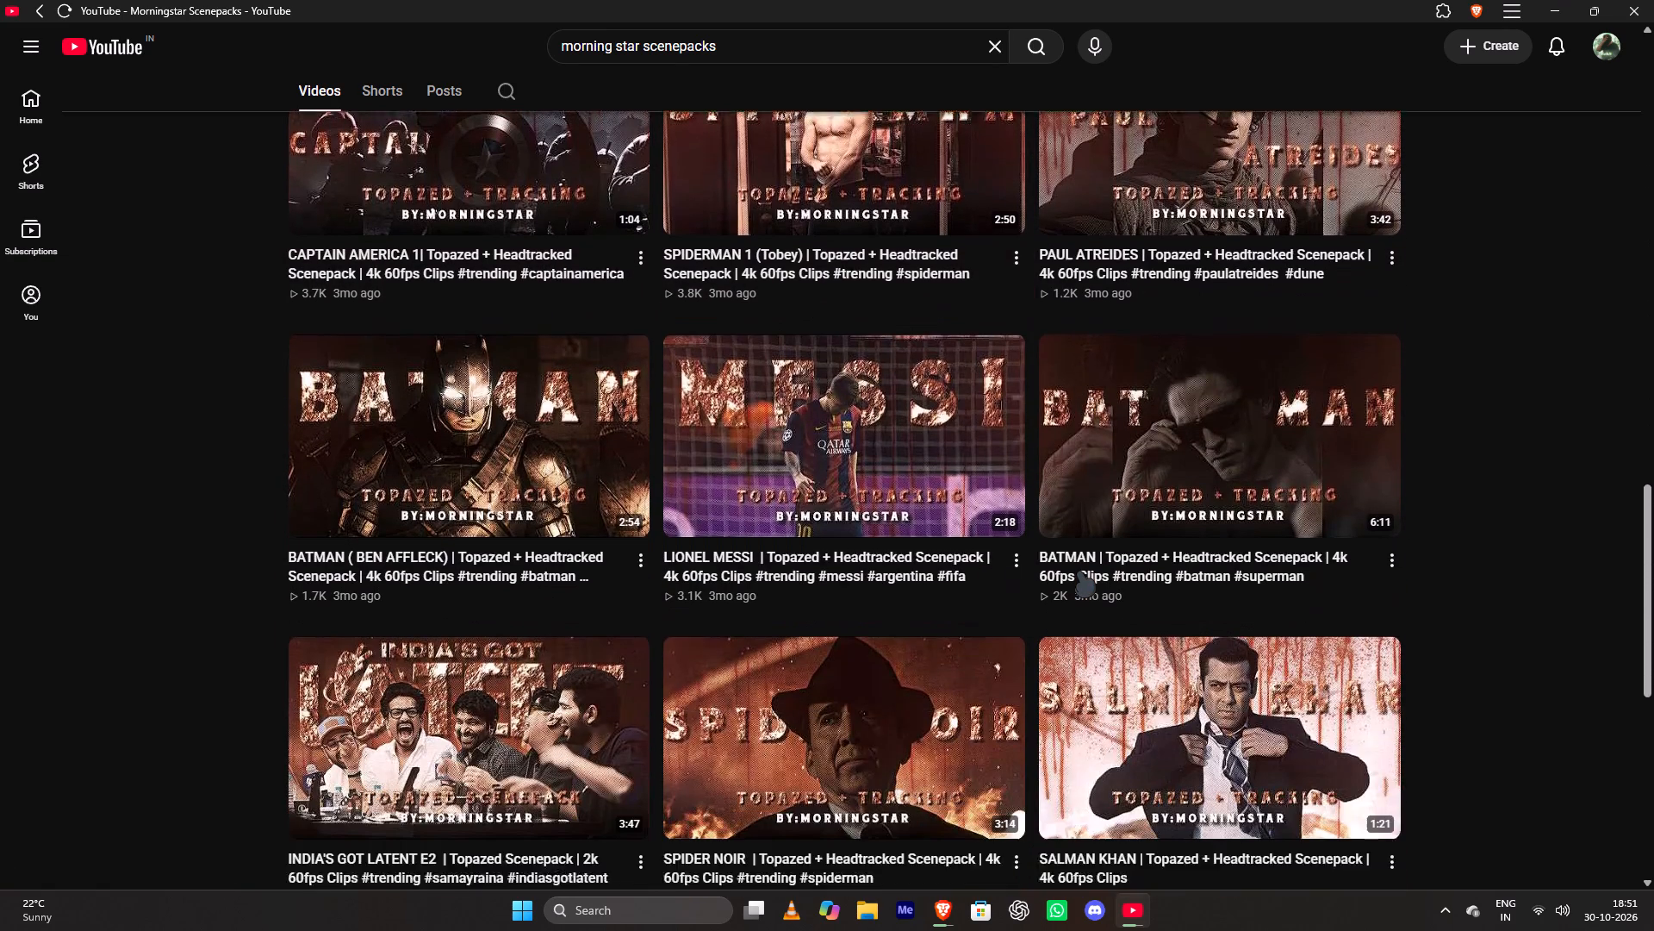
{"action": "scroll", "coordinate": [1079, 571], "scroll_direction": "down", "scroll_amount": 1}
{"action": "scroll", "coordinate": [601, 581], "scroll_direction": "down", "scroll_amount": 3}
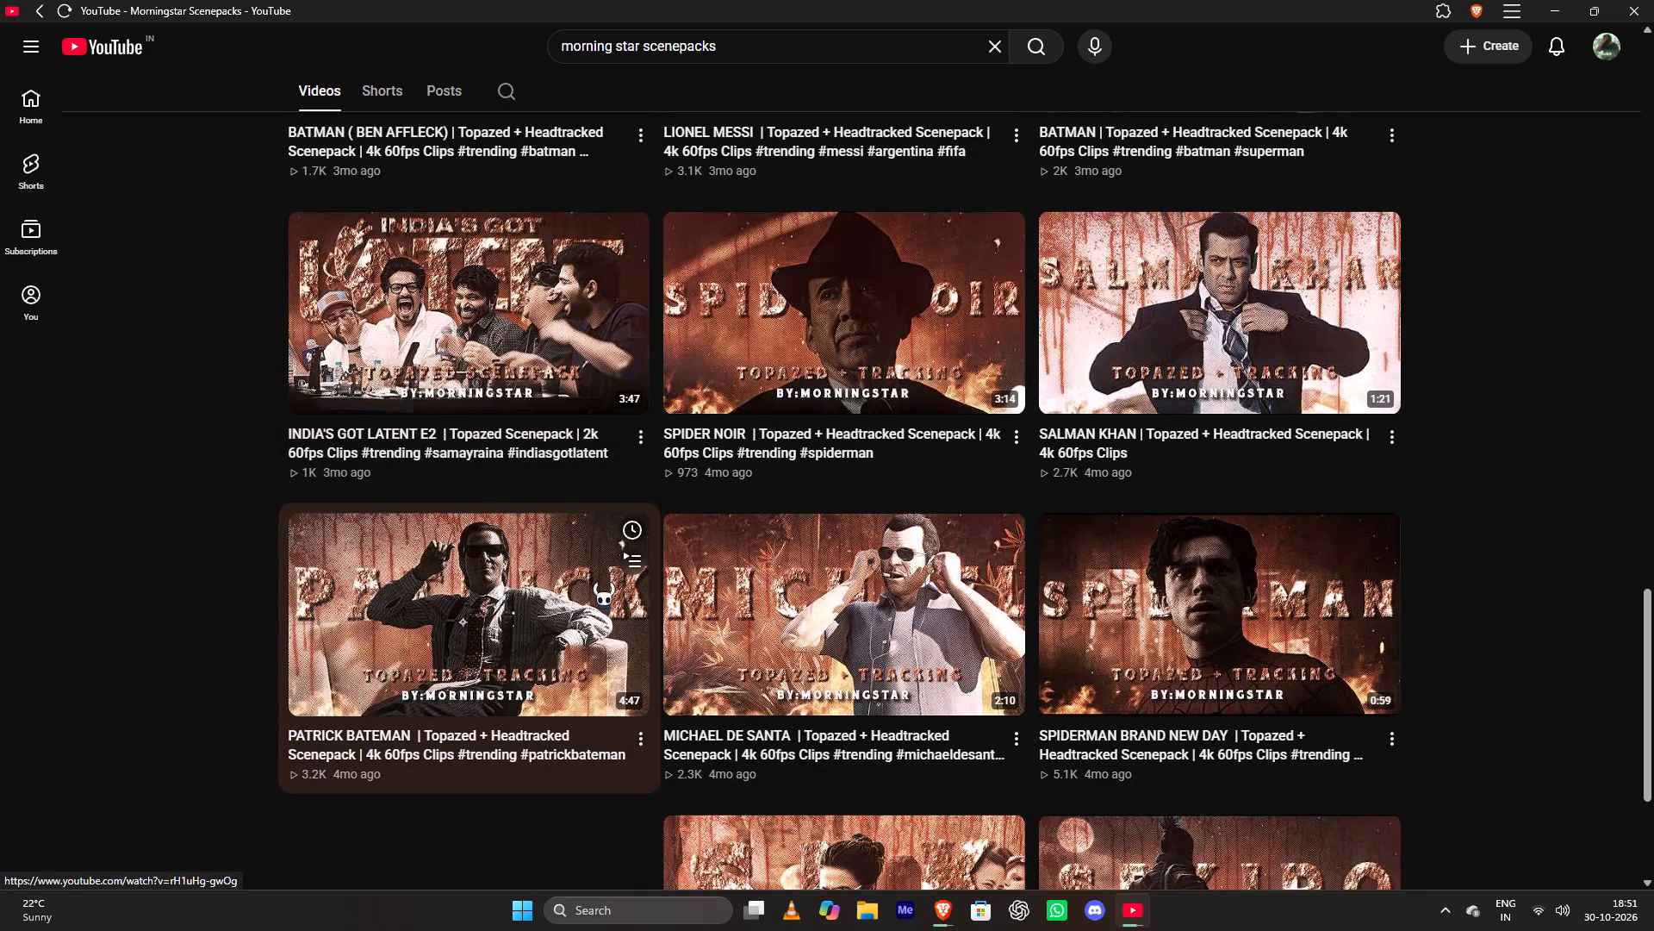
{"action": "scroll", "coordinate": [1166, 658], "scroll_direction": "down", "scroll_amount": 3}
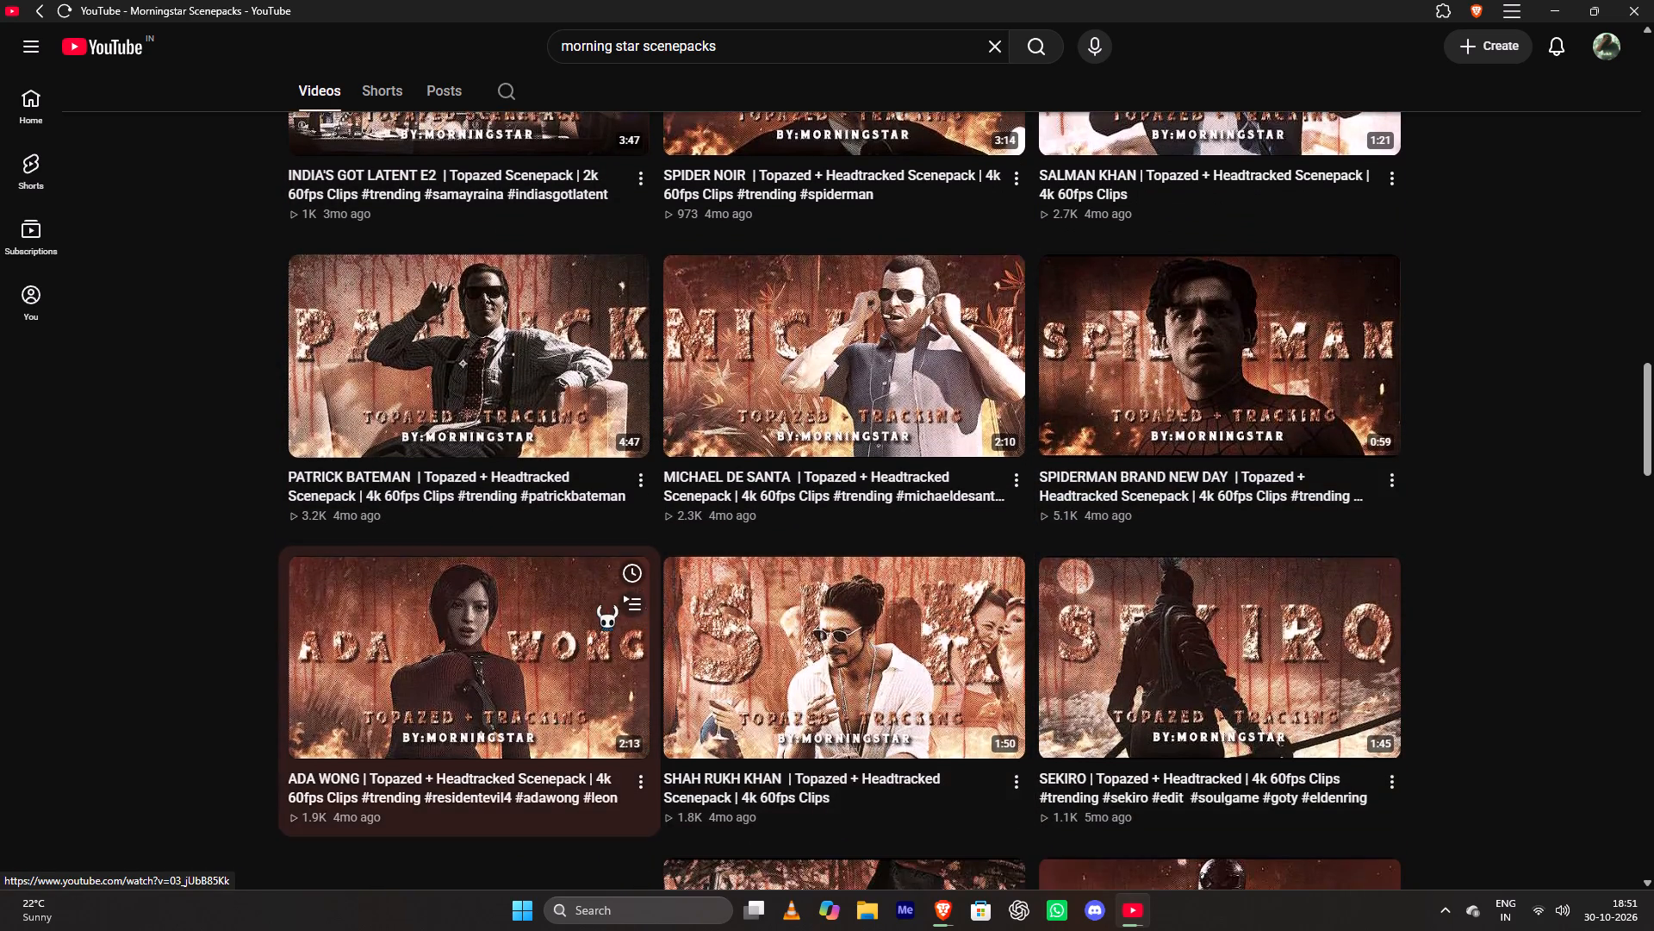
{"action": "scroll", "coordinate": [649, 620], "scroll_direction": "down", "scroll_amount": 4}
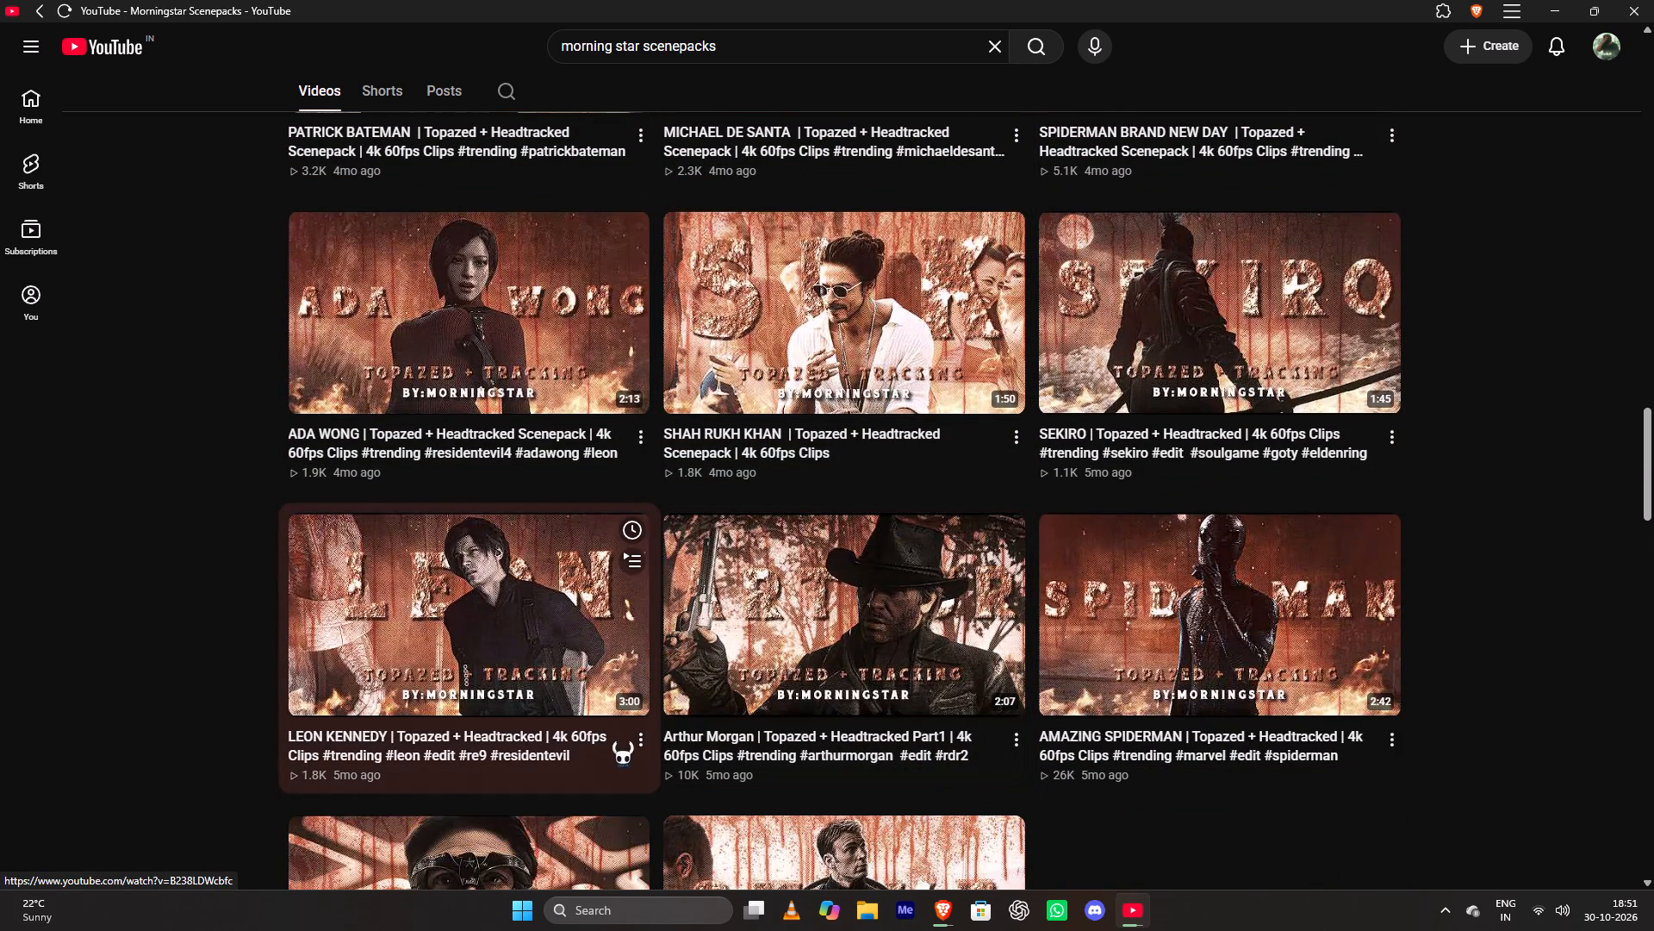
Copy the share link of the channel's "LEON KENNEDY | Topazed + Headtracked | 4k 60fps Clips" video.
{"action": "left_click", "coordinate": [638, 736]}
{"action": "left_click", "coordinate": [679, 693]}
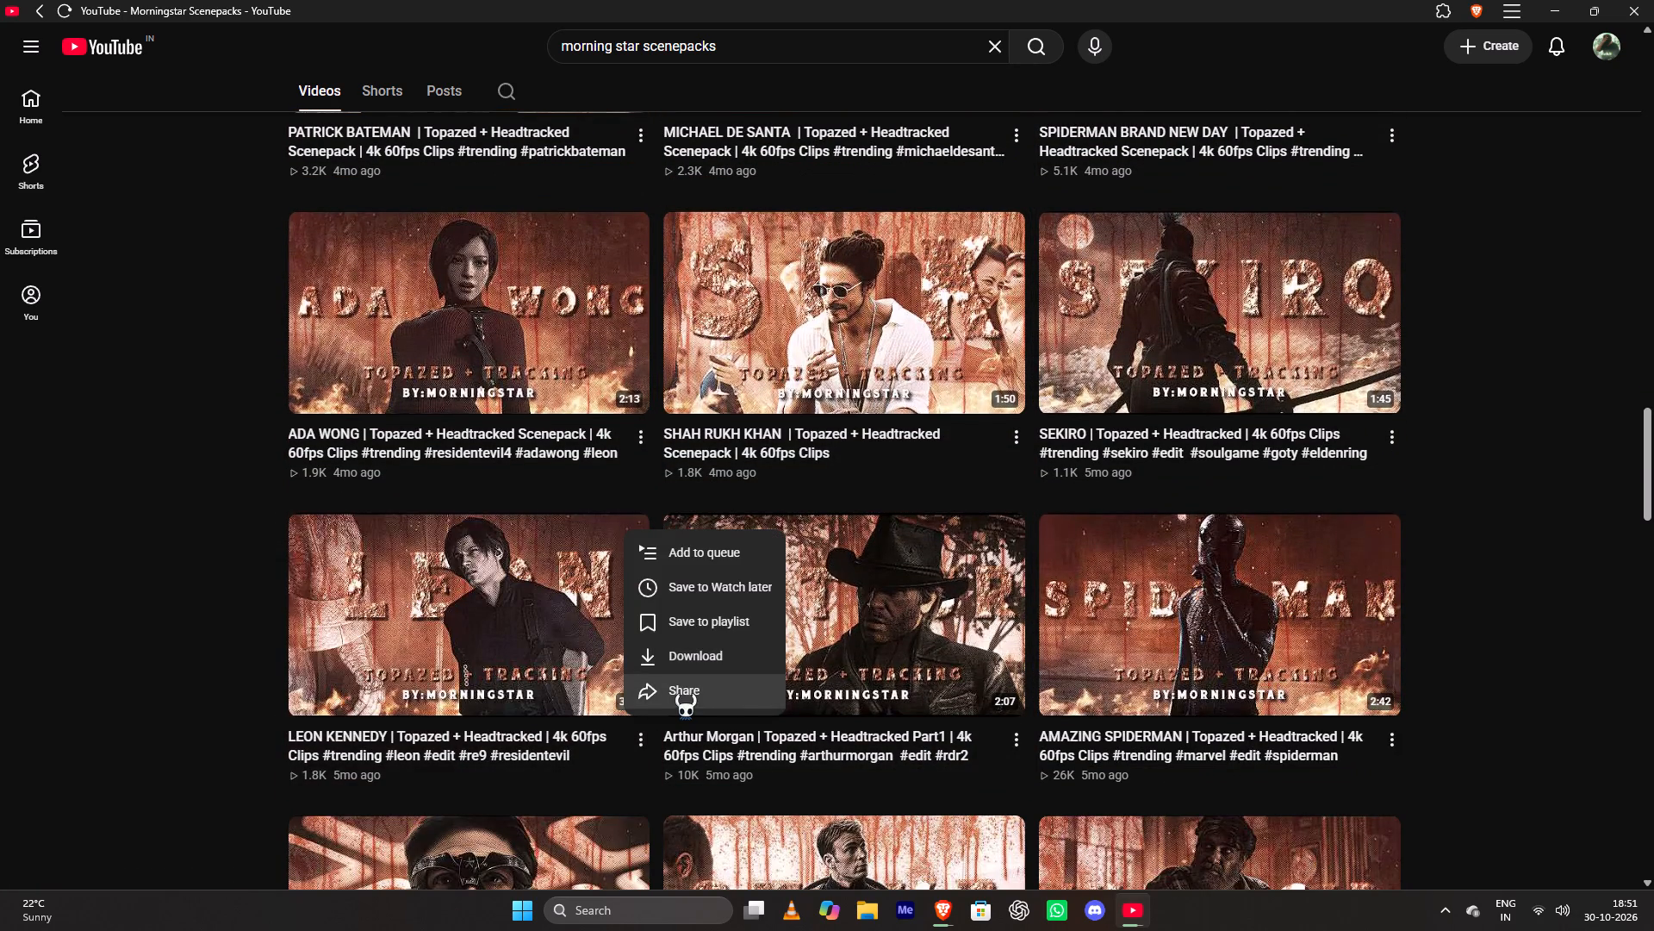
{"action": "left_click", "coordinate": [973, 553]}
{"action": "left_click", "coordinate": [1014, 268]}
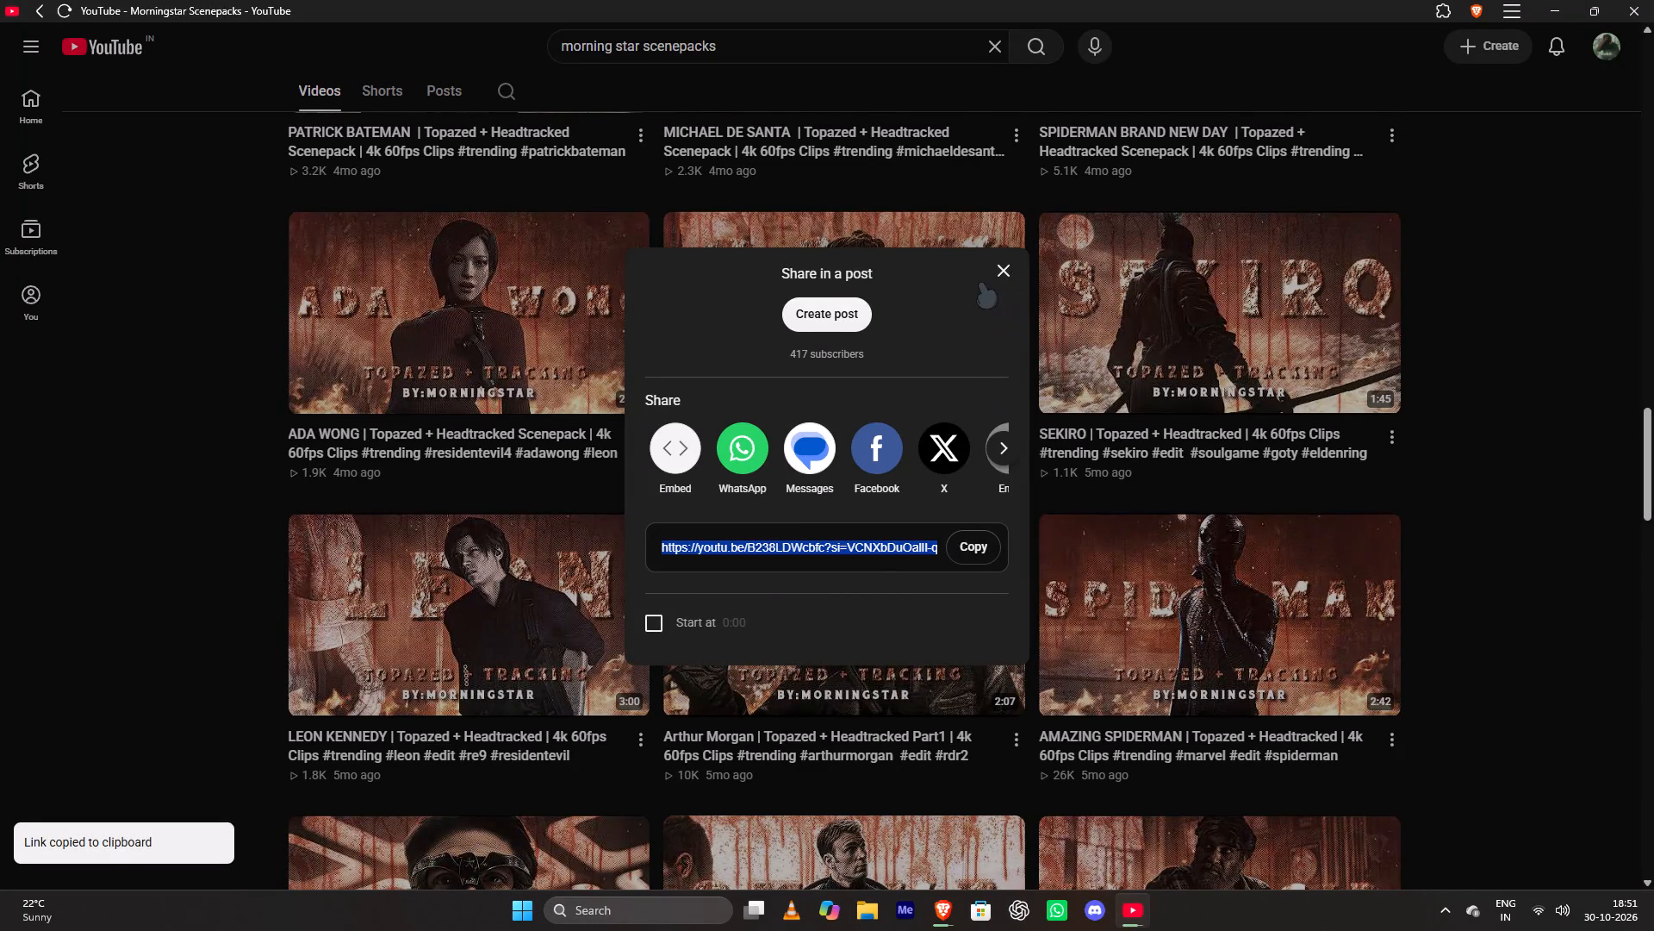
{"action": "left_click", "coordinate": [995, 260]}
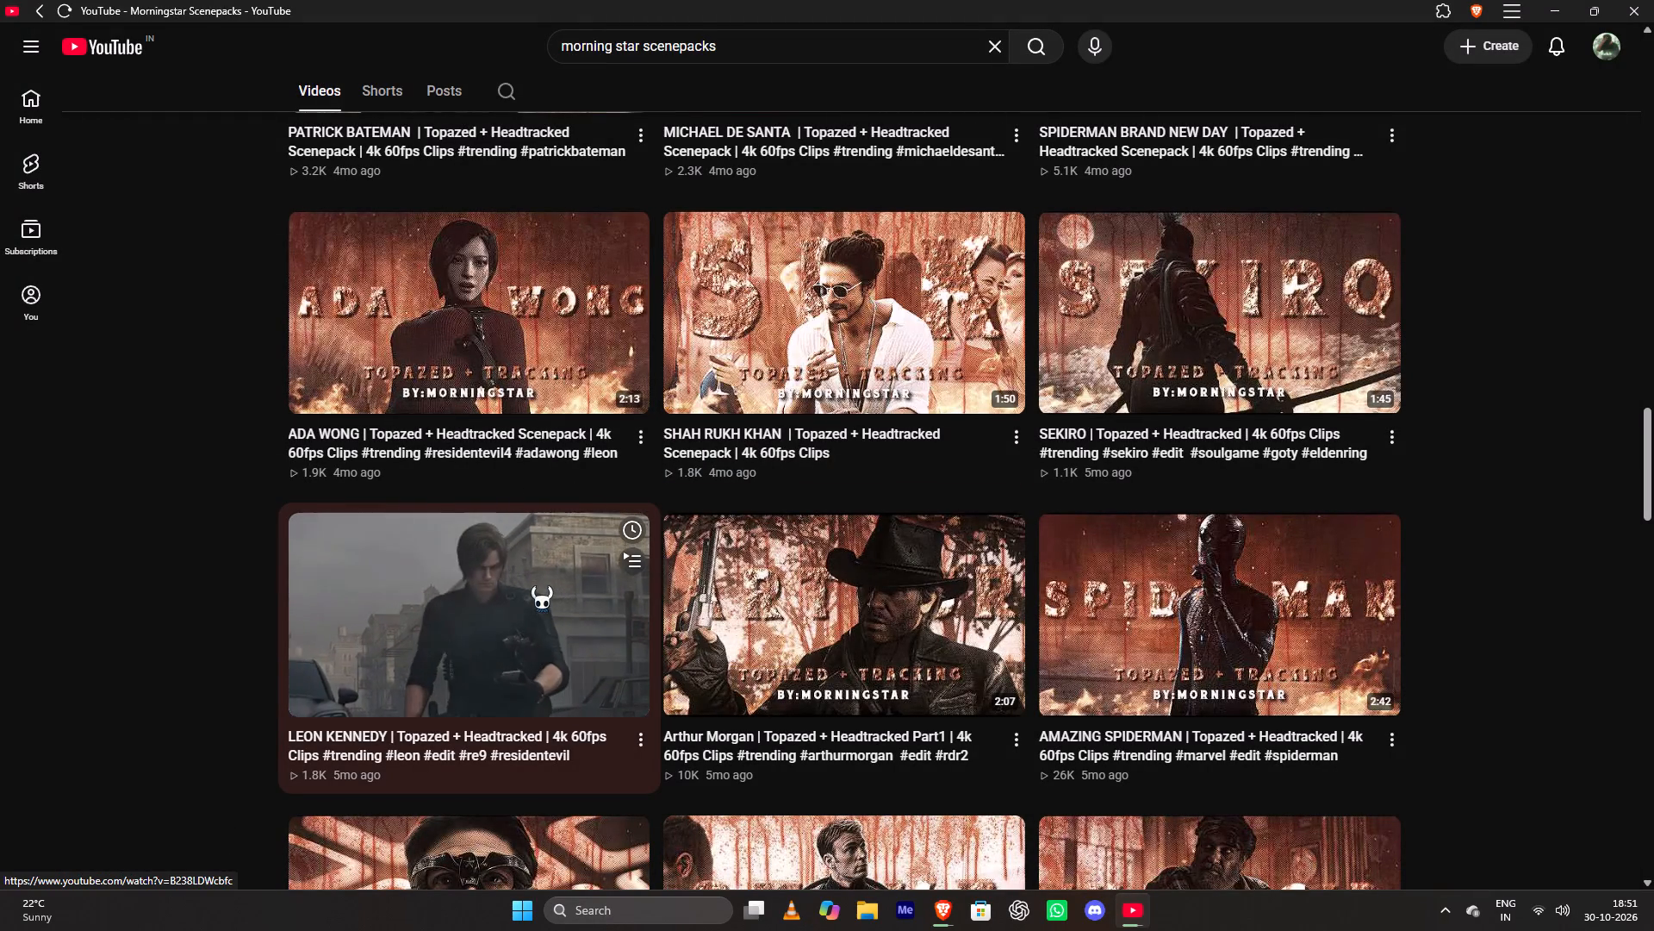
Return to SaveTube in Brave and request a 1080p download link for the Final End Scene video.
{"action": "left_click", "coordinate": [1131, 891]}
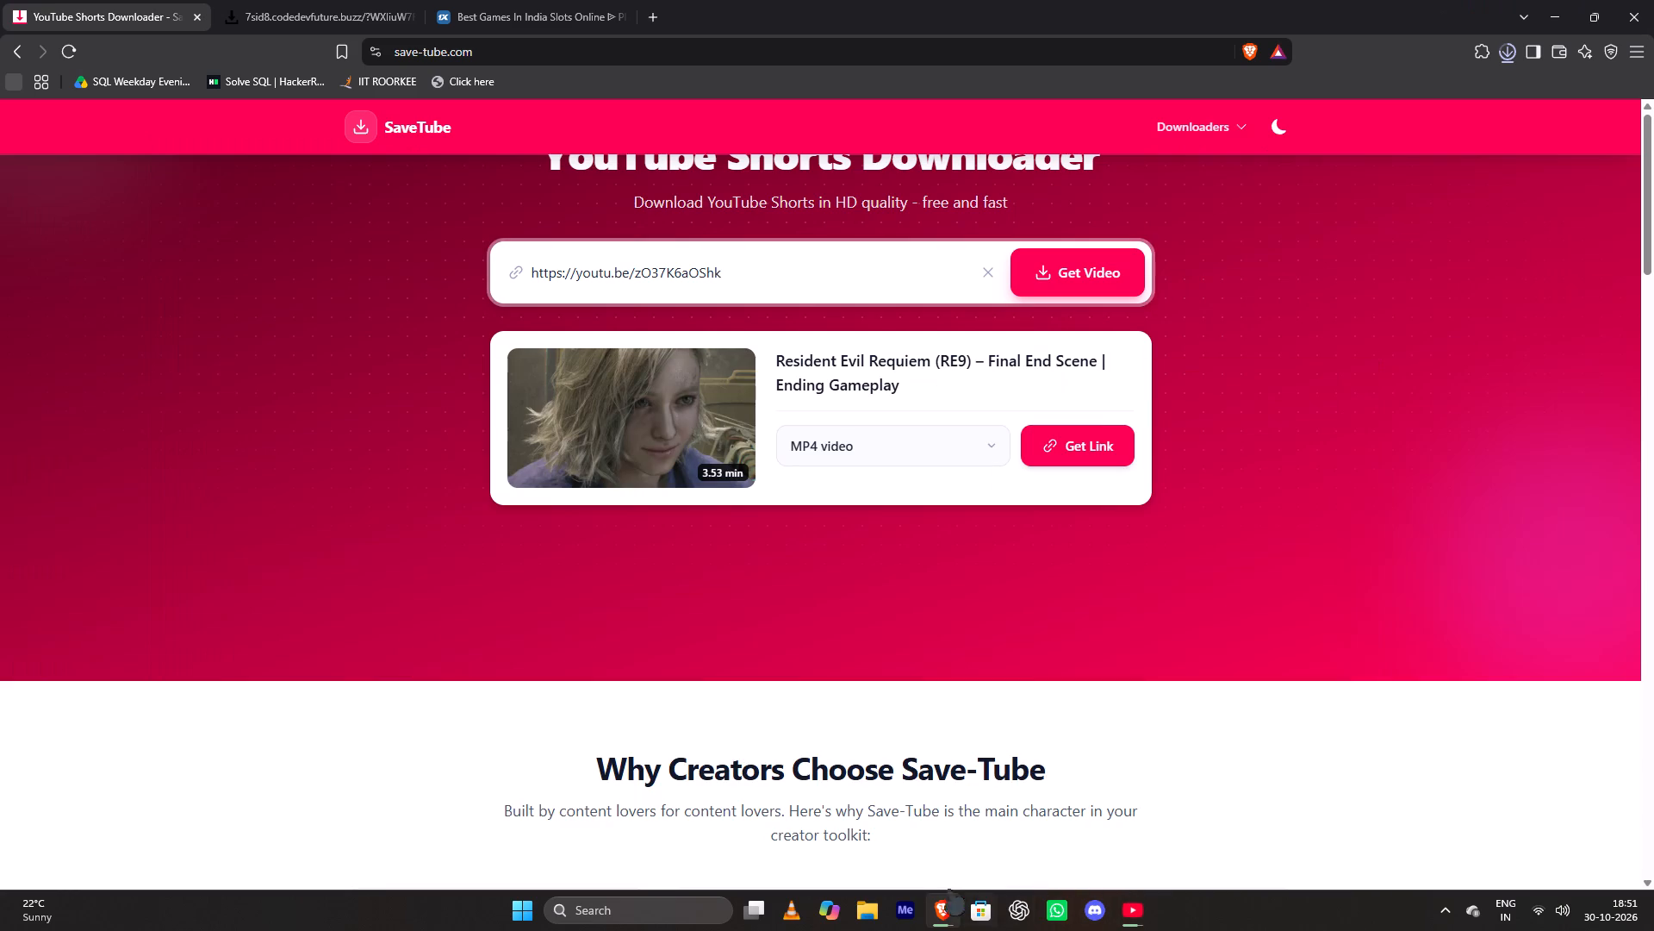
{"action": "left_click", "coordinate": [913, 452]}
{"action": "left_click", "coordinate": [868, 500]}
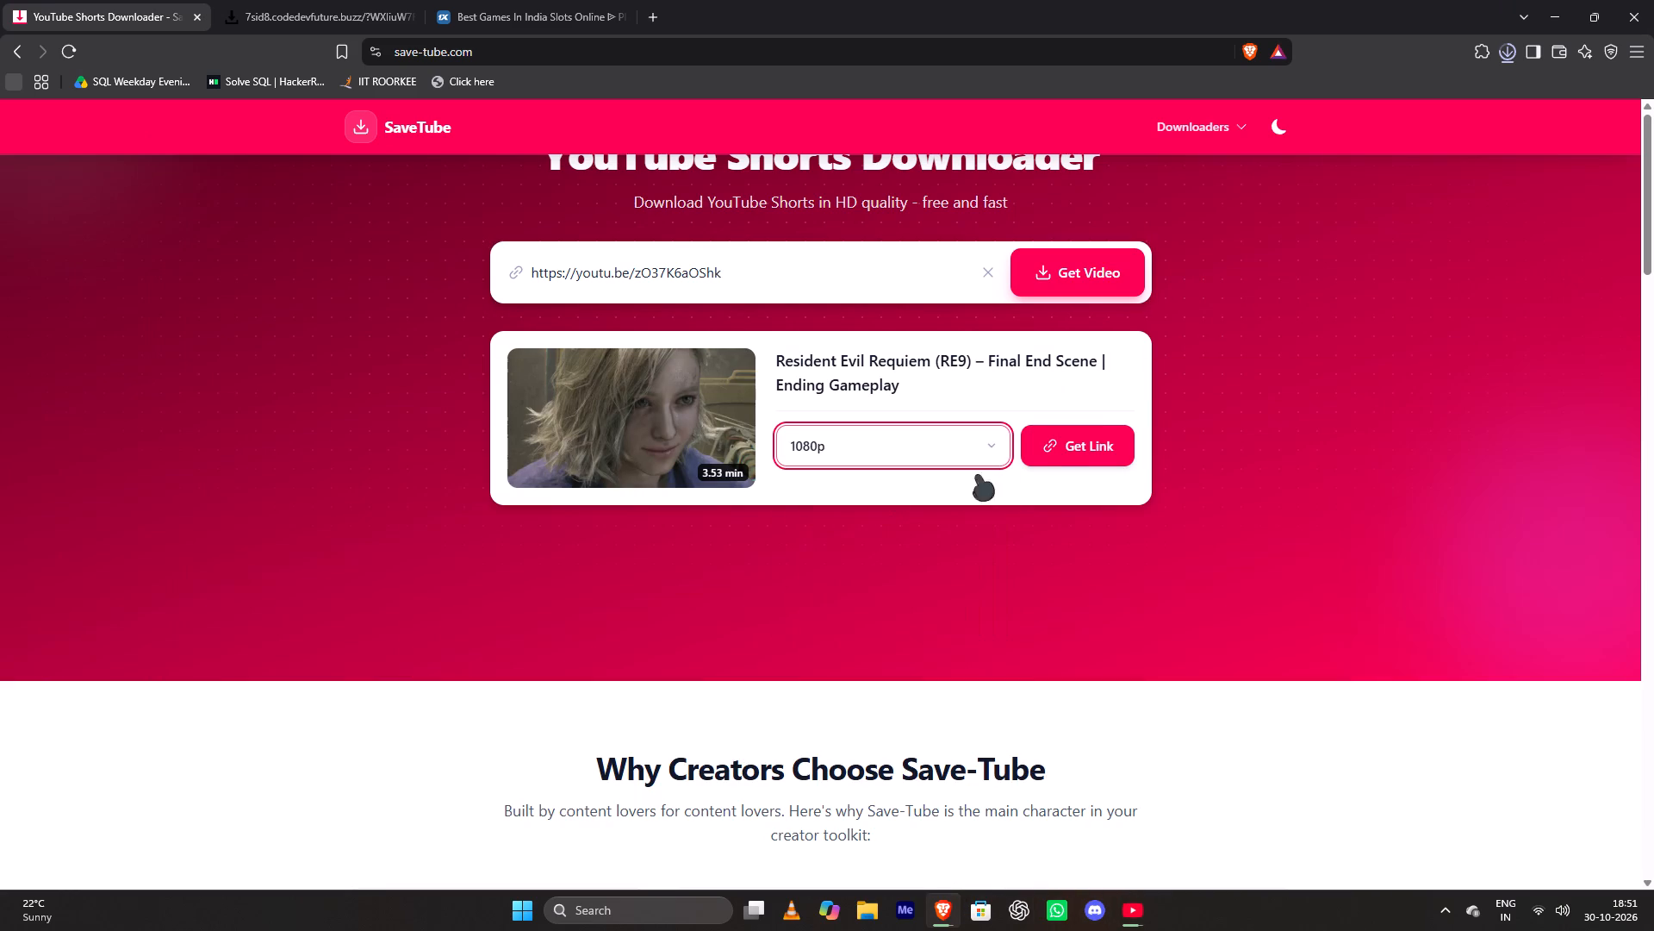
{"action": "left_click", "coordinate": [1059, 452]}
{"action": "left_click", "coordinate": [9, 0]}
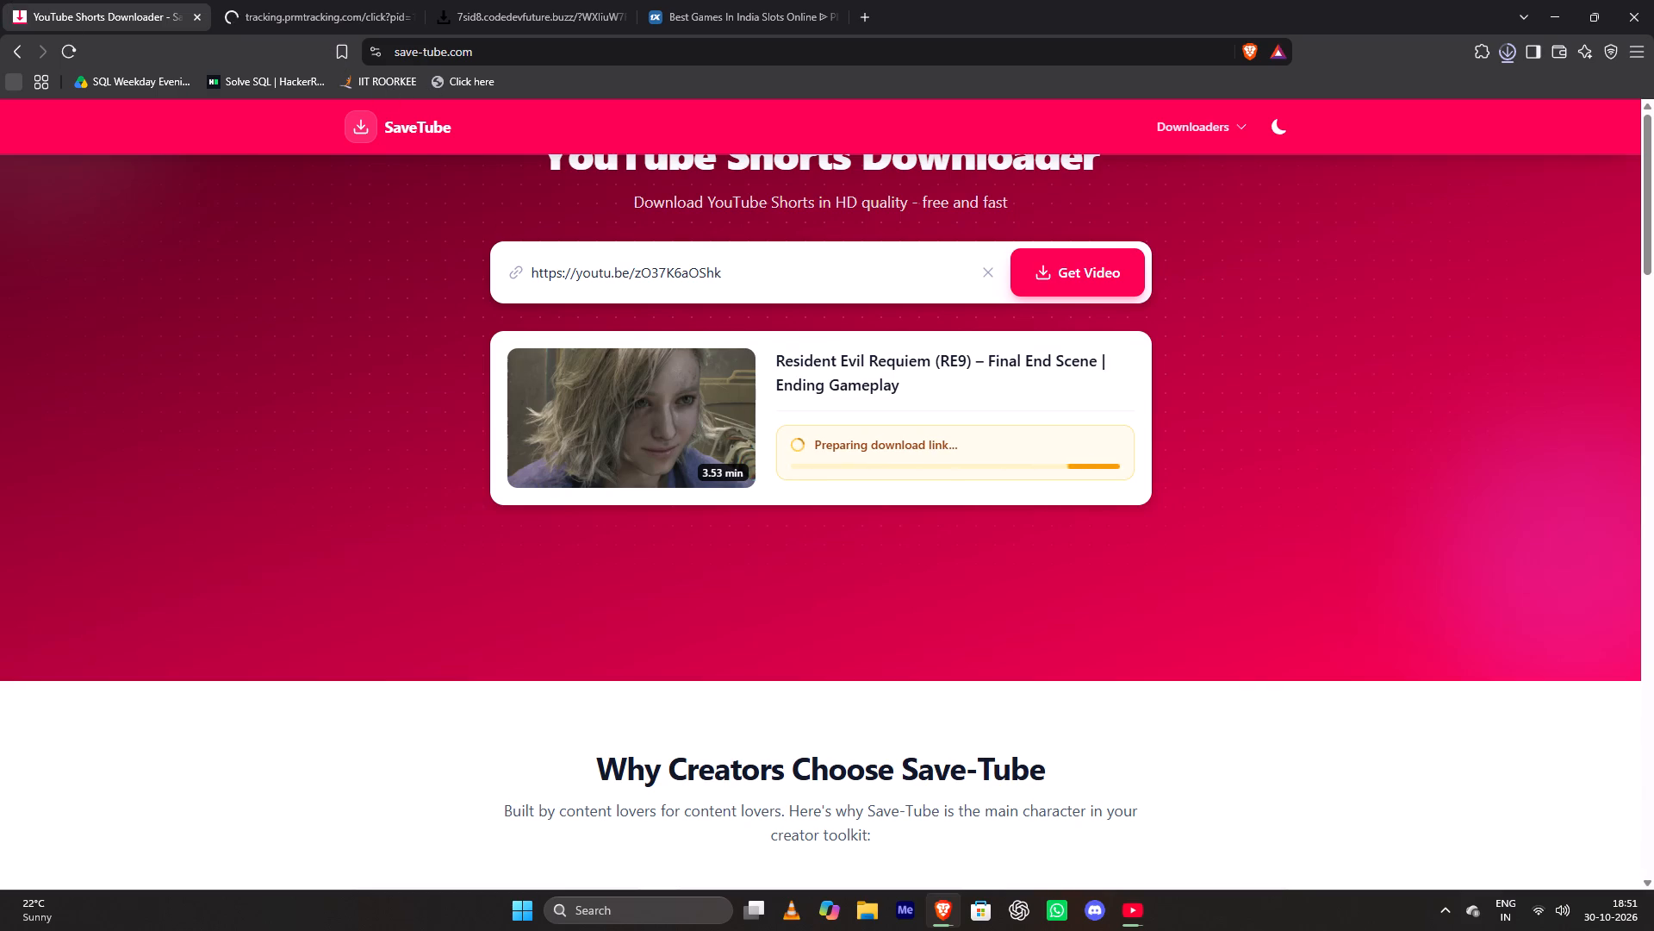
Open vocalremover.org in a new tab, check back on SaveTube's link preparation, and go to the Splitter AI tool.
{"action": "left_click", "coordinate": [872, 23]}
{"action": "left_click", "coordinate": [867, 53]}
{"action": "type", "text": "voc"}
{"action": "left_click", "coordinate": [692, 91]}
{"action": "left_click", "coordinate": [159, 9]}
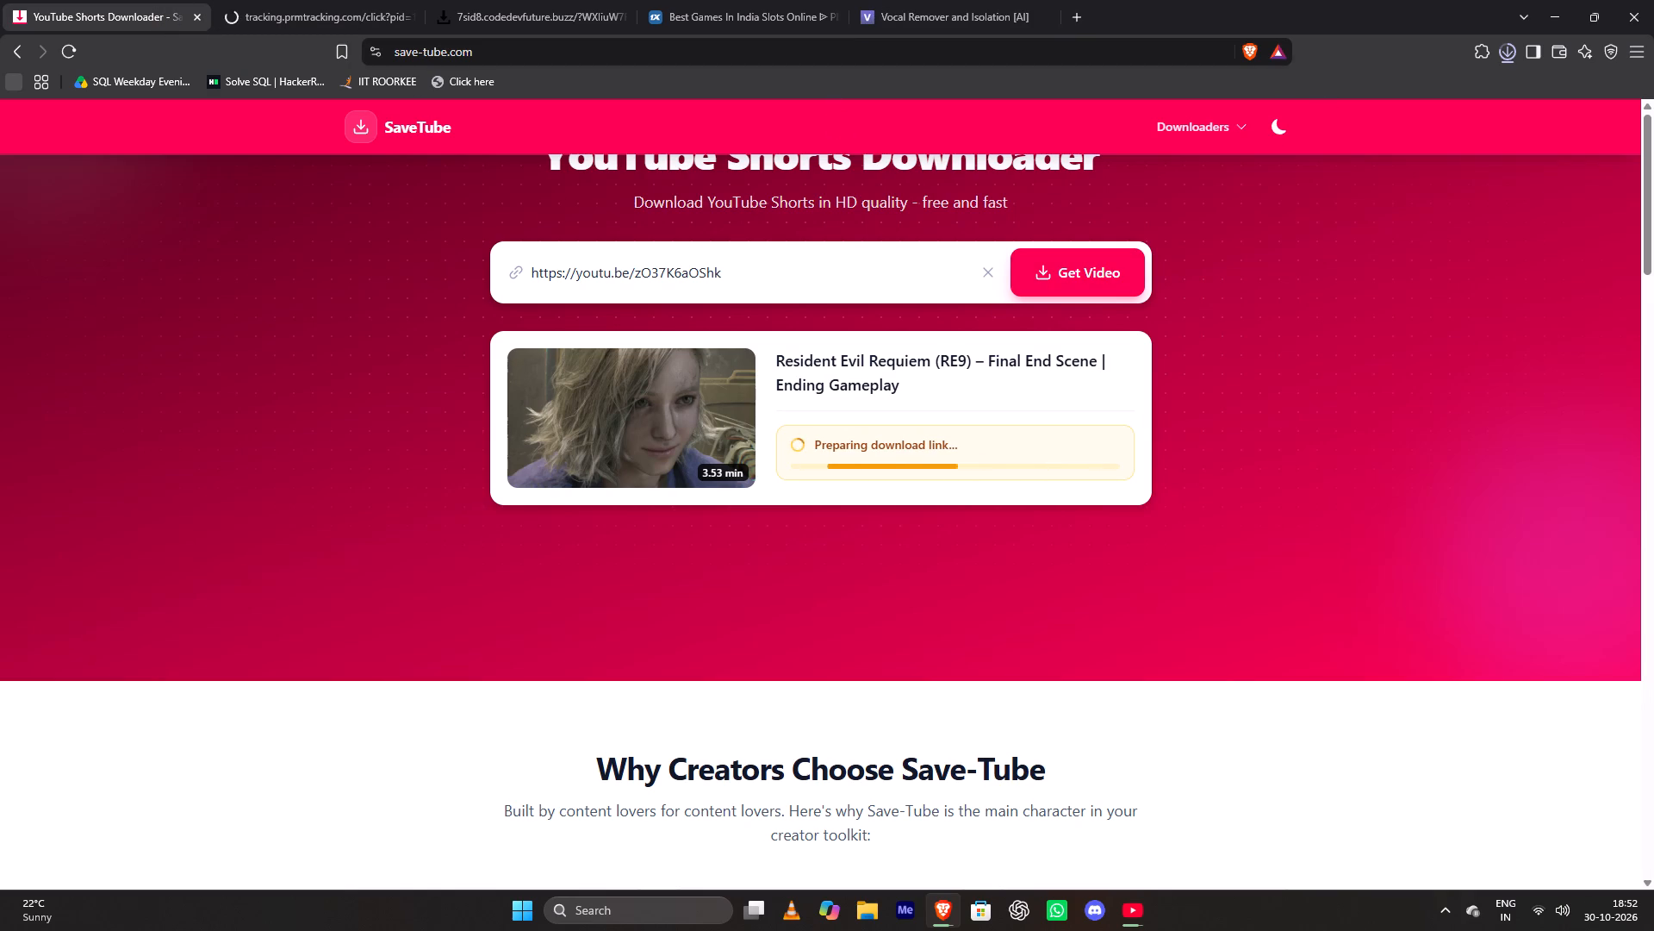
{"action": "left_click", "coordinate": [890, 0]}
{"action": "left_click", "coordinate": [37, 253]}
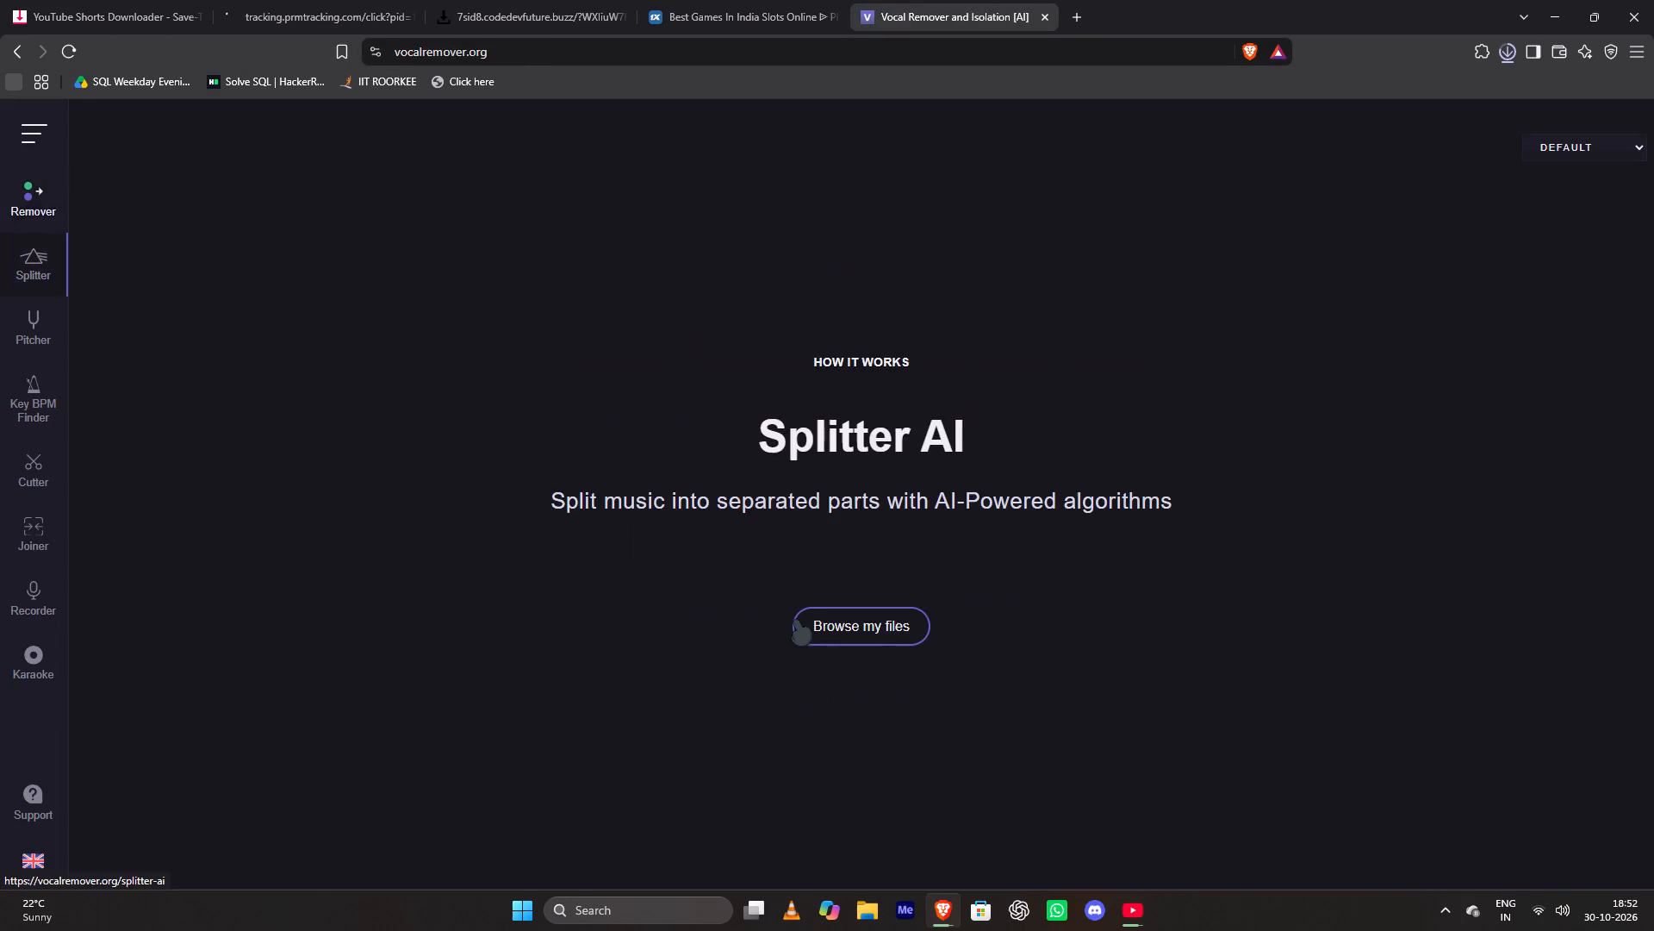
Load the heavenly-jumpstyle track from the Music folder on New Volume (D:) into Splitter AI, dismissing the OperaSetup save dialog.
{"action": "left_click", "coordinate": [857, 622]}
{"action": "left_click", "coordinate": [851, 753]}
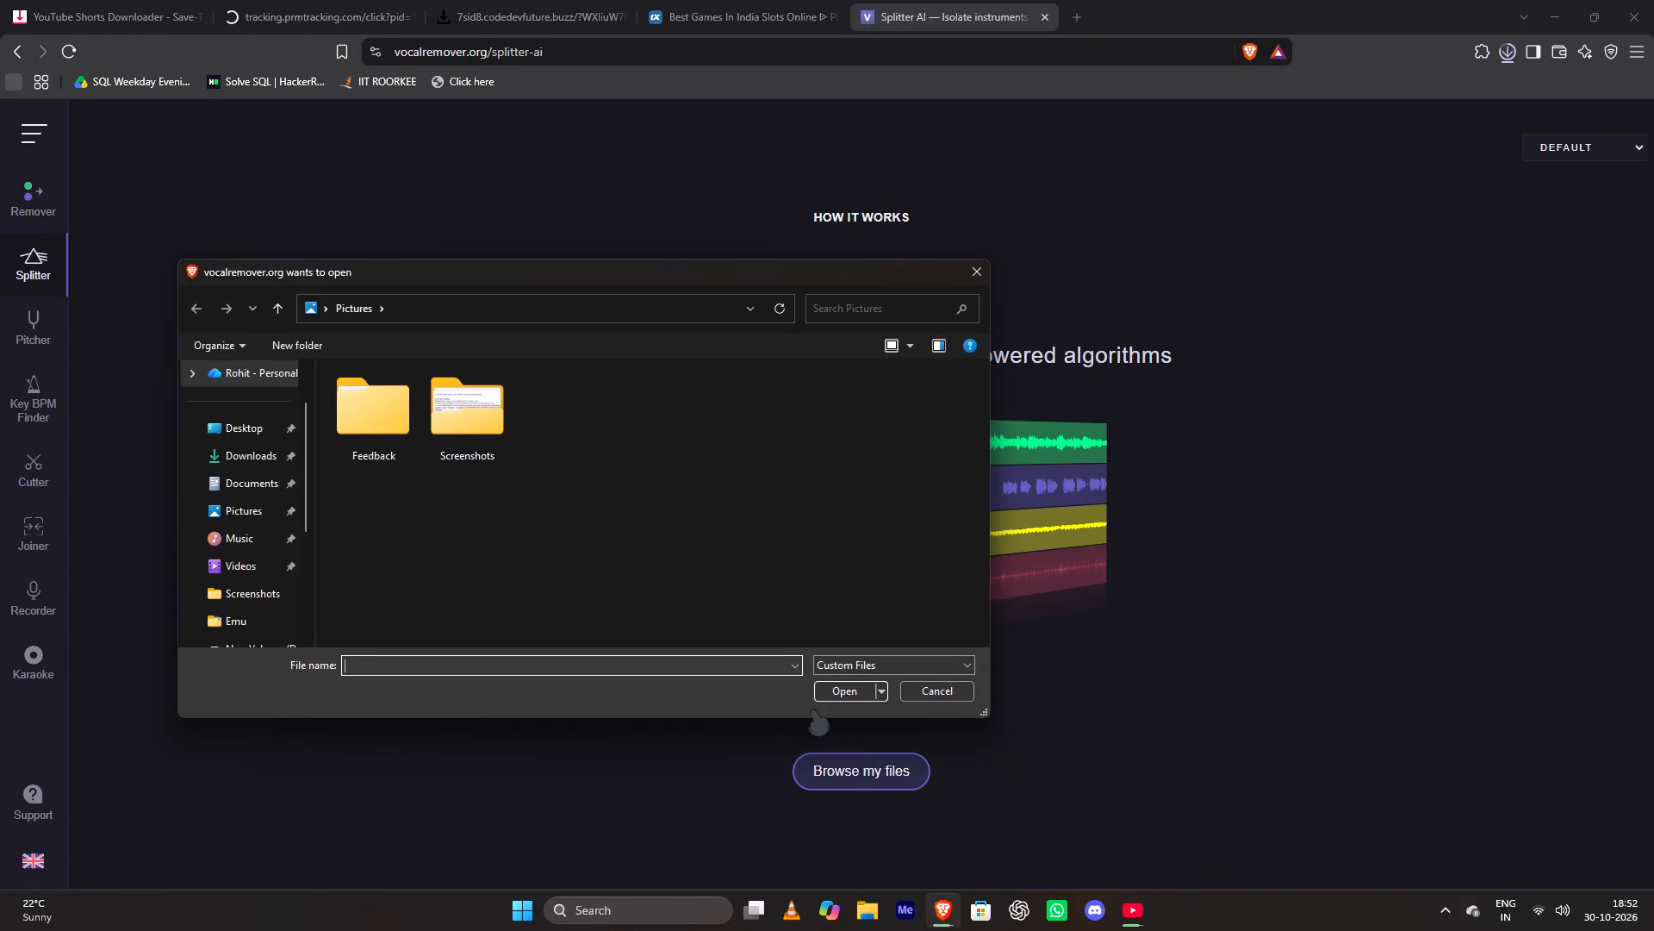
{"action": "scroll", "coordinate": [233, 531], "scroll_direction": "down", "scroll_amount": 4}
{"action": "left_click", "coordinate": [257, 572]}
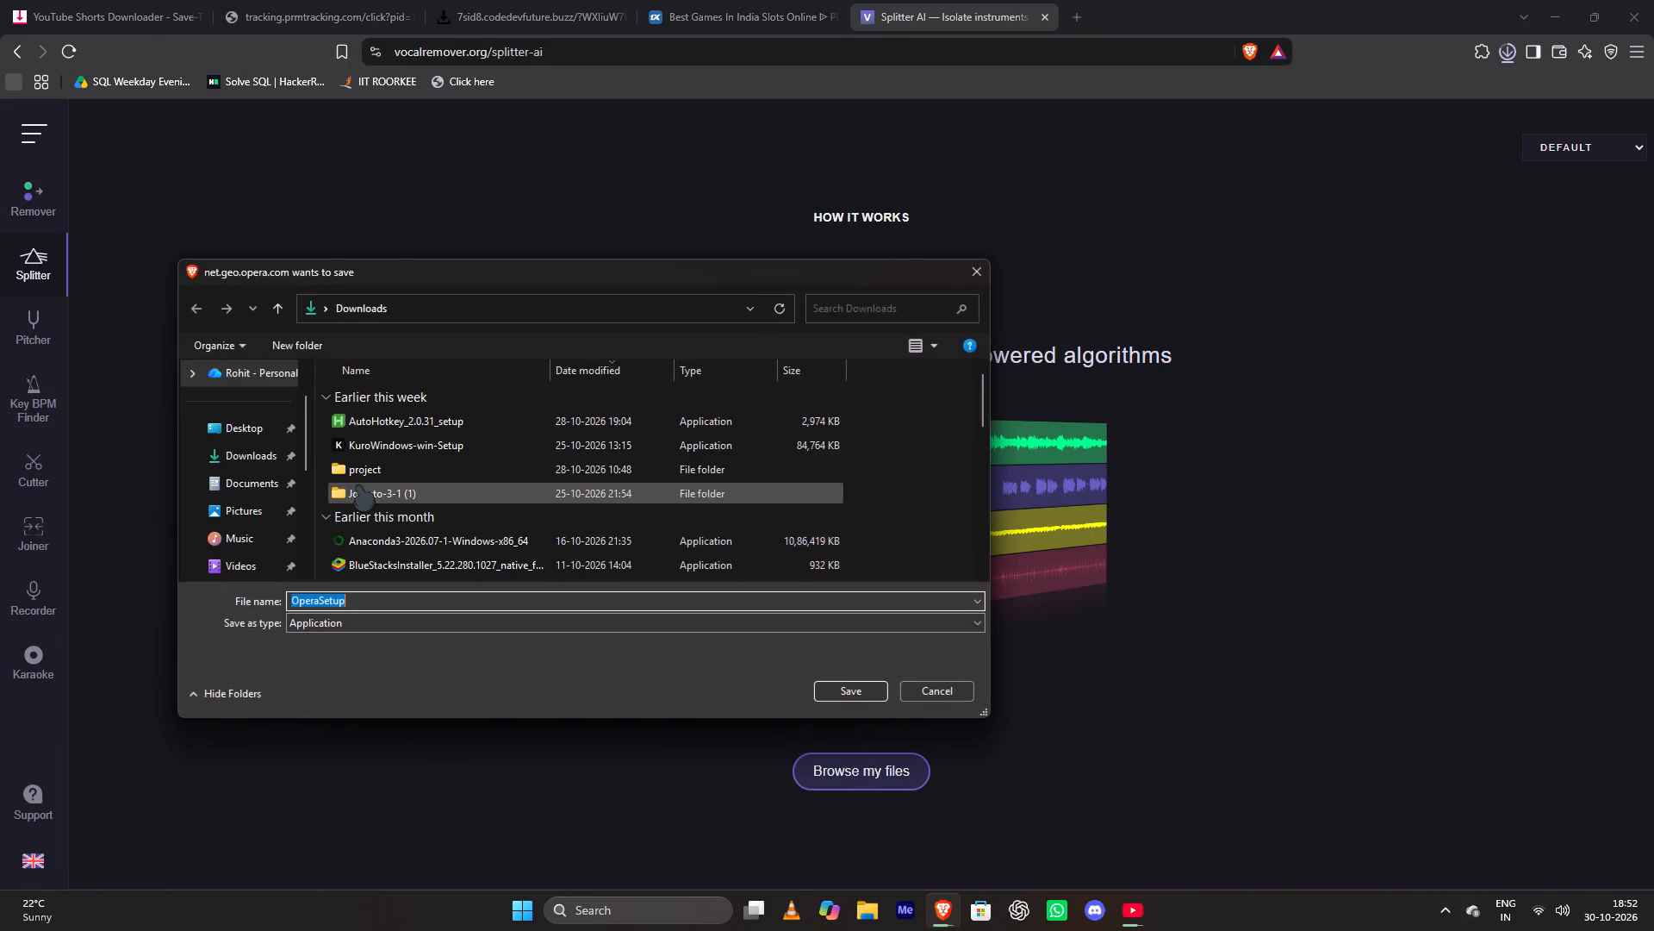
{"action": "left_click", "coordinate": [976, 267]}
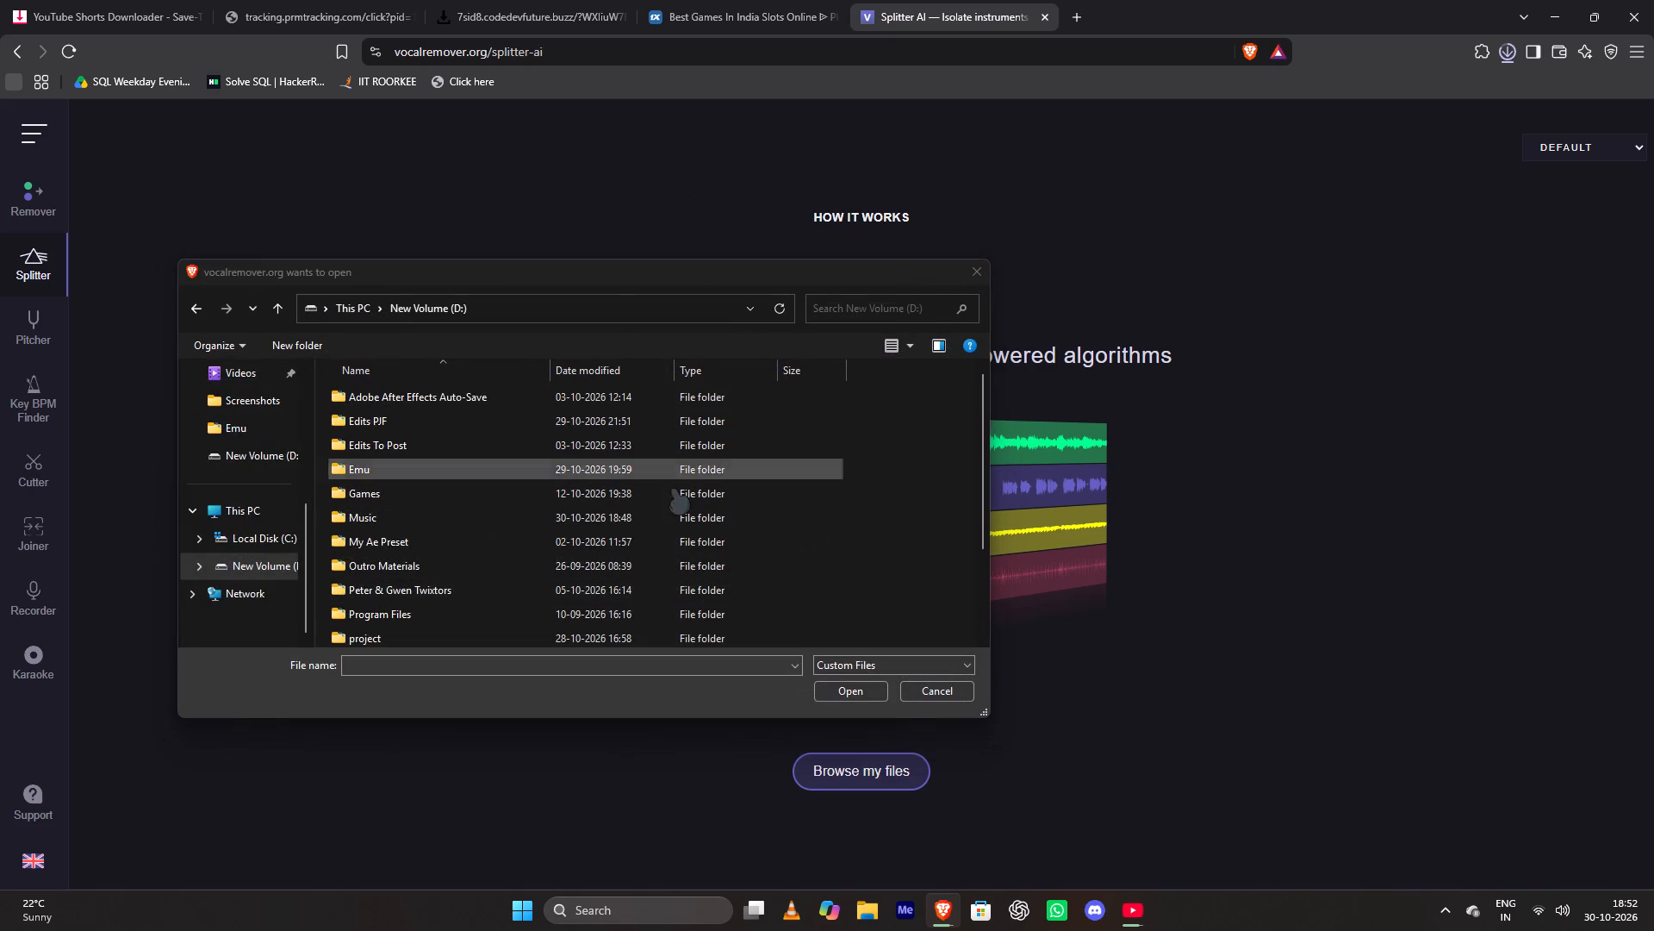
{"action": "double_click", "coordinate": [376, 521]}
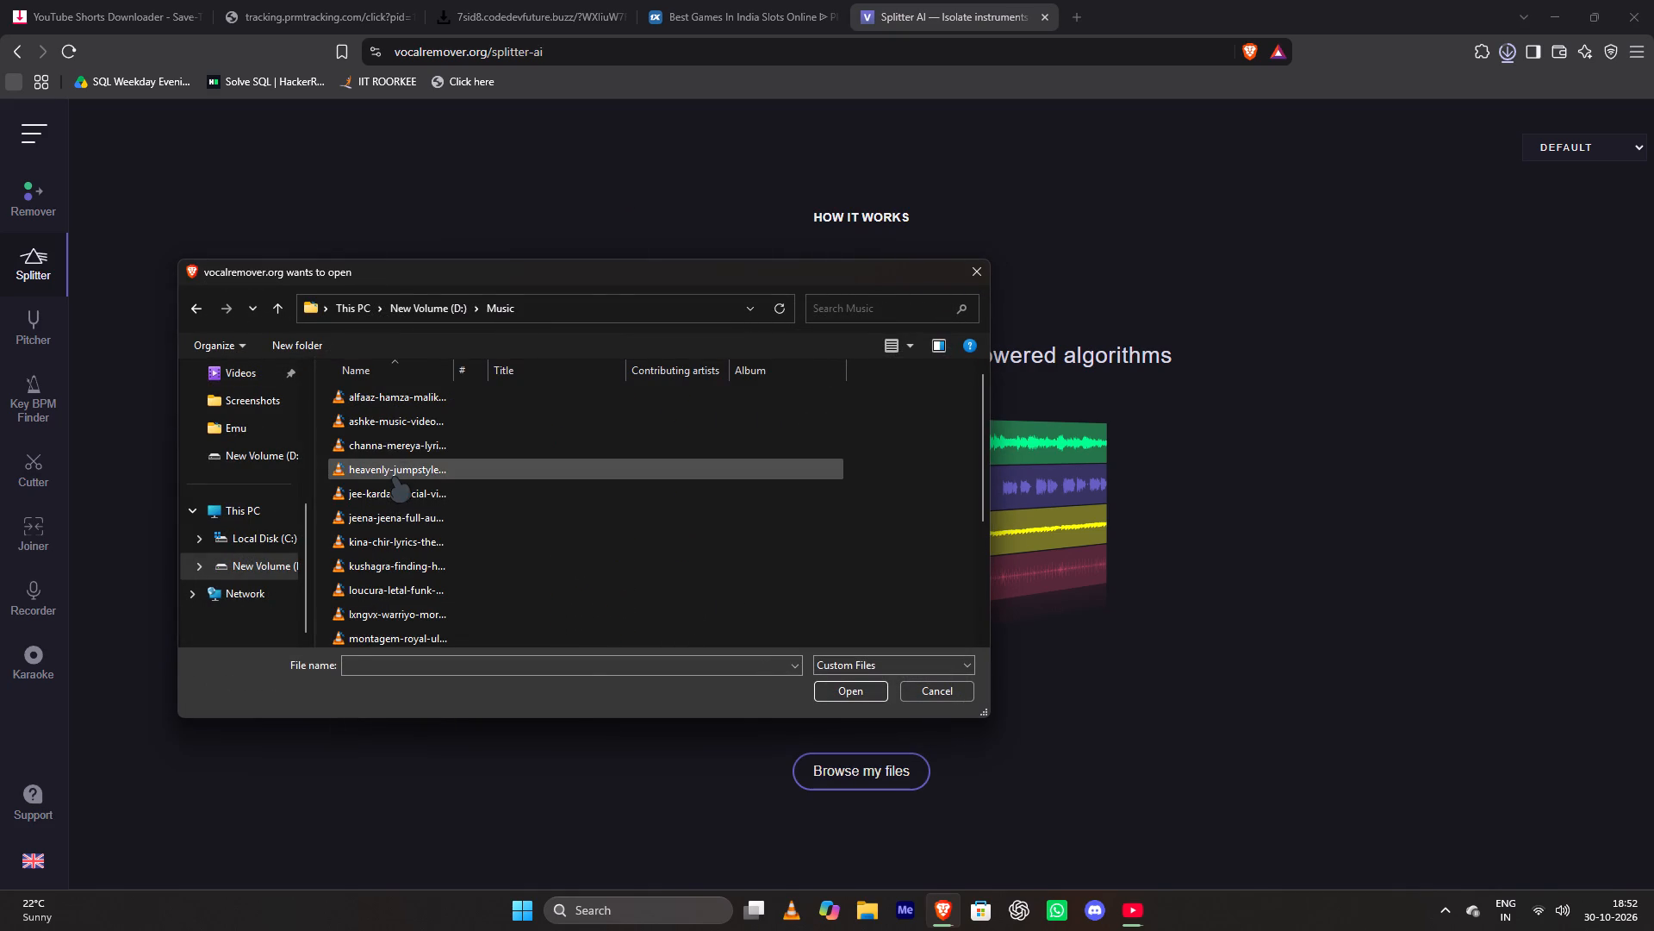
{"action": "left_click", "coordinate": [394, 476]}
{"action": "left_click", "coordinate": [845, 684]}
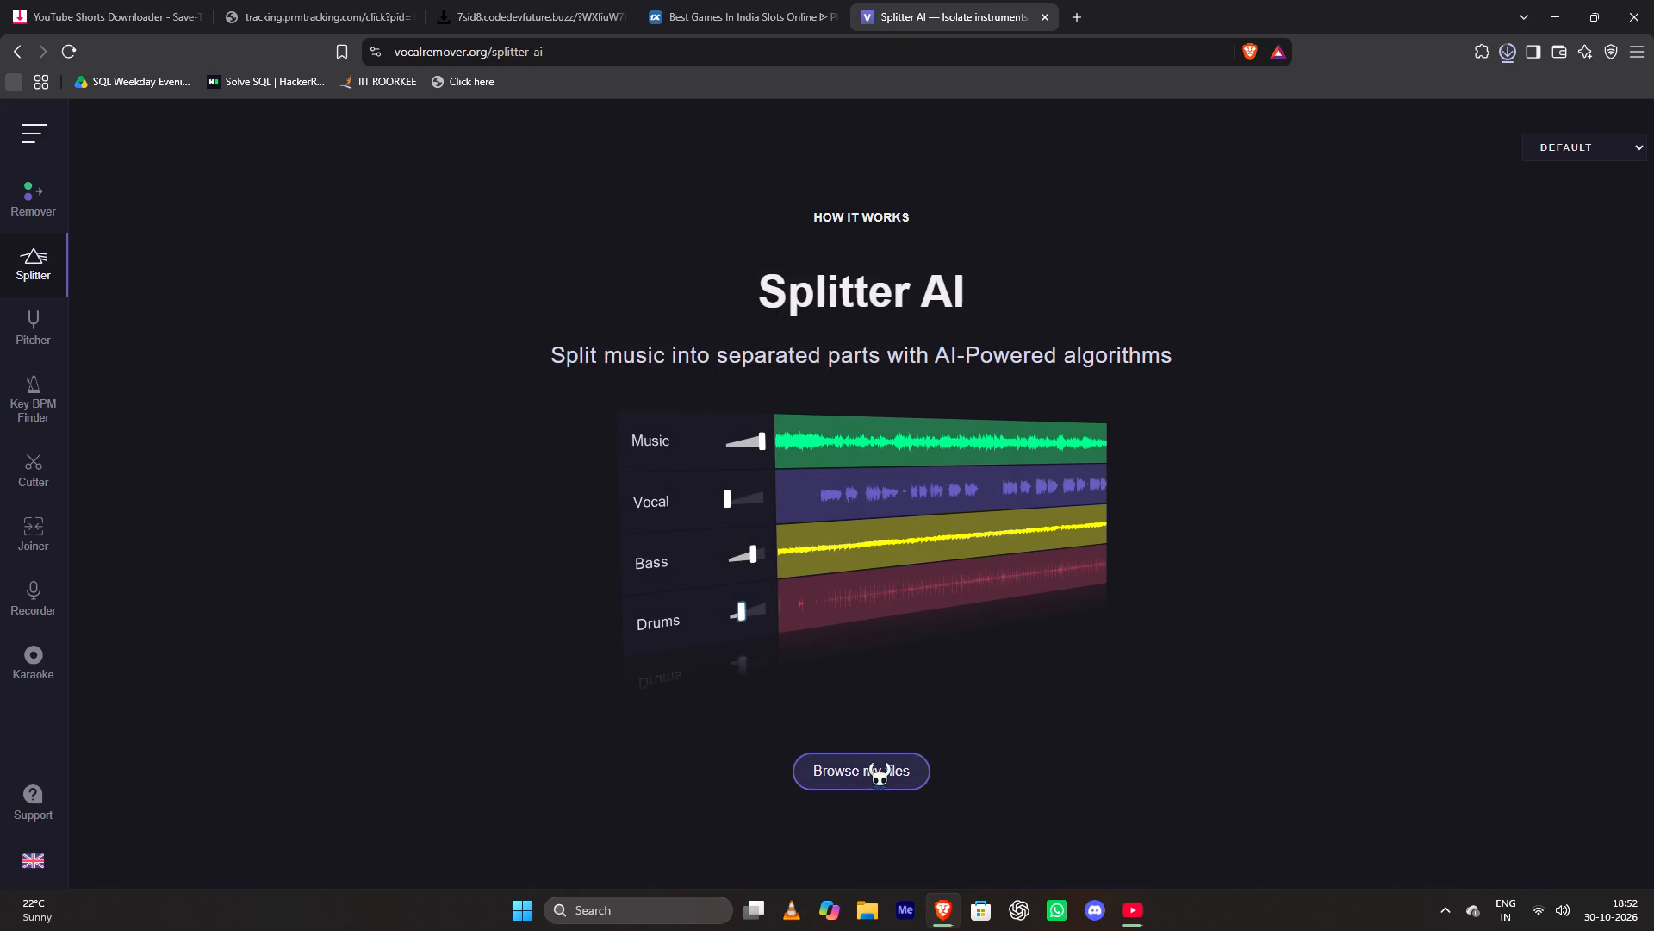
Return to SaveTube, save the prepared 1080p Final End Scene video in the Downloads folder, and check the recent downloads.
{"action": "left_click", "coordinate": [160, 0]}
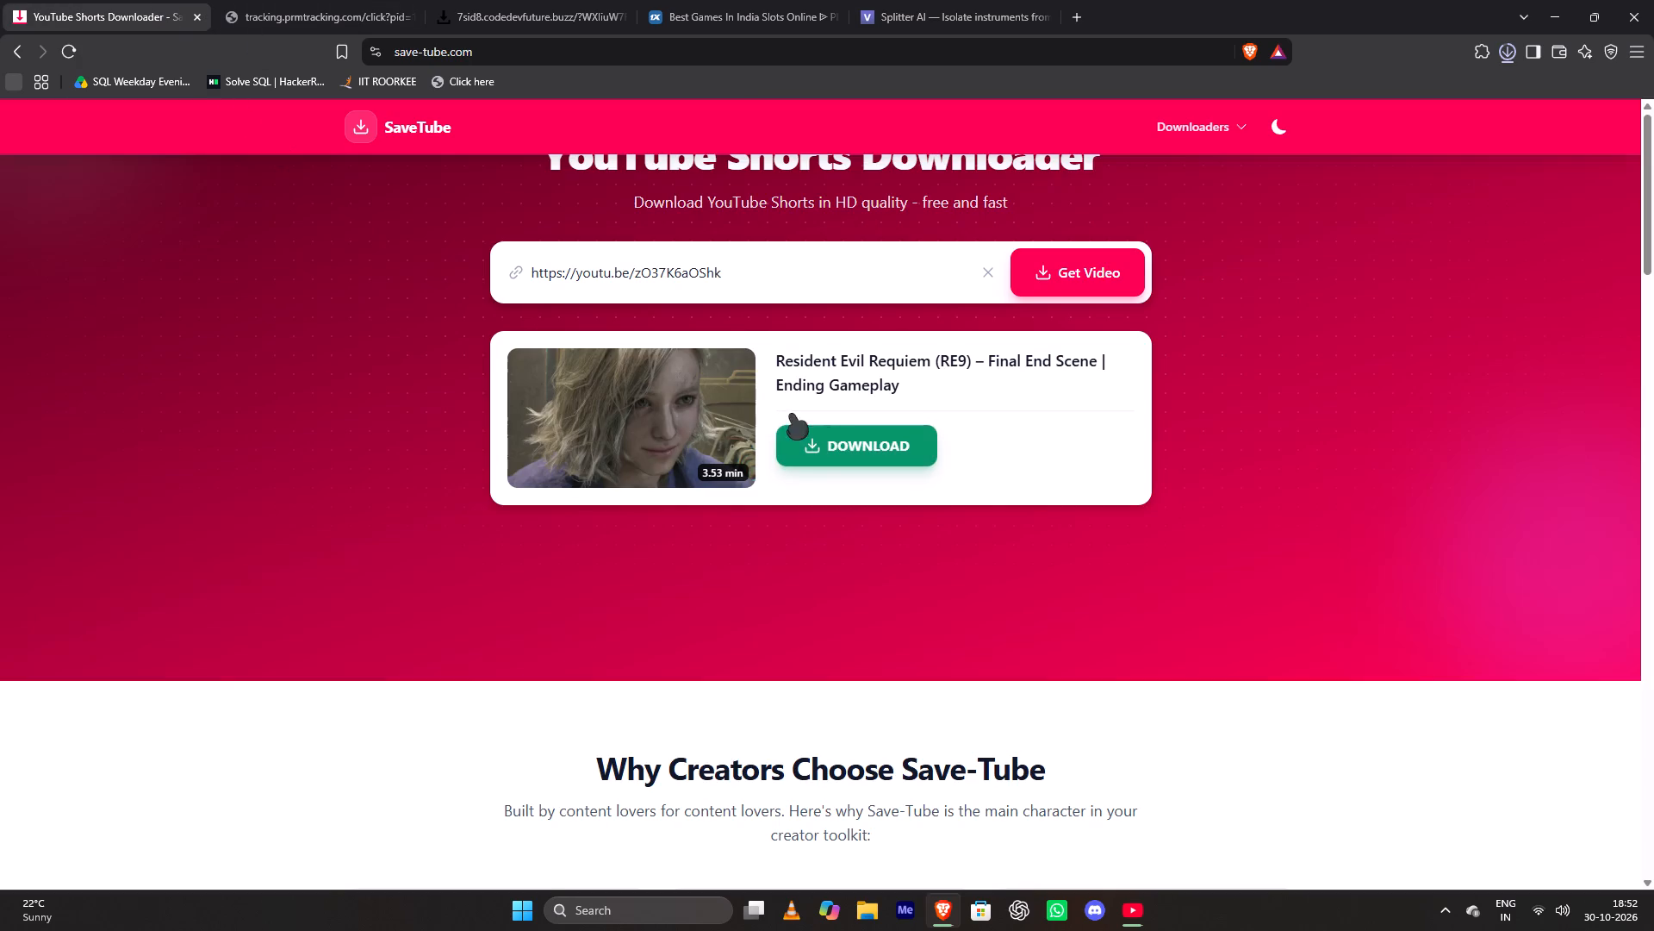
{"action": "left_click", "coordinate": [837, 429]}
{"action": "scroll", "coordinate": [279, 461], "scroll_direction": "up", "scroll_amount": 3}
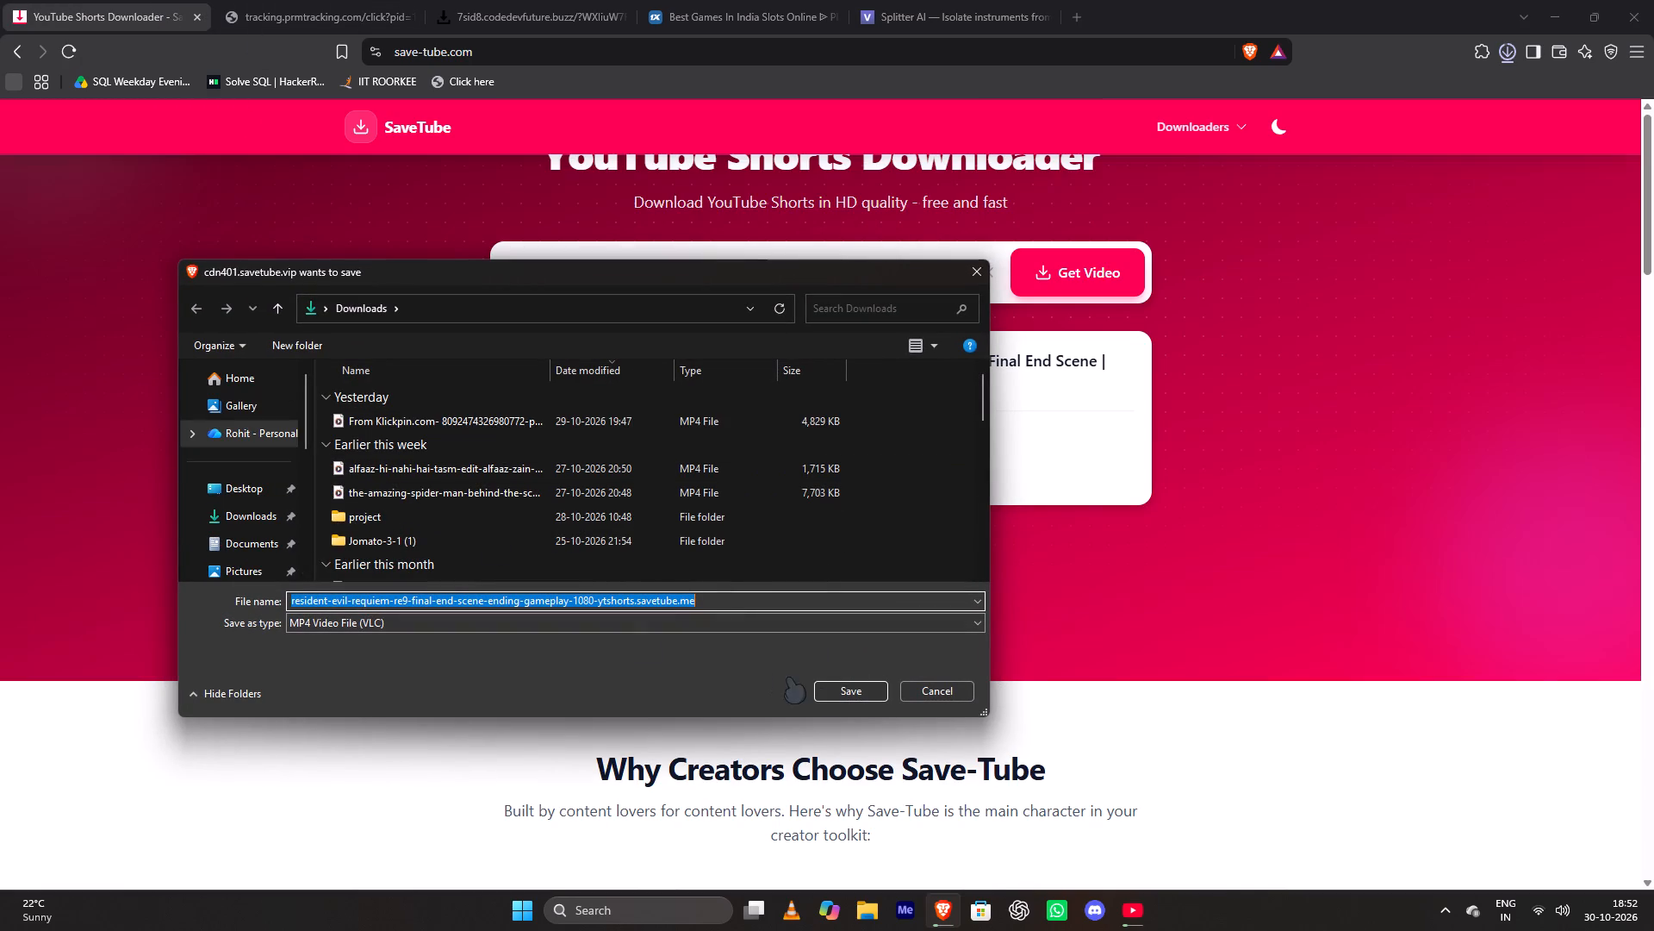
{"action": "left_click", "coordinate": [855, 690]}
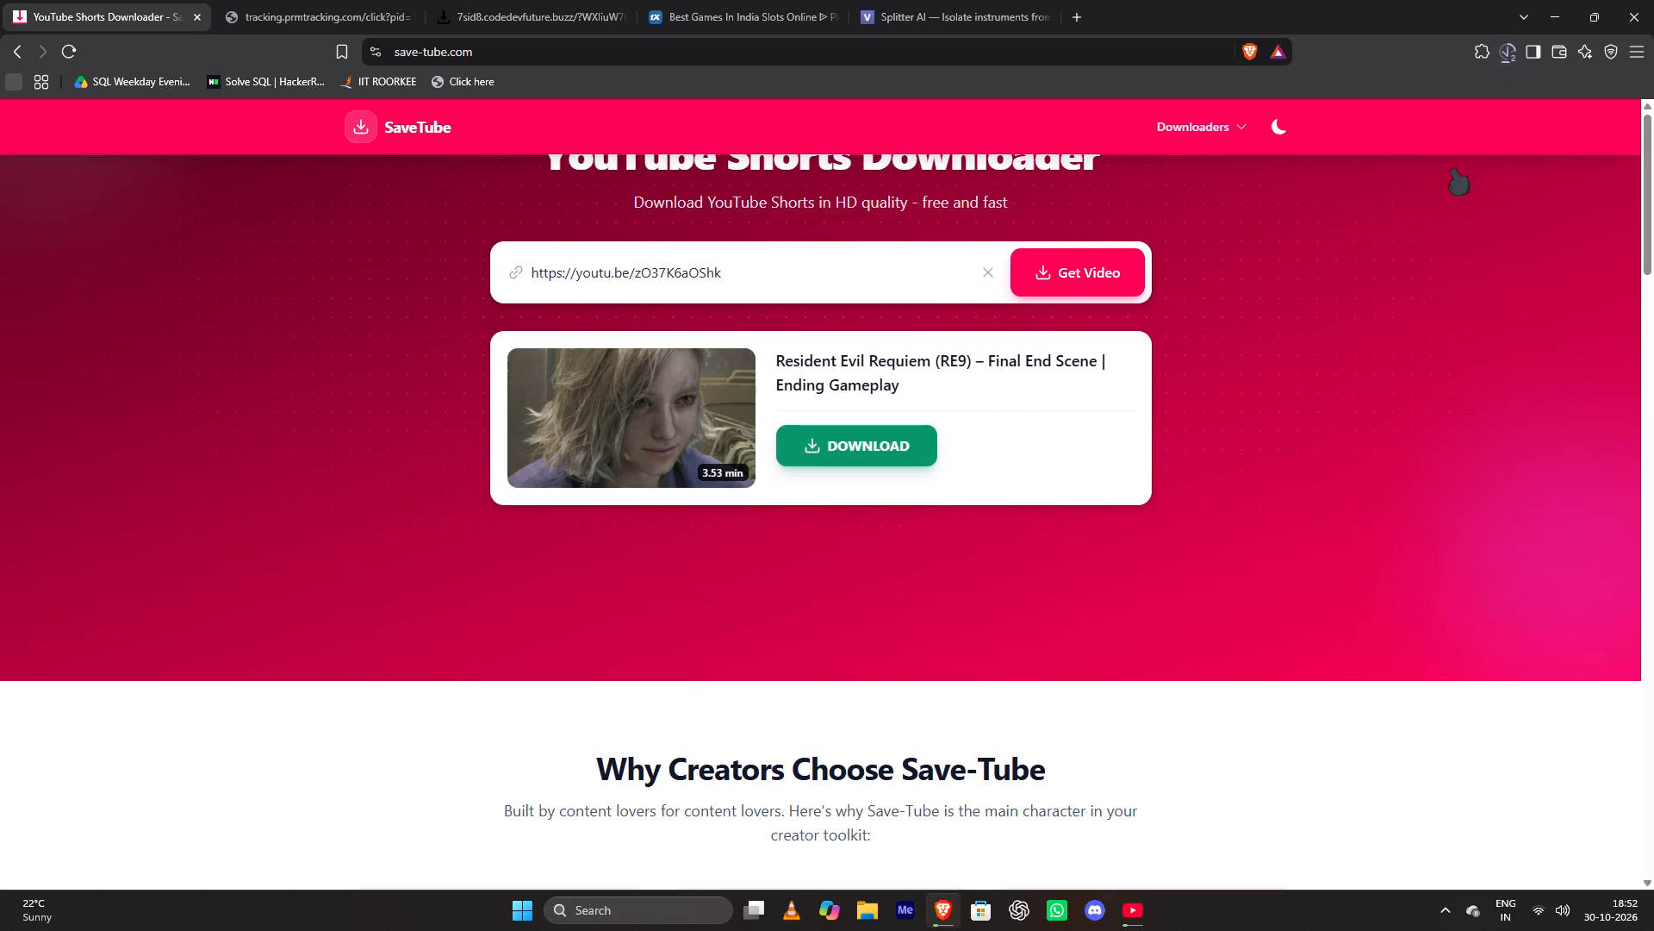
{"action": "left_click", "coordinate": [1506, 57]}
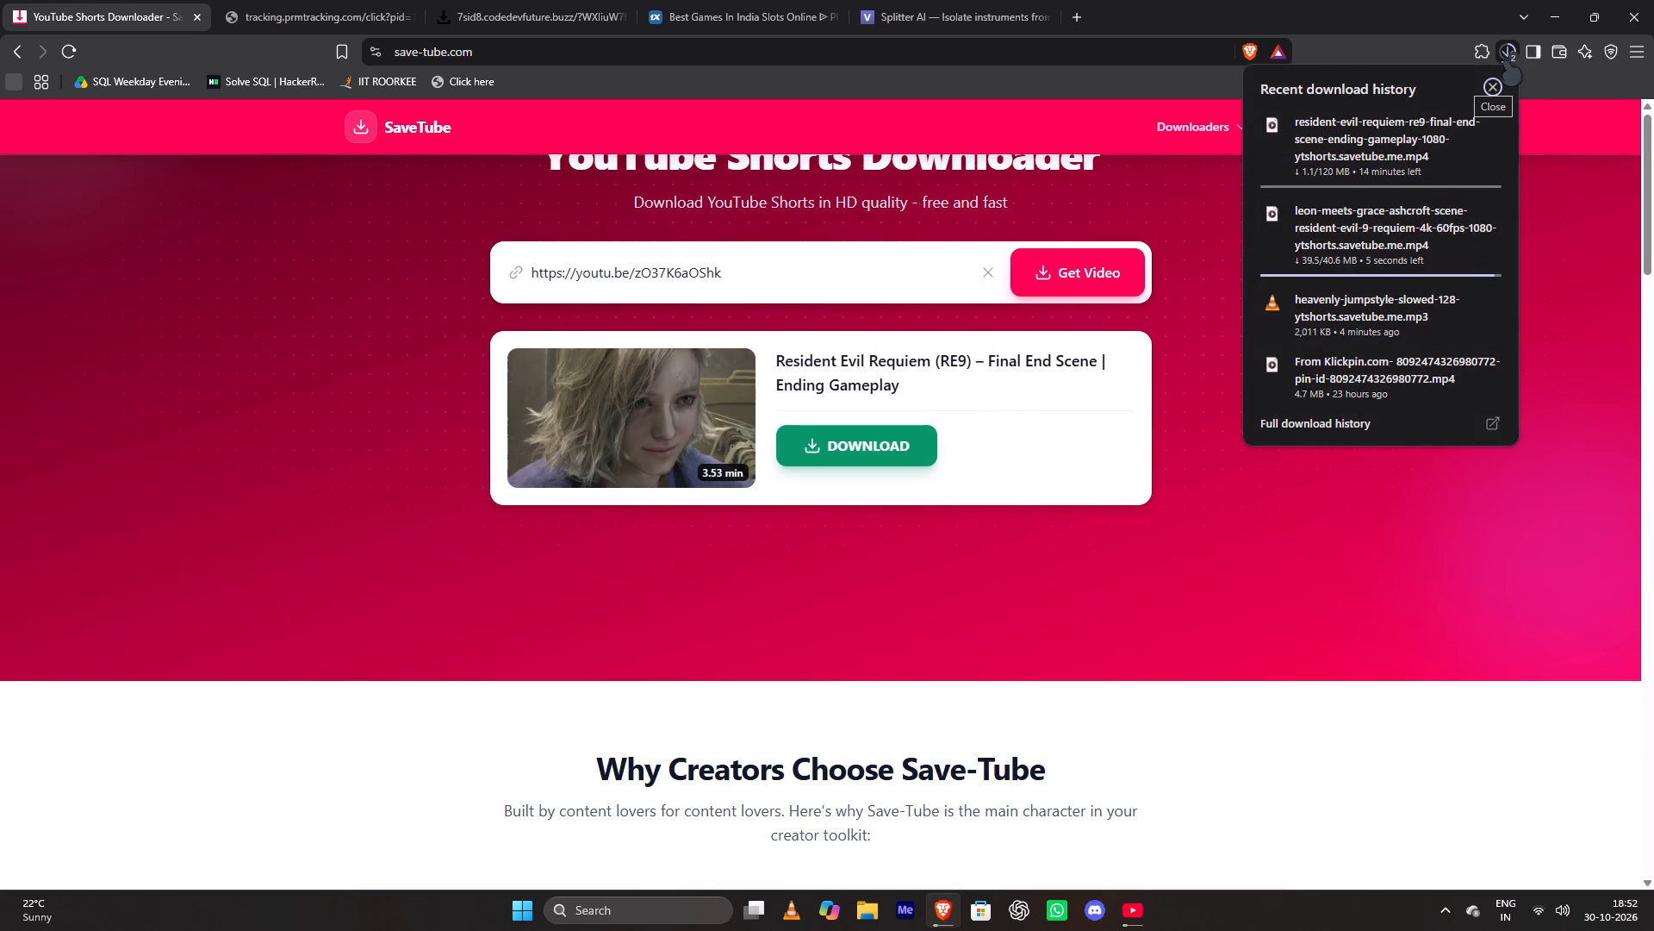
{"action": "left_click", "coordinate": [1551, 228]}
Replace SaveTube's link with the copied "LEON KENNEDY | Topazed + Headtracked" one and request its 1080p download link, returning from the ad tab.
{"action": "left_click", "coordinate": [986, 279]}
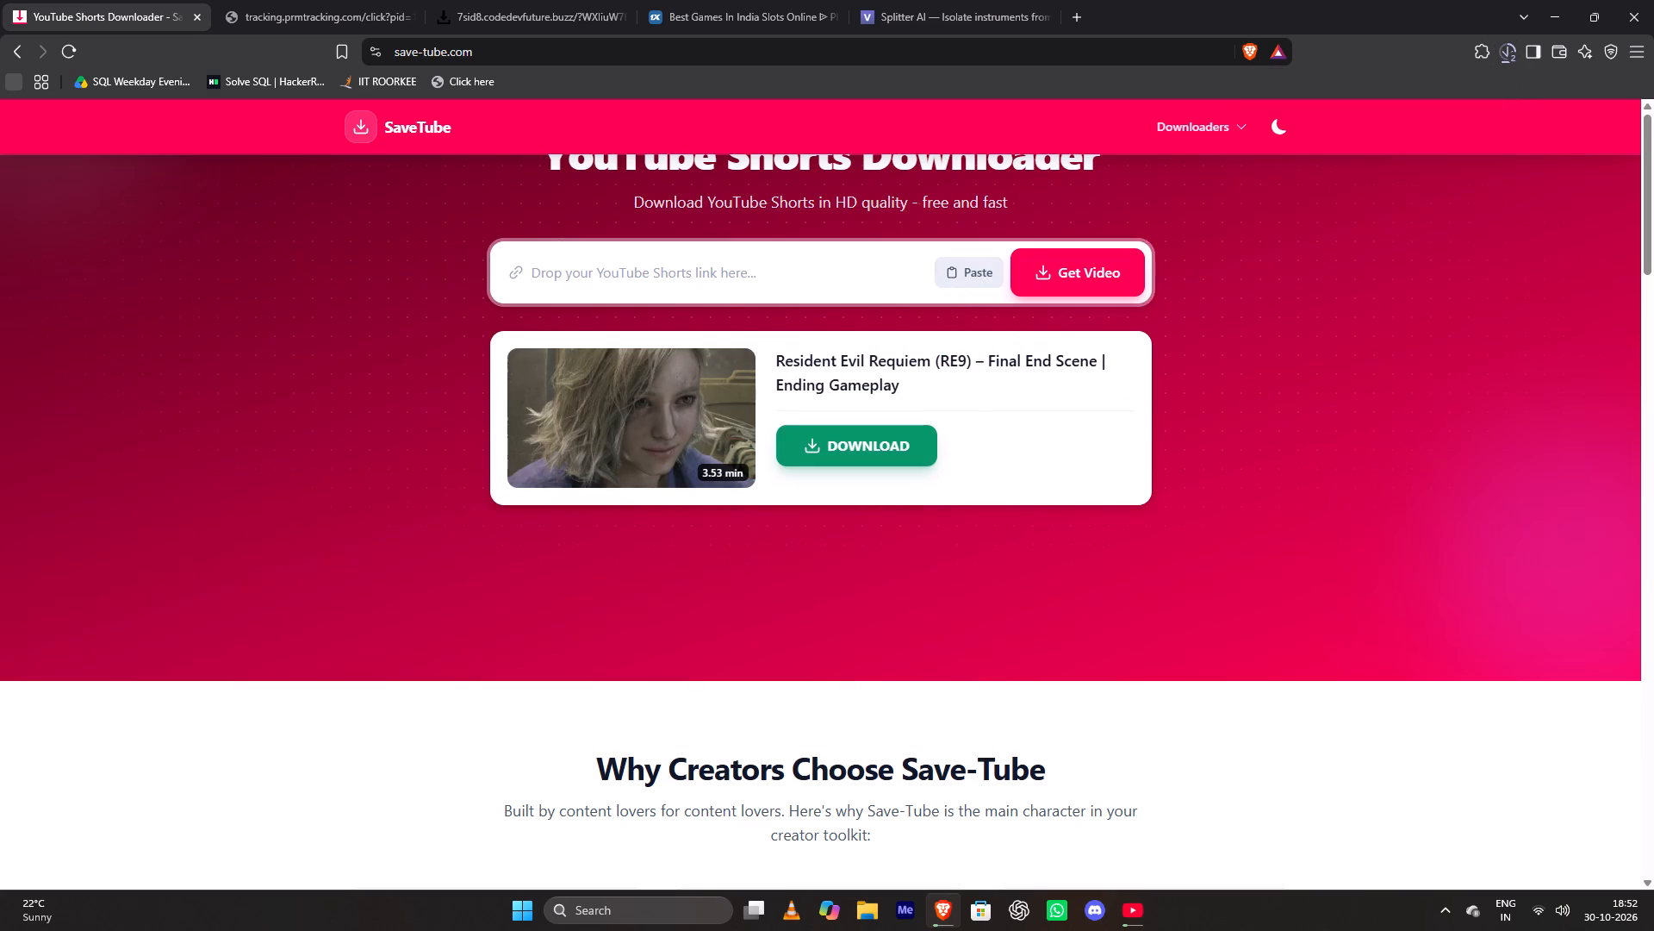
{"action": "key", "text": "ctrl+v"}
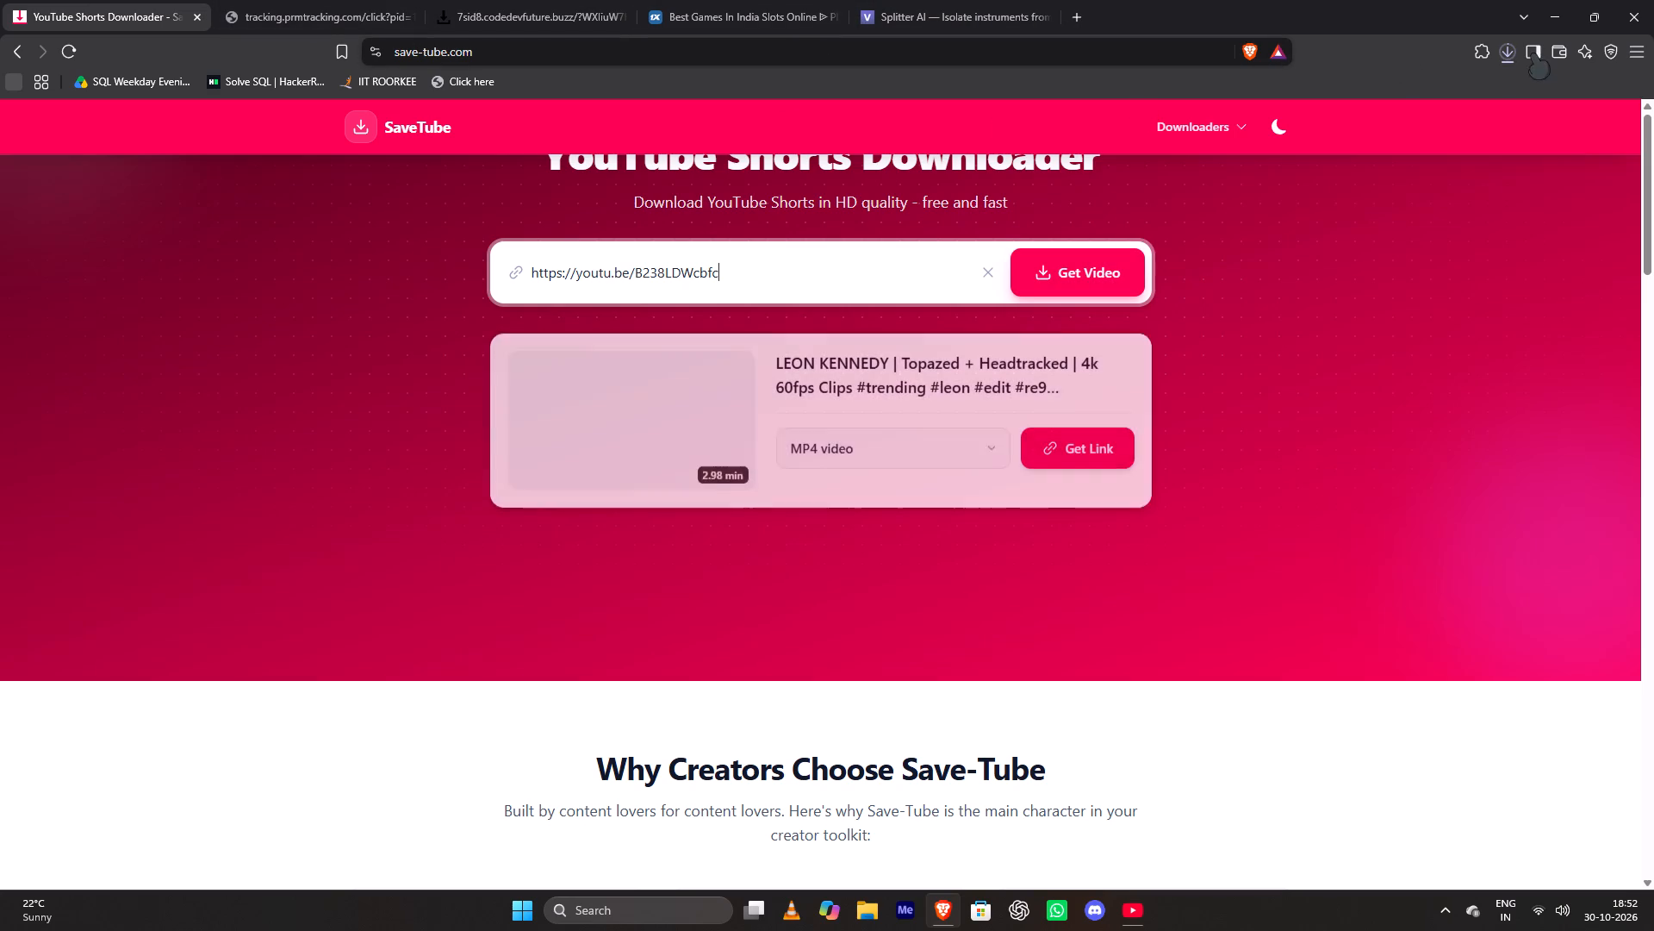
{"action": "left_click", "coordinate": [818, 447]}
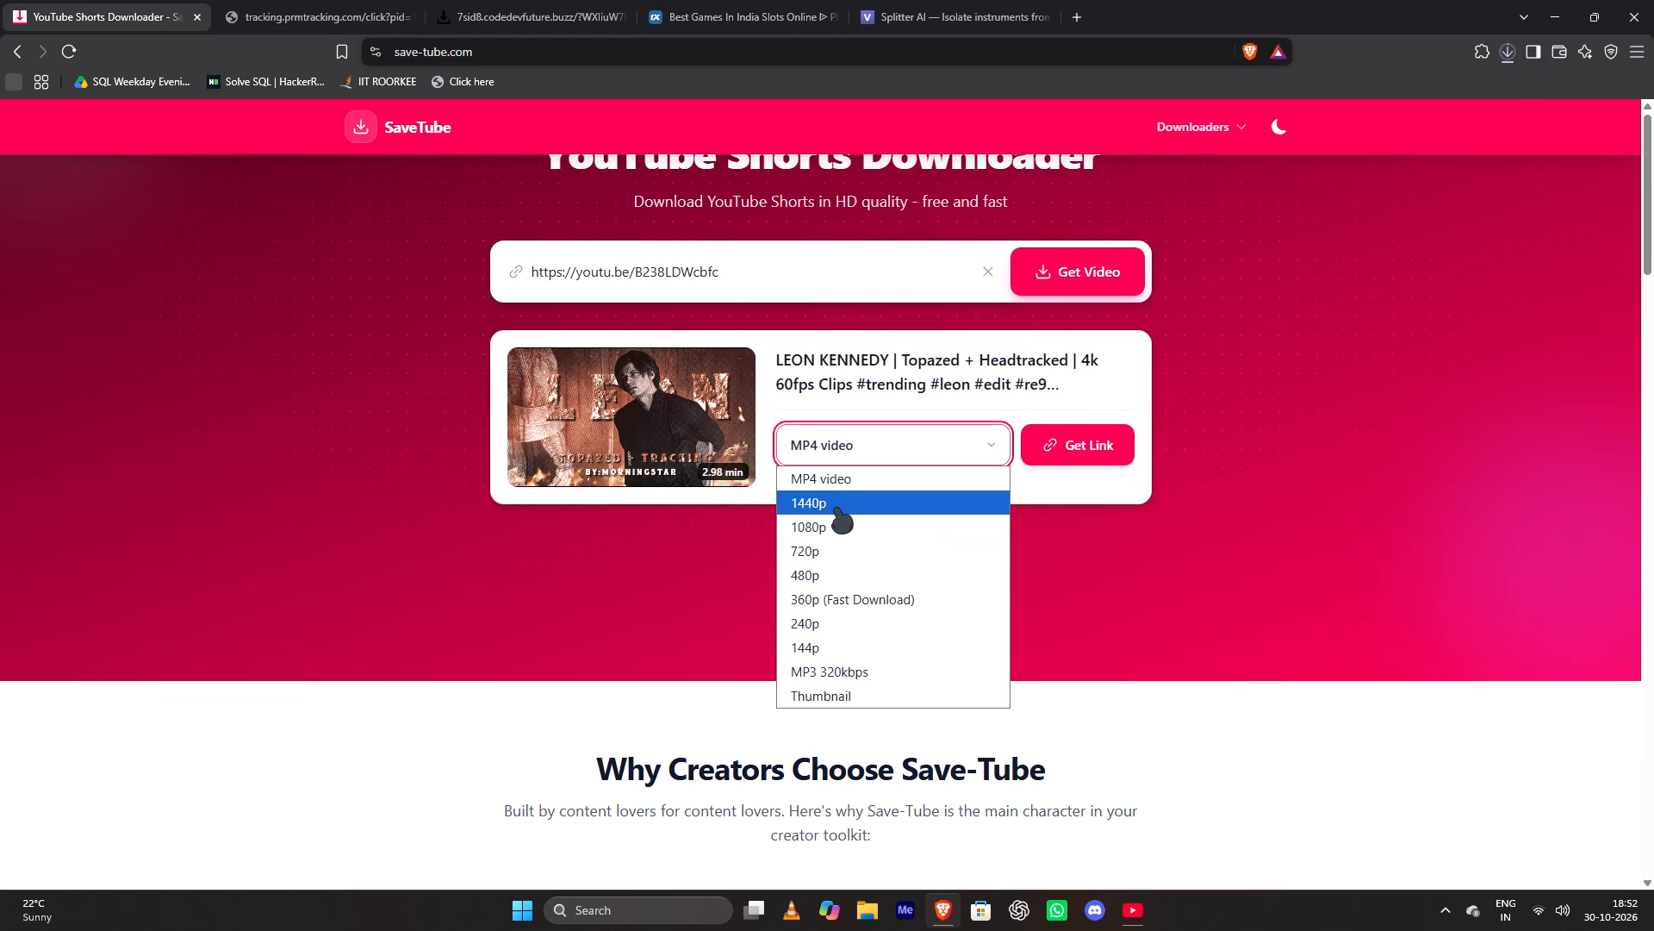
{"action": "left_click", "coordinate": [834, 522]}
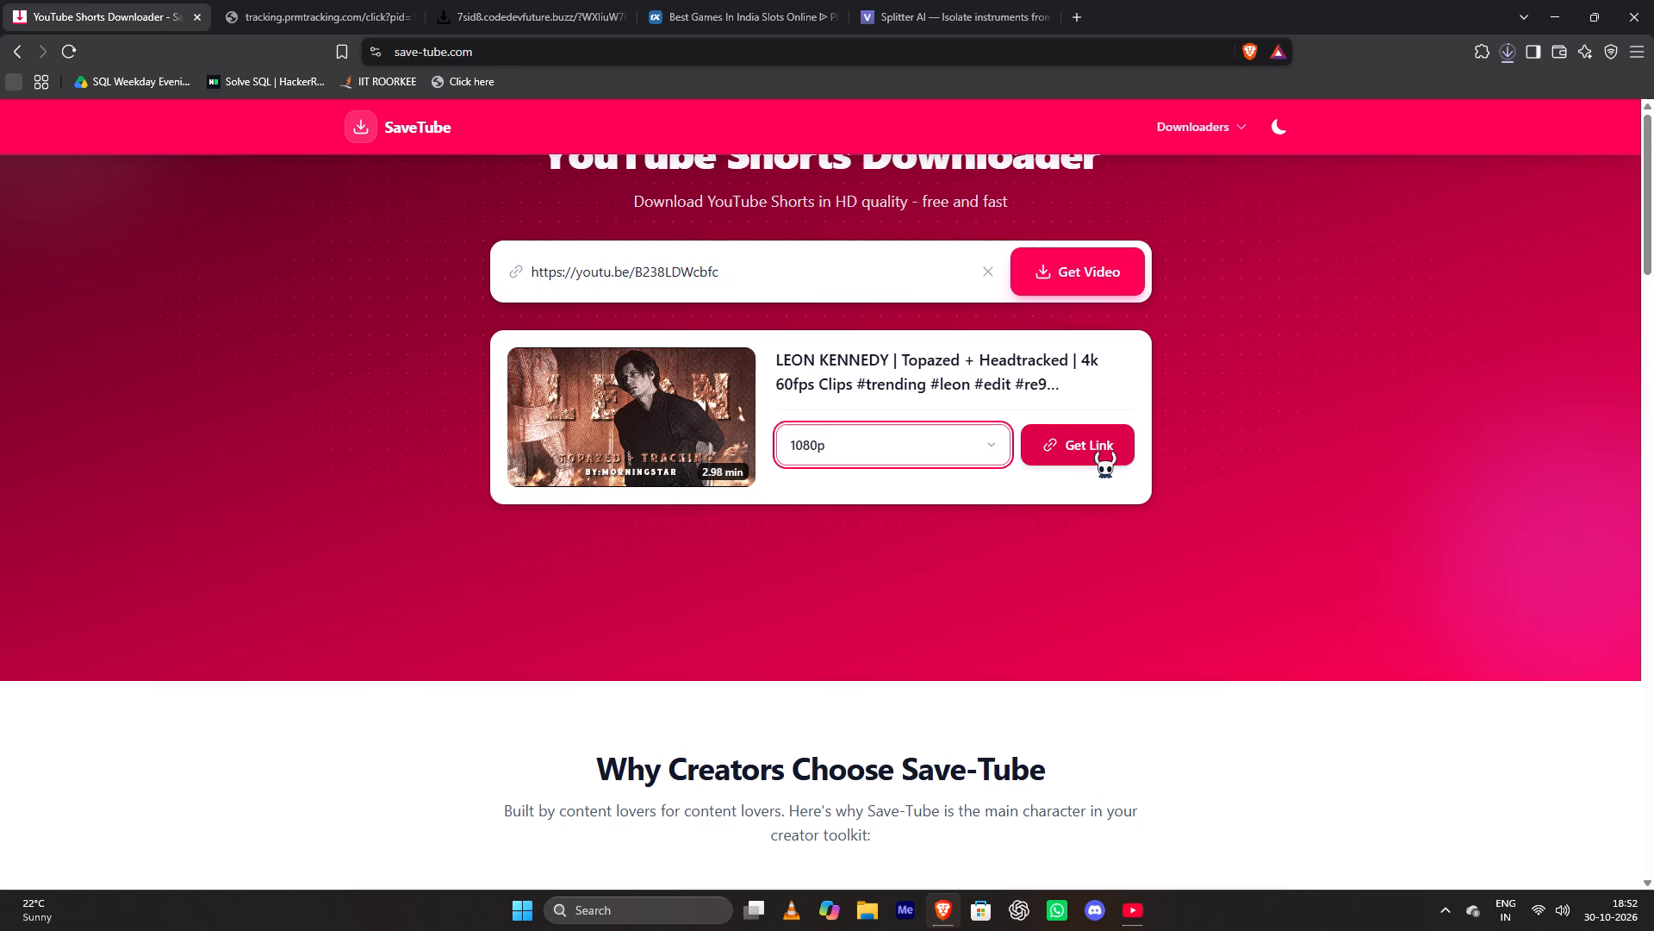
{"action": "left_click", "coordinate": [1098, 451]}
{"action": "left_click", "coordinate": [116, 0]}
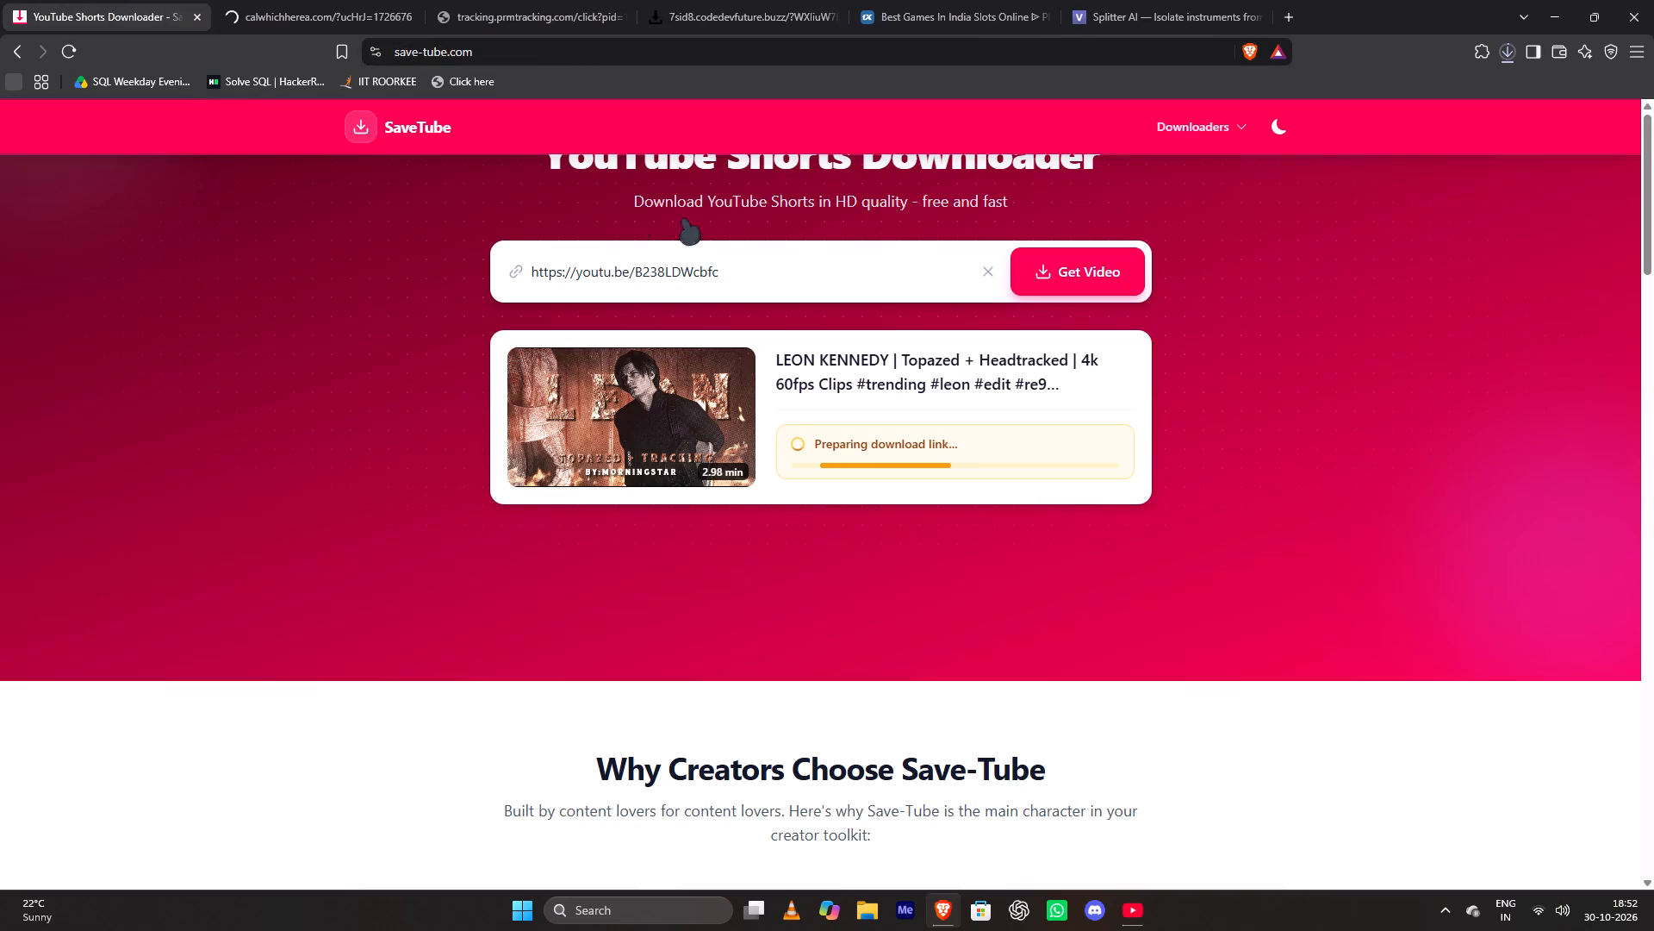
Check Splitter AI's progress and the recent downloads, and save the prepared LEON KENNEDY Topazed + Headtracked video in the Downloads folder.
{"action": "left_click", "coordinate": [1100, 0]}
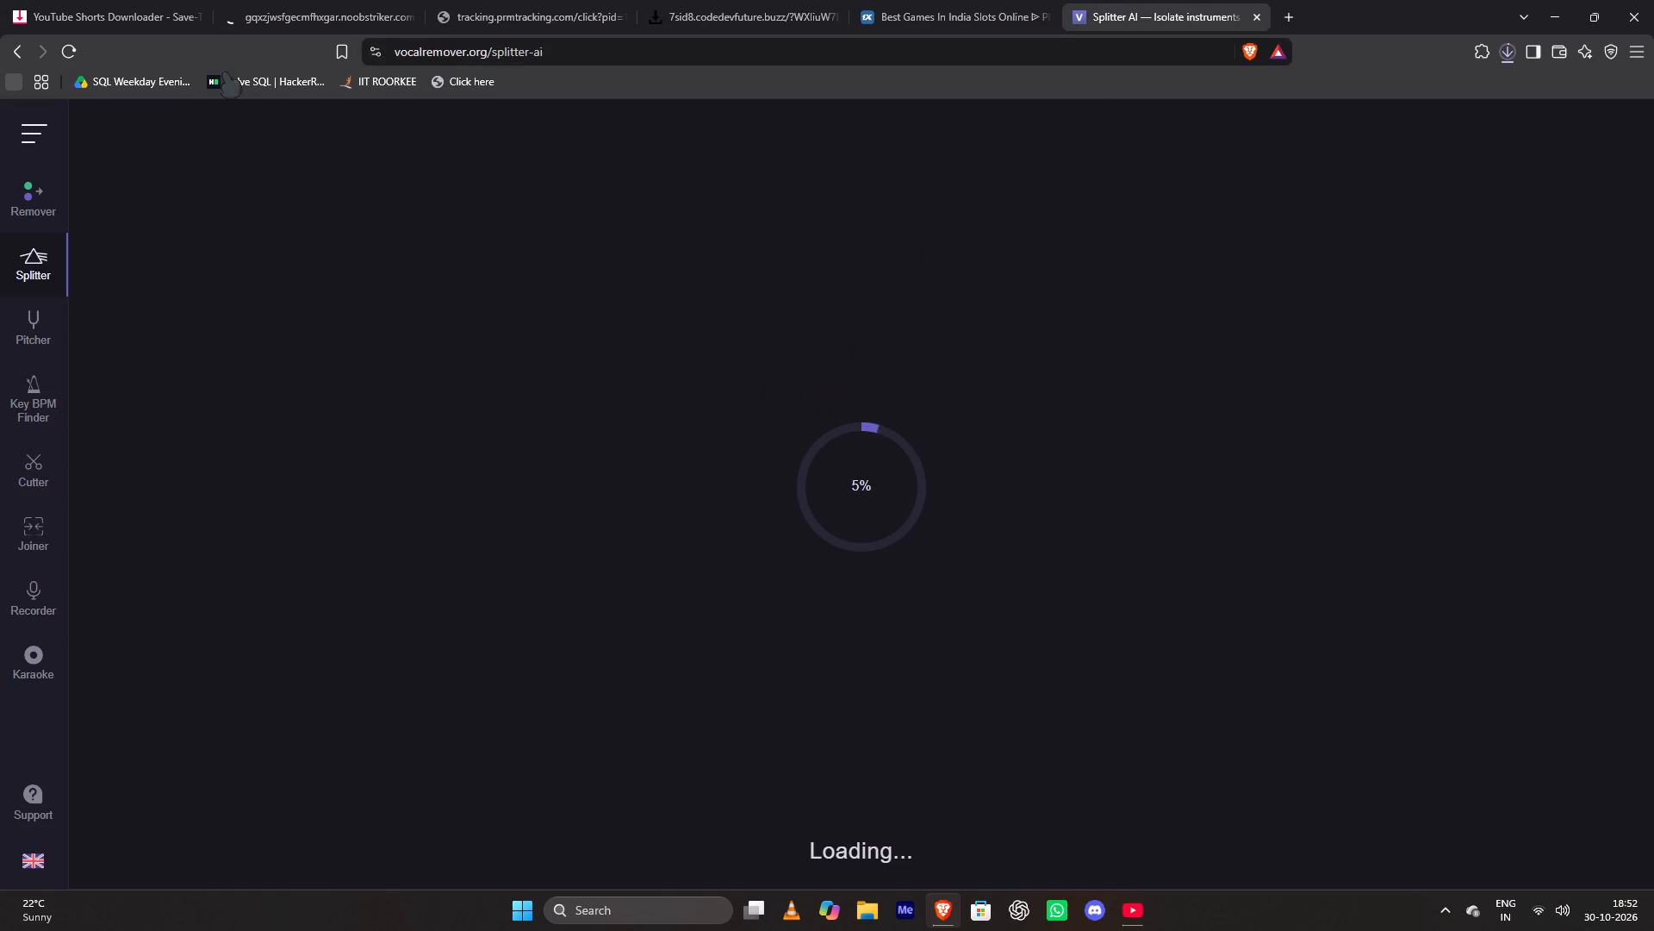
{"action": "left_click", "coordinate": [0, 0]}
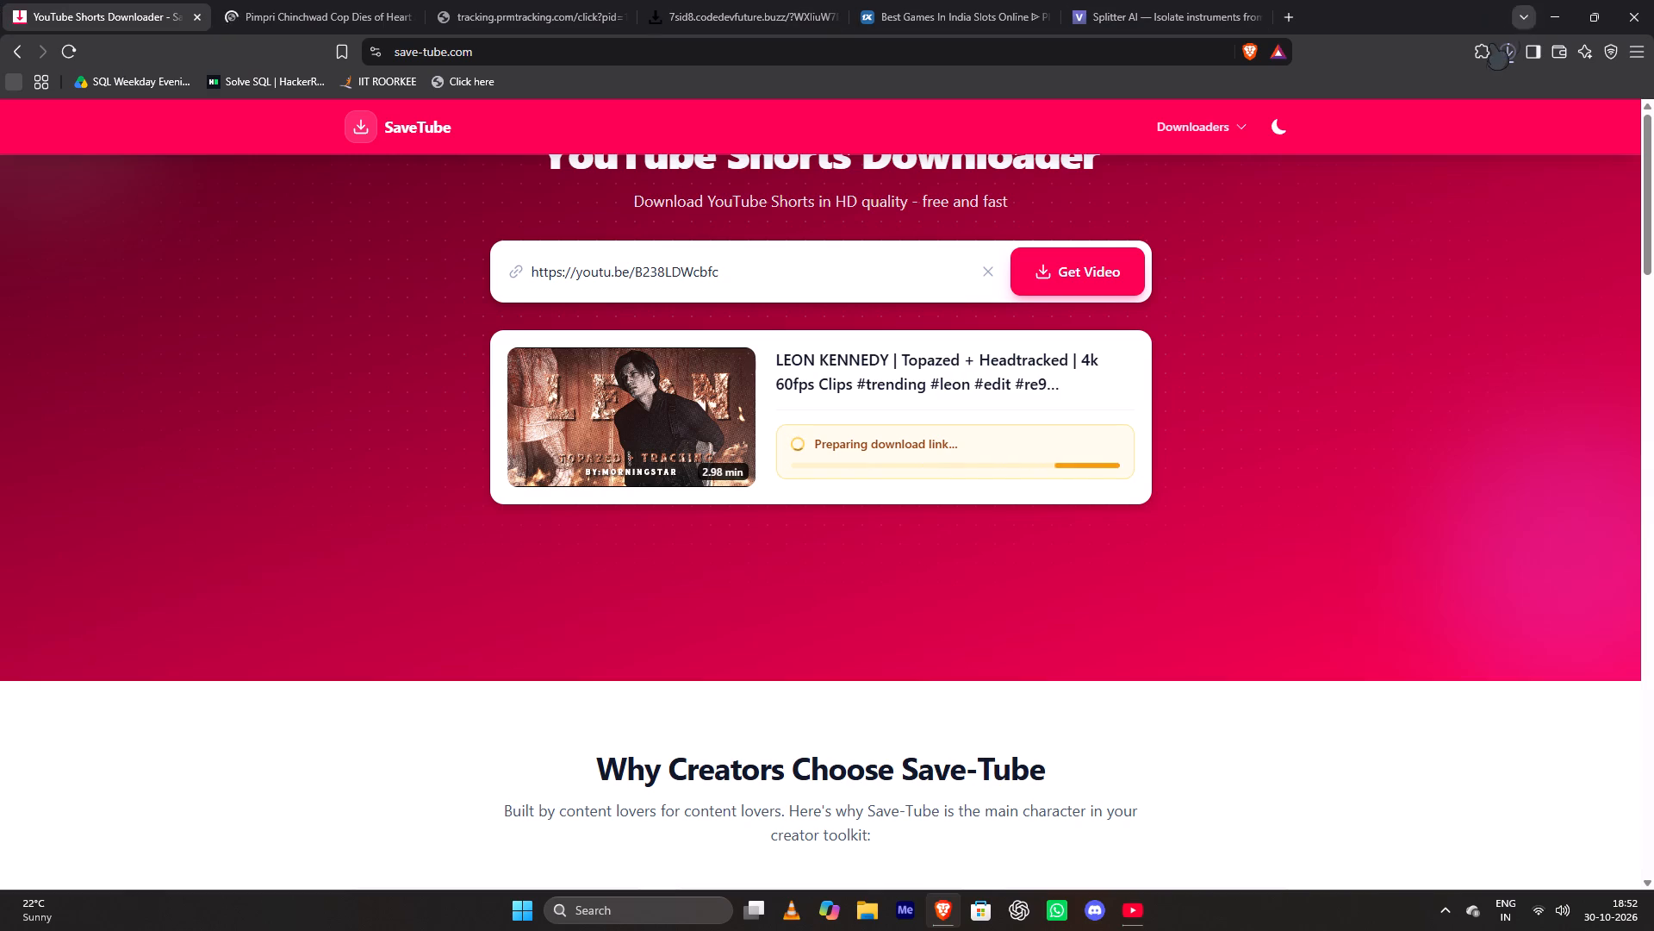
{"action": "left_click", "coordinate": [1507, 55]}
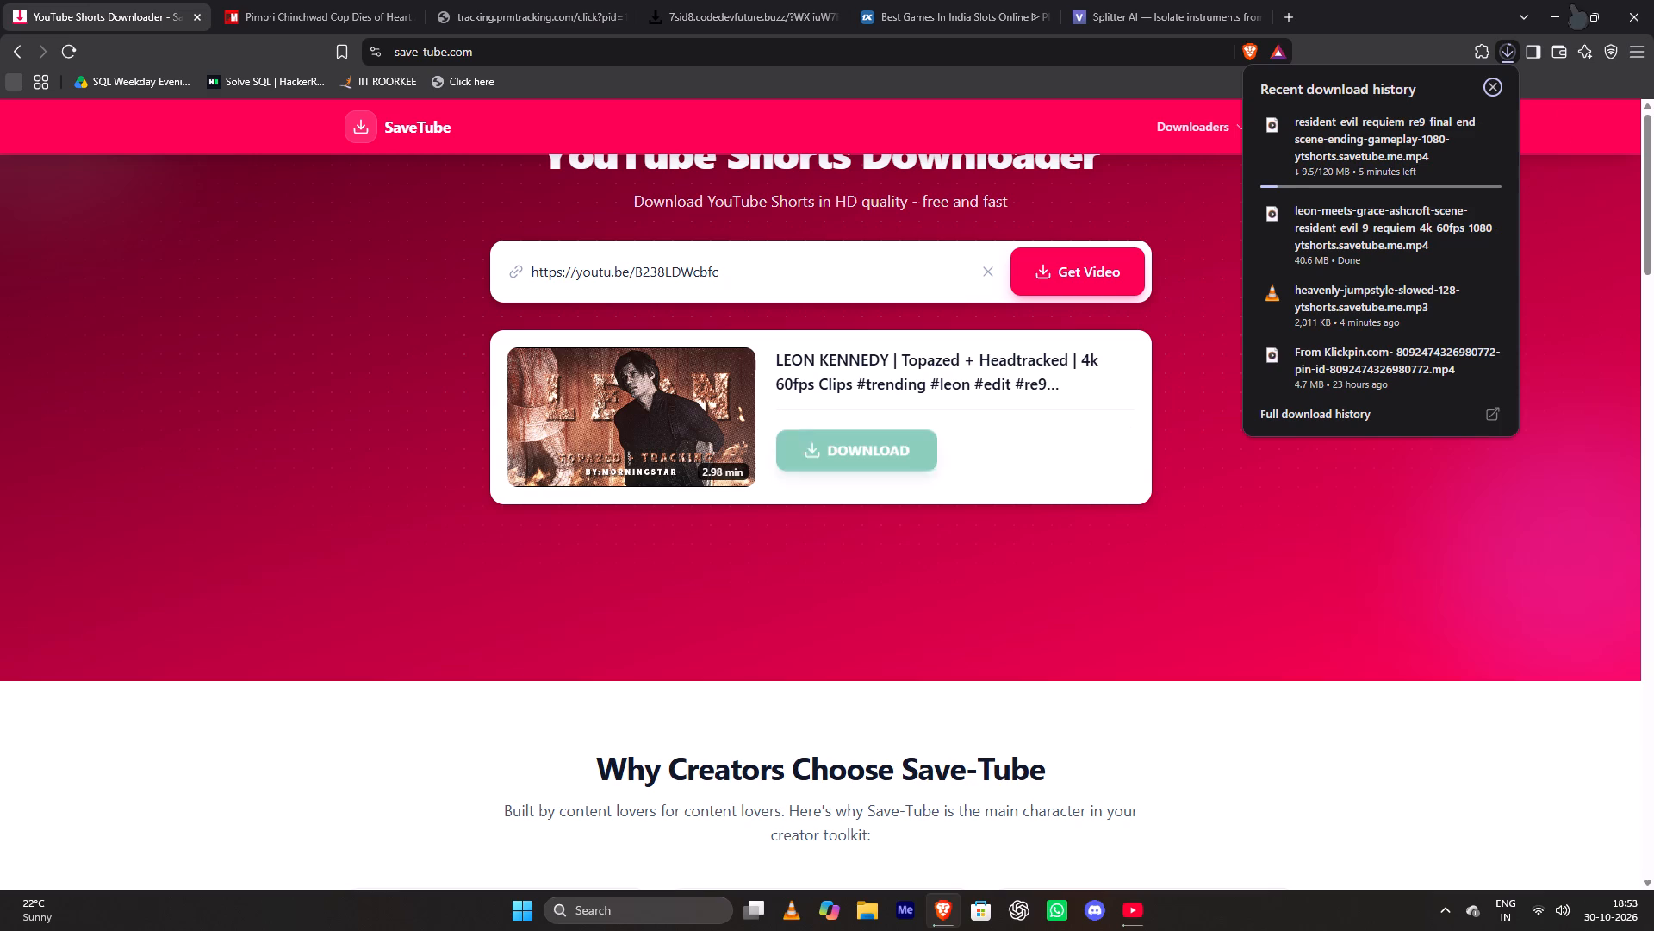
{"action": "left_click", "coordinate": [894, 438]}
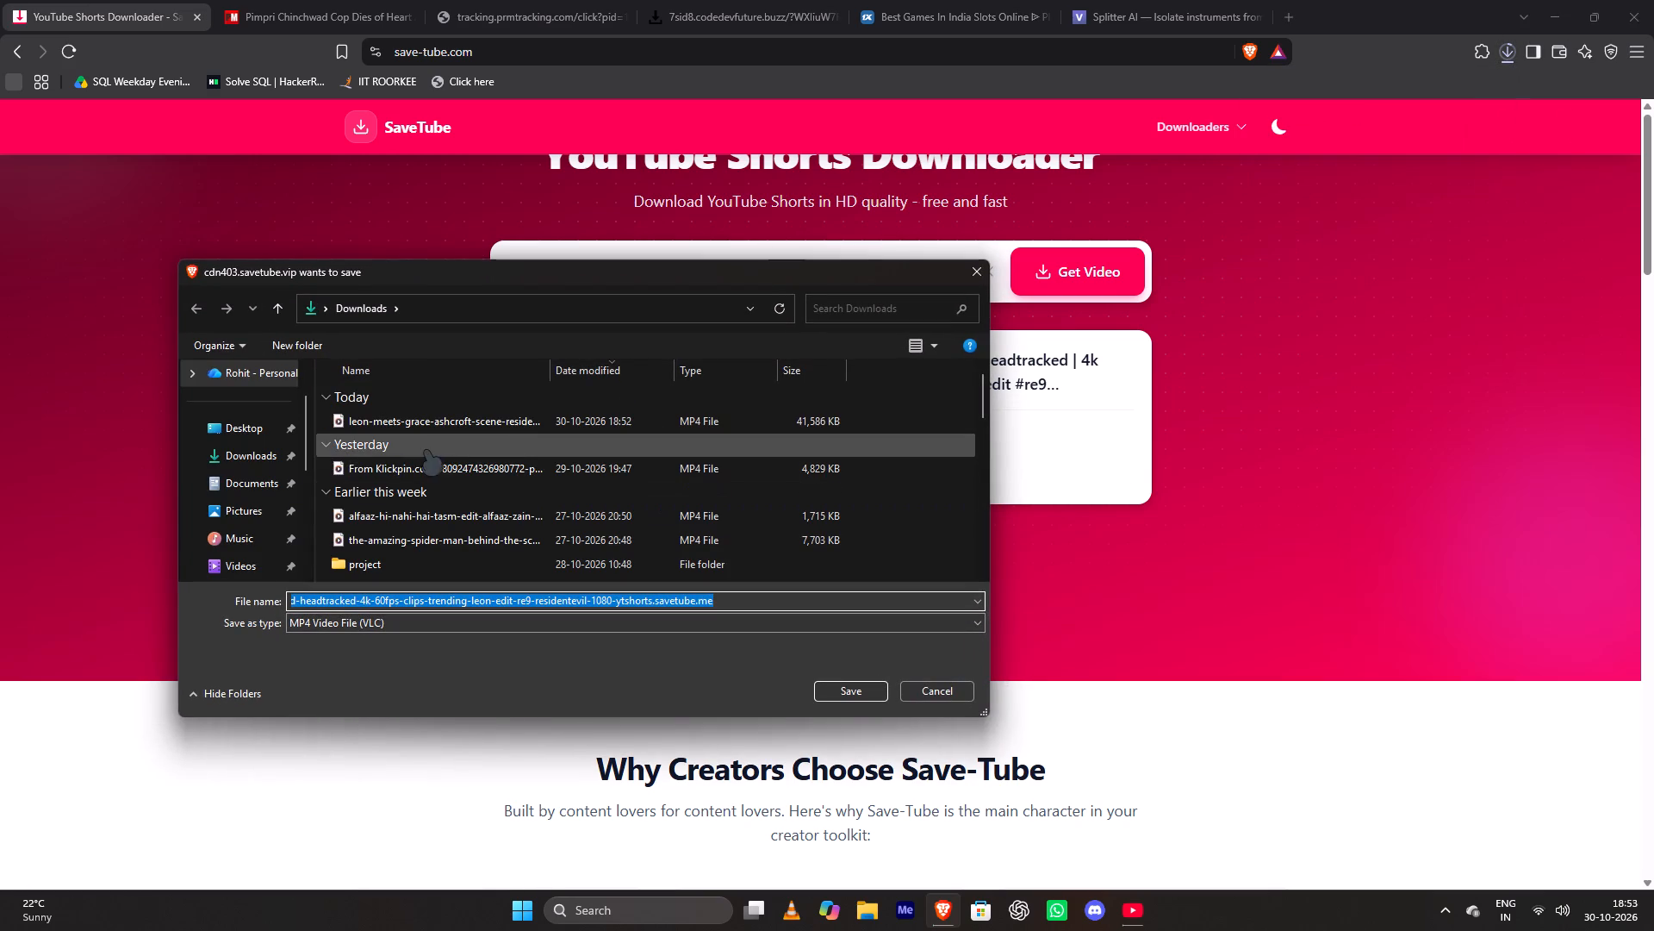
{"action": "left_click", "coordinate": [874, 698]}
Check the progress of the Splitter AI processing and of the running video downloads.
{"action": "left_click", "coordinate": [1111, 1]}
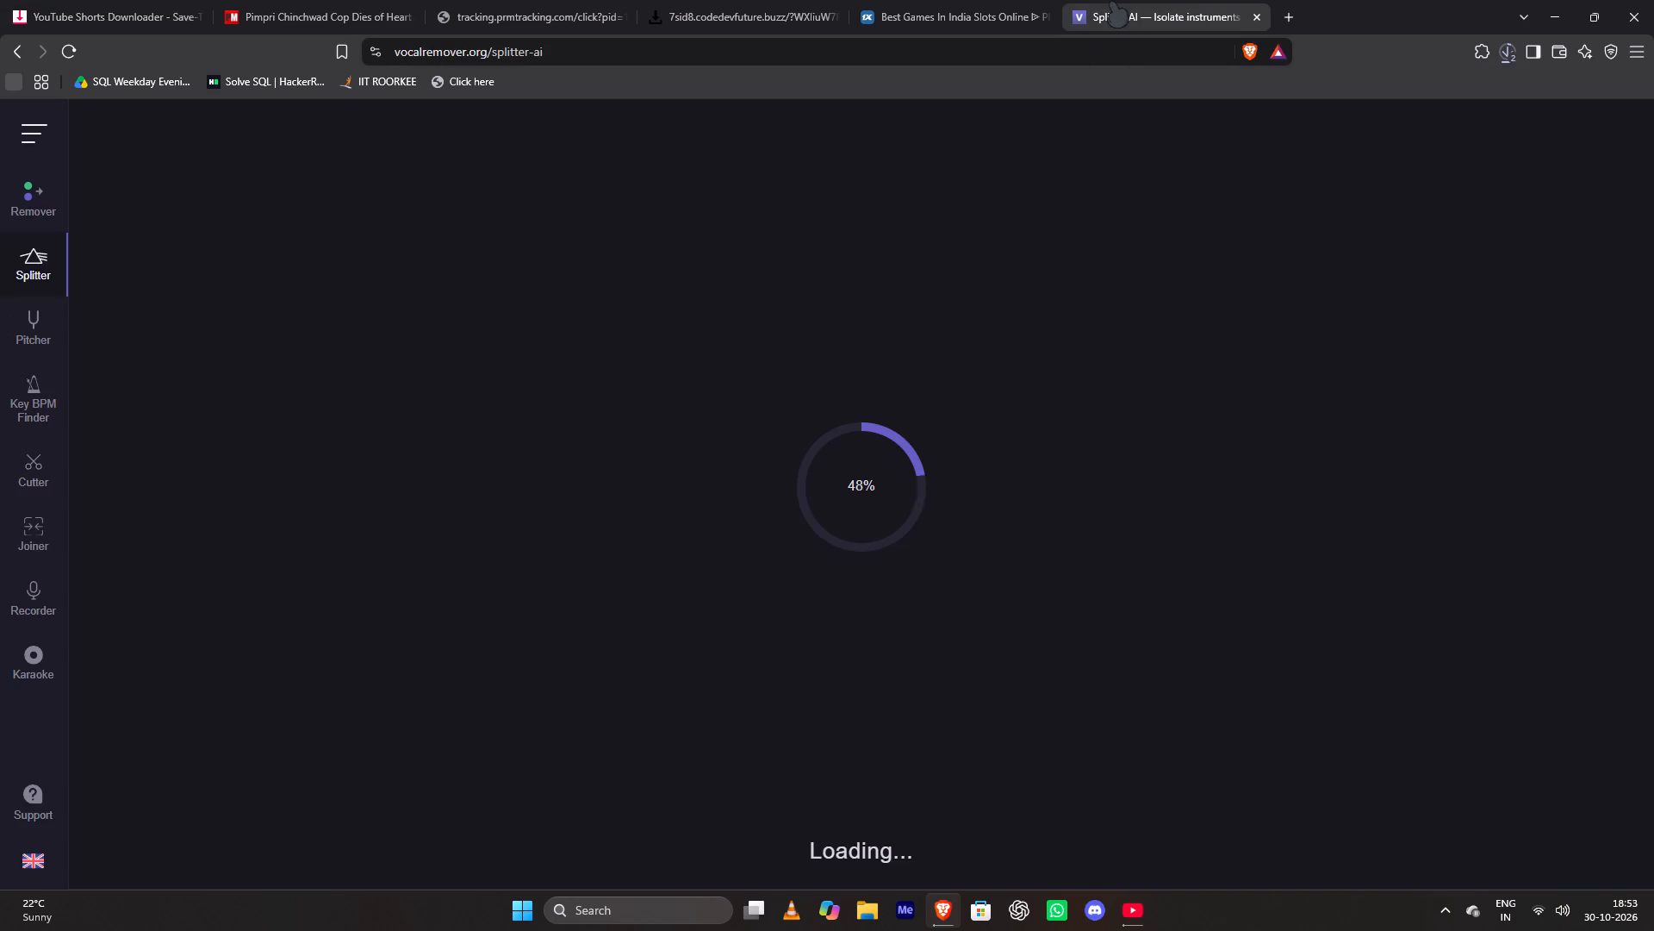
{"action": "left_click", "coordinate": [1514, 44]}
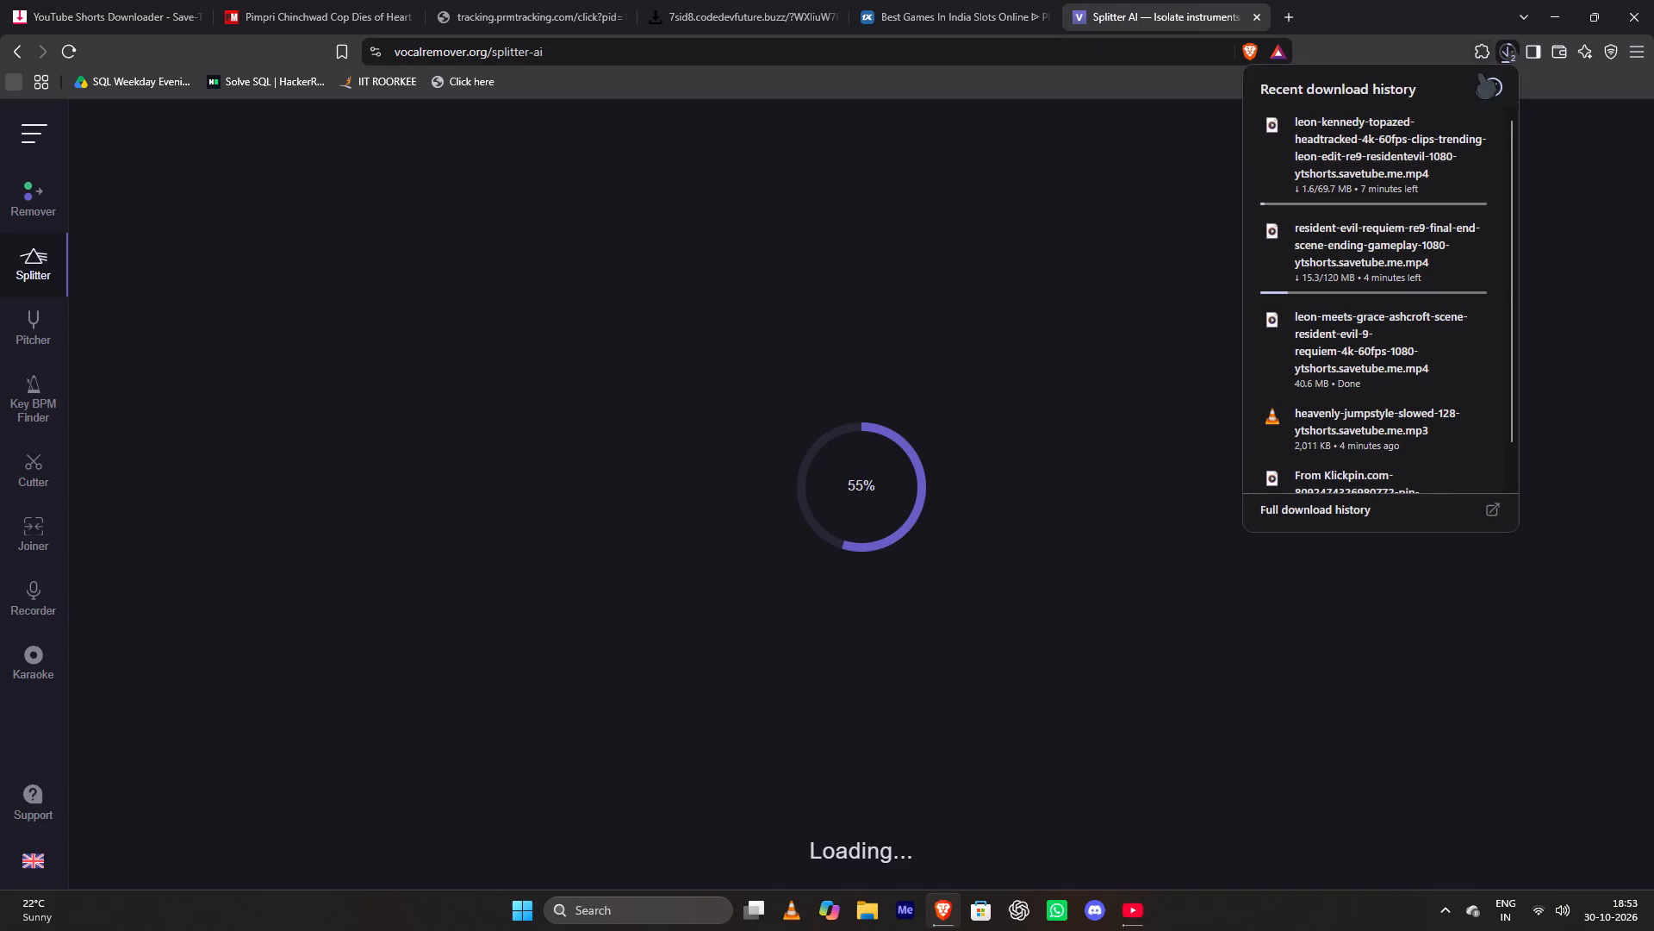
{"action": "left_click", "coordinate": [1571, 216]}
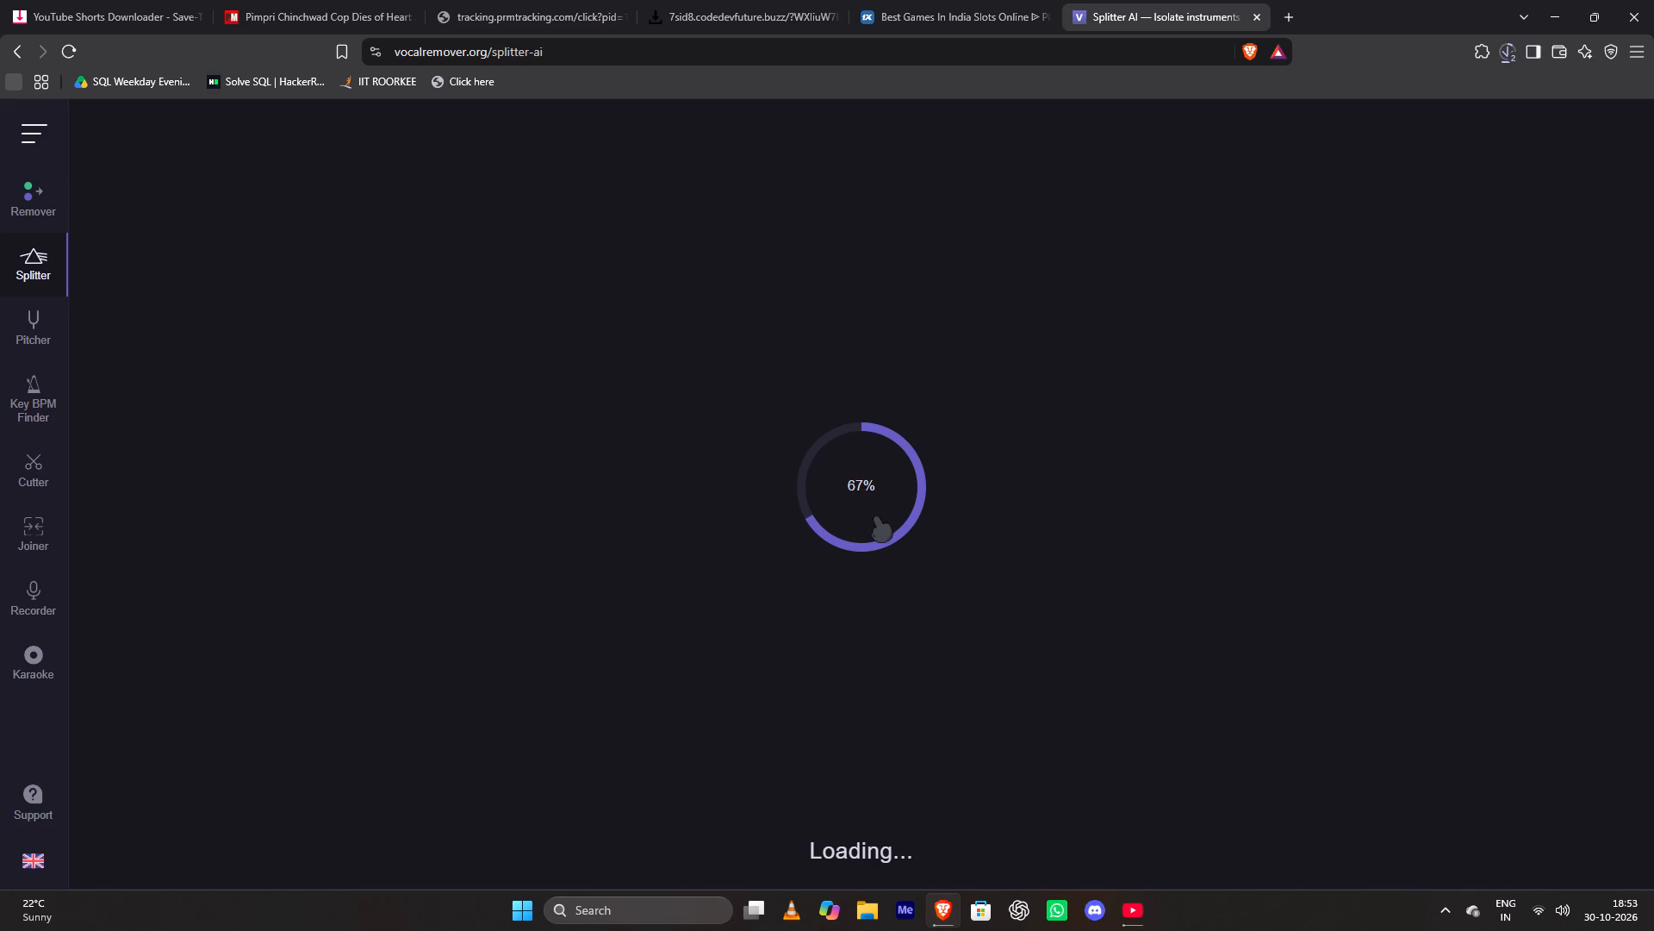
Find Telegram Desktop through the Windows search and launch it.
{"action": "left_click", "coordinate": [690, 902]}
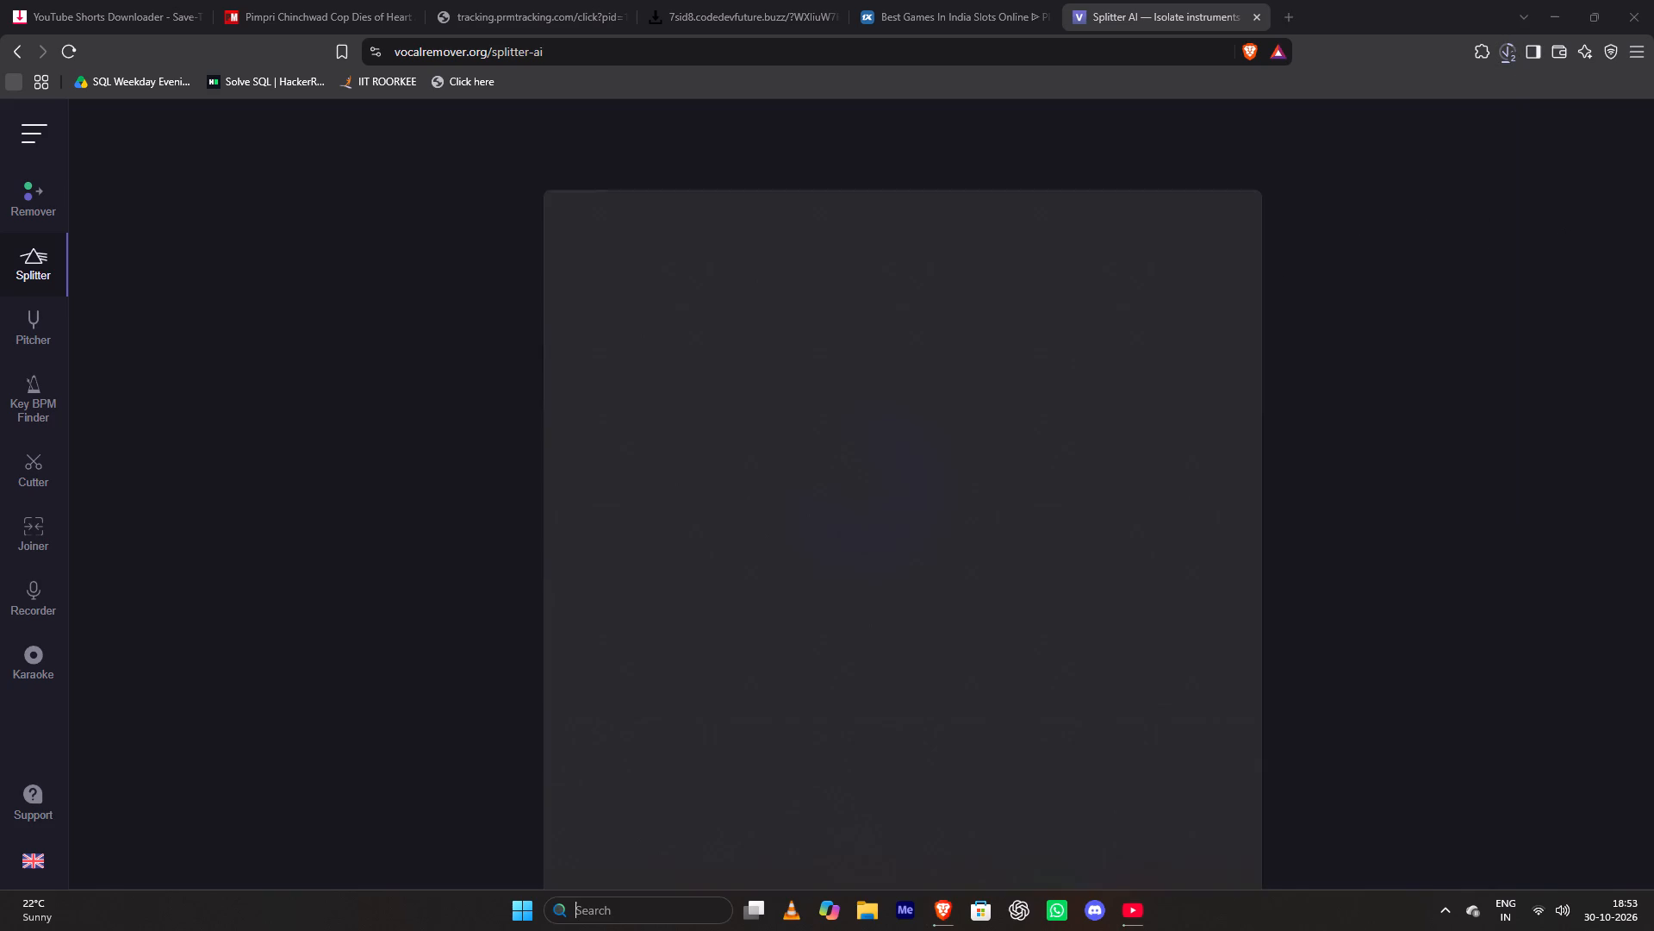
{"action": "key", "text": "t"}
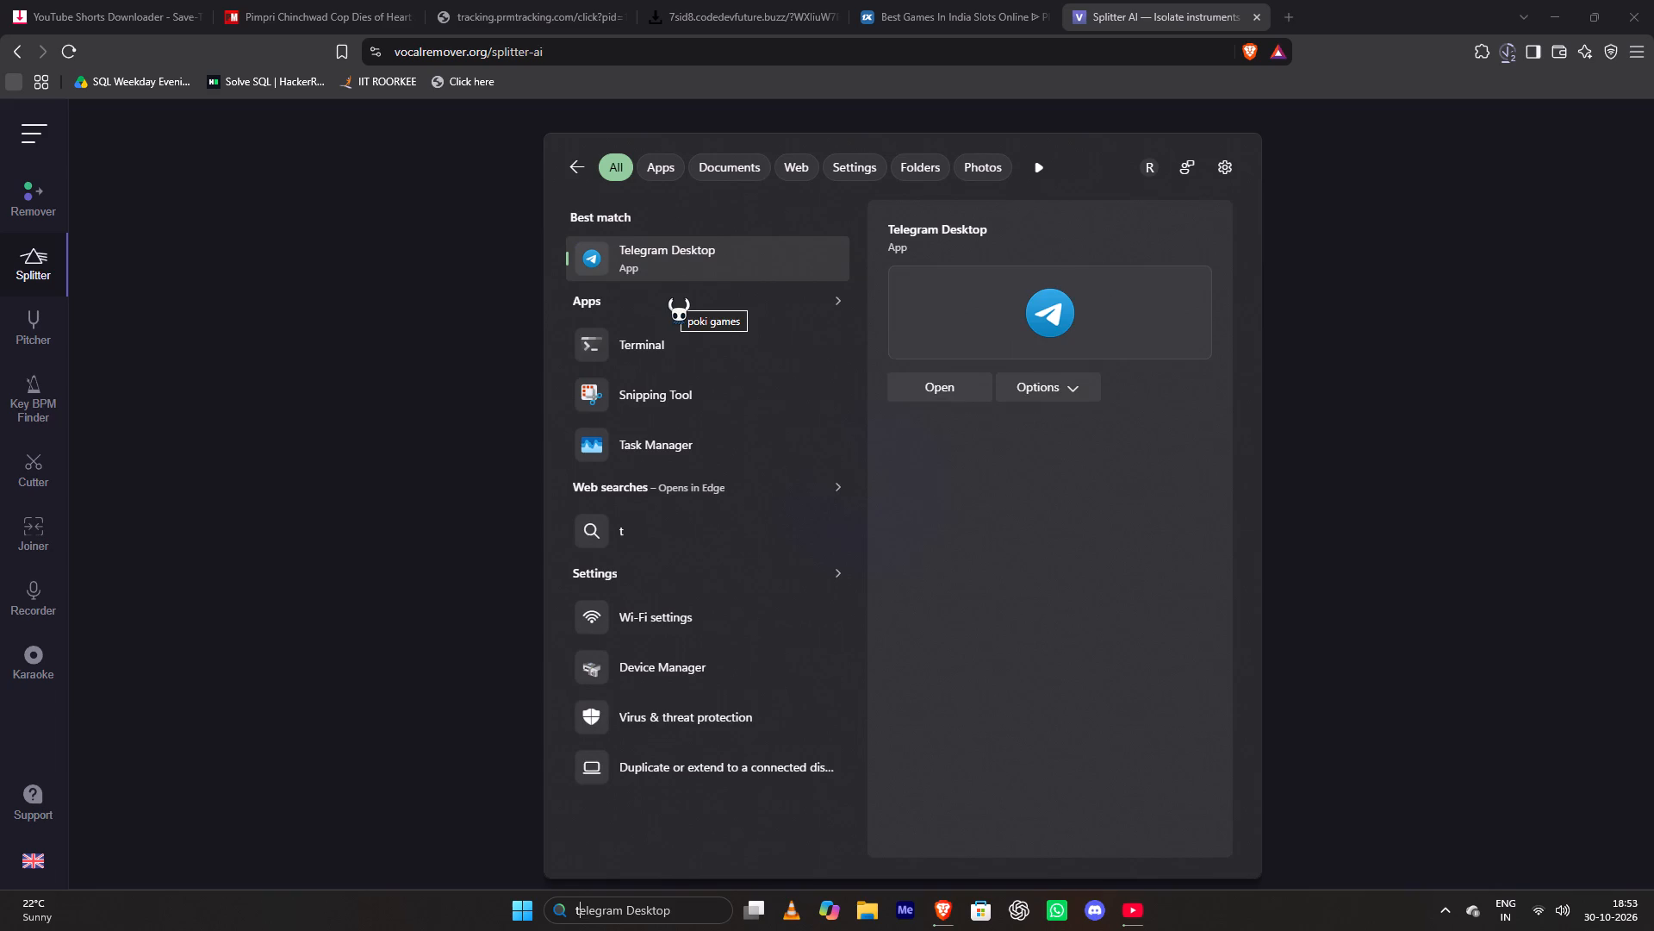
{"action": "left_click", "coordinate": [680, 268]}
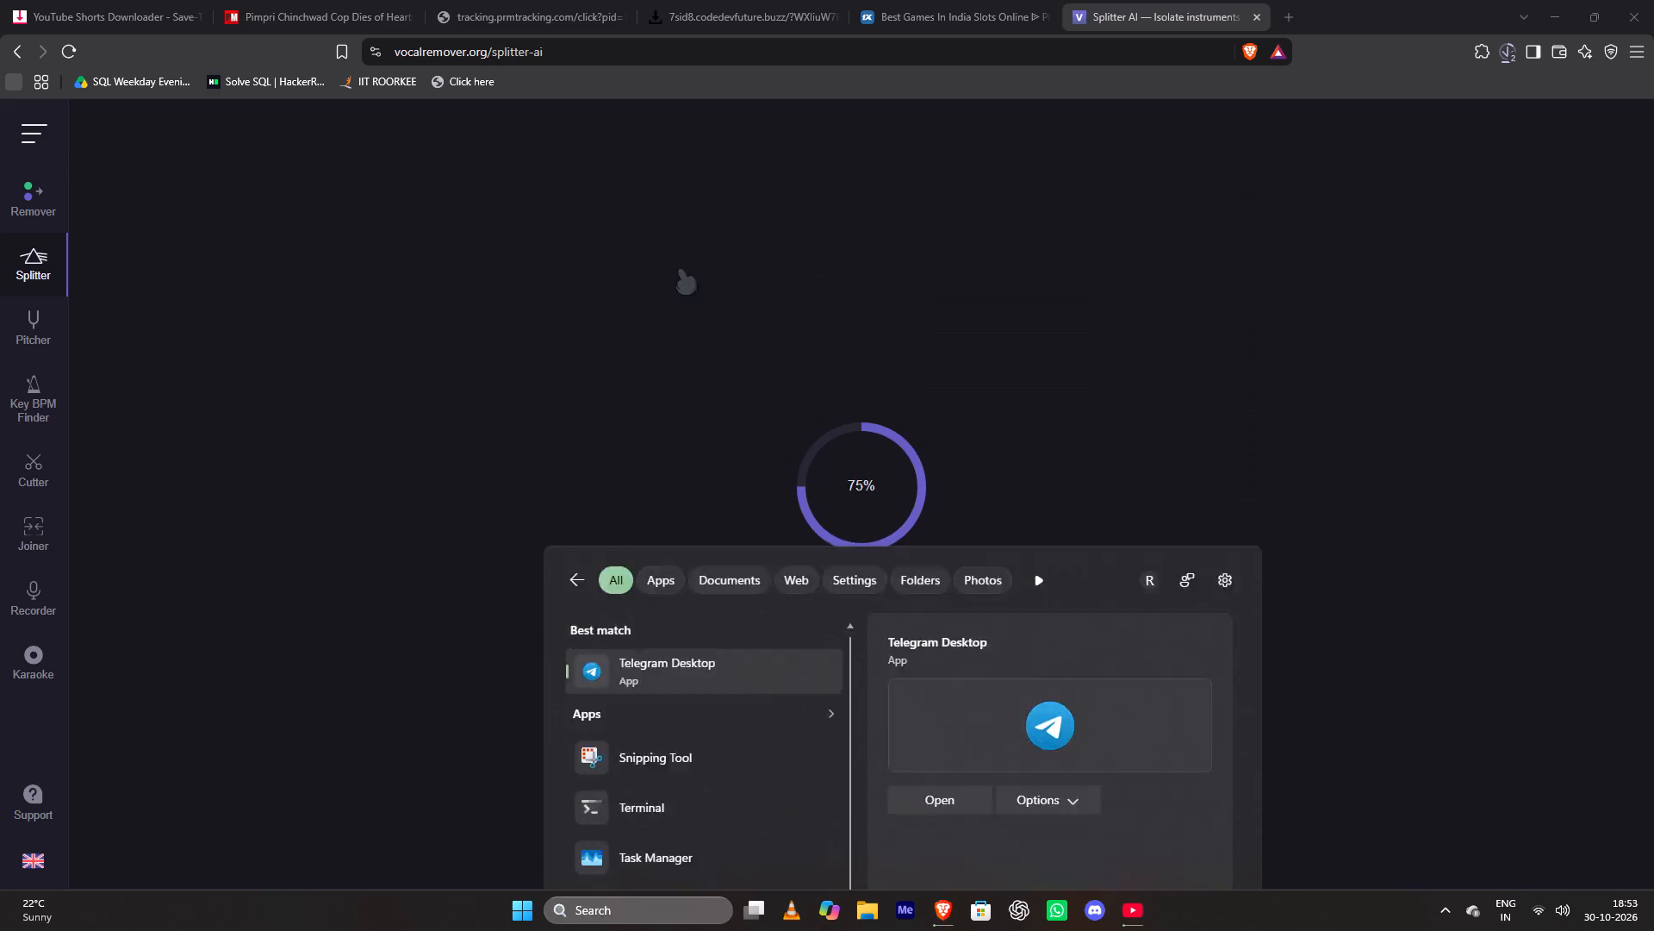
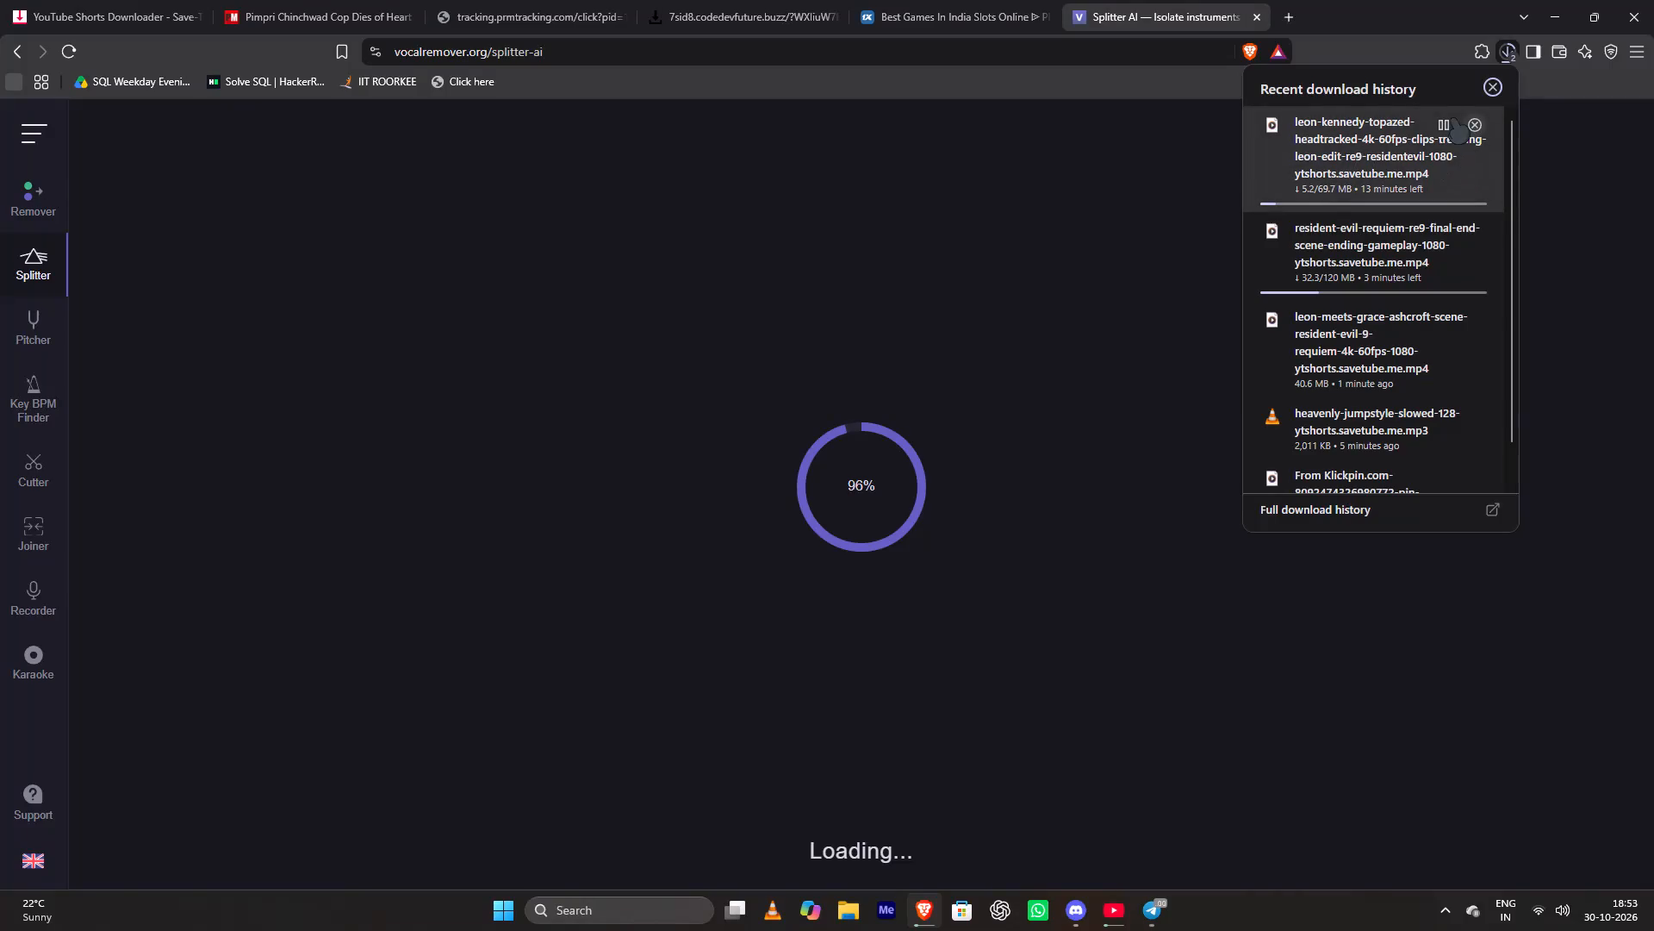
Pause the running download of the leon-kennedy-topazed-headtracked video in the recent download history.
{"action": "left_click", "coordinate": [1449, 118]}
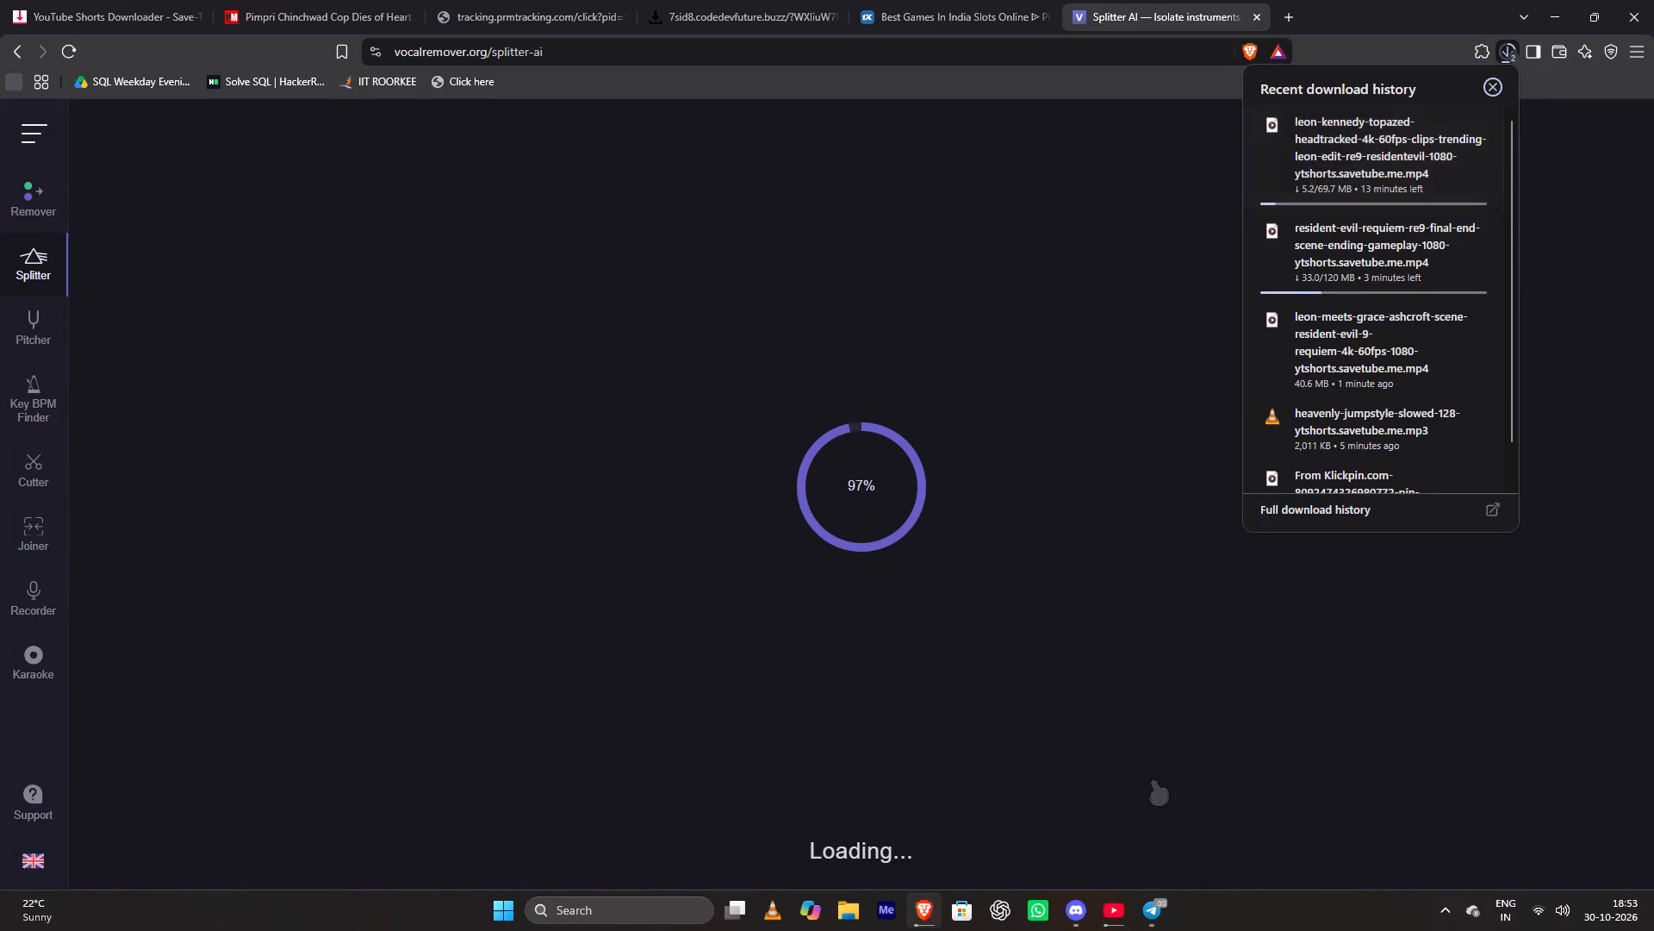
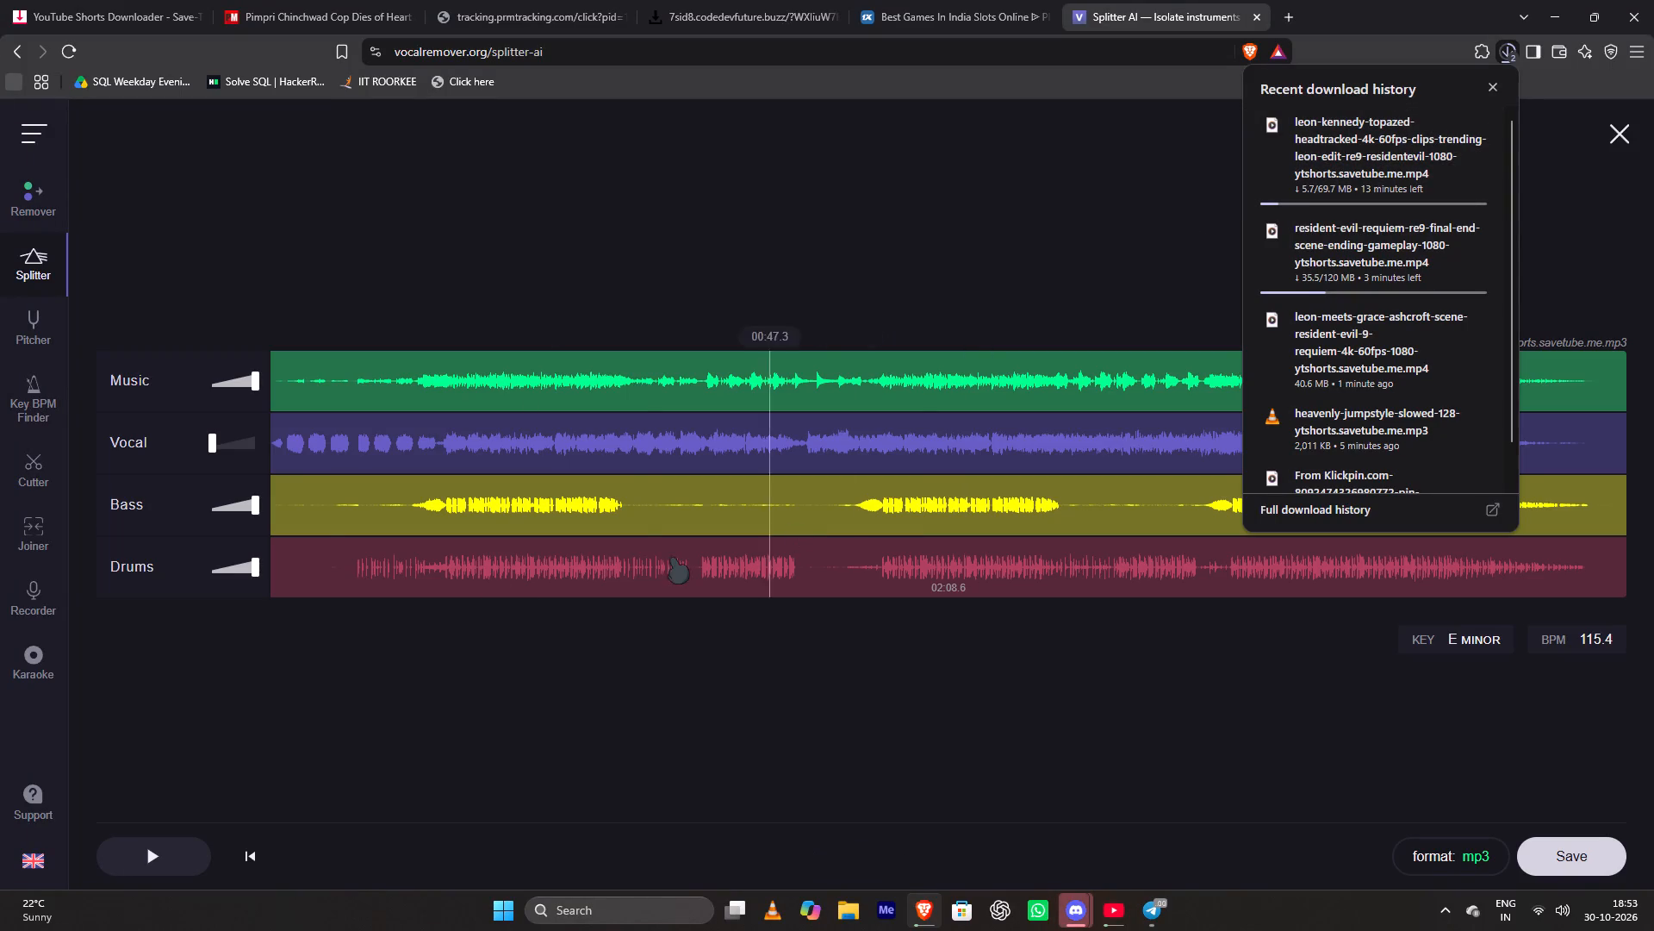
Mute the Bass and Music stems so only Drums is audible, and preview the playback from 00:13.7.
{"action": "left_click", "coordinate": [415, 587]}
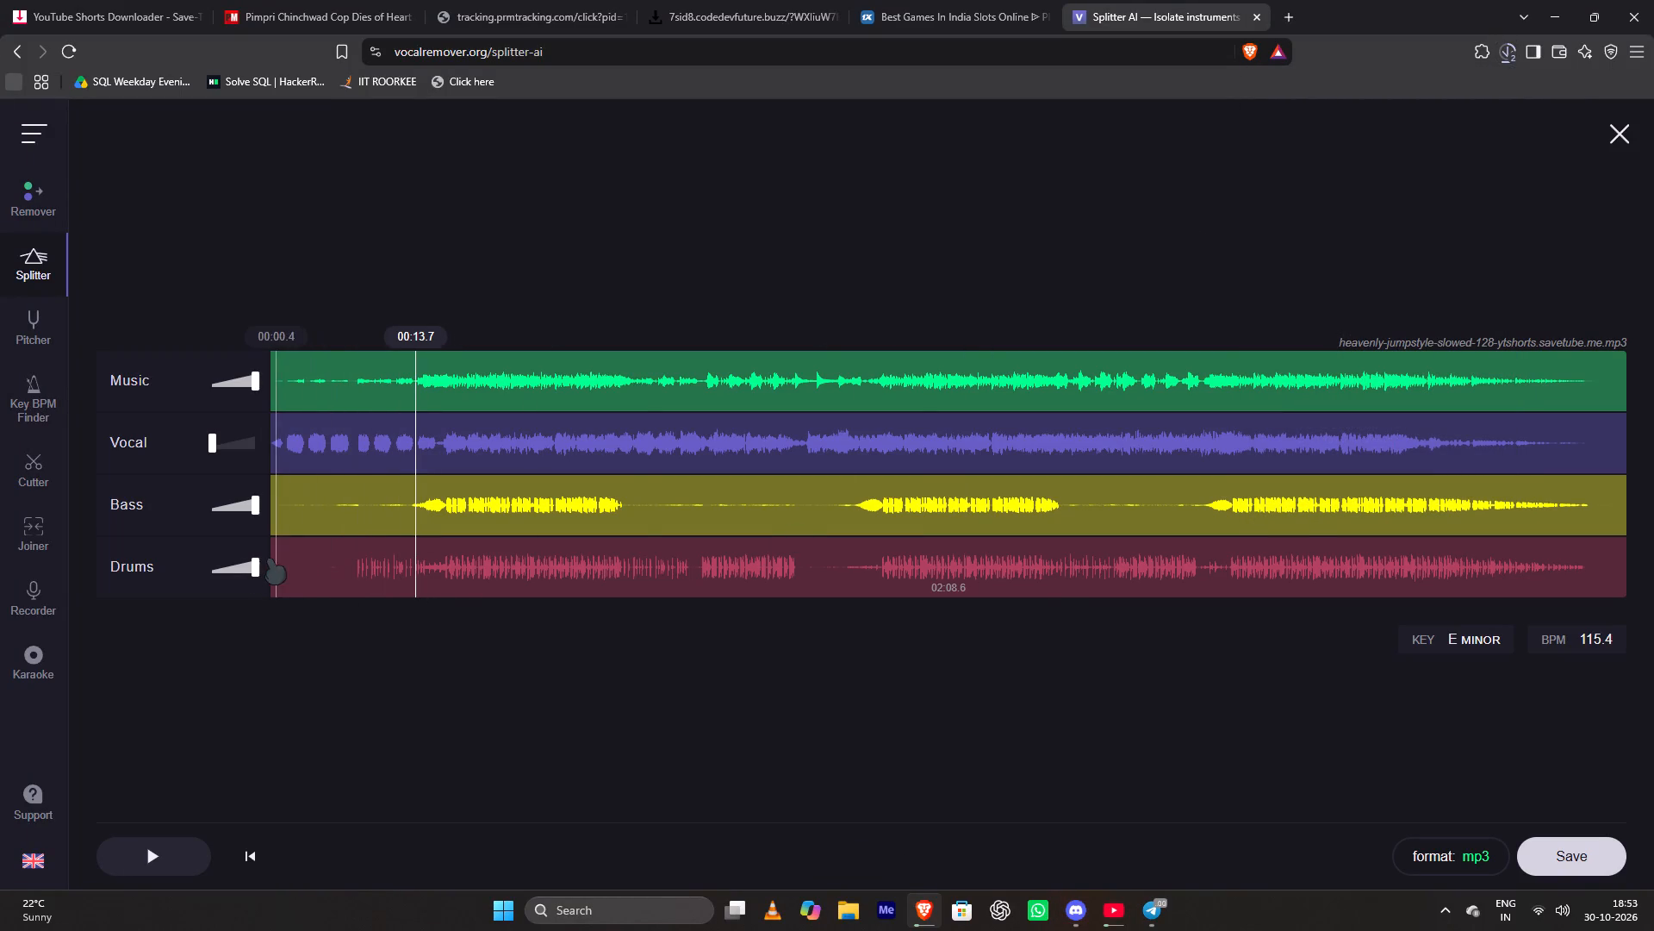
{"action": "left_click_drag", "start_coordinate": [254, 502], "coordinate": [119, 499]}
{"action": "left_click_drag", "start_coordinate": [254, 372], "coordinate": [167, 395]}
{"action": "key", "text": "space"}
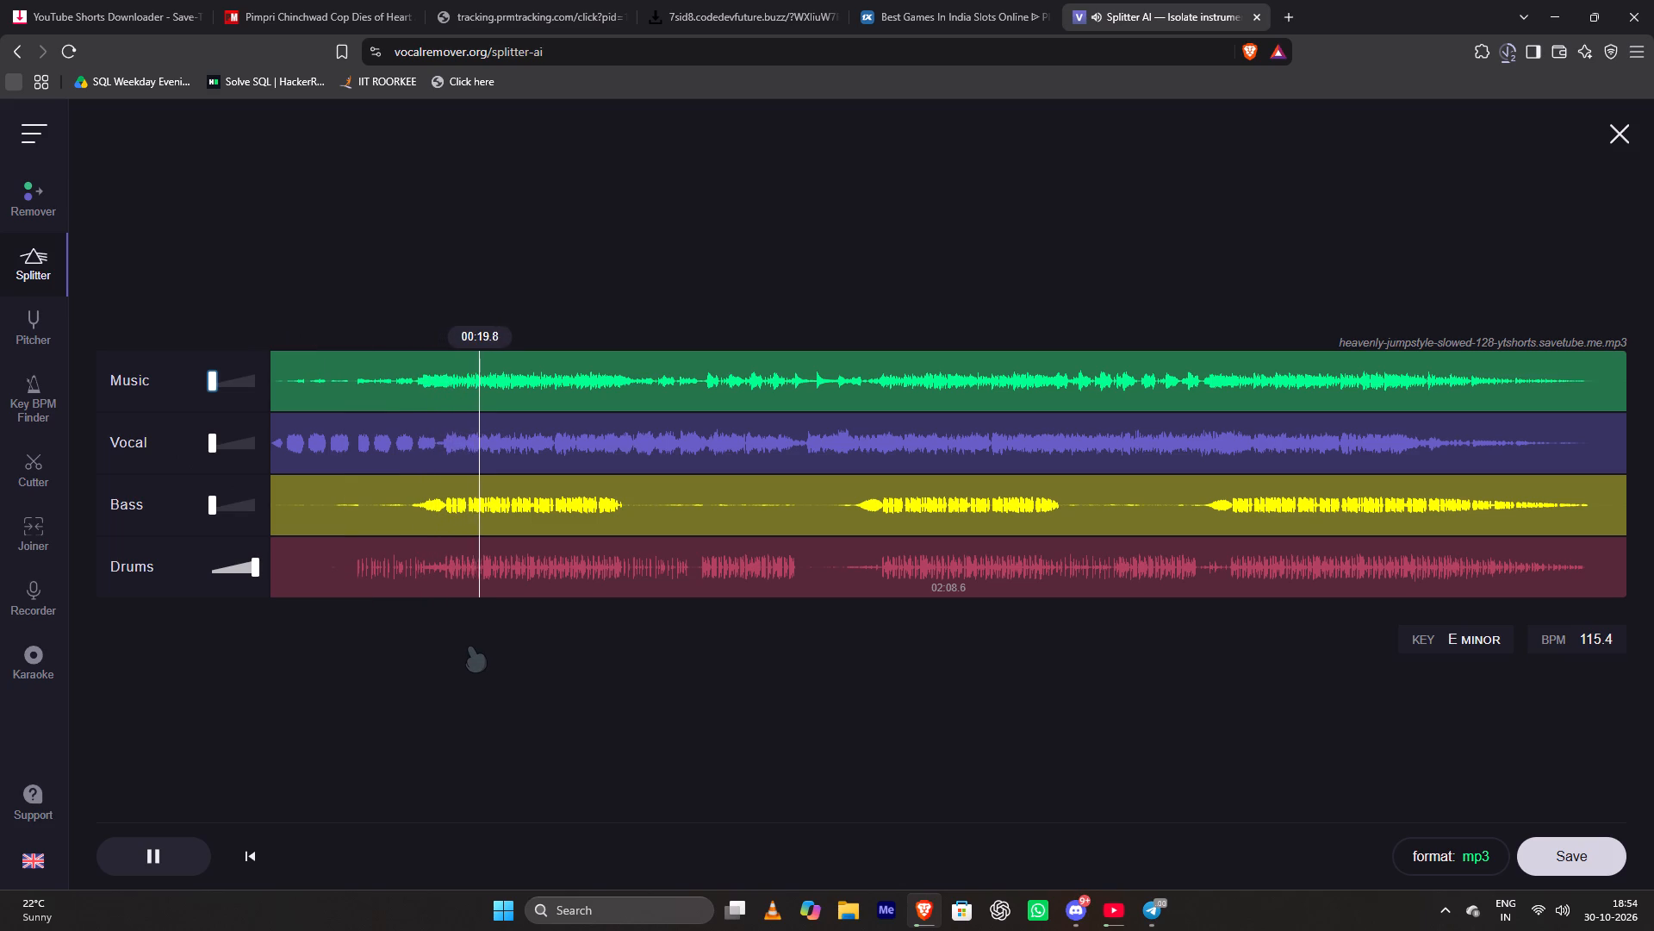
{"action": "key", "text": "space"}
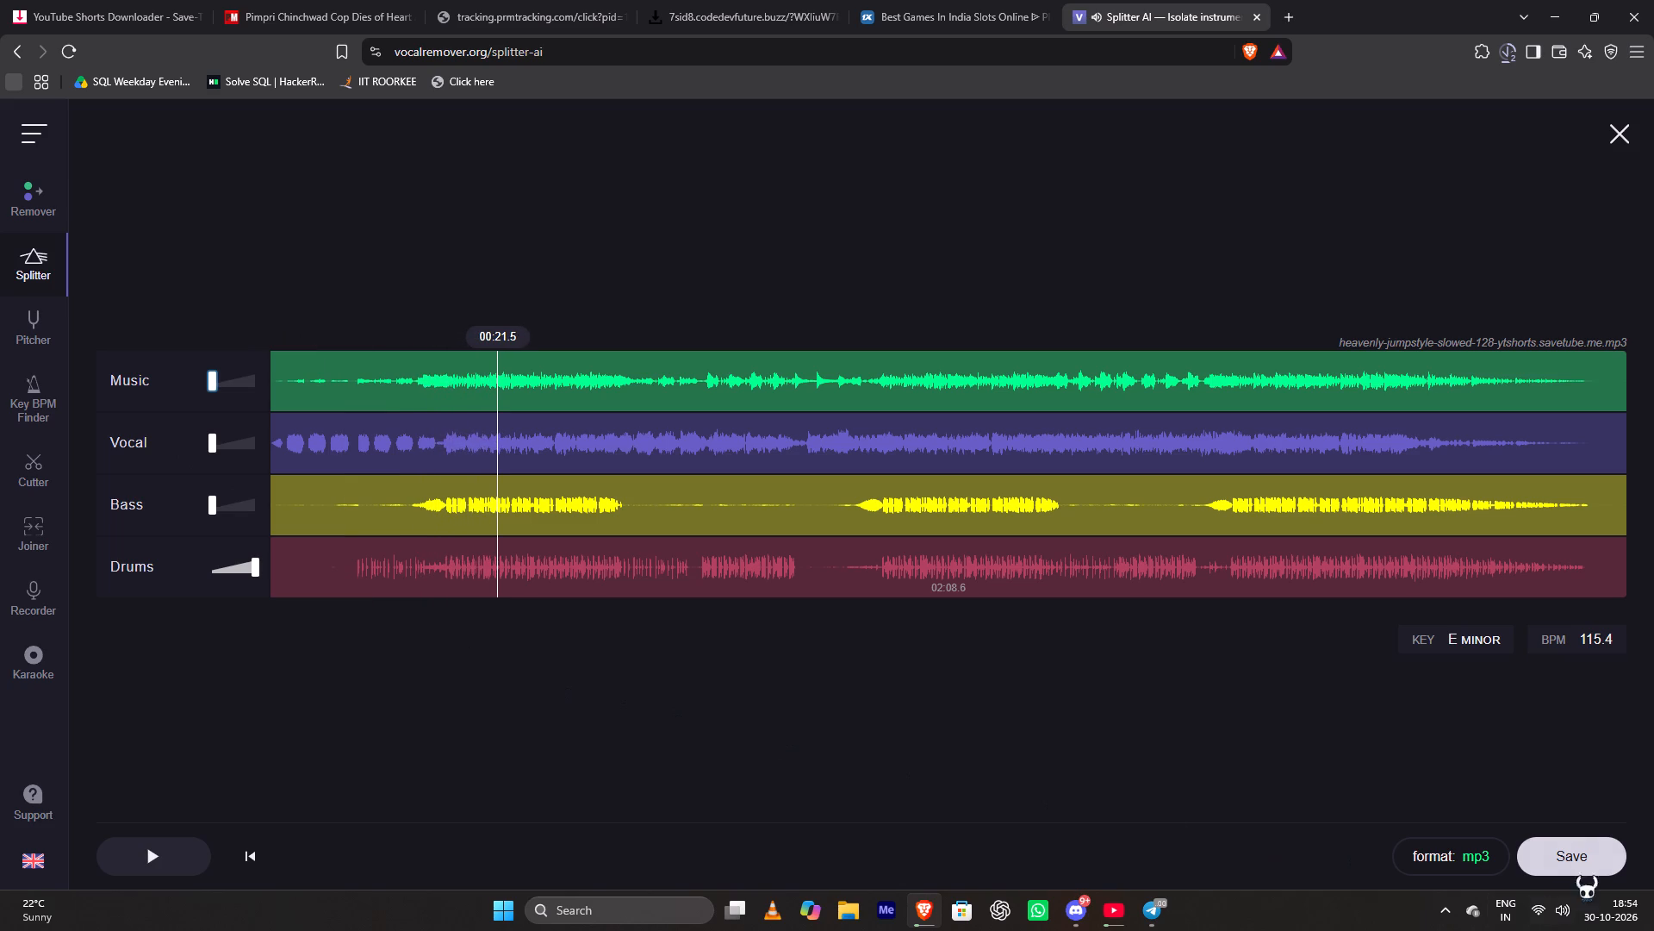
Save the isolated drums stem as an MP3 named "drums stay" in the Downloads folder.
{"action": "left_click", "coordinate": [1561, 848]}
{"action": "left_click", "coordinate": [1452, 709]}
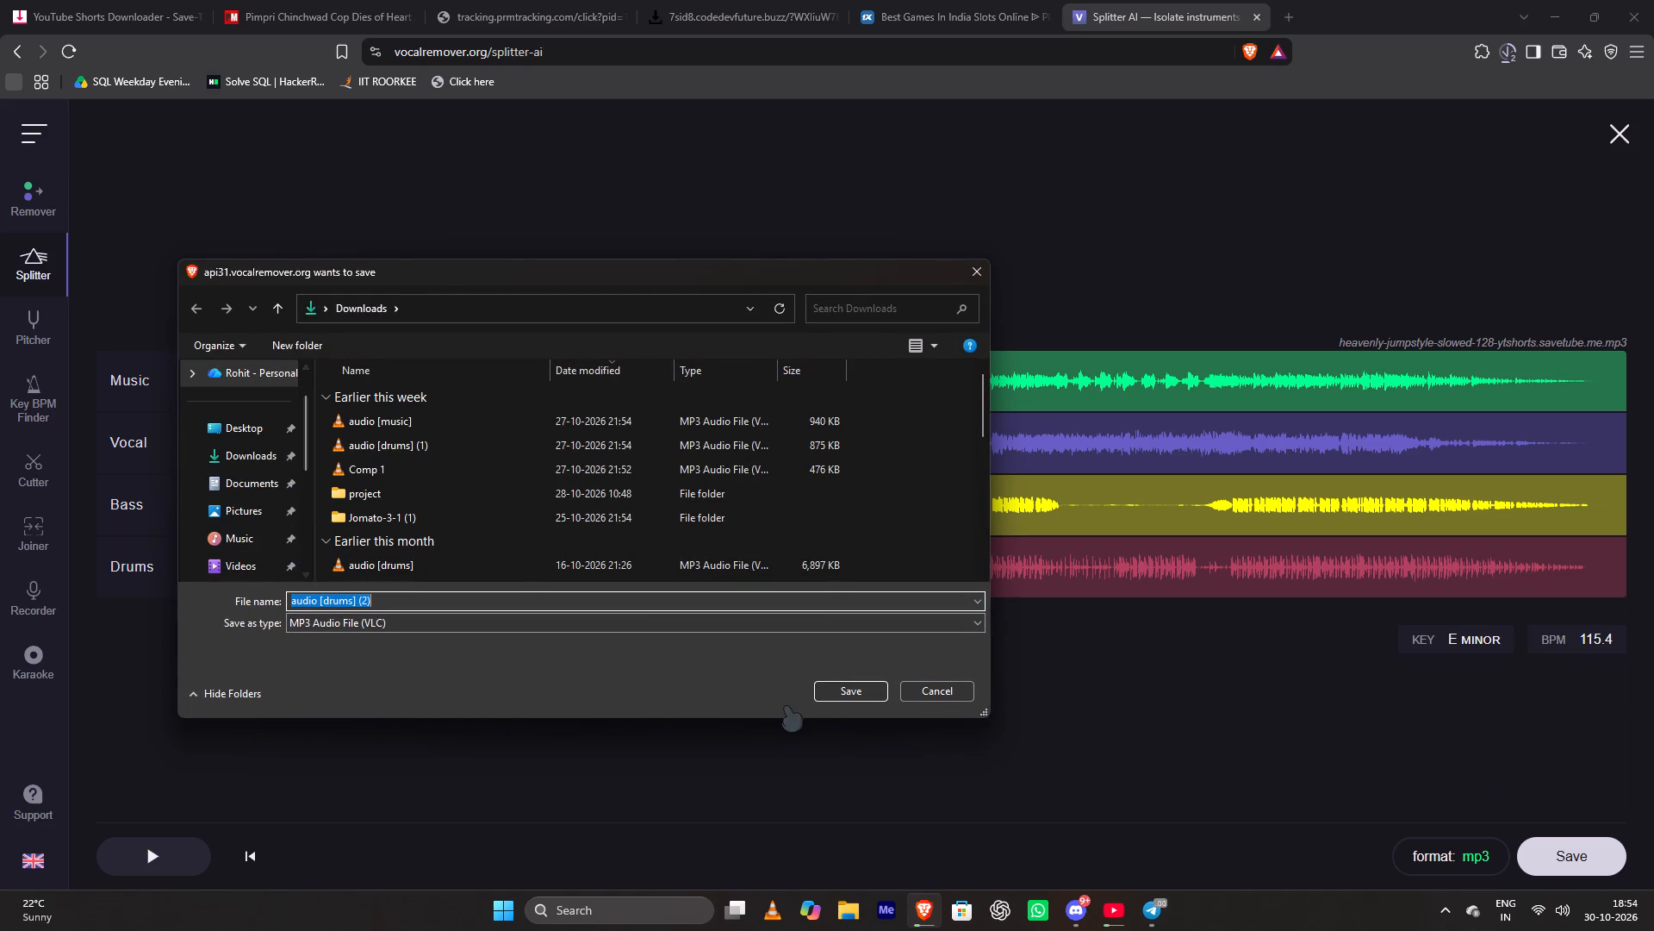
{"action": "key", "text": "BackSpace"}
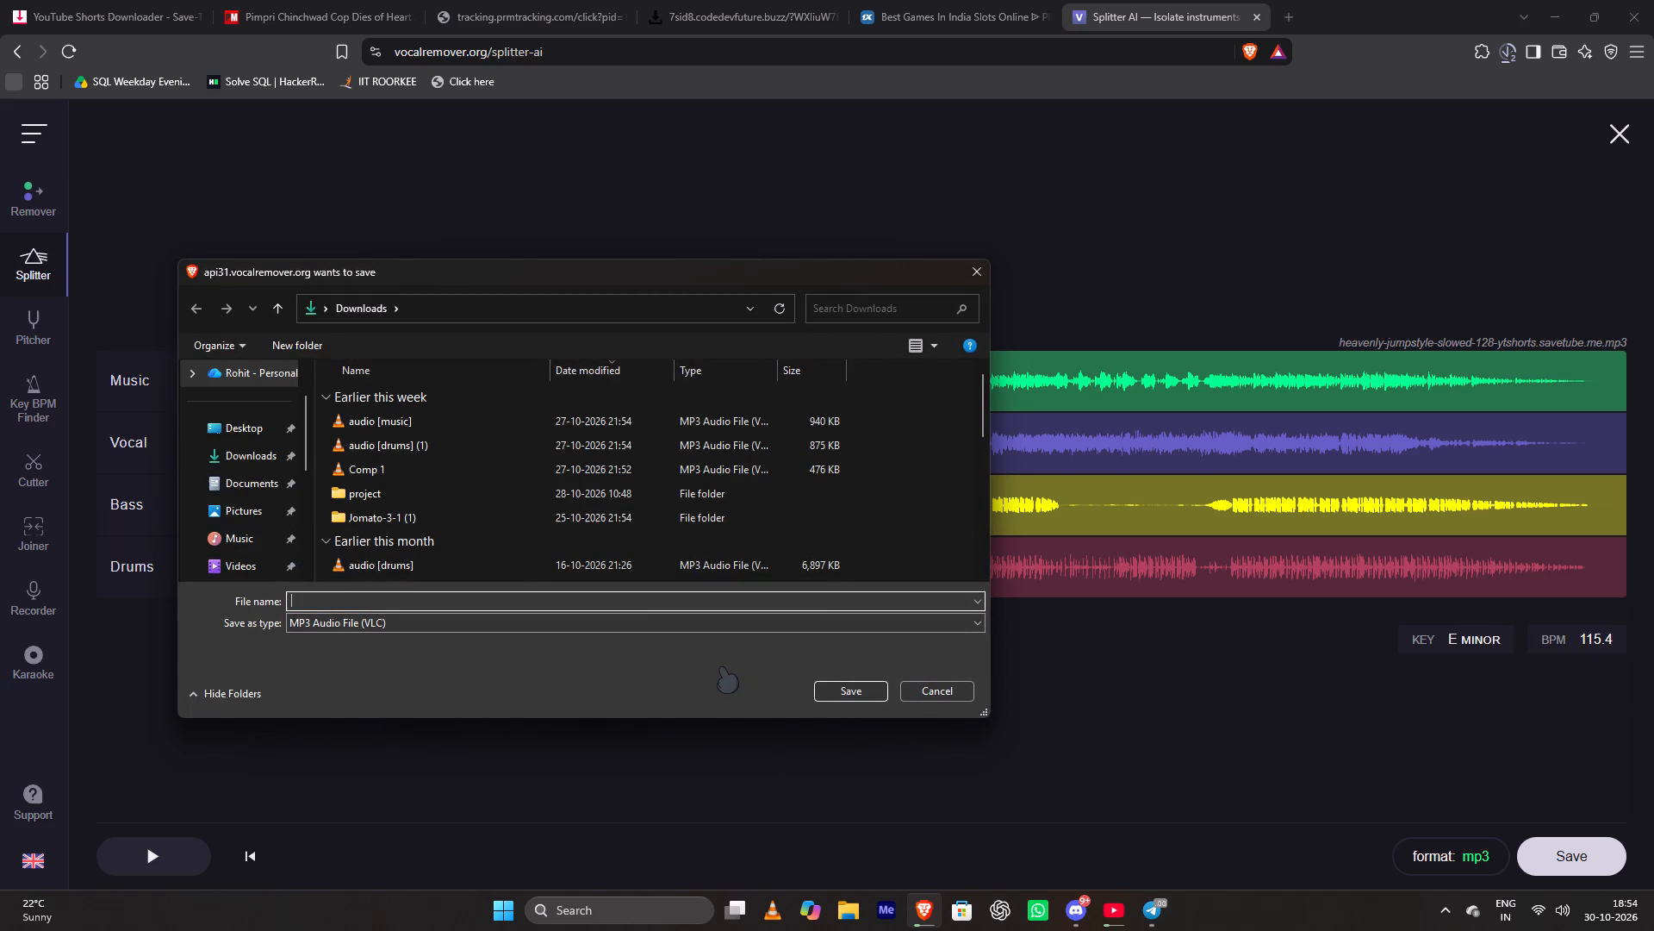
{"action": "type", "text": "drums"}
{"action": "key", "text": "space"}
{"action": "type", "text": "sat"}
{"action": "key", "text": "space"}
{"action": "key", "text": "Insert"}
{"action": "key", "text": "BackSpace"}
{"action": "key", "text": "BackSpace"}
{"action": "key", "text": "BackSpace"}
{"action": "type", "text": "tay"}
{"action": "key", "text": "Return"}
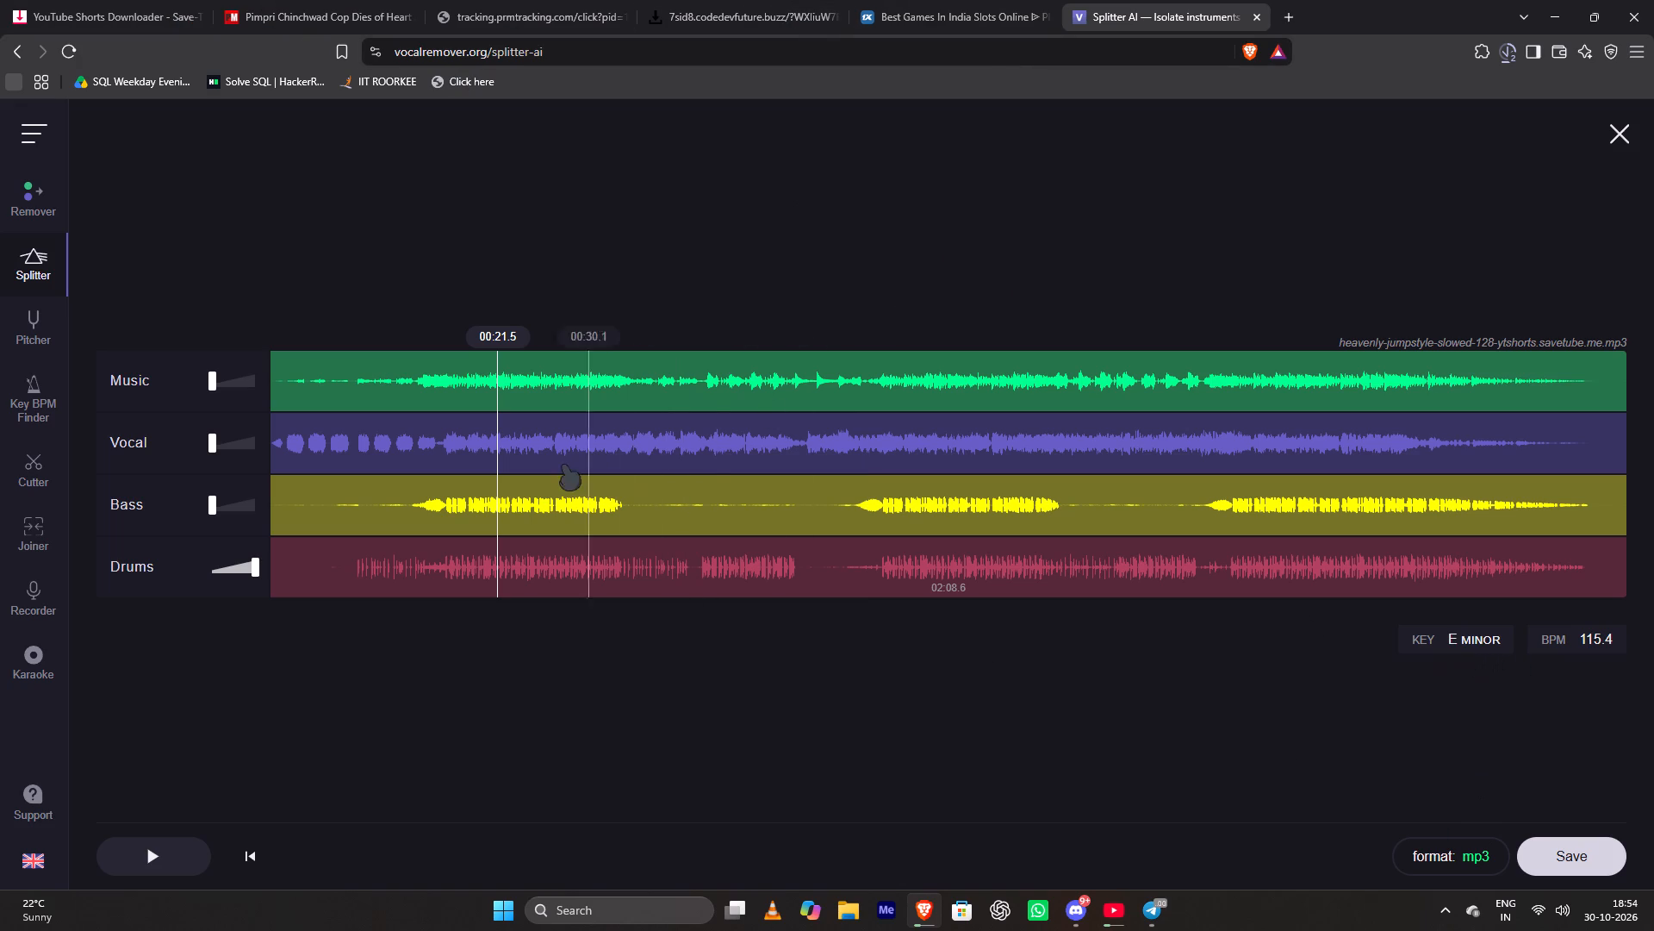
Open the recent download history to check the progress of the downloads.
{"action": "left_click", "coordinate": [1513, 47]}
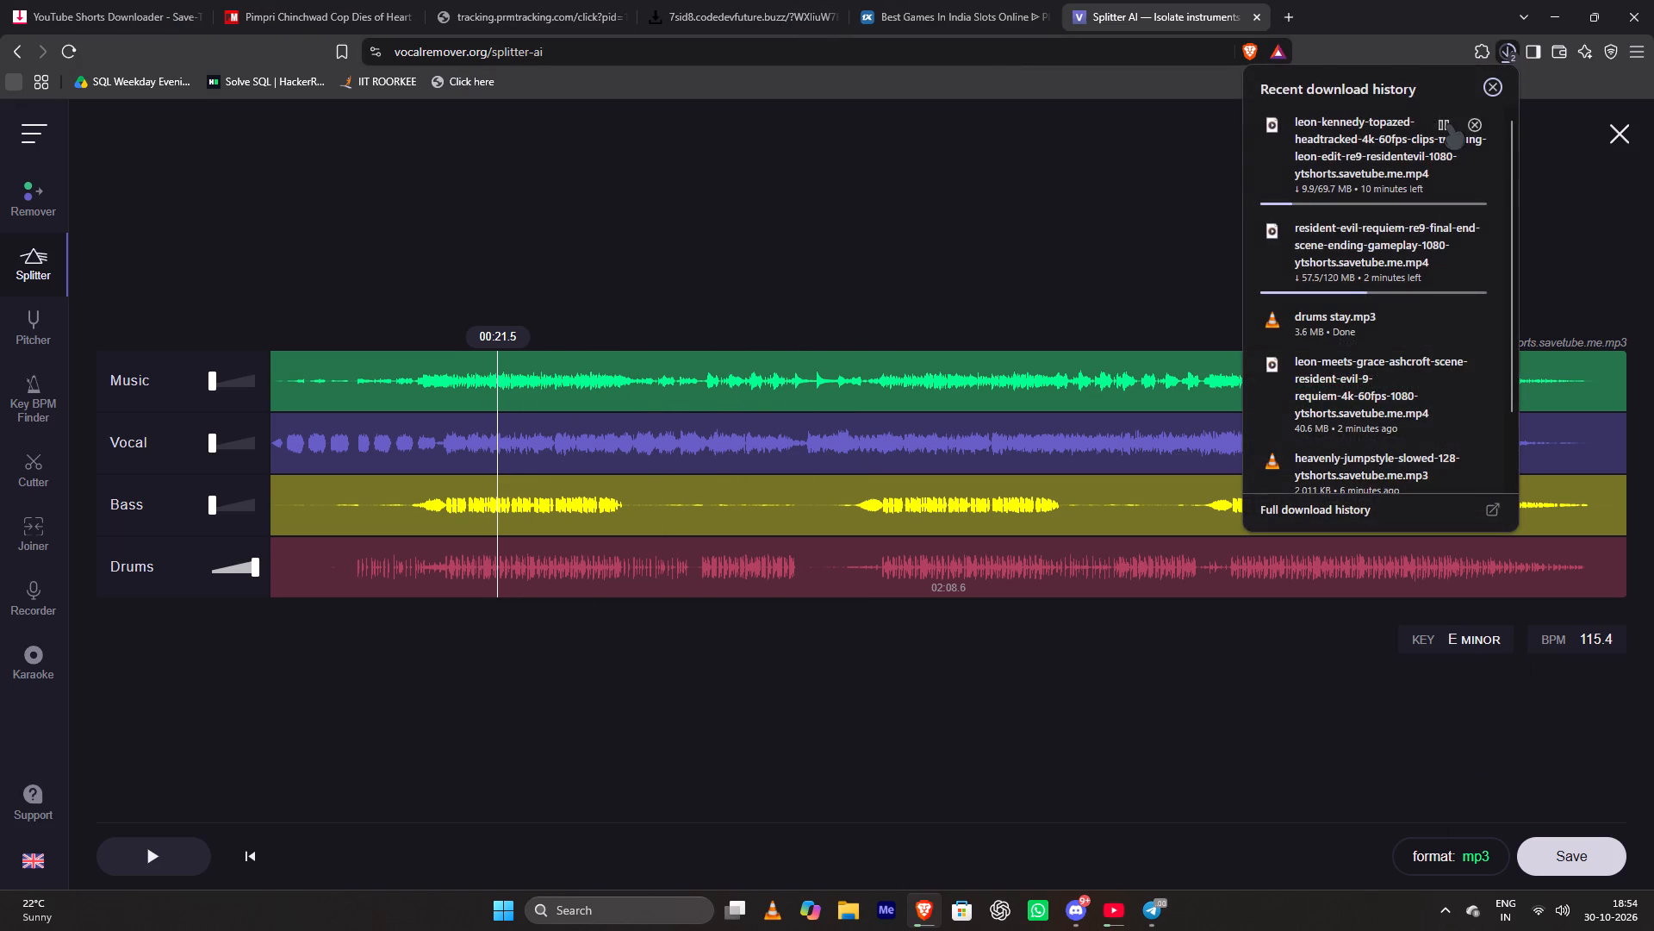
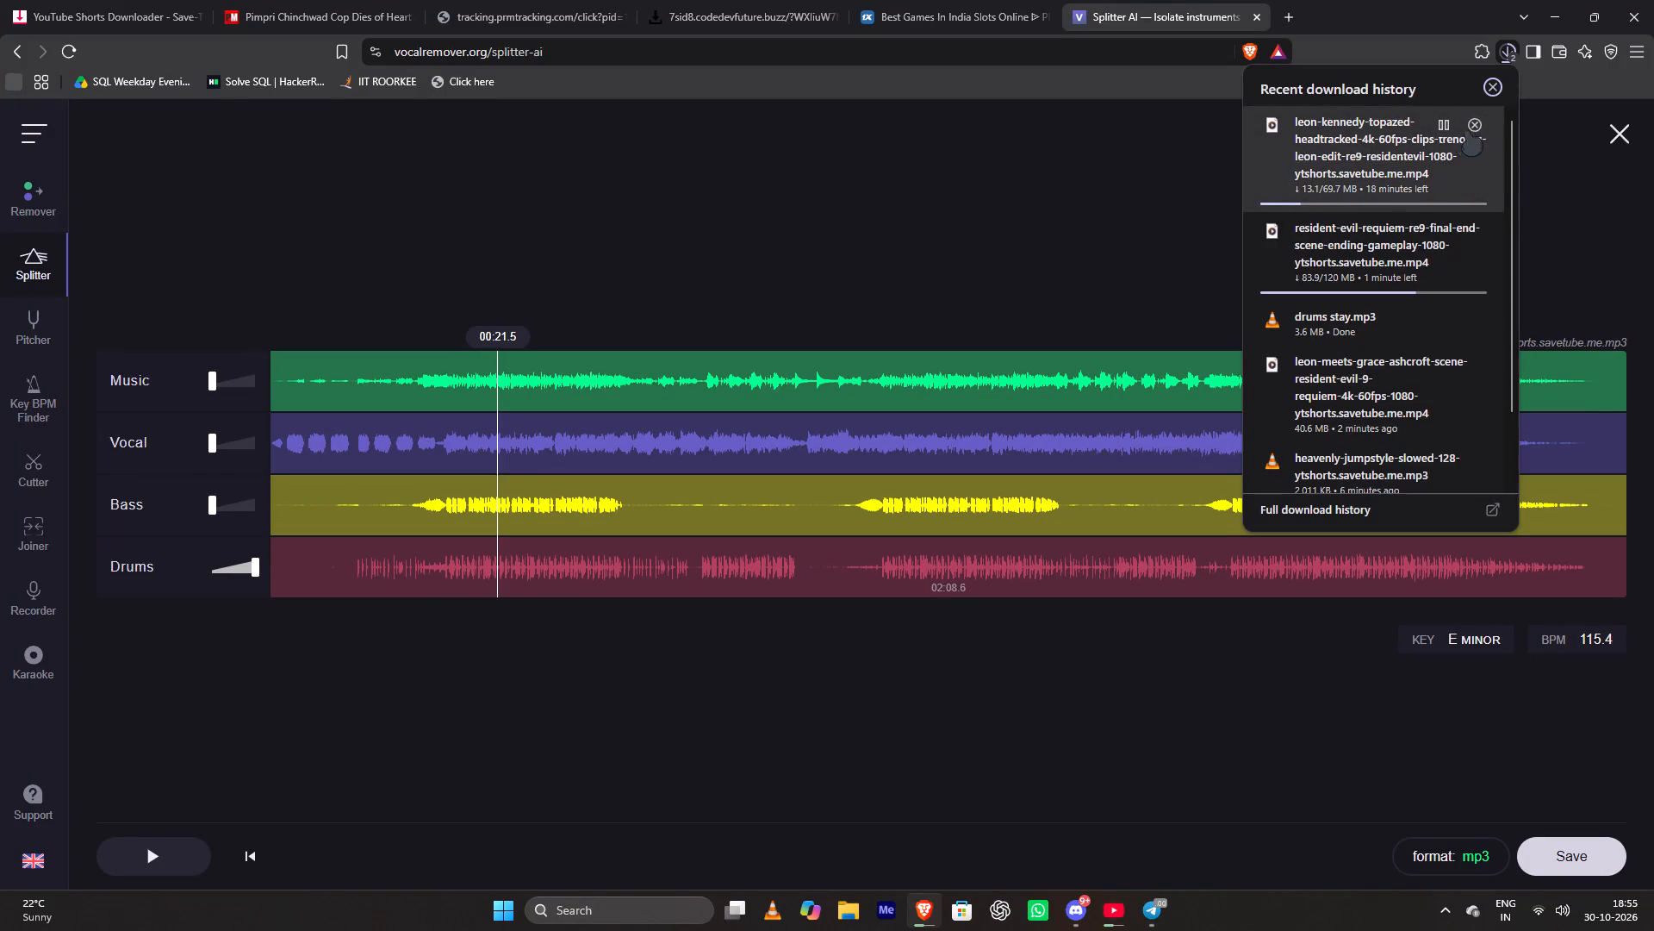
Cancel the in-progress download of the leon-kennedy-topazed-headtracked 4K 60fps clips MP4.
{"action": "left_click", "coordinate": [1480, 123]}
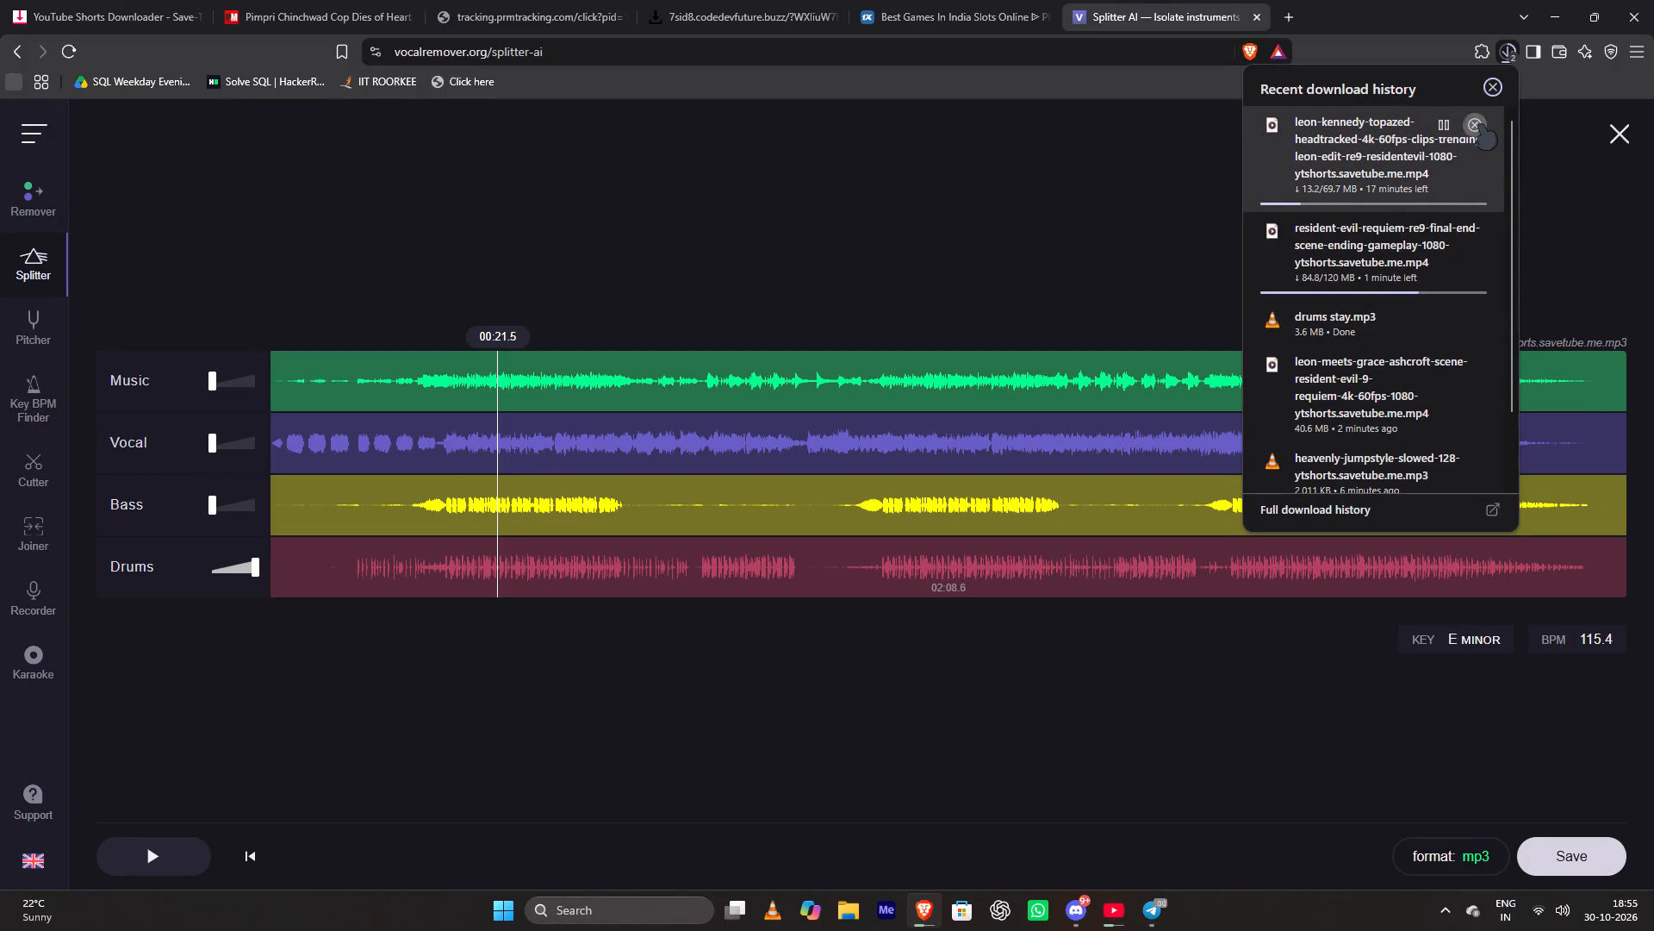
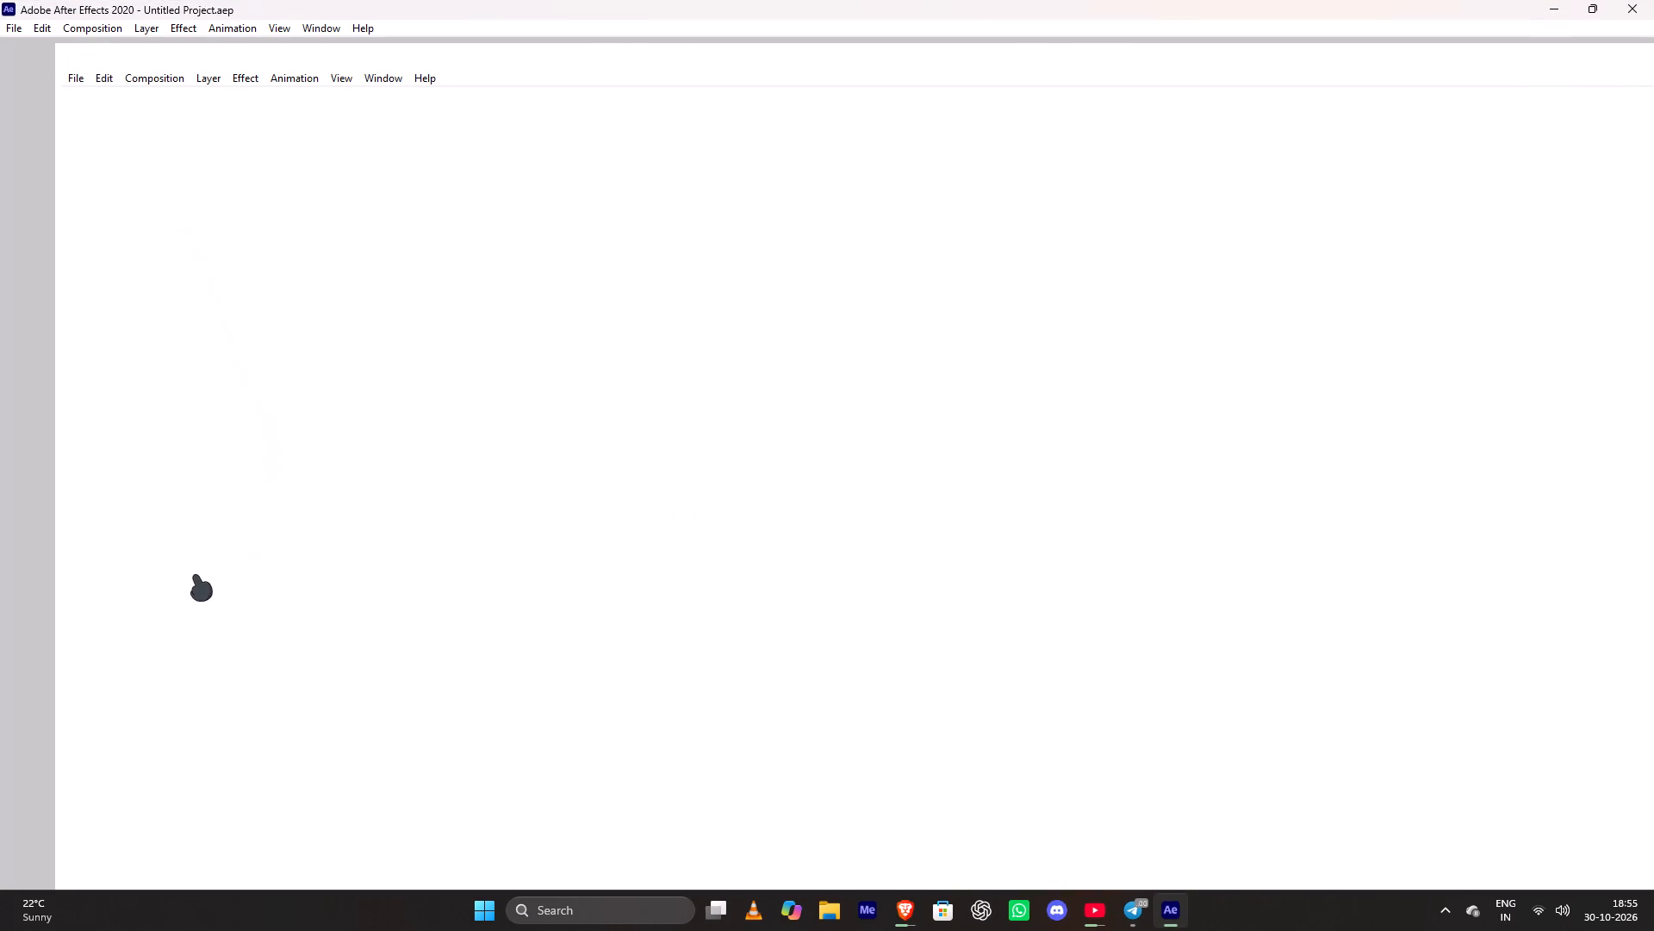
Create a new square composition, setting its height to 1080 px to match the 1080 px width.
{"action": "left_click", "coordinate": [866, 668]}
{"action": "left_click", "coordinate": [866, 653]}
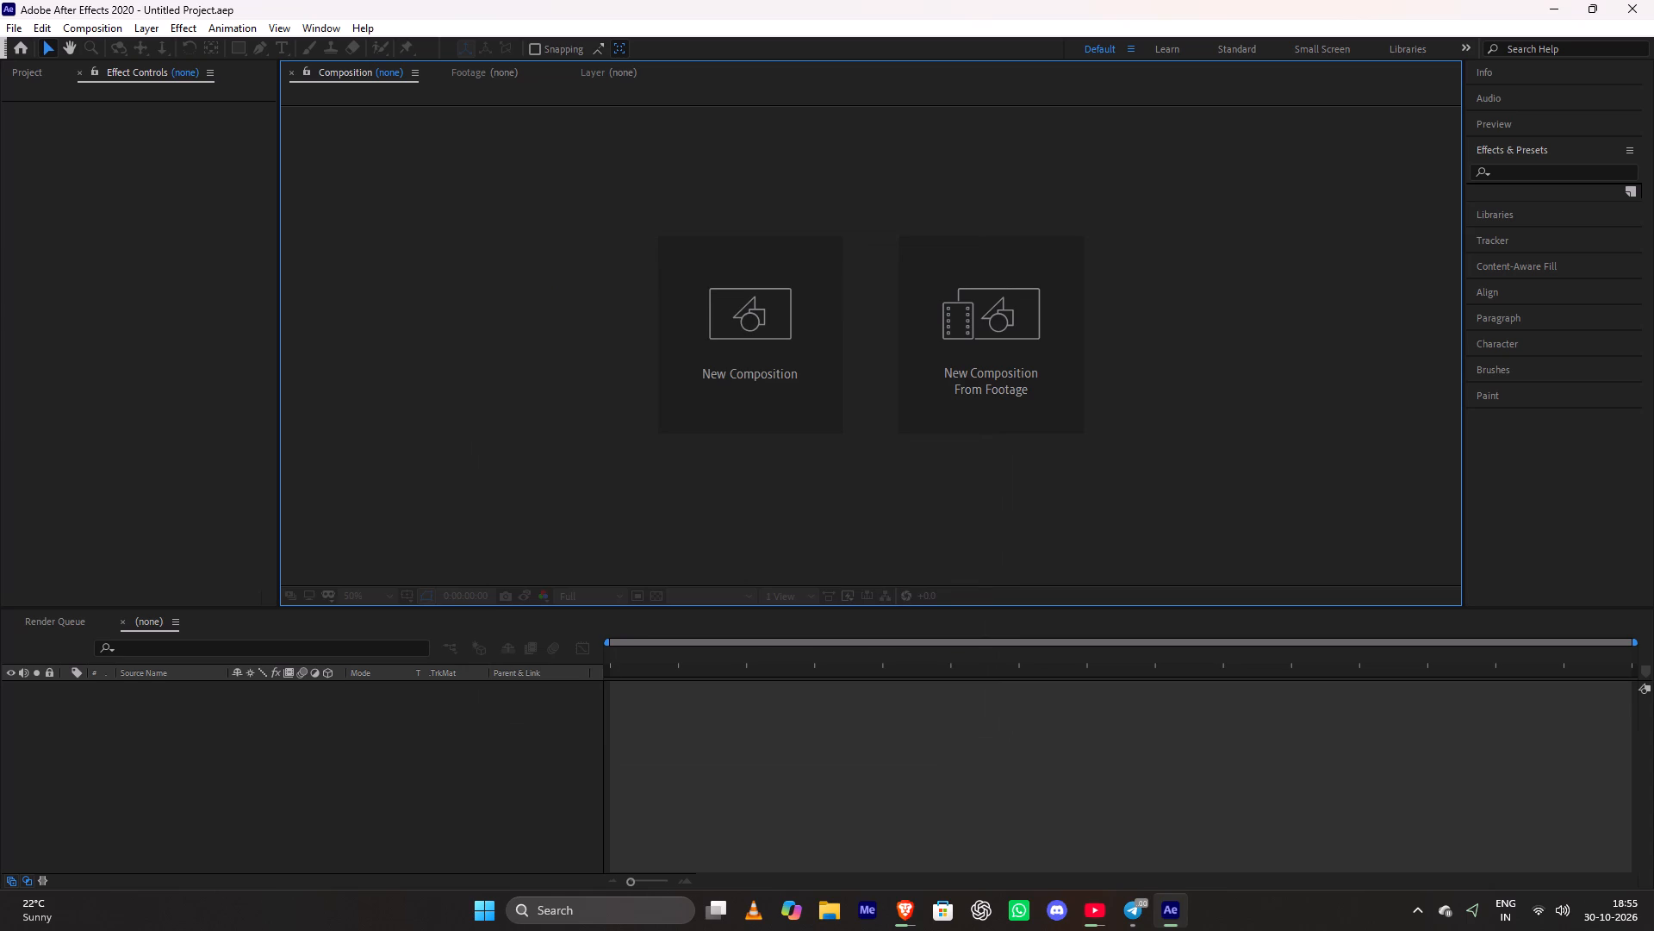
{"action": "left_click", "coordinate": [700, 324]}
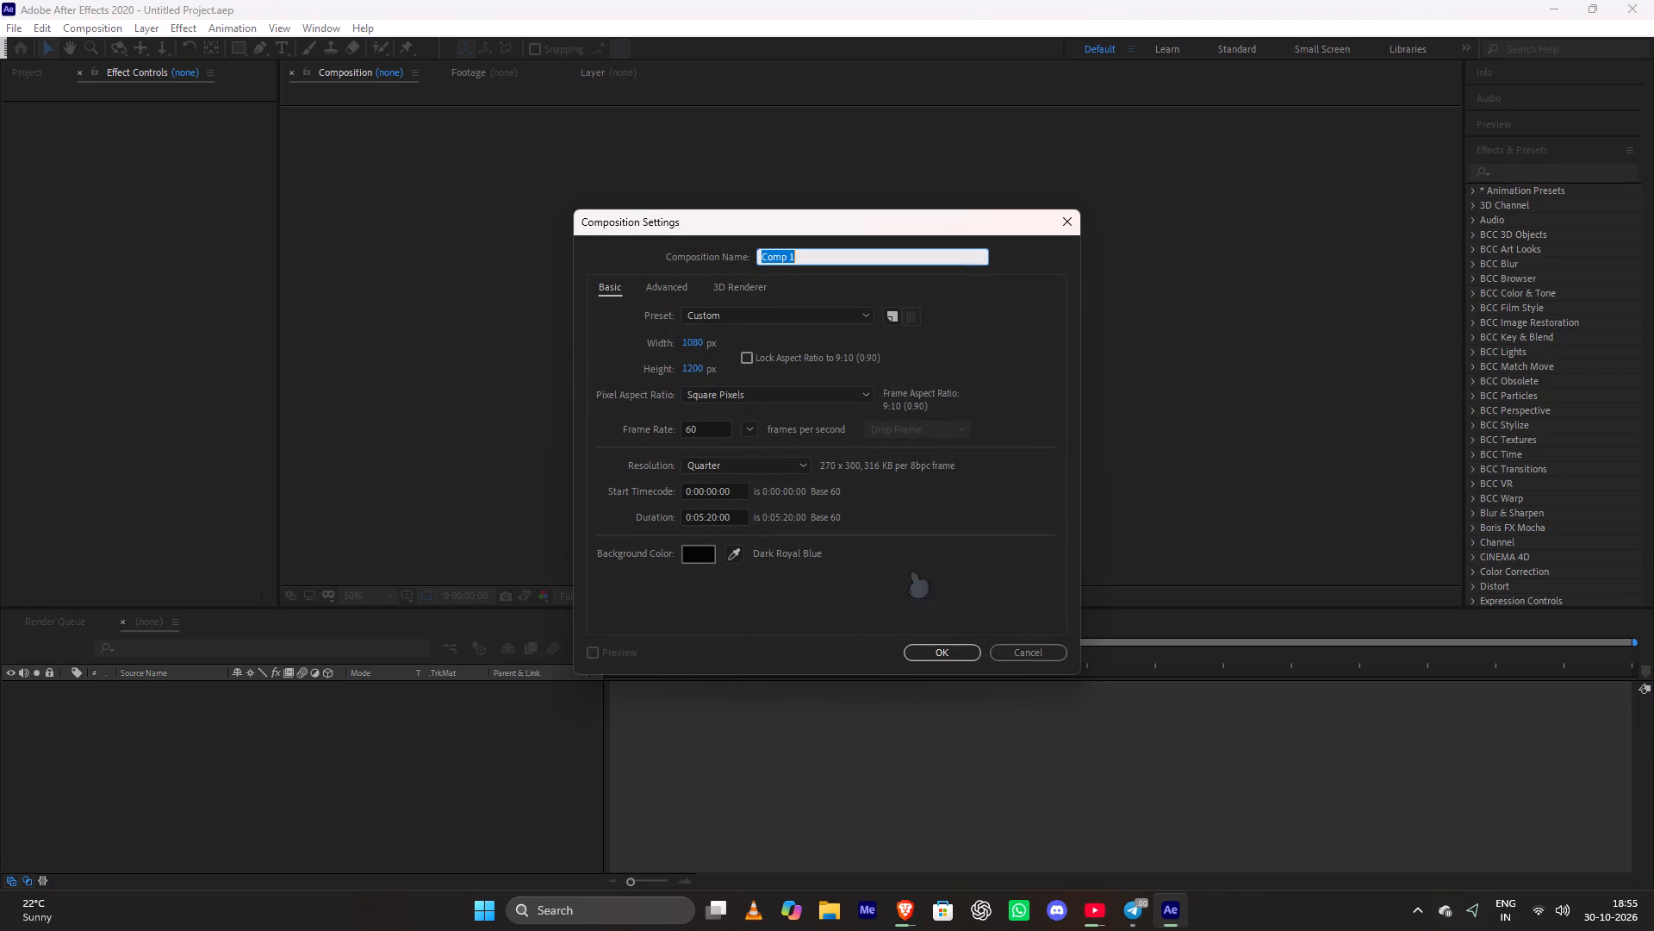
{"action": "left_click", "coordinate": [691, 368]}
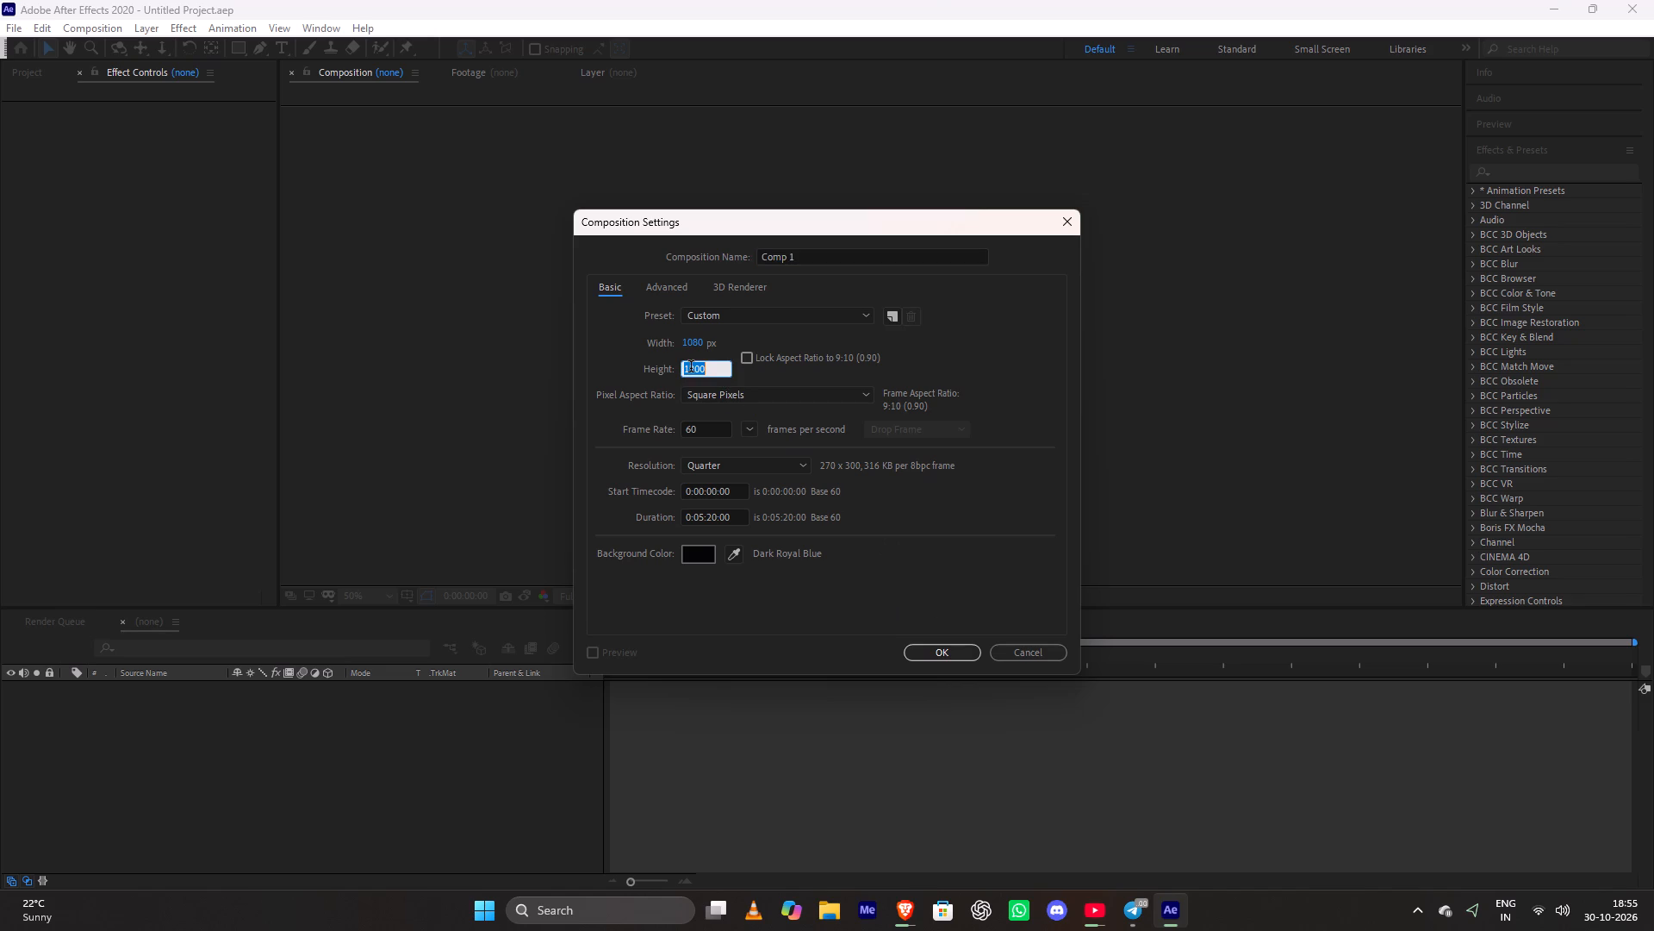
{"action": "type", "text": "1080"}
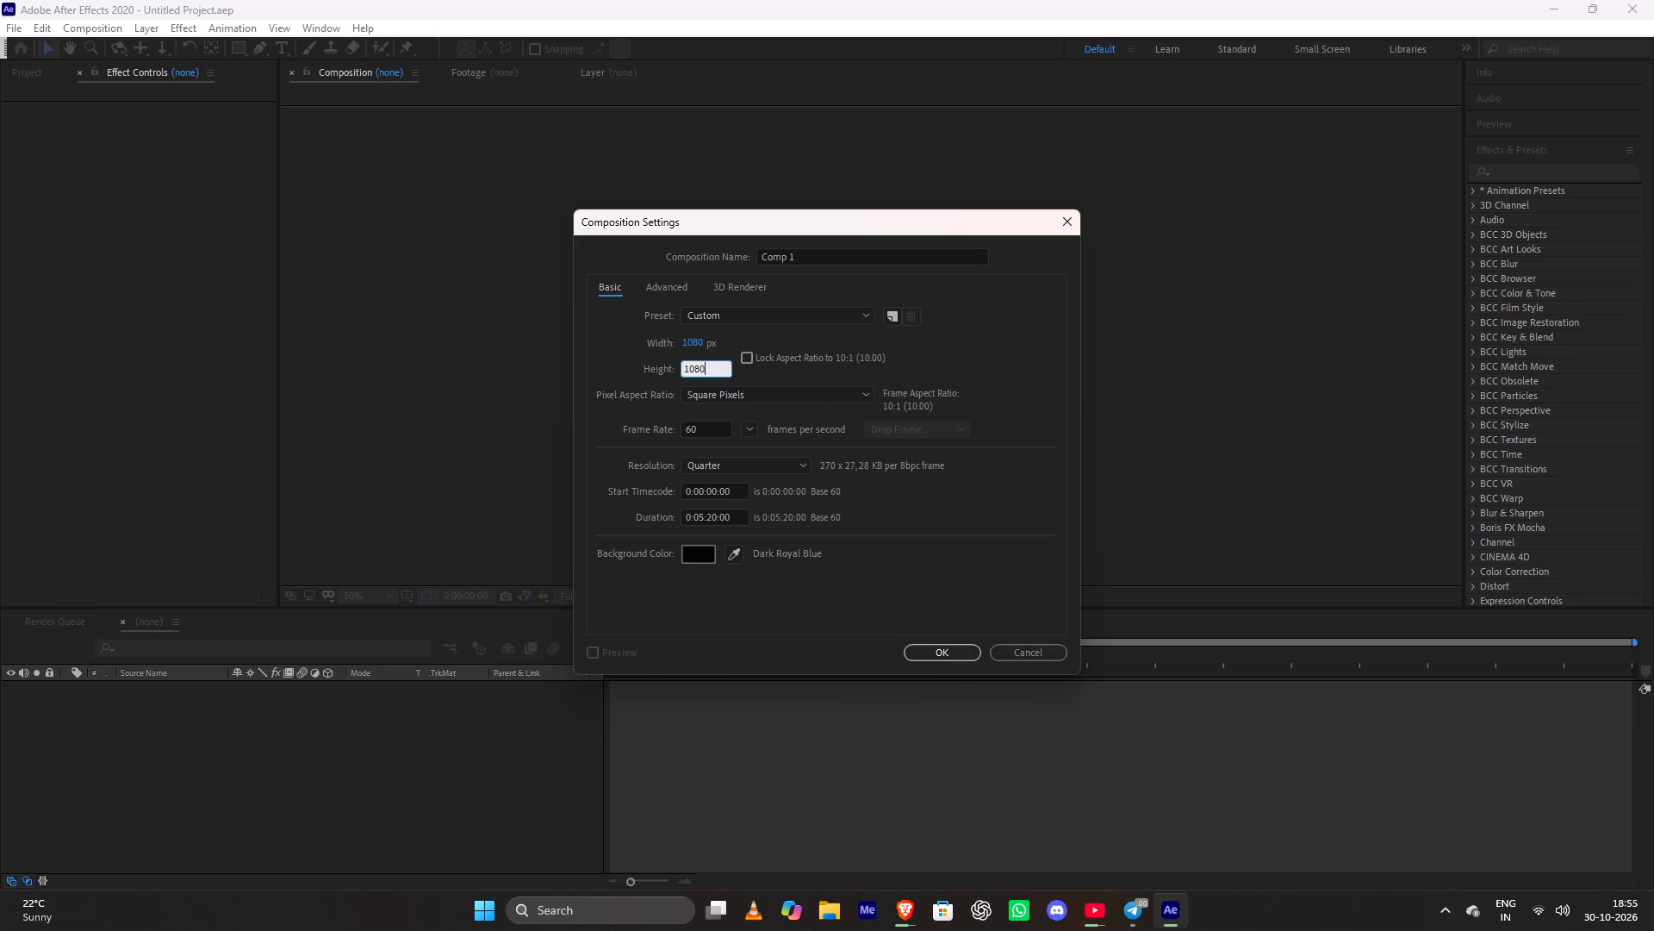
{"action": "left_click", "coordinate": [961, 644]}
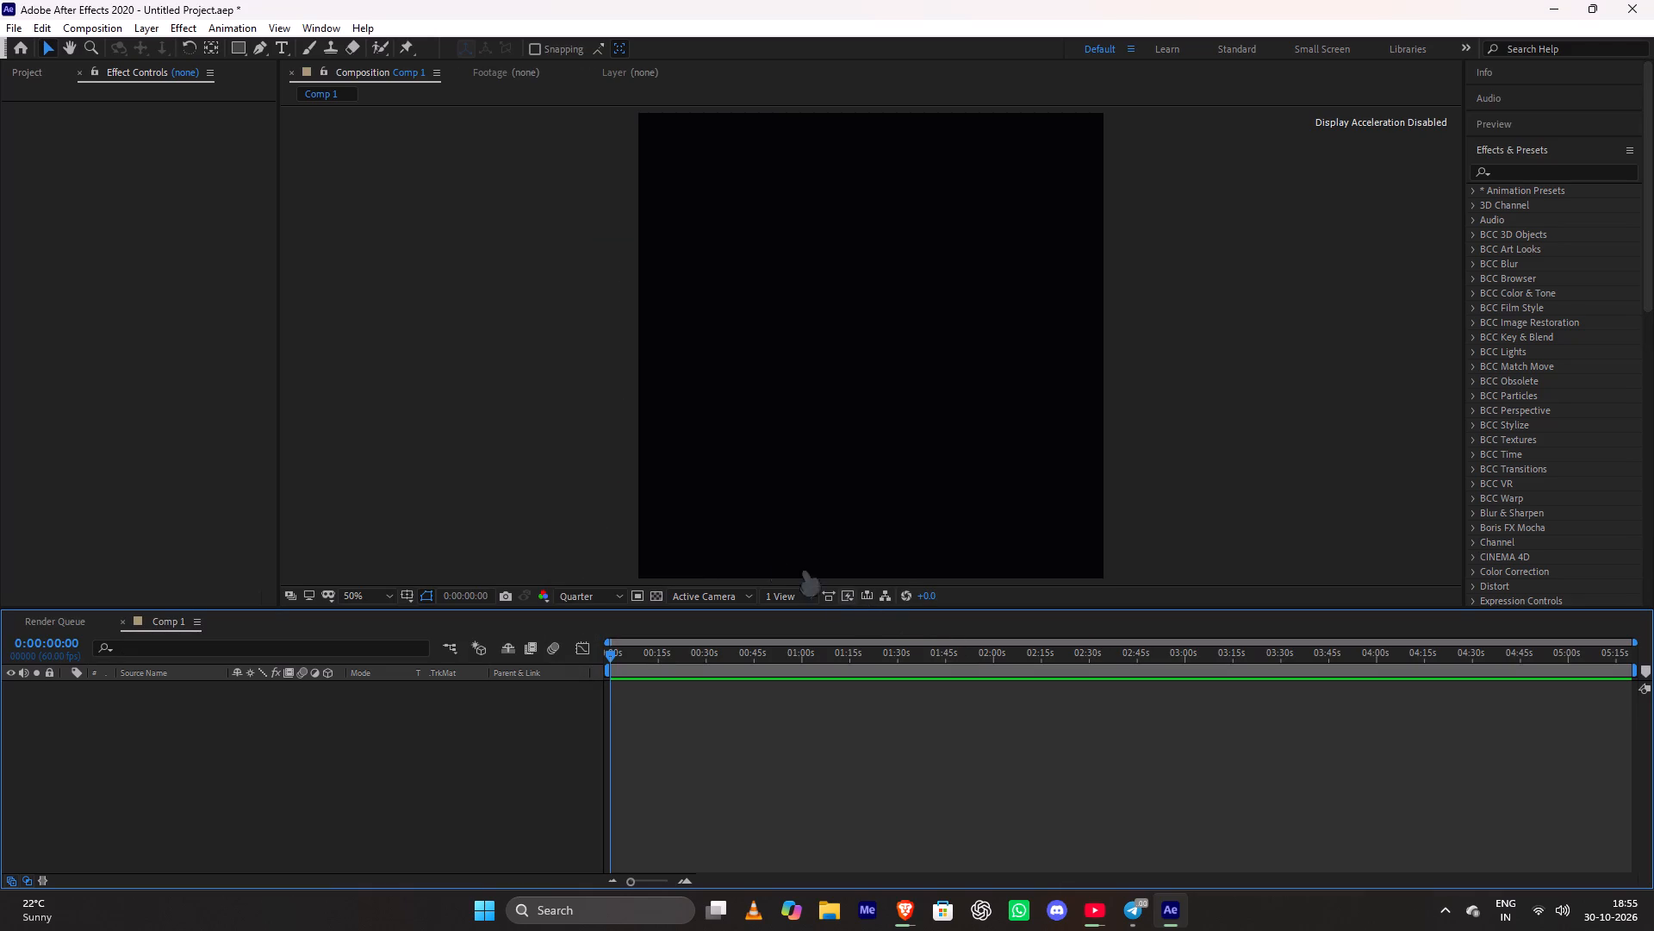
Import the heavenly-jumpstyle-slowed MP3 from the Music folder on New Volume (D:) and add it to the Comp 1 timeline.
{"action": "left_click", "coordinate": [189, 324]}
{"action": "left_click", "coordinate": [41, 61]}
{"action": "double_click", "coordinate": [138, 342]}
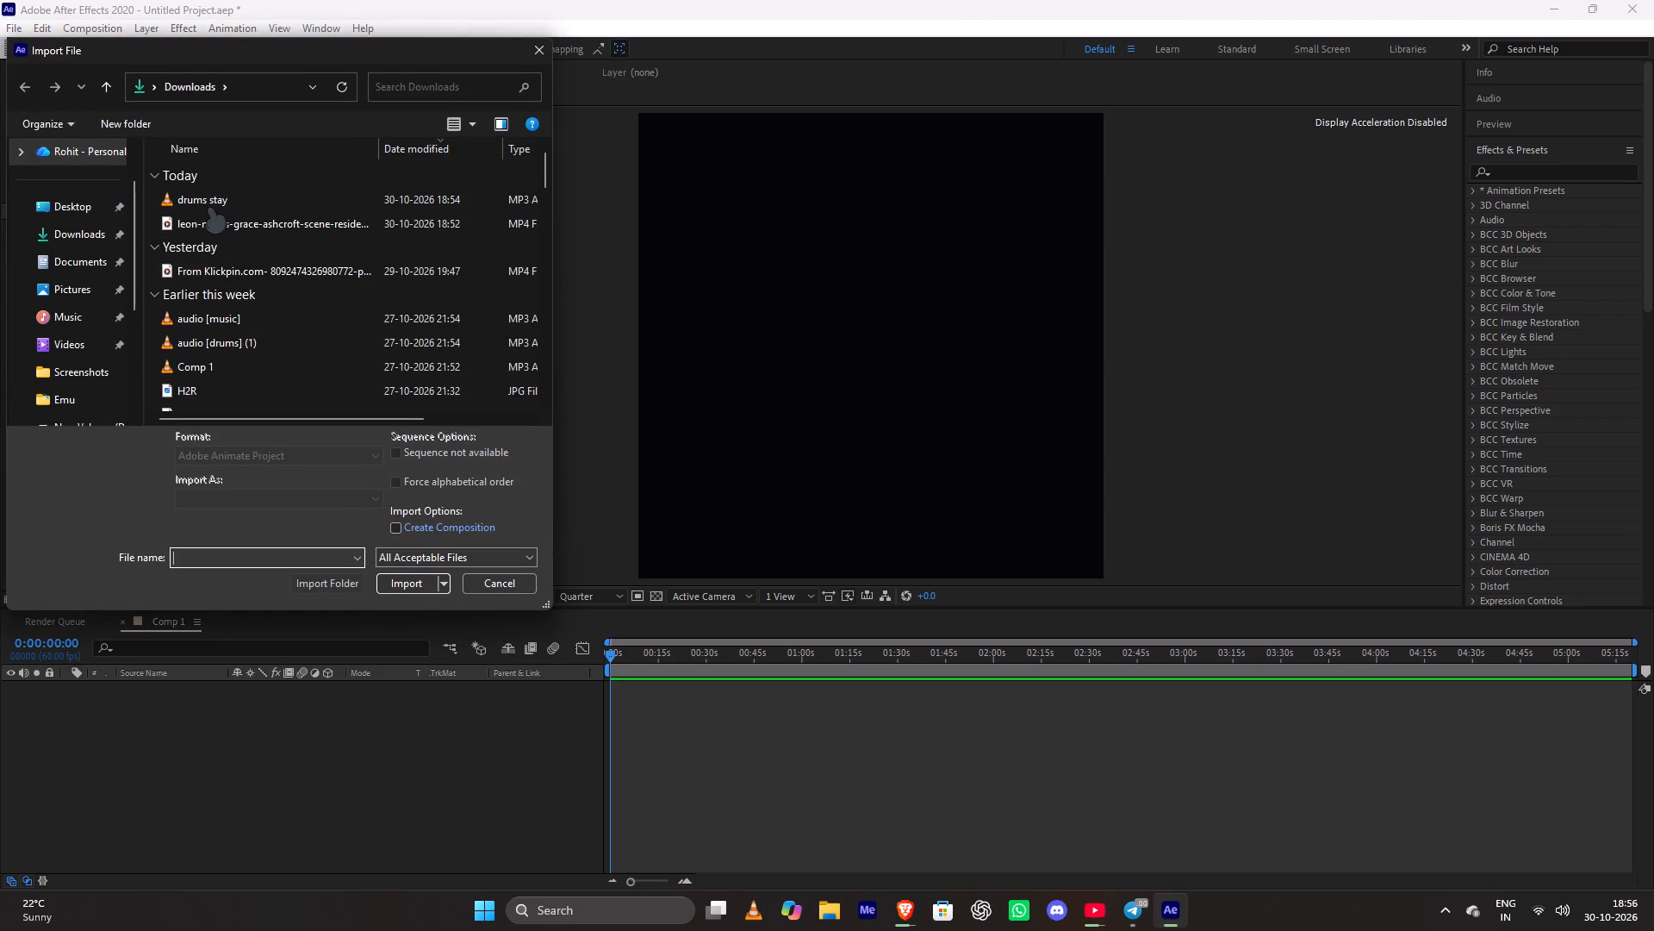
{"action": "scroll", "coordinate": [66, 330], "scroll_direction": "down", "scroll_amount": 3}
{"action": "left_click", "coordinate": [72, 342]}
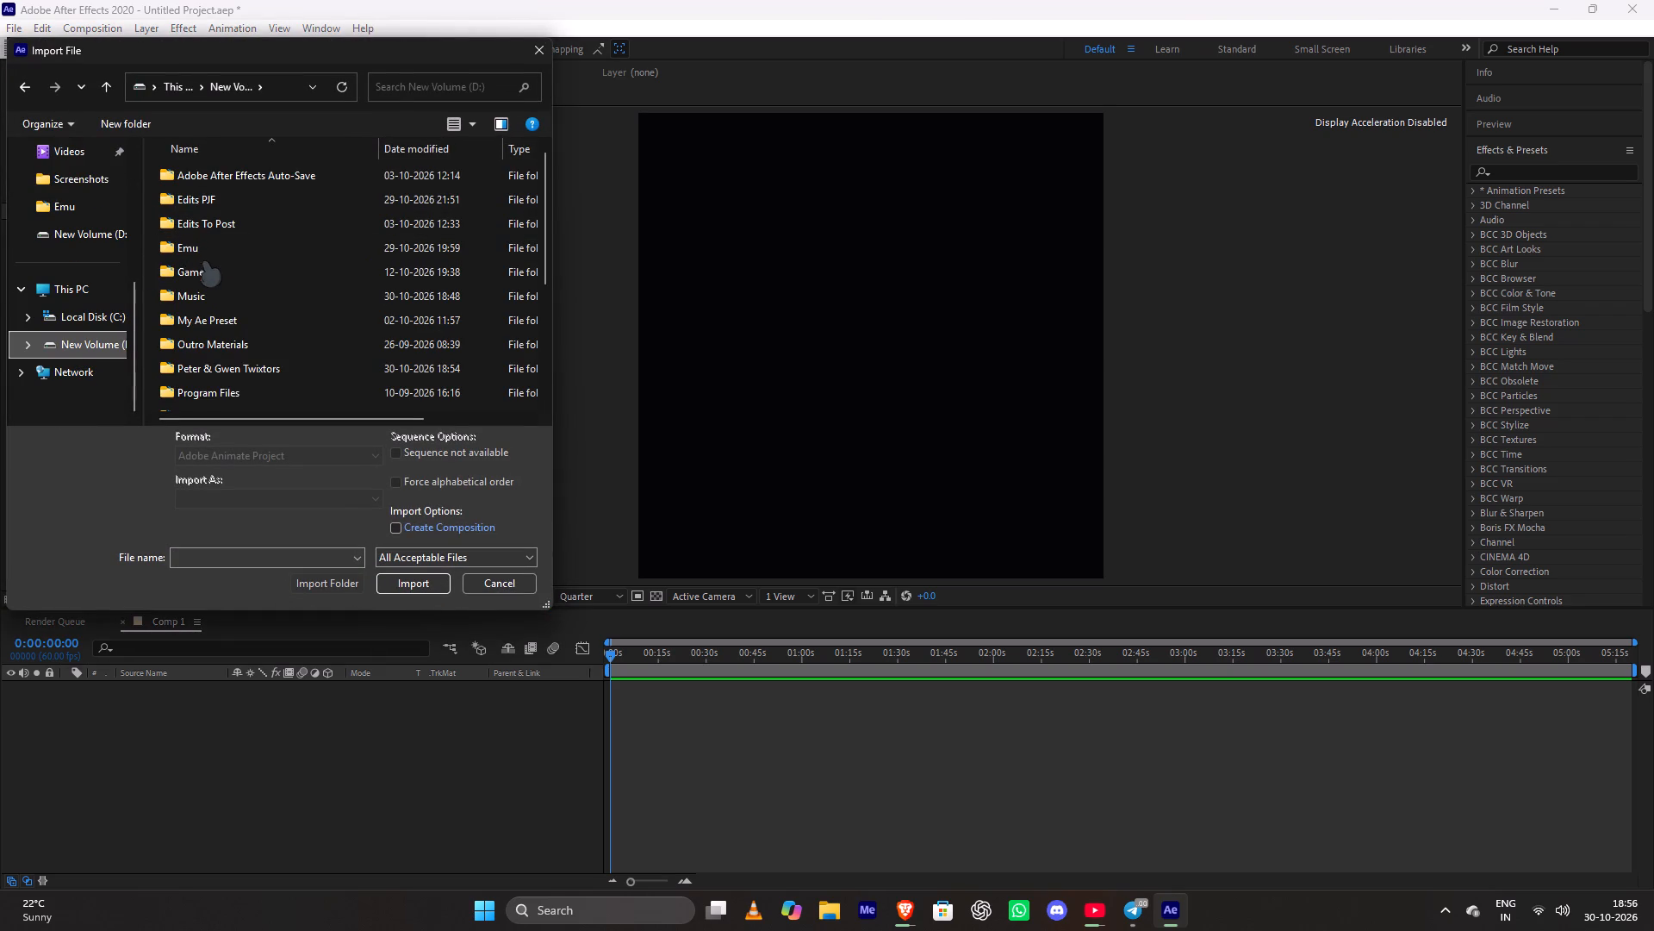
{"action": "double_click", "coordinate": [207, 295]}
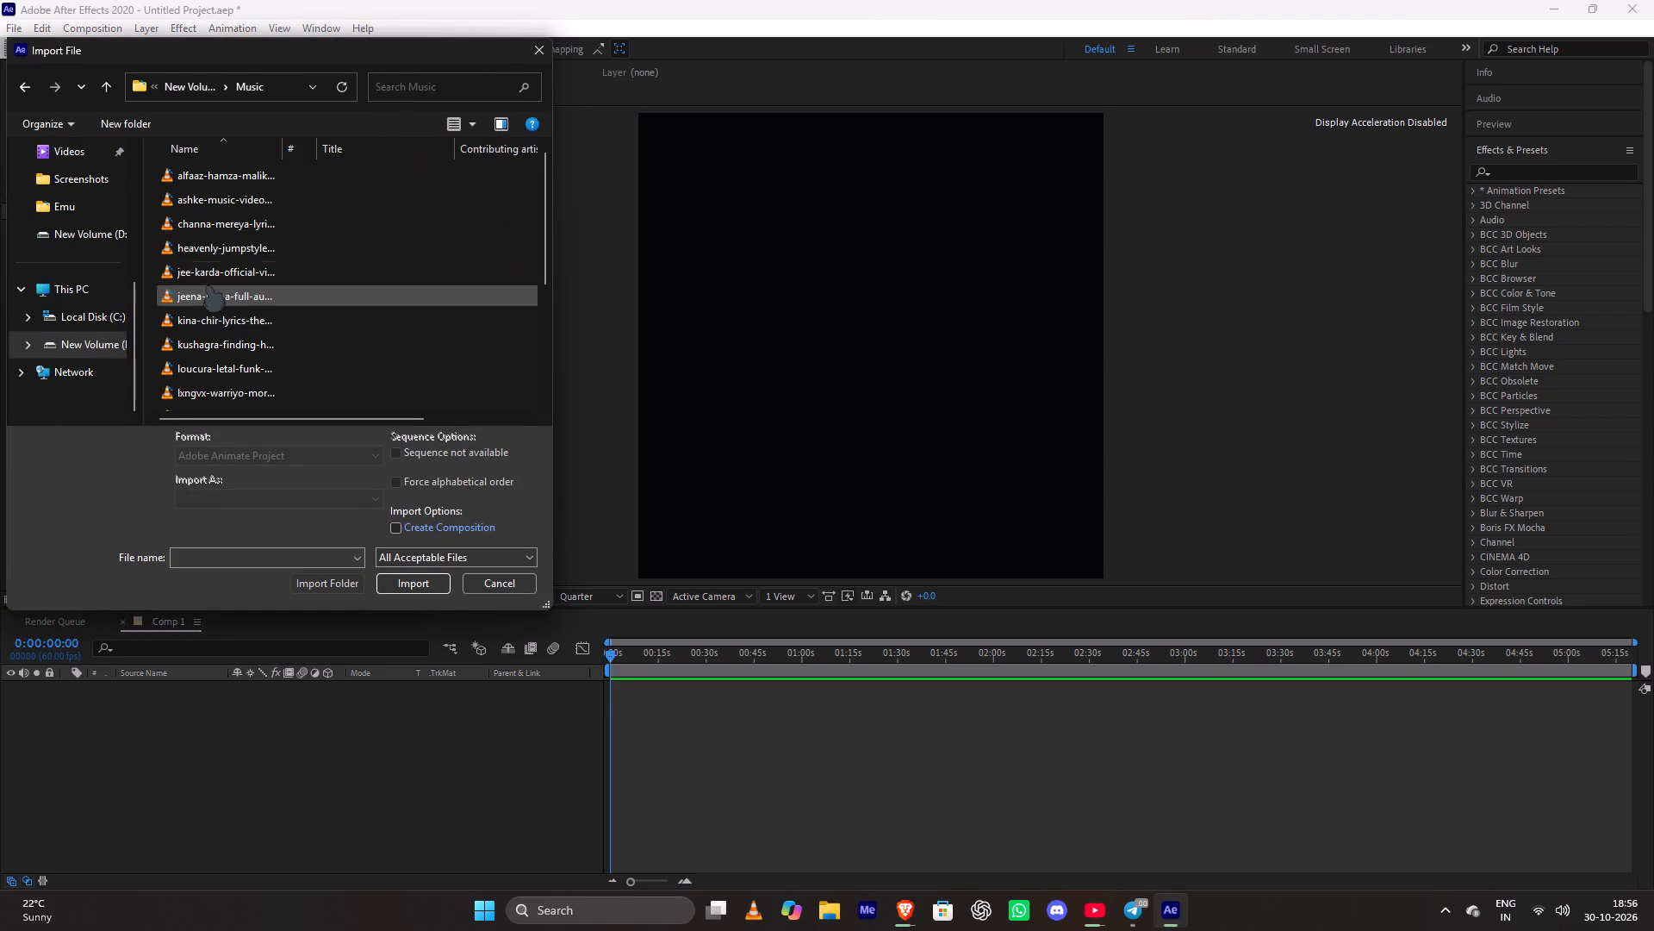
{"action": "left_click", "coordinate": [221, 239]}
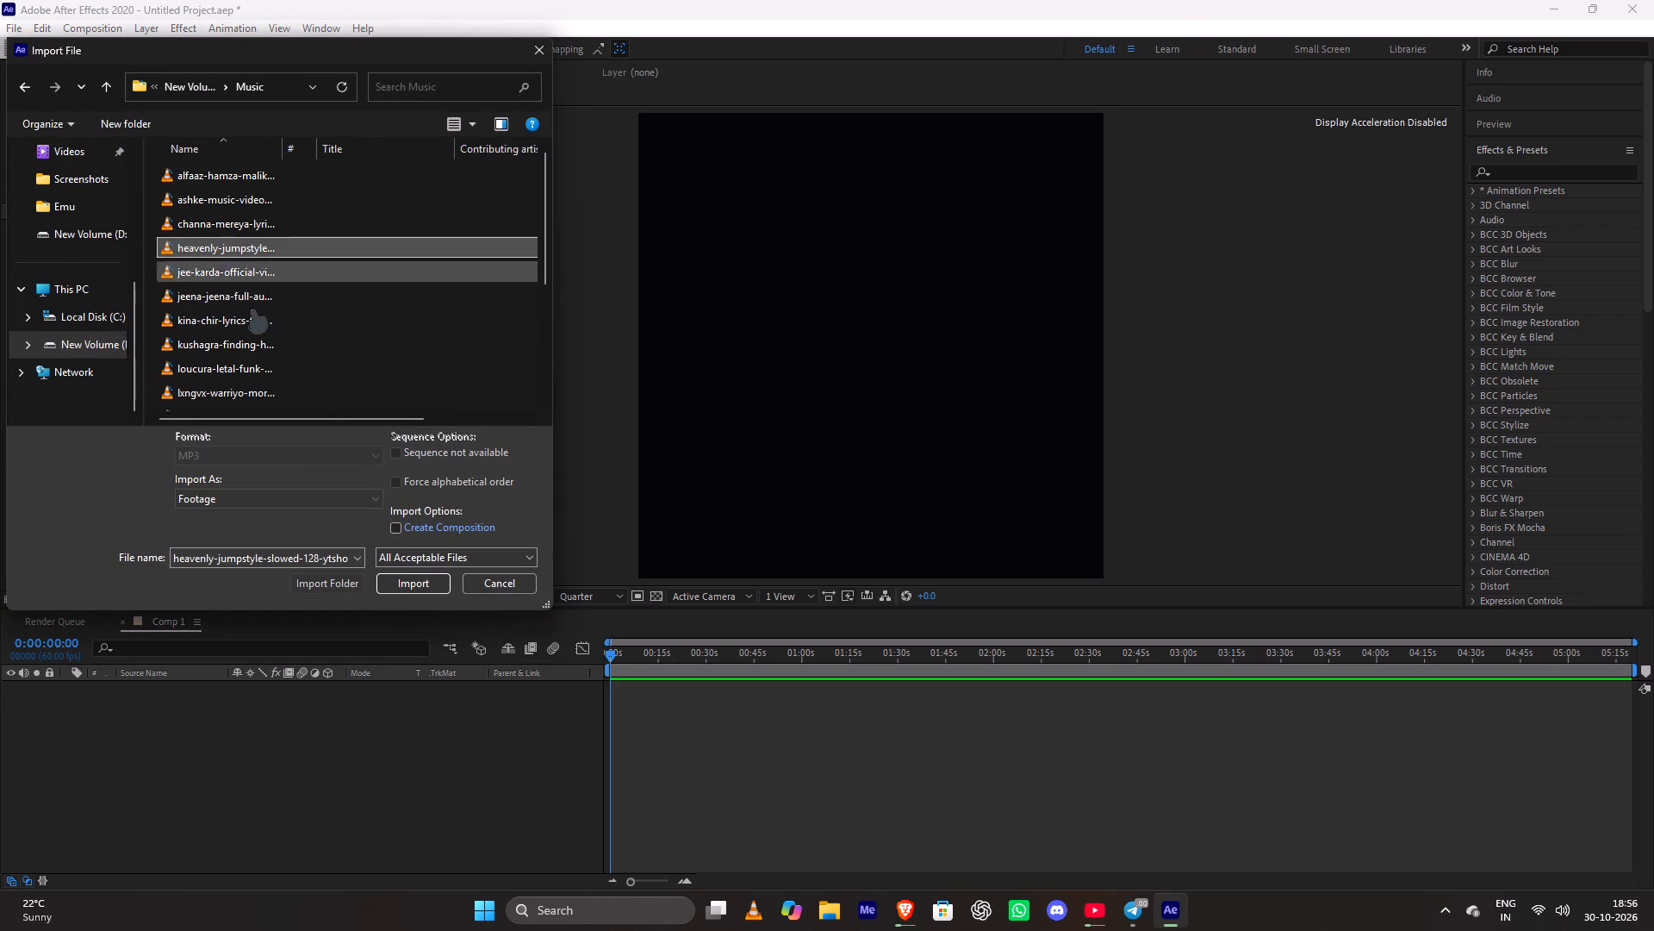
{"action": "left_click", "coordinate": [406, 567]}
{"action": "left_click", "coordinate": [408, 579]}
{"action": "left_click_drag", "start_coordinate": [108, 243], "coordinate": [143, 437]}
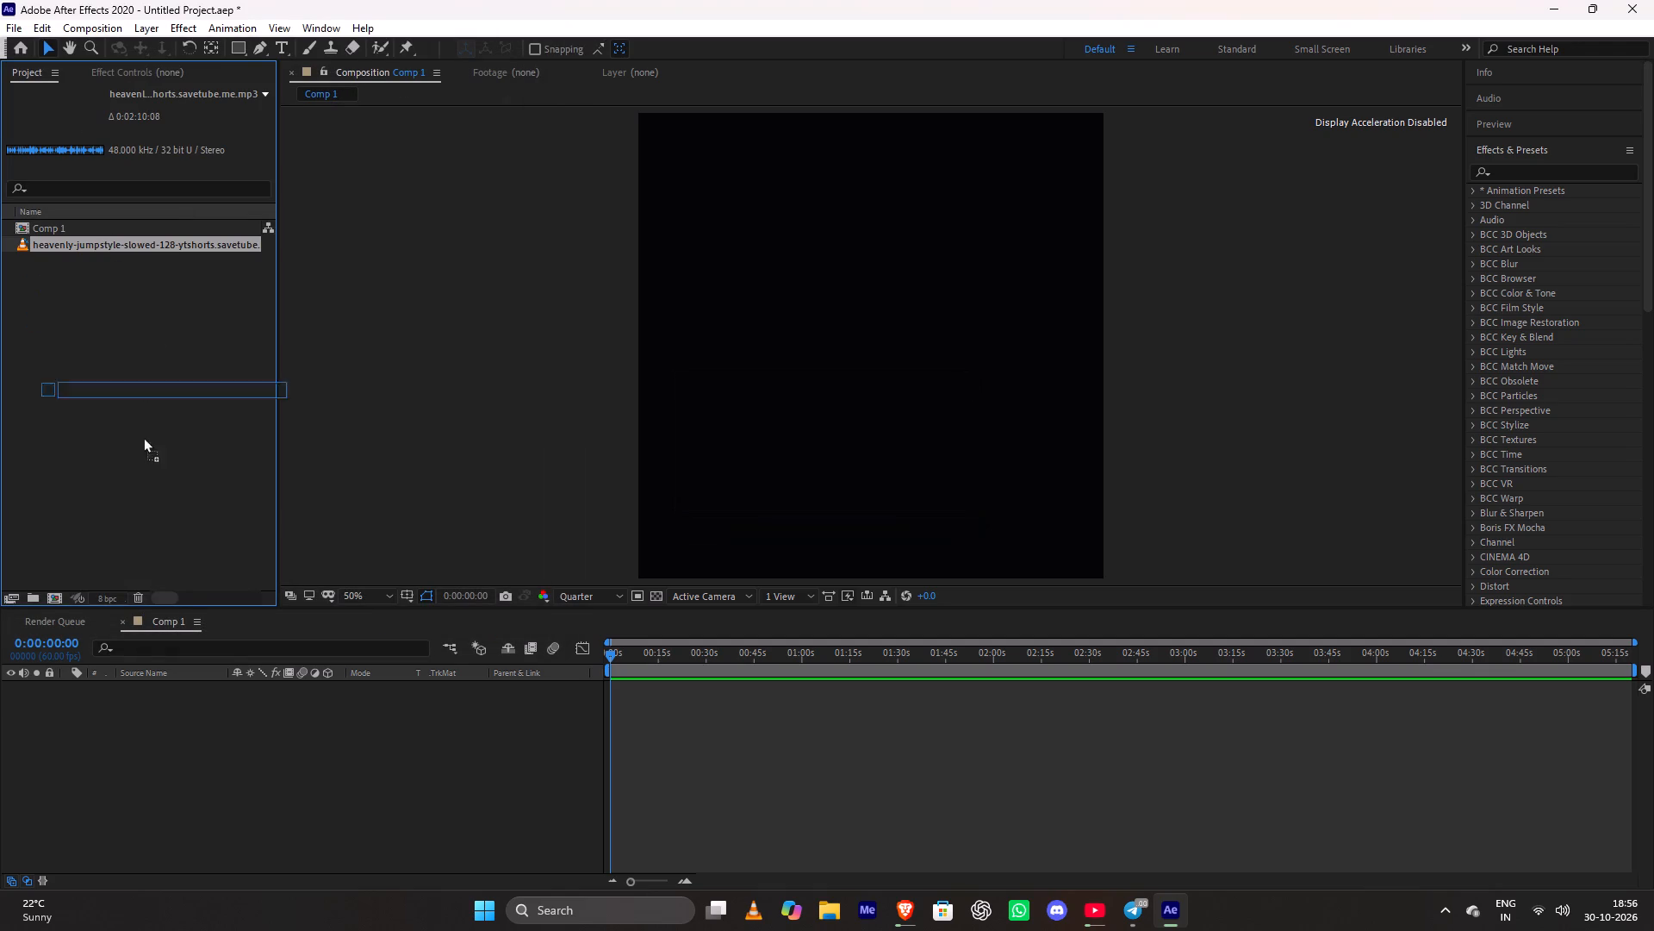
{"action": "left_click_drag", "start_coordinate": [143, 437], "coordinate": [215, 704]}
Import the drums stay MP3 from Downloads and place it in the Comp 1 timeline above the heavenly-jumpstyle layer.
{"action": "double_click", "coordinate": [98, 315]}
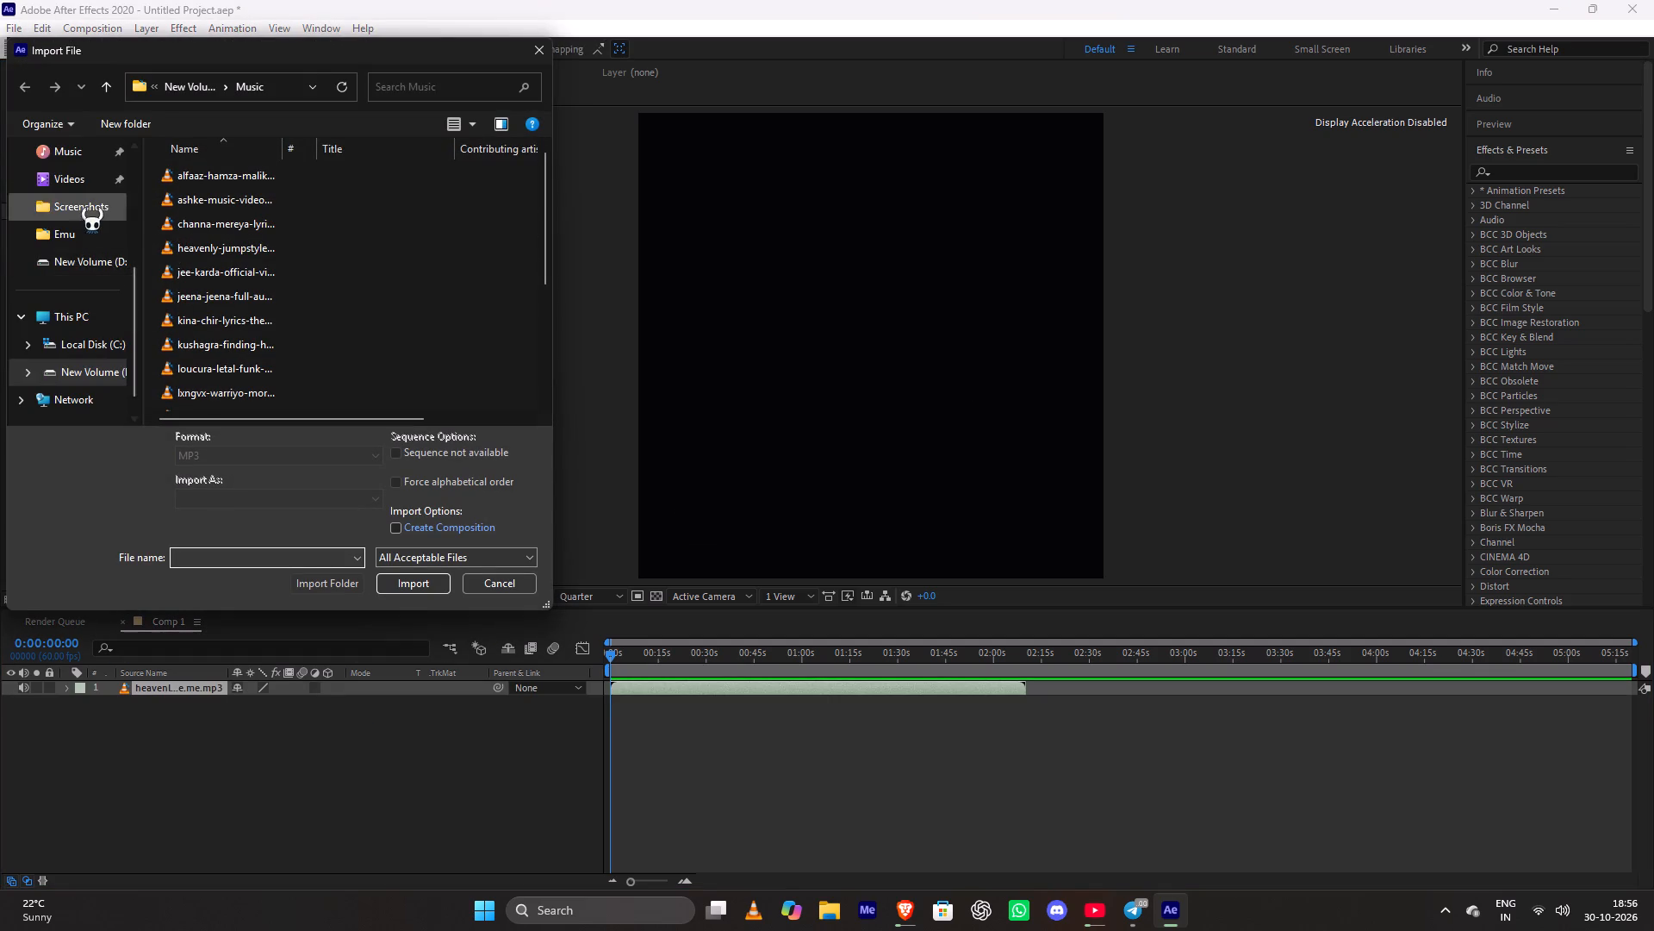
{"action": "scroll", "coordinate": [85, 207], "scroll_direction": "up", "scroll_amount": 4}
{"action": "left_click", "coordinate": [73, 297]}
{"action": "left_click", "coordinate": [207, 214]}
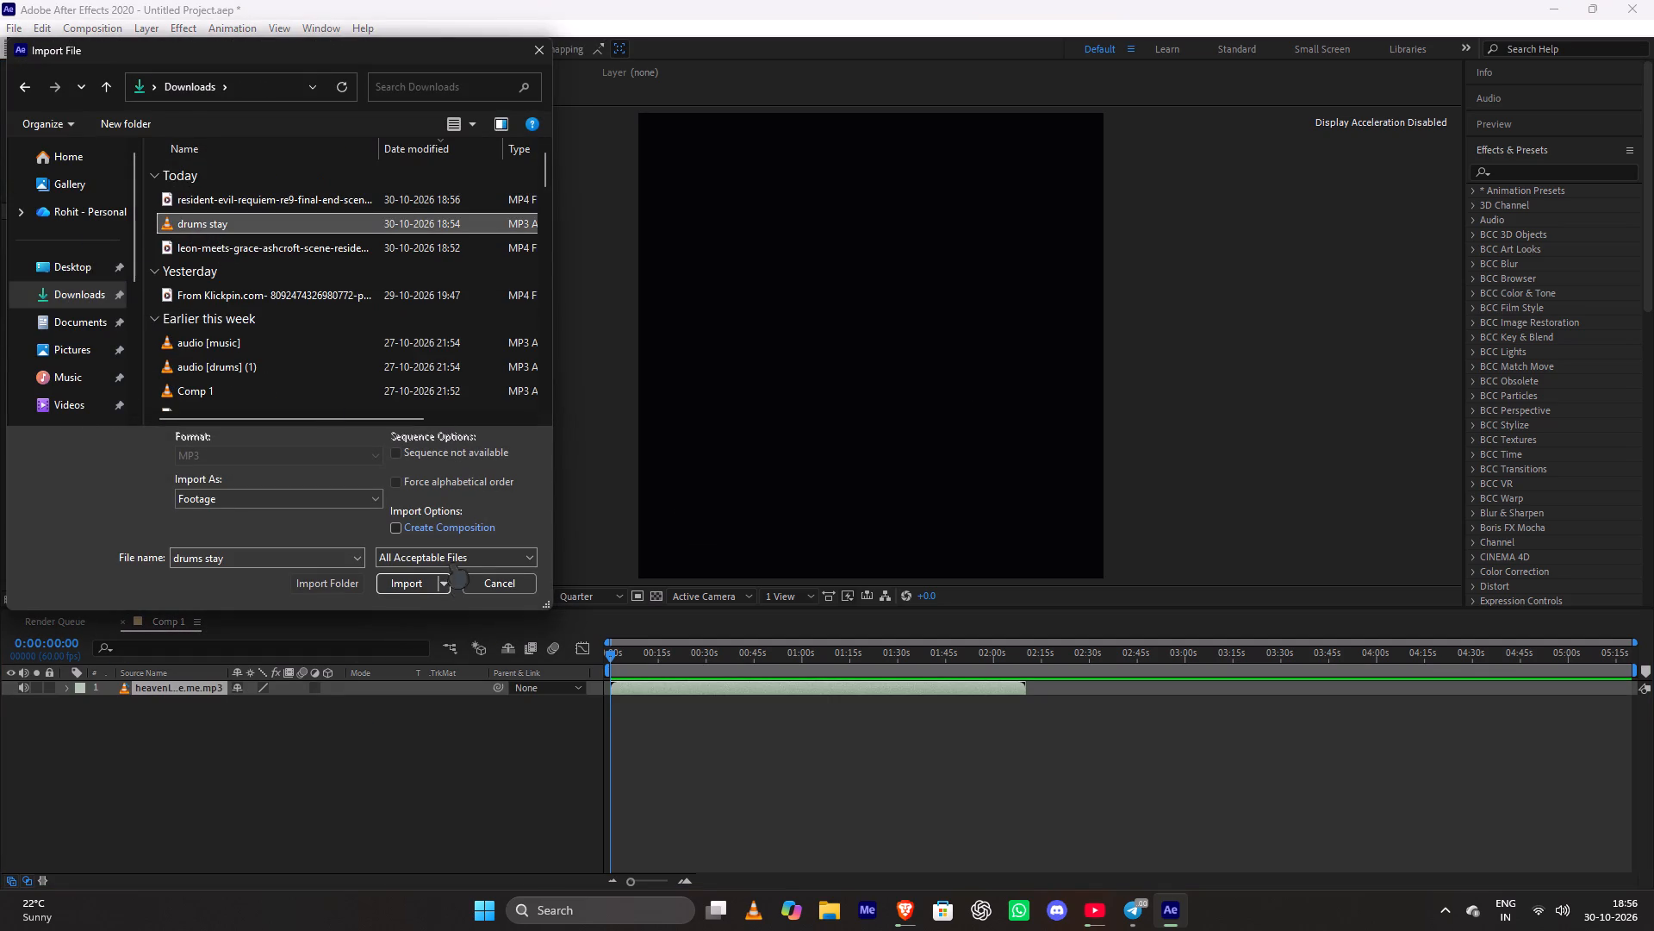
{"action": "left_click", "coordinate": [413, 583]}
{"action": "left_click_drag", "start_coordinate": [110, 247], "coordinate": [162, 658]}
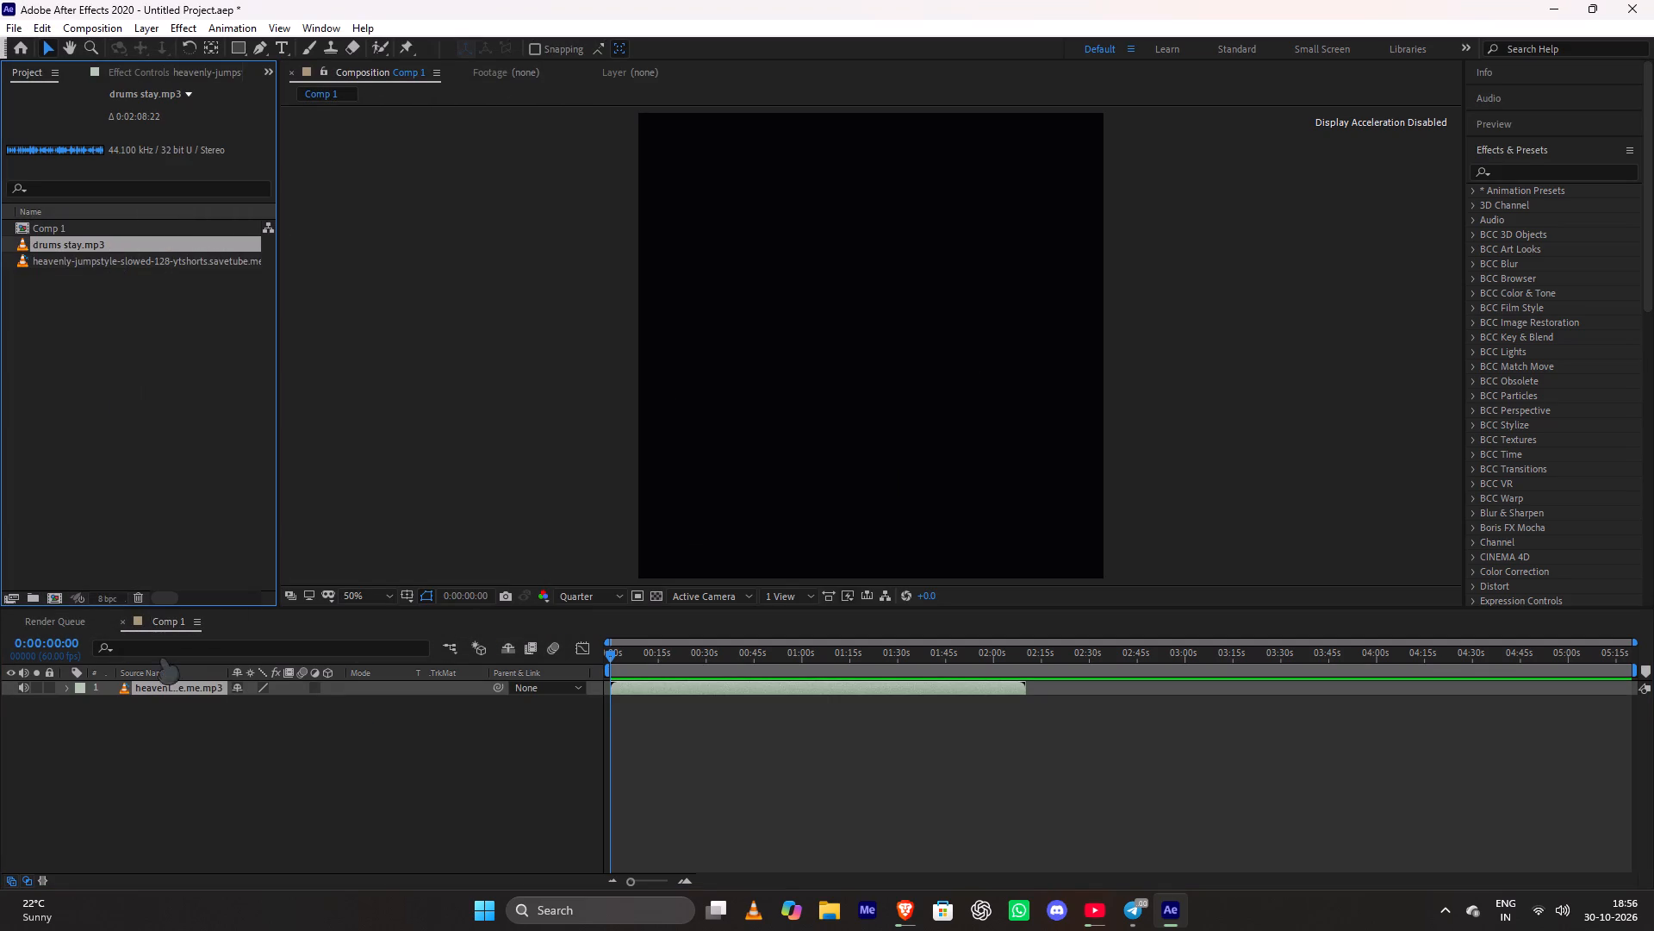
{"action": "left_click_drag", "start_coordinate": [162, 658], "coordinate": [162, 627]}
{"action": "left_click_drag", "start_coordinate": [65, 239], "coordinate": [190, 679]}
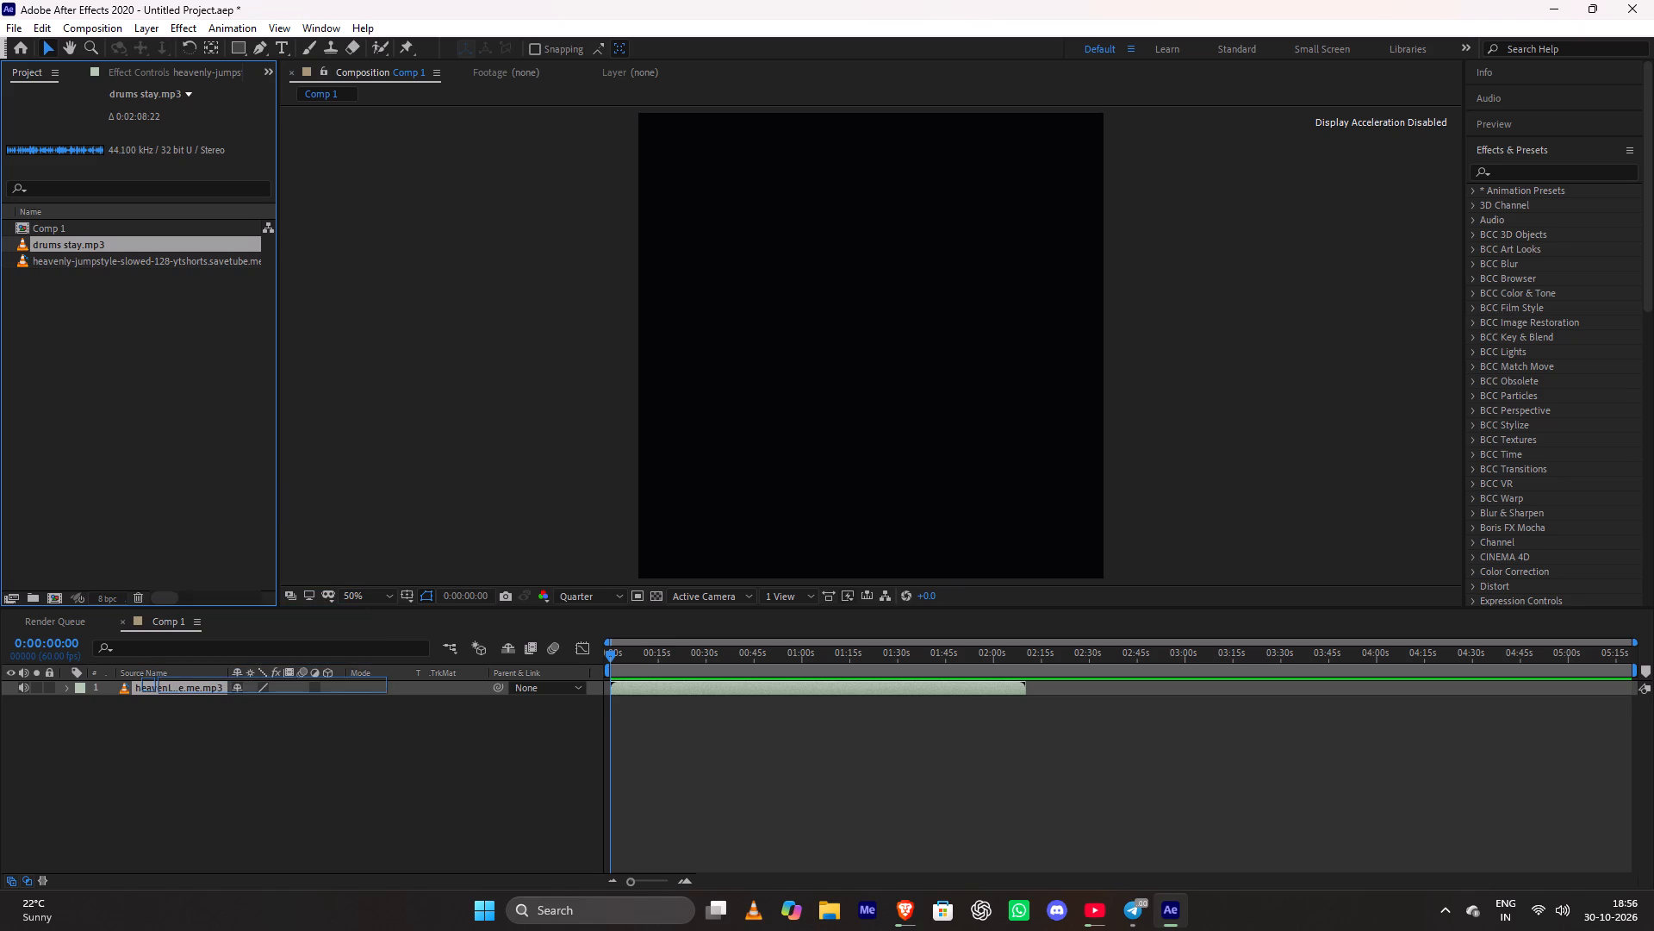
{"action": "left_click_drag", "start_coordinate": [190, 679], "coordinate": [191, 684]}
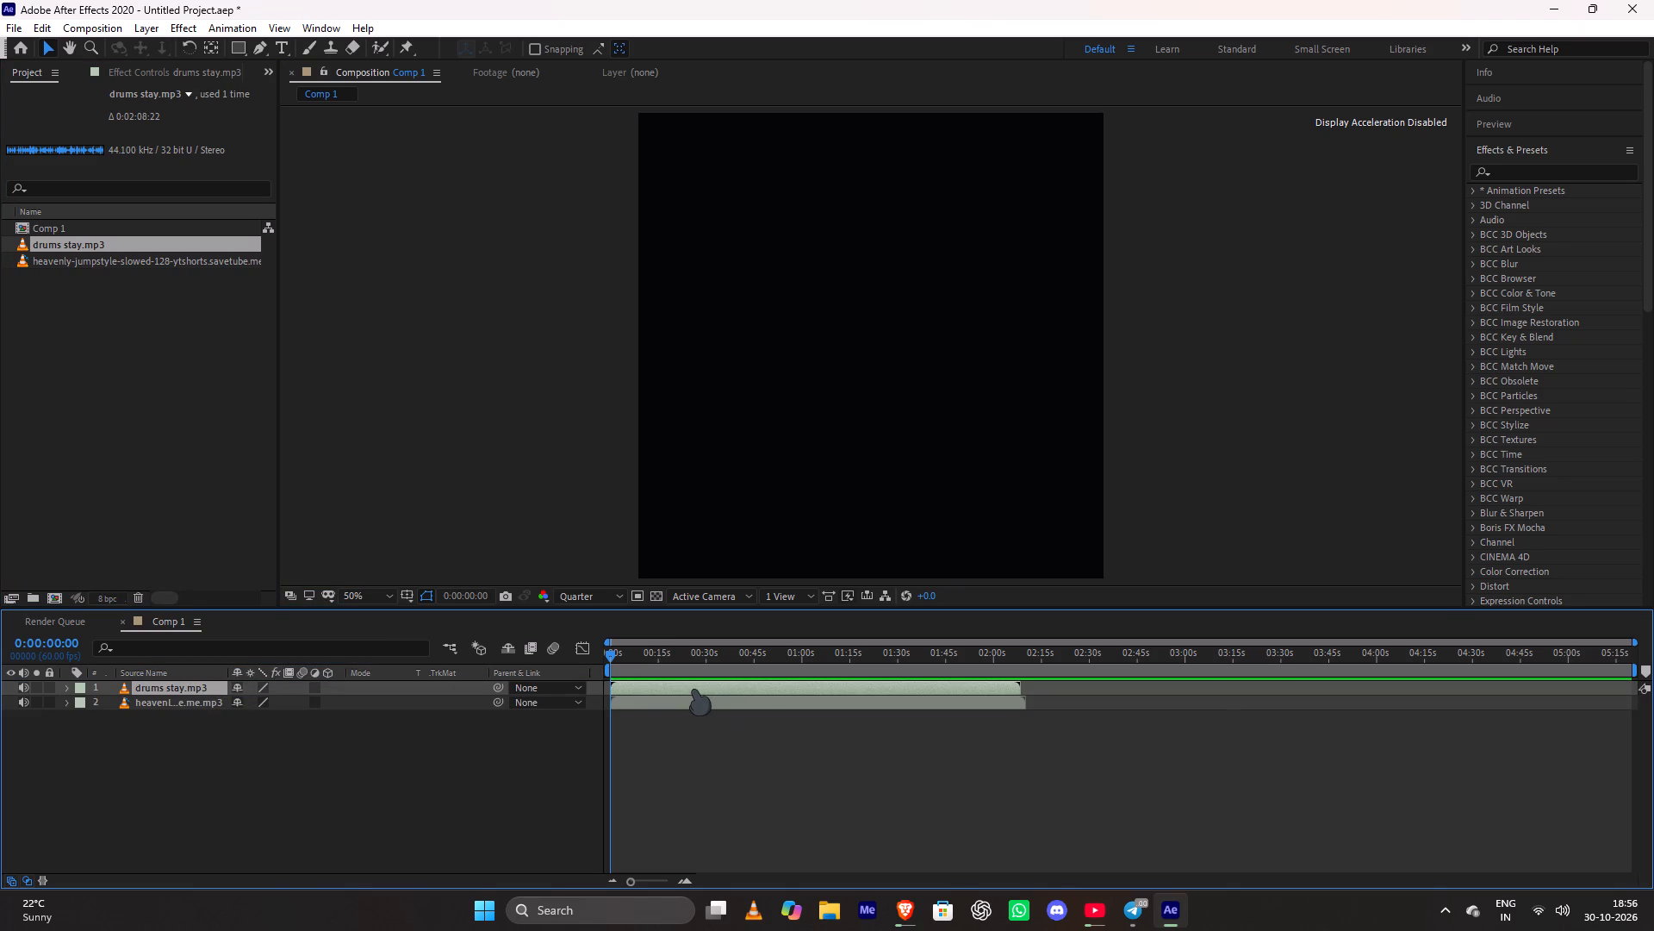
Reveal the drums stay layer's audio waveform and listen to the music from about 2 seconds in.
{"action": "type", "text": "ll"}
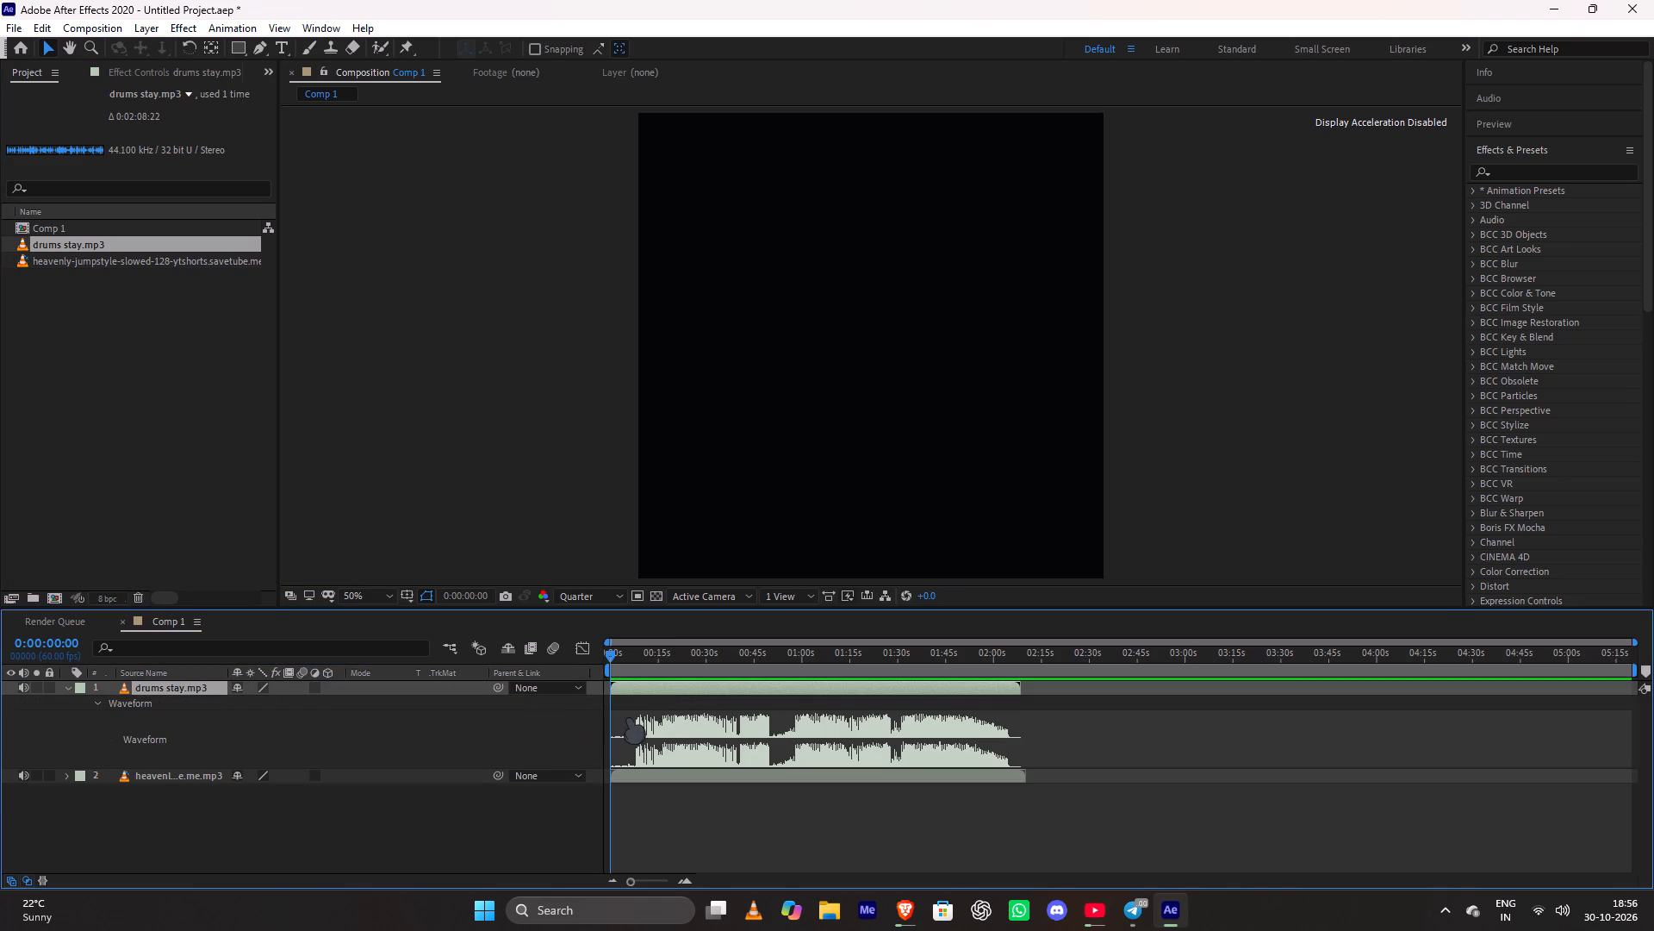
{"action": "left_click_drag", "start_coordinate": [628, 879], "coordinate": [661, 892]}
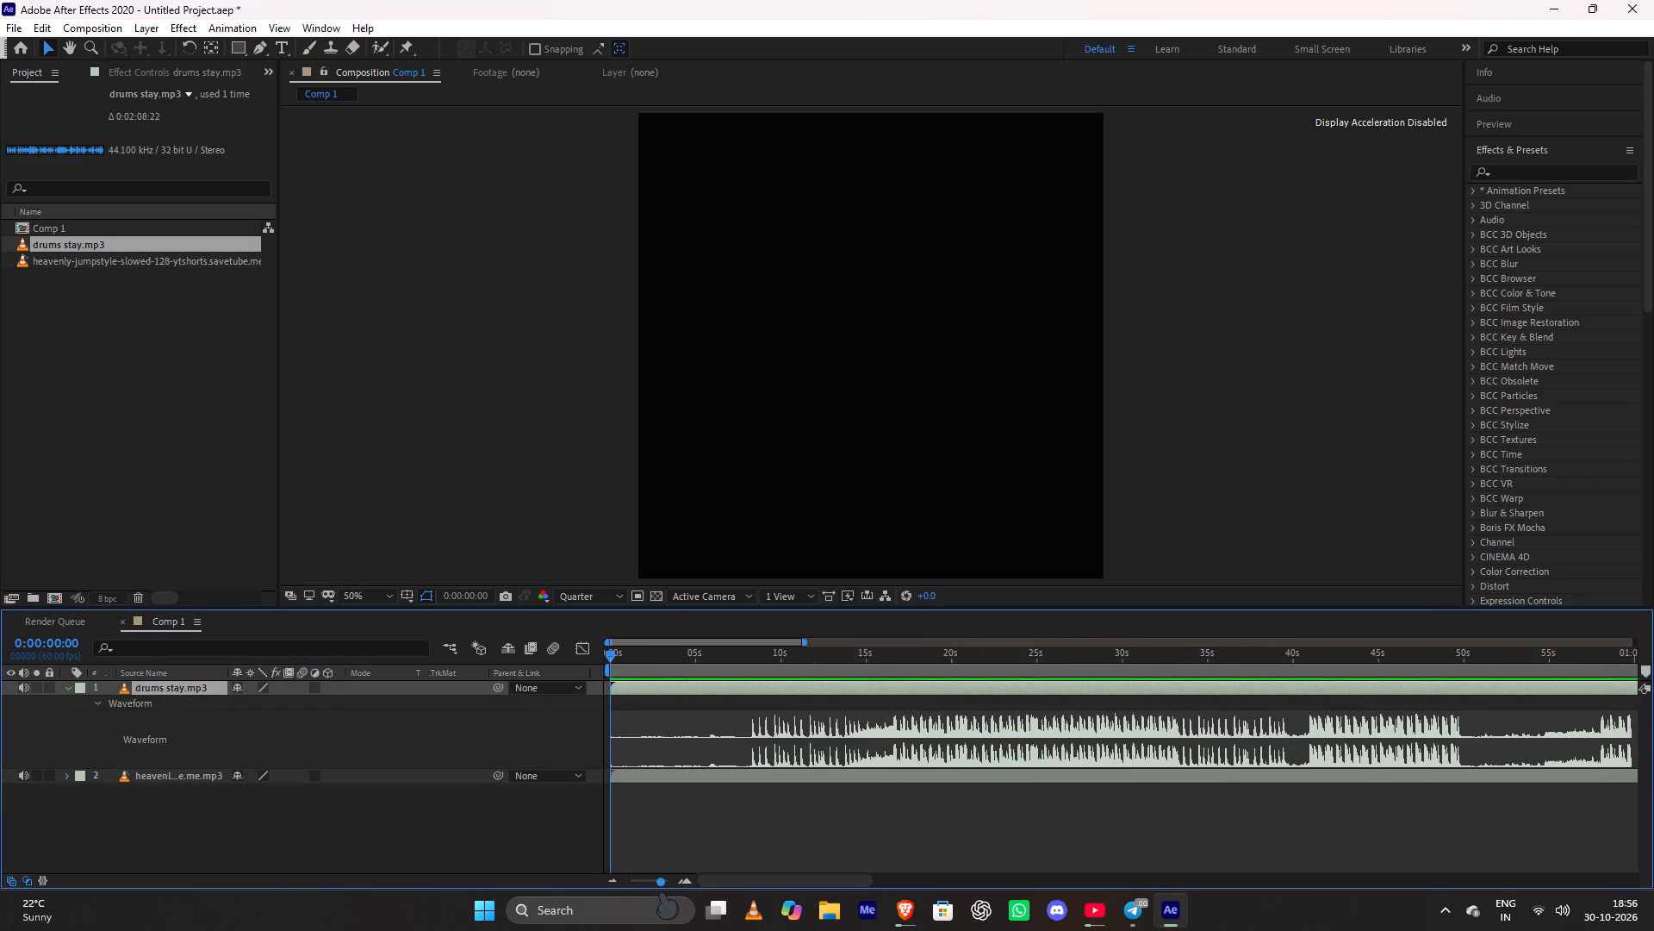
{"action": "left_click_drag", "start_coordinate": [661, 892], "coordinate": [656, 892]}
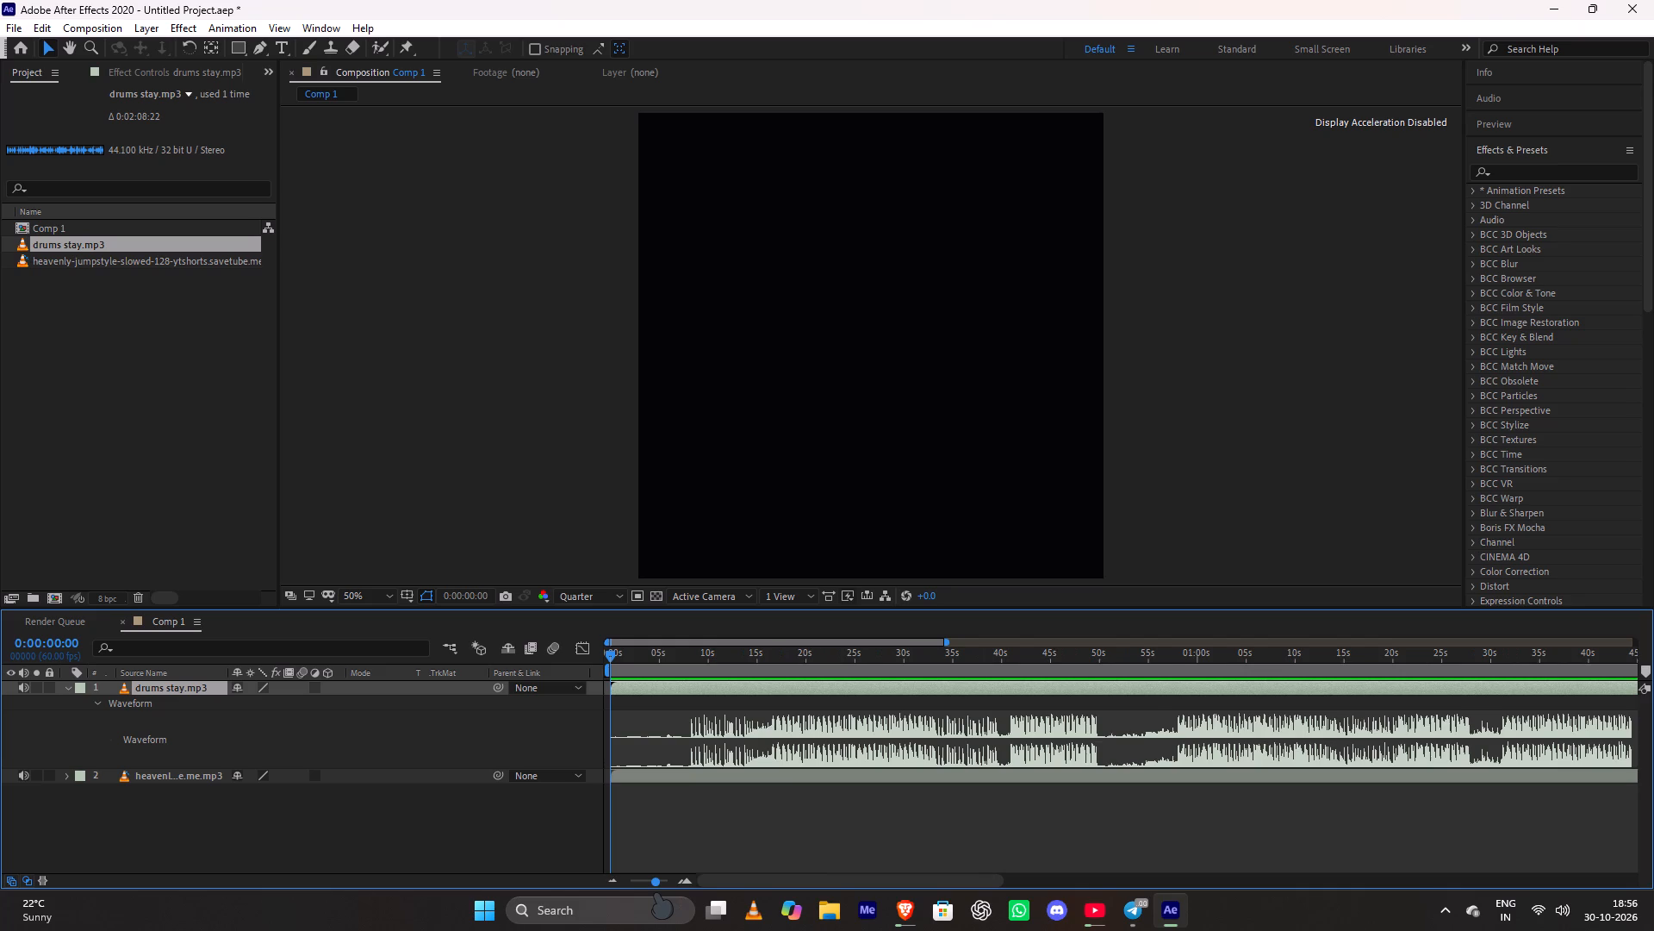
{"action": "left_click_drag", "start_coordinate": [656, 892], "coordinate": [658, 893]}
{"action": "left_click_drag", "start_coordinate": [610, 653], "coordinate": [635, 674]}
{"action": "key", "text": "space"}
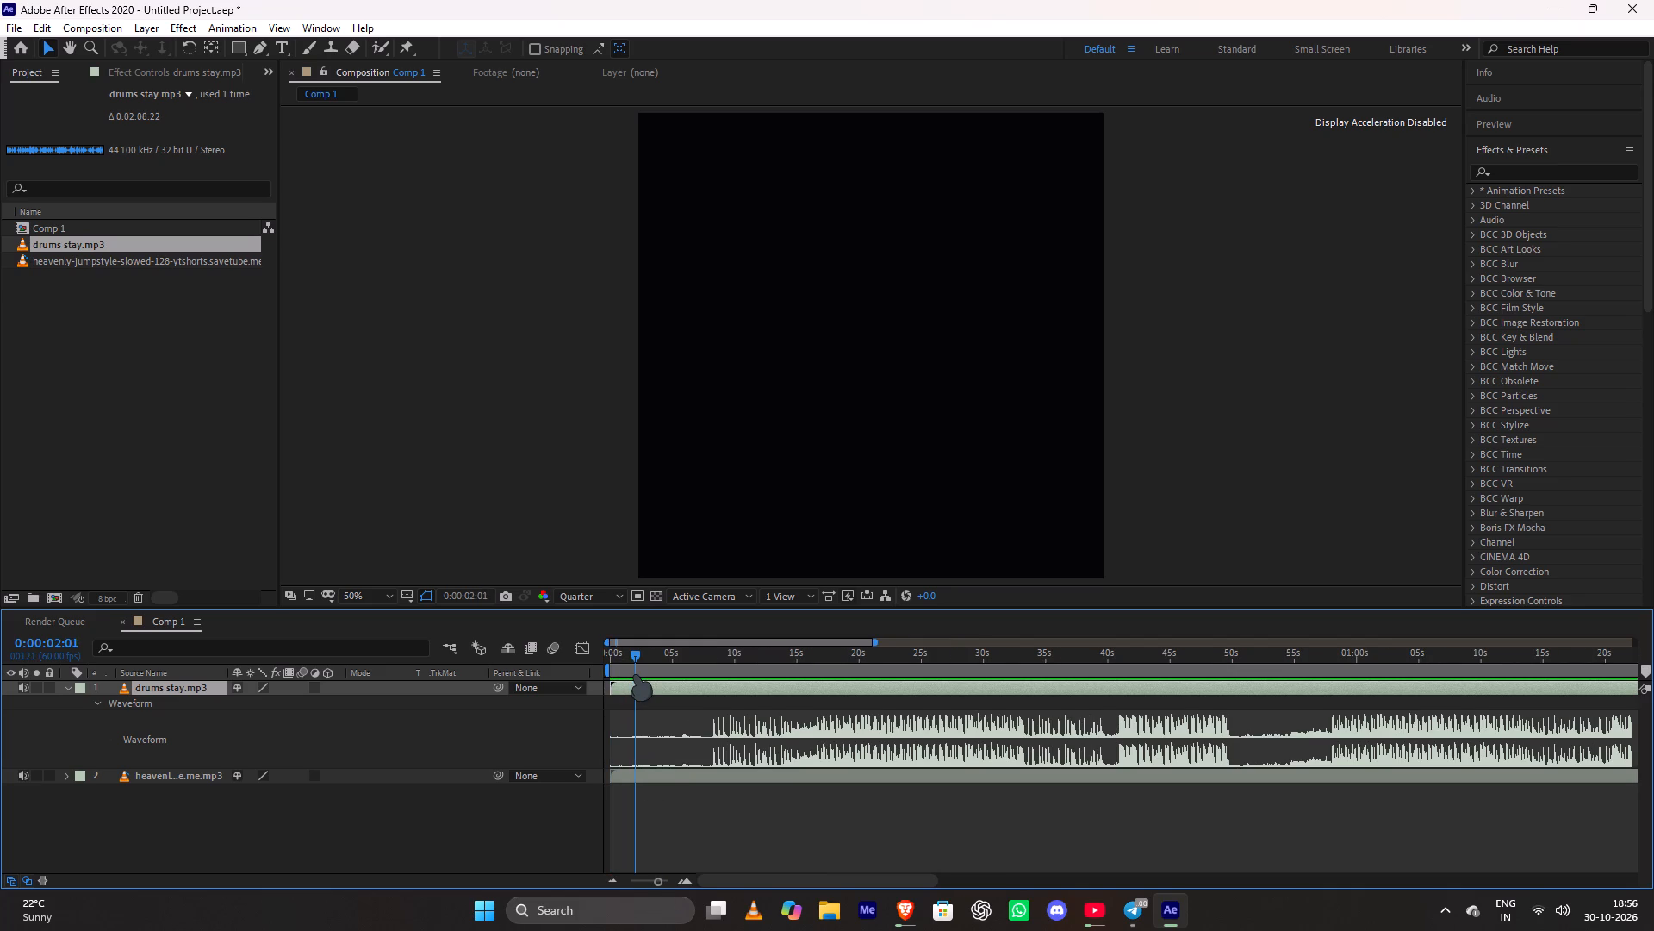
{"action": "left_click", "coordinate": [656, 880]}
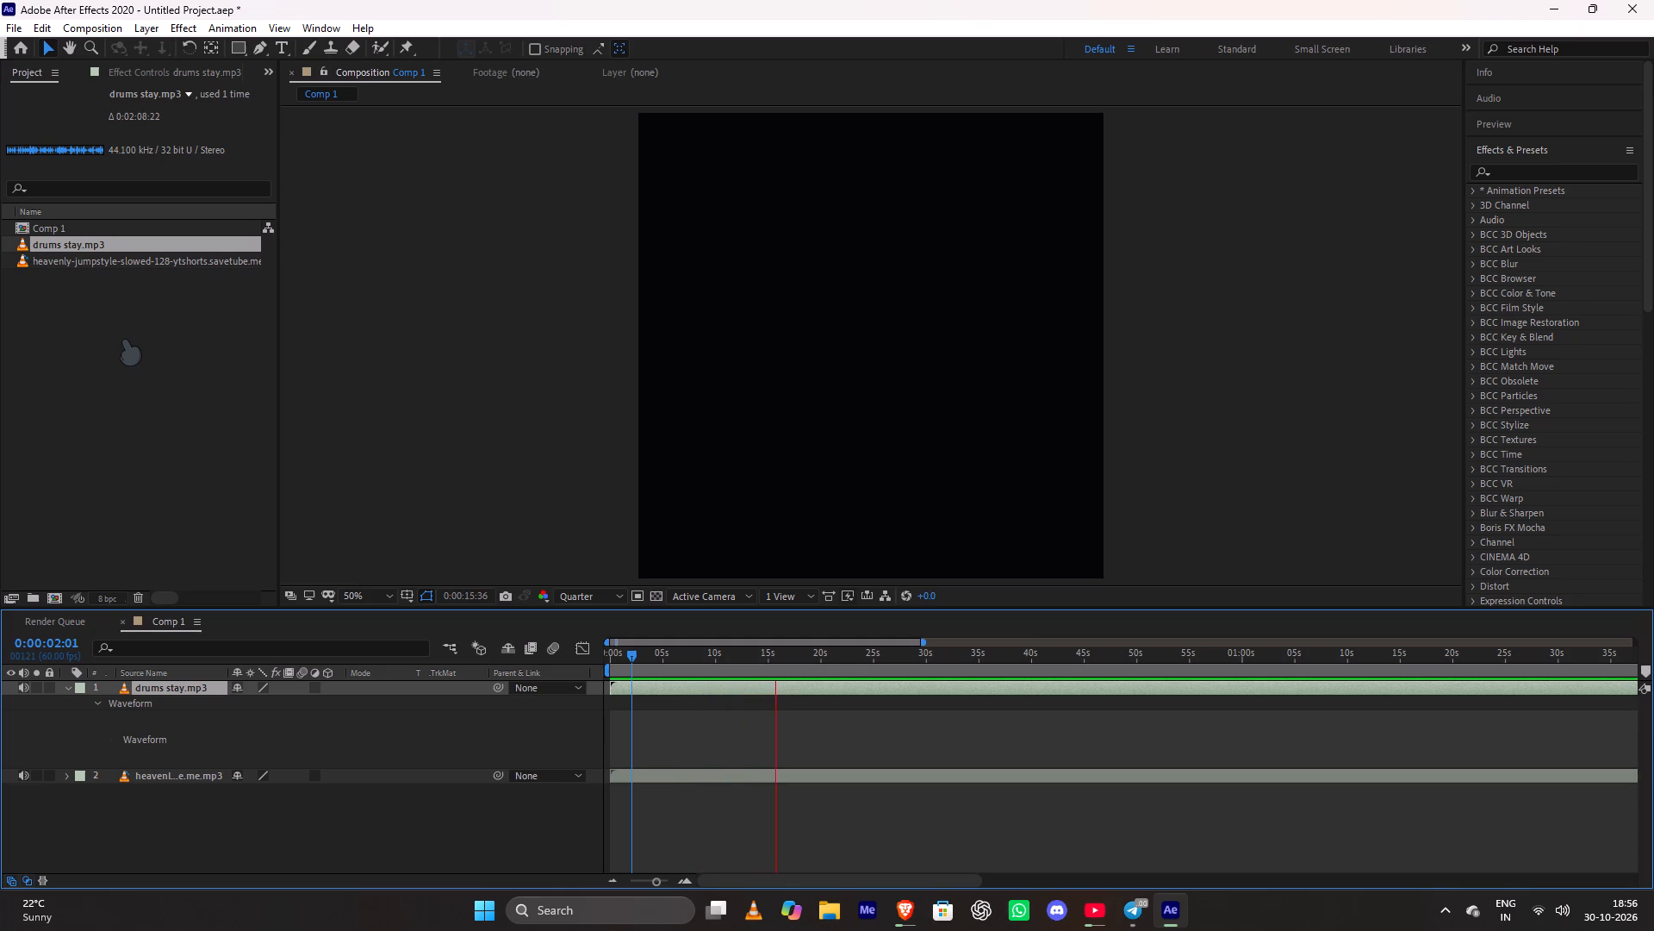
{"action": "key", "text": "space"}
Import the leon-meets-grace-ashcroft scene MP4 from Downloads into the project as footage.
{"action": "double_click", "coordinate": [124, 339]}
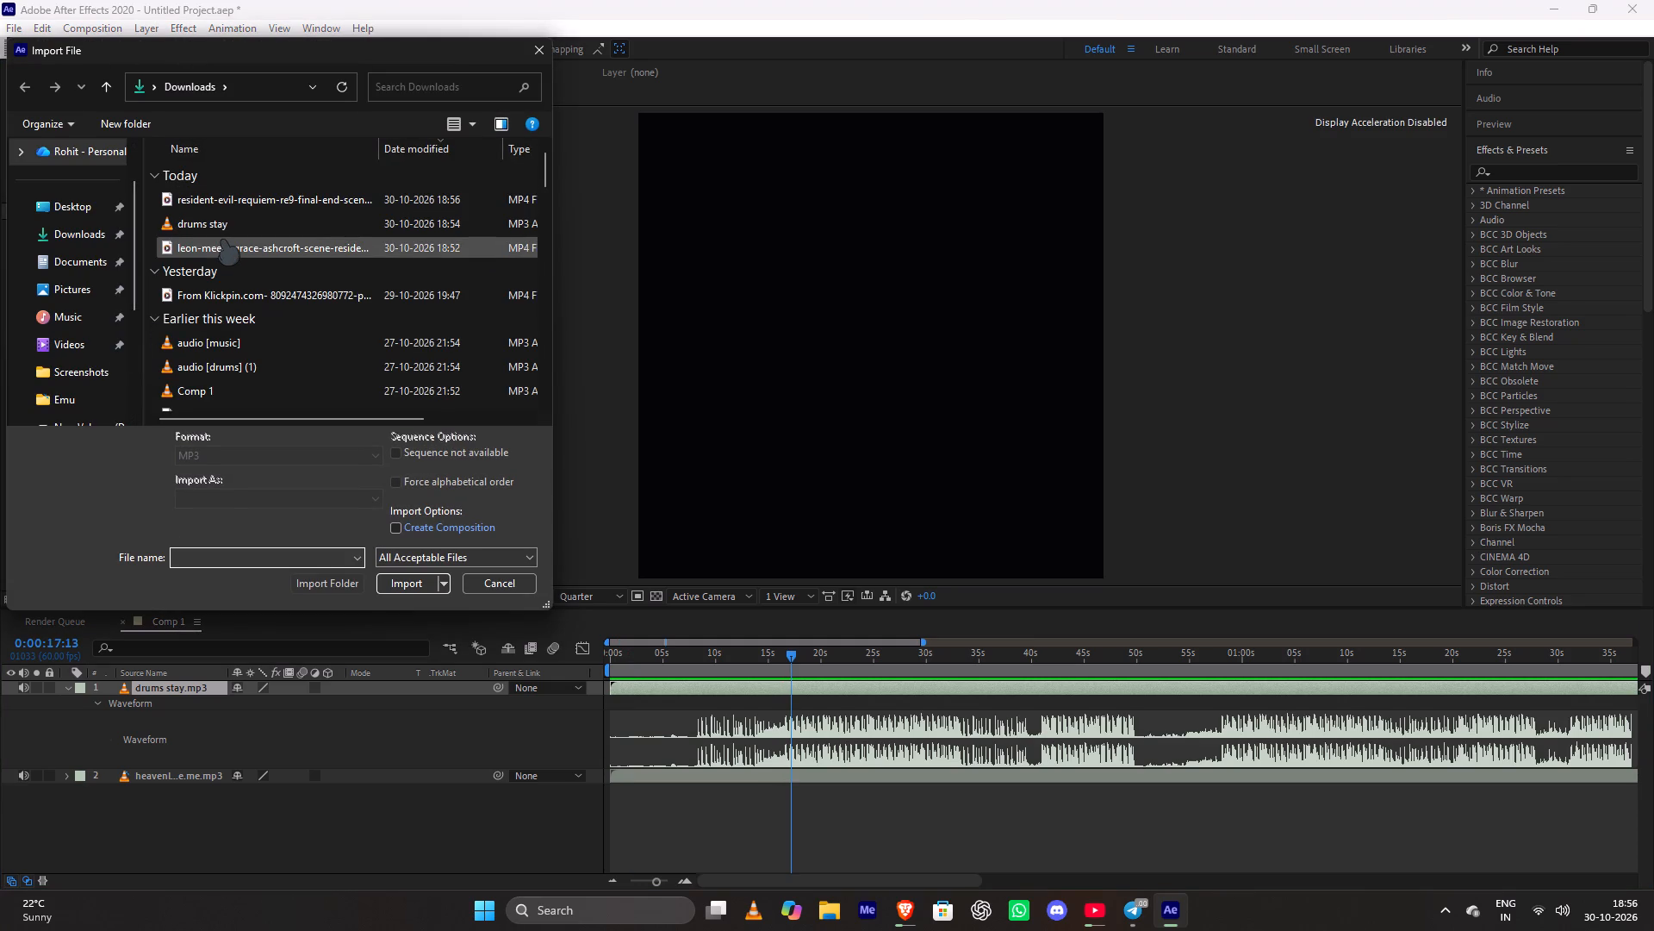
{"action": "left_click", "coordinate": [222, 239]}
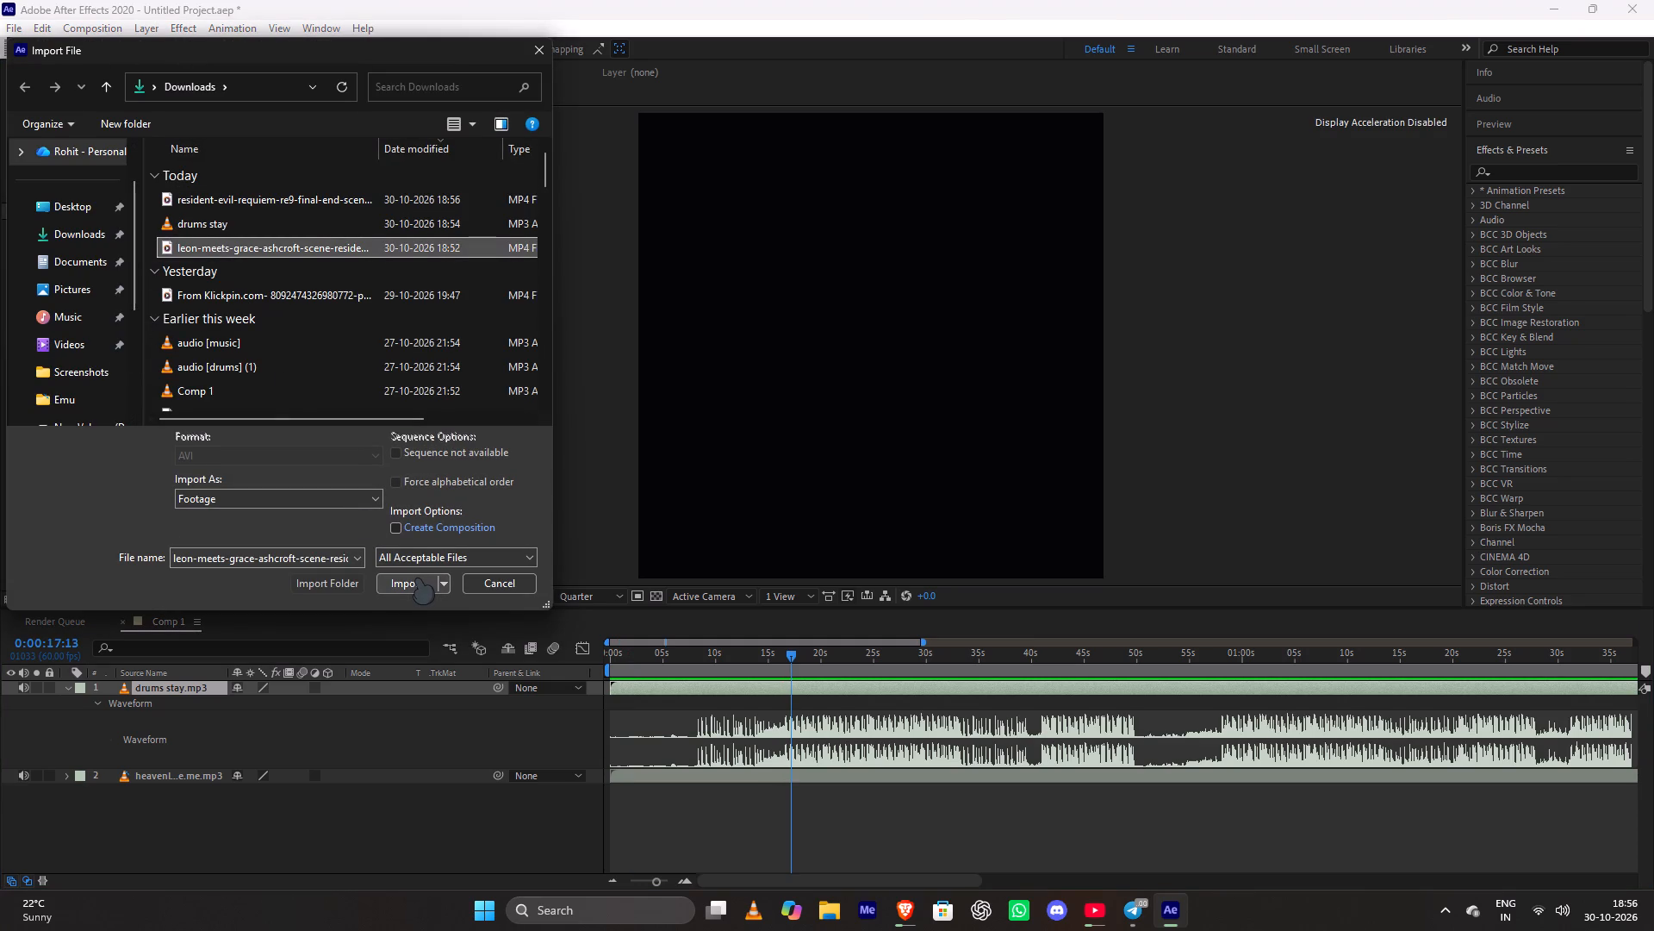
{"action": "left_click", "coordinate": [417, 578]}
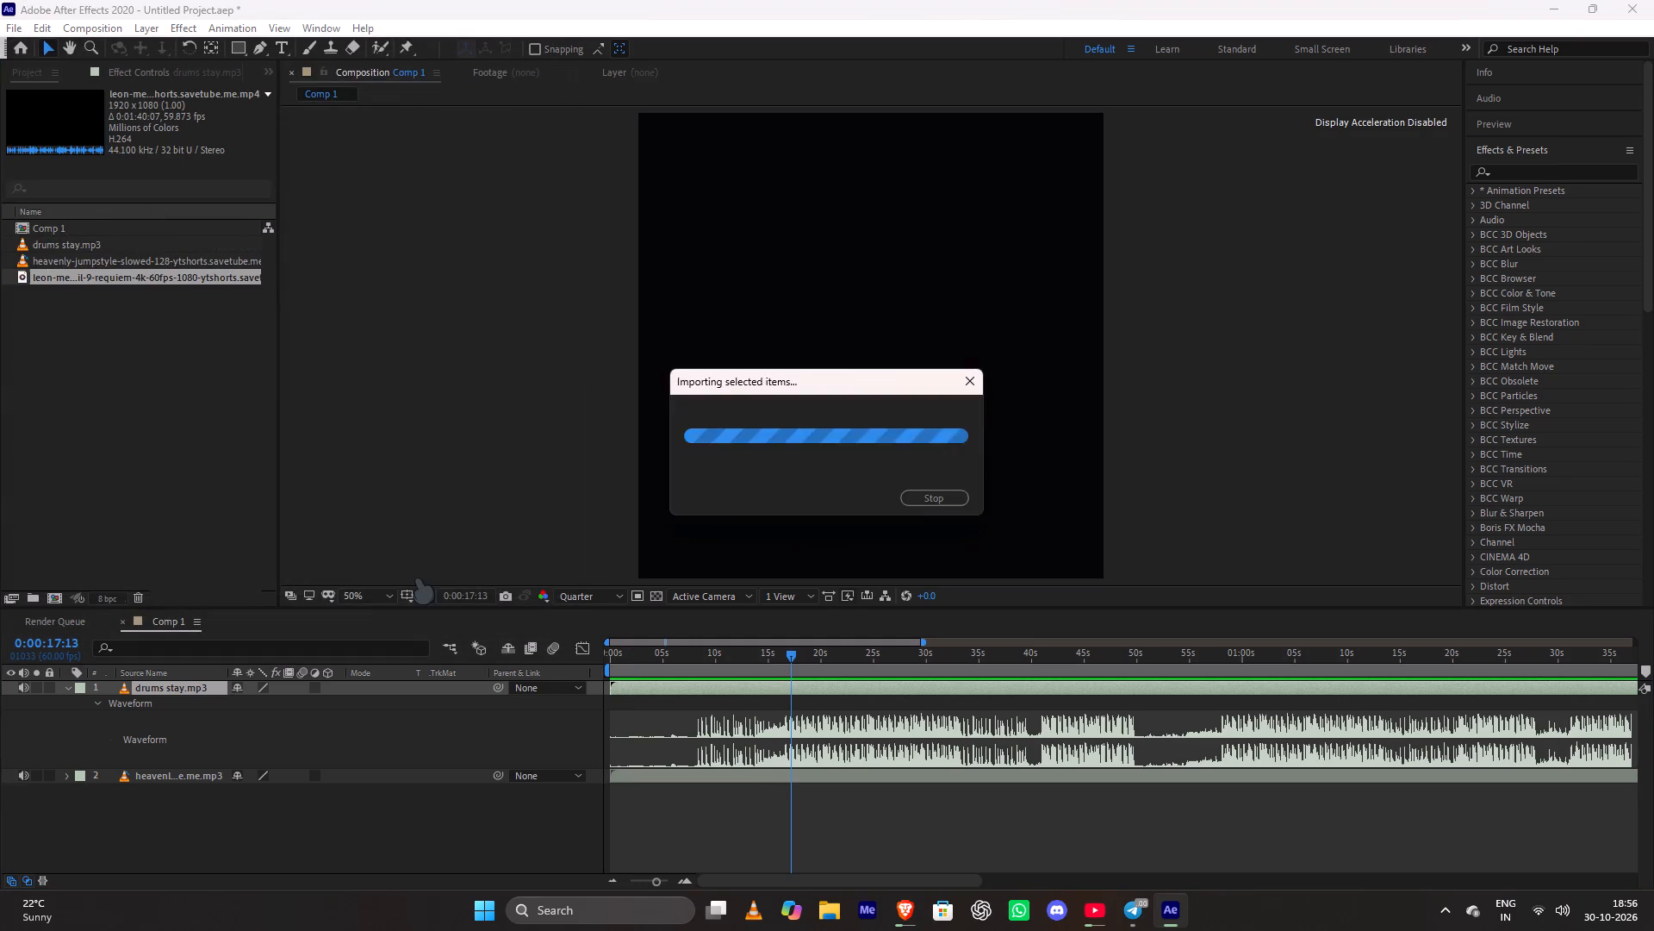
Play the music from about 0:37 onward, then replay it from about 0:38, to look for a section to use.
{"action": "key", "text": "space"}
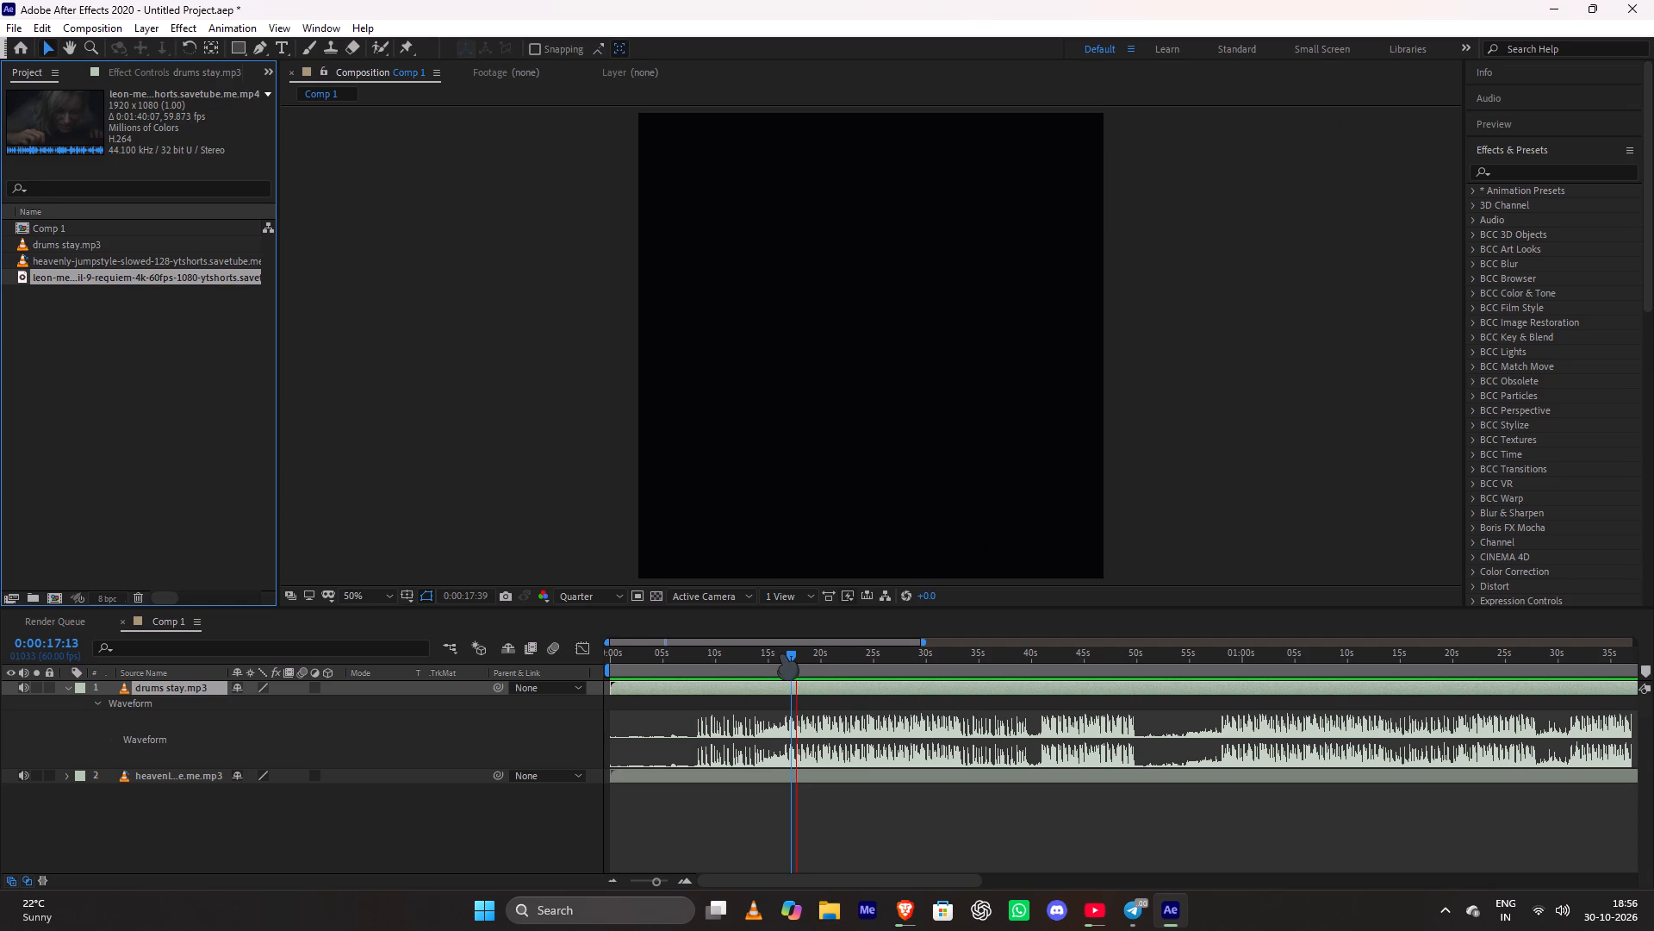
{"action": "key", "text": "space"}
{"action": "left_click_drag", "start_coordinate": [799, 651], "coordinate": [1007, 715]}
{"action": "key", "text": "space"}
{"action": "key", "text": "space"}
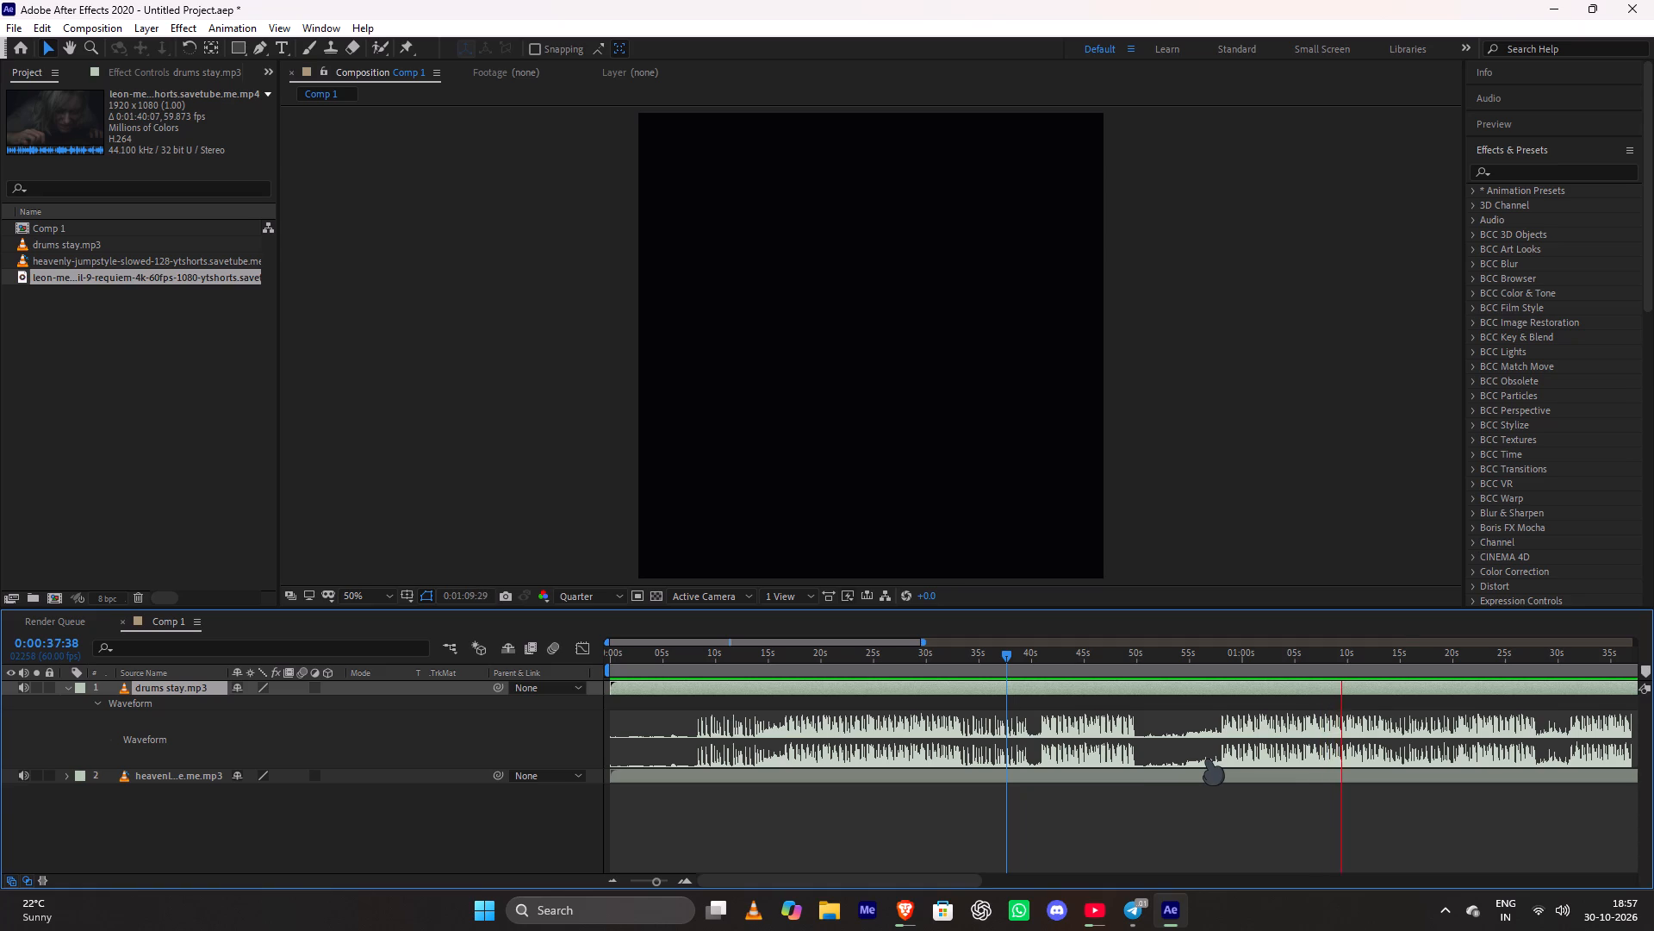
{"action": "key", "text": "space"}
{"action": "key", "text": "space"}
{"action": "left_click_drag", "start_coordinate": [1343, 649], "coordinate": [1339, 652]}
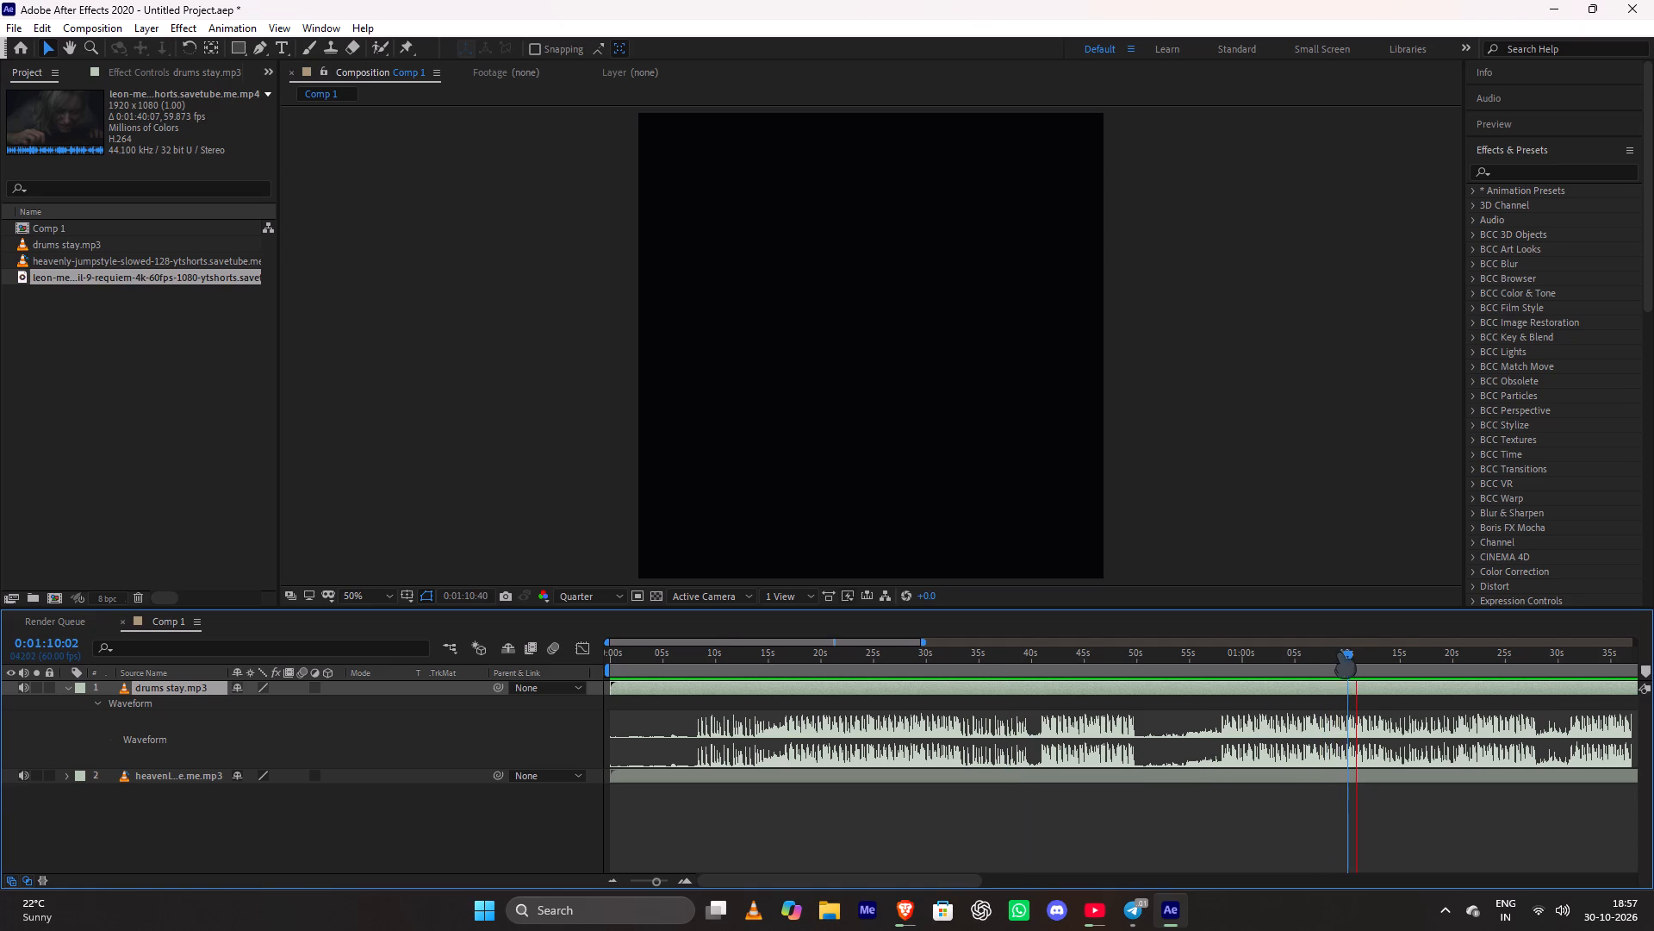
{"action": "left_click_drag", "start_coordinate": [1339, 652], "coordinate": [1017, 747]}
{"action": "key", "text": "space"}
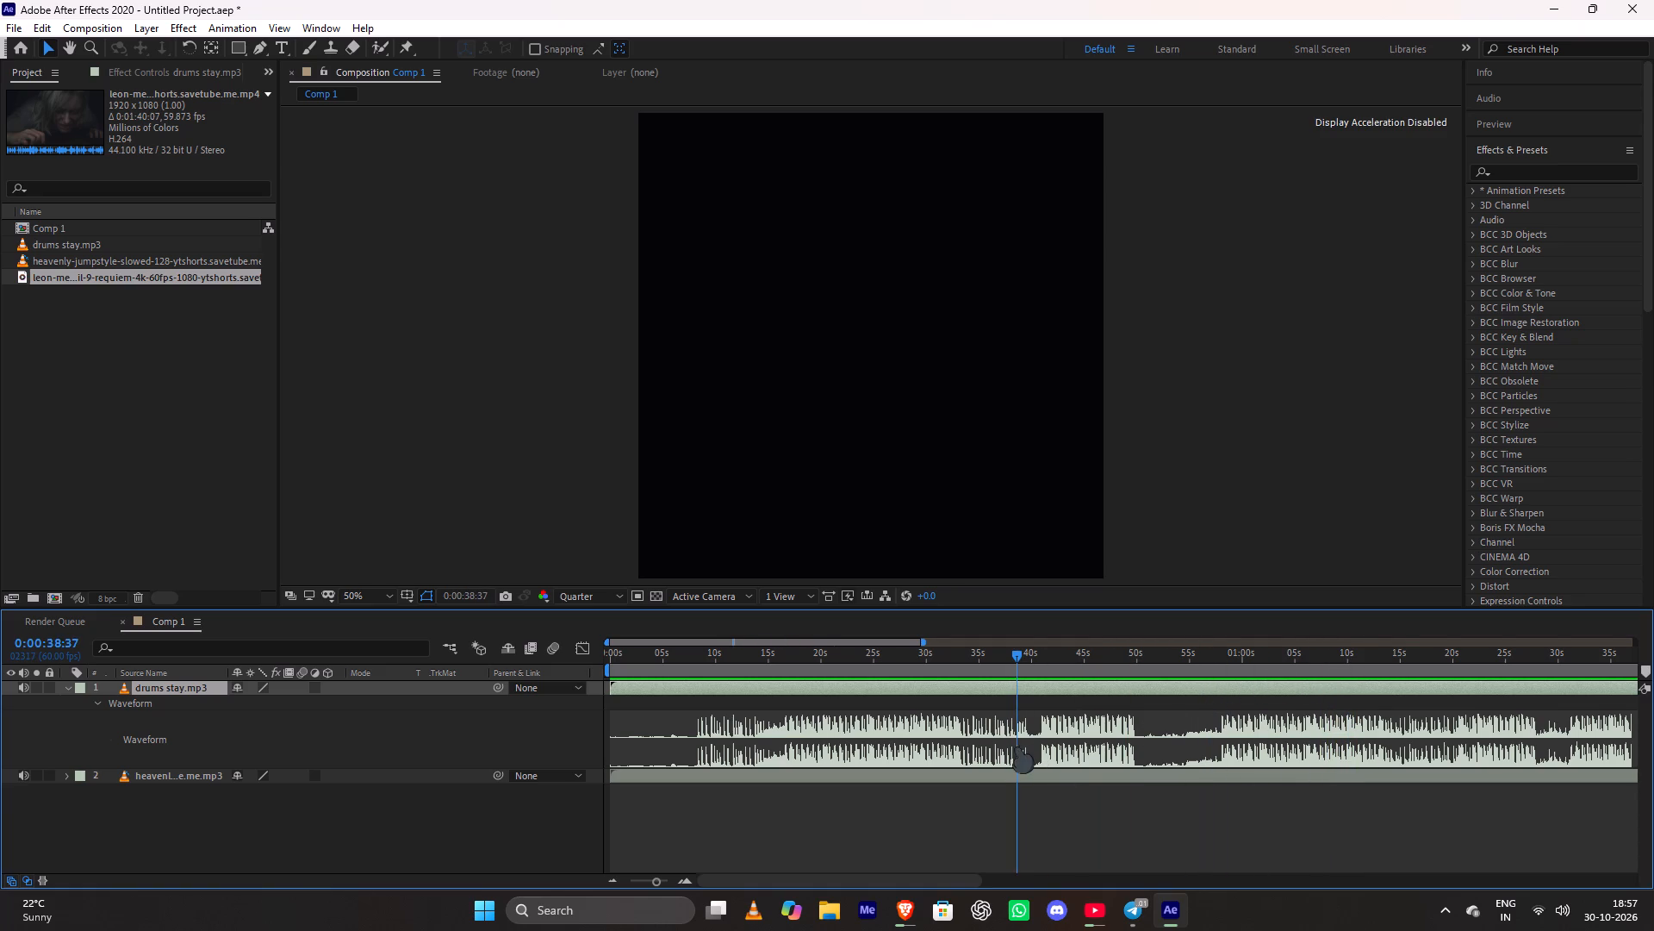
{"action": "key", "text": "space"}
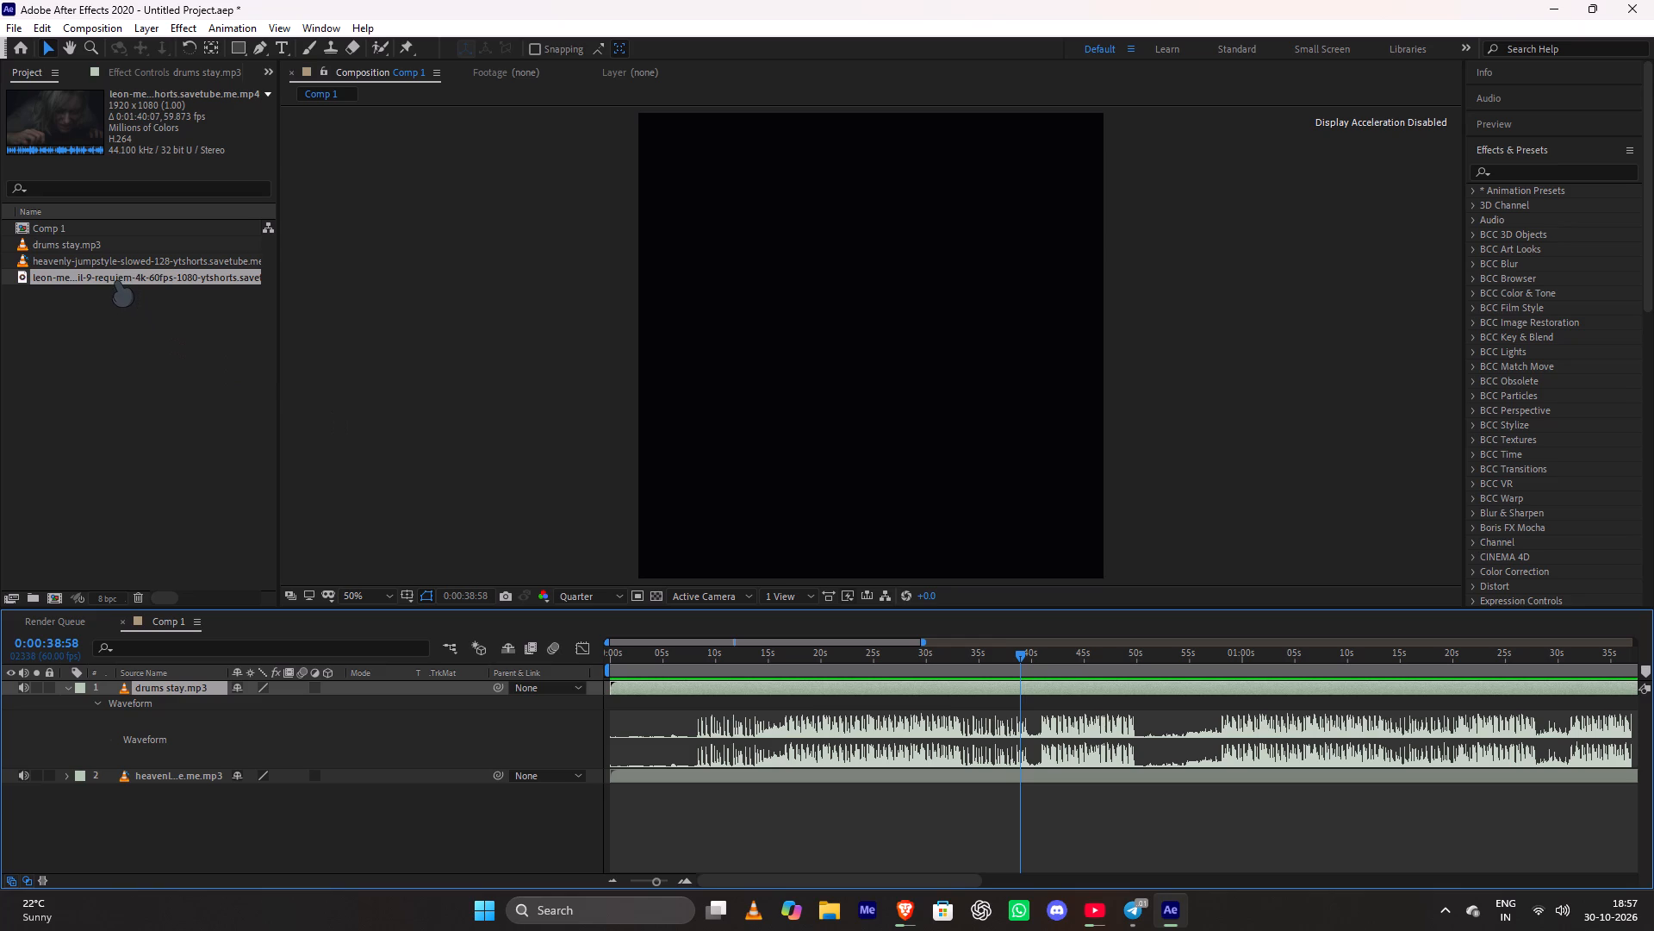
Replay the music from several points between about 0:39 and 0:31 to find the beat where the edit should start.
{"action": "left_click_drag", "start_coordinate": [116, 280], "coordinate": [118, 303]}
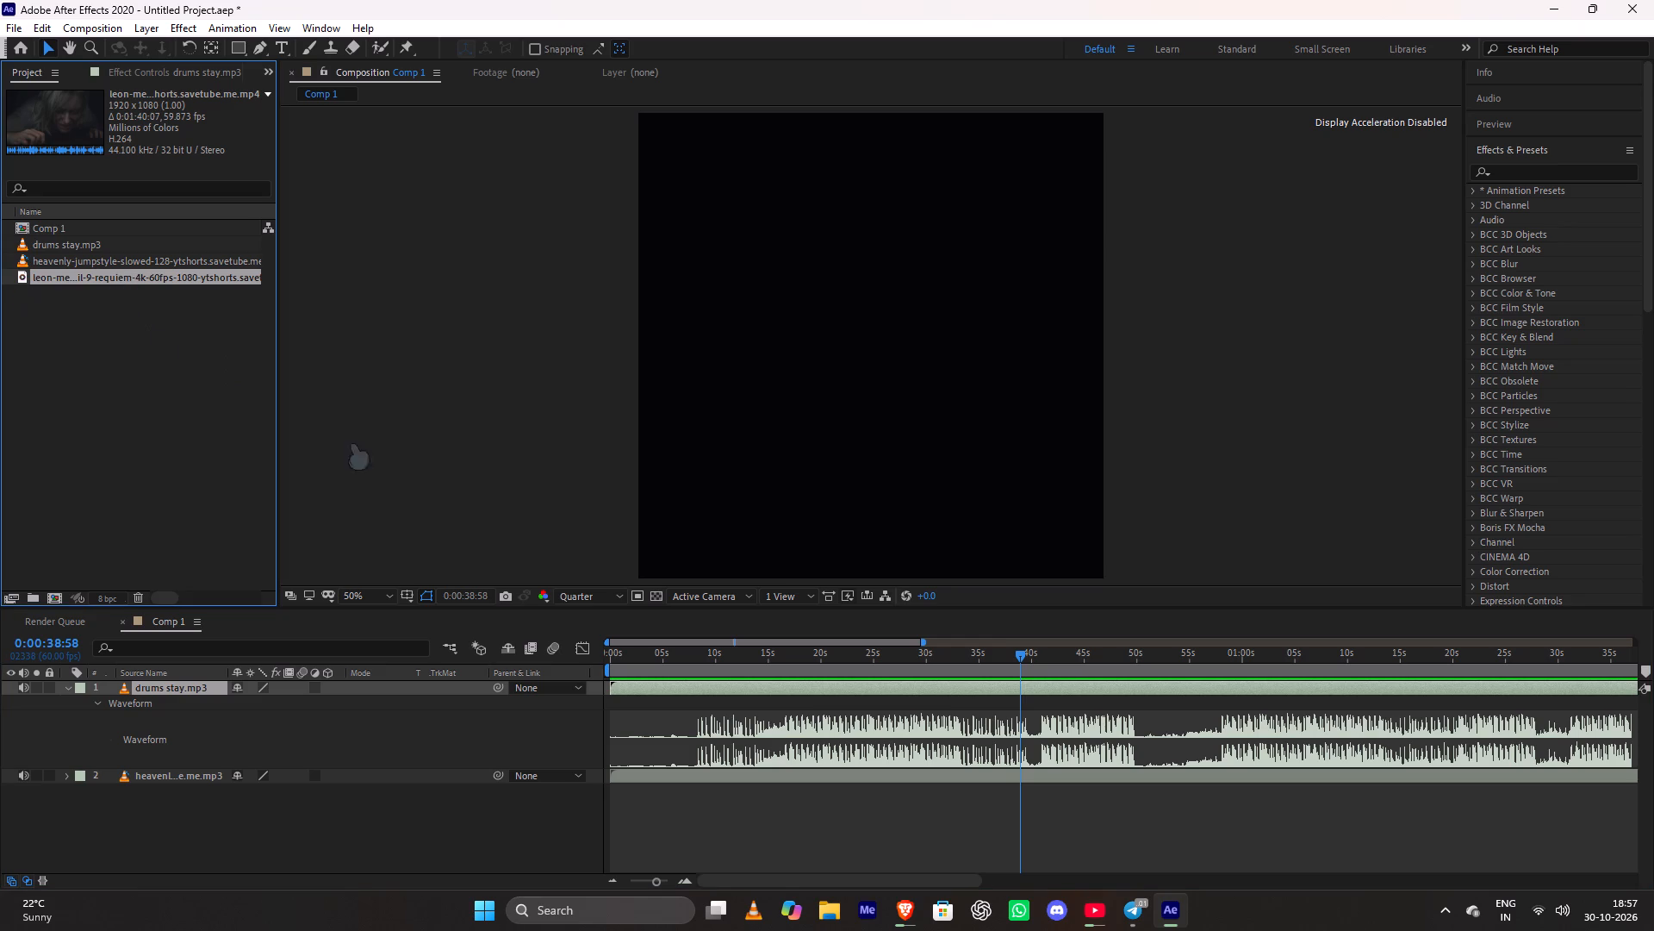
{"action": "left_click_drag", "start_coordinate": [1024, 659], "coordinate": [1030, 670]}
{"action": "key", "text": "space"}
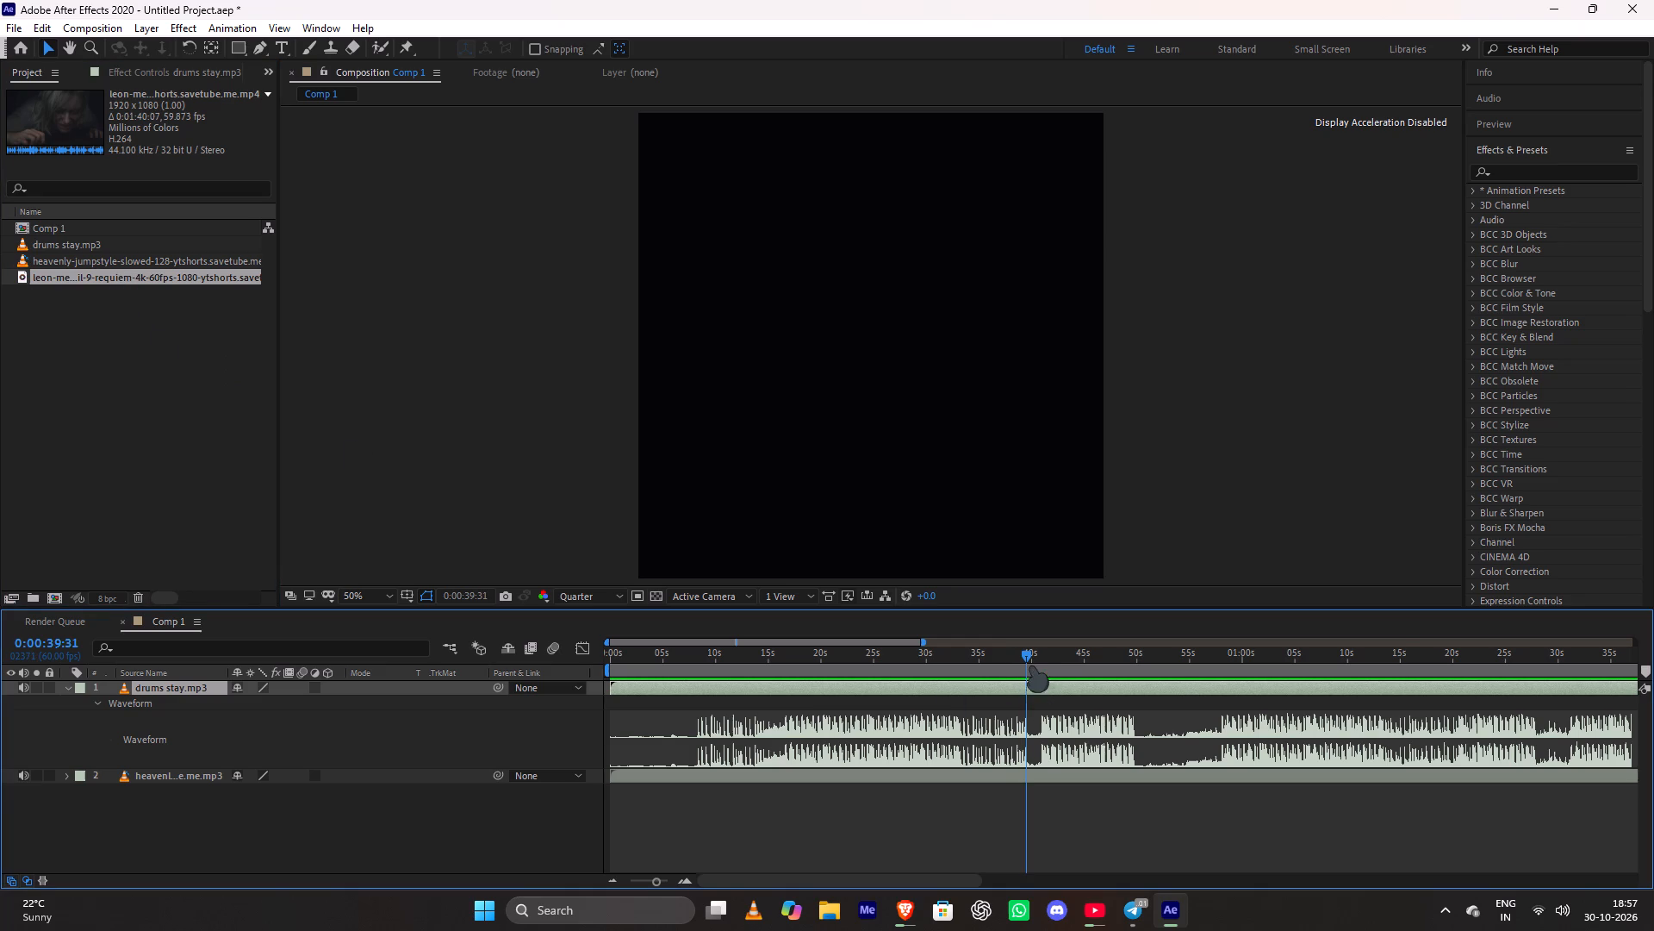
{"action": "key", "text": "space"}
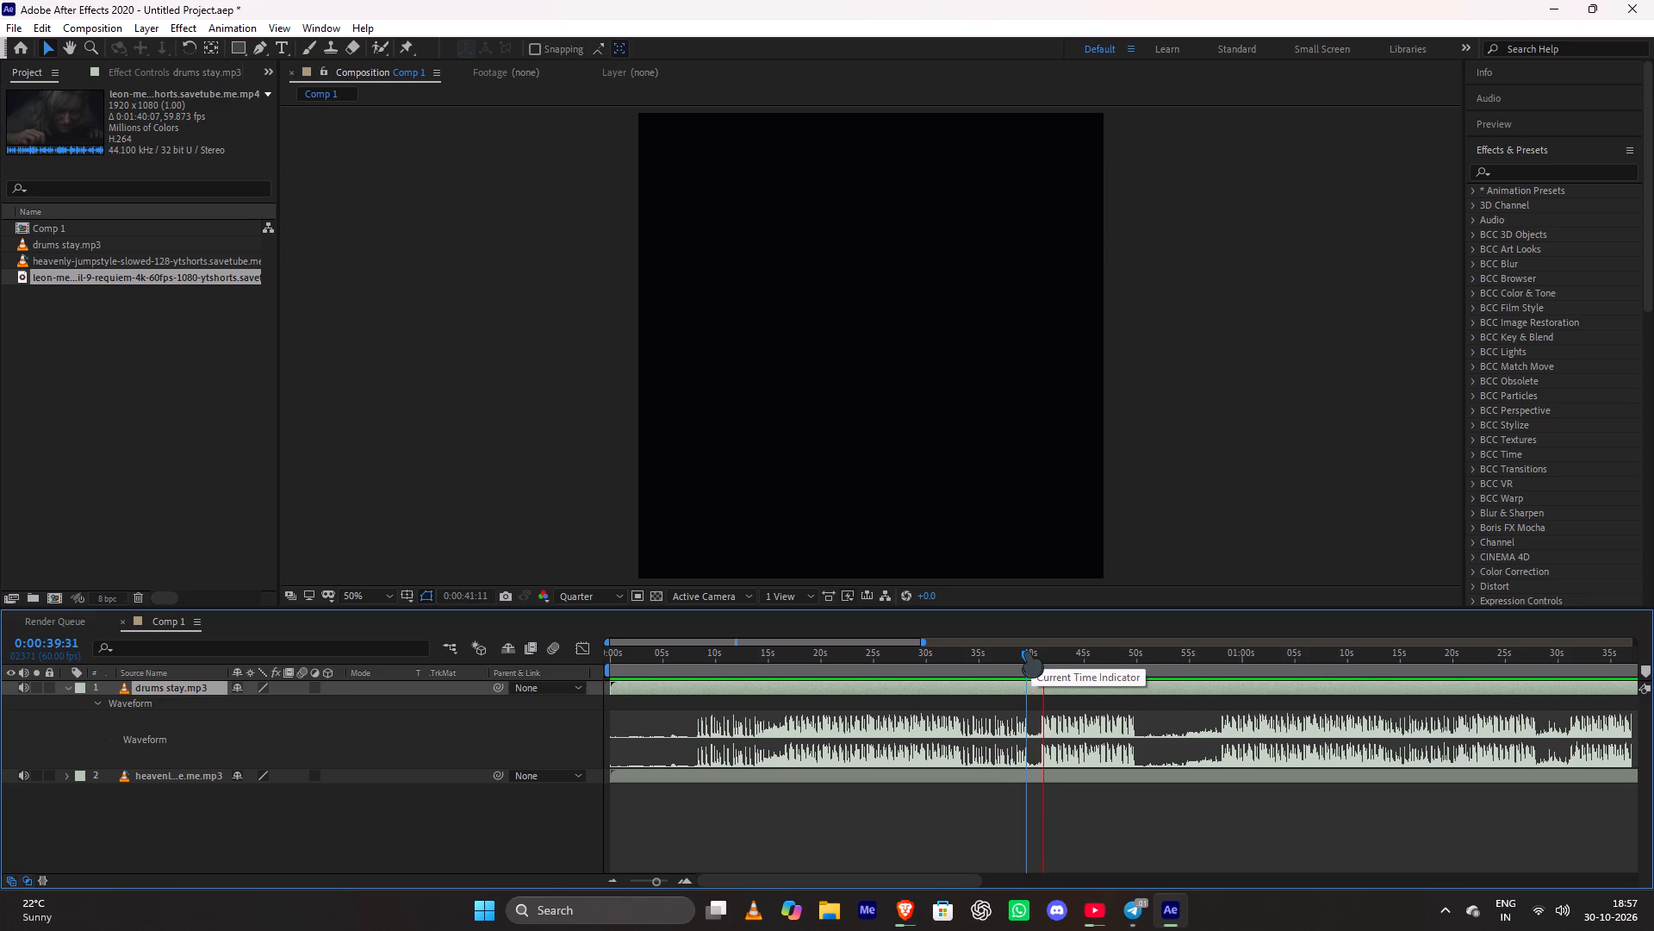
{"action": "left_click_drag", "start_coordinate": [1026, 651], "coordinate": [979, 667]}
{"action": "key", "text": "space"}
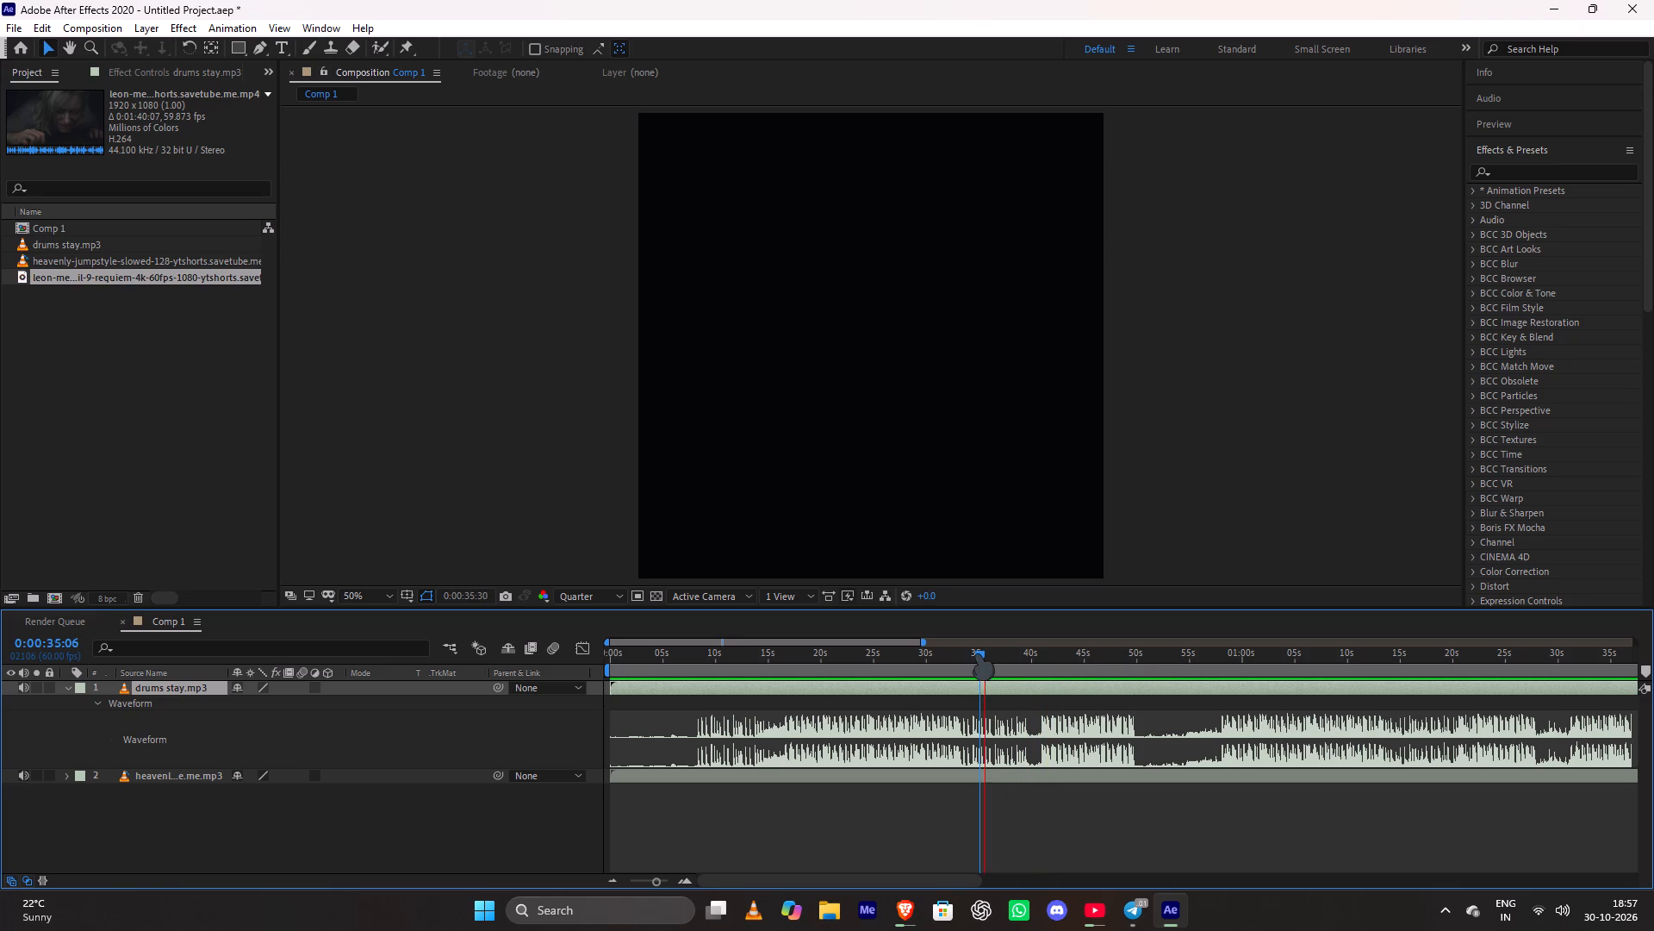
{"action": "left_click_drag", "start_coordinate": [977, 653], "coordinate": [962, 658]}
{"action": "key", "text": "space"}
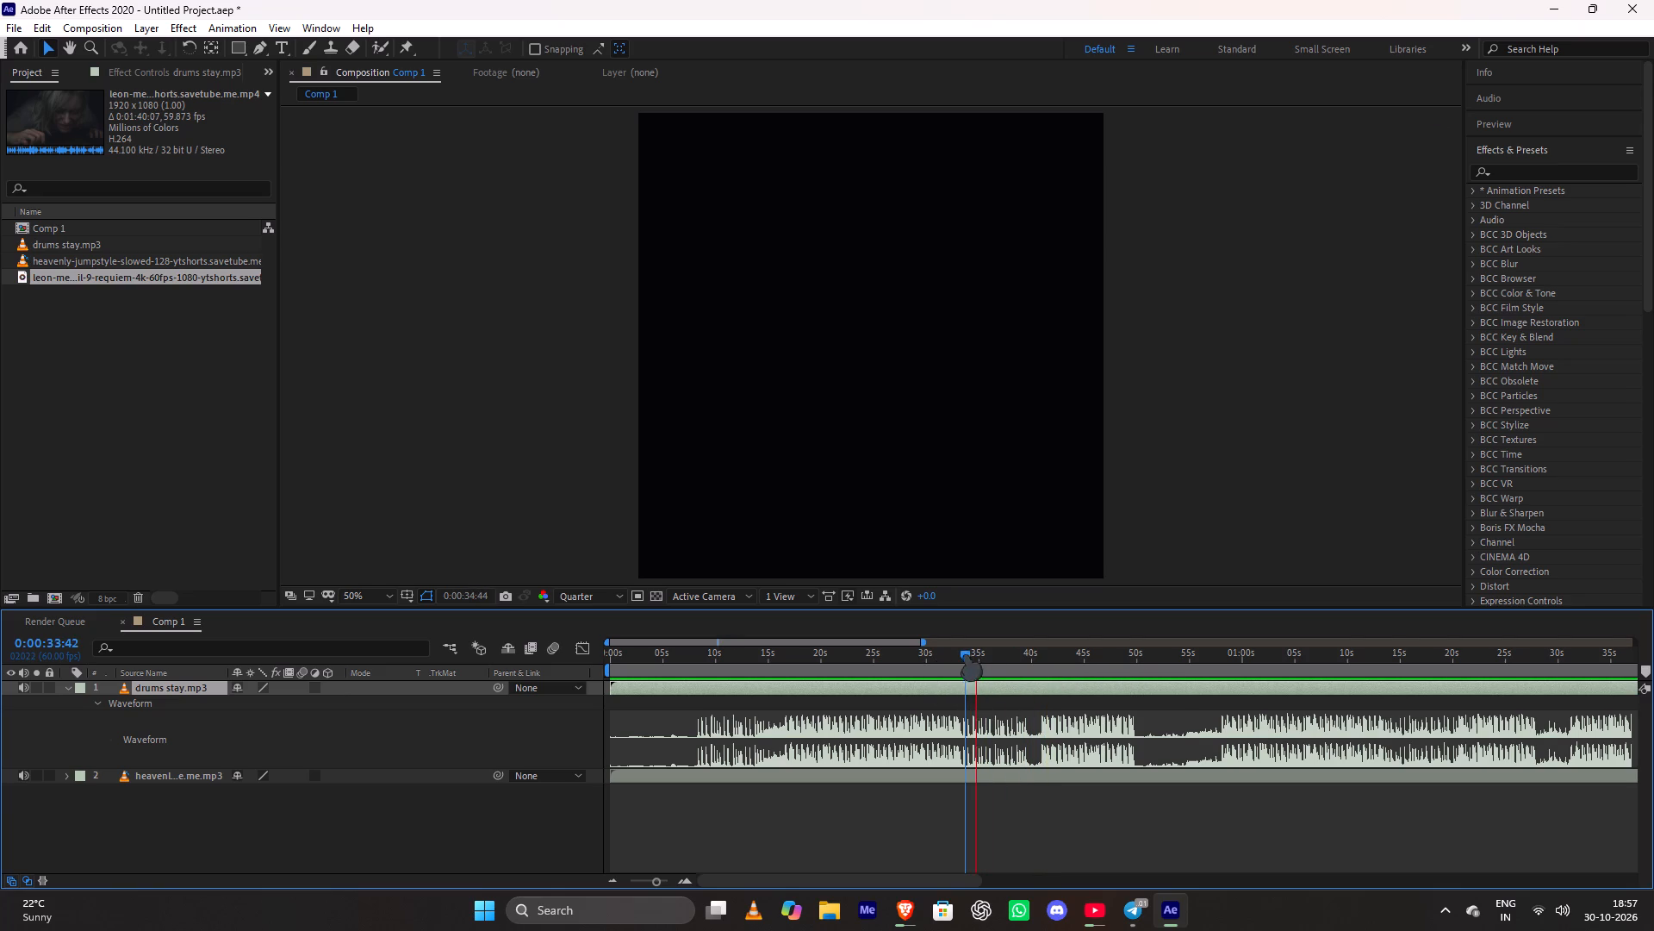
{"action": "left_click_drag", "start_coordinate": [966, 653], "coordinate": [939, 664]}
{"action": "key", "text": "space"}
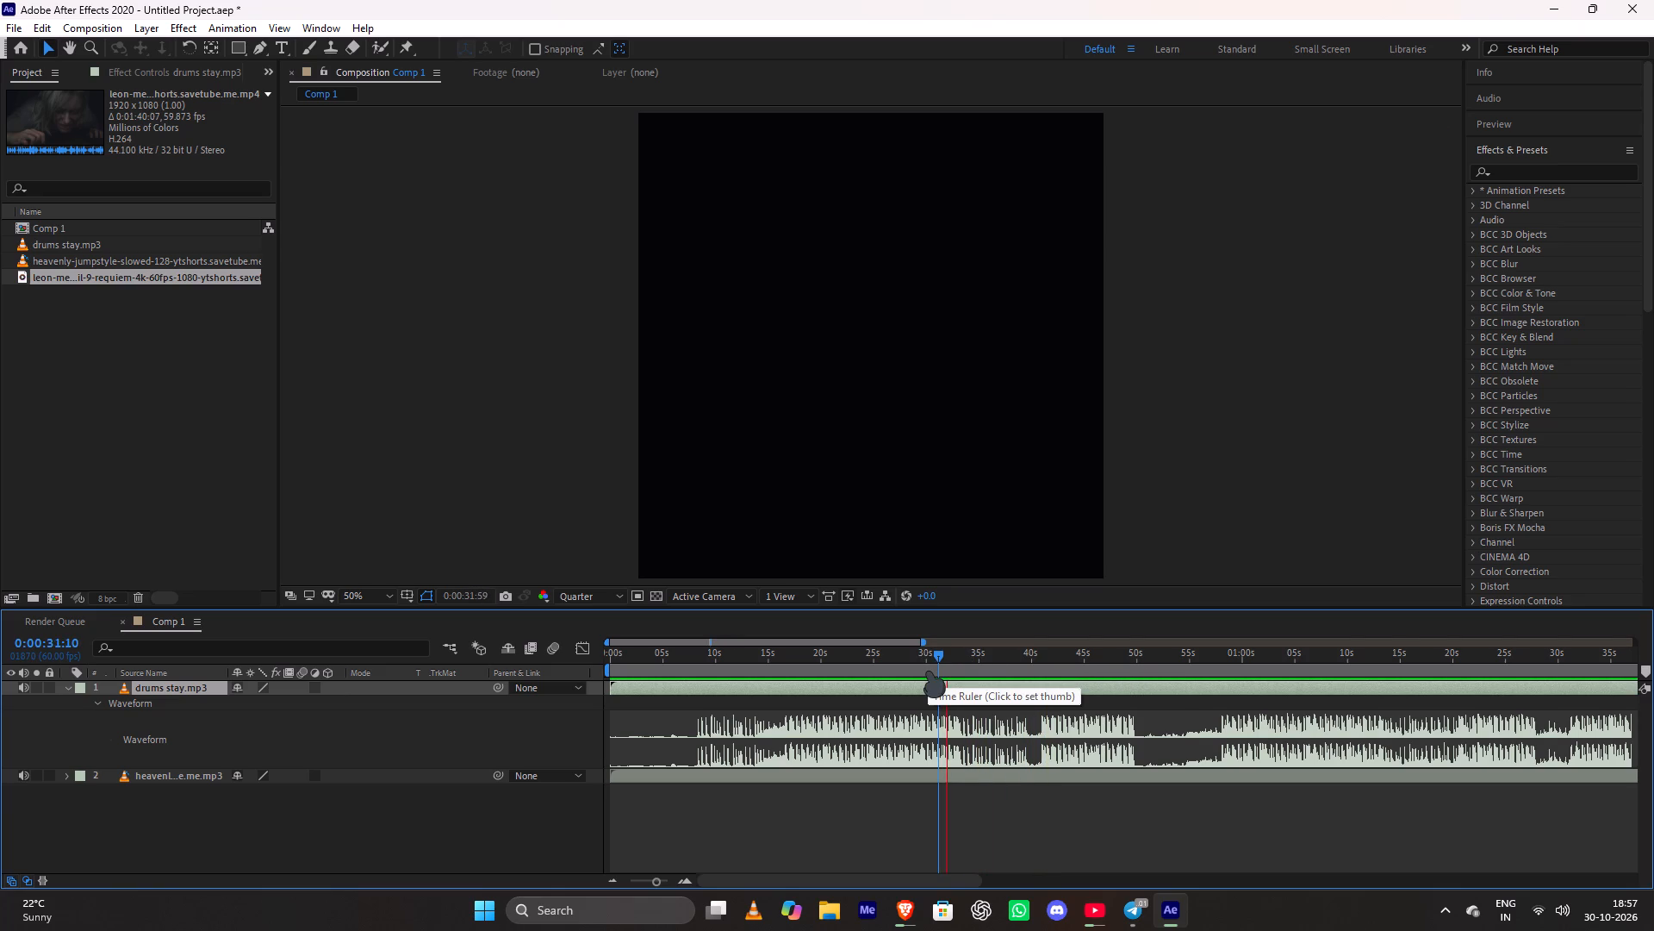
{"action": "key", "text": "space"}
{"action": "key", "text": "space"}
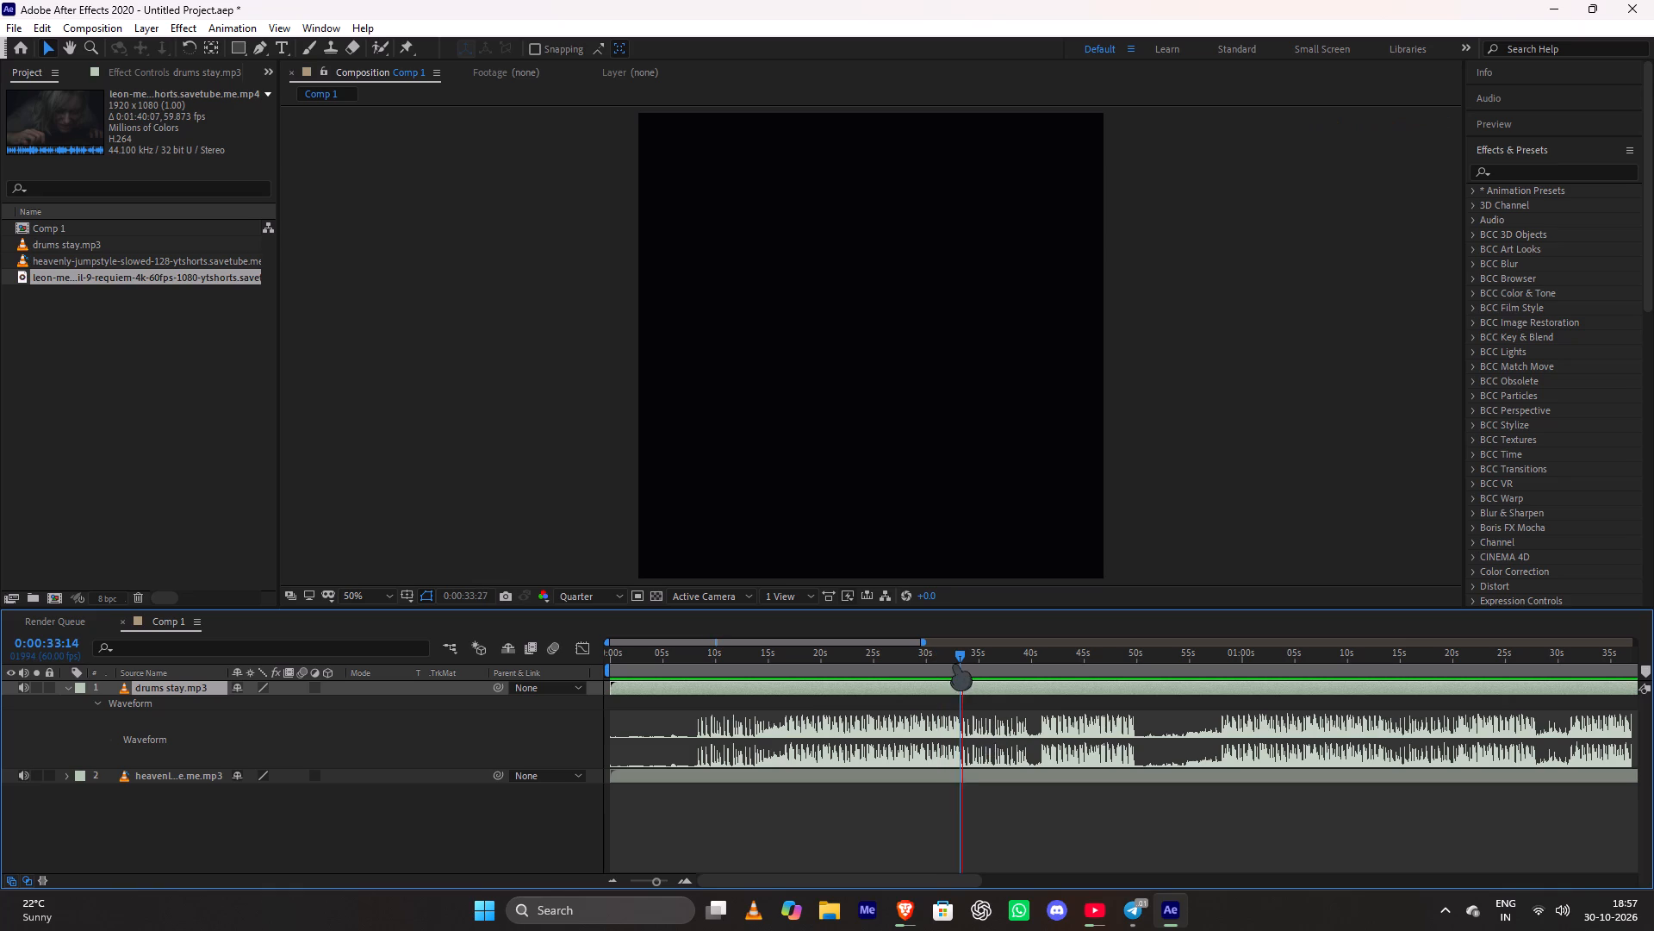
{"action": "key", "text": "space"}
{"action": "left_click_drag", "start_coordinate": [964, 657], "coordinate": [946, 672]}
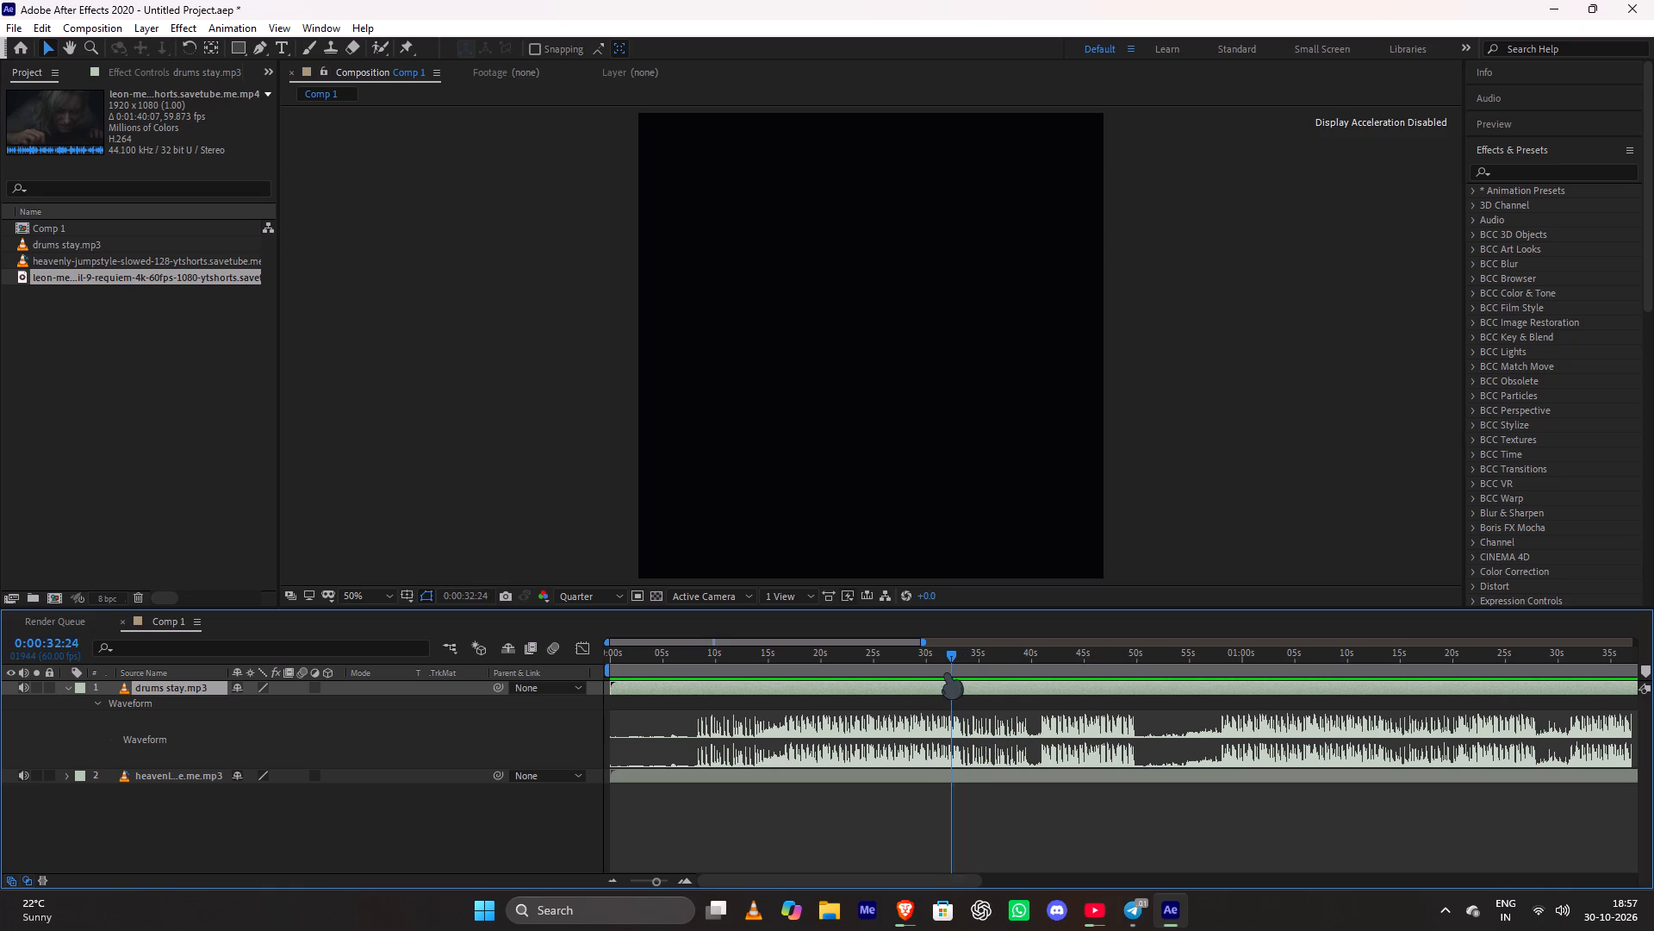
{"action": "left_click_drag", "start_coordinate": [946, 672], "coordinate": [943, 673]}
{"action": "key", "text": "space"}
{"action": "key", "text": "space"}
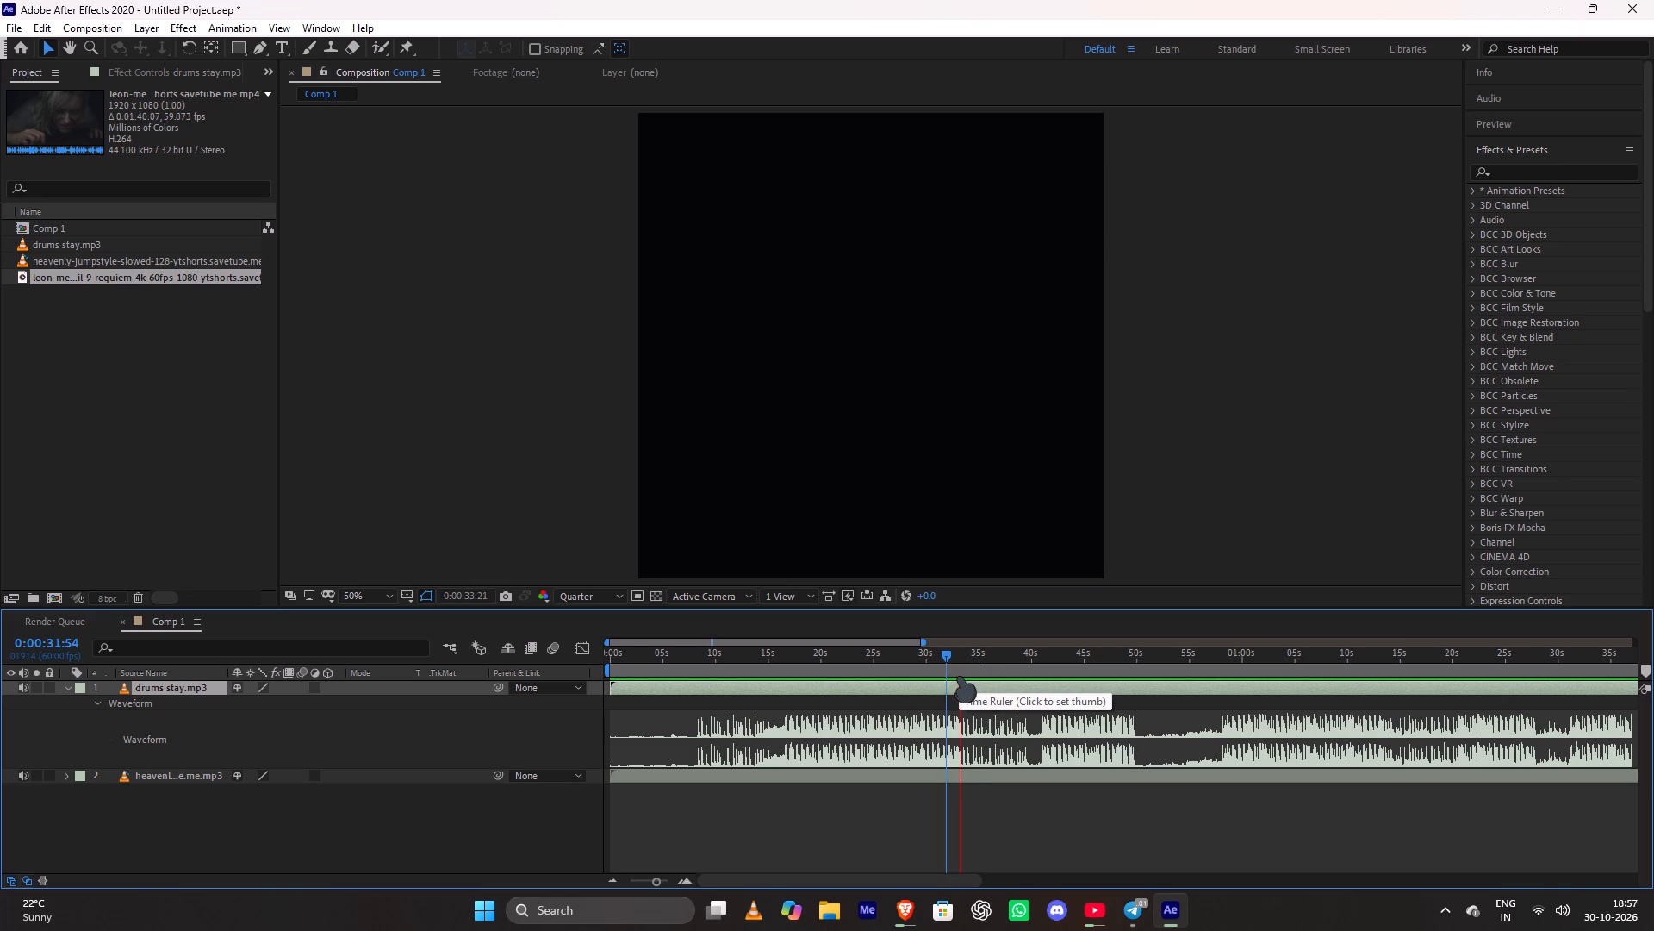
{"action": "left_click_drag", "start_coordinate": [959, 653], "coordinate": [959, 667]}
Reveal the audio waveform of the heavenly-jumpstyle layer.
{"action": "left_click", "coordinate": [973, 774]}
{"action": "key", "text": "l"}
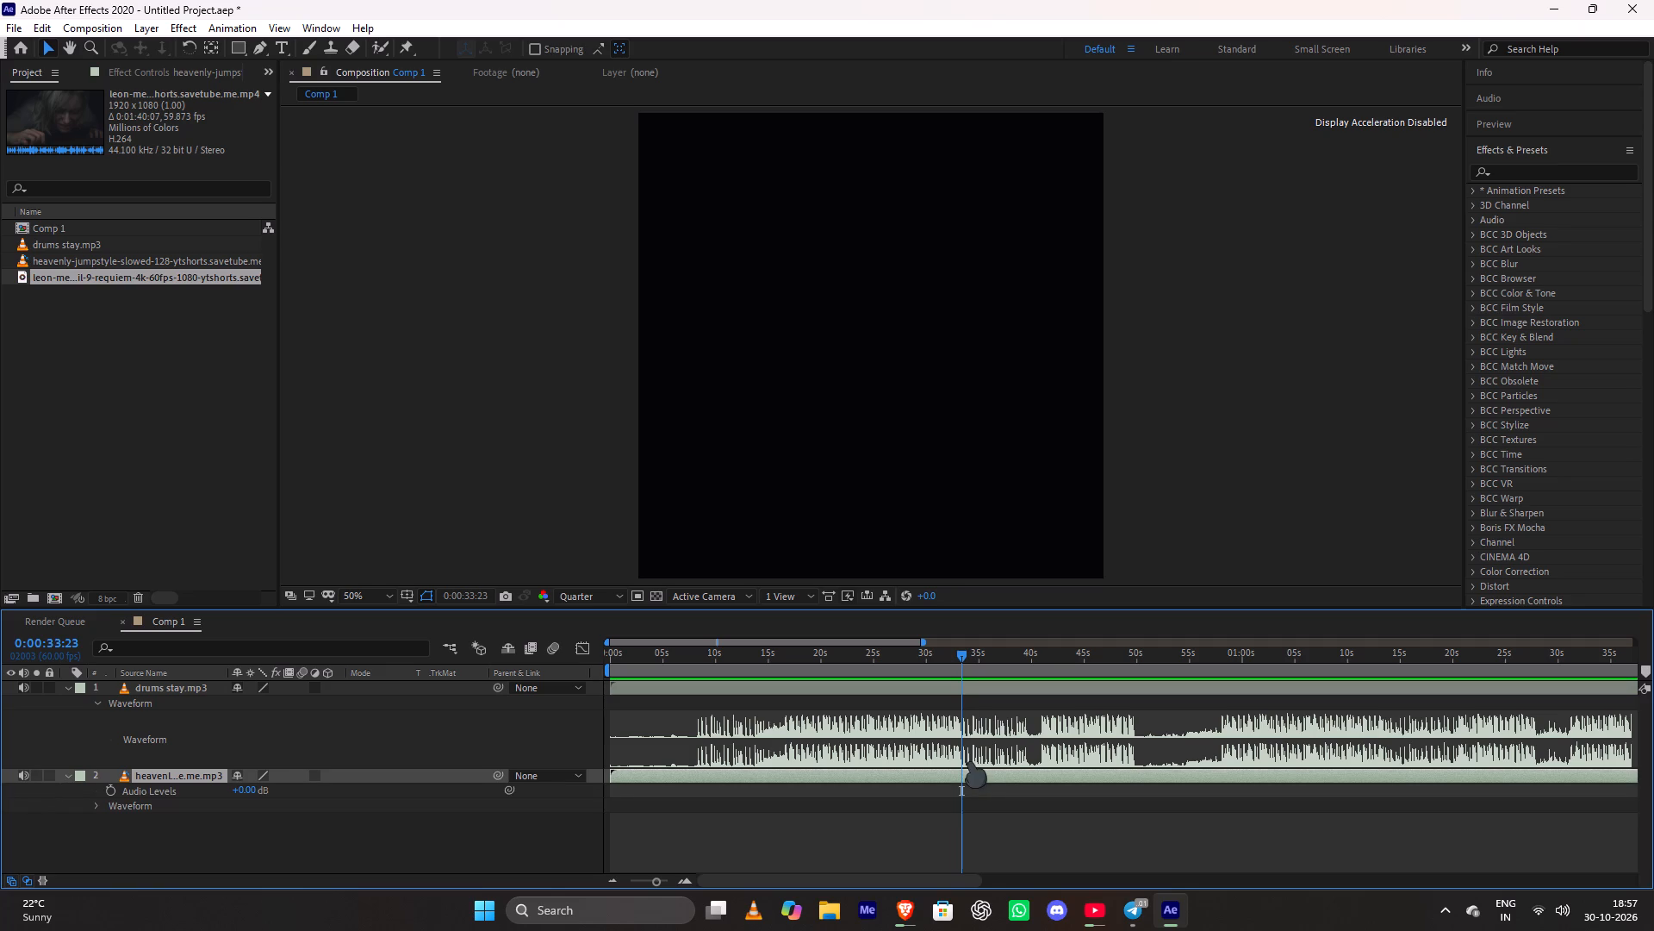
{"action": "key", "text": "l"}
{"action": "scroll", "coordinate": [979, 784], "scroll_direction": "down", "scroll_amount": 1}
{"action": "type", "text": "ll"}
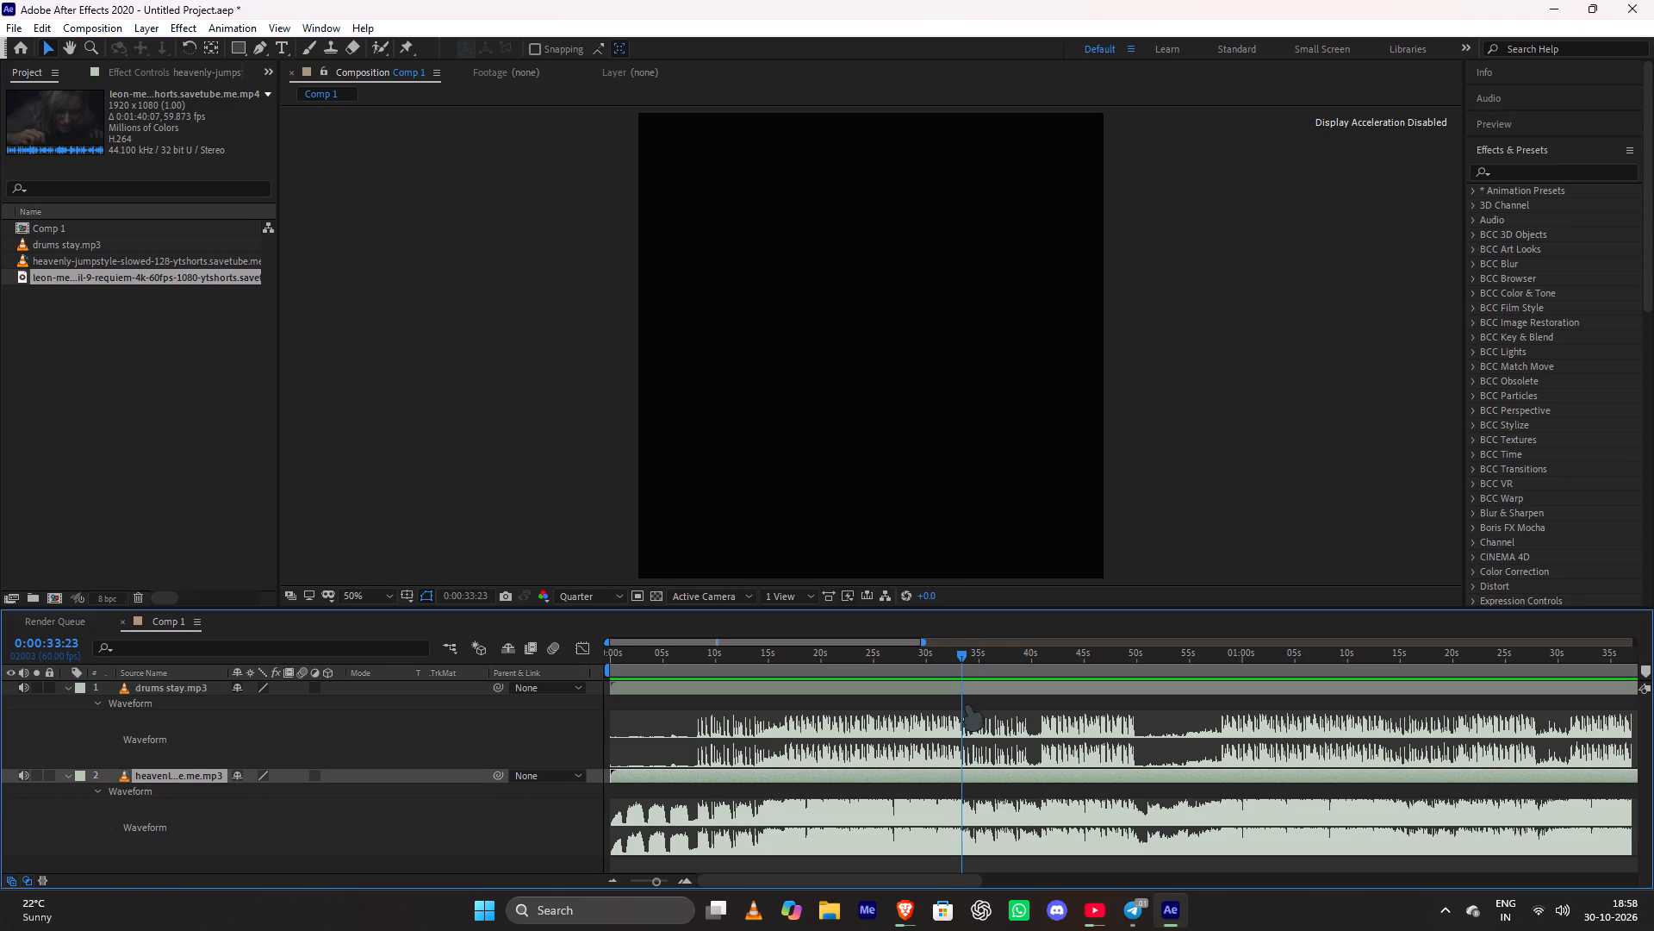
Replay the music from about 0:31 and split both the heavenly-jumpstyle and drums stay layers at 0:00:33:32.
{"action": "left_click_drag", "start_coordinate": [961, 652], "coordinate": [940, 678]}
{"action": "key", "text": "space"}
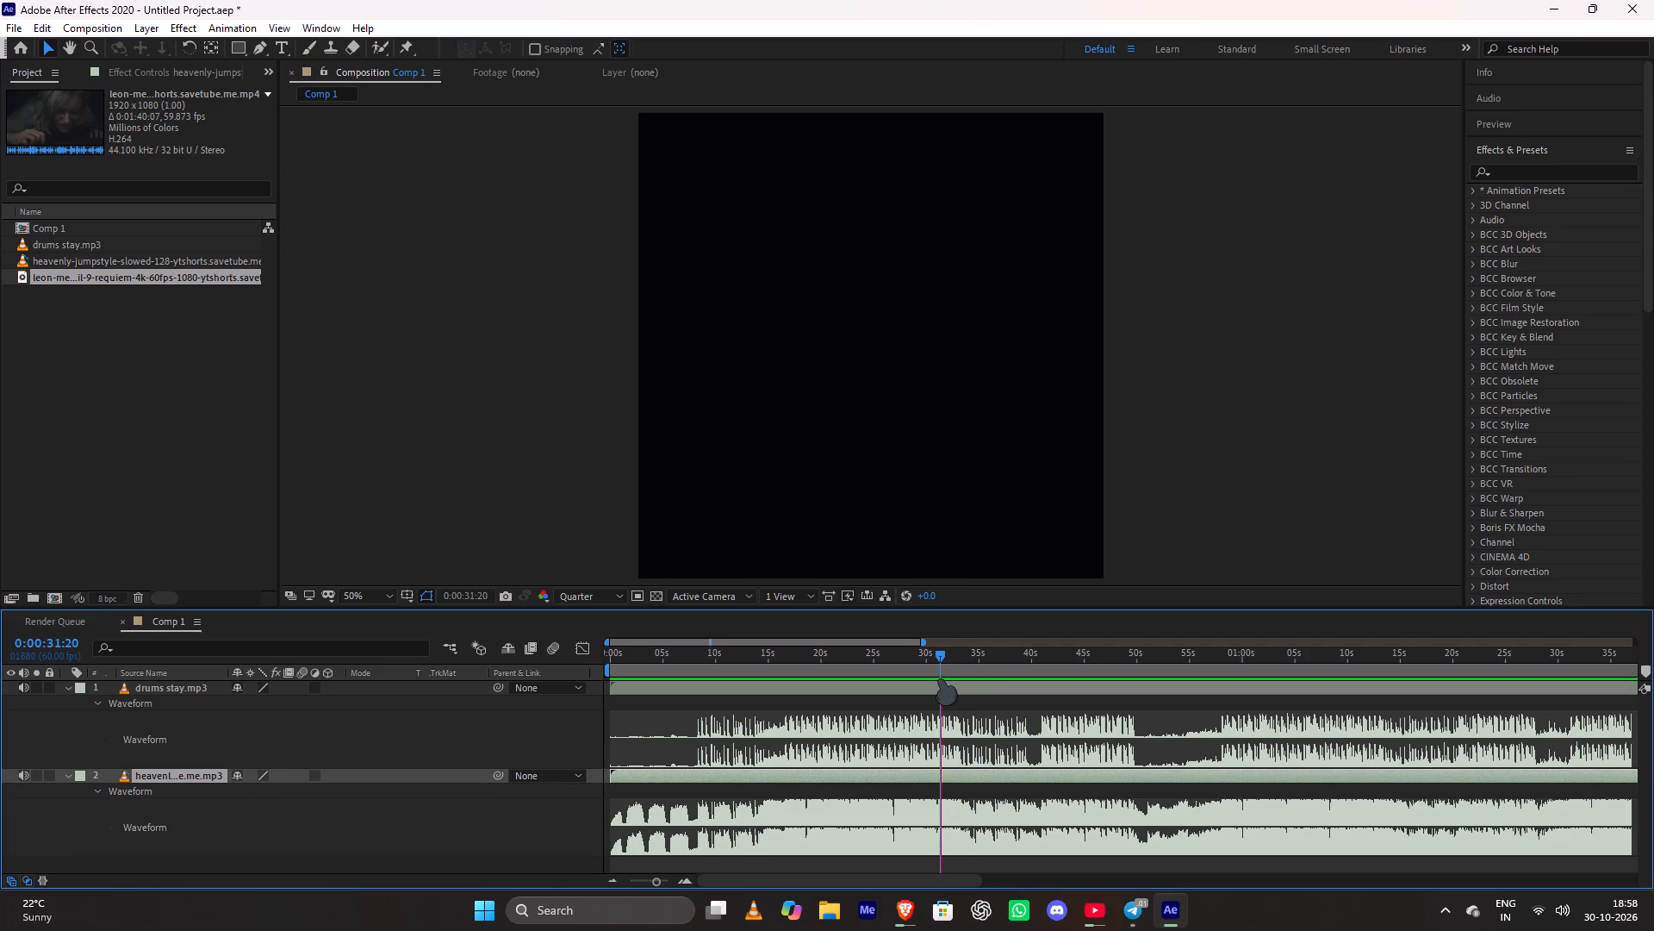
{"action": "key", "text": "space"}
{"action": "left_click_drag", "start_coordinate": [959, 652], "coordinate": [959, 672]}
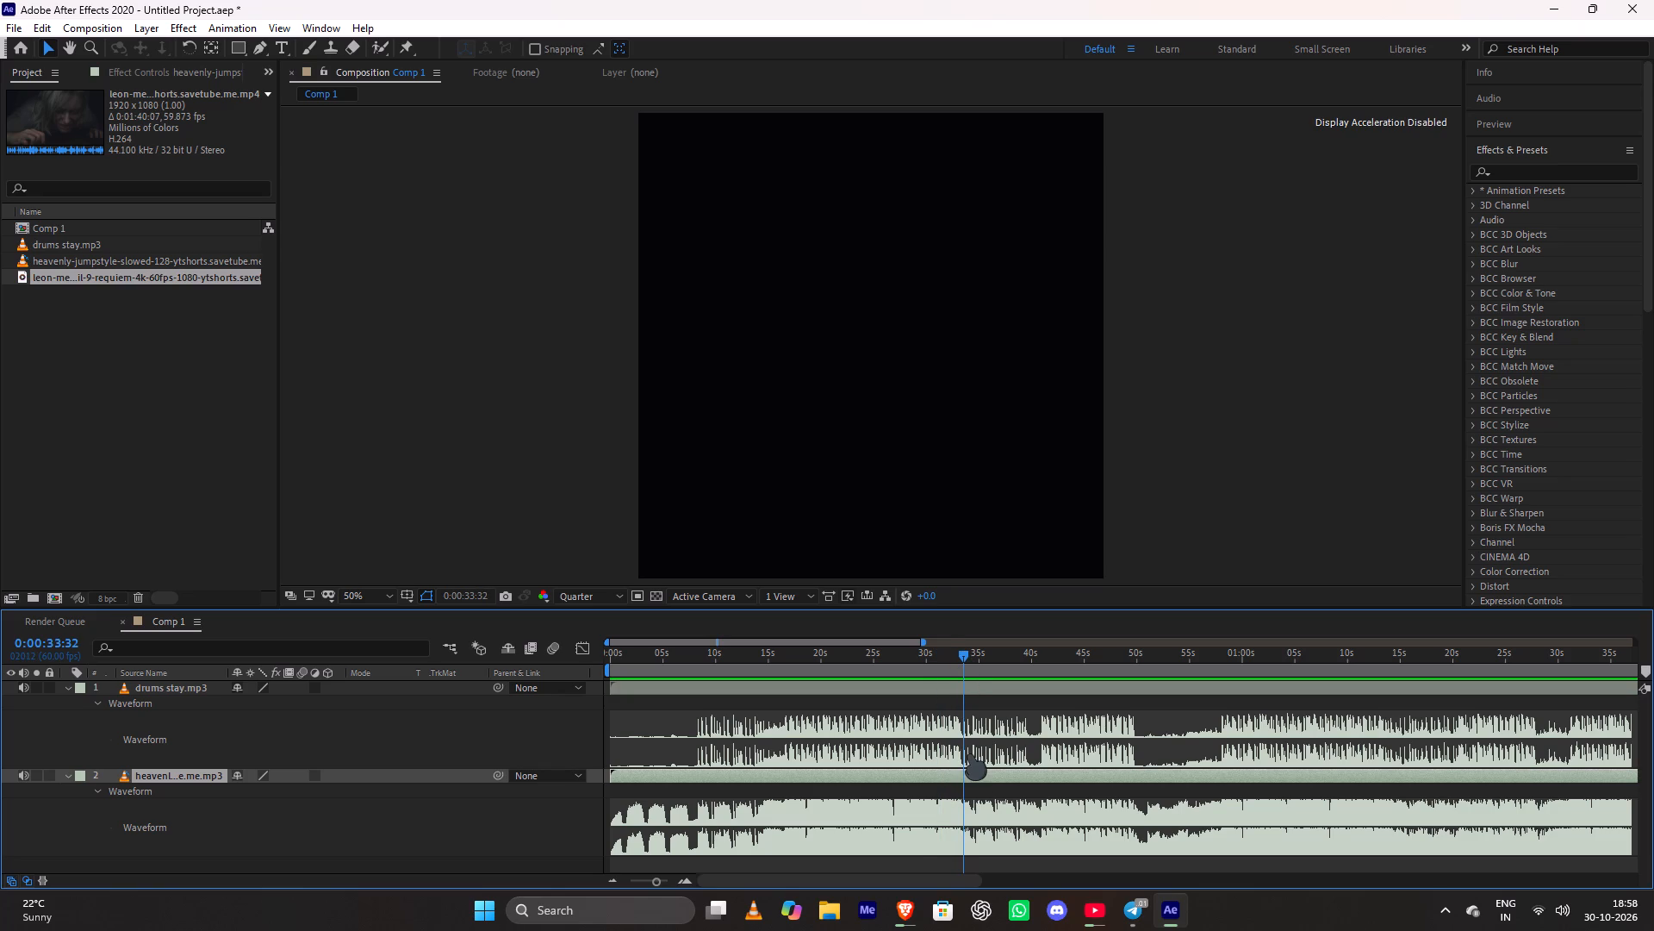
{"action": "key", "text": "ctrl+shift+d"}
{"action": "left_click", "coordinate": [971, 691]}
{"action": "key", "text": "ctrl+shift+d"}
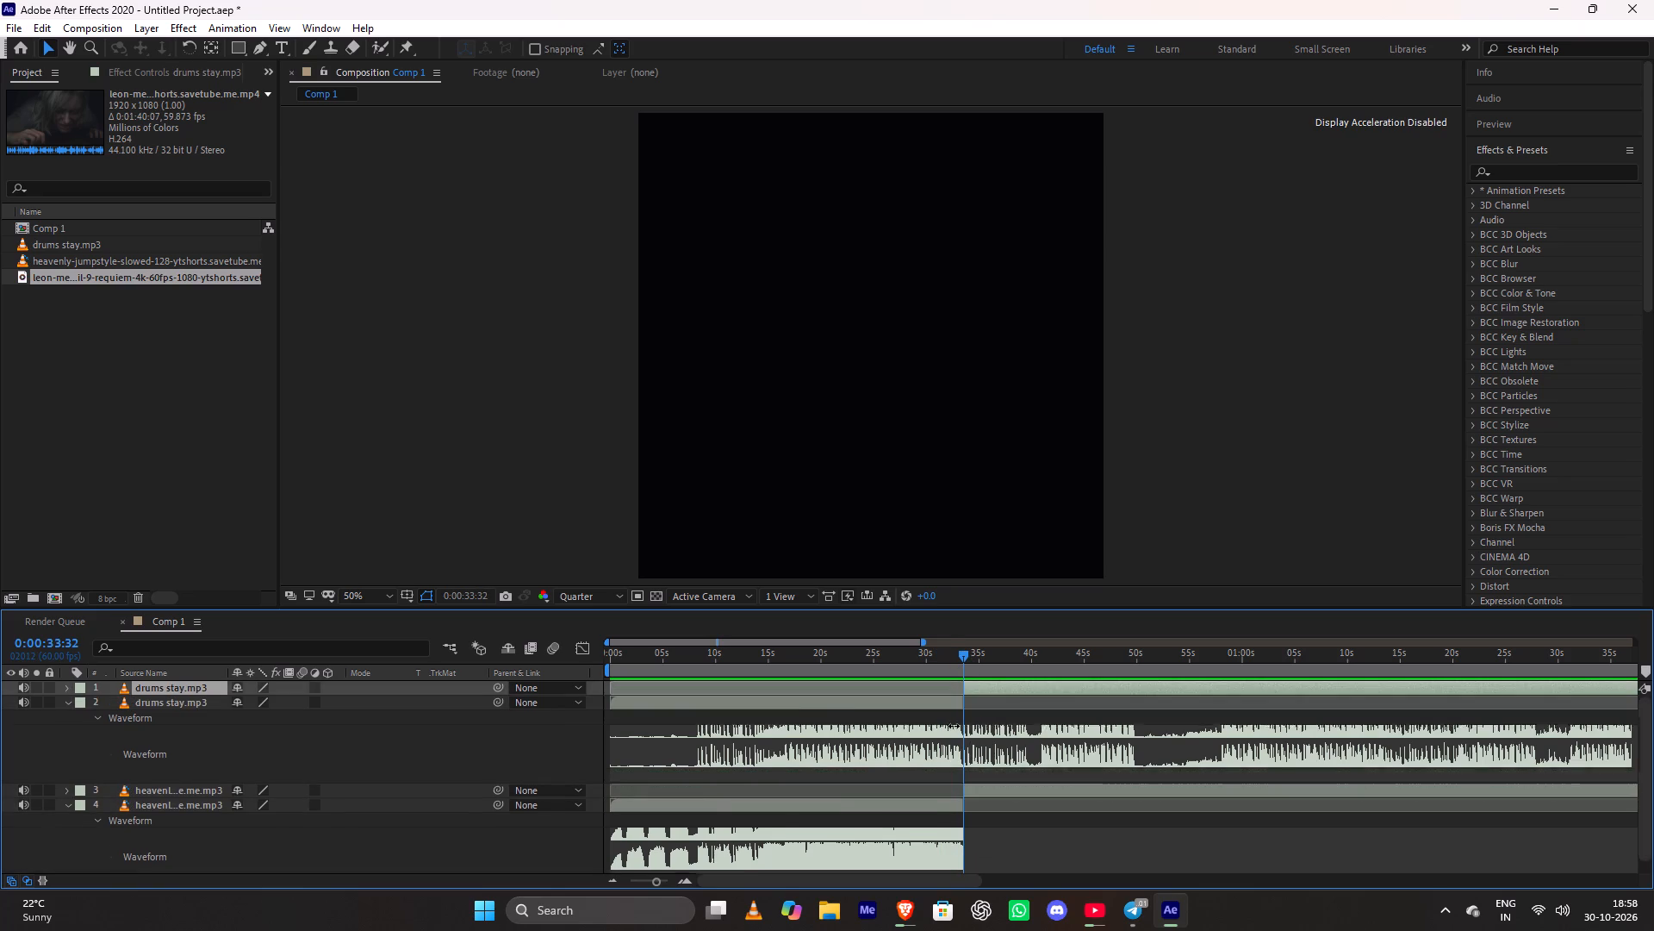
Delete the portions of the heavenly-jumpstyle and drums stay layers that come before the split.
{"action": "left_click", "coordinate": [943, 809]}
{"action": "key", "text": "Delete"}
{"action": "left_click", "coordinate": [929, 698]}
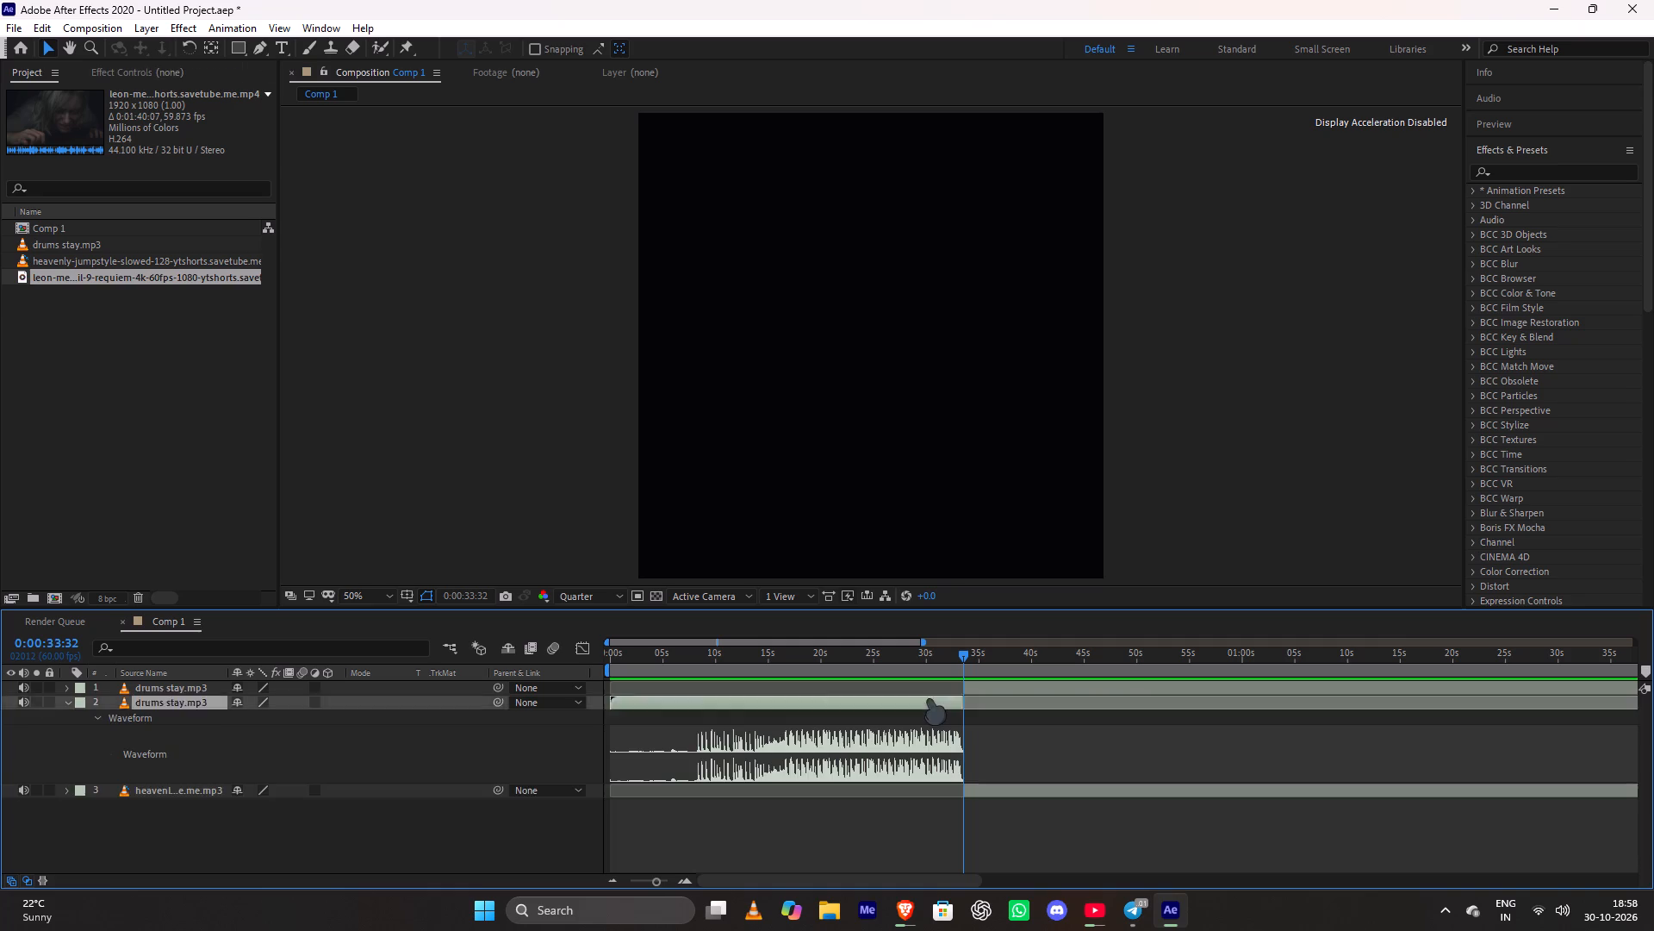
{"action": "key", "text": "Delete"}
Move both remaining audio layers together so they start exactly at 0:00:00:00 in Comp 1.
{"action": "left_click_drag", "start_coordinate": [967, 775], "coordinate": [961, 742]}
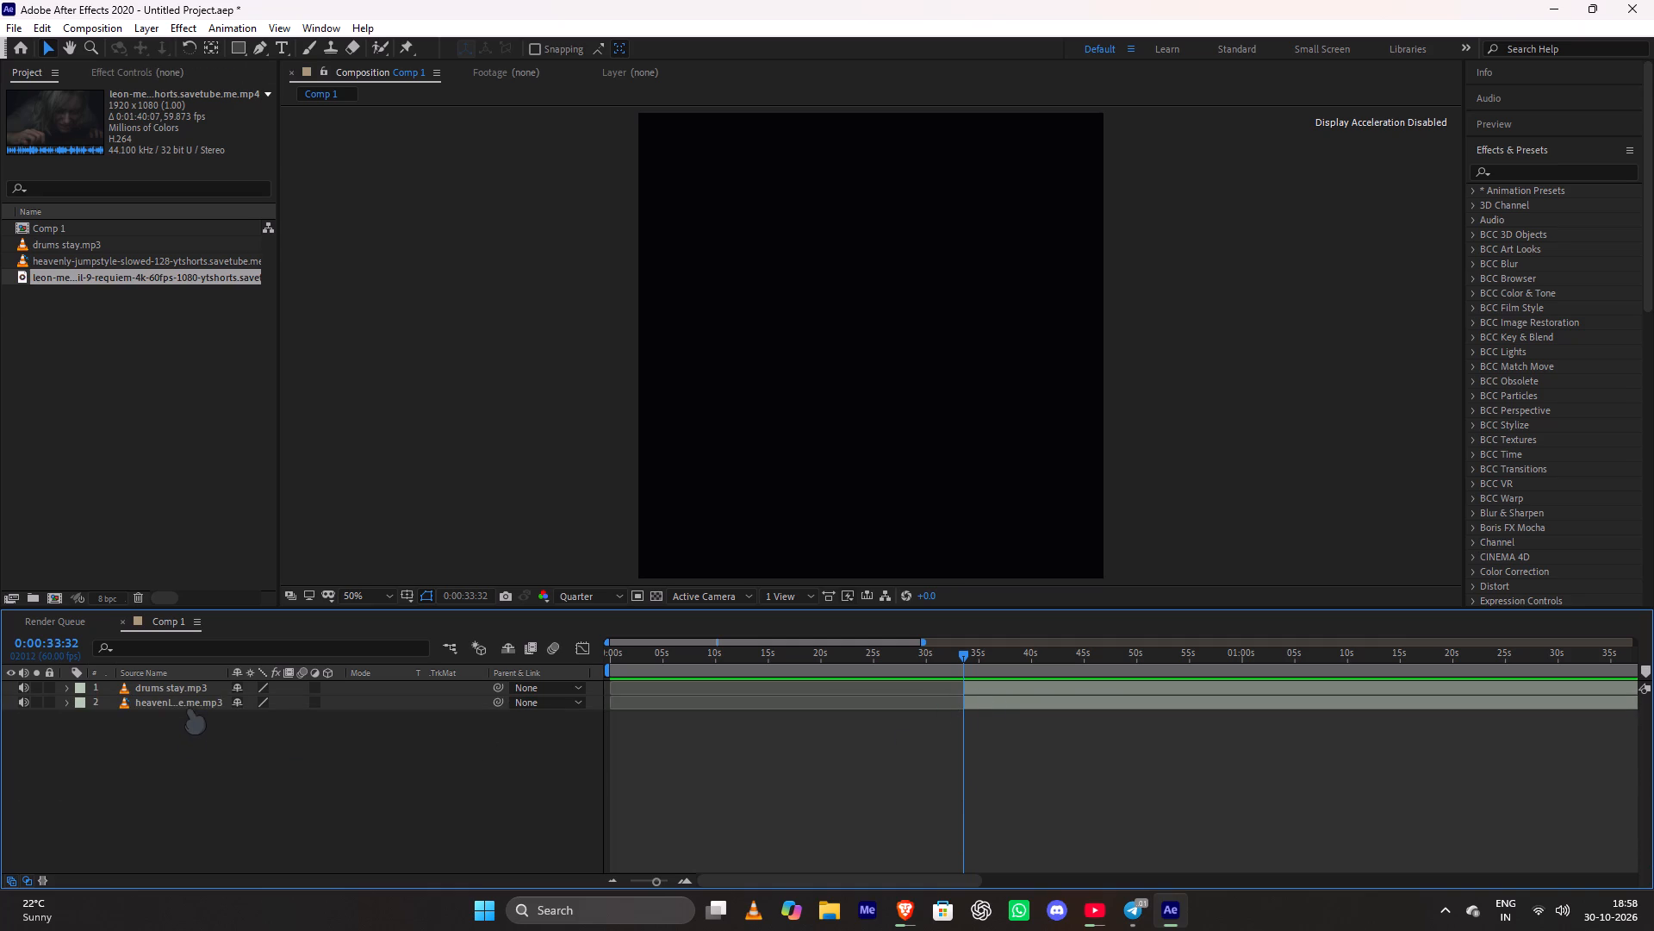
{"action": "left_click_drag", "start_coordinate": [183, 730], "coordinate": [191, 684]}
{"action": "left_click_drag", "start_coordinate": [974, 690], "coordinate": [748, 711]}
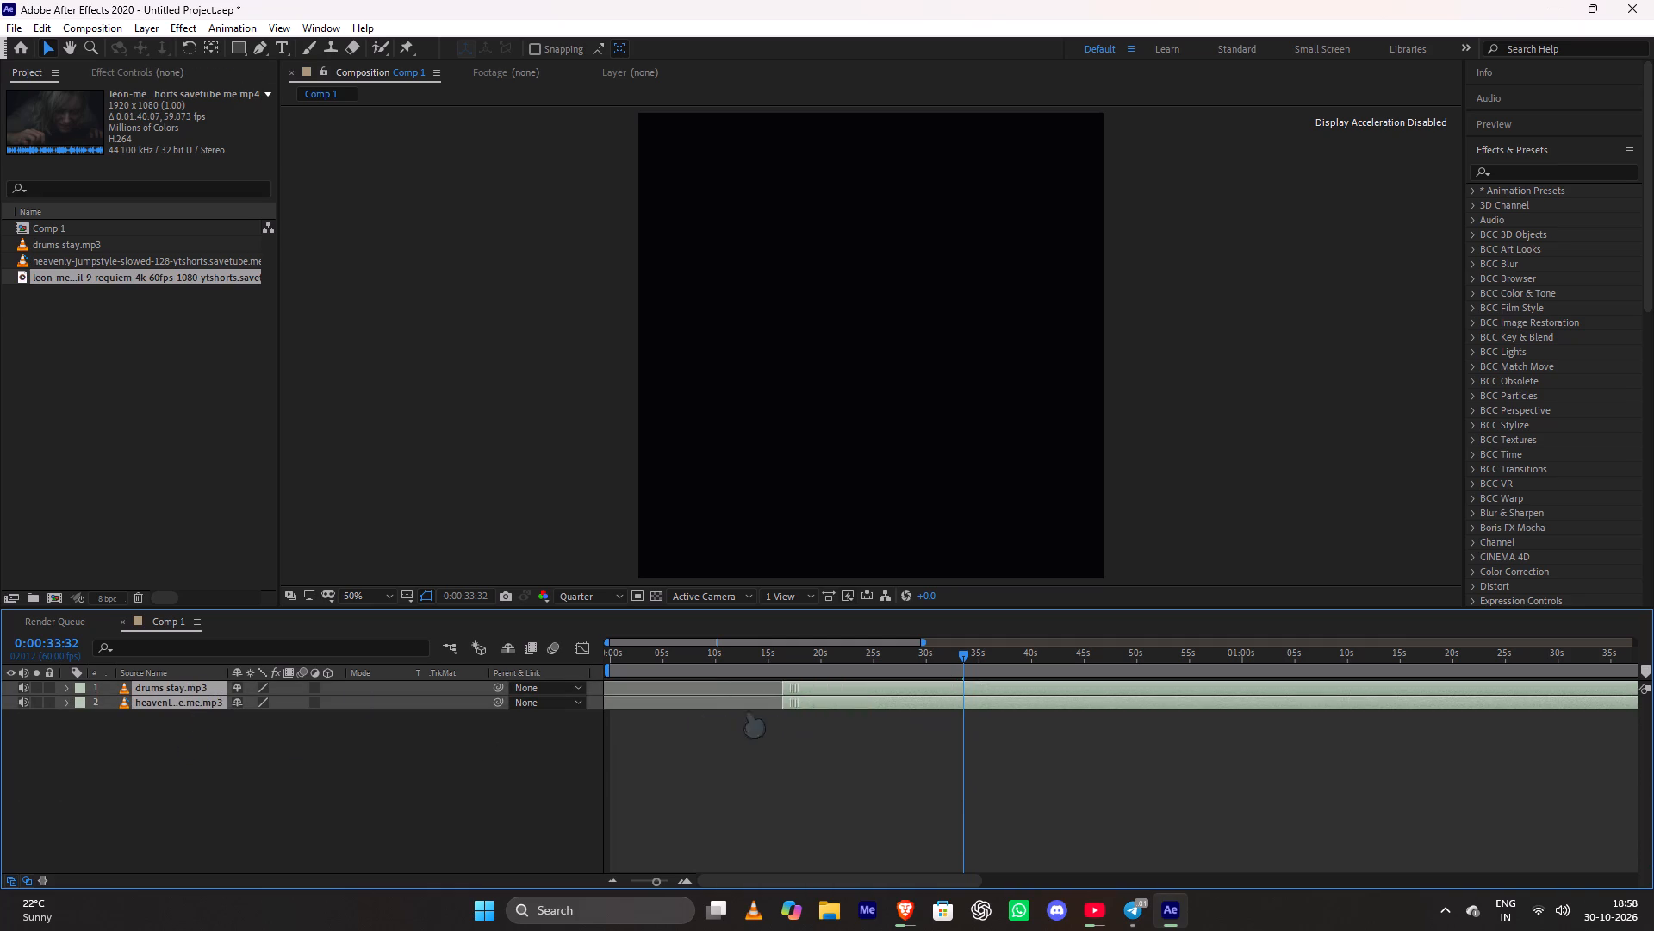
{"action": "left_click_drag", "start_coordinate": [748, 711], "coordinate": [620, 715]}
{"action": "left_click_drag", "start_coordinate": [964, 650], "coordinate": [440, 743]}
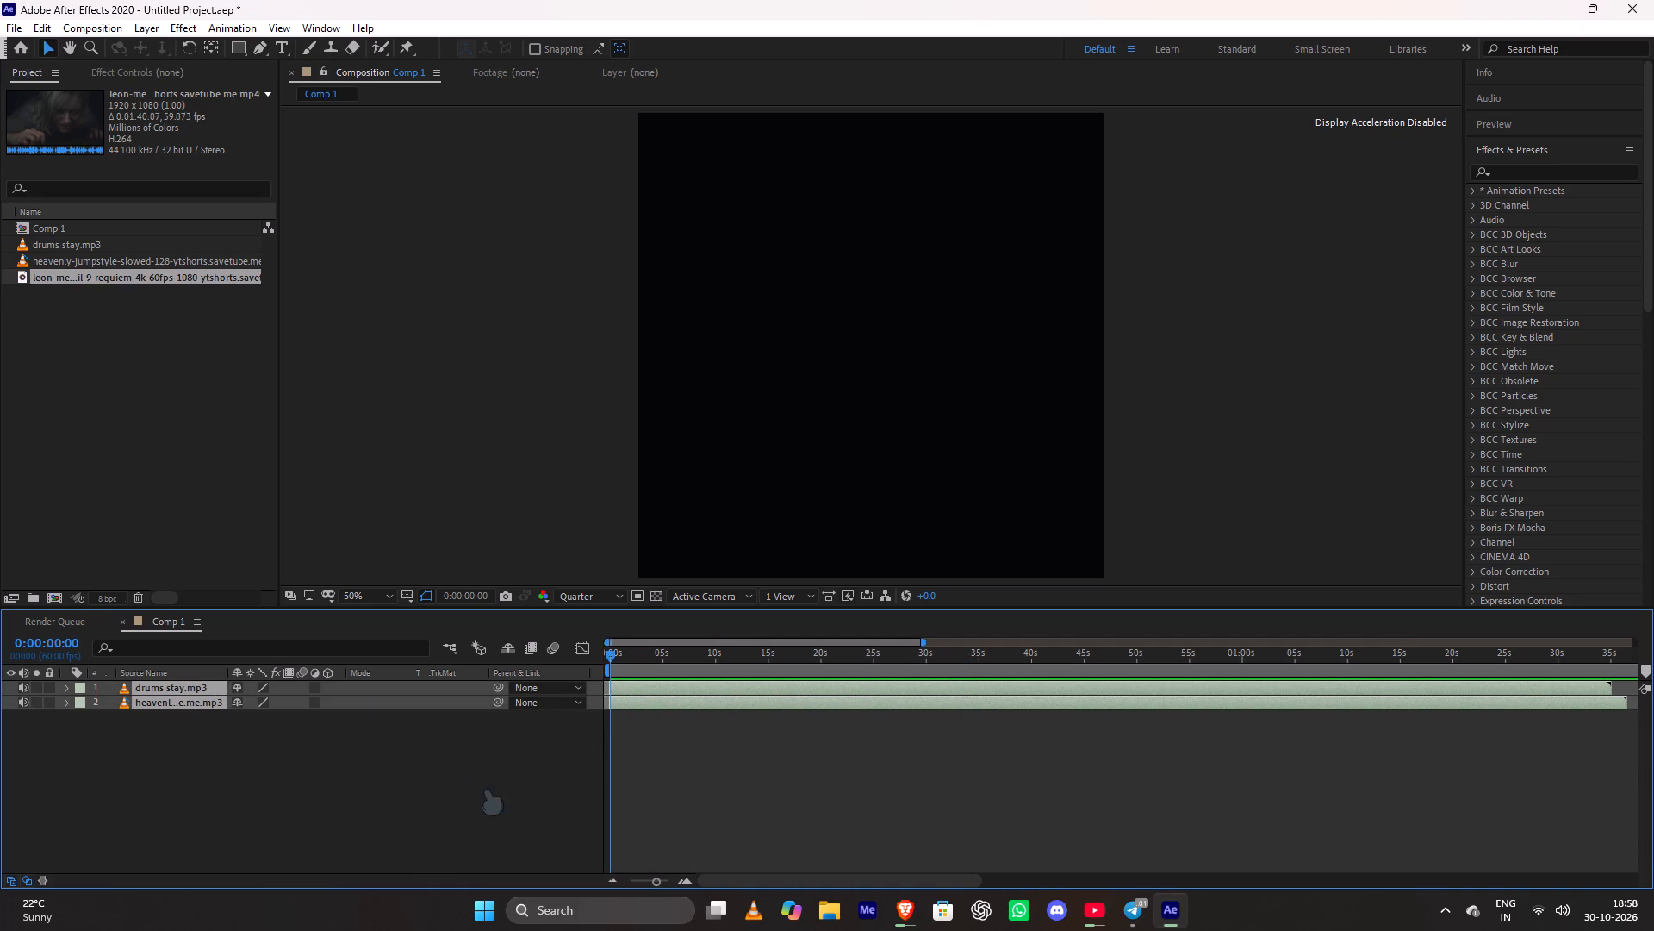
{"action": "left_click_drag", "start_coordinate": [638, 878], "coordinate": [693, 880]}
{"action": "left_click_drag", "start_coordinate": [628, 685], "coordinate": [660, 693]}
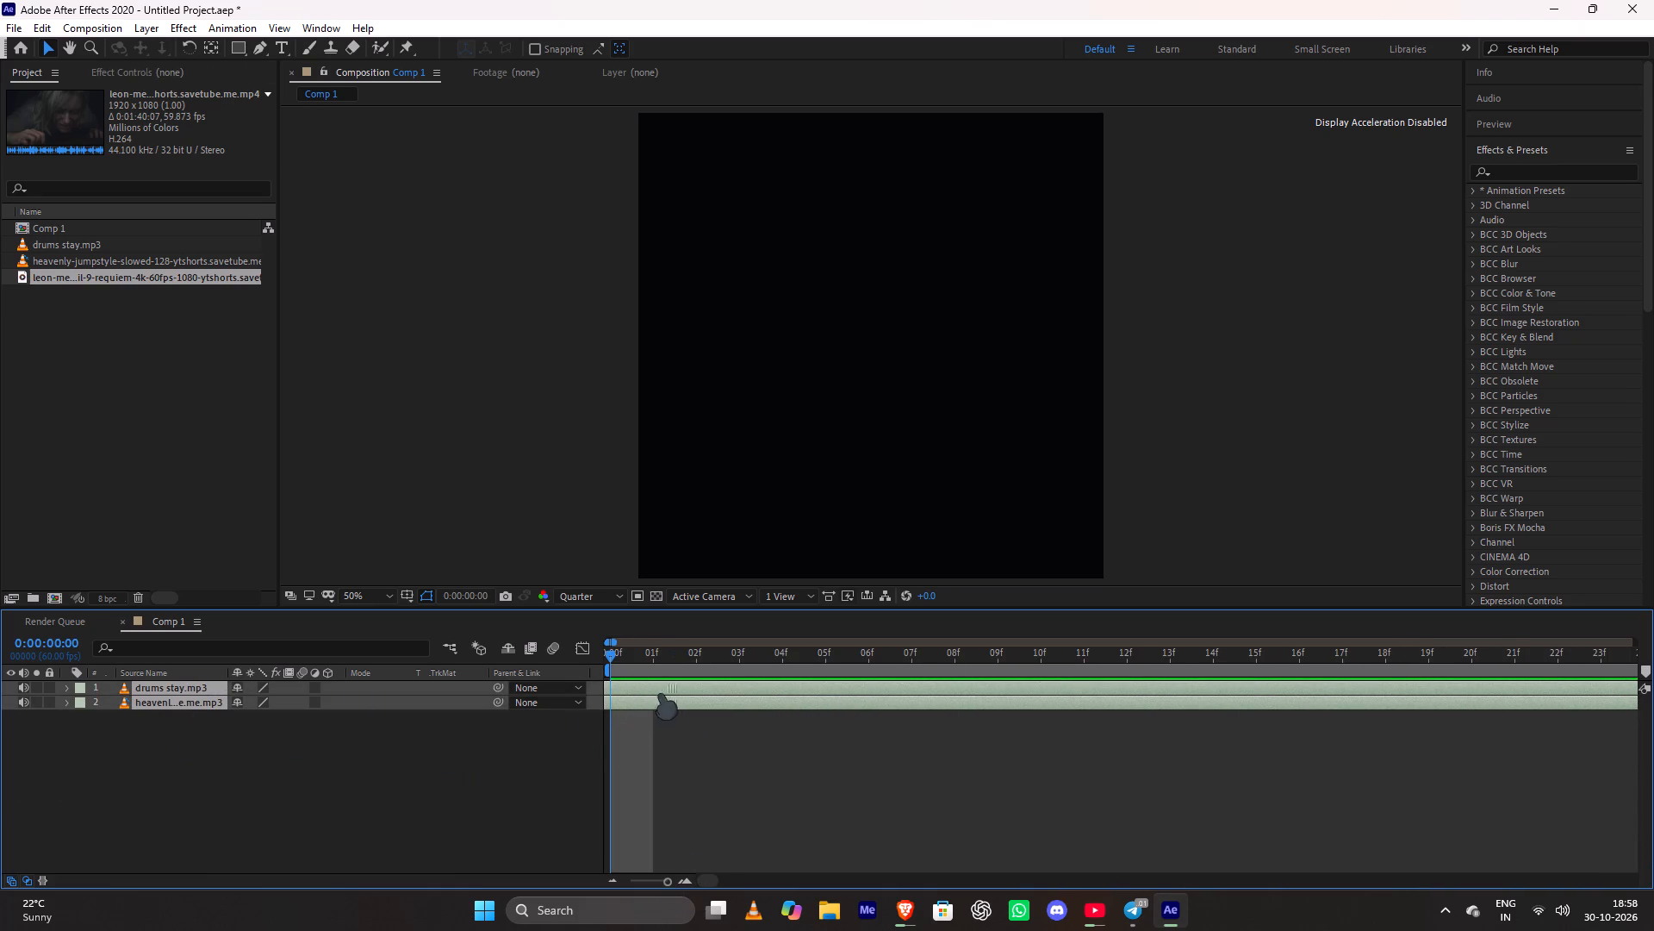
{"action": "left_click_drag", "start_coordinate": [660, 693], "coordinate": [854, 743]}
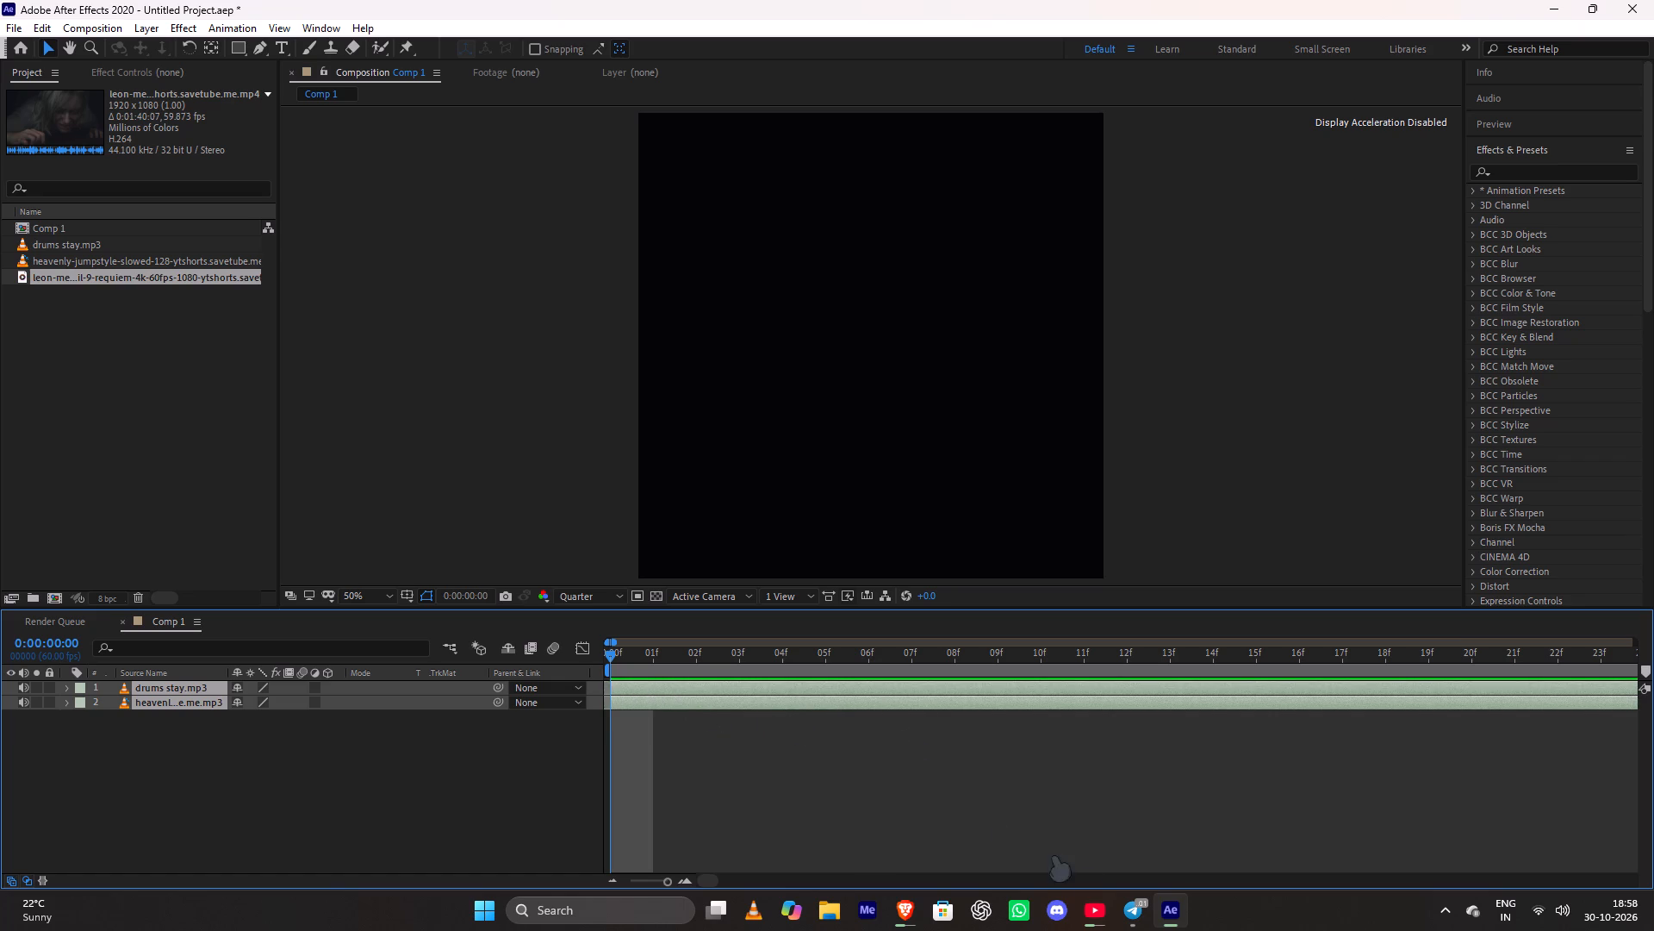
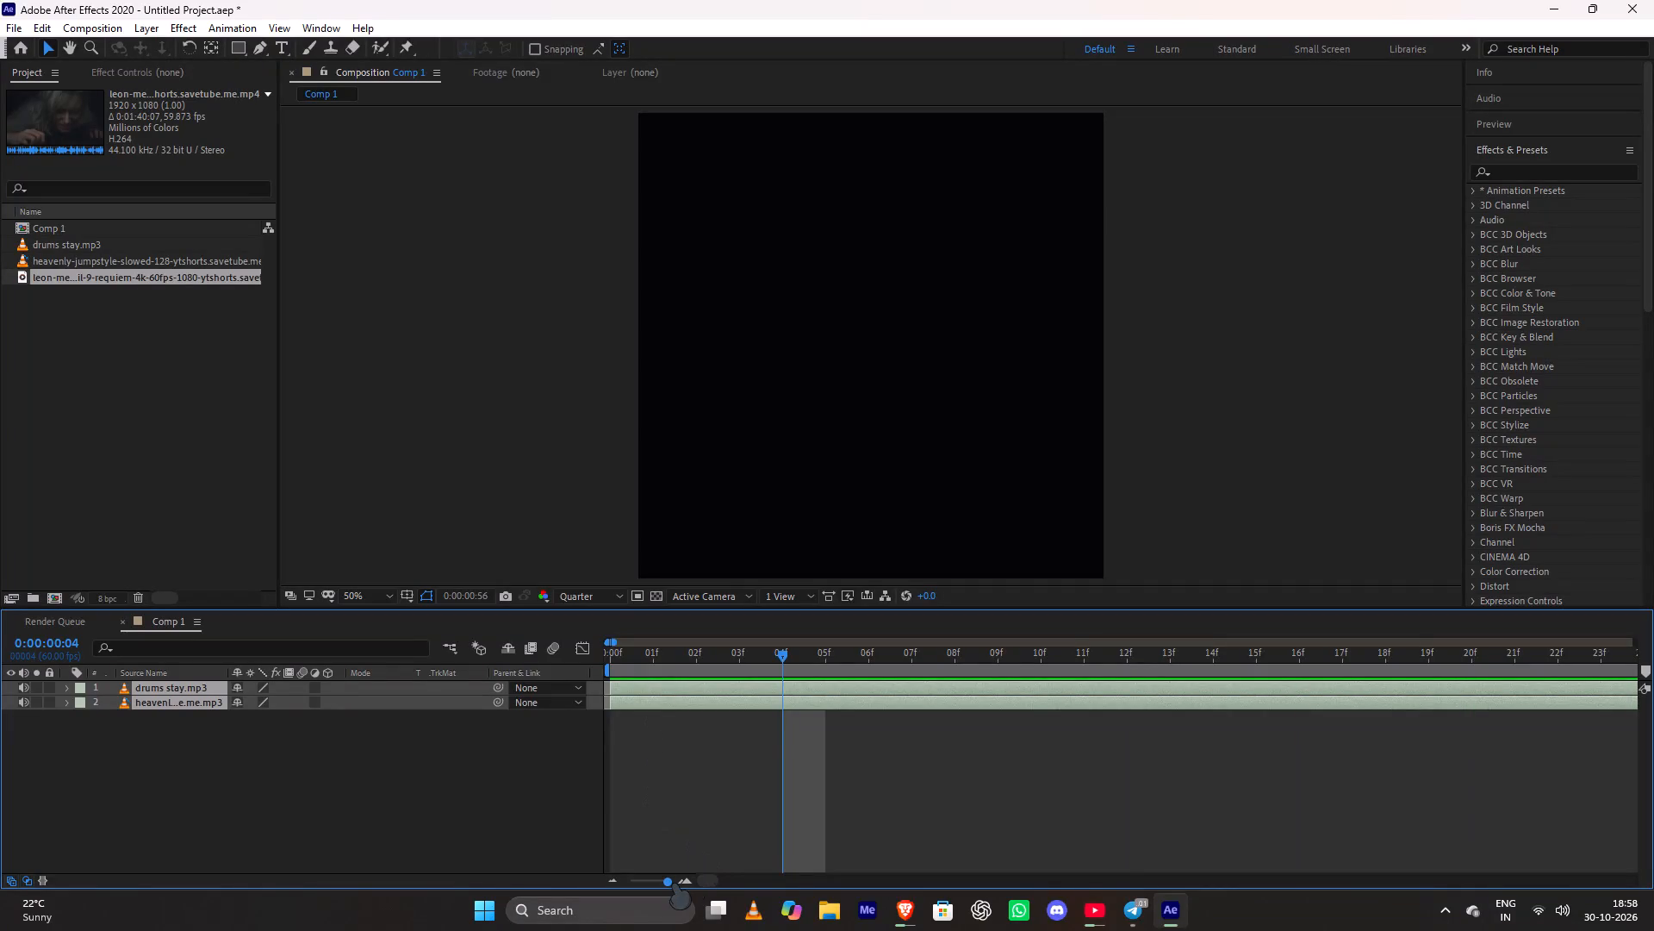
Add a new adjustment layer to Comp 1 above the two audio layers.
{"action": "left_click_drag", "start_coordinate": [674, 883], "coordinate": [660, 888]}
{"action": "right_click", "coordinate": [416, 730]}
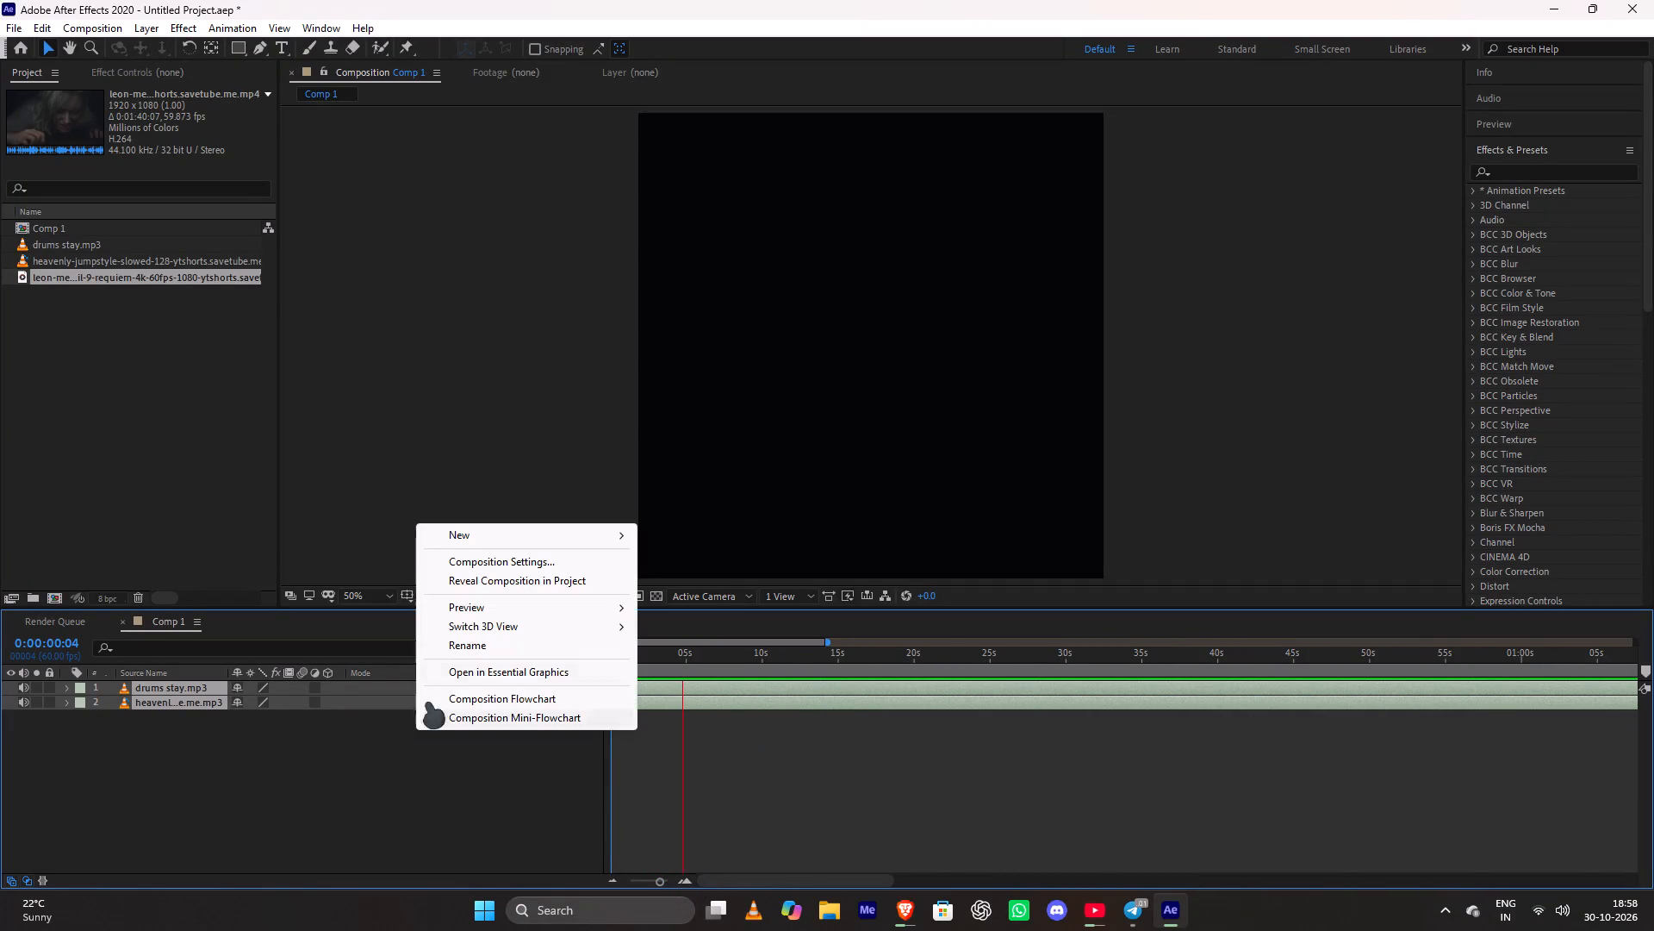
{"action": "left_click", "coordinate": [470, 528]}
{"action": "left_click", "coordinate": [587, 539]}
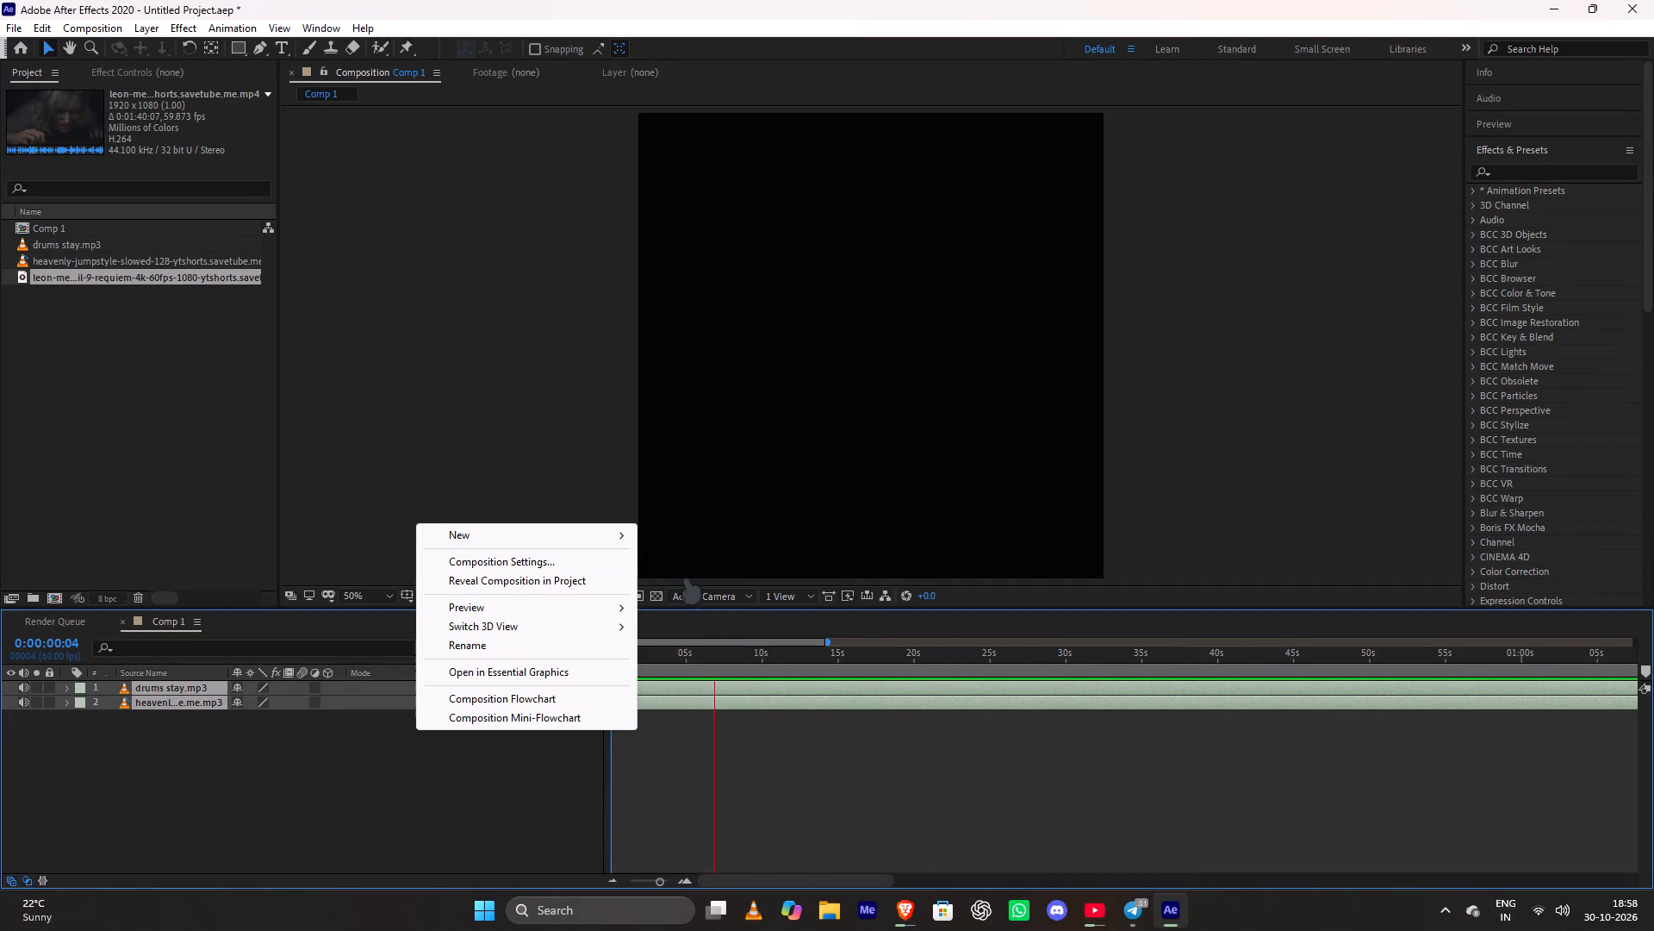
{"action": "left_click", "coordinate": [605, 533]}
{"action": "left_click", "coordinate": [724, 669]}
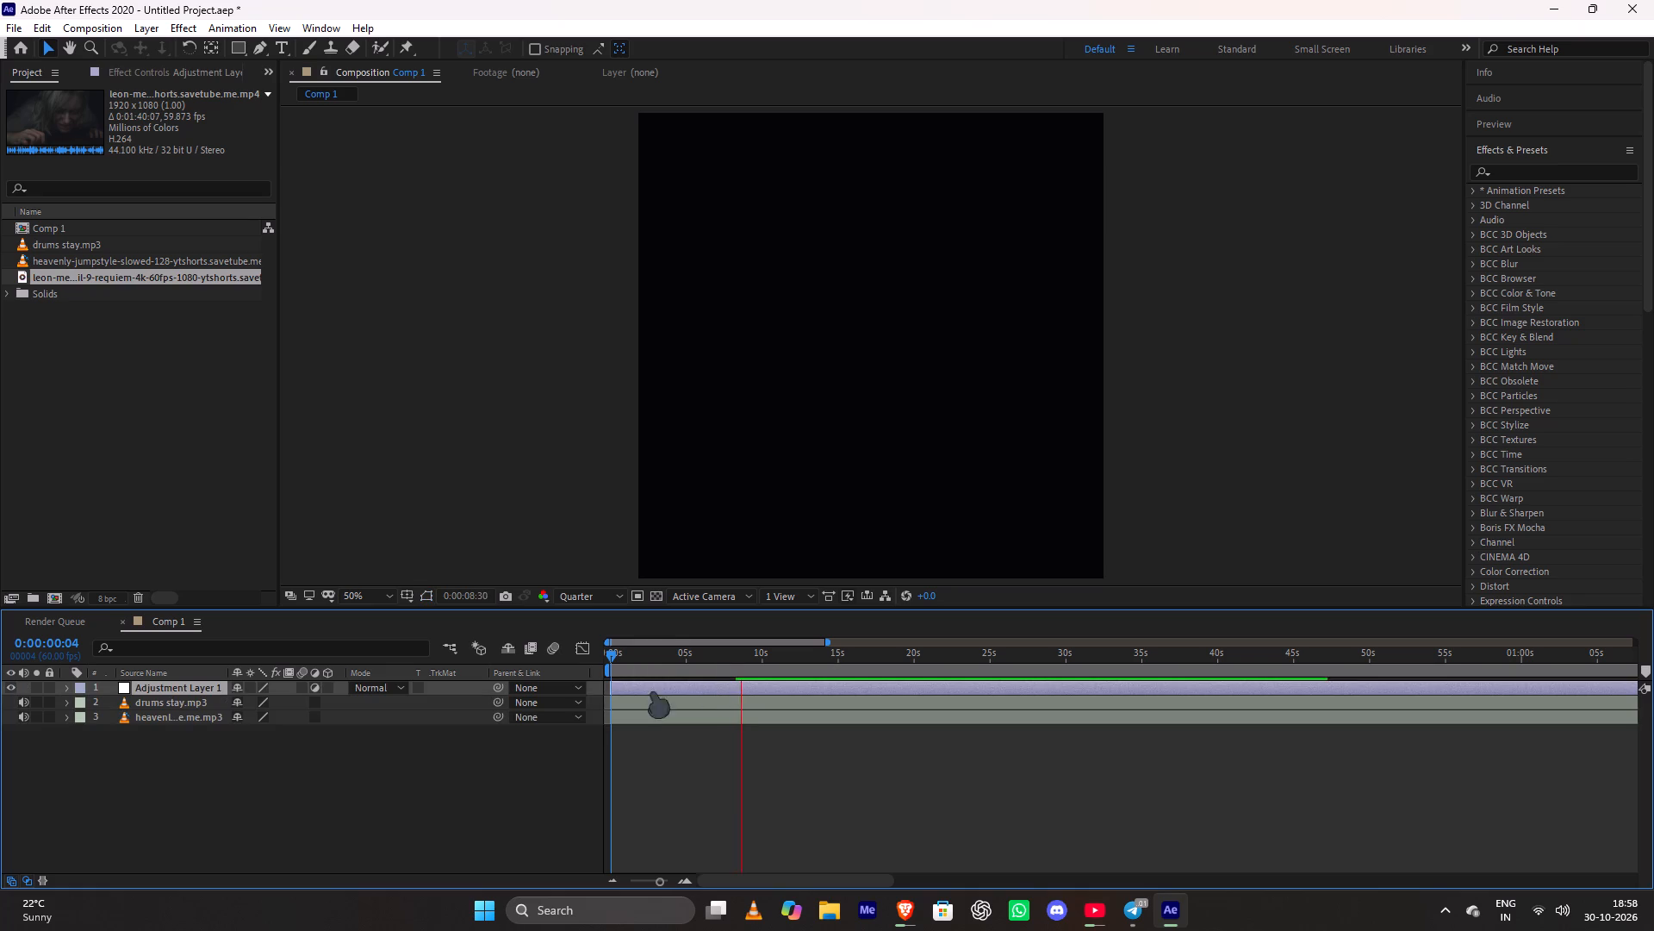
Rename the new adjustment layer as Beat.
{"action": "double_click", "coordinate": [207, 692]}
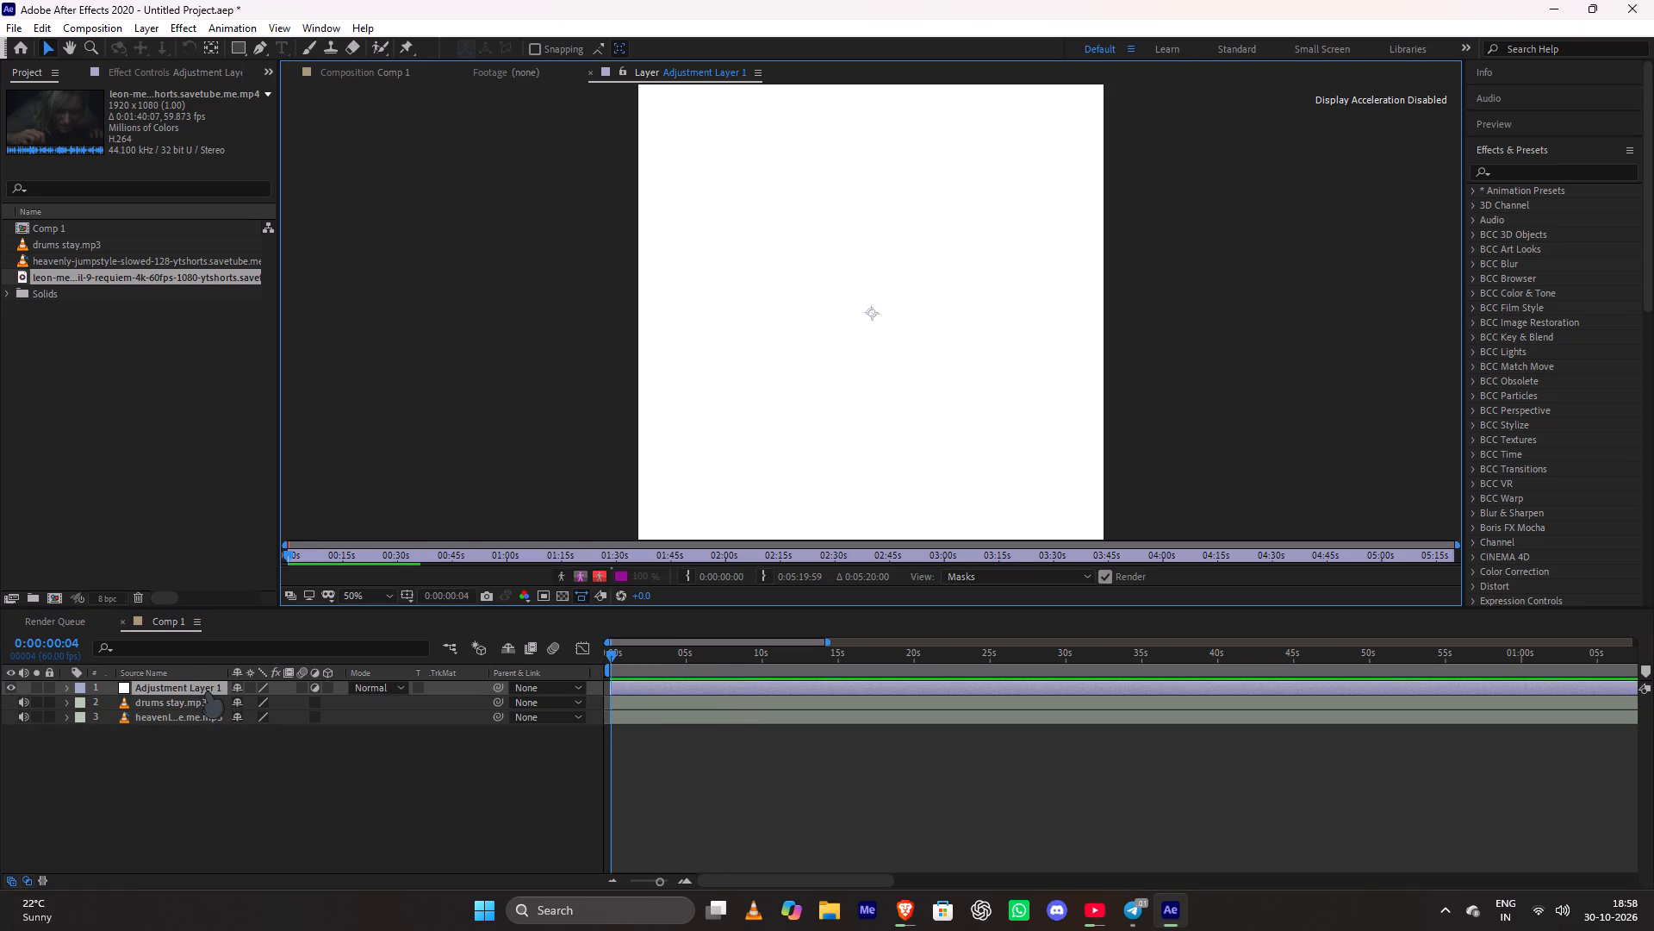
{"action": "right_click", "coordinate": [207, 691]}
{"action": "left_click", "coordinate": [228, 665]}
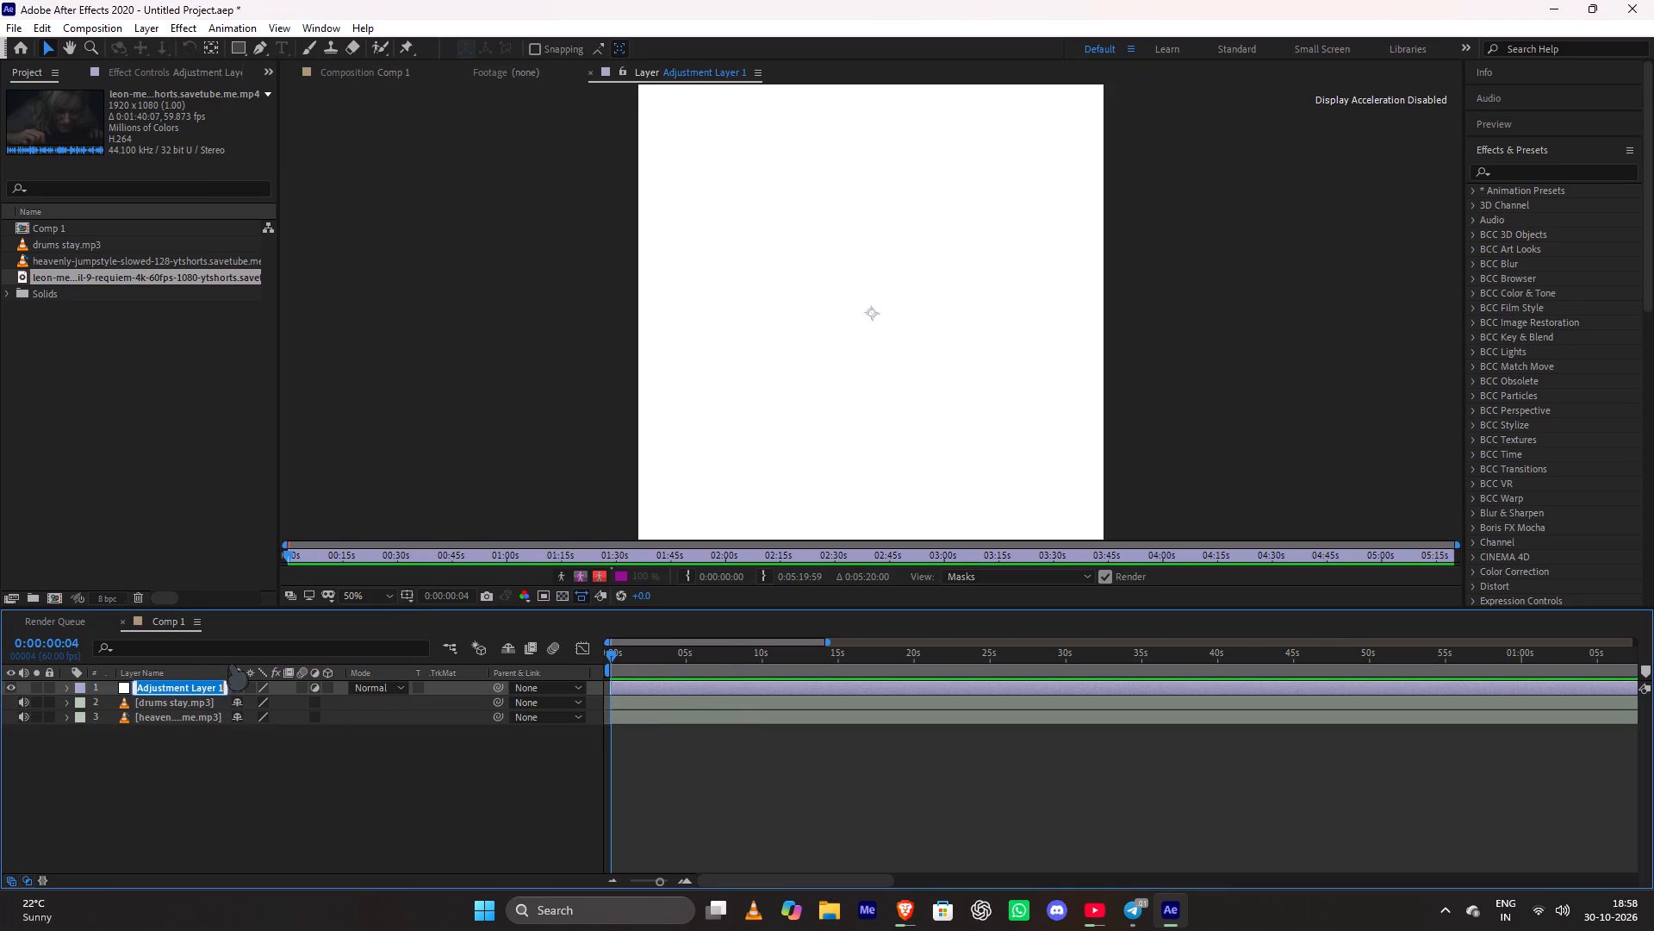
{"action": "type", "text": "Beat"}
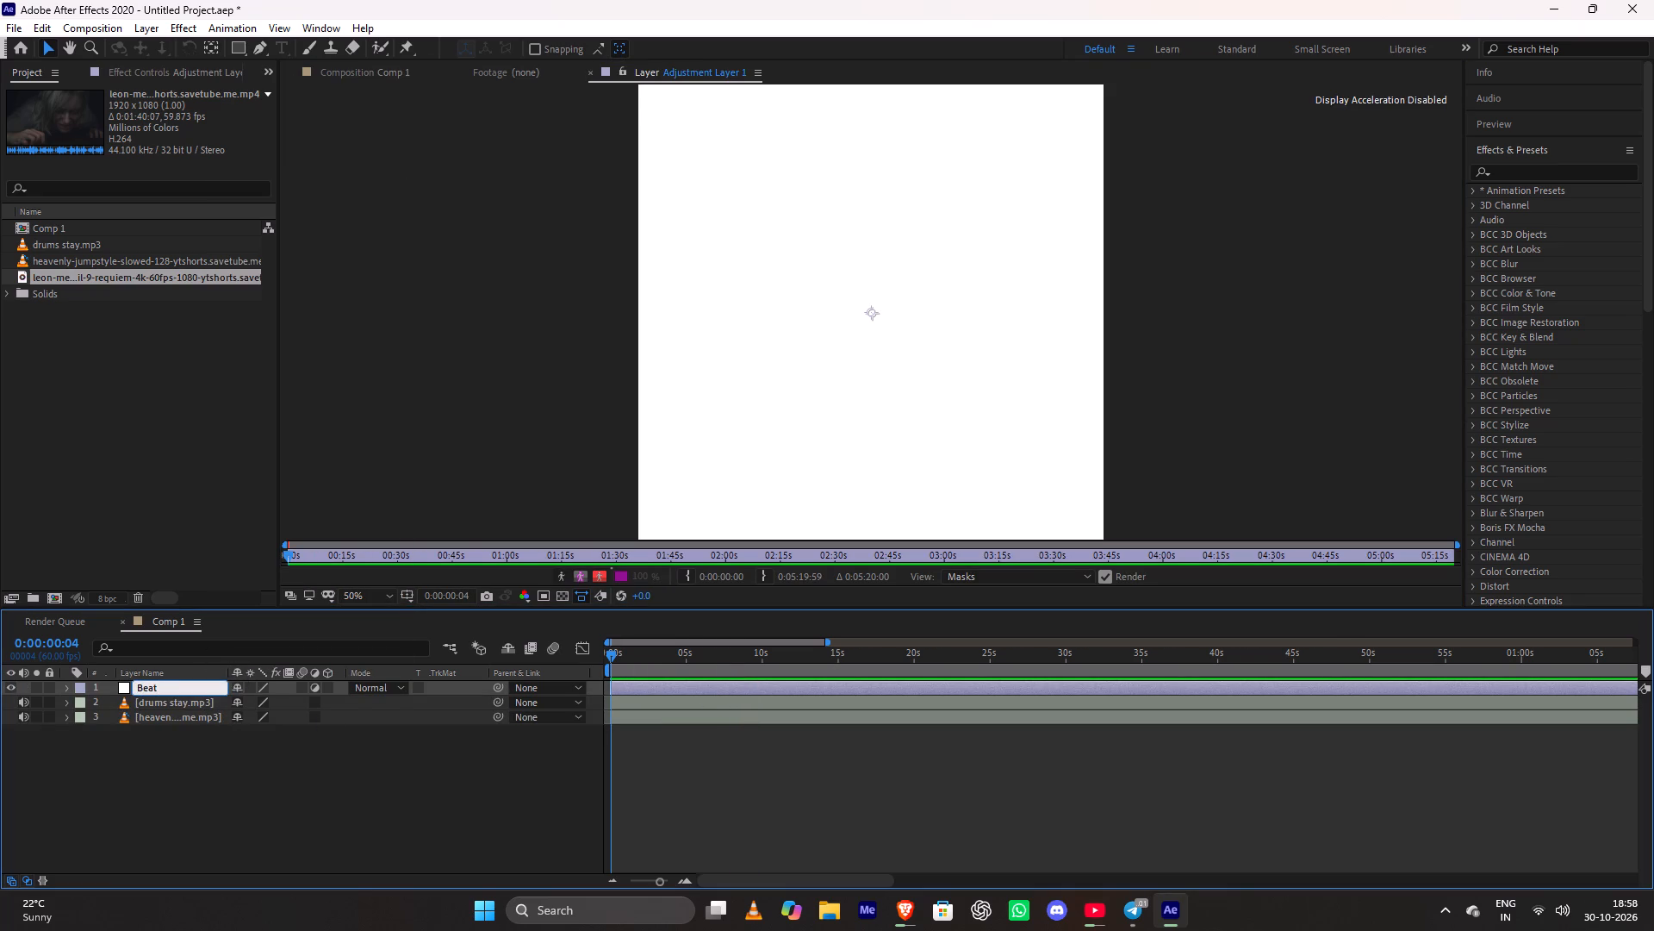
{"action": "key", "text": "Return"}
Return to the Comp 1 composition view and close the Beat layer's viewer.
{"action": "key", "text": "space"}
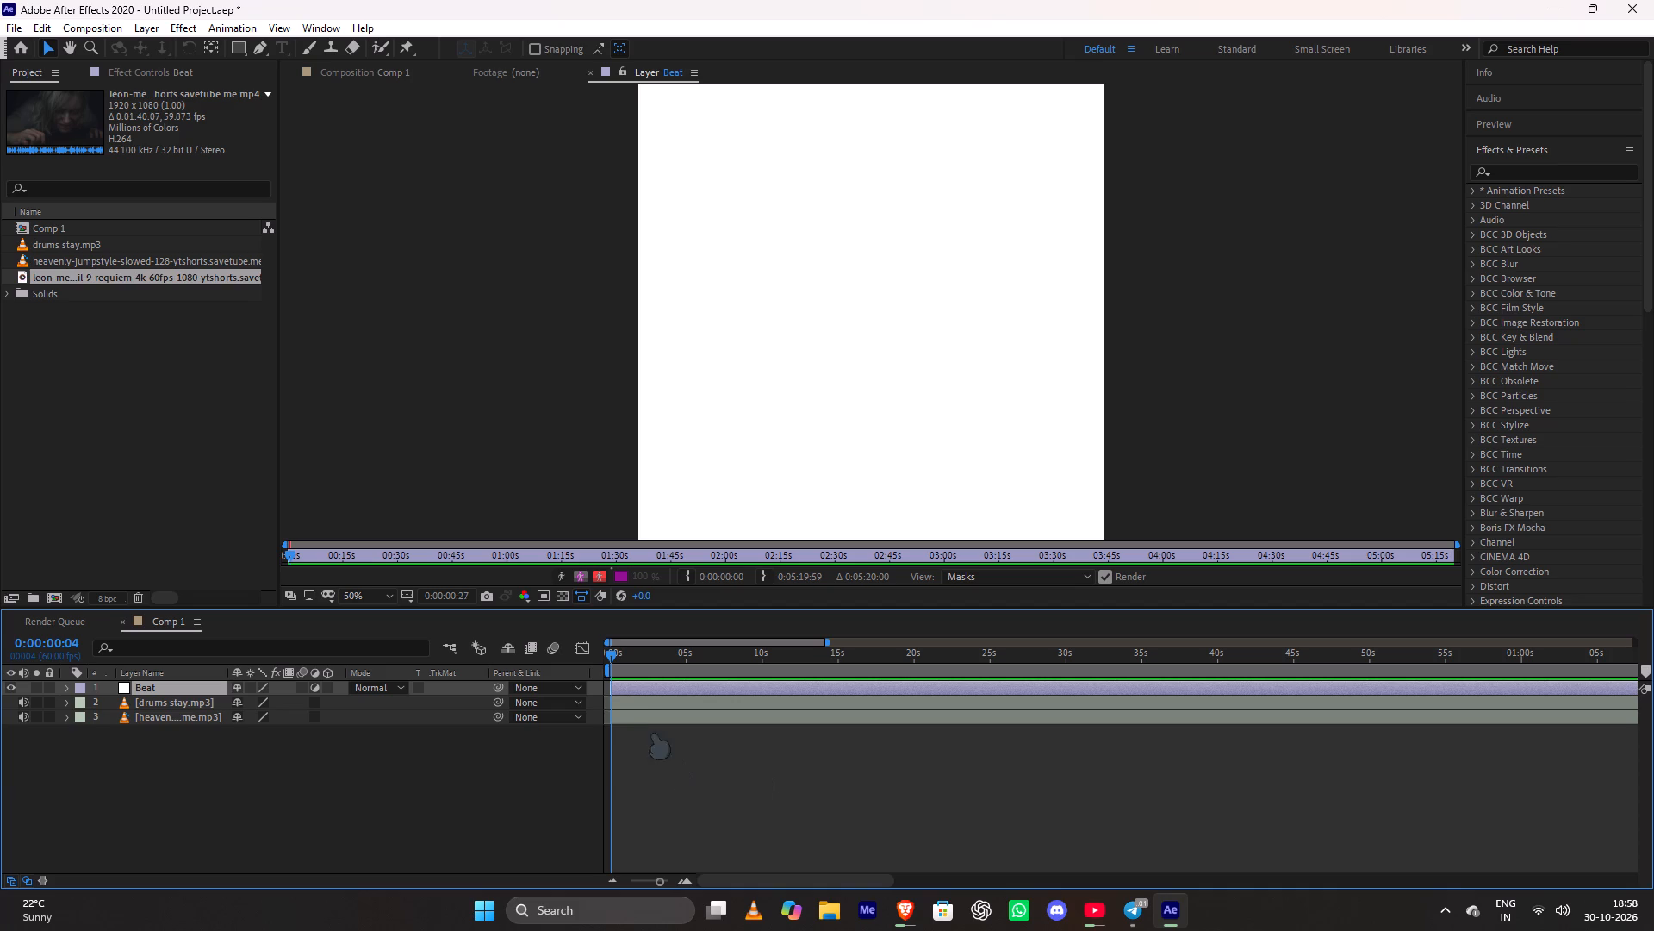
{"action": "key", "text": "space"}
{"action": "key", "text": "space"}
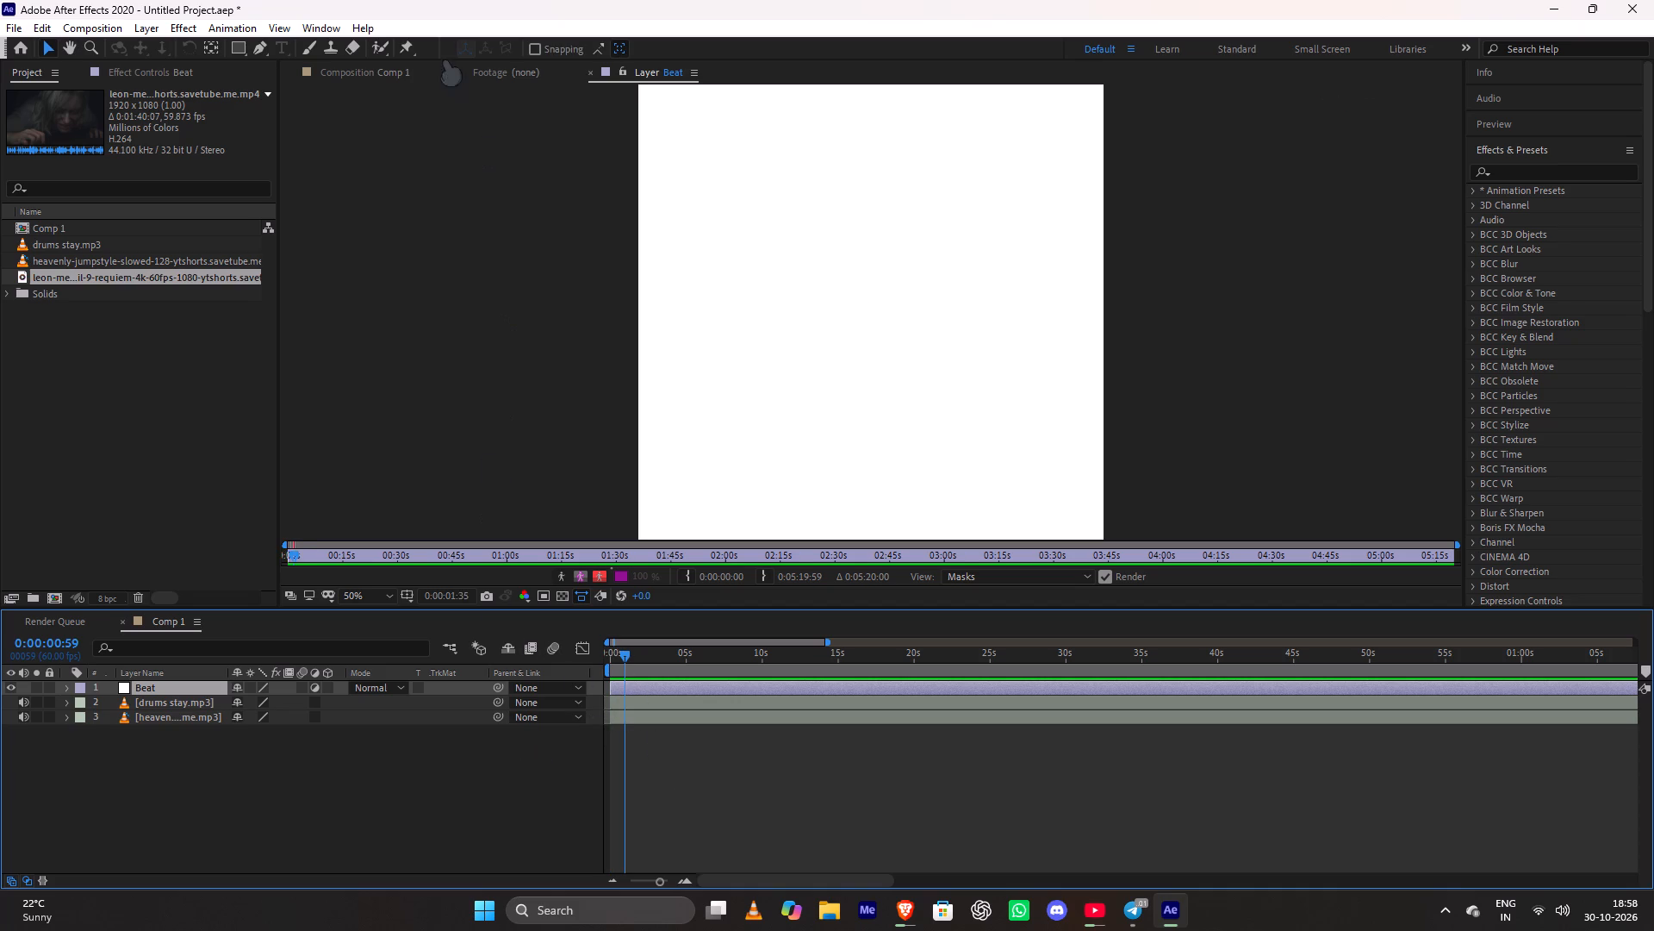
{"action": "left_click", "coordinate": [393, 86]}
{"action": "key", "text": "space"}
{"action": "left_click", "coordinate": [390, 81]}
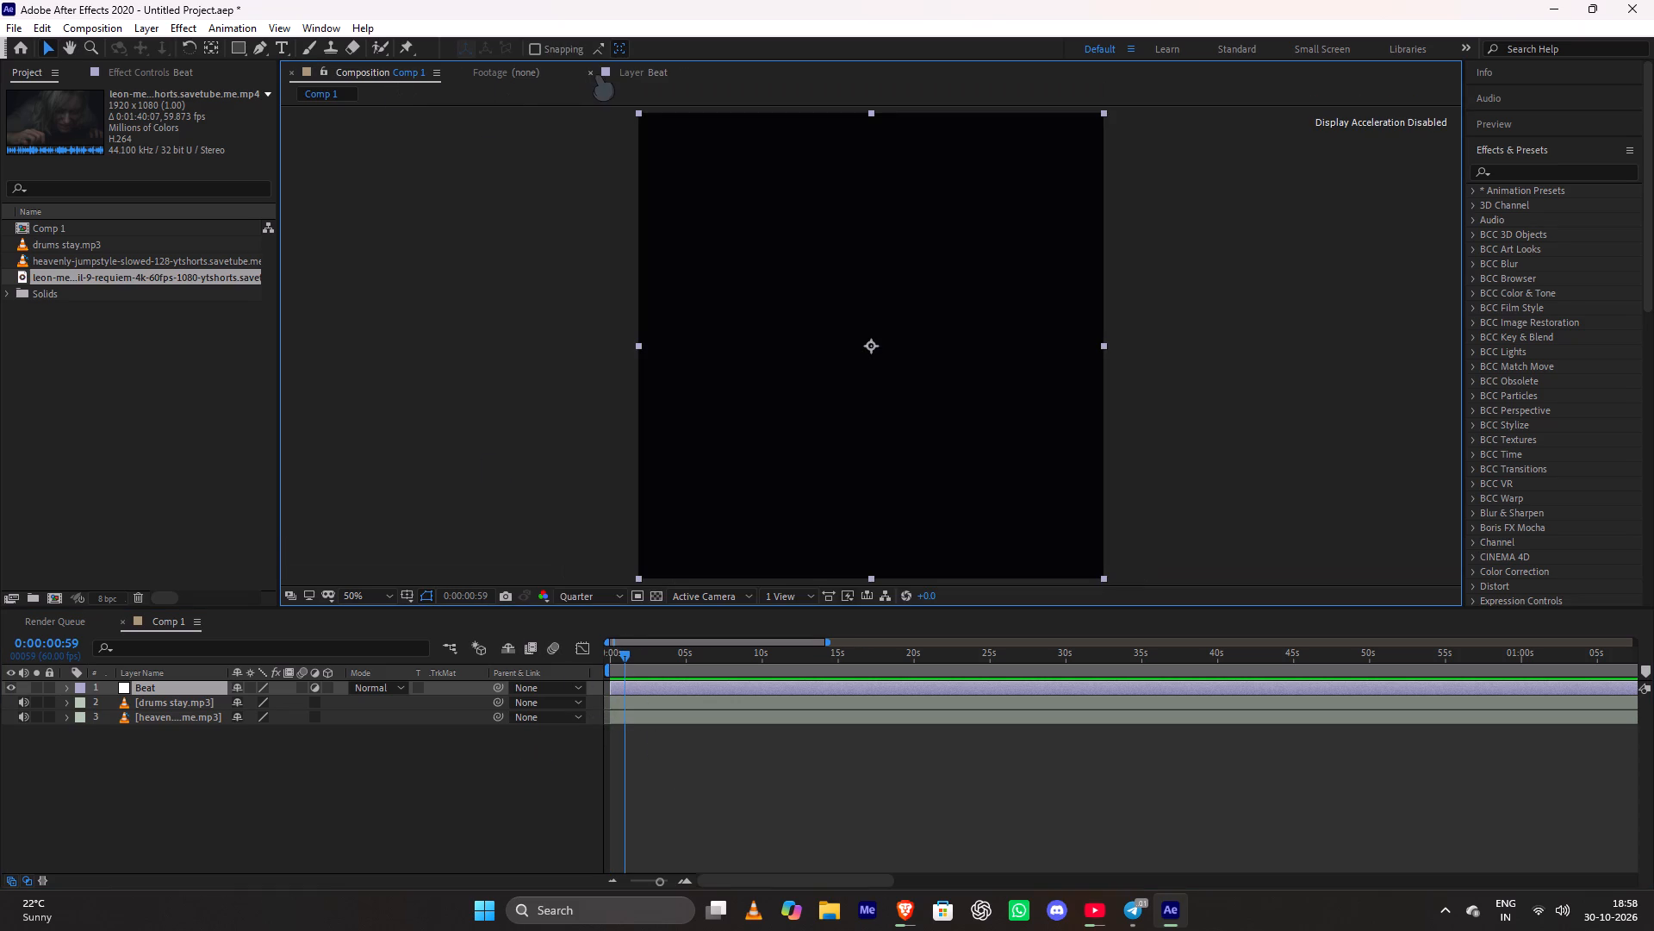
{"action": "left_click", "coordinate": [594, 72]}
{"action": "left_click", "coordinate": [461, 72]}
Play the music in Comp 1 from 0:00:00:59 to listen for the beats.
{"action": "key", "text": "space"}
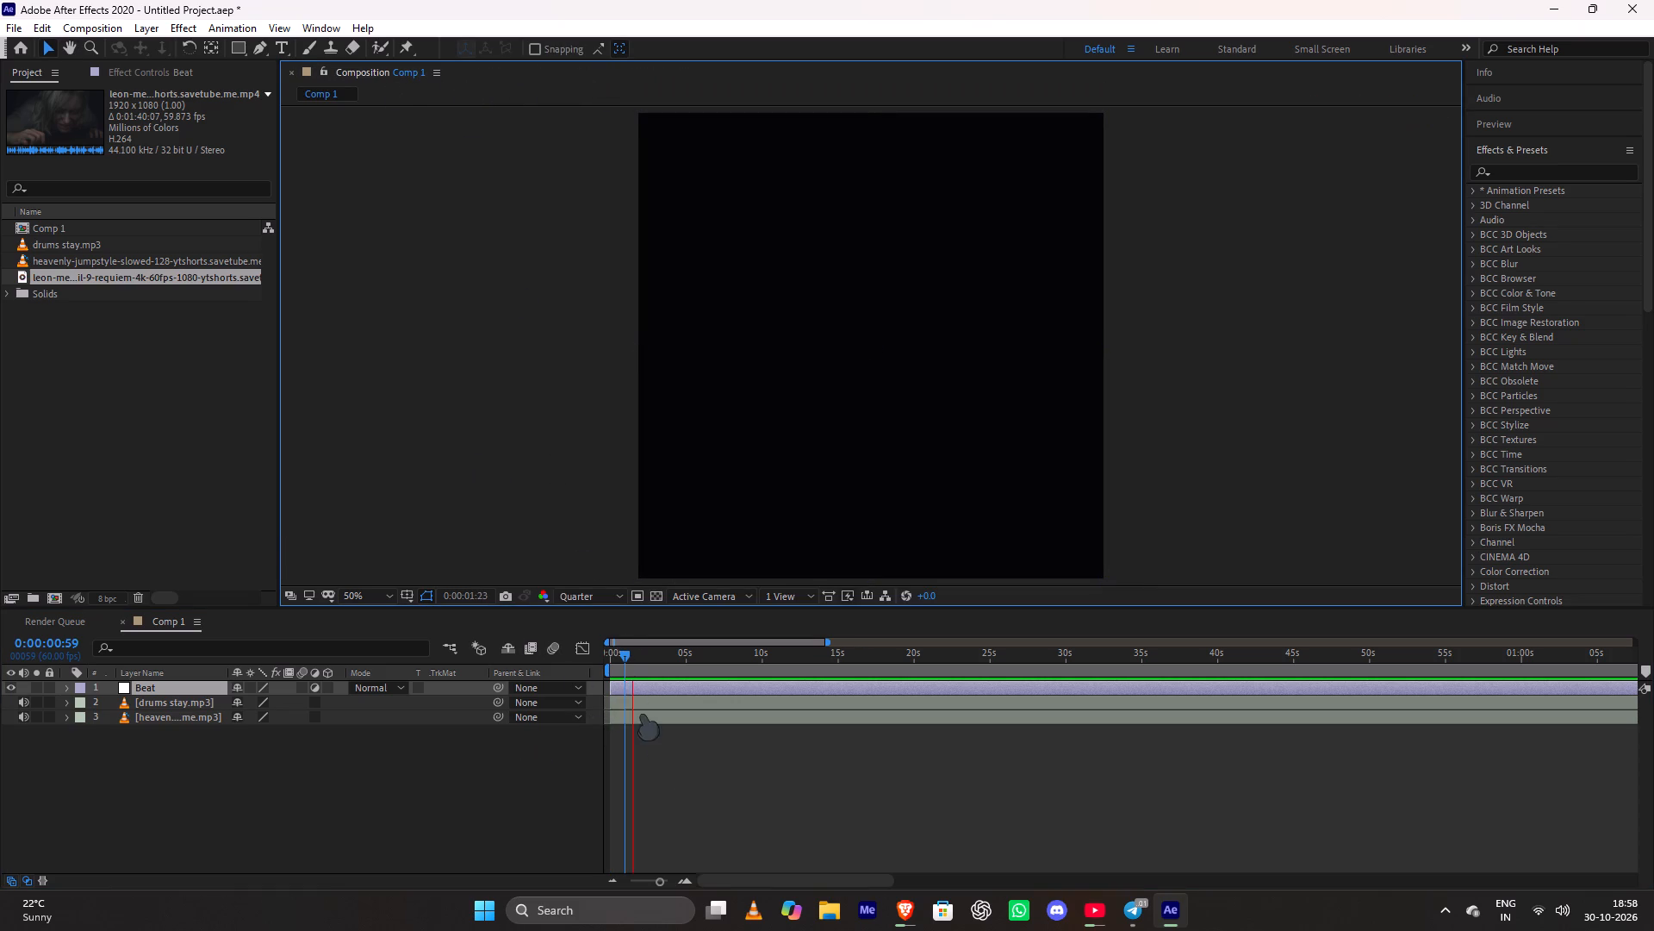
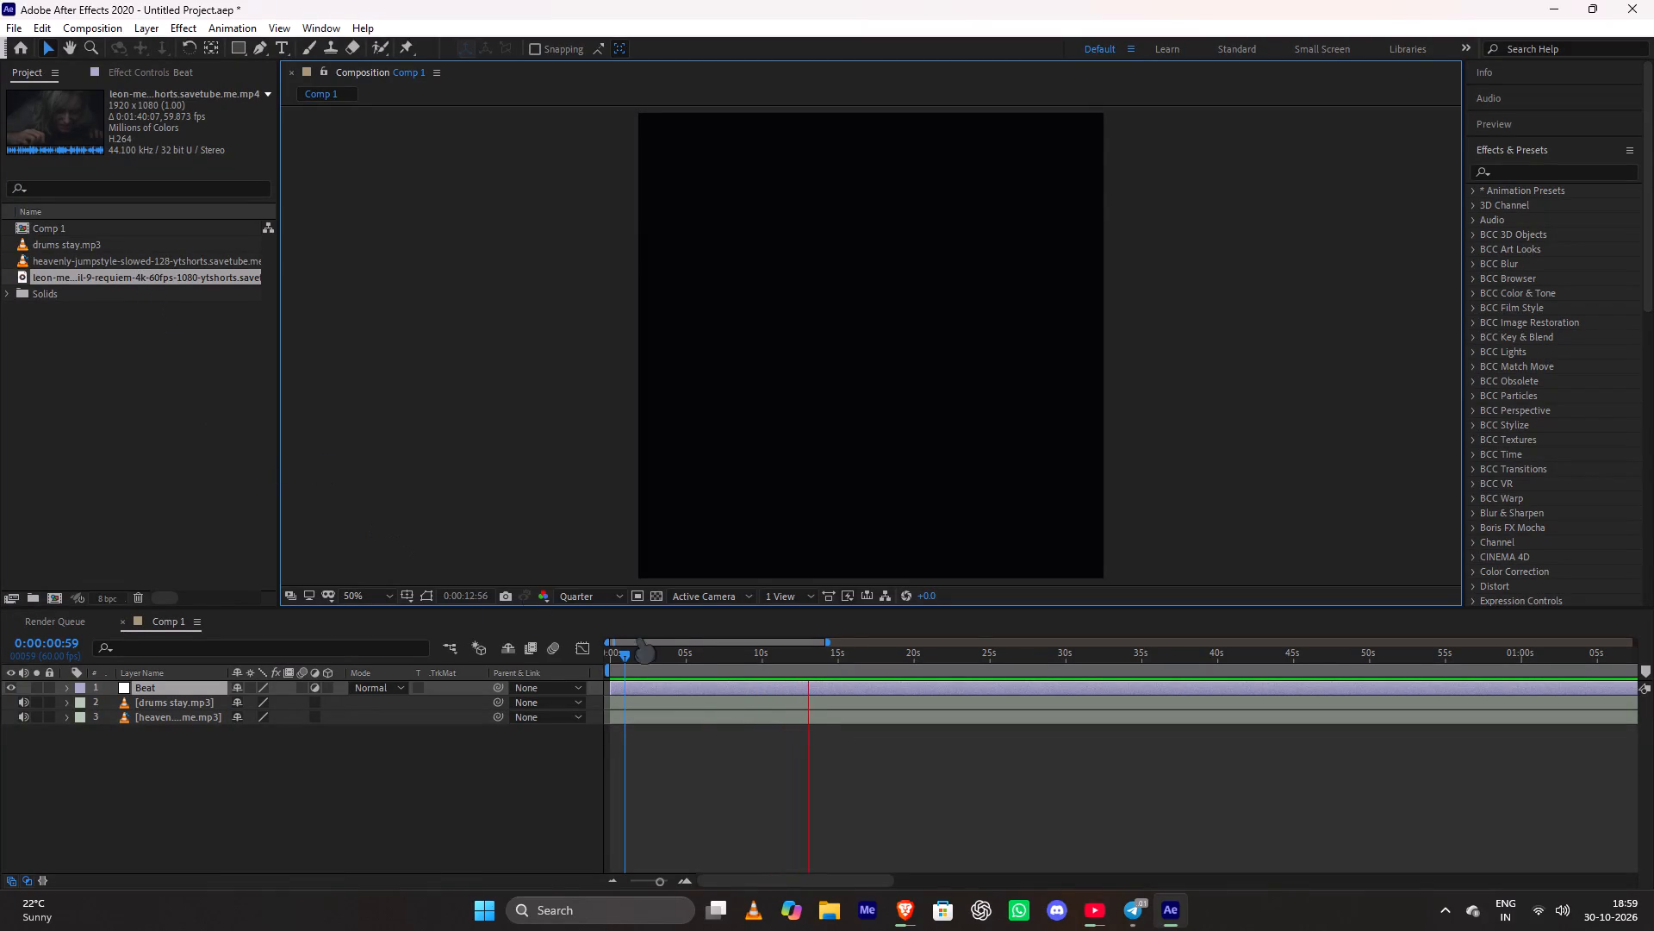
Reveal the audio waveform of the drums stay.mp3 layer and return to the Comp 1 composition view.
{"action": "left_click", "coordinate": [880, 705]}
{"action": "left_click", "coordinate": [880, 705]}
{"action": "type", "text": "ll"}
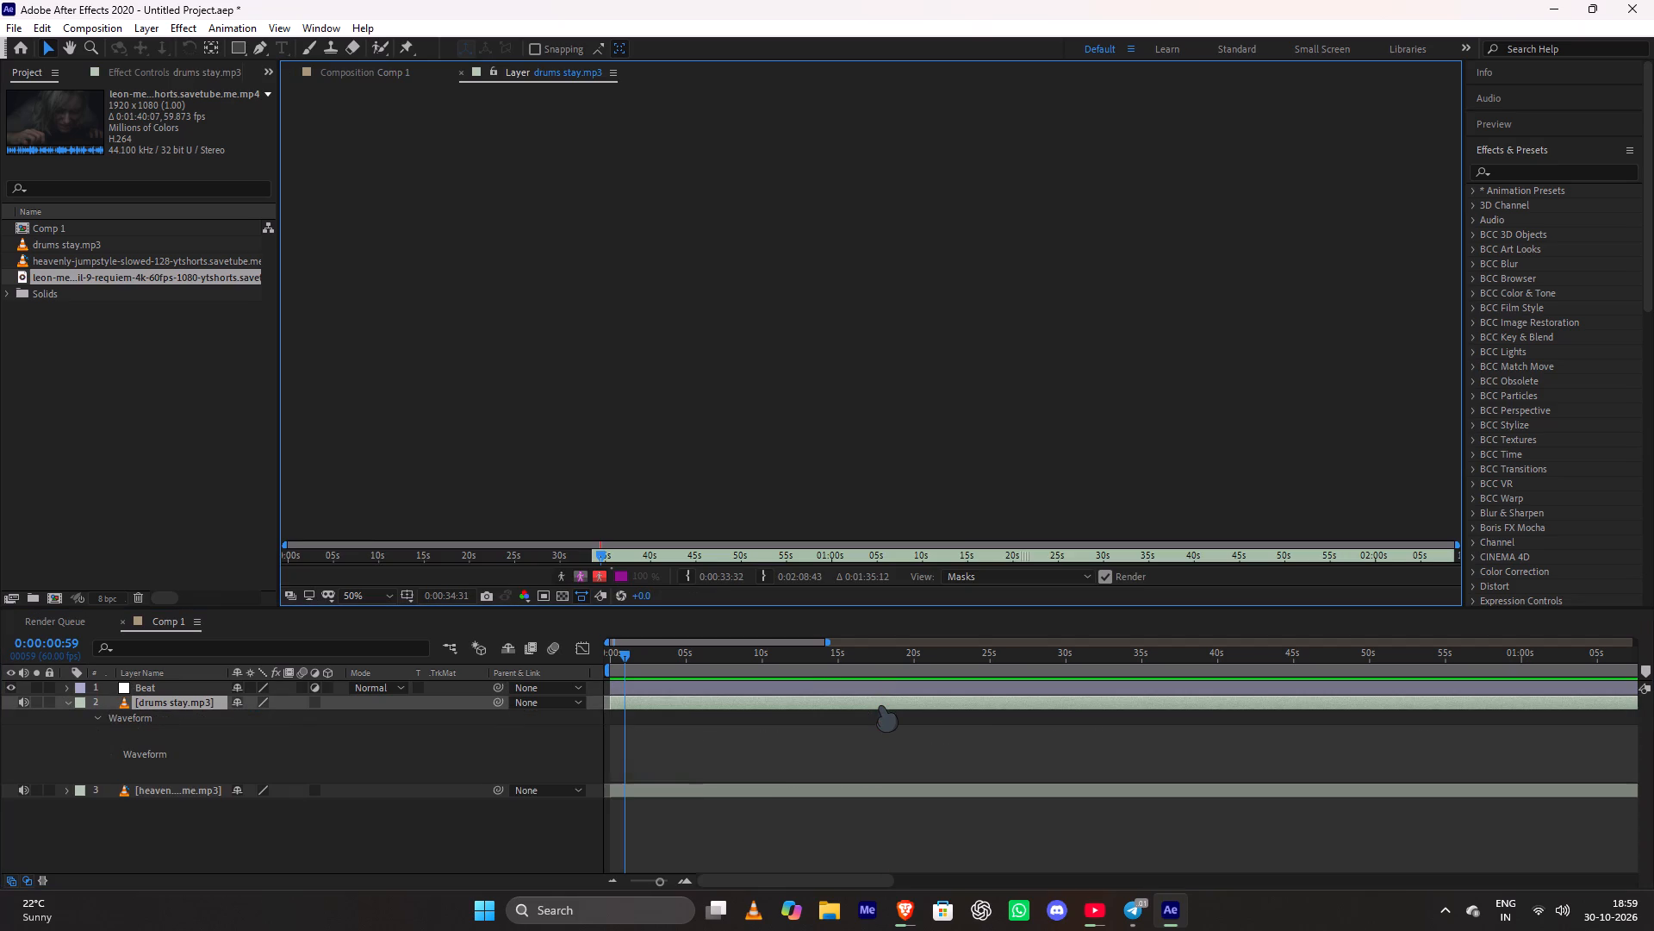
{"action": "key", "text": "space"}
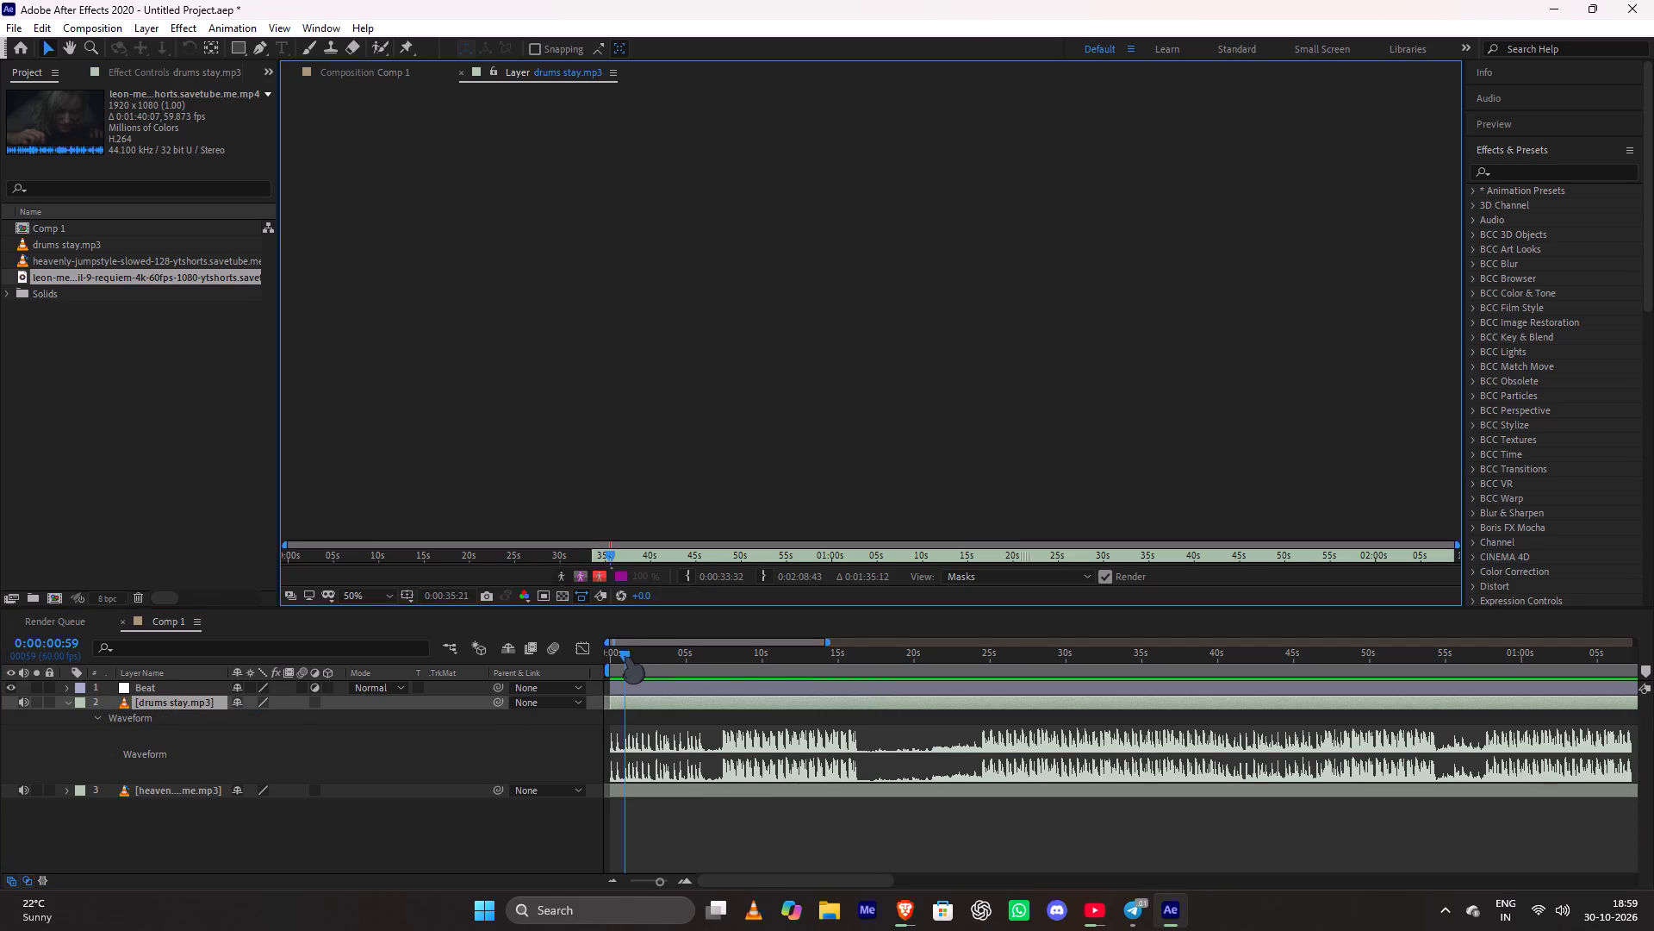
{"action": "key", "text": "space"}
{"action": "left_click", "coordinate": [370, 73]}
Play the music from 0:00:23:16, just before the drums come back in, to listen to the beat section.
{"action": "key", "text": "space"}
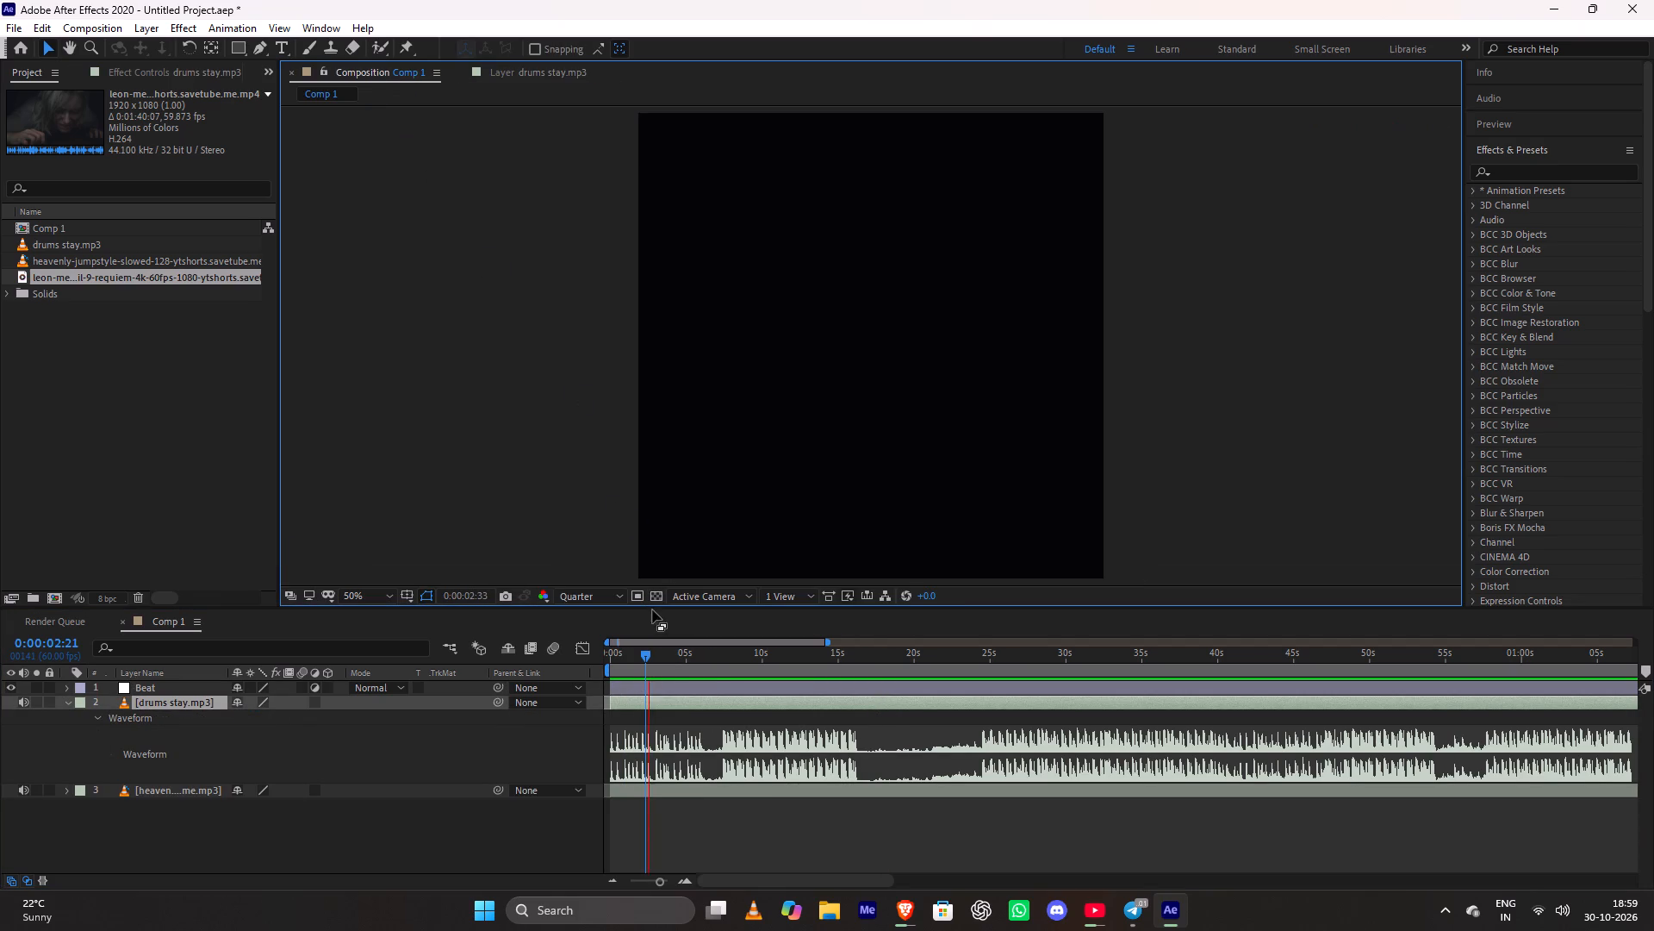
{"action": "left_click_drag", "start_coordinate": [646, 648], "coordinate": [977, 761]}
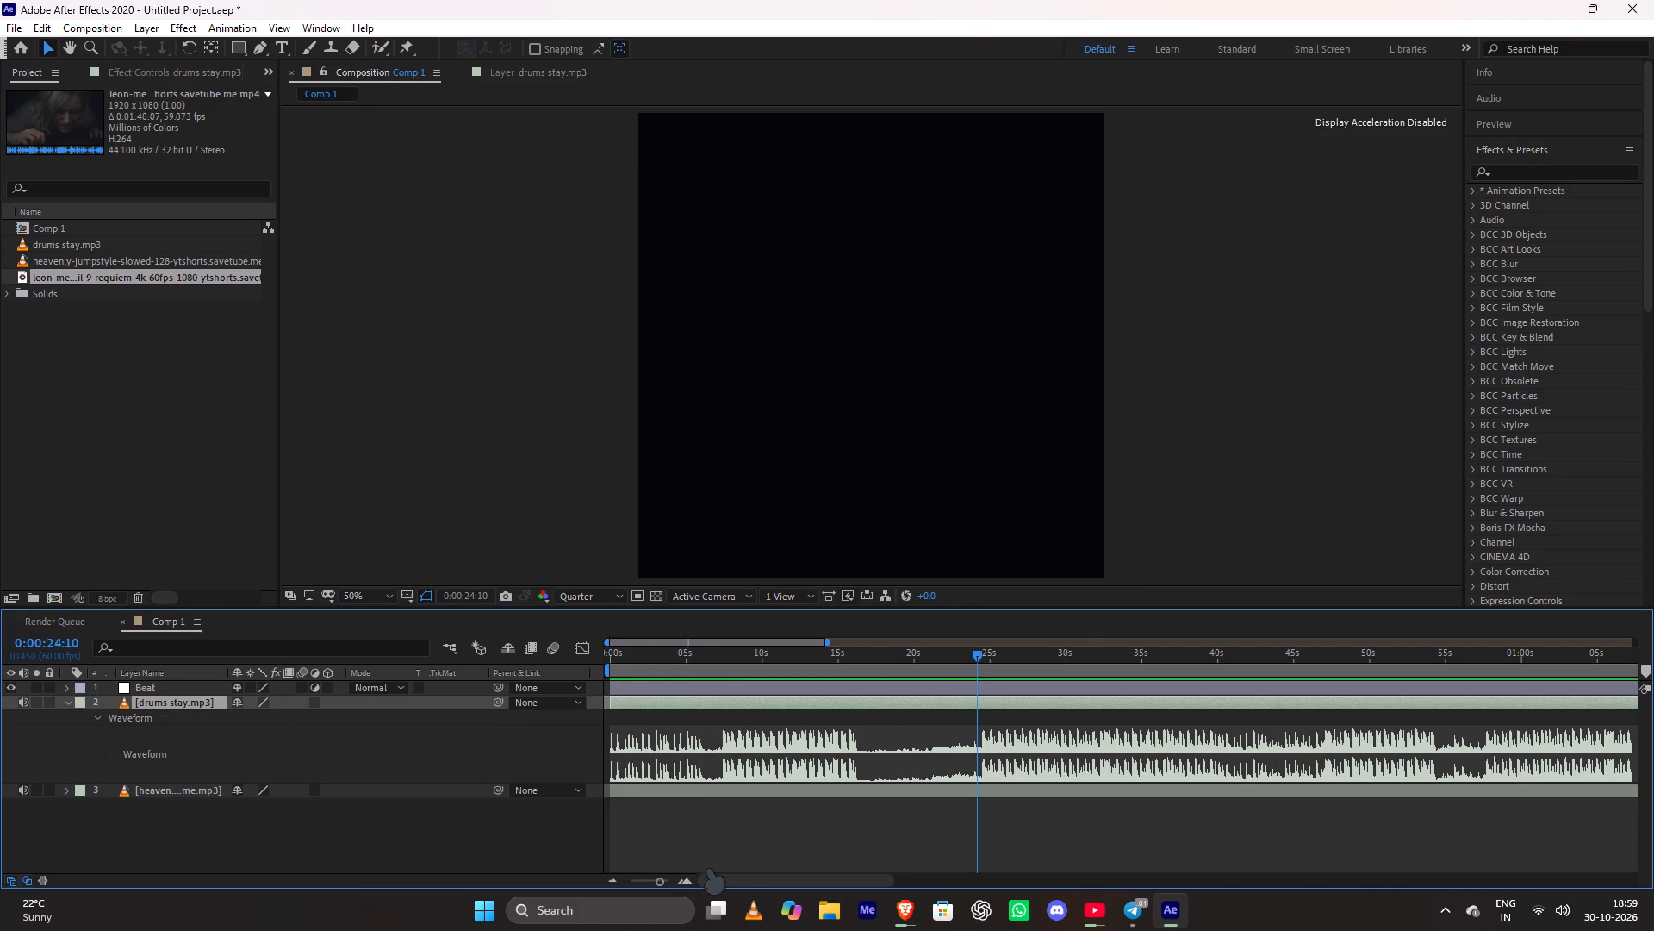
{"action": "left_click", "coordinate": [662, 882]}
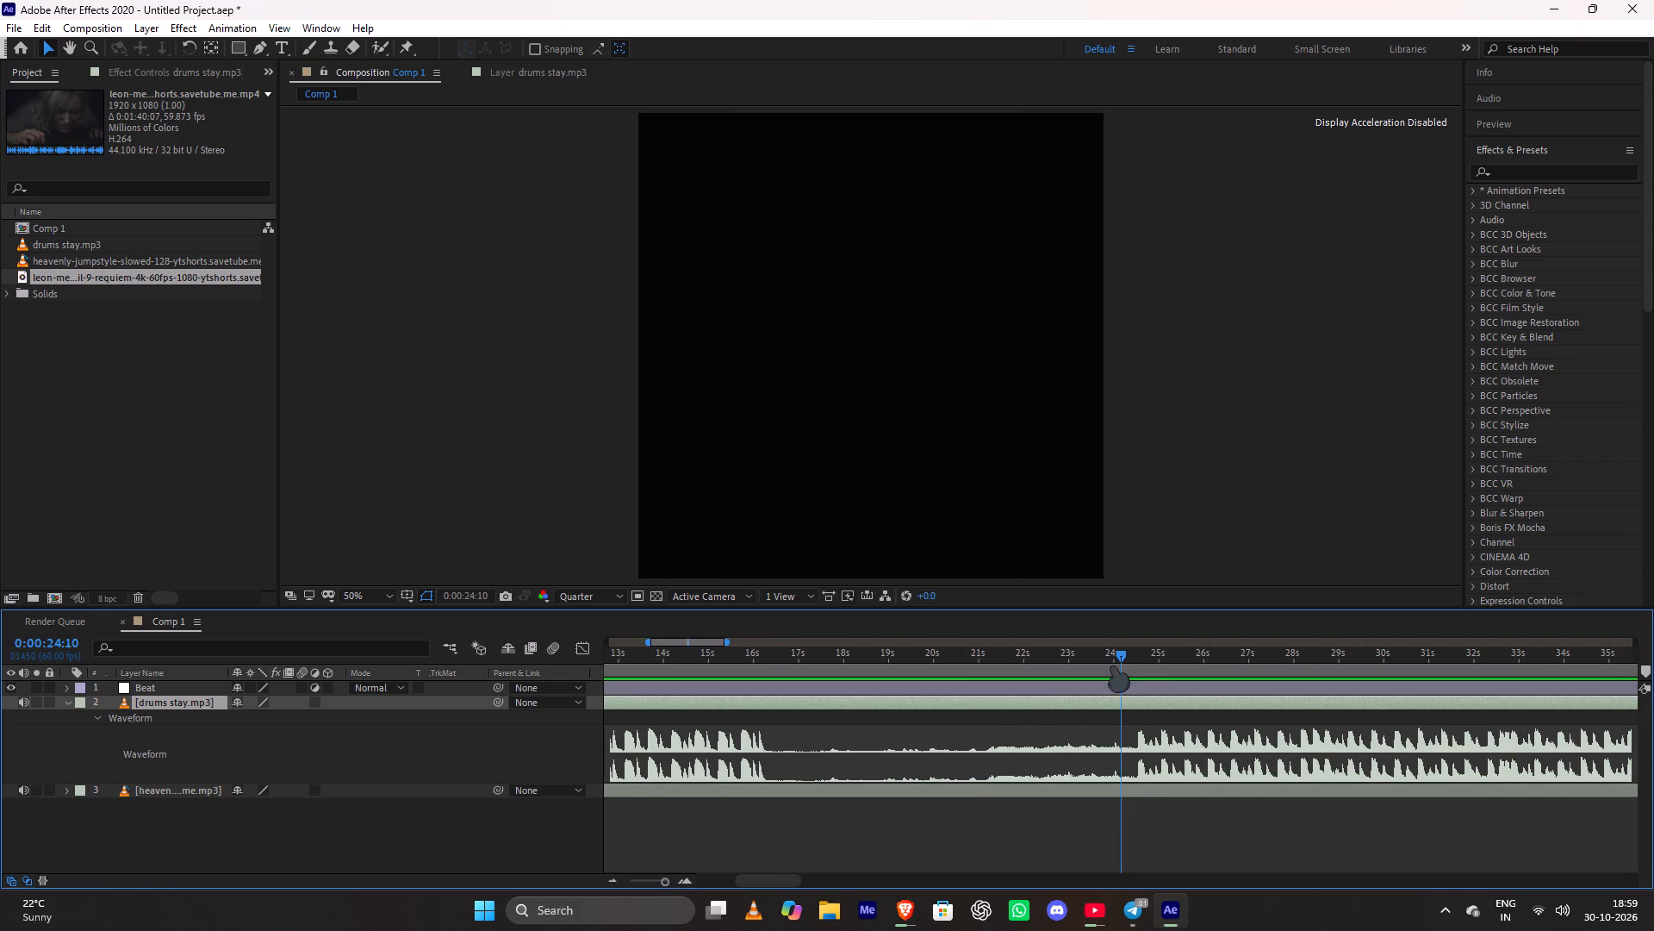
{"action": "left_click_drag", "start_coordinate": [1116, 653], "coordinate": [1075, 672]}
{"action": "key", "text": "space"}
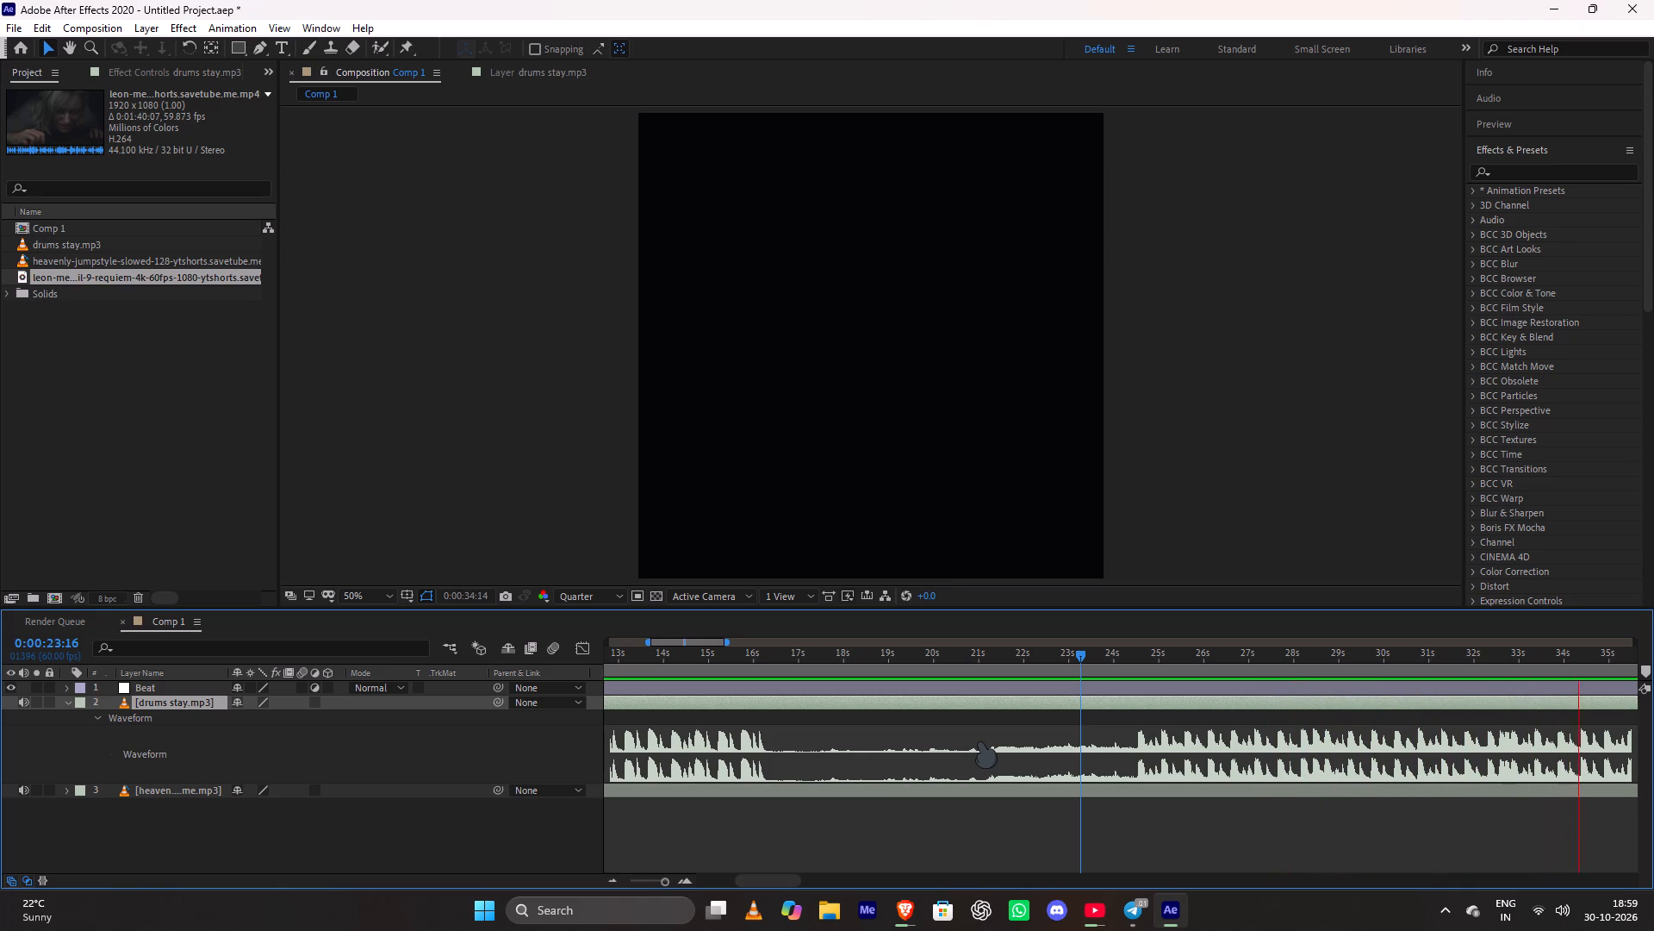
{"action": "key", "text": "space"}
Pinpoint the first drum hit after the quiet passage and add a marker there on the Beat layer at 0:00:24:33.
{"action": "left_click_drag", "start_coordinate": [1607, 662], "coordinate": [1138, 801]}
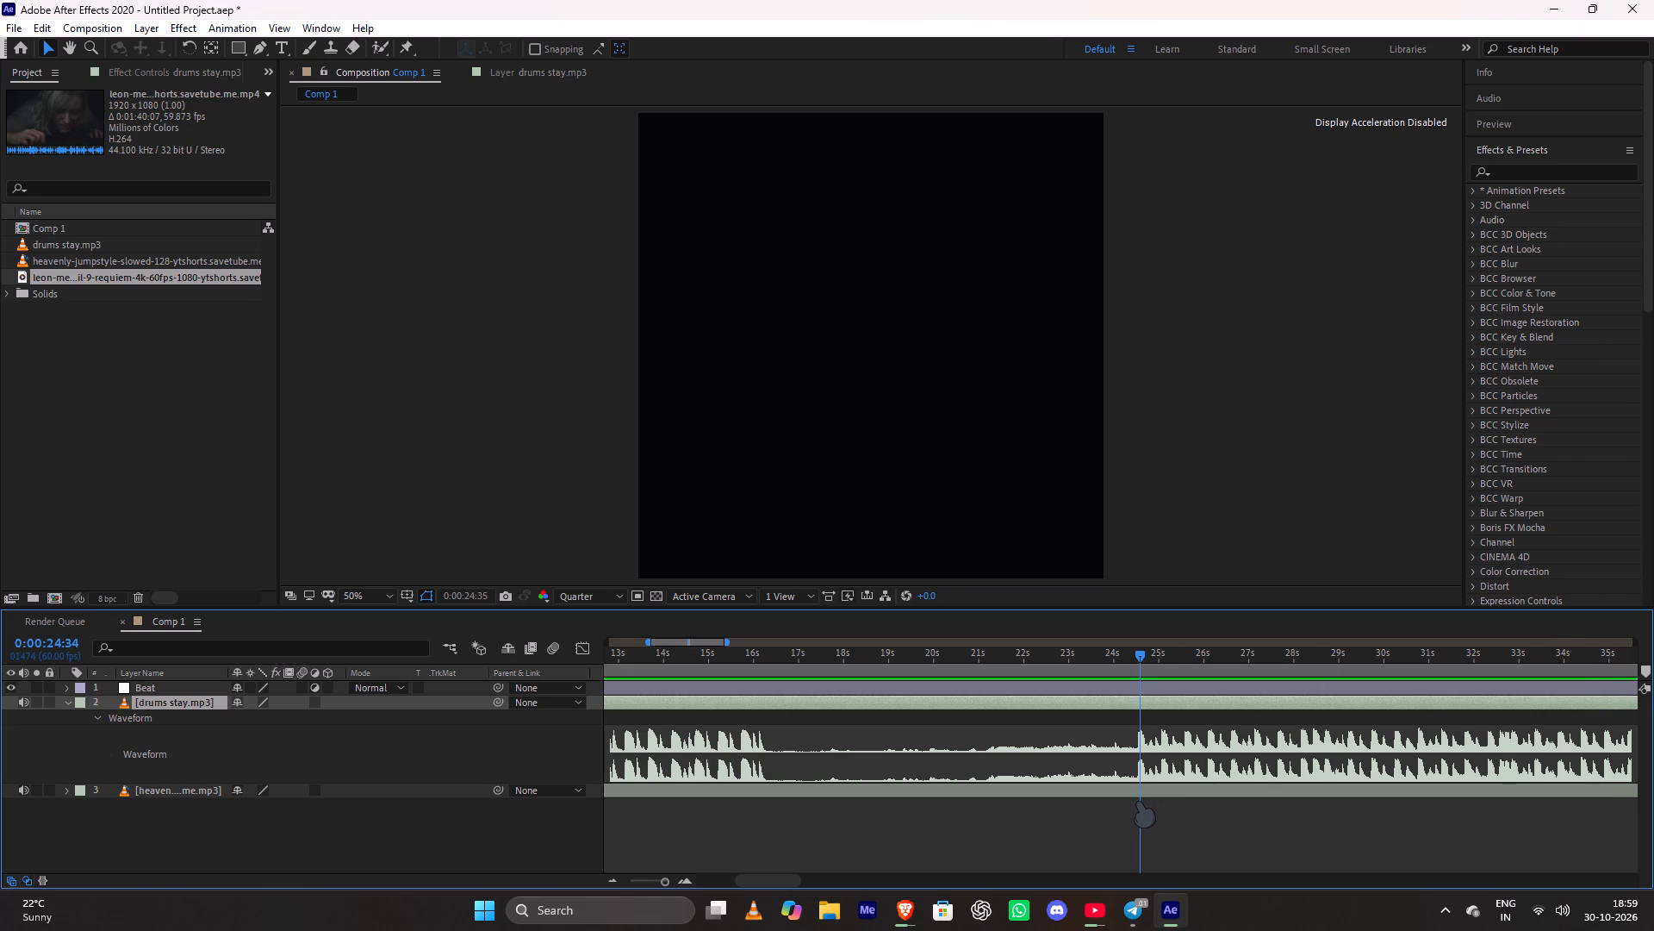
{"action": "left_click_drag", "start_coordinate": [1138, 801], "coordinate": [1095, 810]}
{"action": "key", "text": "space"}
{"action": "key", "text": "space"}
{"action": "left_click_drag", "start_coordinate": [1144, 653], "coordinate": [1119, 678]}
{"action": "key", "text": "space"}
{"action": "key", "text": "space"}
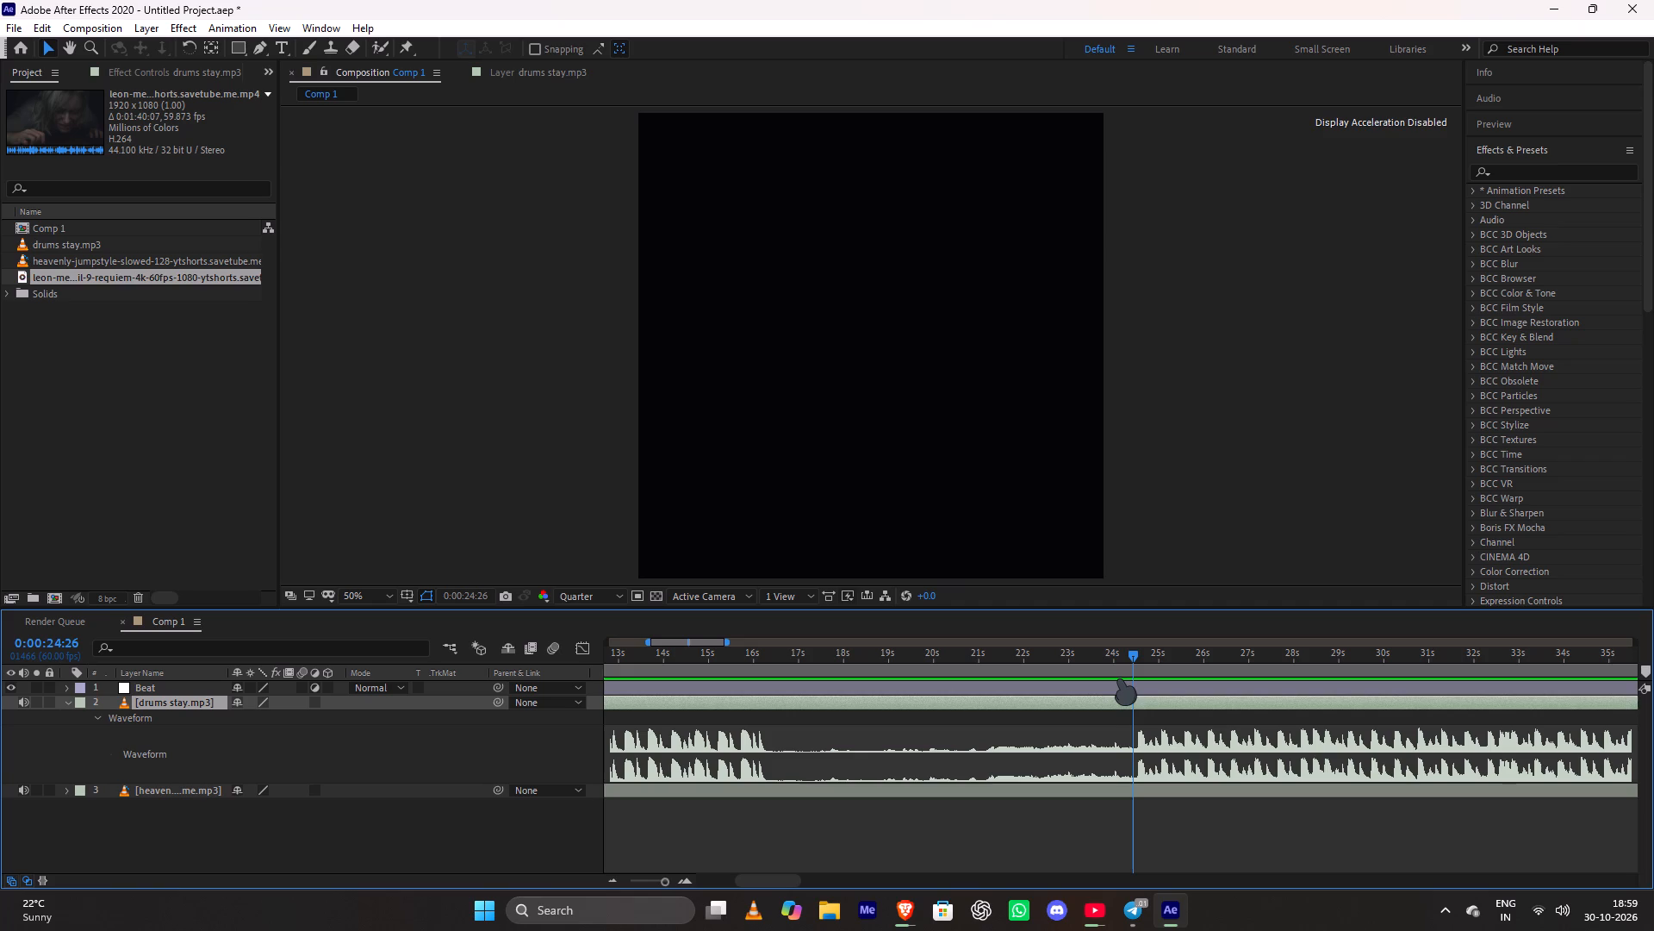
{"action": "key", "text": "space"}
{"action": "key", "text": "space"}
{"action": "left_click_drag", "start_coordinate": [1136, 654], "coordinate": [1121, 672]}
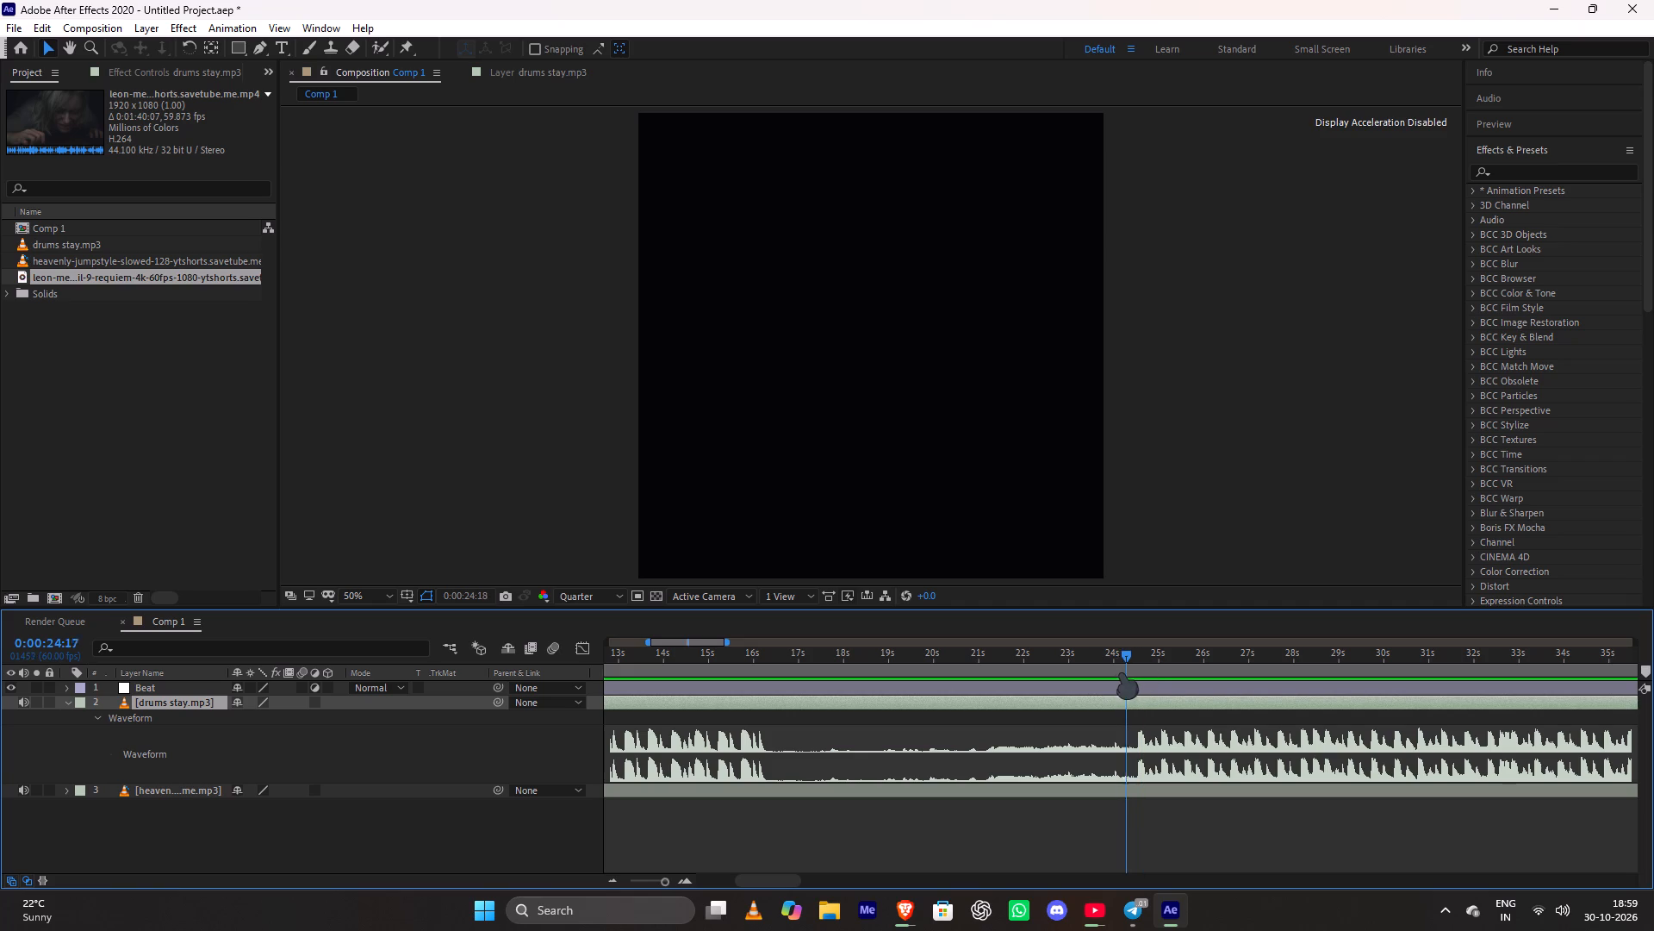
{"action": "left_click_drag", "start_coordinate": [1121, 672], "coordinate": [1116, 674]}
{"action": "key", "text": "space"}
{"action": "key", "text": "space"}
{"action": "key", "text": "space"}
{"action": "key", "text": "space"}
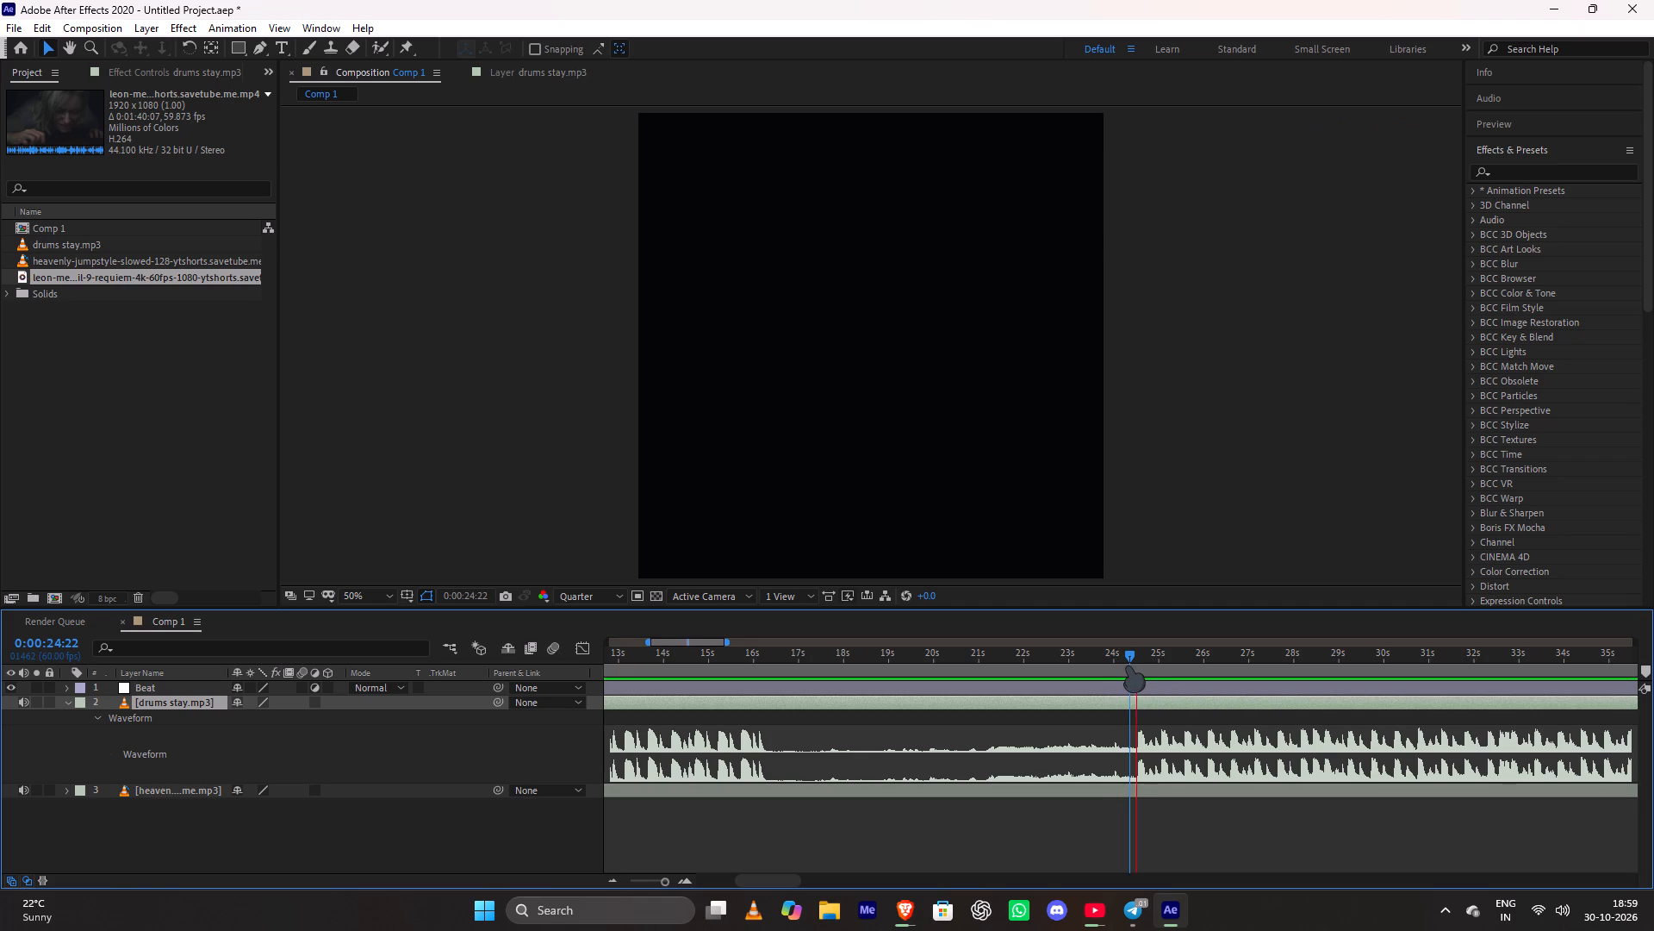
{"action": "left_click_drag", "start_coordinate": [1135, 653], "coordinate": [1134, 664]}
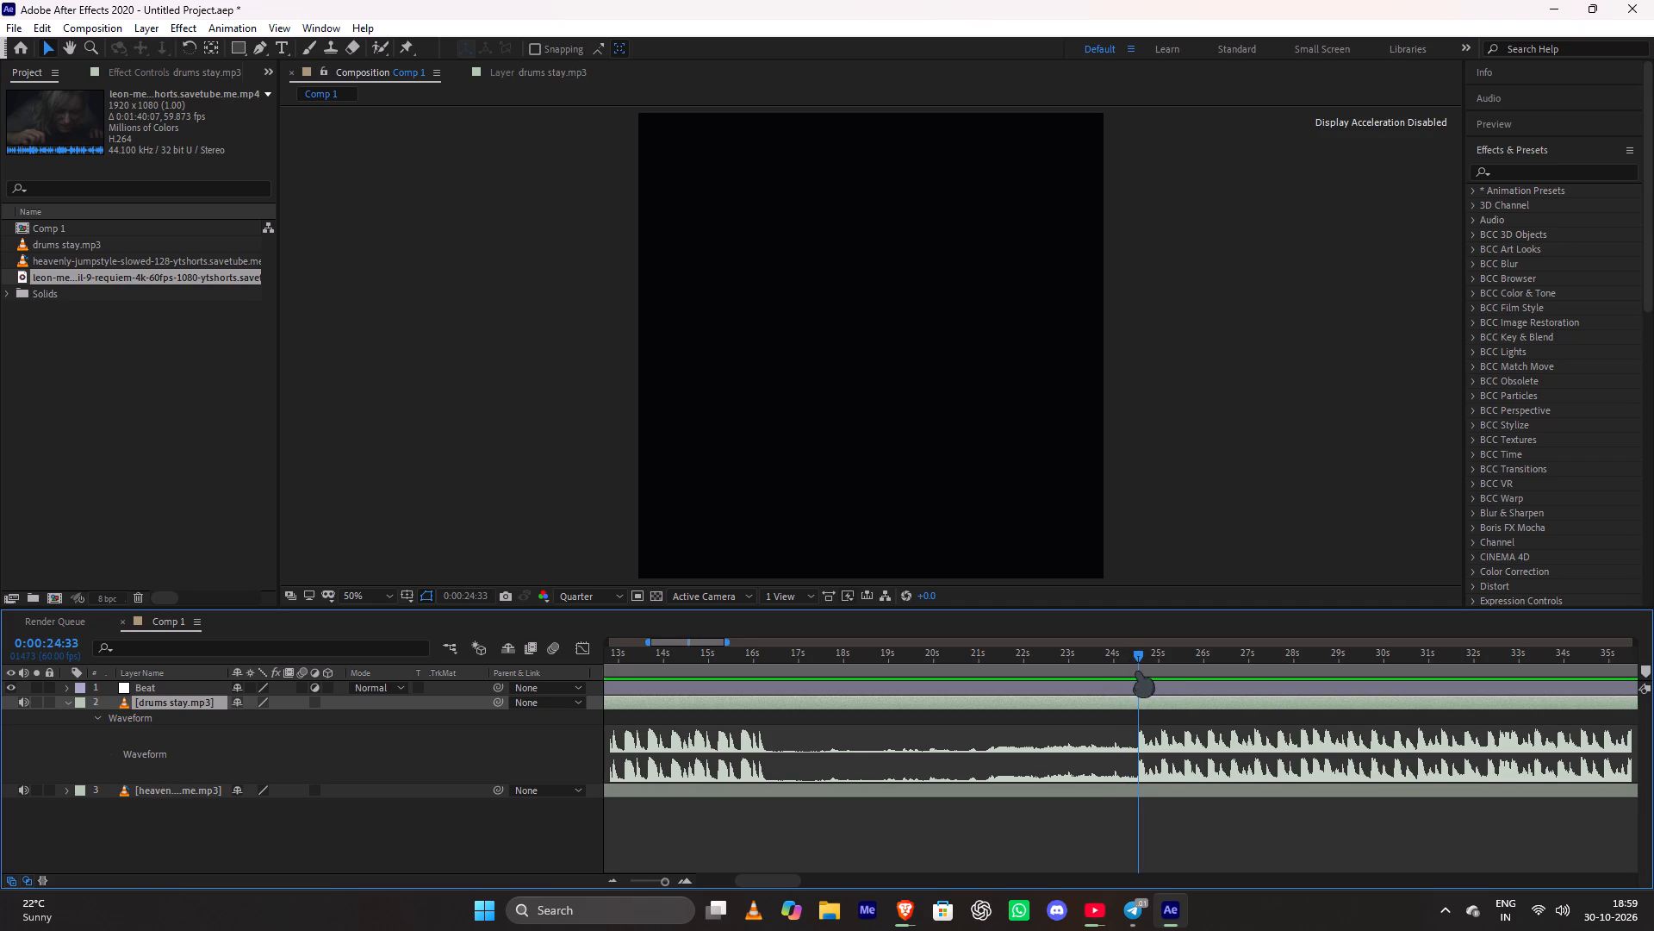
{"action": "left_click", "coordinate": [1171, 686]}
{"action": "key", "text": "asterisk"}
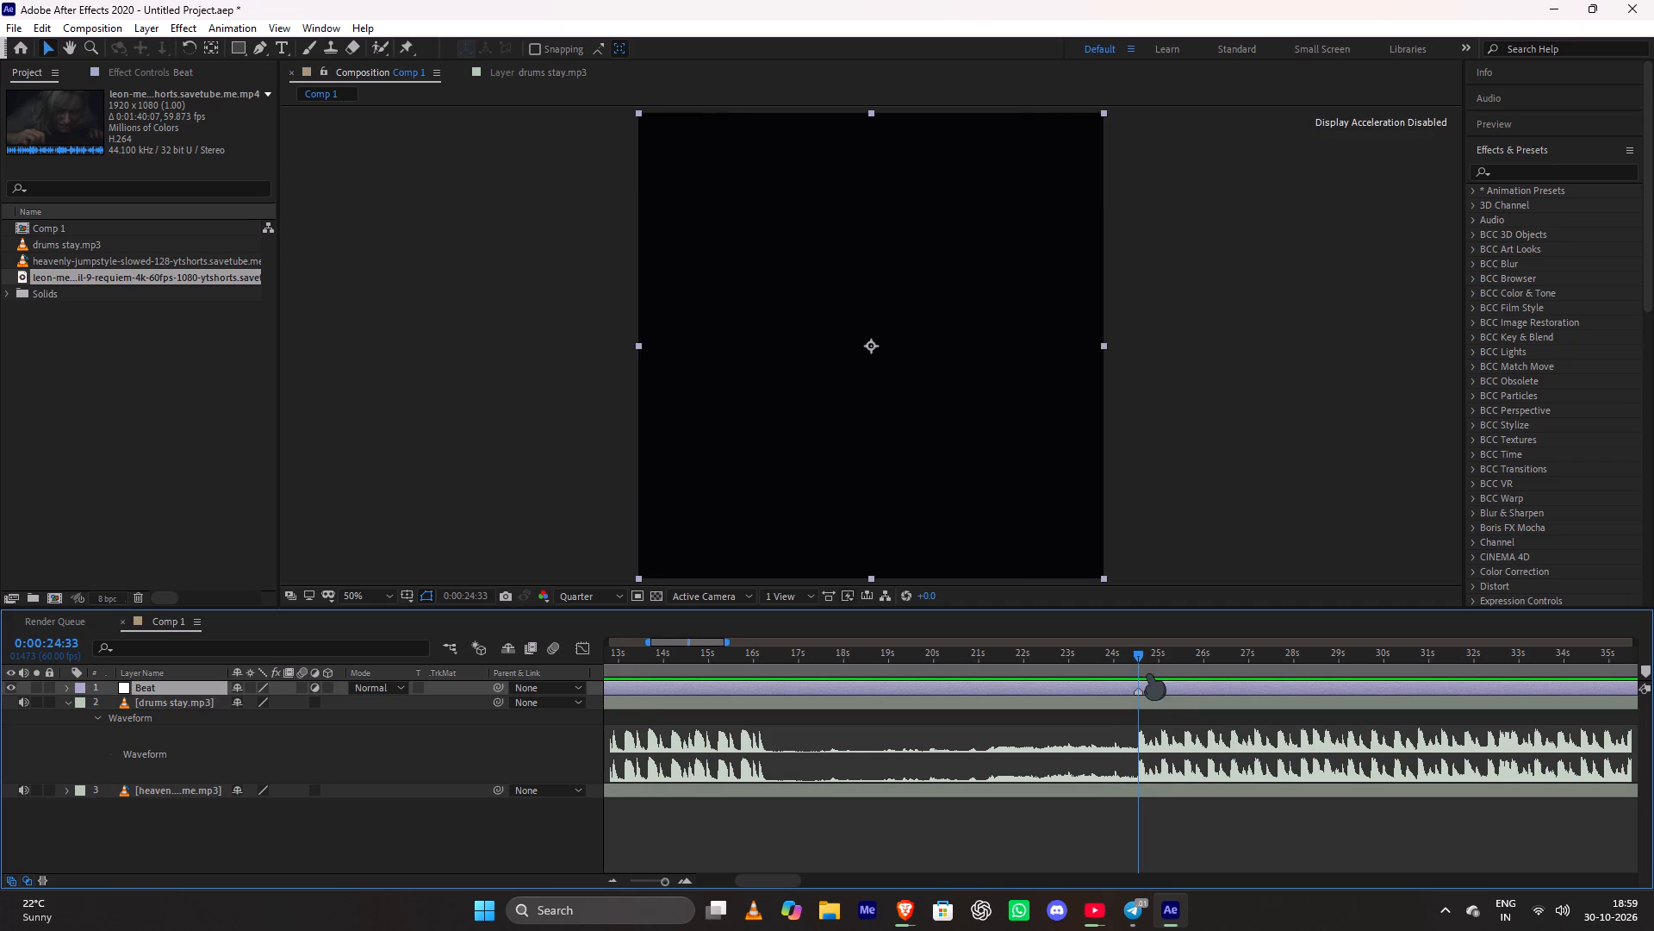
Add Beat layer markers on the next four waveform peaks, from 0:00:25:04 through 0:00:26:06 to 0:00:26:37.
{"action": "left_click_drag", "start_coordinate": [1141, 652], "coordinate": [1163, 683]}
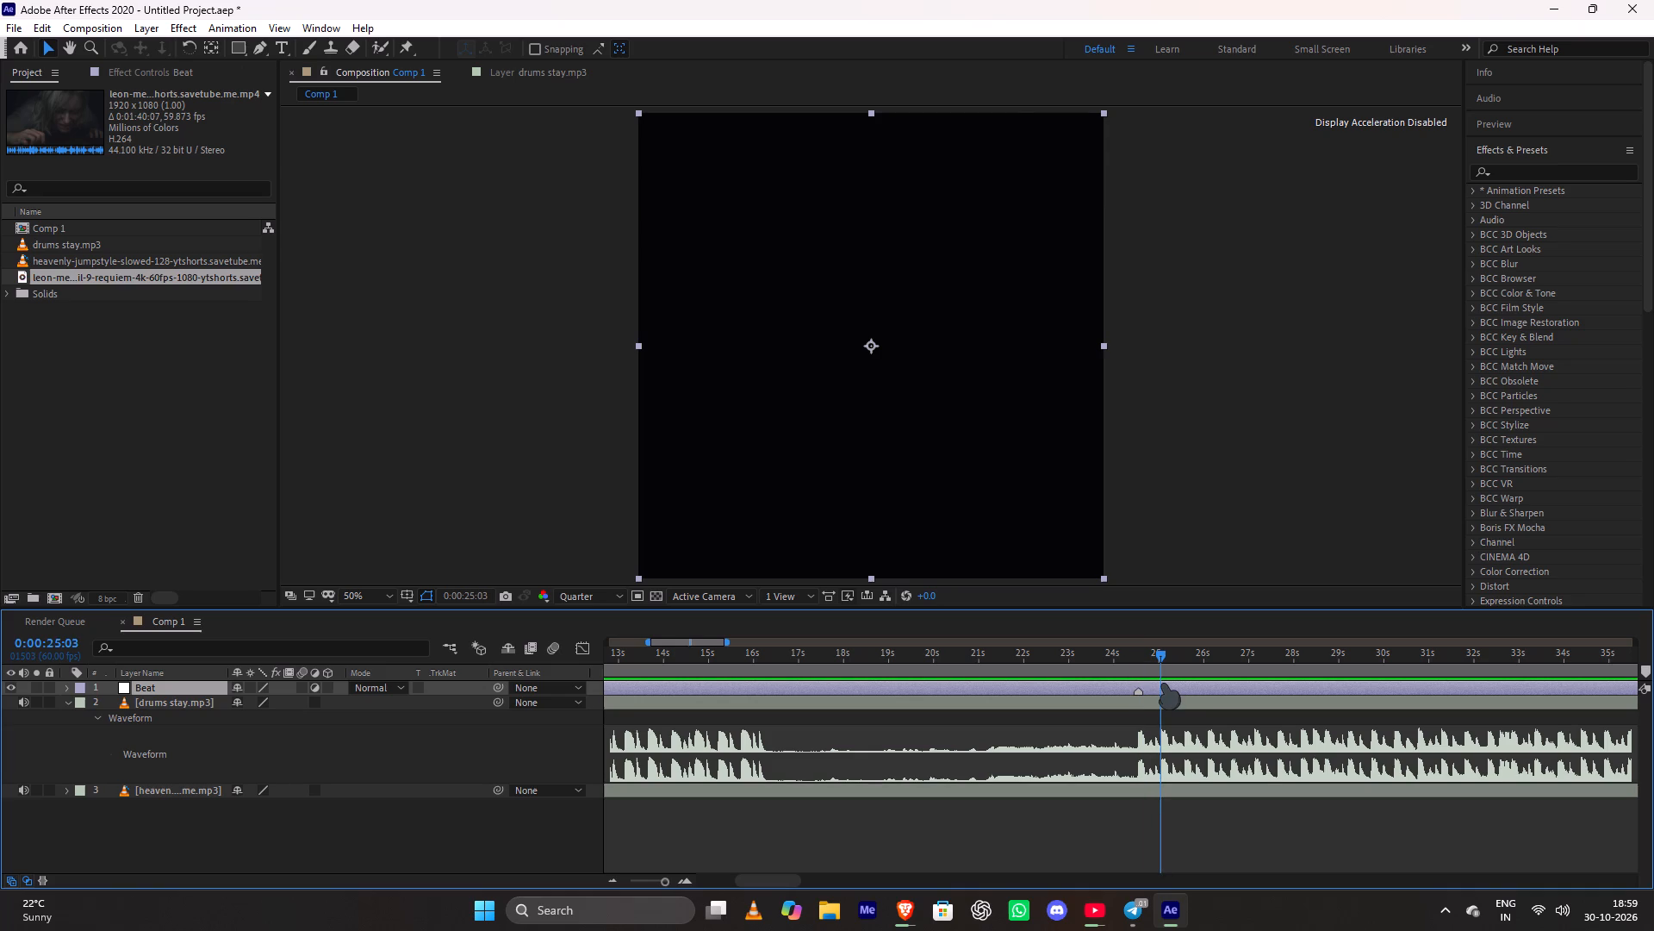
{"action": "left_click_drag", "start_coordinate": [1163, 683], "coordinate": [1163, 697]}
{"action": "left_click_drag", "start_coordinate": [1163, 697], "coordinate": [1164, 702]}
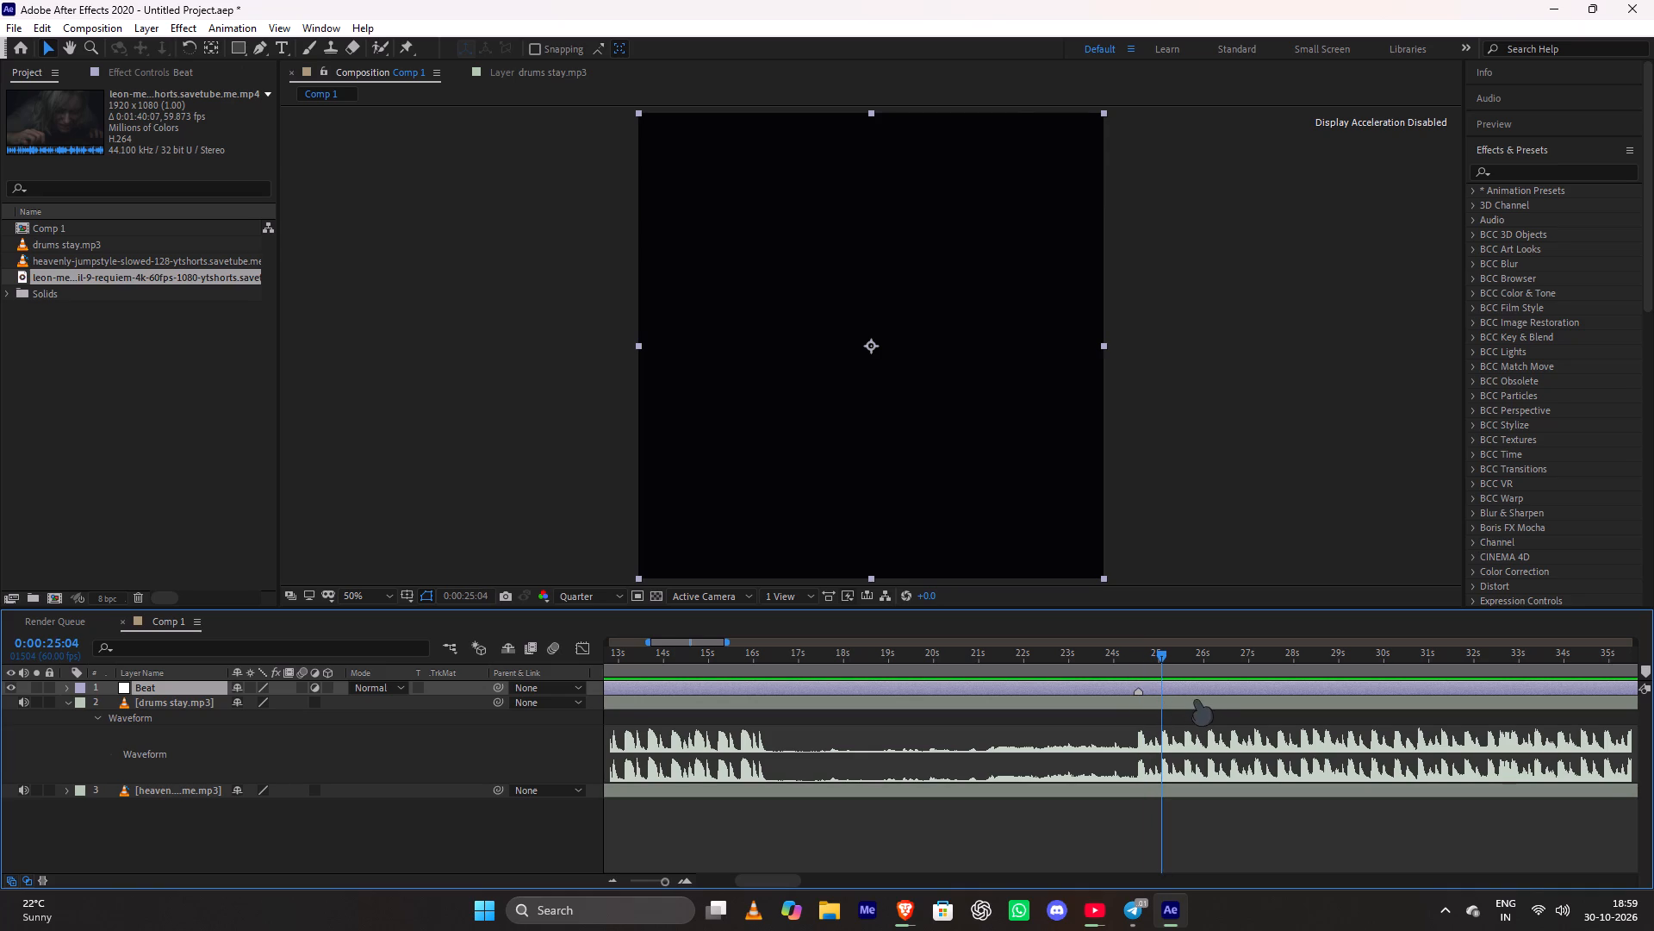
{"action": "key", "text": "asterisk"}
{"action": "left_click_drag", "start_coordinate": [1166, 653], "coordinate": [1189, 686]}
{"action": "key", "text": "asterisk"}
{"action": "left_click_drag", "start_coordinate": [1185, 655], "coordinate": [1209, 700]}
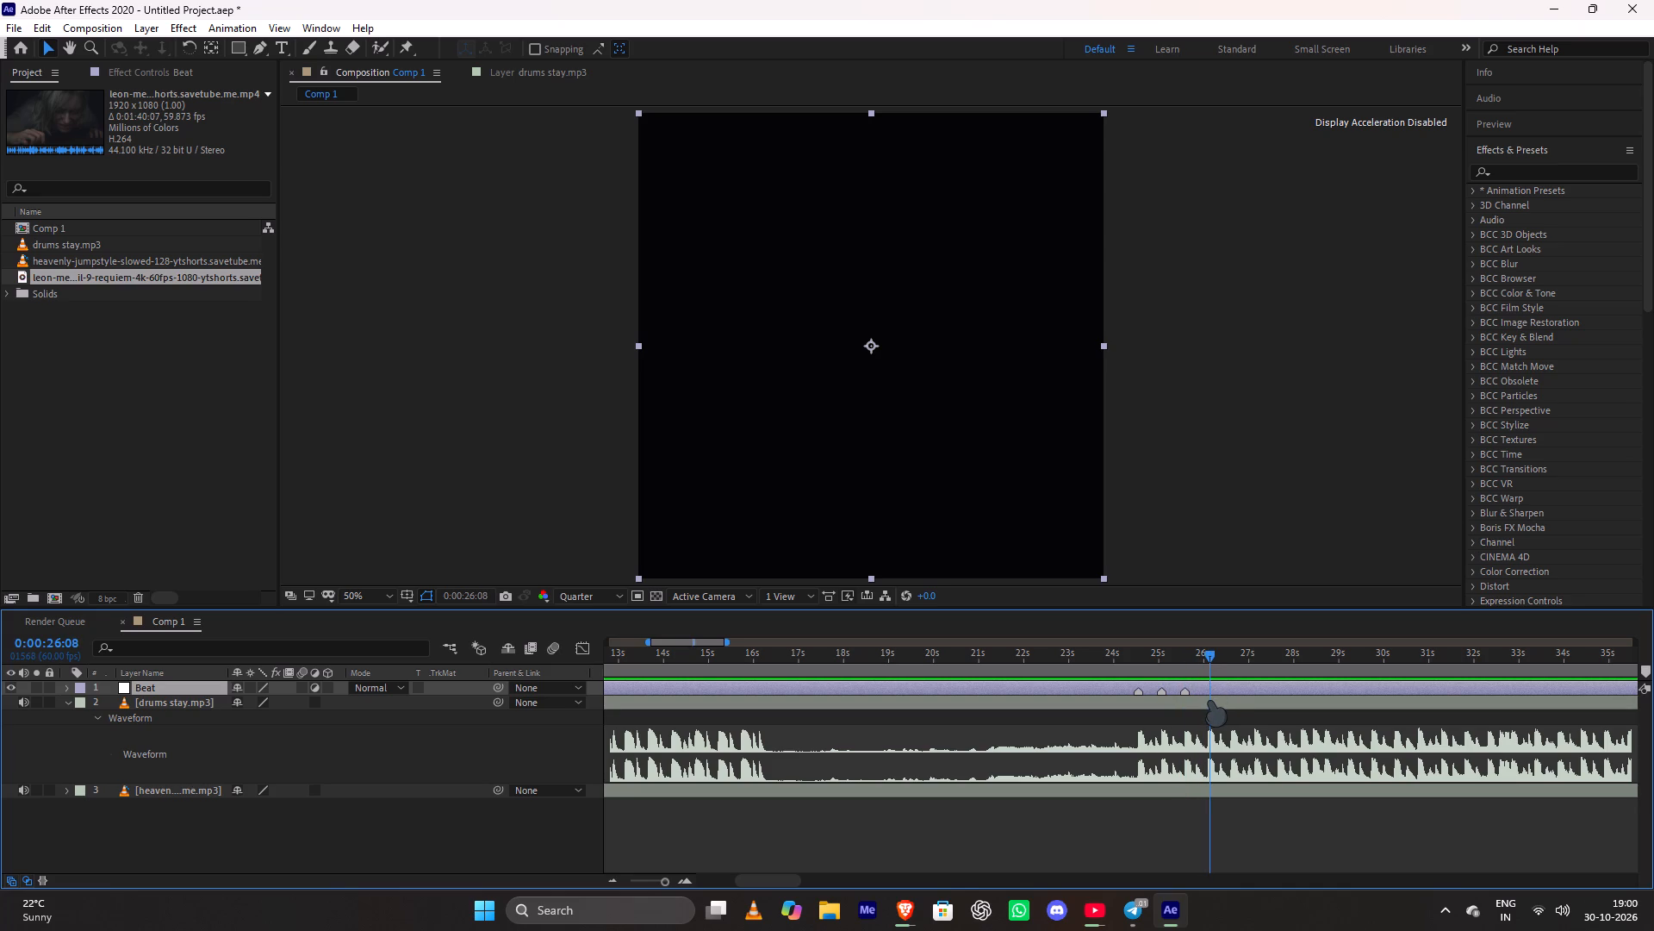
{"action": "left_click_drag", "start_coordinate": [1209, 700], "coordinate": [1208, 703]}
{"action": "key", "text": "asterisk"}
{"action": "left_click_drag", "start_coordinate": [1208, 658], "coordinate": [1231, 697]}
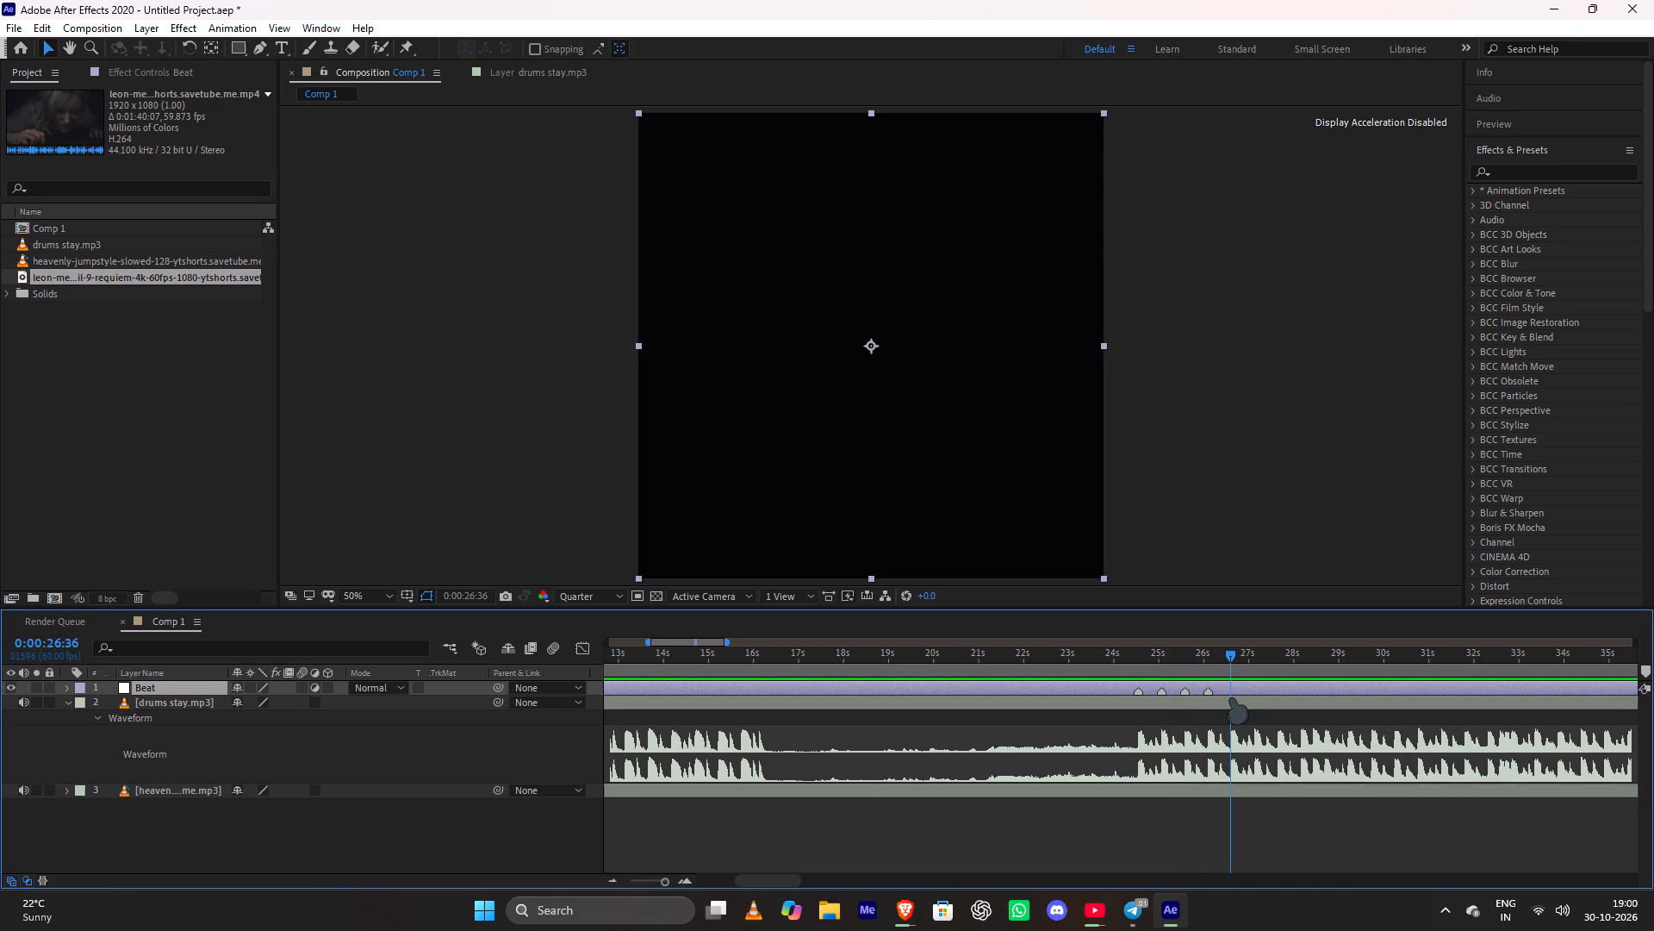
{"action": "left_click_drag", "start_coordinate": [1231, 697], "coordinate": [1231, 699]}
{"action": "key", "text": "asterisk"}
Check the marked beats by playing from 0:00:23:50, and add Beat layer markers at 0:00:27:08 and the following peak.
{"action": "left_click_drag", "start_coordinate": [1230, 663], "coordinate": [1106, 702]}
{"action": "key", "text": "space"}
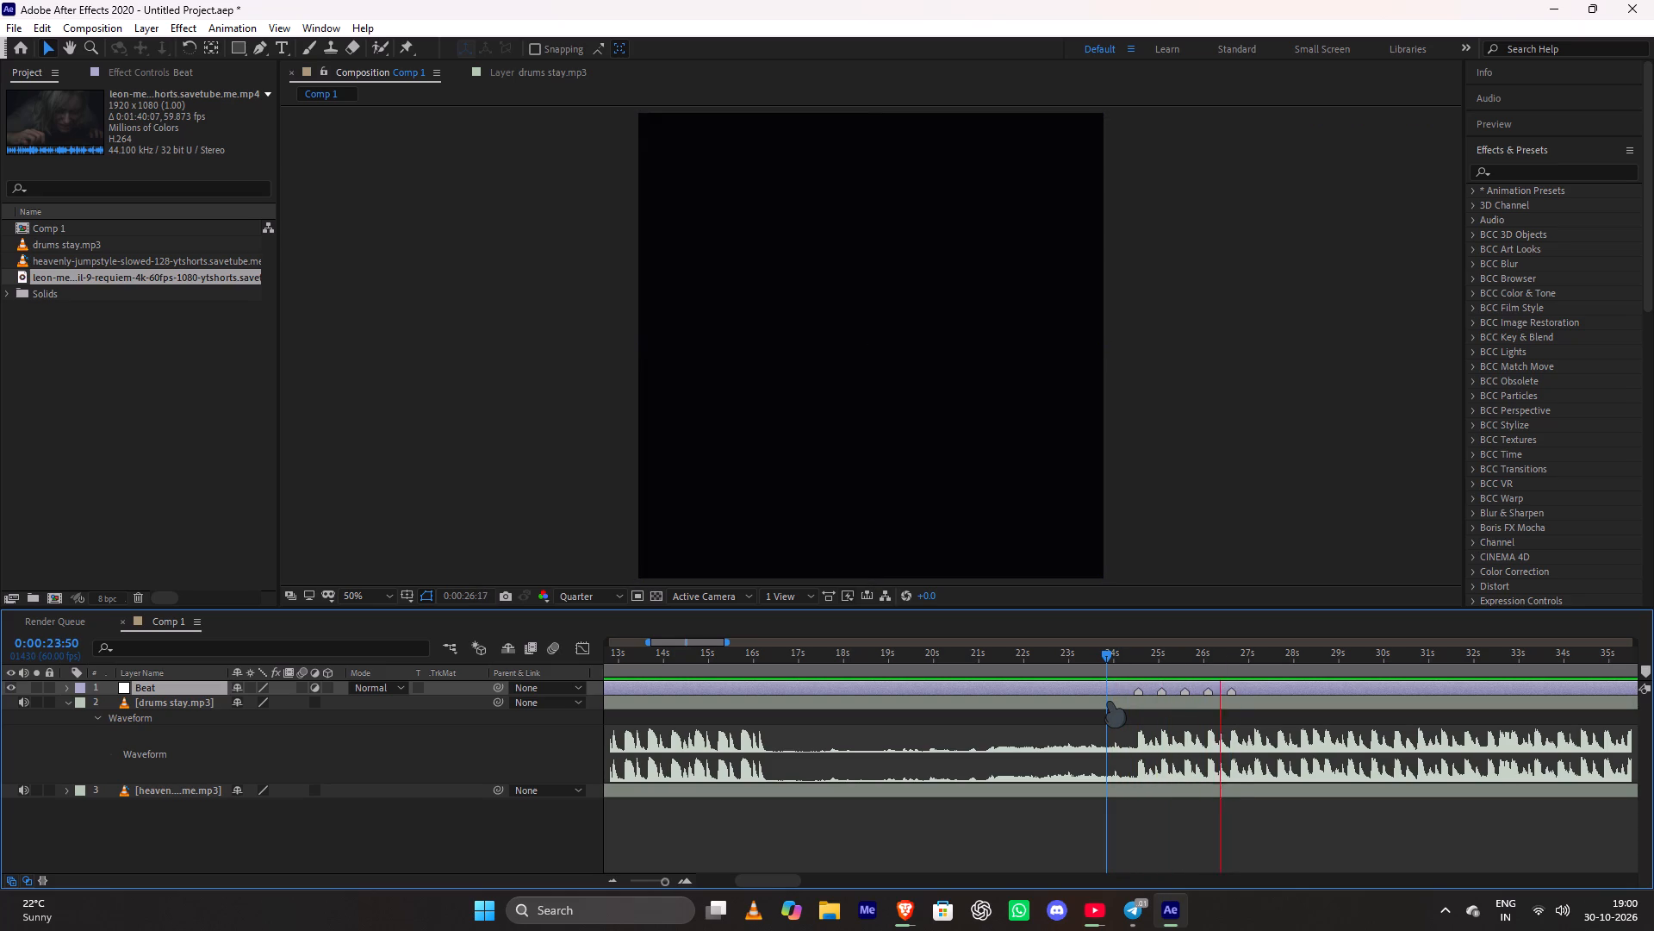
{"action": "key", "text": "space"}
{"action": "left_click_drag", "start_coordinate": [1270, 657], "coordinate": [1259, 692]}
{"action": "left_click", "coordinate": [1260, 682]}
{"action": "key", "text": "asterisk"}
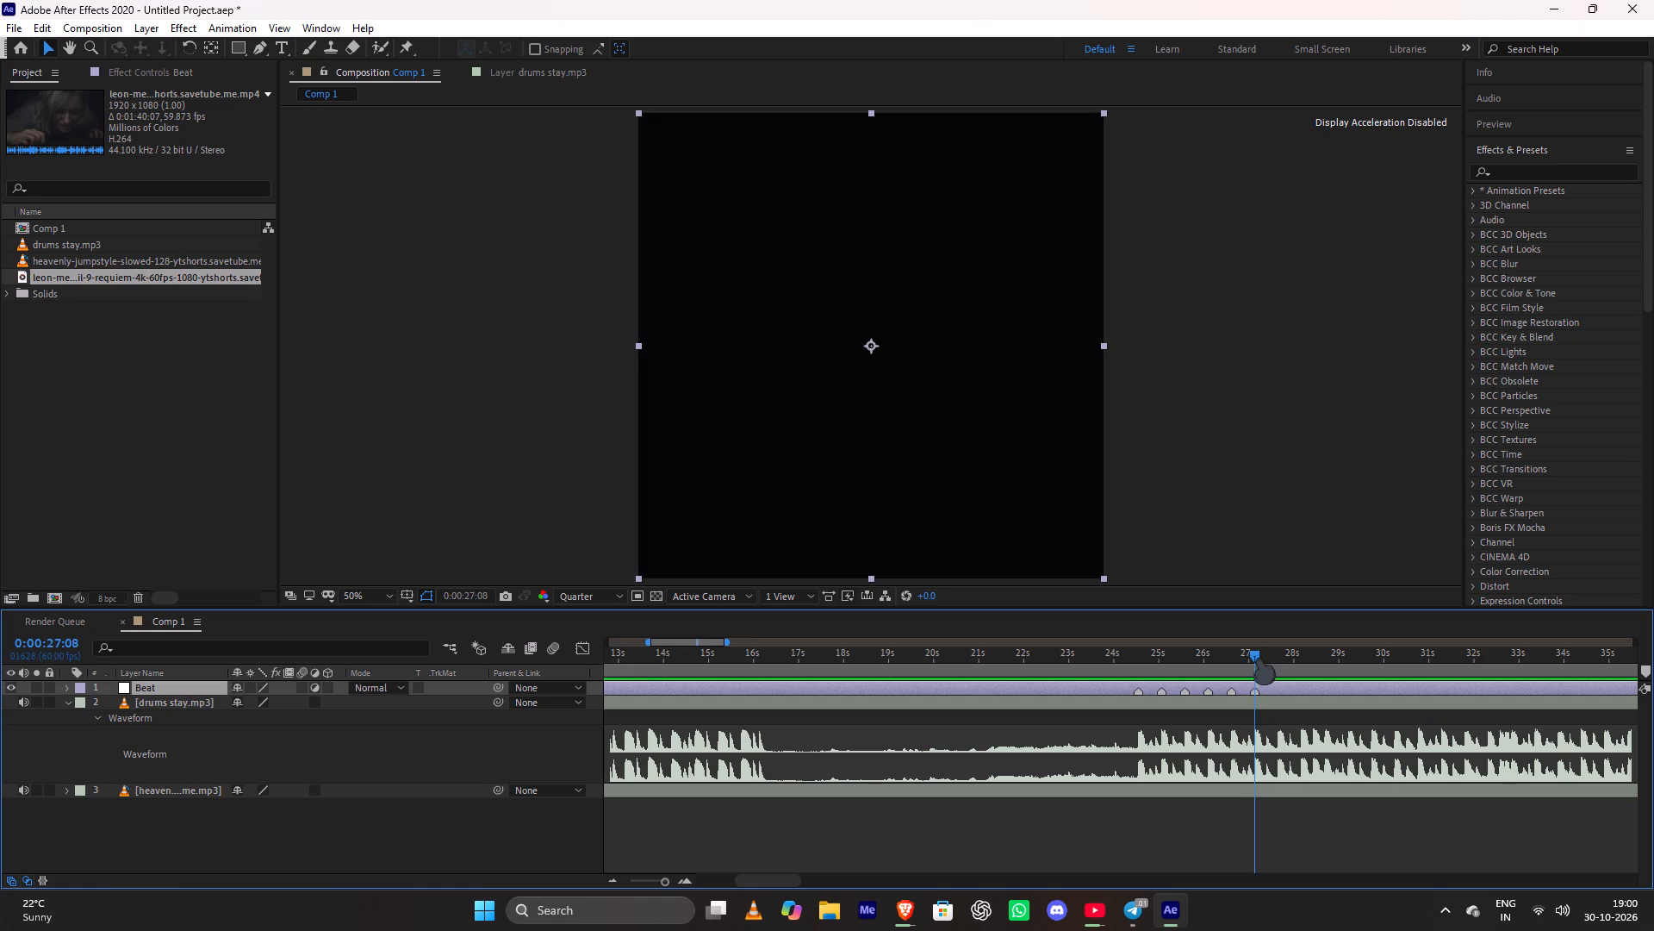
{"action": "left_click_drag", "start_coordinate": [1258, 653], "coordinate": [1281, 696]}
{"action": "key", "text": "asterisk"}
Replay from 0:00:26:24 and add three Beat layer markers on the closer drum hits between 0:00:28:10 and 0:00:28:42.
{"action": "left_click_drag", "start_coordinate": [1272, 653], "coordinate": [1267, 656]}
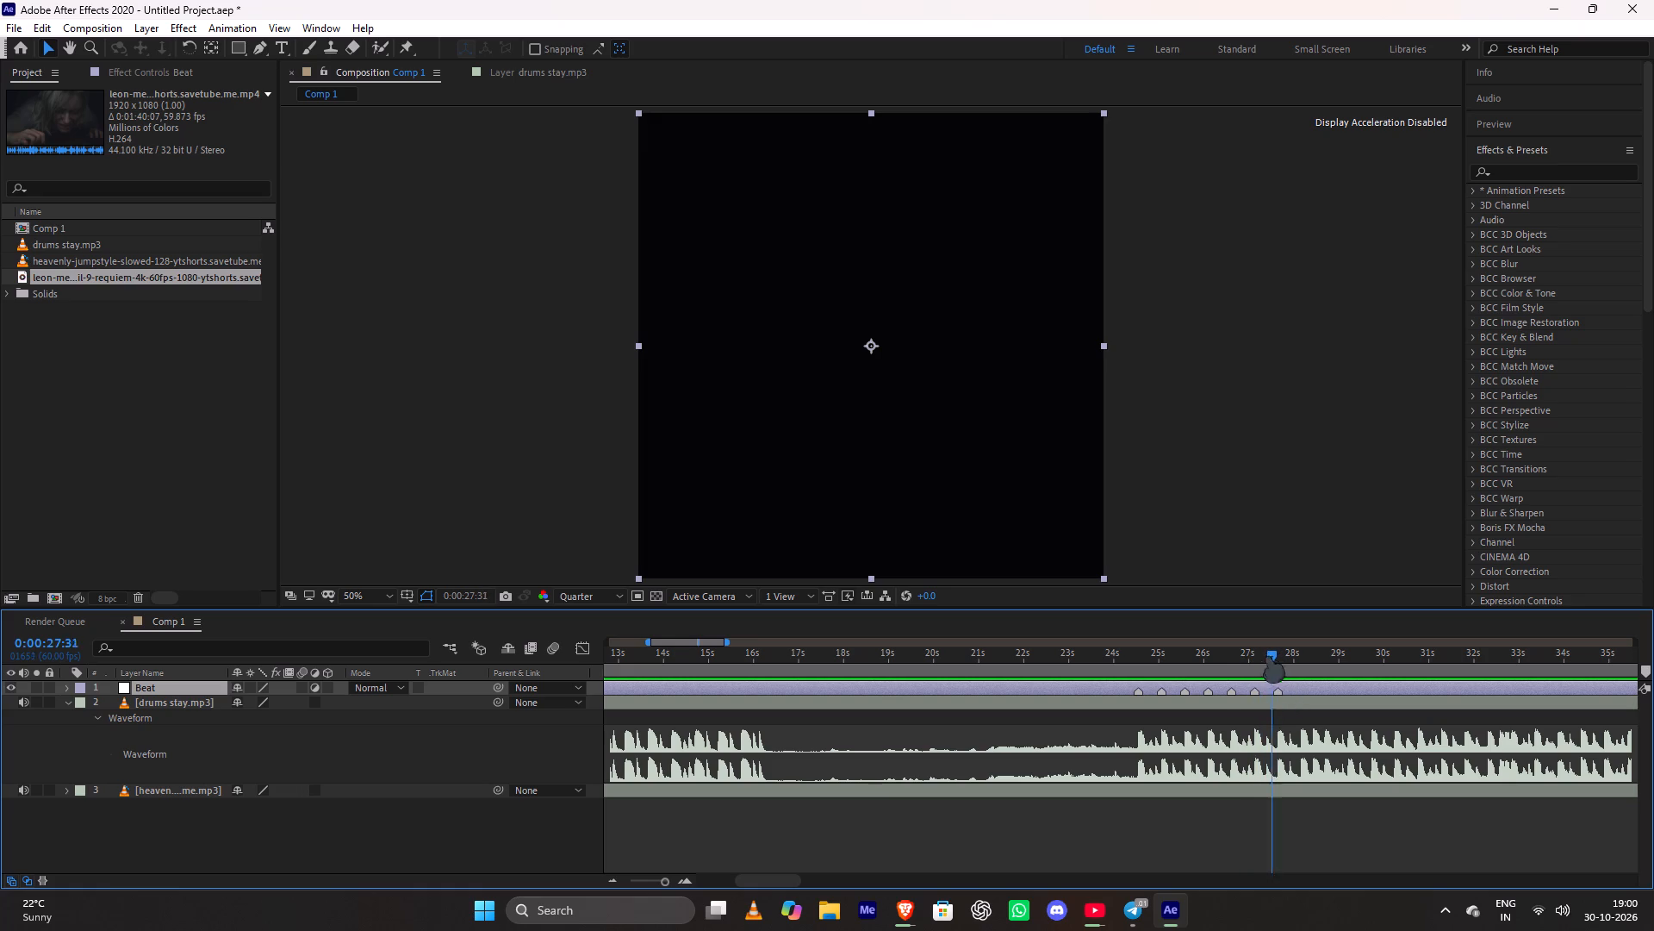
{"action": "left_click_drag", "start_coordinate": [1267, 656], "coordinate": [1222, 671]}
{"action": "key", "text": "space"}
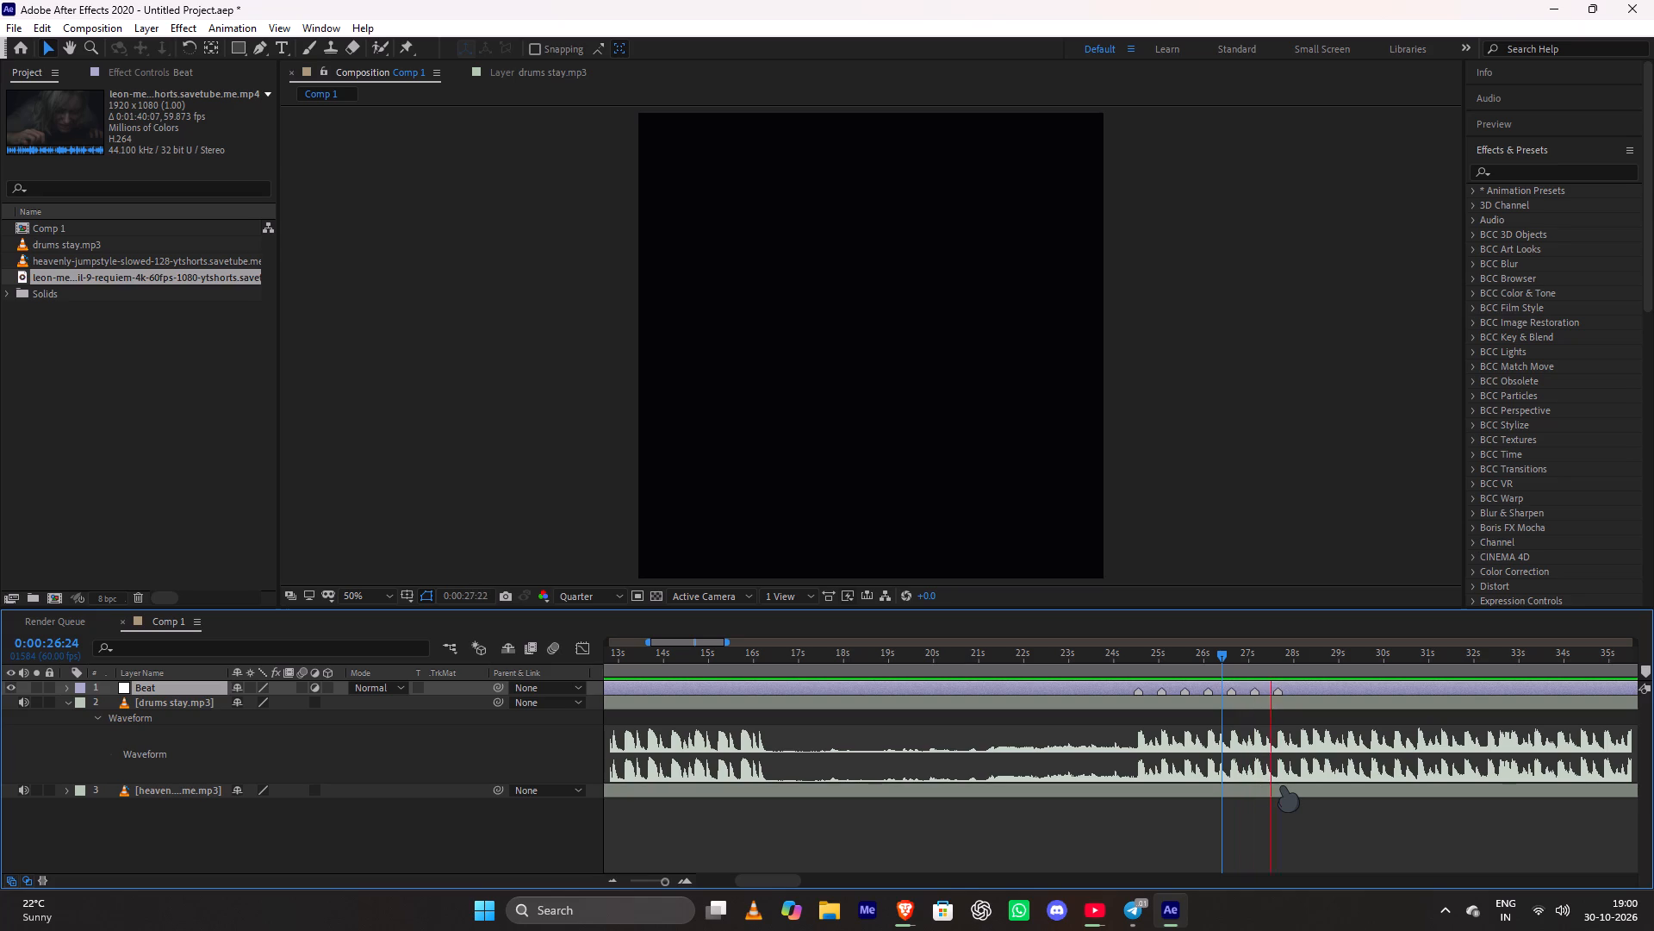
{"action": "key", "text": "space"}
{"action": "left_click_drag", "start_coordinate": [1309, 654], "coordinate": [1300, 670]}
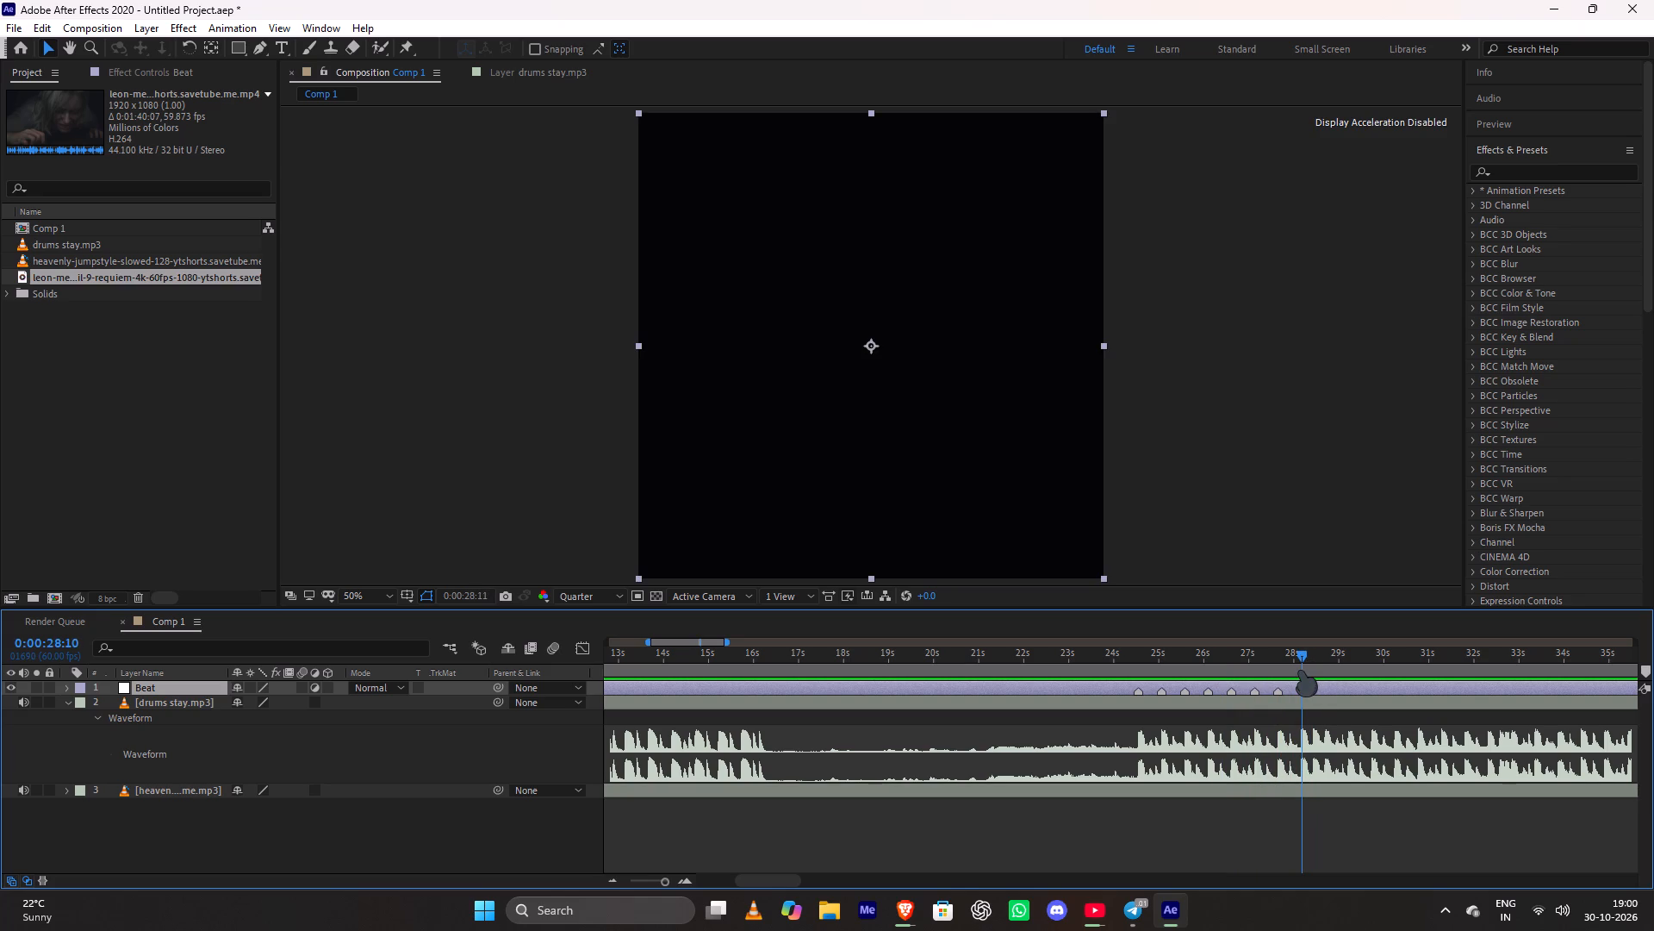
{"action": "left_click_drag", "start_coordinate": [1300, 670], "coordinate": [1299, 689]}
{"action": "left_click_drag", "start_coordinate": [1299, 689], "coordinate": [1300, 690]}
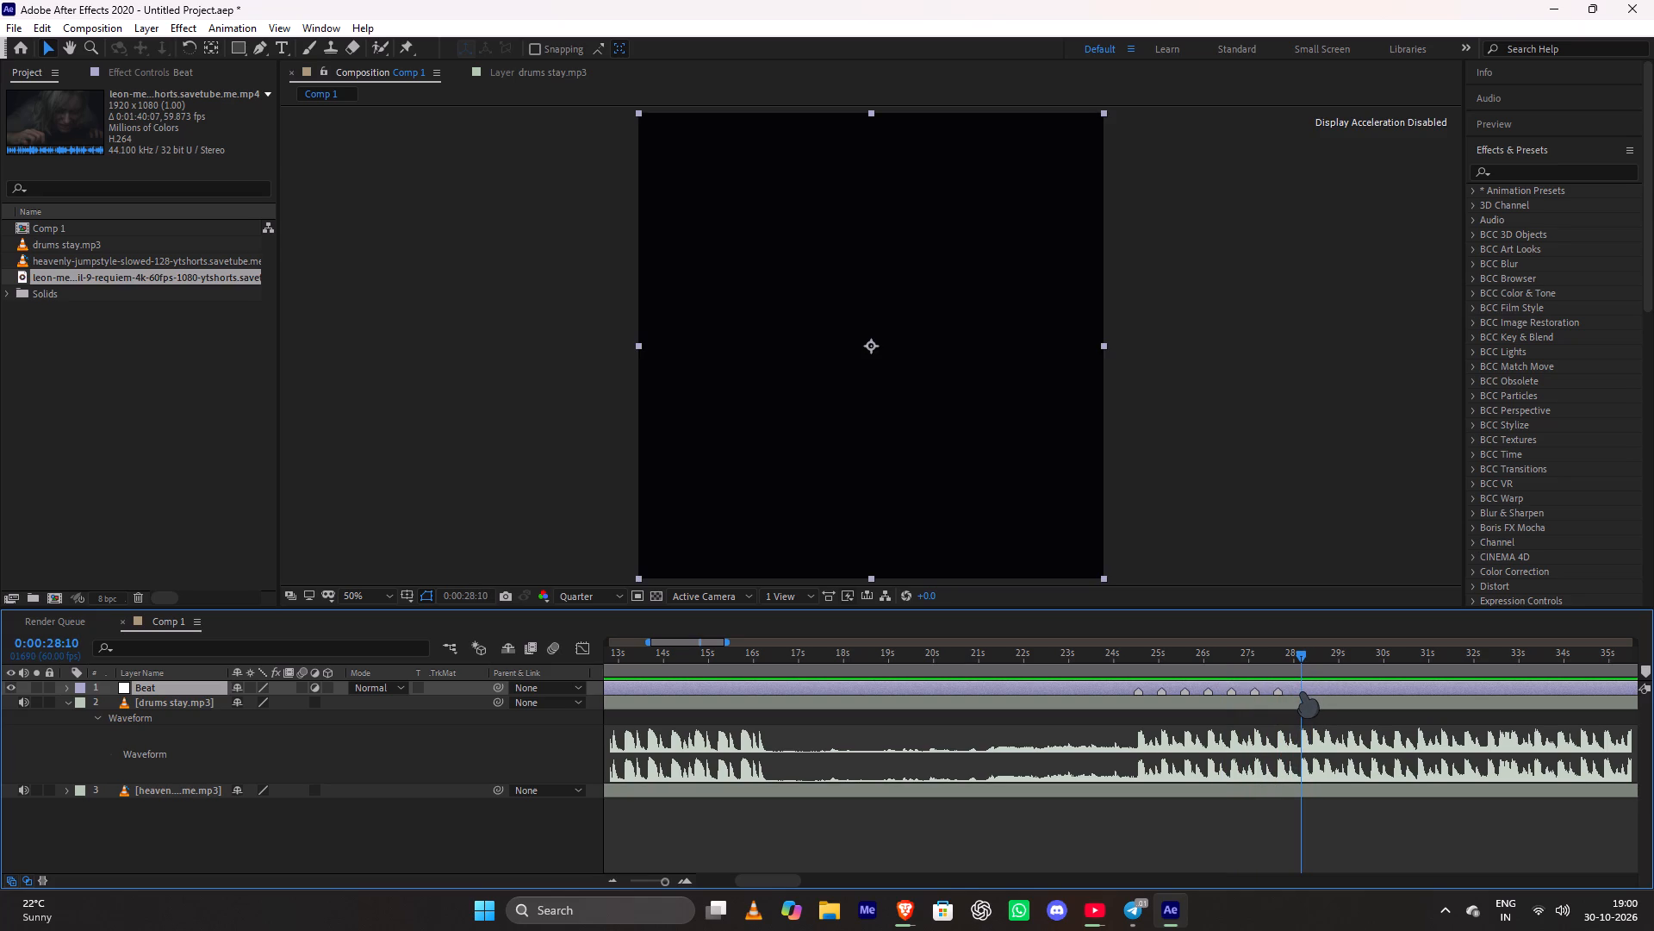
{"action": "key", "text": "asterisk"}
{"action": "left_click_drag", "start_coordinate": [1301, 655], "coordinate": [1311, 680]}
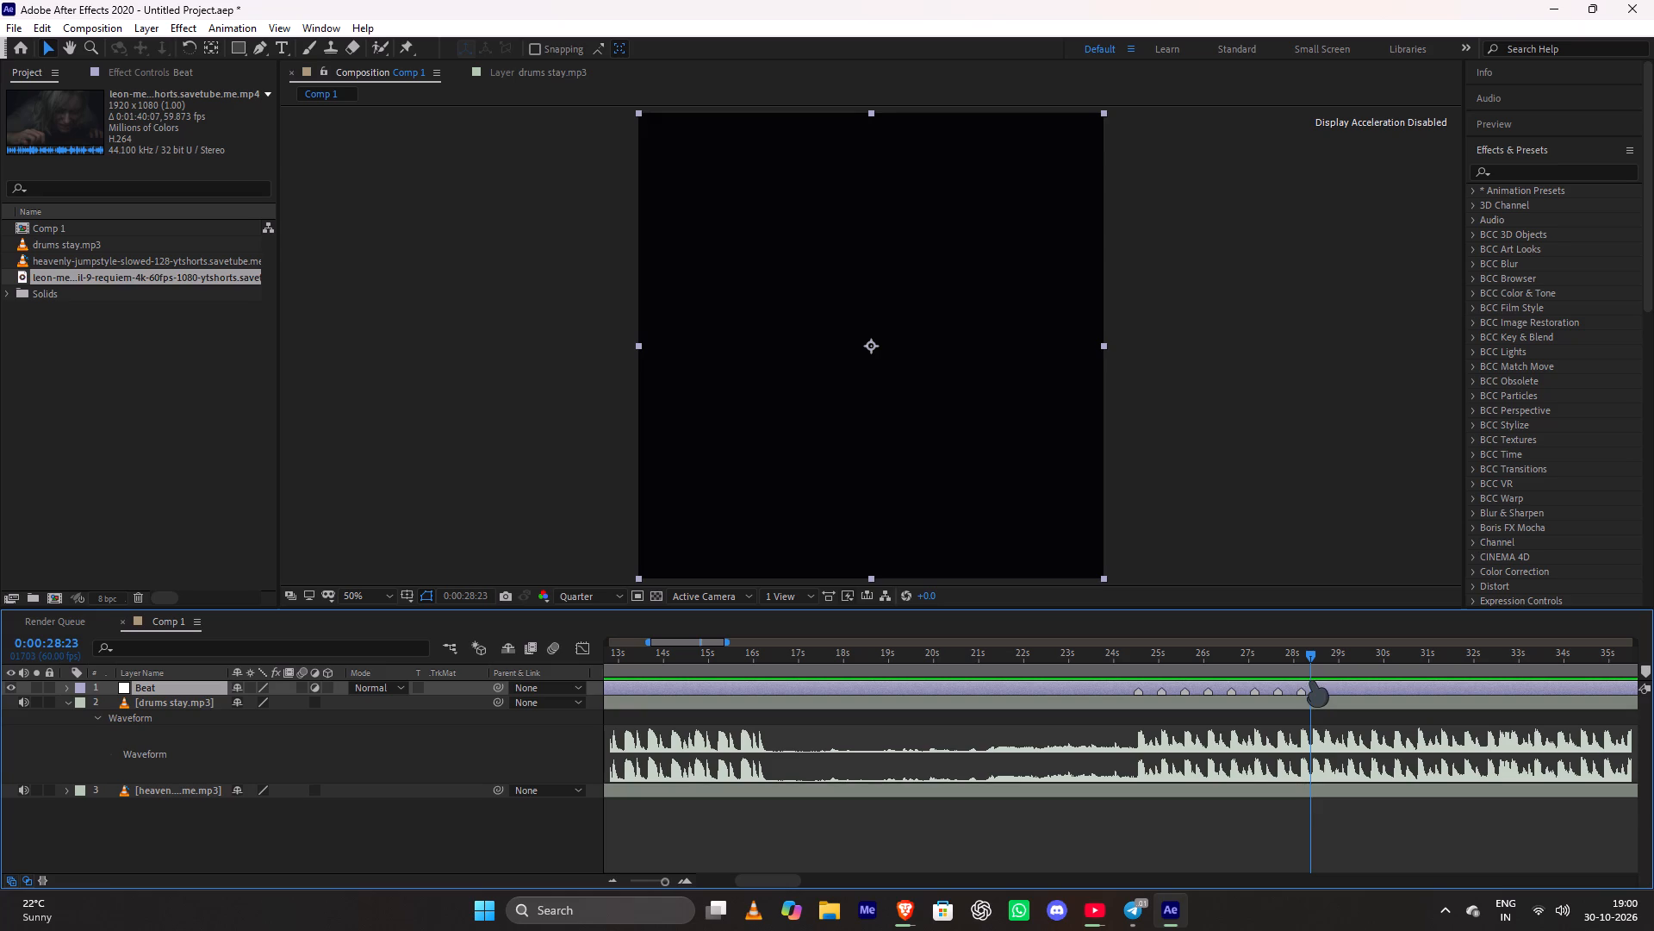
{"action": "left_click_drag", "start_coordinate": [1311, 680], "coordinate": [1313, 682]}
{"action": "key", "text": "asterisk"}
{"action": "left_click_drag", "start_coordinate": [1313, 658], "coordinate": [1317, 666]}
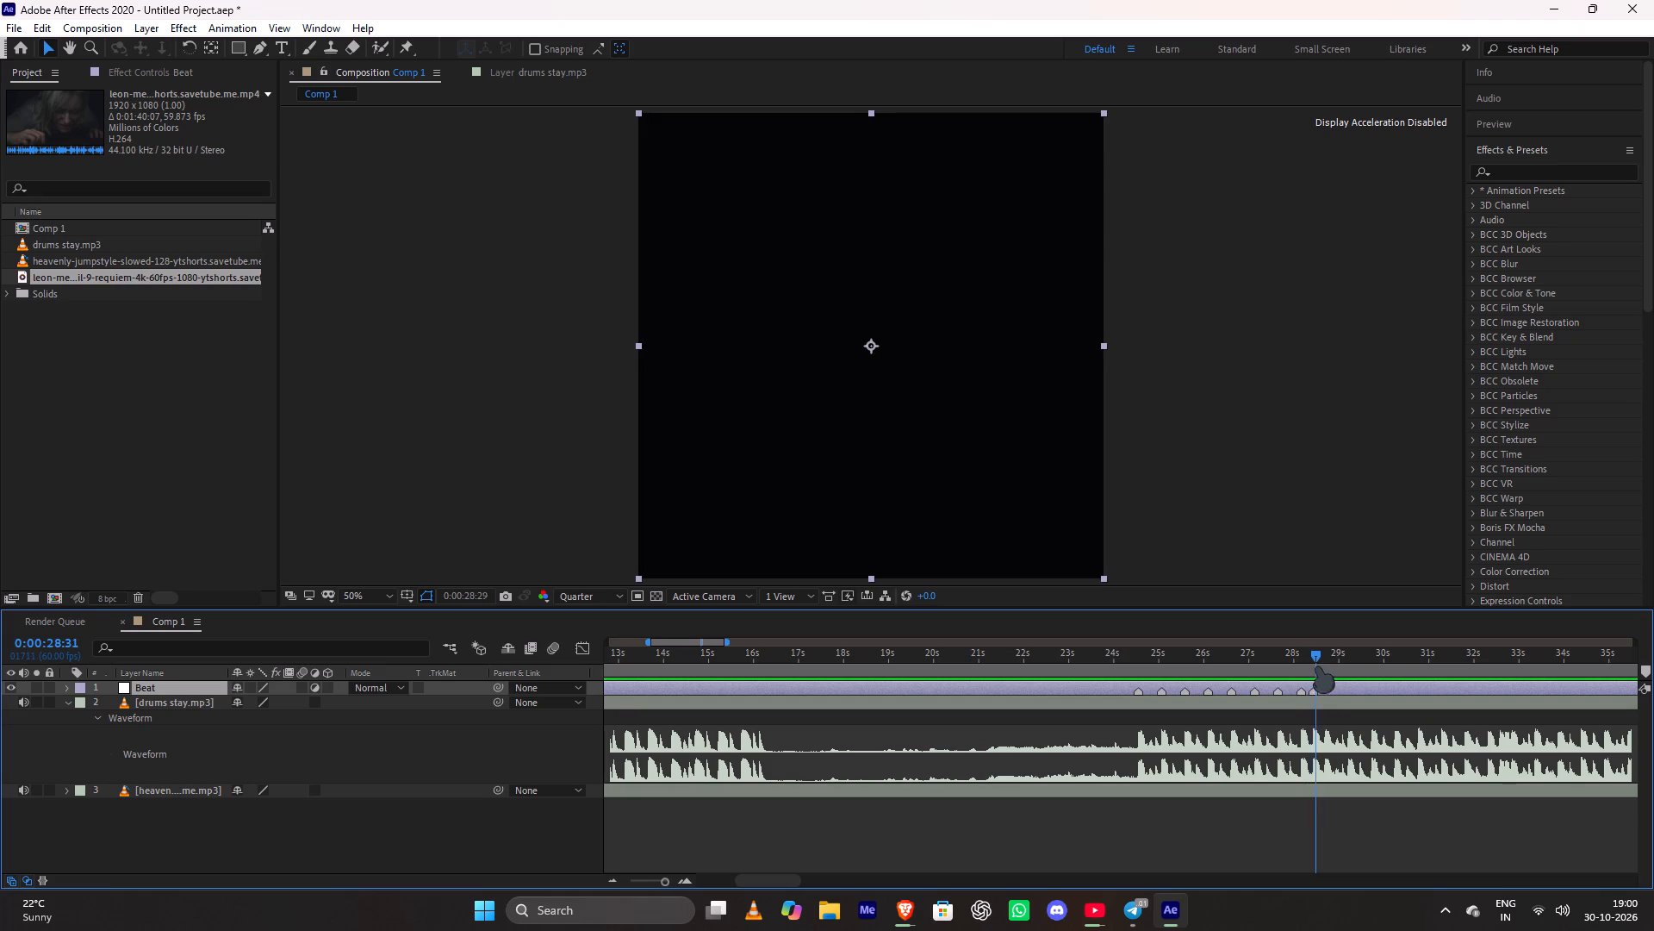
{"action": "left_click_drag", "start_coordinate": [1317, 666], "coordinate": [1325, 681]}
{"action": "key", "text": "asterisk"}
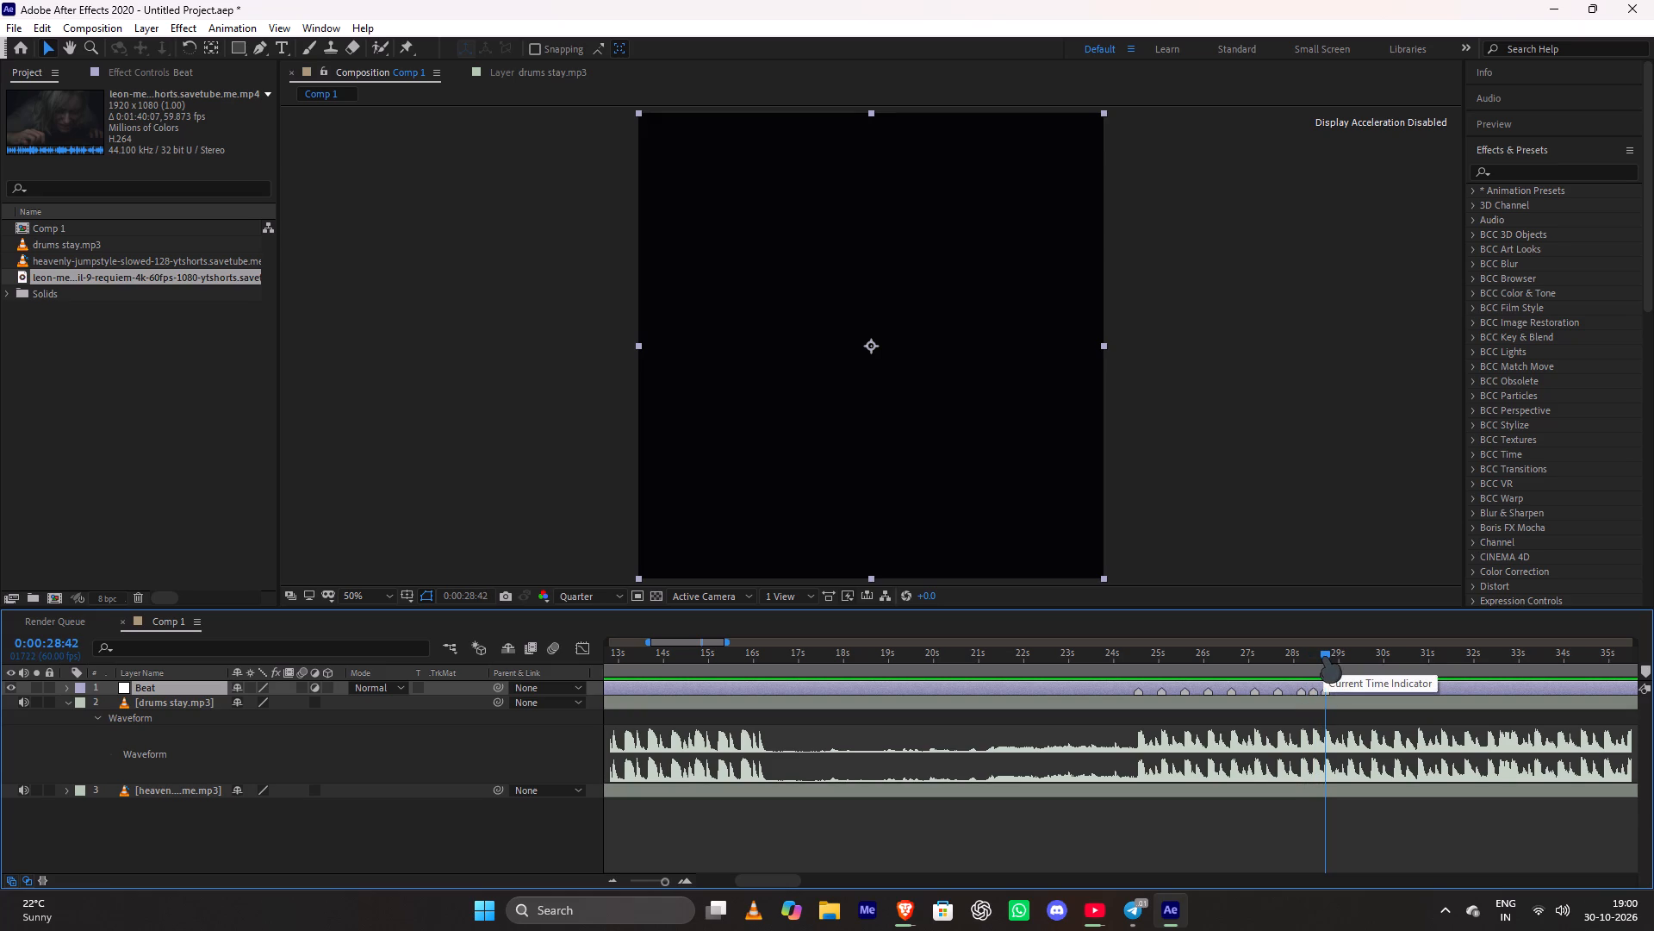
Replay from 0:00:27:23 and add Beat layer markers on the next three drum hits at 0:00:29:12, 0:00:29:44 and about 0:00:30:14.
{"action": "left_click_drag", "start_coordinate": [1324, 656], "coordinate": [1265, 743]}
{"action": "key", "text": "space"}
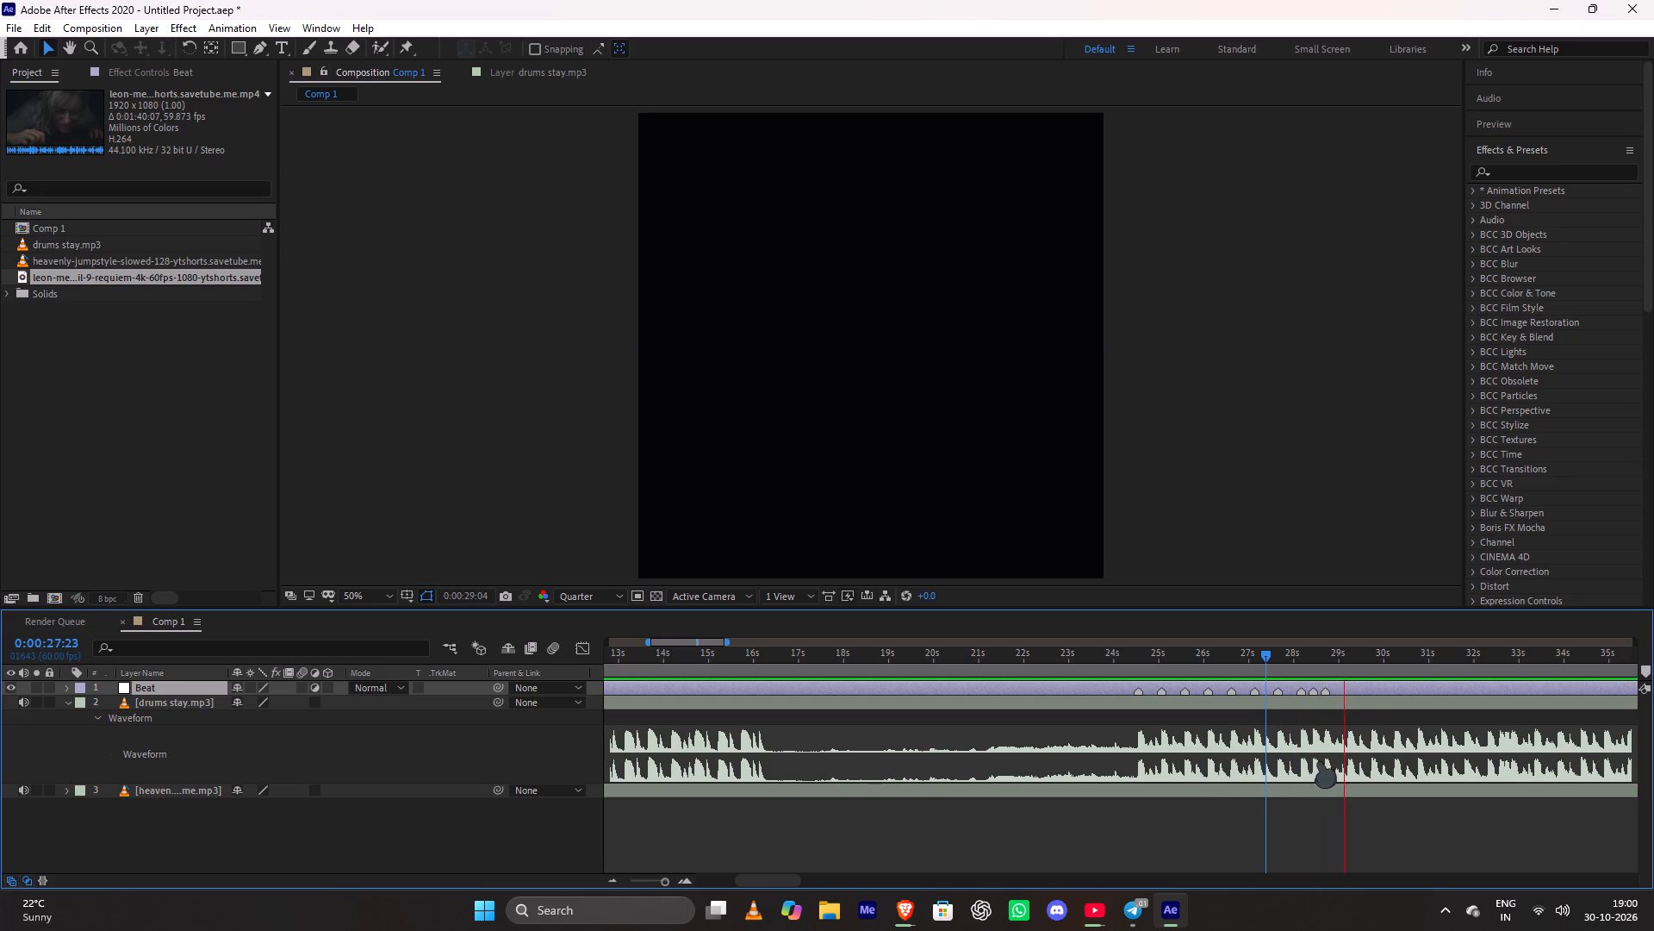
{"action": "key", "text": "space"}
{"action": "left_click", "coordinate": [1359, 655]}
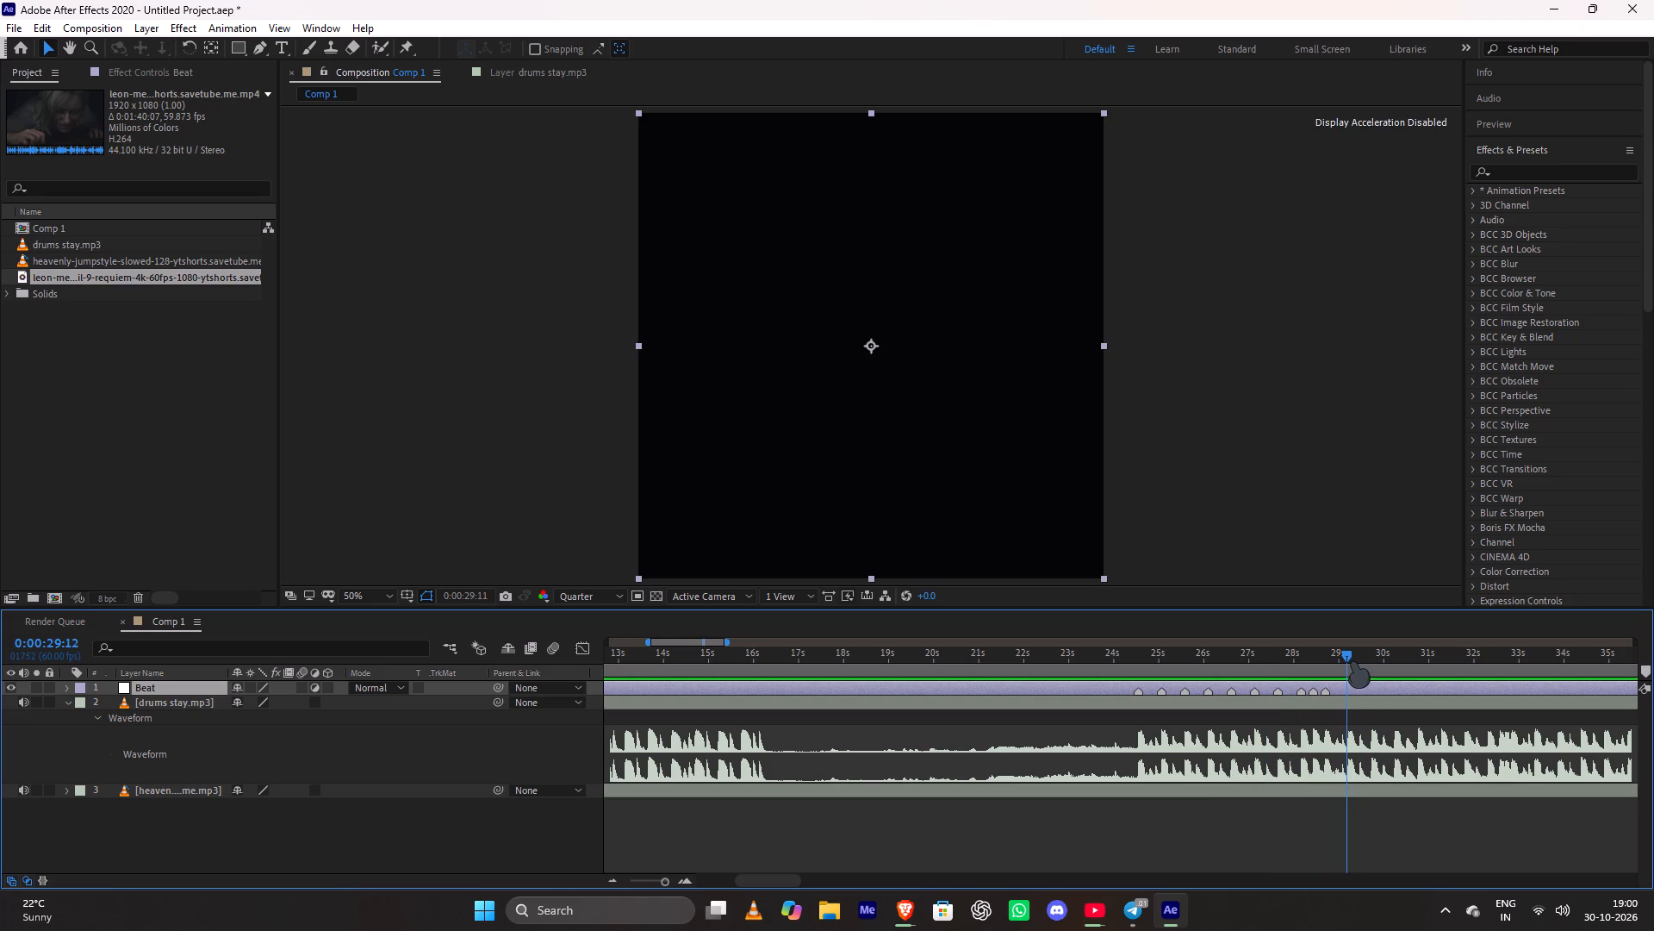
{"action": "key", "text": "asterisk"}
{"action": "left_click_drag", "start_coordinate": [1349, 649], "coordinate": [1371, 679]}
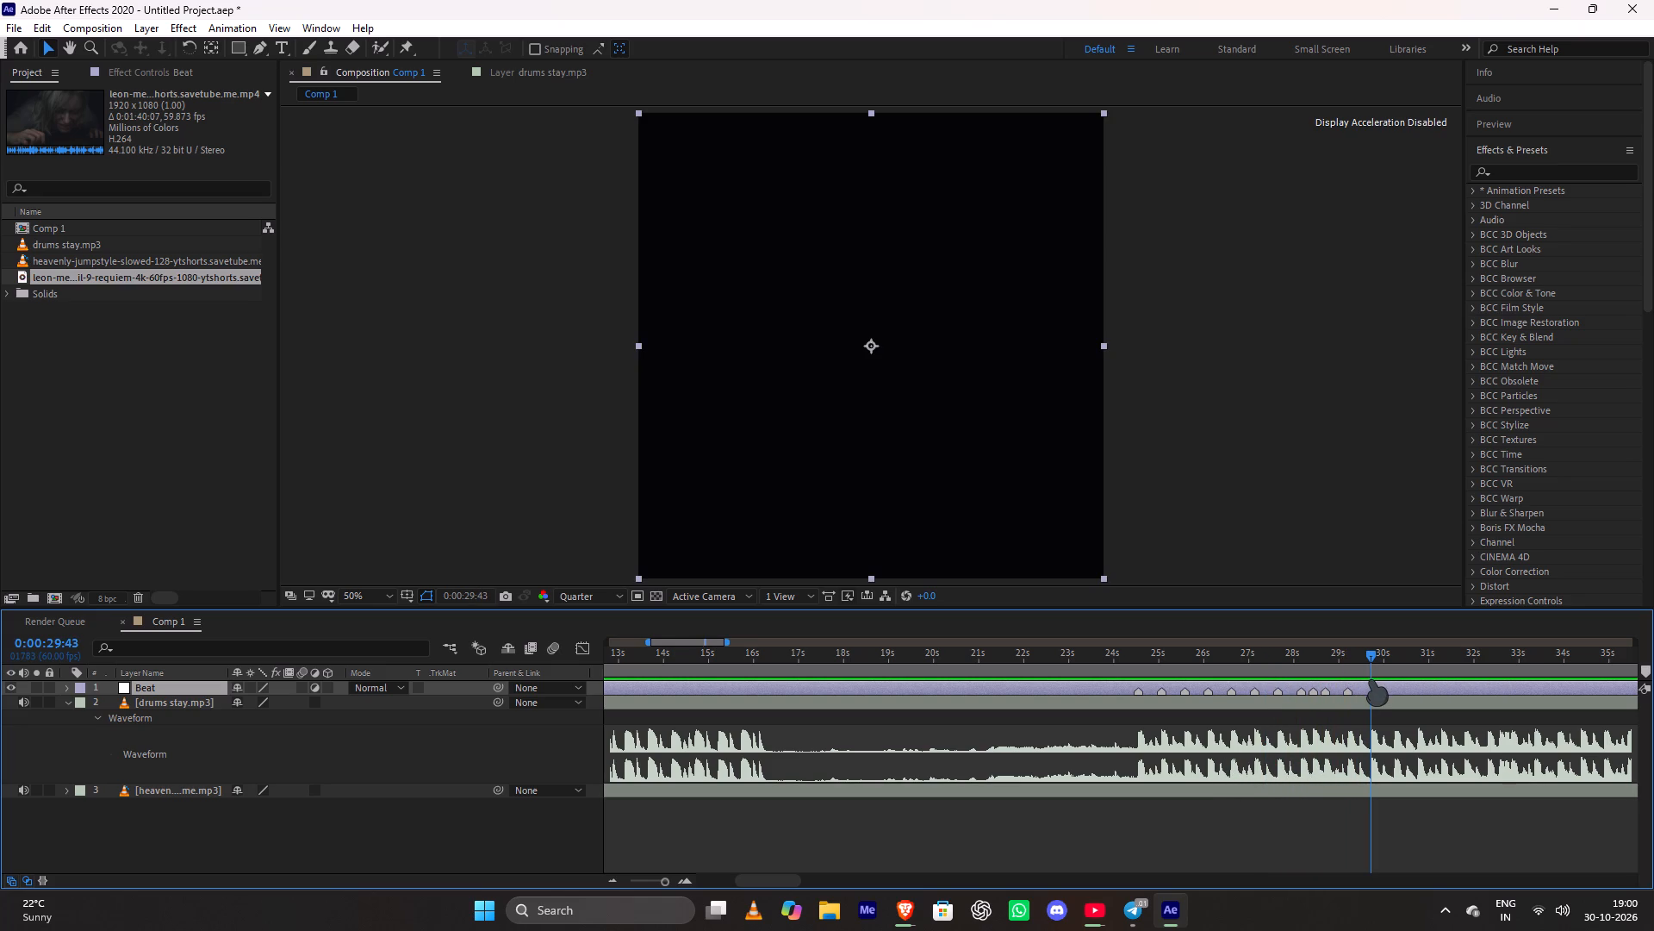
{"action": "left_click_drag", "start_coordinate": [1371, 679], "coordinate": [1371, 683]}
{"action": "key", "text": "asterisk"}
{"action": "left_click_drag", "start_coordinate": [1373, 658], "coordinate": [1395, 695]}
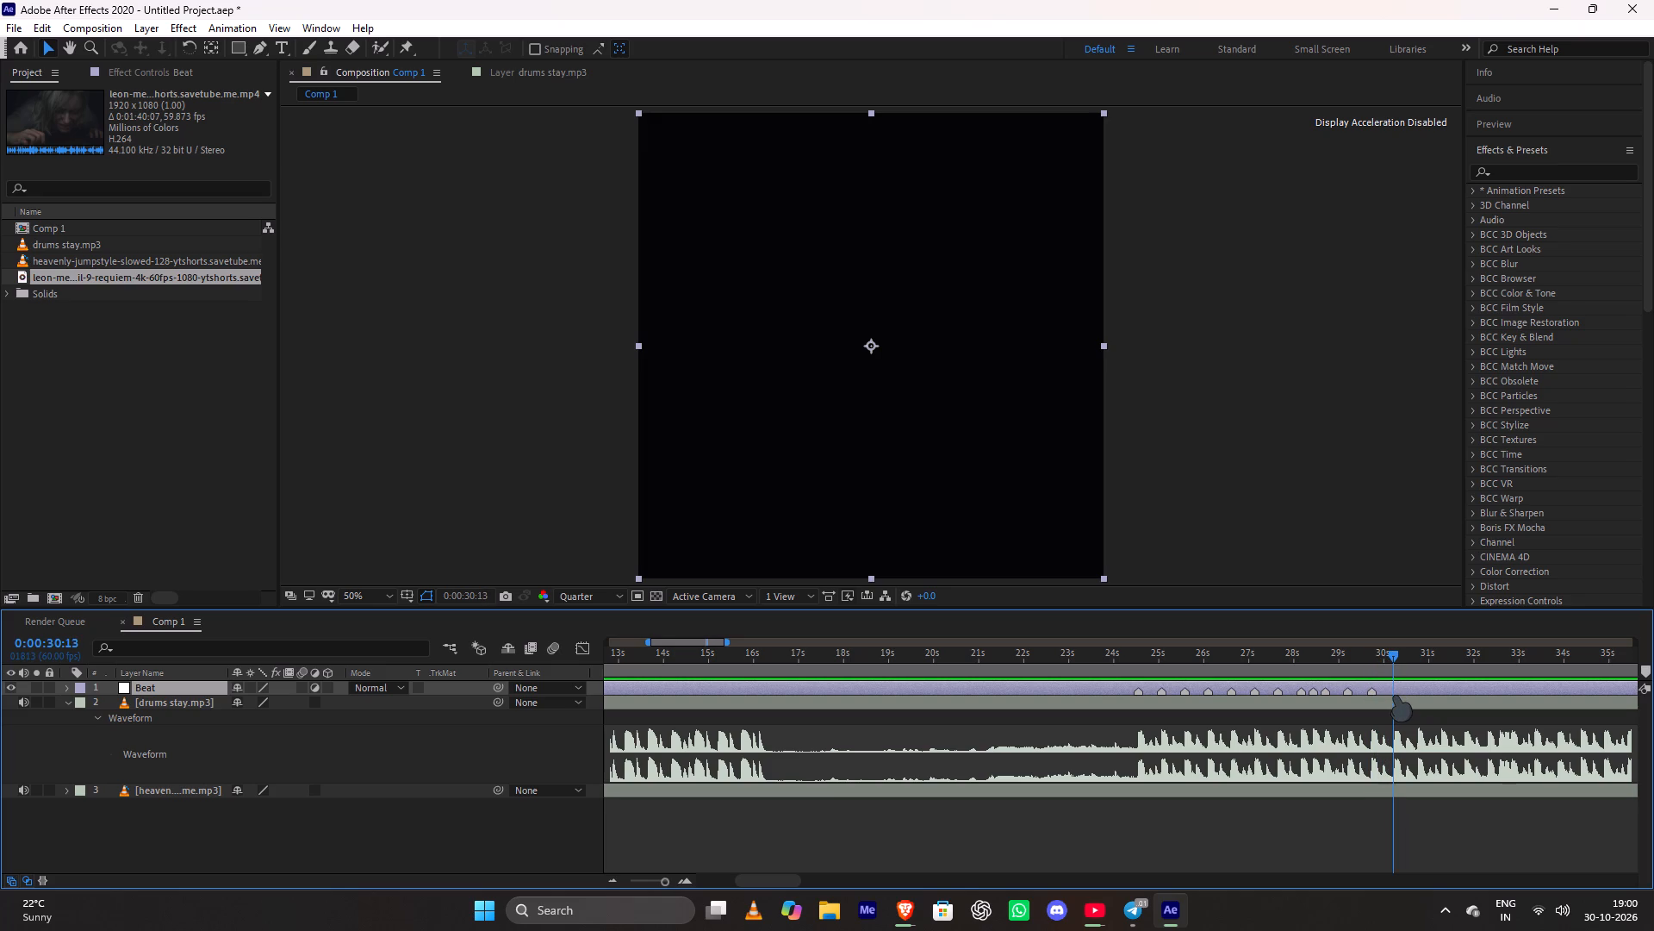
{"action": "left_click_drag", "start_coordinate": [1395, 695], "coordinate": [1396, 702]}
{"action": "left_click_drag", "start_coordinate": [1396, 702], "coordinate": [1396, 703]}
{"action": "key", "text": "asterisk"}
Check the marked beats against the drums by playing from 0:00:28:21.
{"action": "left_click_drag", "start_coordinate": [1396, 655], "coordinate": [1316, 686]}
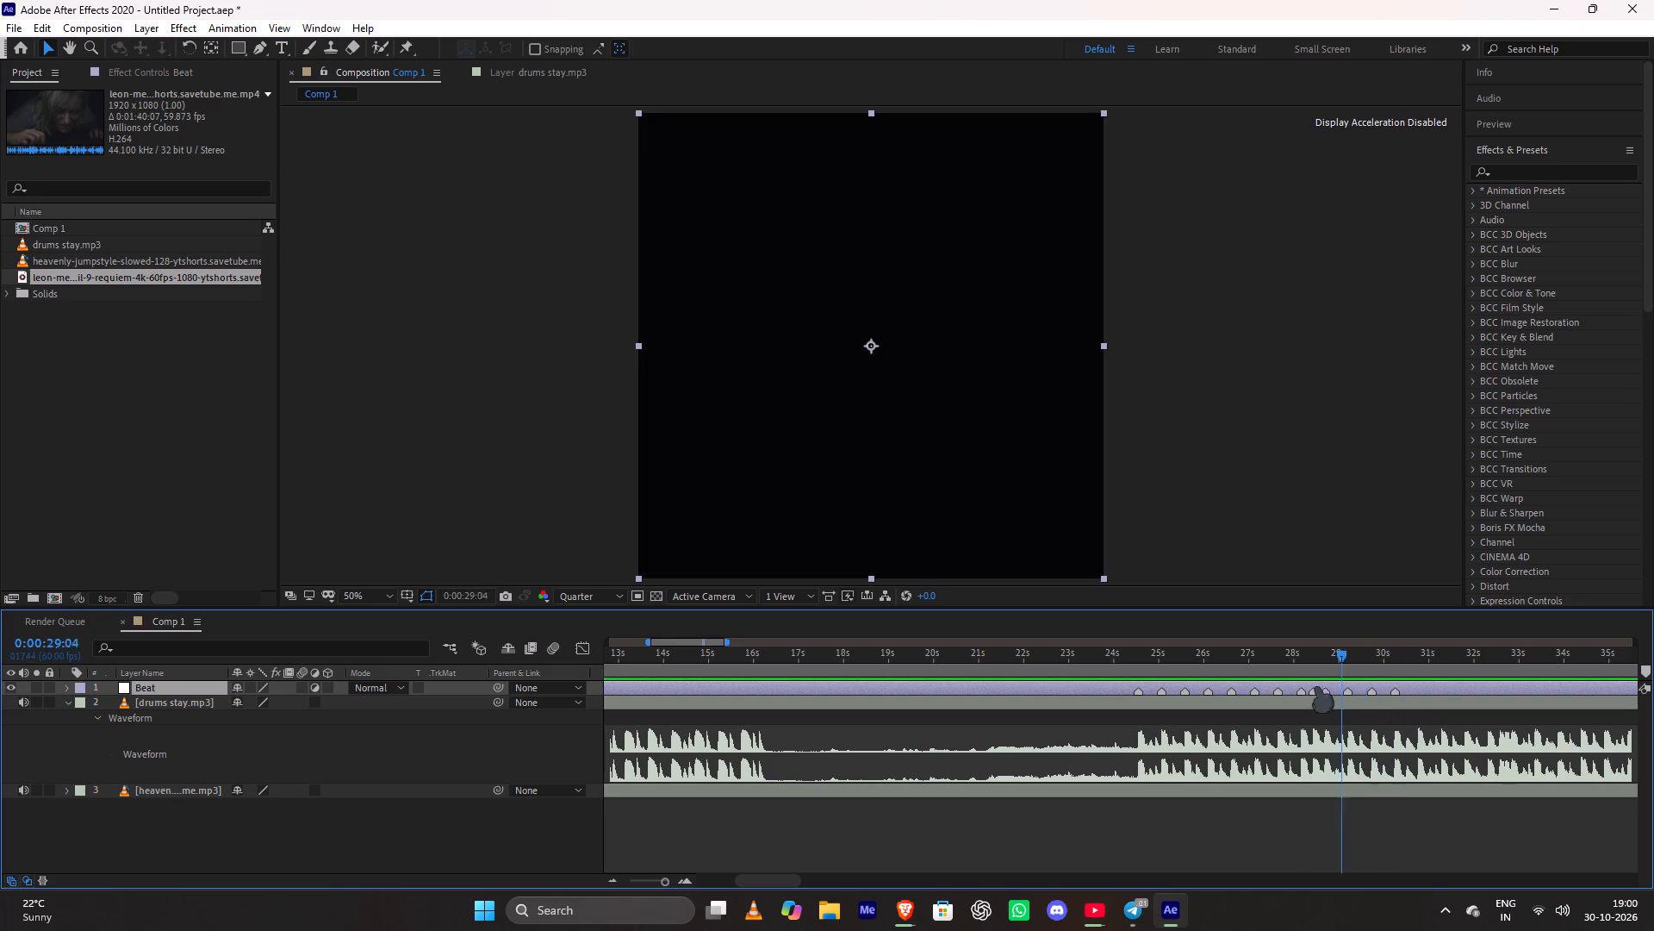
{"action": "left_click_drag", "start_coordinate": [1316, 686], "coordinate": [1310, 689]}
{"action": "key", "text": "space"}
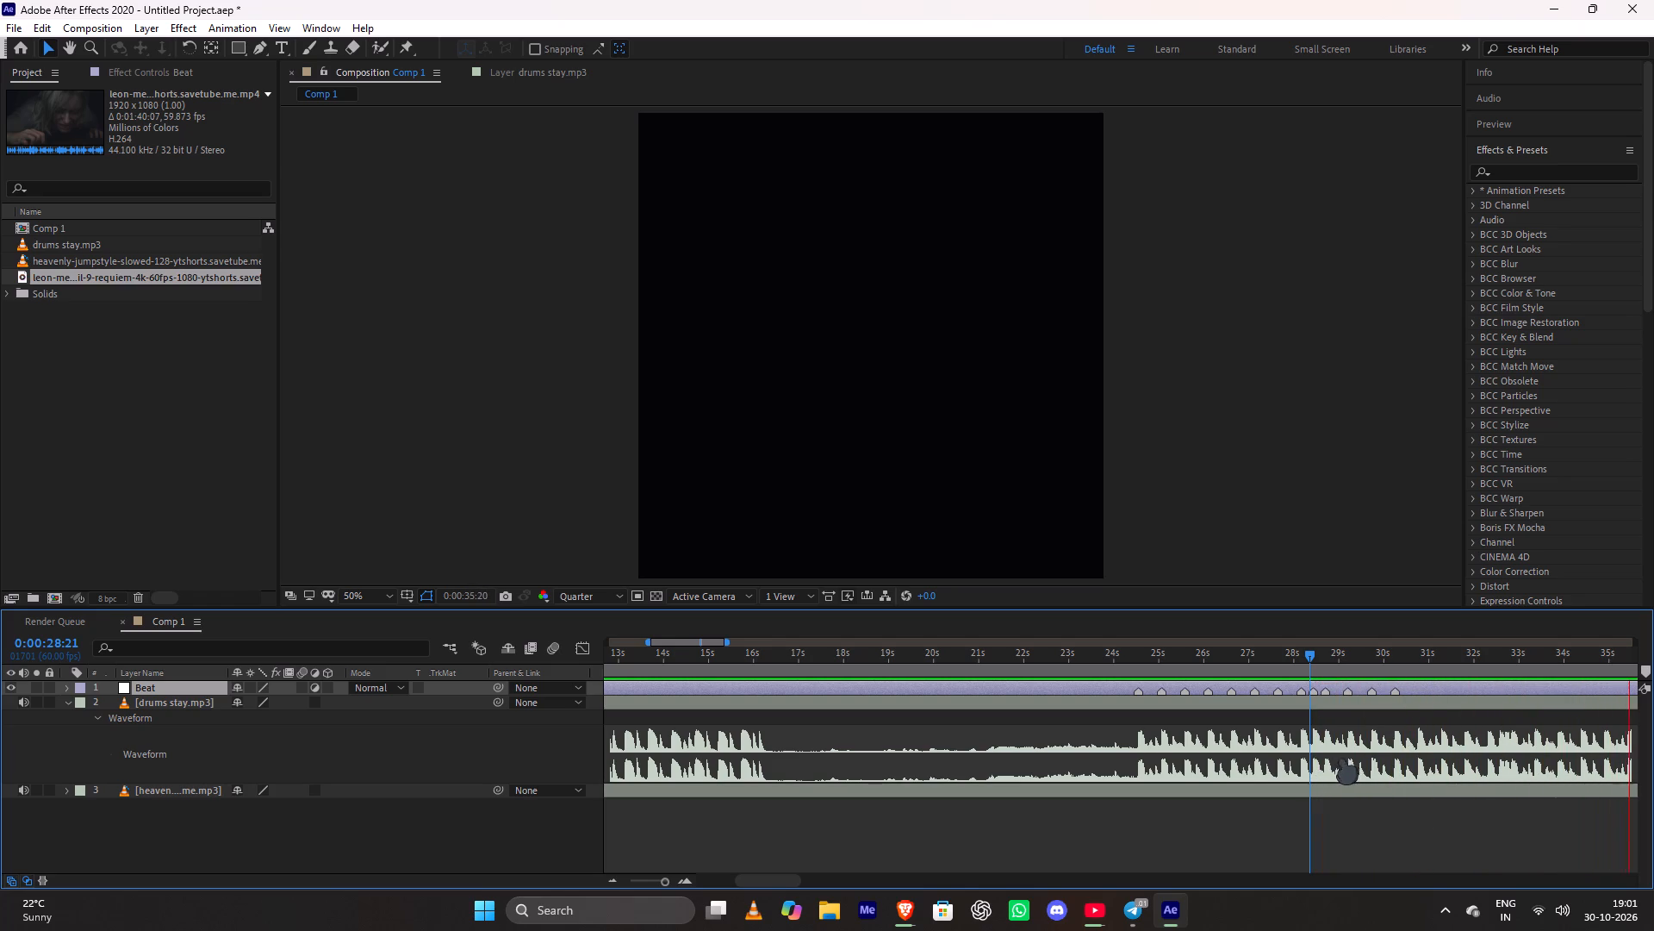
{"action": "key", "text": "space"}
Replay from 0:00:30:13 and add Beat layer markers on the next two waveform peaks at 0:00:30:45 and 0:00:31:17.
{"action": "left_click_drag", "start_coordinate": [1122, 654], "coordinate": [995, 715]}
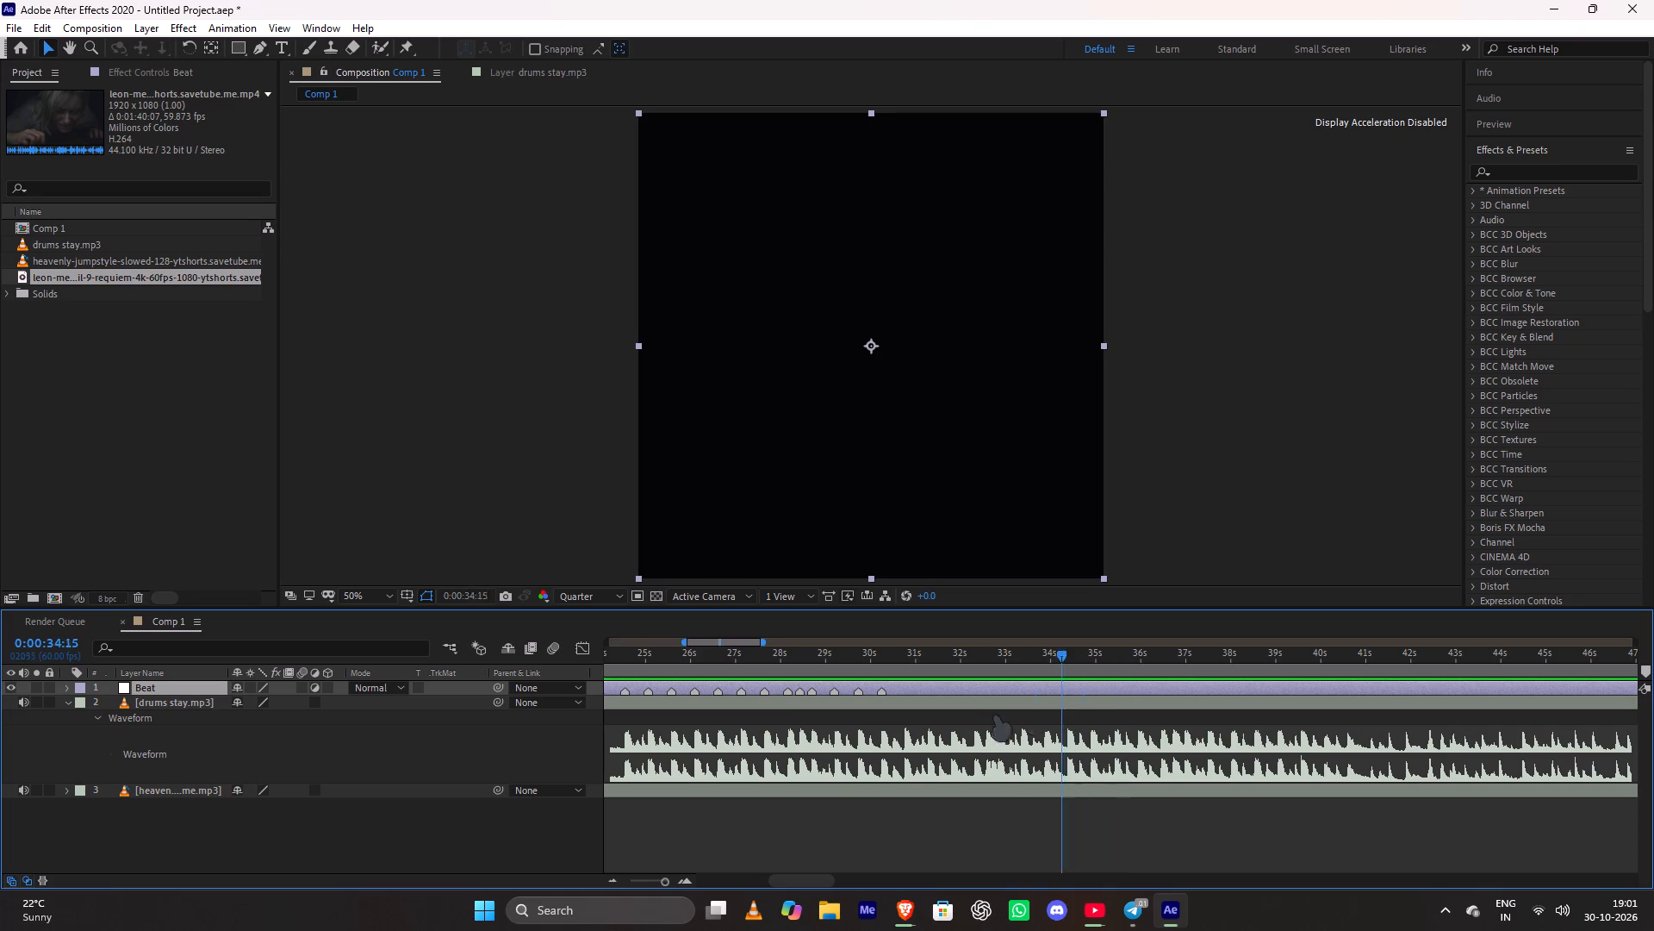
{"action": "left_click_drag", "start_coordinate": [995, 715], "coordinate": [896, 792]}
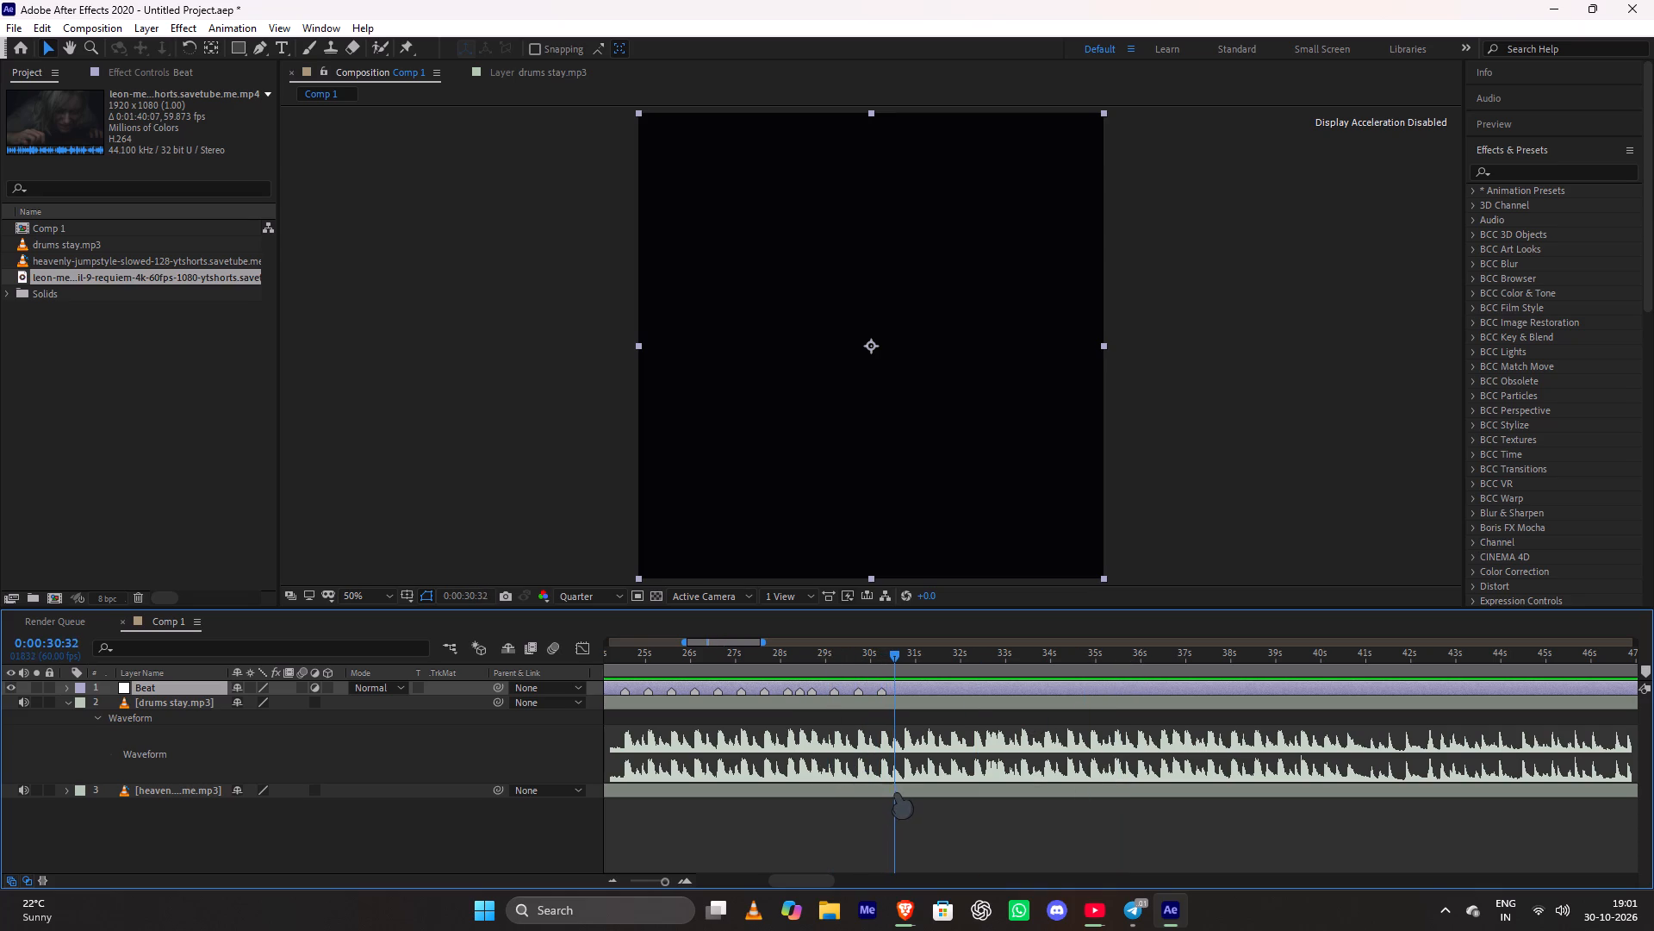
{"action": "left_click_drag", "start_coordinate": [896, 792], "coordinate": [880, 816]}
{"action": "key", "text": "space"}
{"action": "key", "text": "space"}
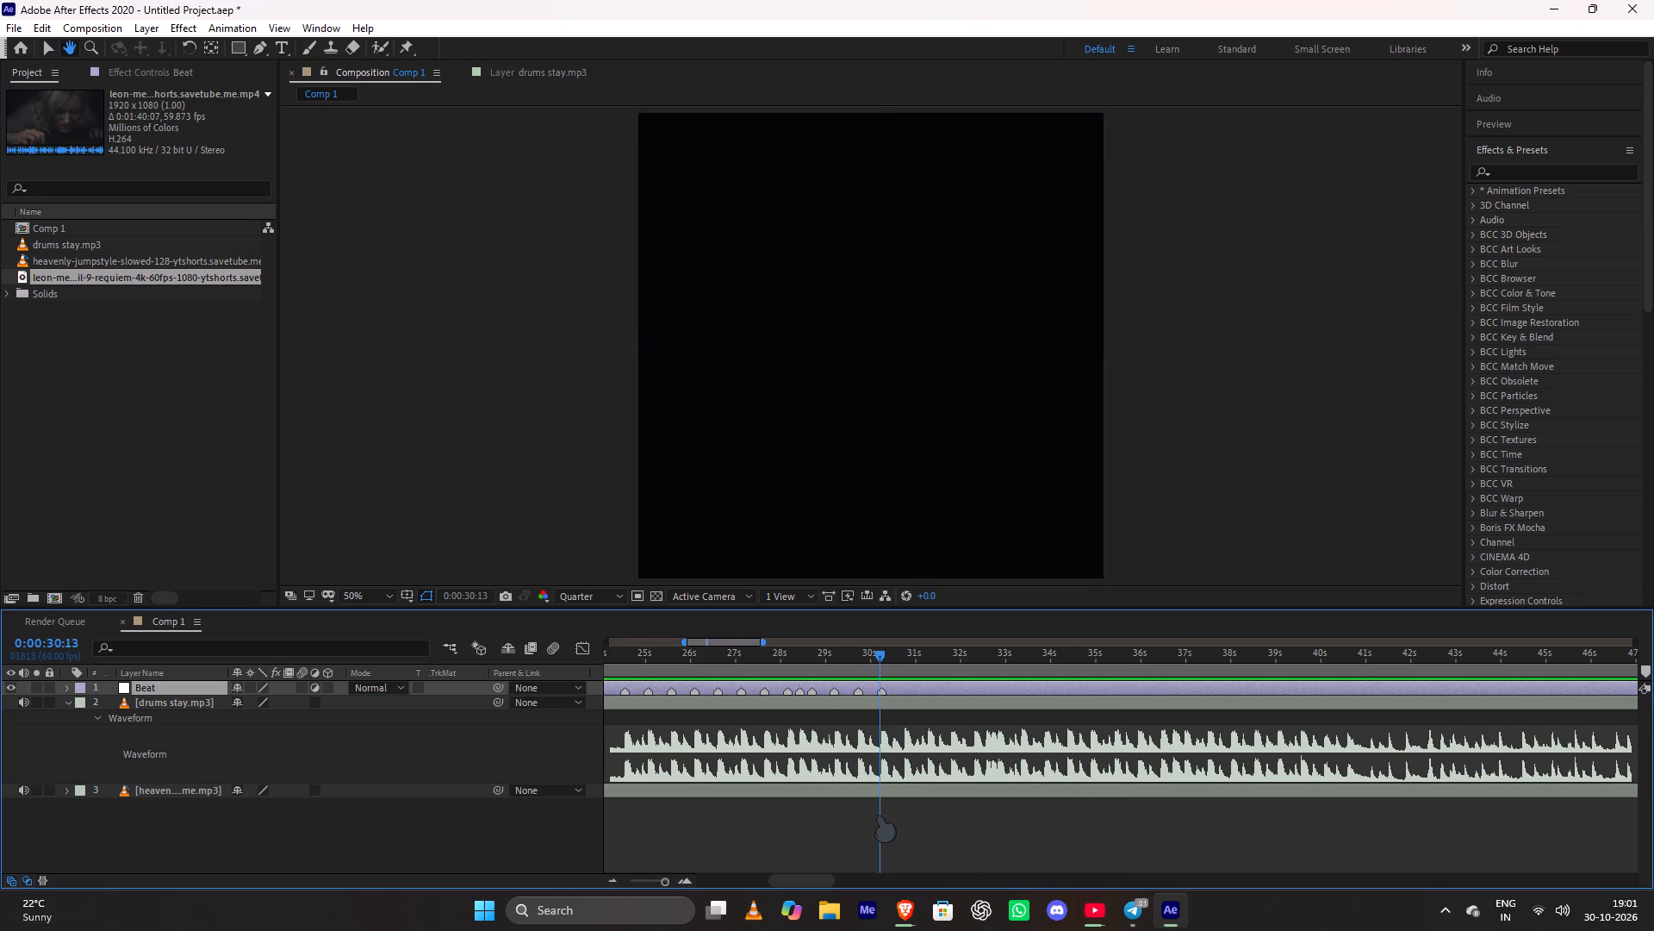
{"action": "key", "text": "space"}
{"action": "left_click_drag", "start_coordinate": [897, 653], "coordinate": [901, 659]}
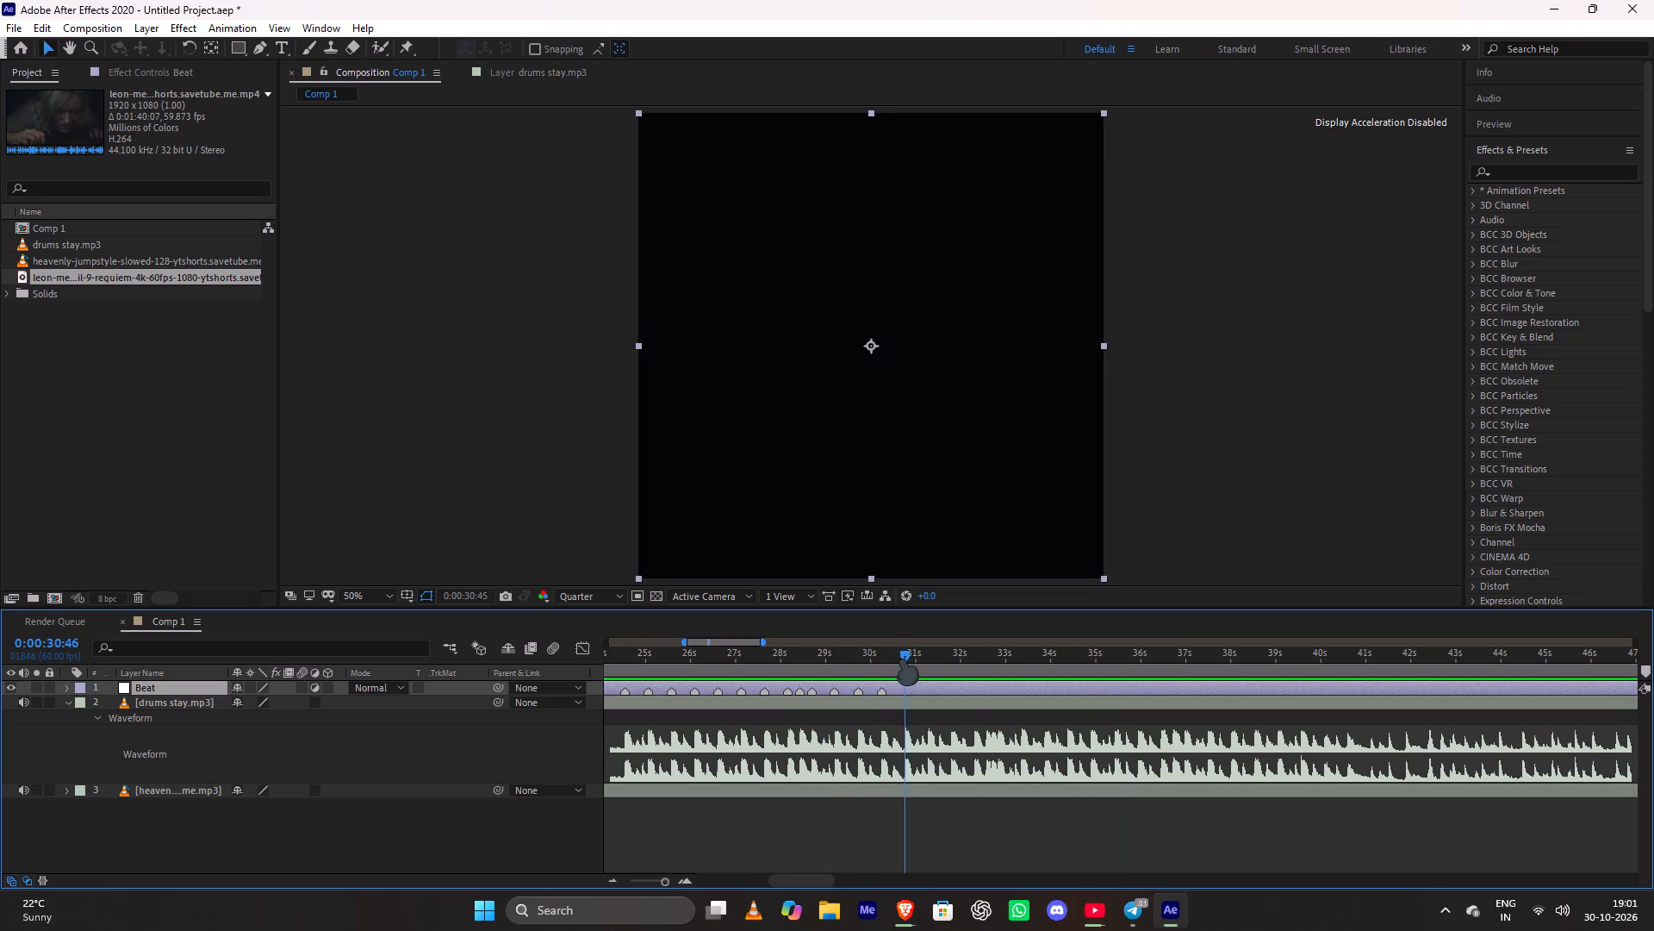
{"action": "left_click_drag", "start_coordinate": [901, 659], "coordinate": [901, 671]}
{"action": "left_click_drag", "start_coordinate": [901, 671], "coordinate": [900, 673]}
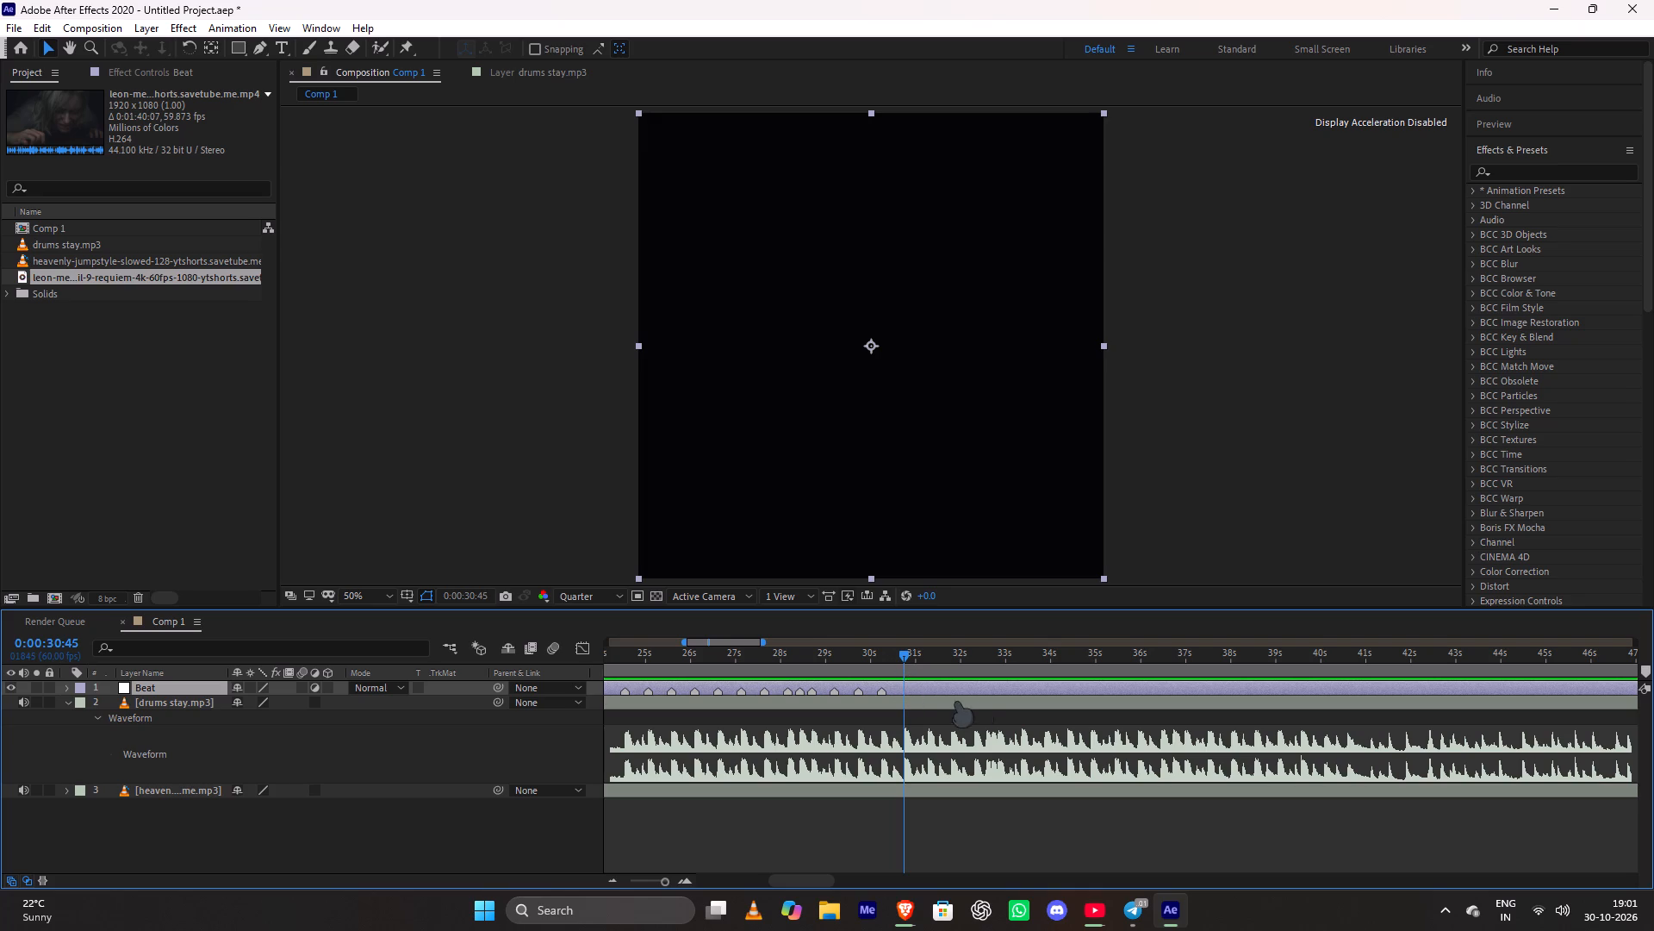
{"action": "left_click", "coordinate": [973, 689]}
{"action": "key", "text": "asterisk"}
{"action": "left_click_drag", "start_coordinate": [904, 655], "coordinate": [926, 690]}
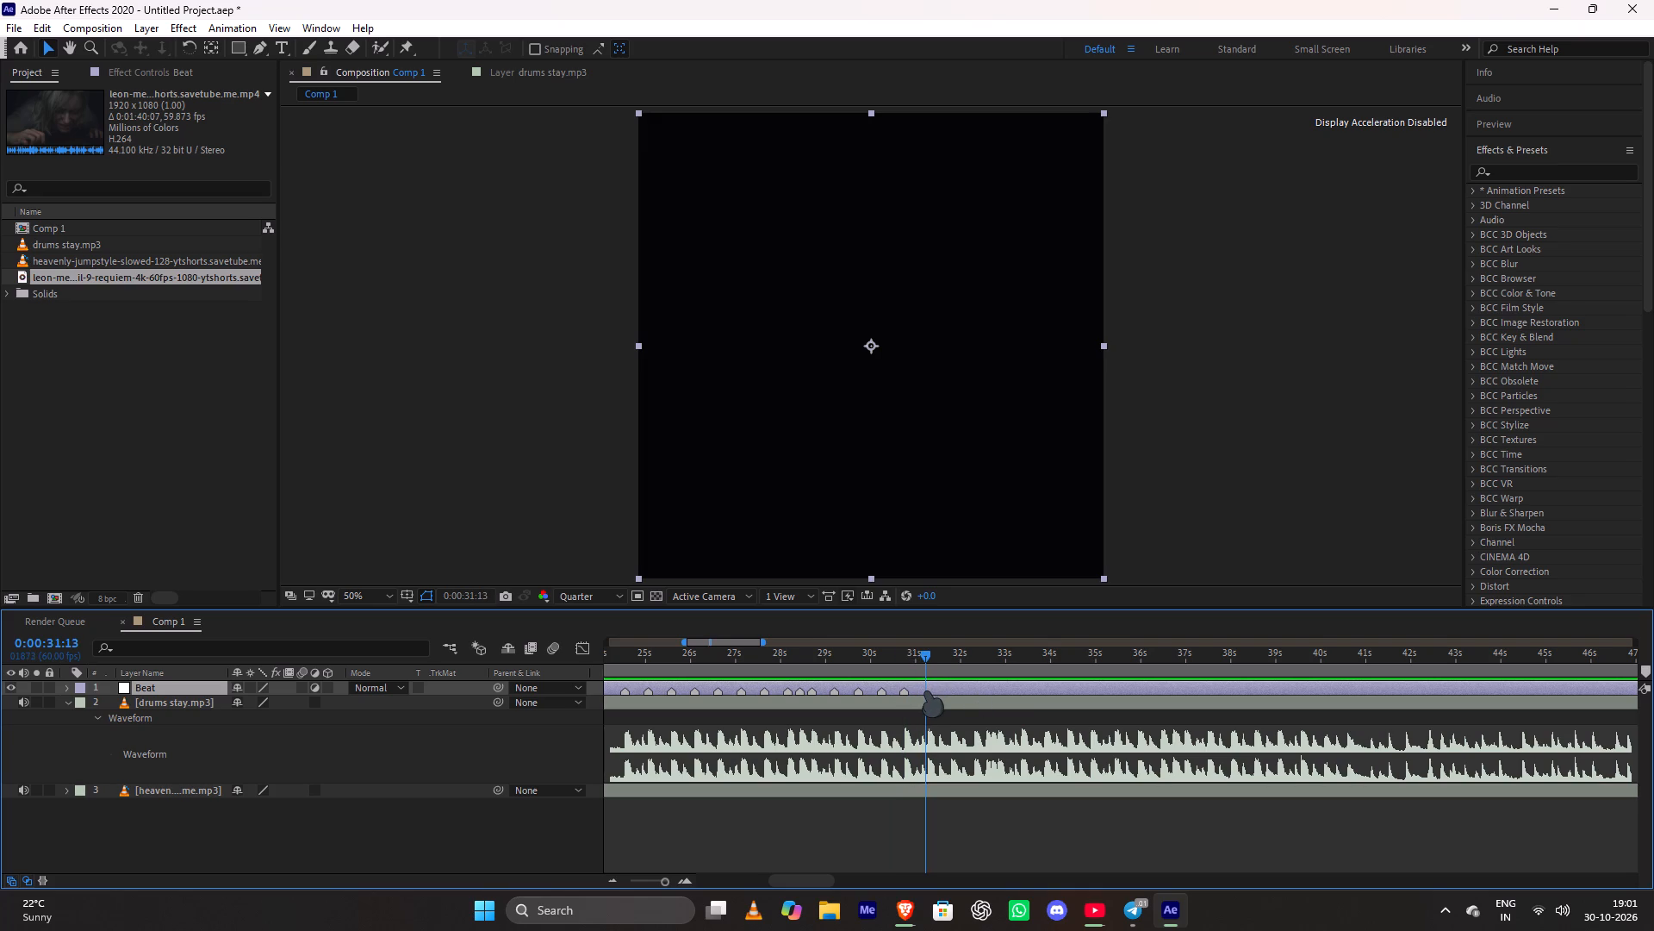
{"action": "left_click_drag", "start_coordinate": [926, 690], "coordinate": [928, 692]}
{"action": "key", "text": "asterisk"}
Replay from 0:00:30:39 and add Beat layer markers on the drum hits at 0:00:31:48 and about 0:00:32:18.
{"action": "left_click_drag", "start_coordinate": [924, 658], "coordinate": [896, 690]}
{"action": "key", "text": "space"}
{"action": "key", "text": "space"}
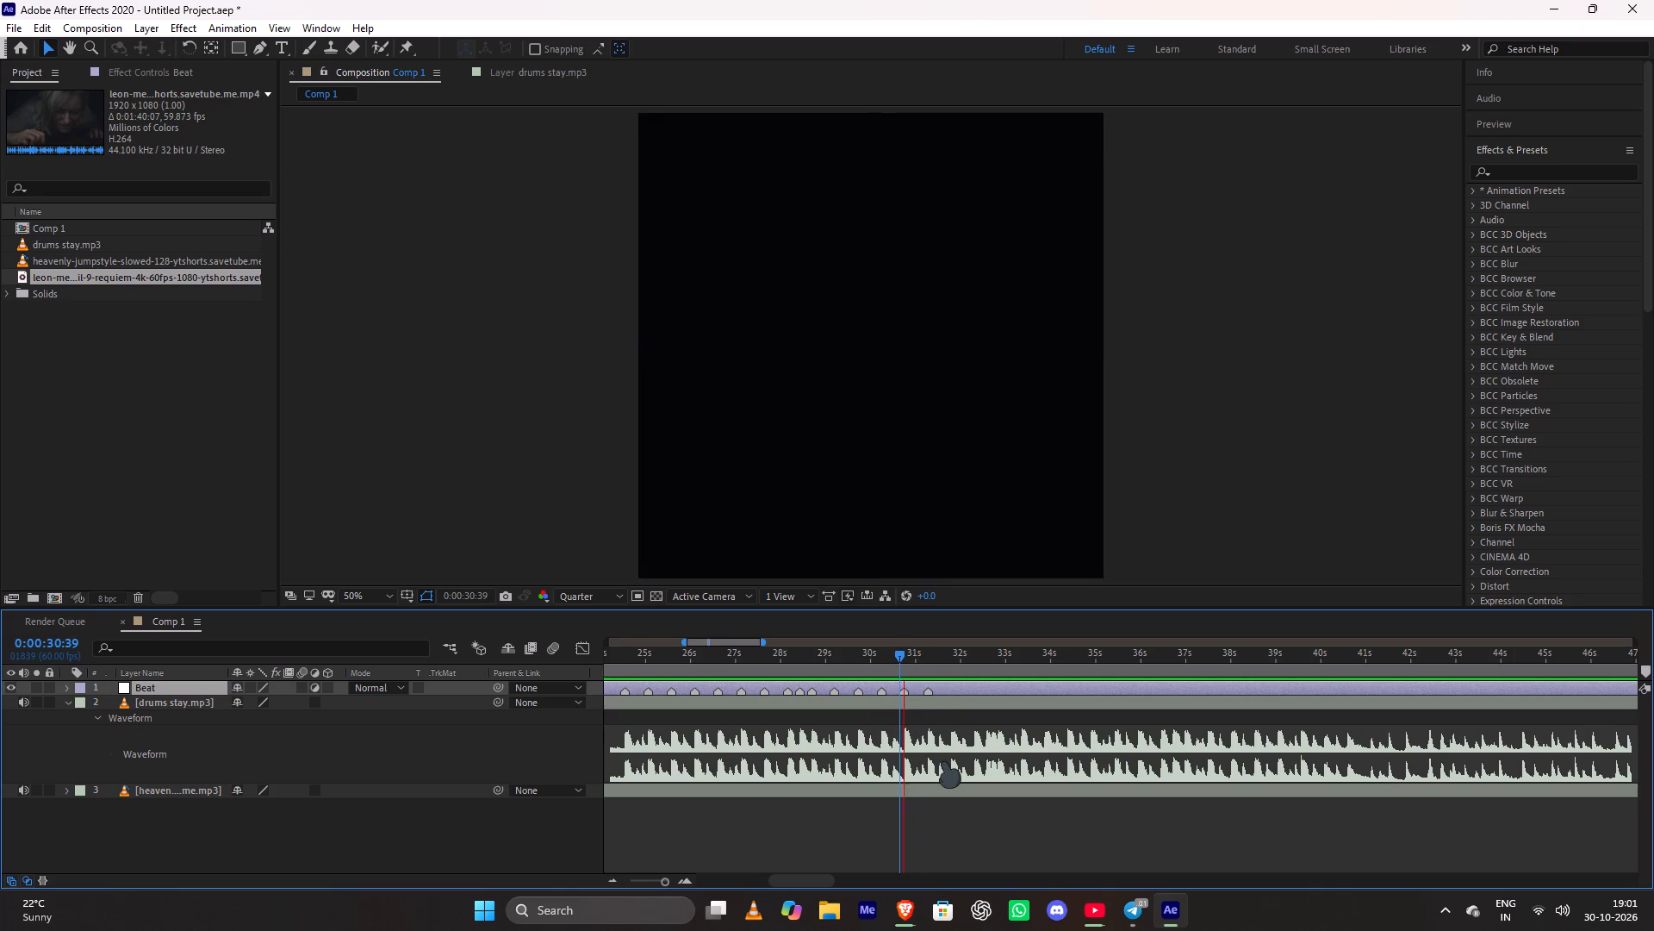
{"action": "key", "text": "space"}
{"action": "left_click_drag", "start_coordinate": [956, 656], "coordinate": [947, 678]}
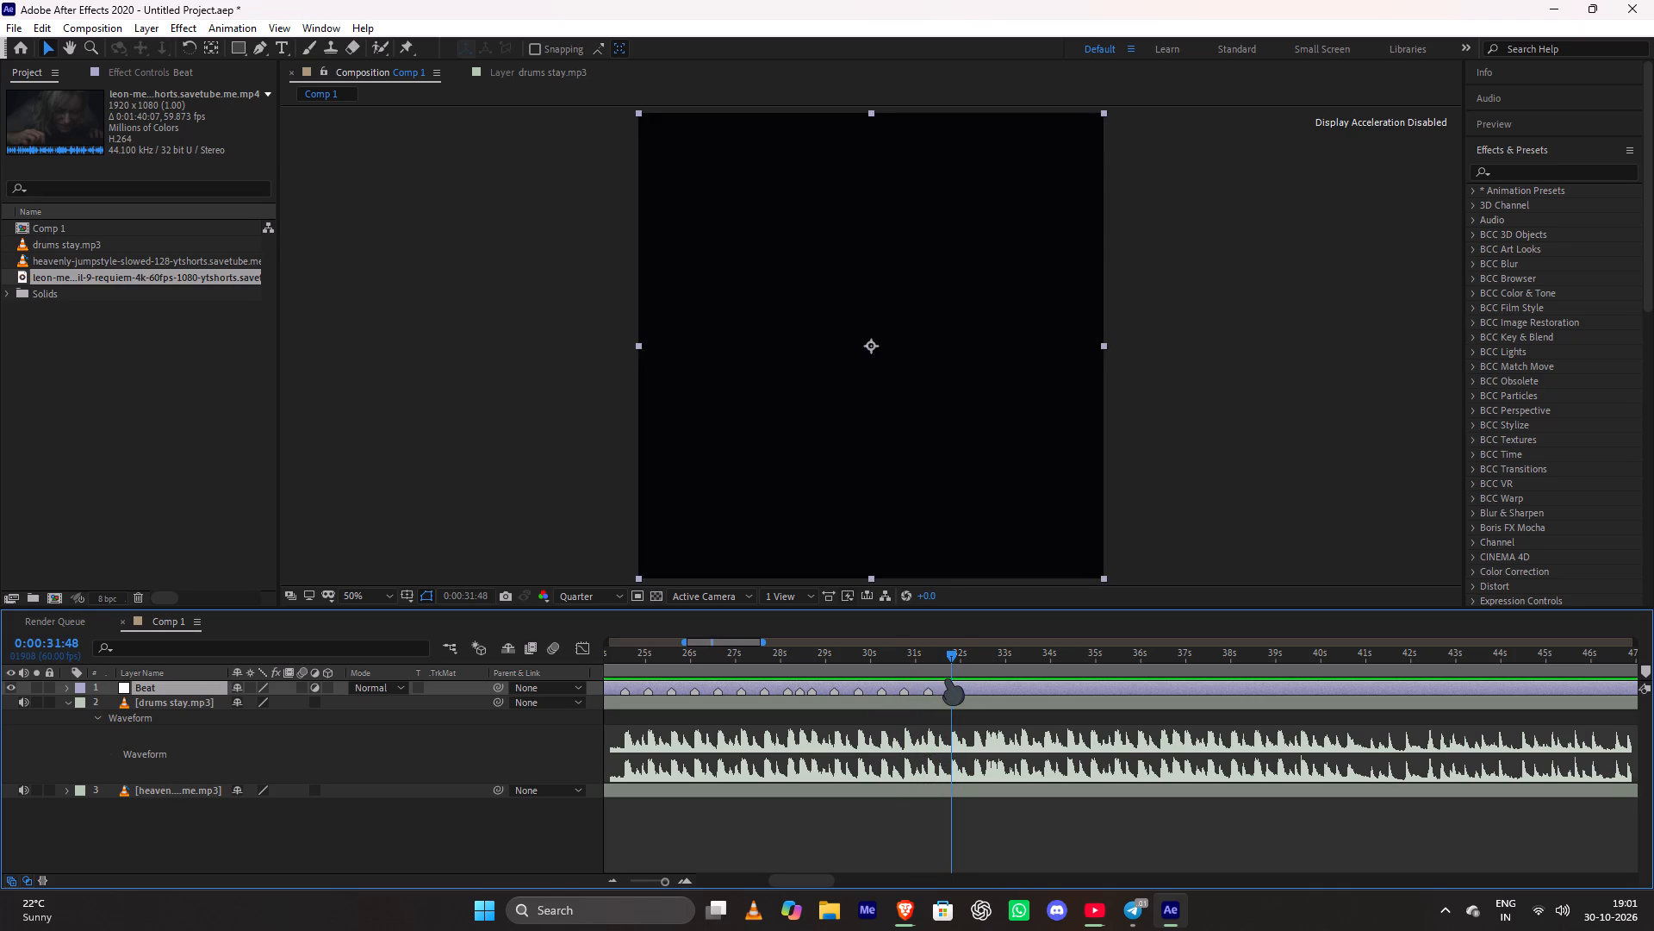
{"action": "key", "text": "asterisk"}
{"action": "left_click_drag", "start_coordinate": [954, 656], "coordinate": [976, 691]}
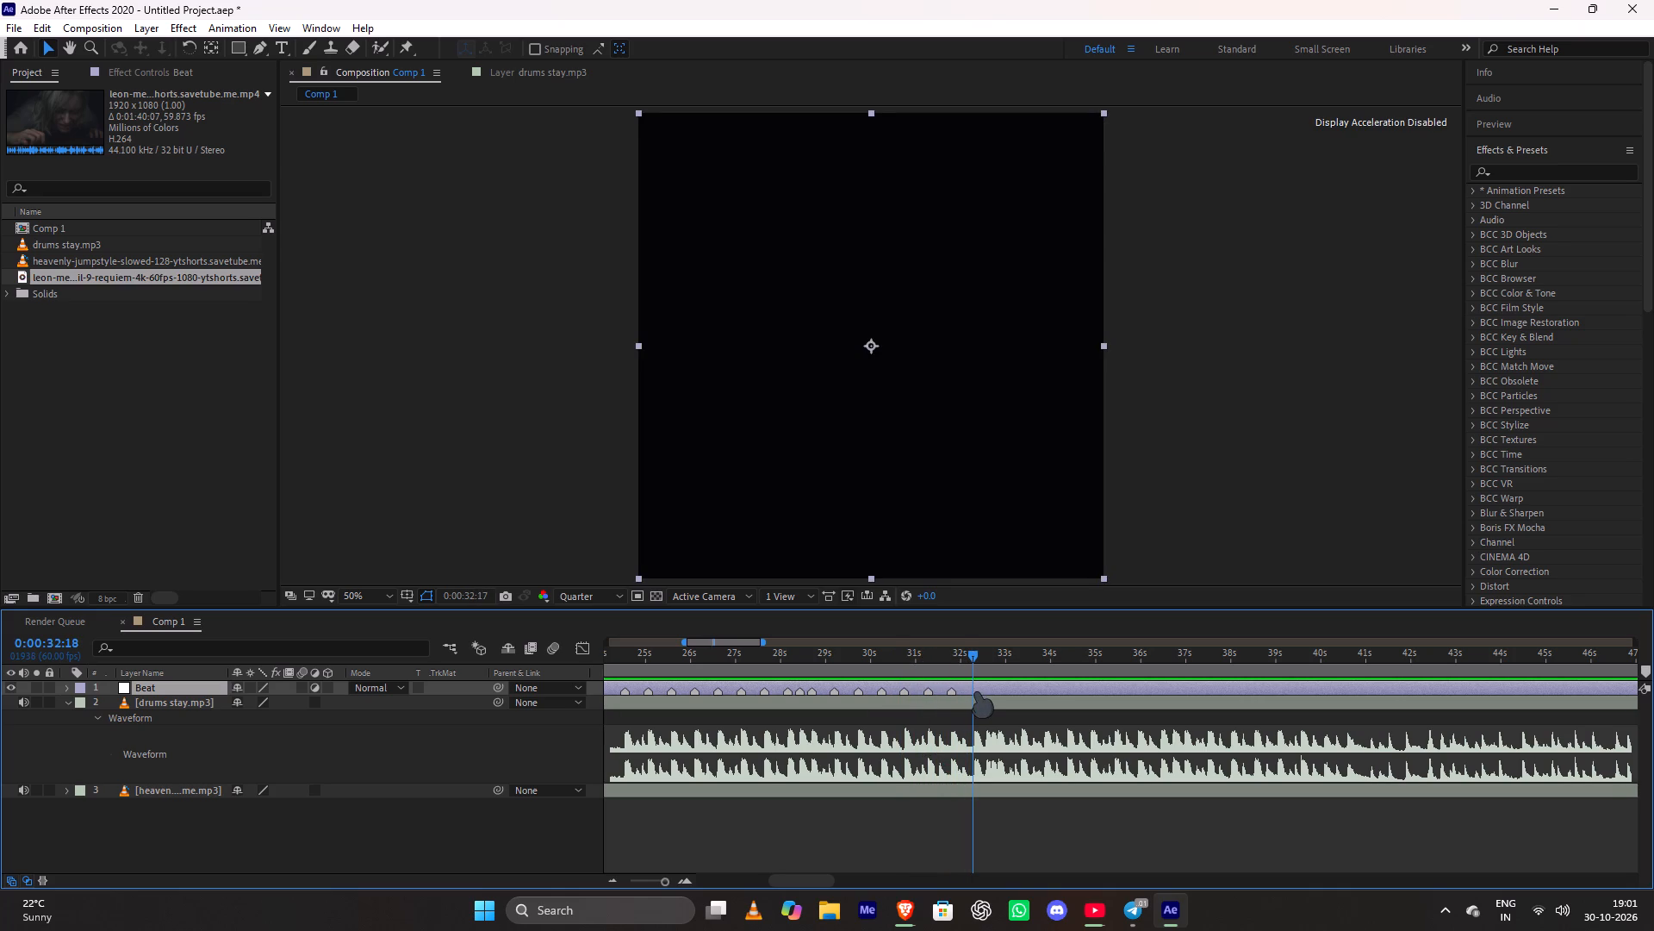
{"action": "left_click_drag", "start_coordinate": [976, 691], "coordinate": [977, 691]}
{"action": "key", "text": "asterisk"}
Add three Beat layer markers on the tightly spaced drum hits between about 0:00:32:31 and 0:00:32:51.
{"action": "left_click_drag", "start_coordinate": [972, 657], "coordinate": [982, 678]}
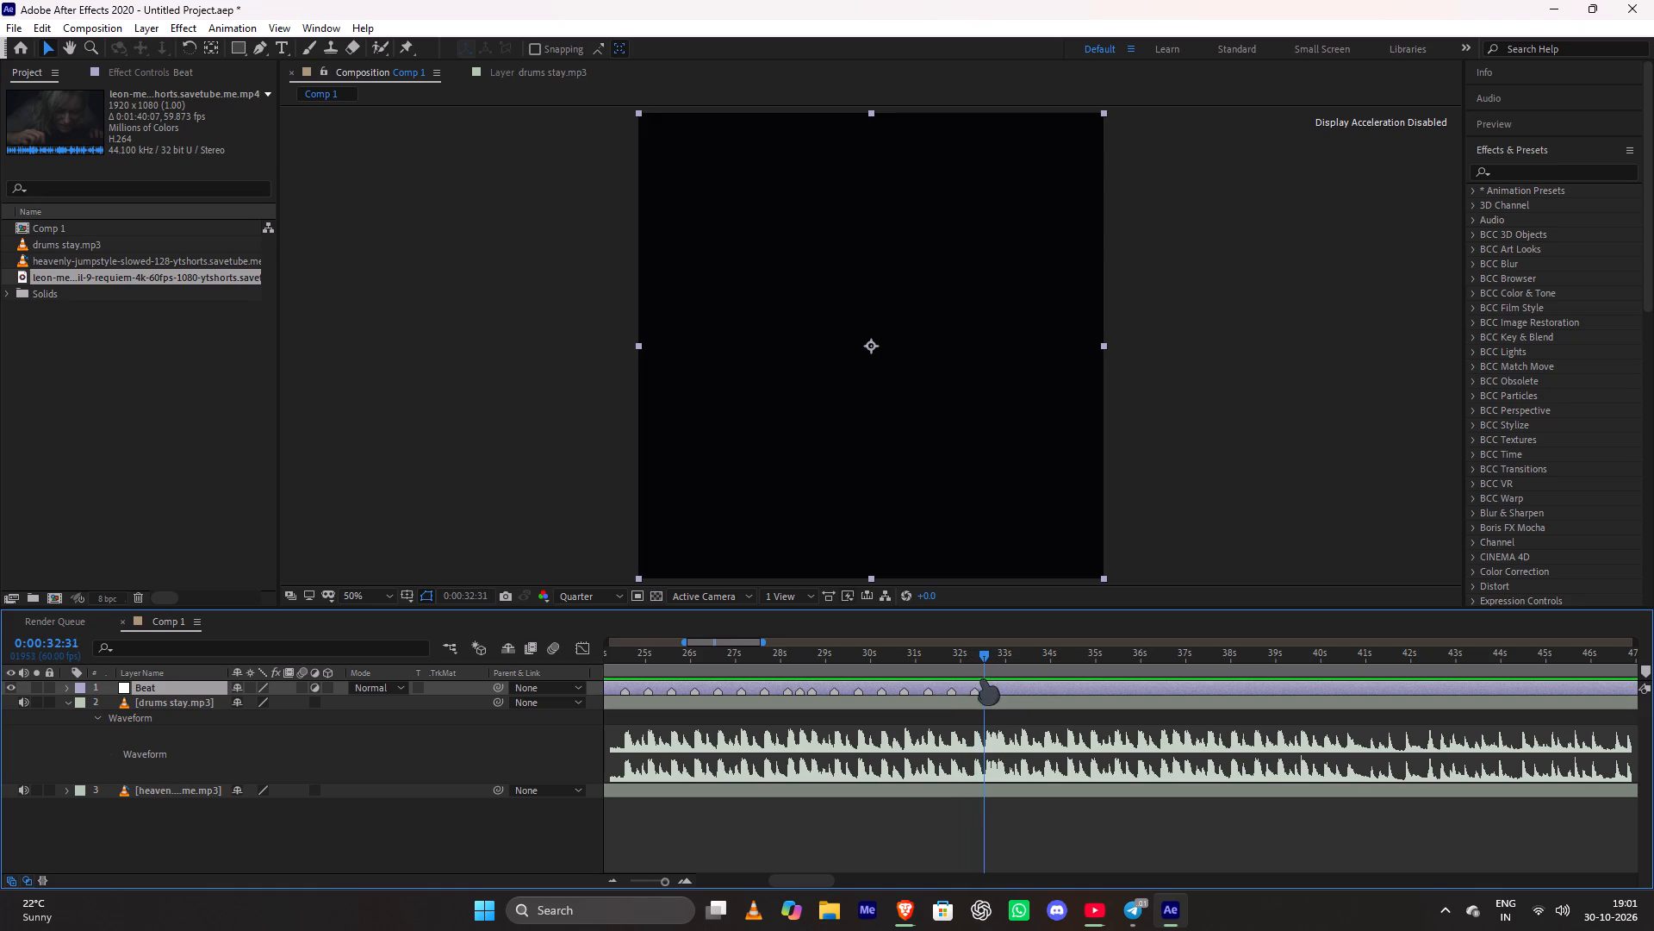
{"action": "left_click_drag", "start_coordinate": [982, 678], "coordinate": [984, 689]}
{"action": "key", "text": "asterisk"}
{"action": "left_click_drag", "start_coordinate": [984, 655], "coordinate": [989, 669]}
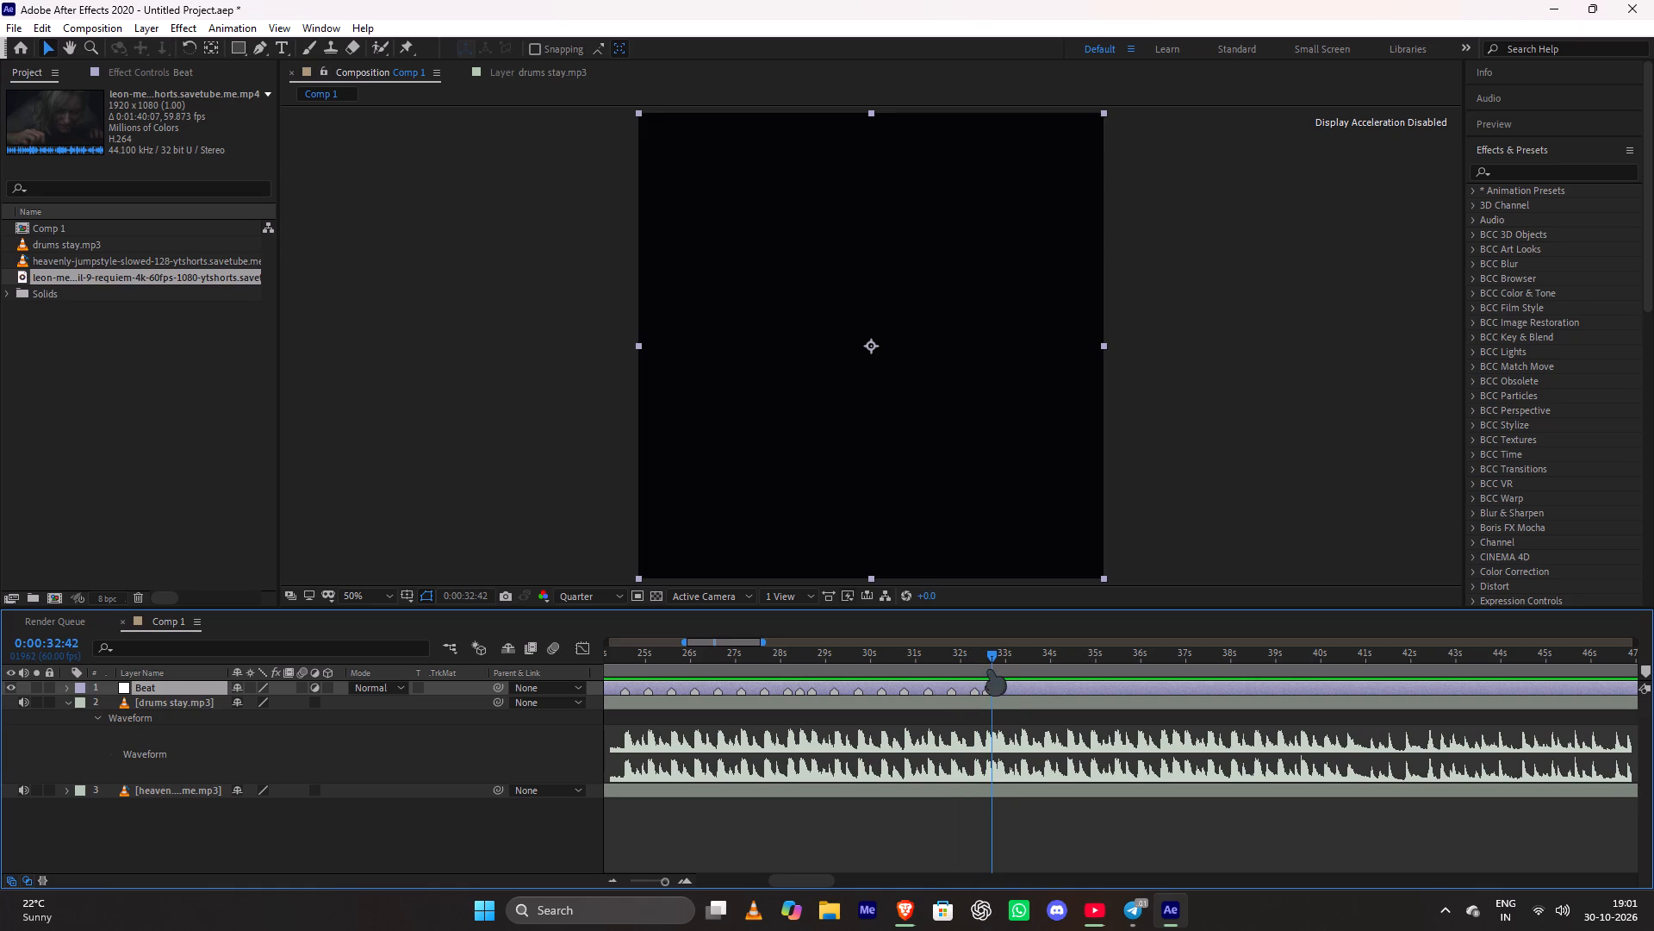
{"action": "left_click_drag", "start_coordinate": [989, 669], "coordinate": [990, 672]}
{"action": "key", "text": "asterisk"}
{"action": "left_click_drag", "start_coordinate": [991, 656], "coordinate": [995, 663]}
{"action": "left_click_drag", "start_coordinate": [995, 663], "coordinate": [997, 665]}
{"action": "key", "text": "asterisk"}
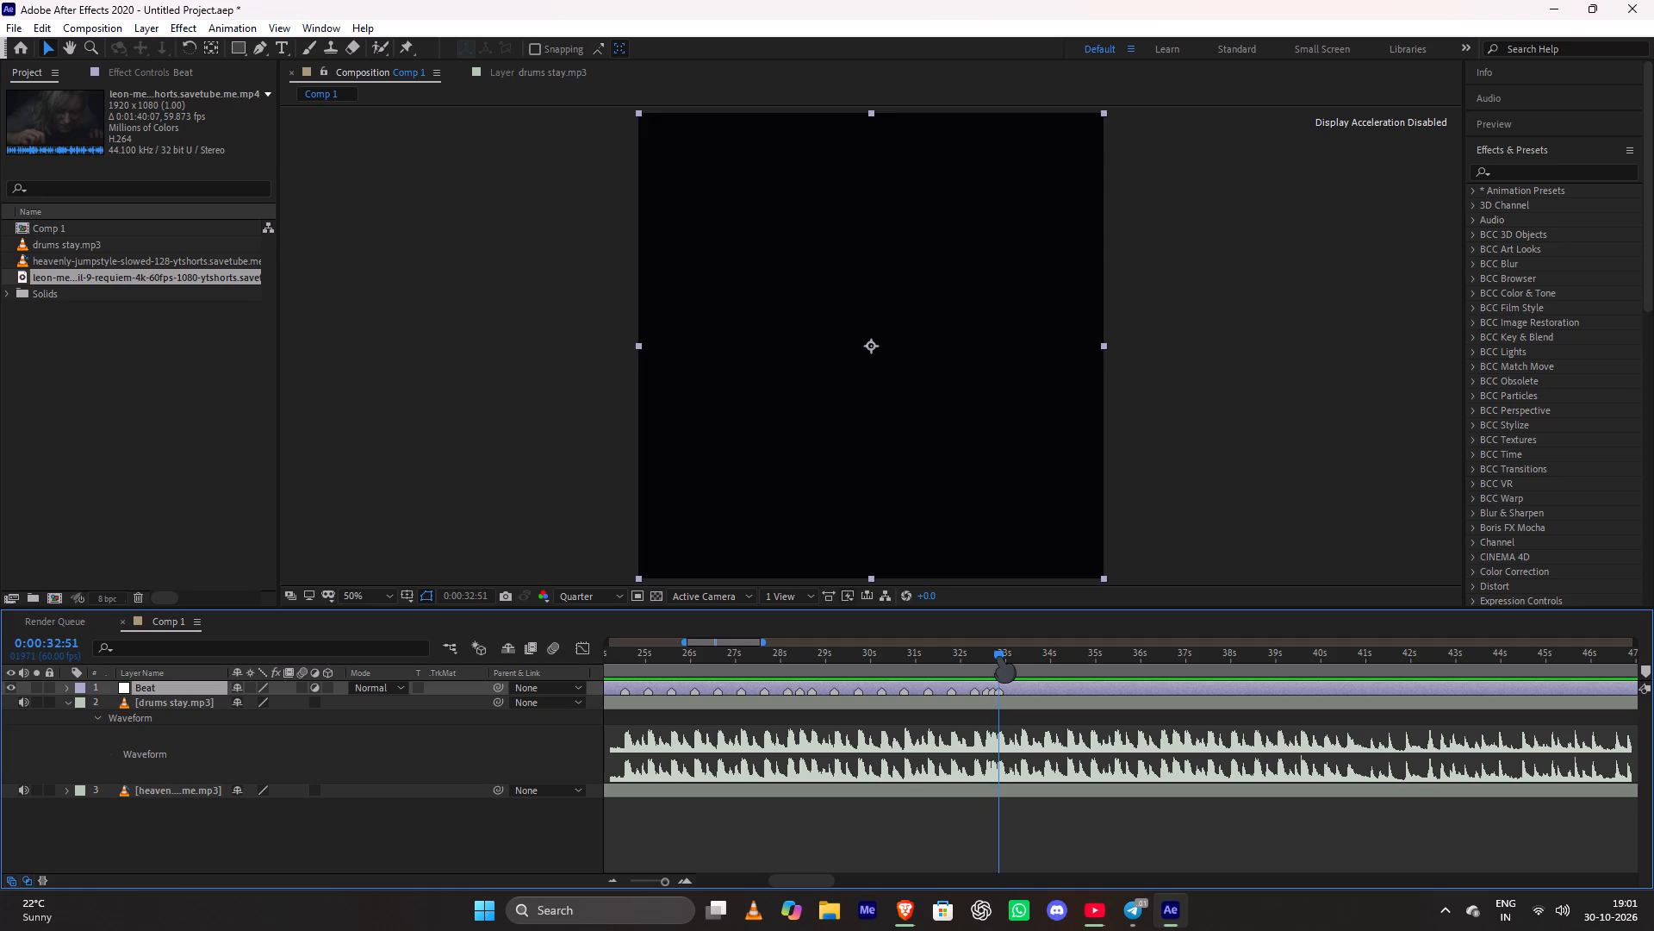
Replay the close hits from 0:00:31:56 and add a Beat layer marker on the following peak at 0:00:33:22.
{"action": "left_click_drag", "start_coordinate": [1000, 655], "coordinate": [987, 691]}
{"action": "left_click_drag", "start_coordinate": [987, 691], "coordinate": [959, 715]}
{"action": "key", "text": "space"}
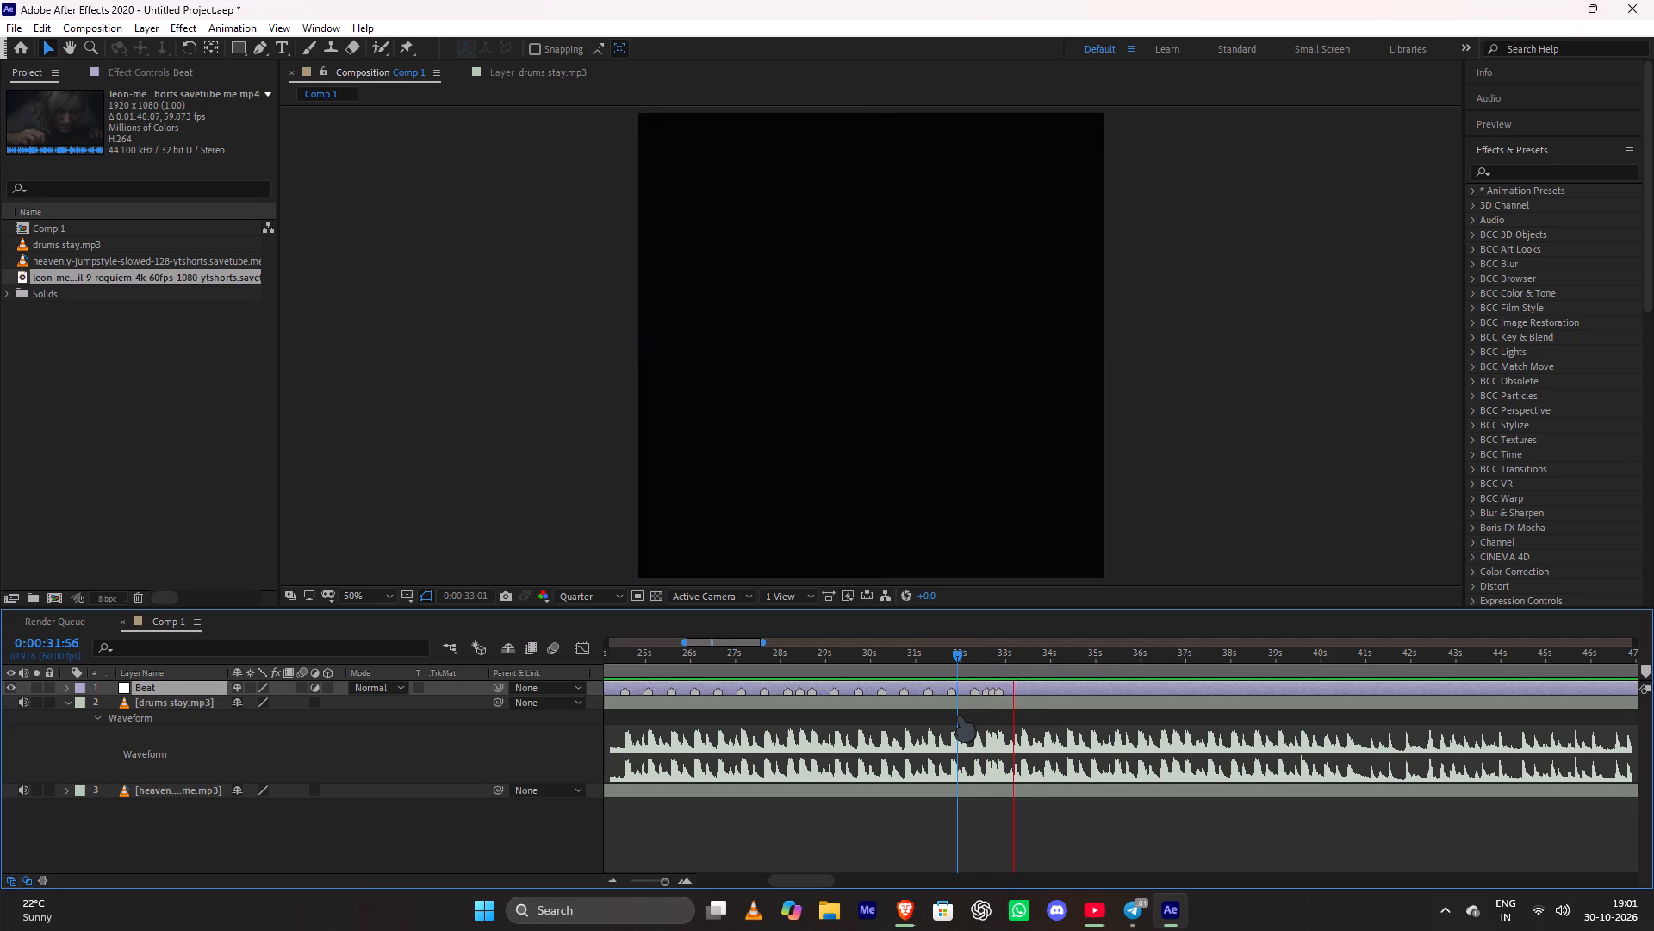
{"action": "key", "text": "space"}
{"action": "left_click_drag", "start_coordinate": [1036, 660], "coordinate": [1026, 663]}
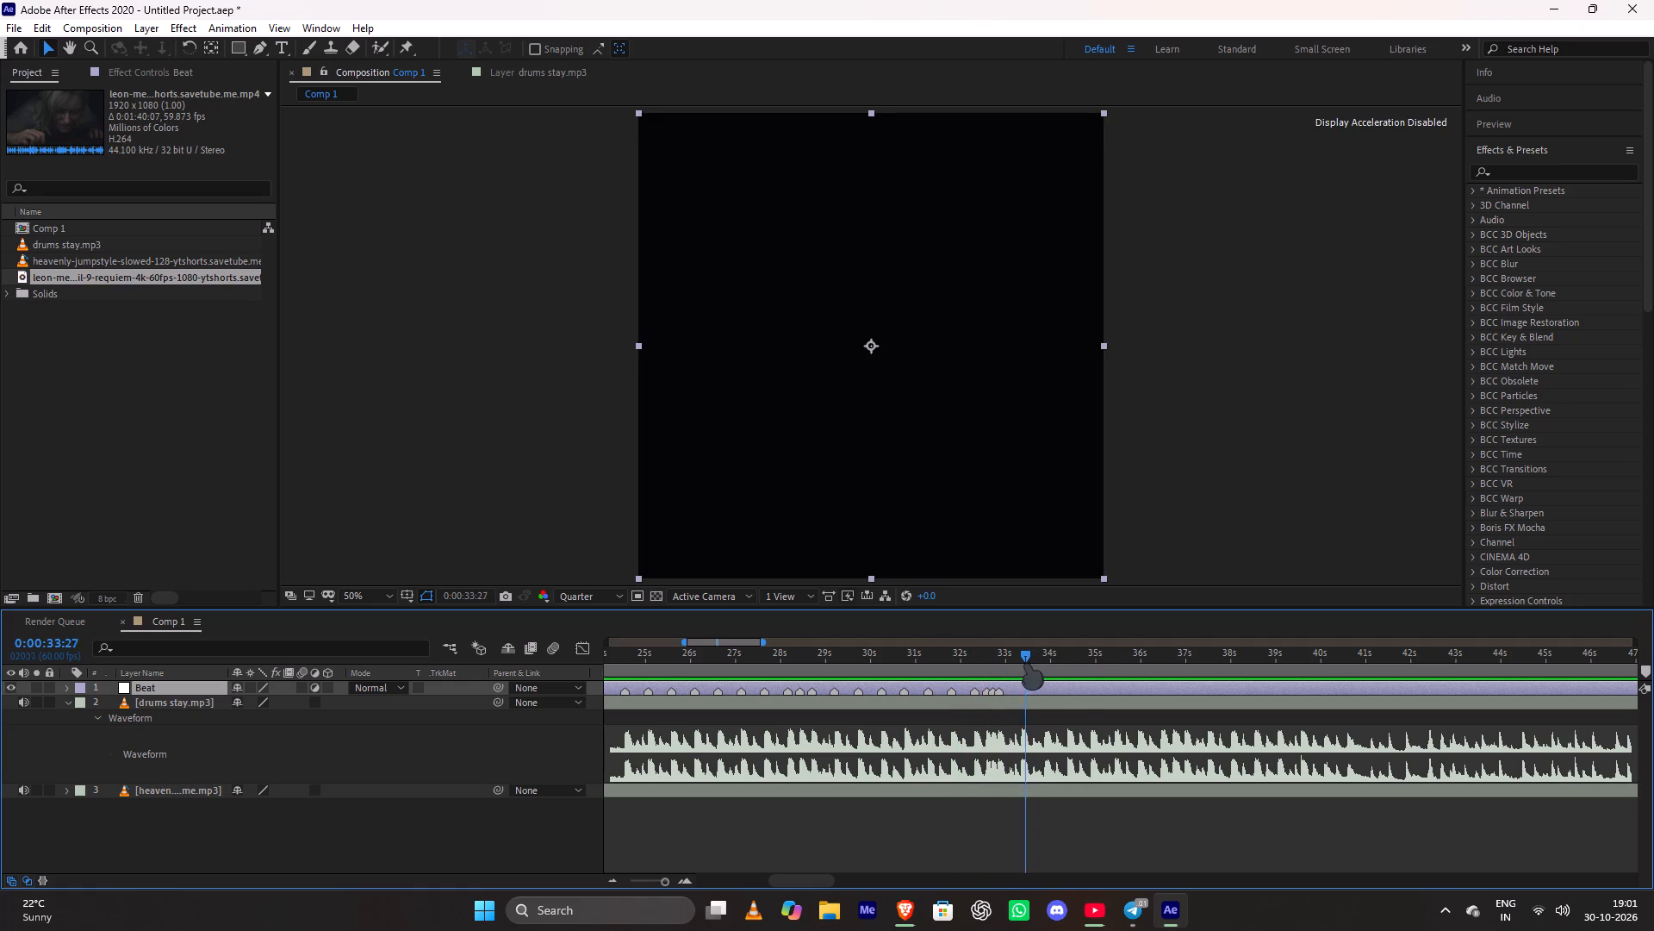
{"action": "left_click_drag", "start_coordinate": [1026, 663], "coordinate": [1018, 666]}
{"action": "left_click_drag", "start_coordinate": [1018, 653], "coordinate": [1013, 658]}
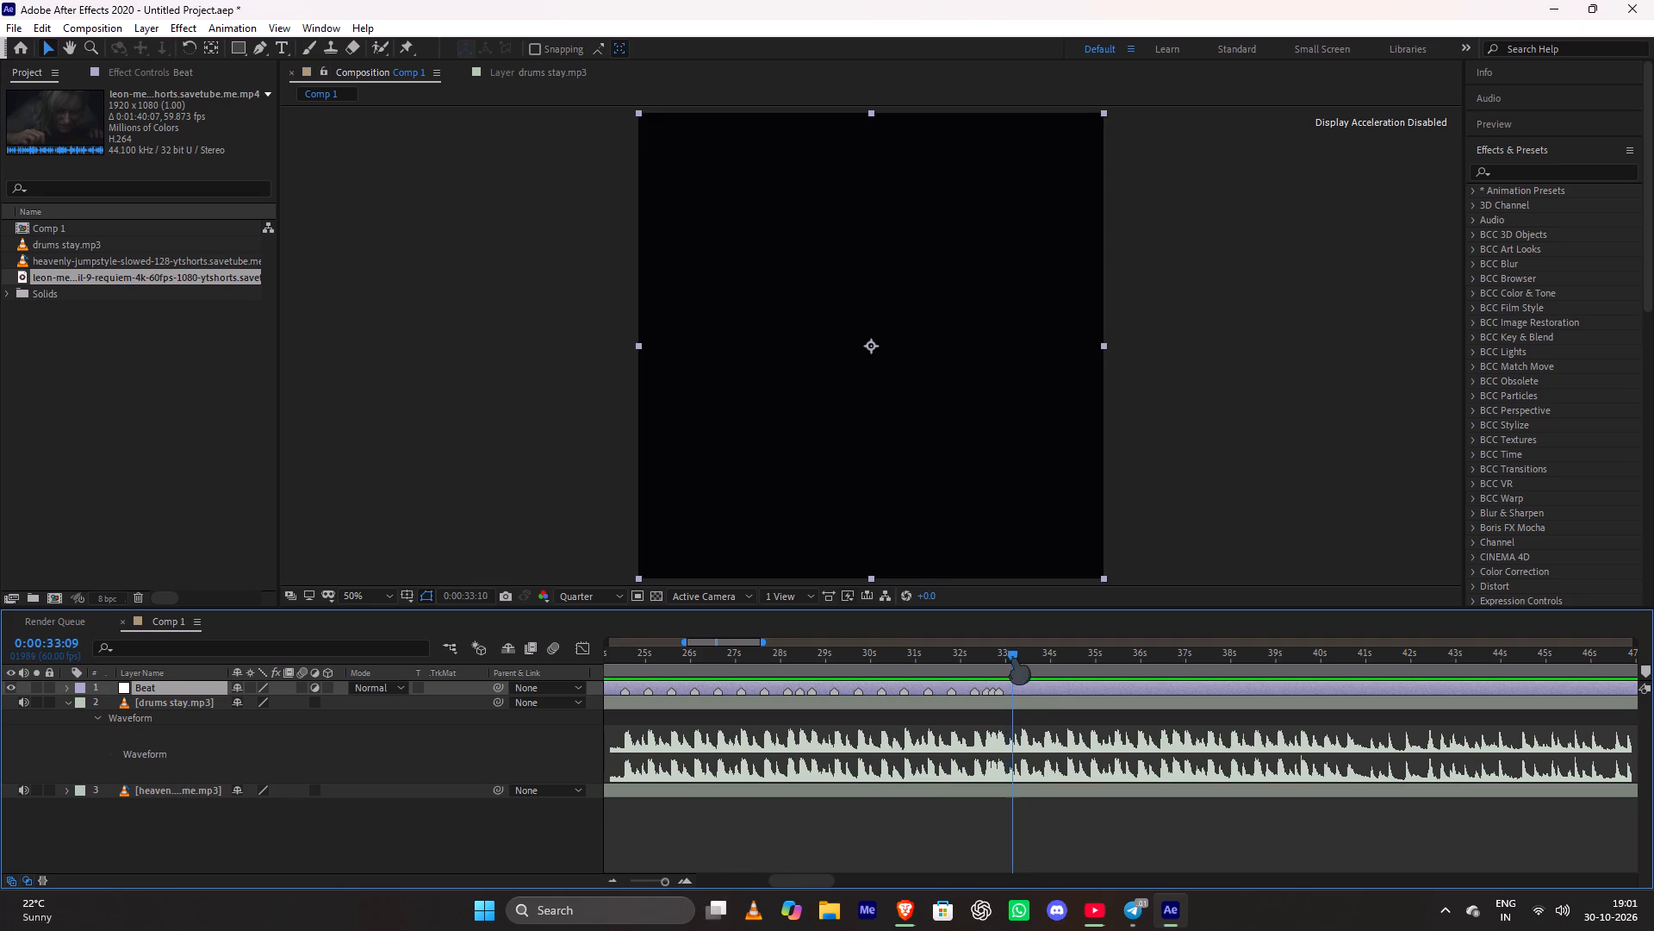
{"action": "left_click_drag", "start_coordinate": [1013, 658], "coordinate": [1024, 678]}
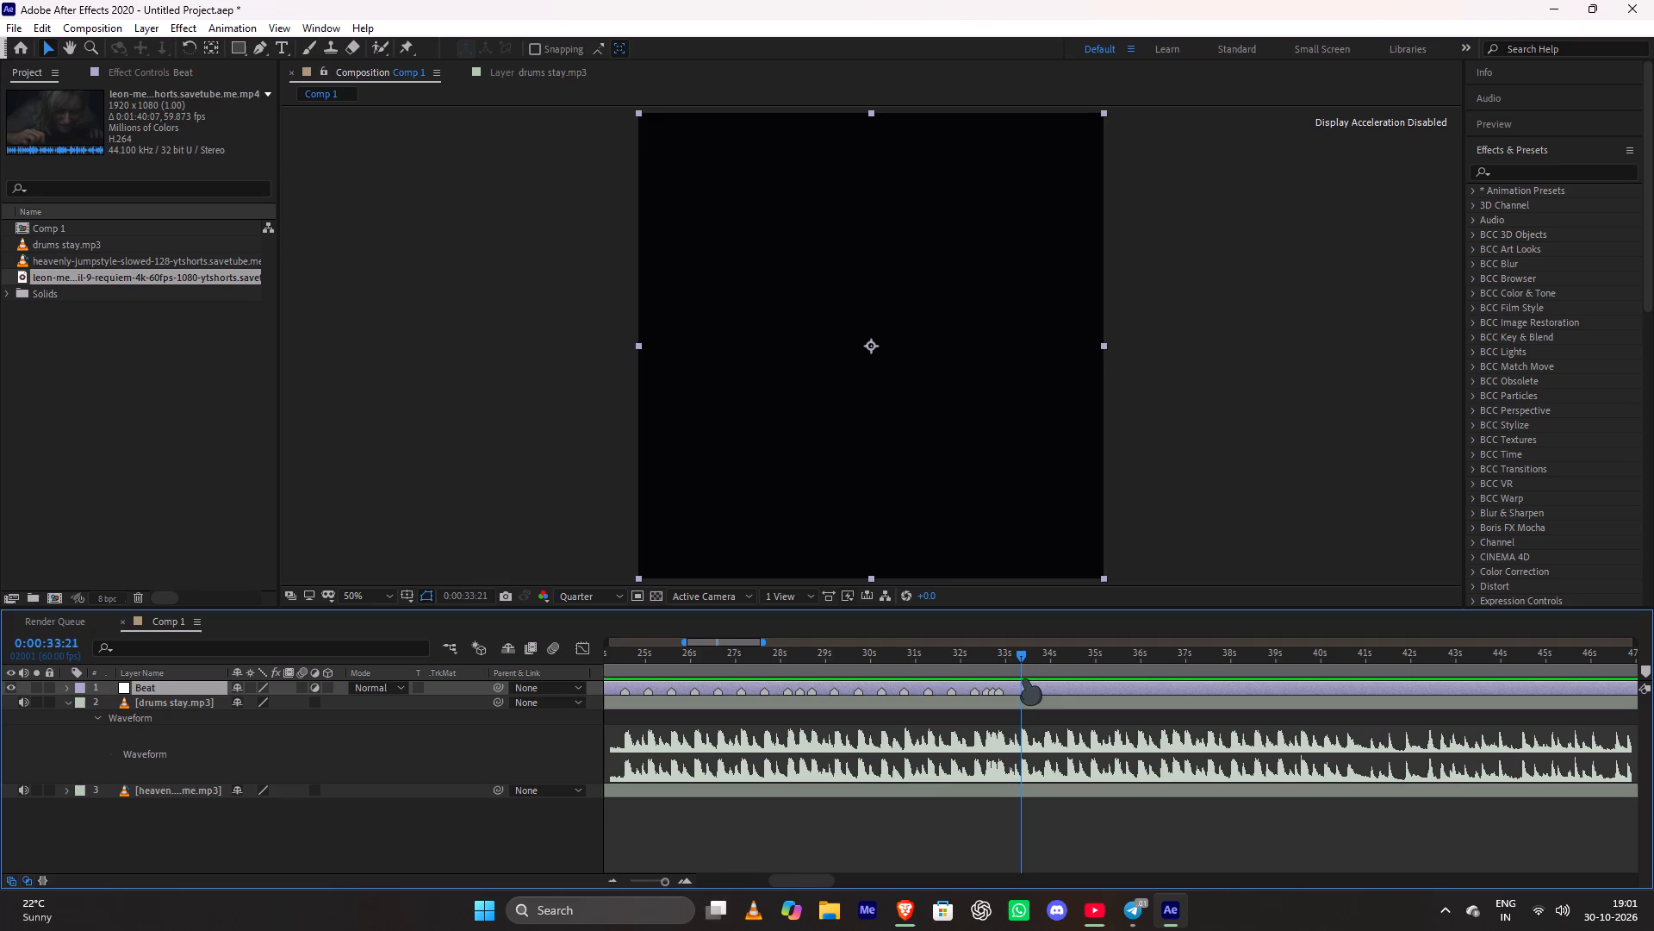
{"action": "left_click_drag", "start_coordinate": [1024, 678], "coordinate": [1025, 681]}
{"action": "key", "text": "asterisk"}
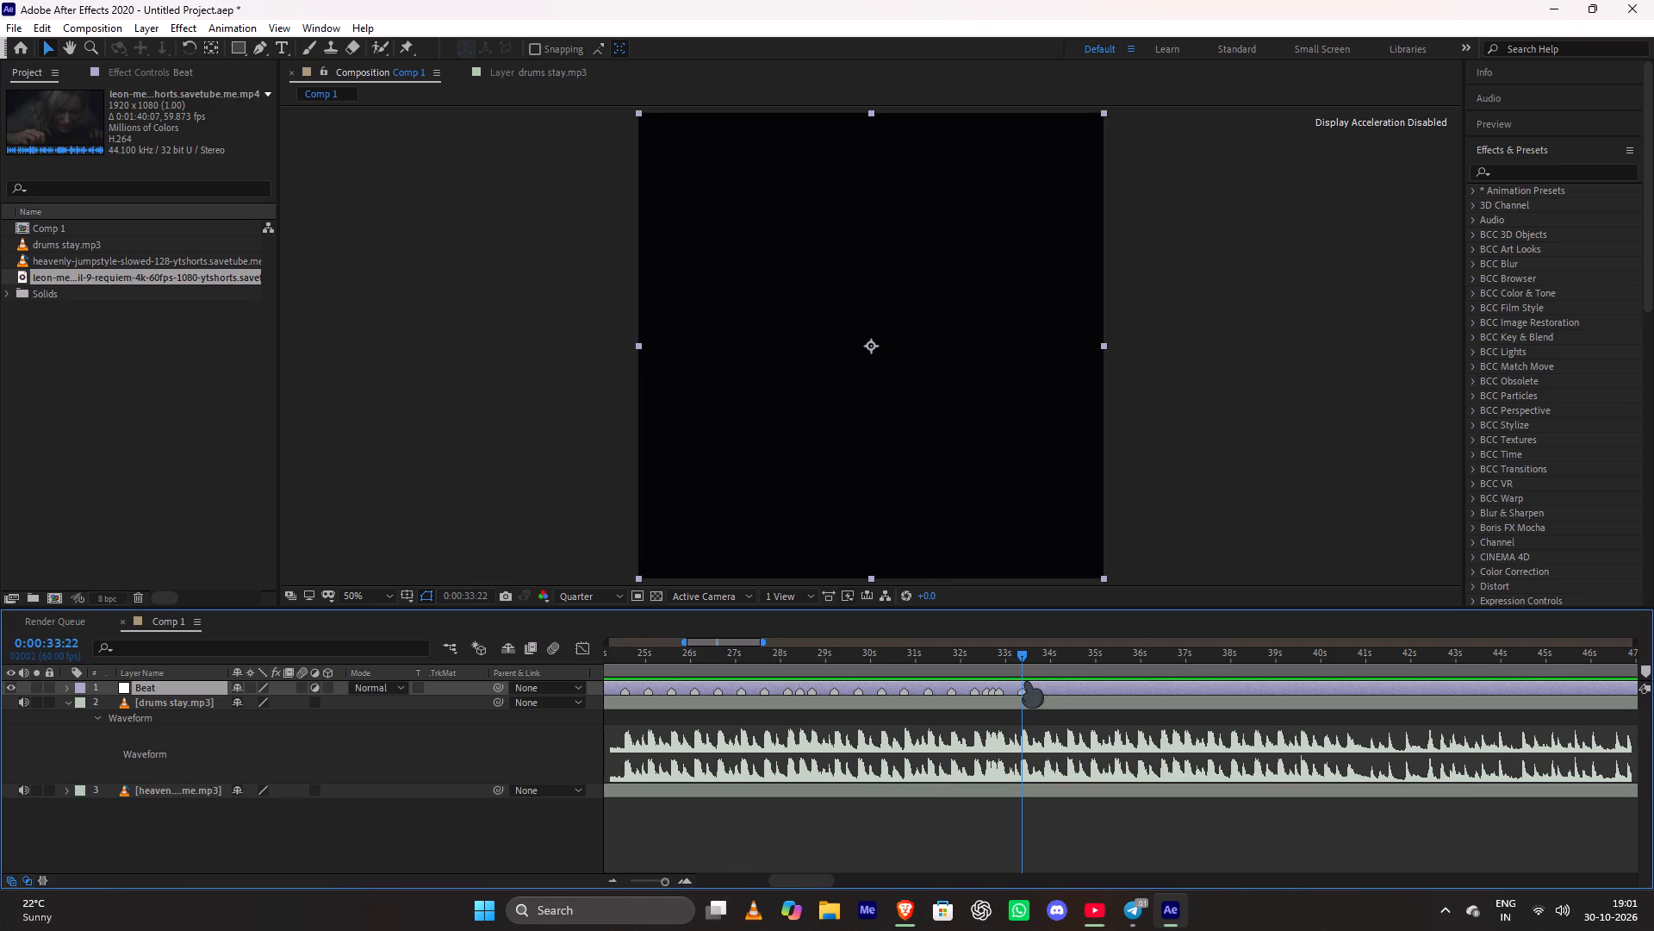
Review the whole marked section by playing from 0:00:21:25, and listen on from 0:00:33:53.
{"action": "left_click", "coordinate": [664, 880]}
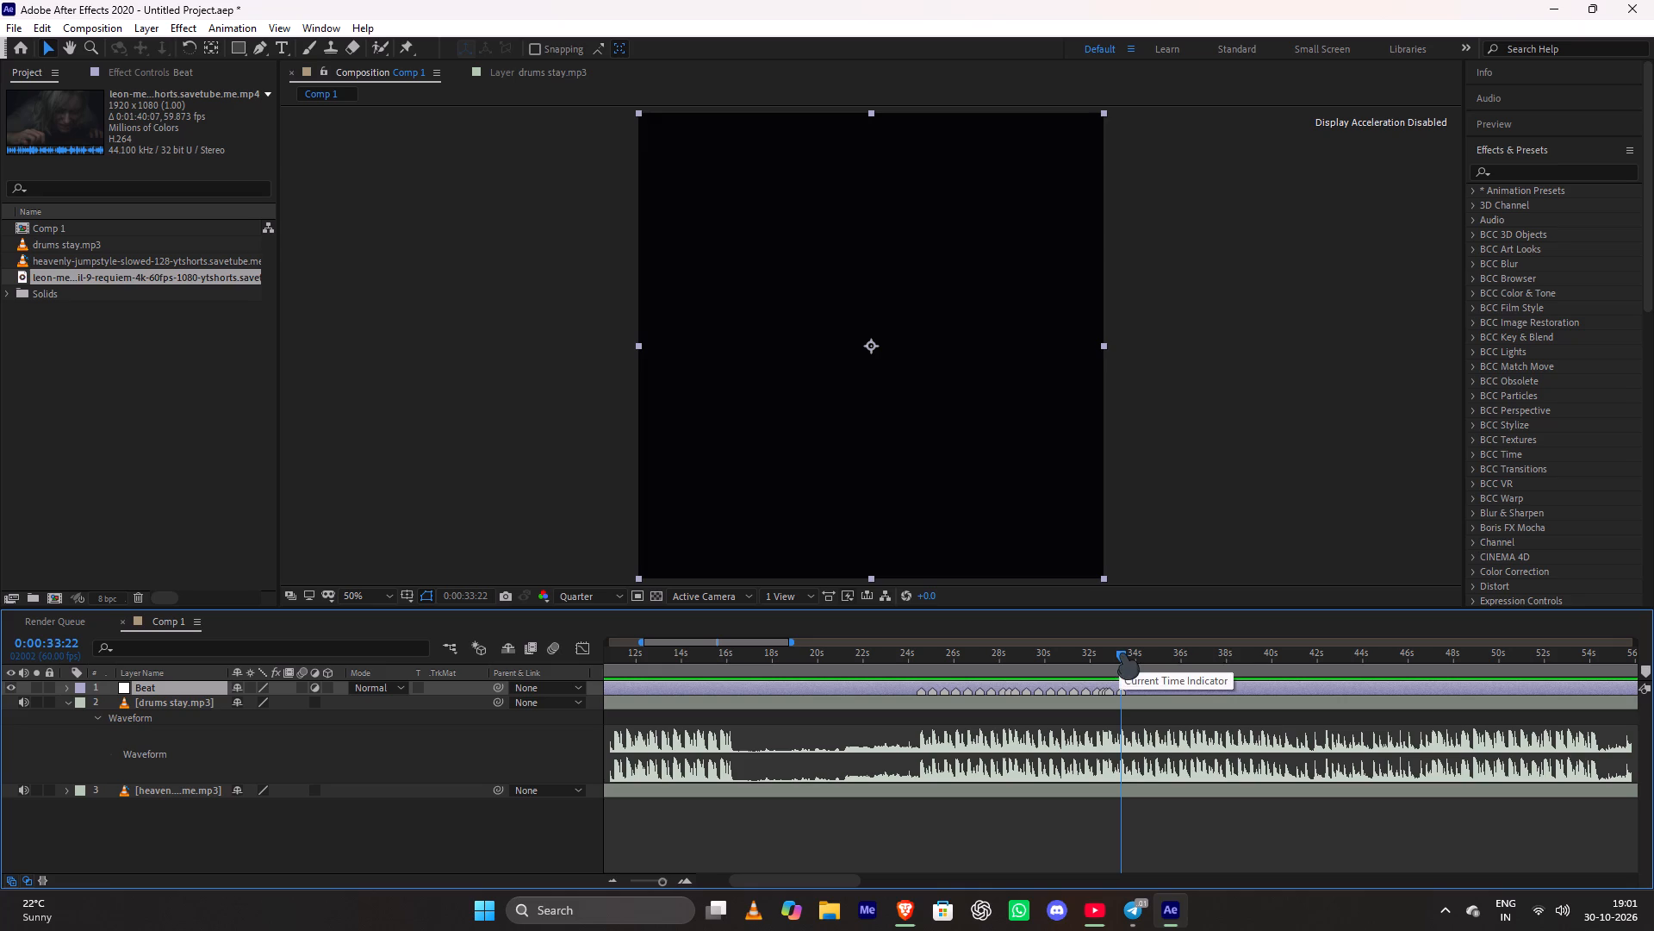
{"action": "left_click_drag", "start_coordinate": [1122, 653], "coordinate": [850, 727]}
{"action": "key", "text": "space"}
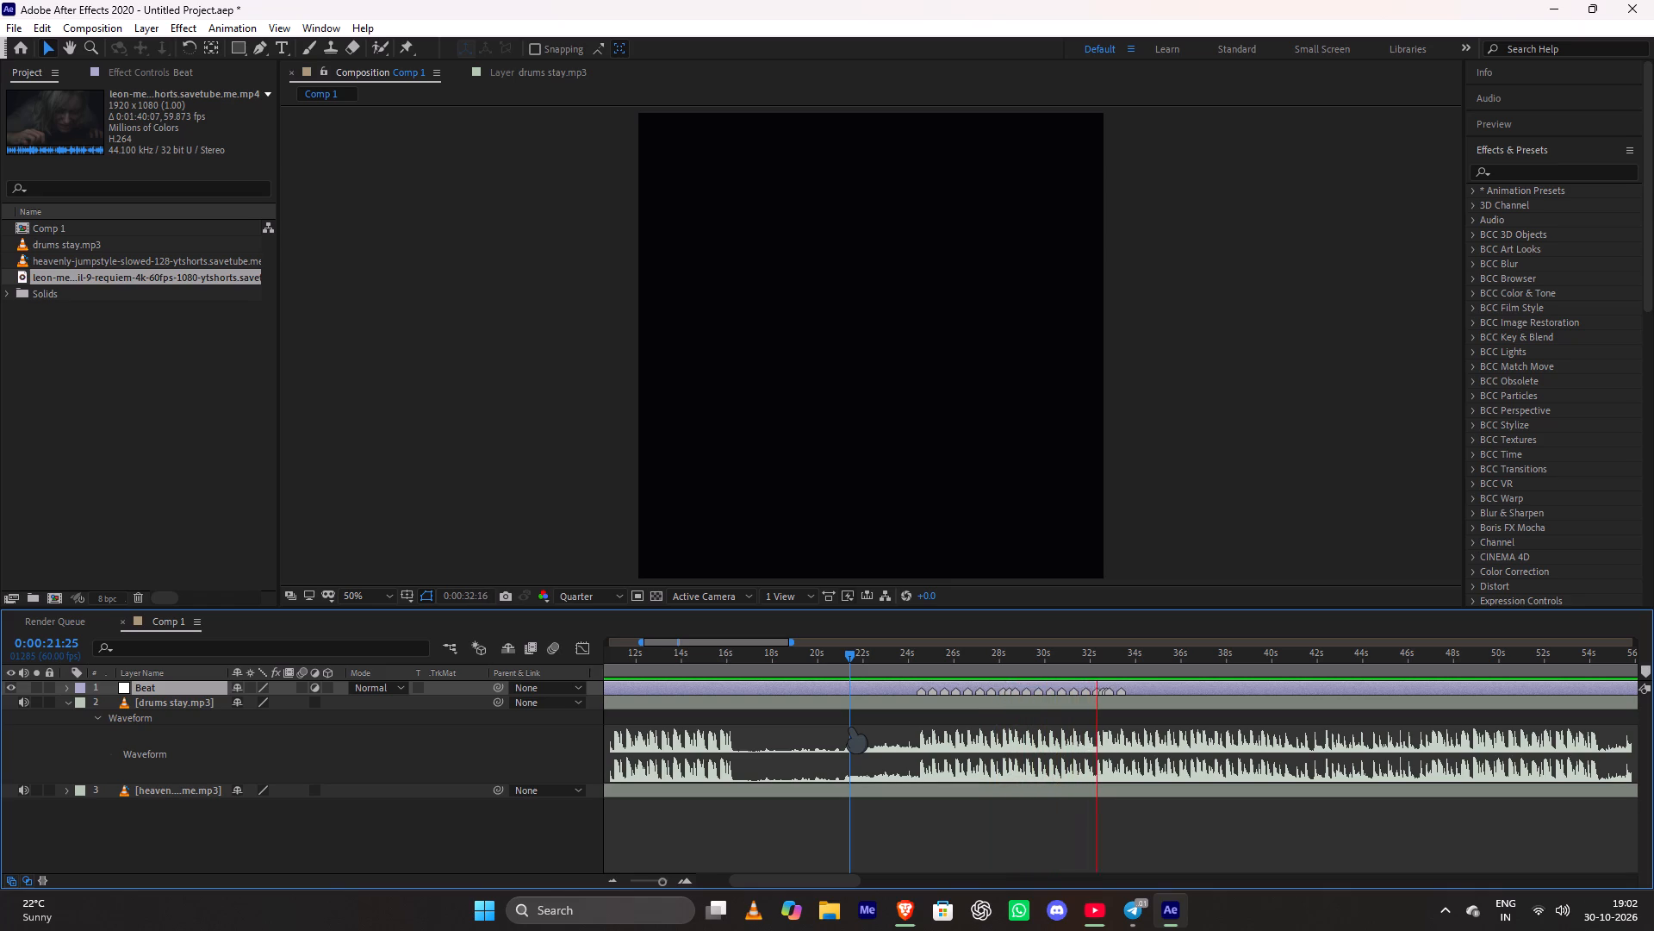
{"action": "key", "text": "space"}
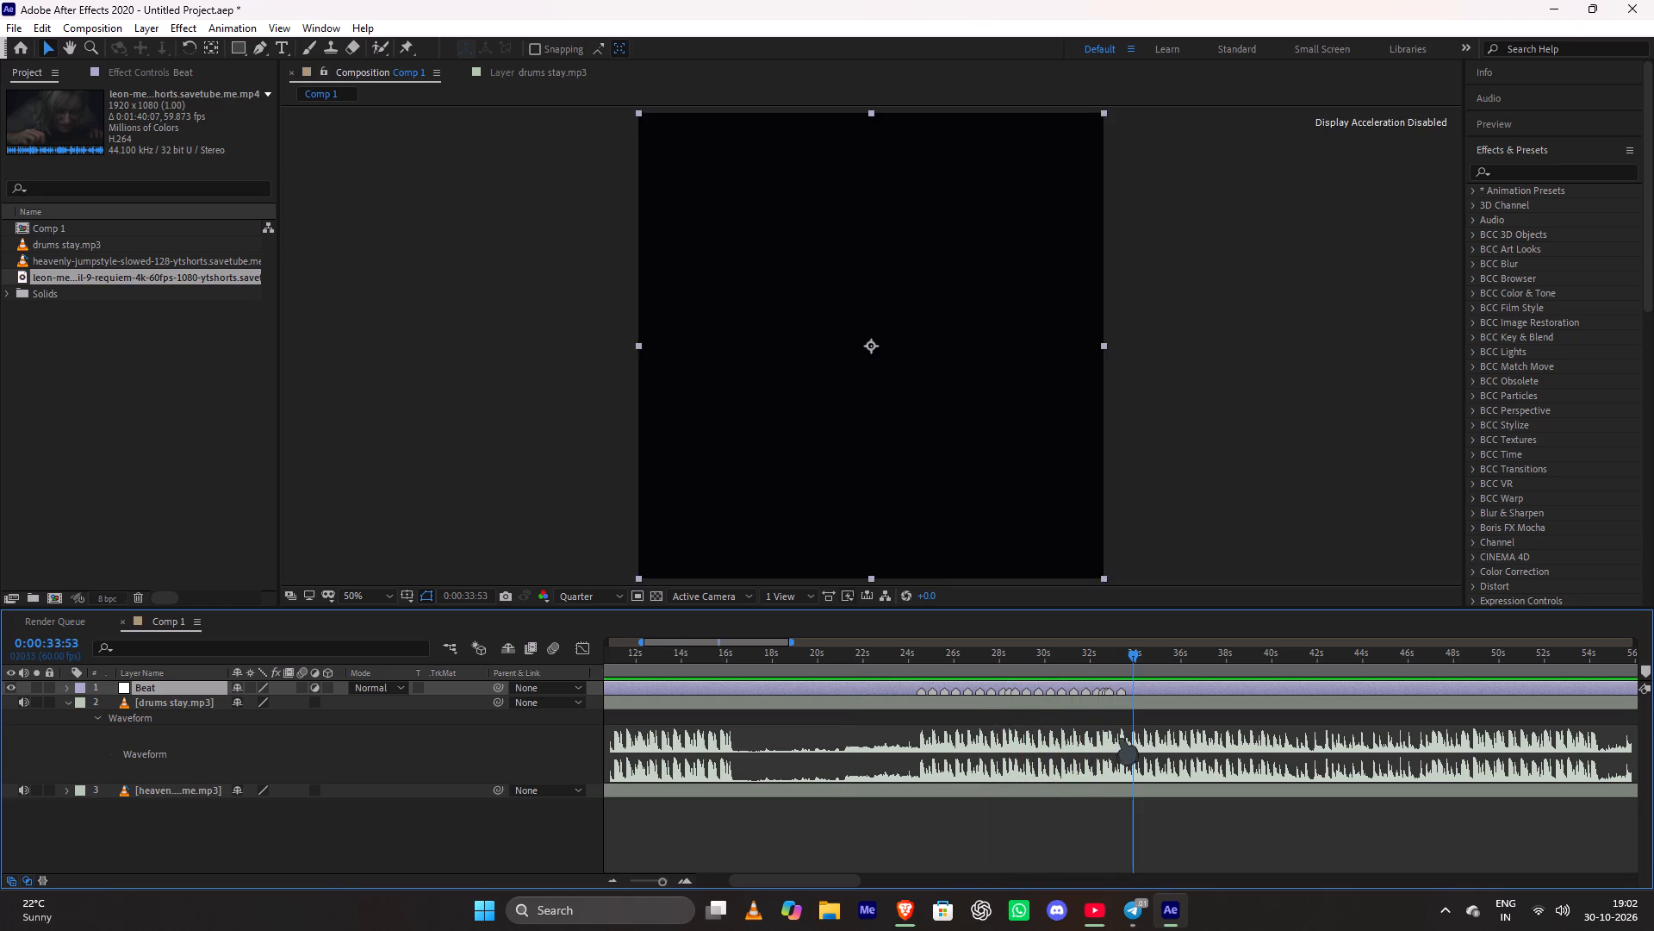
{"action": "key", "text": "space"}
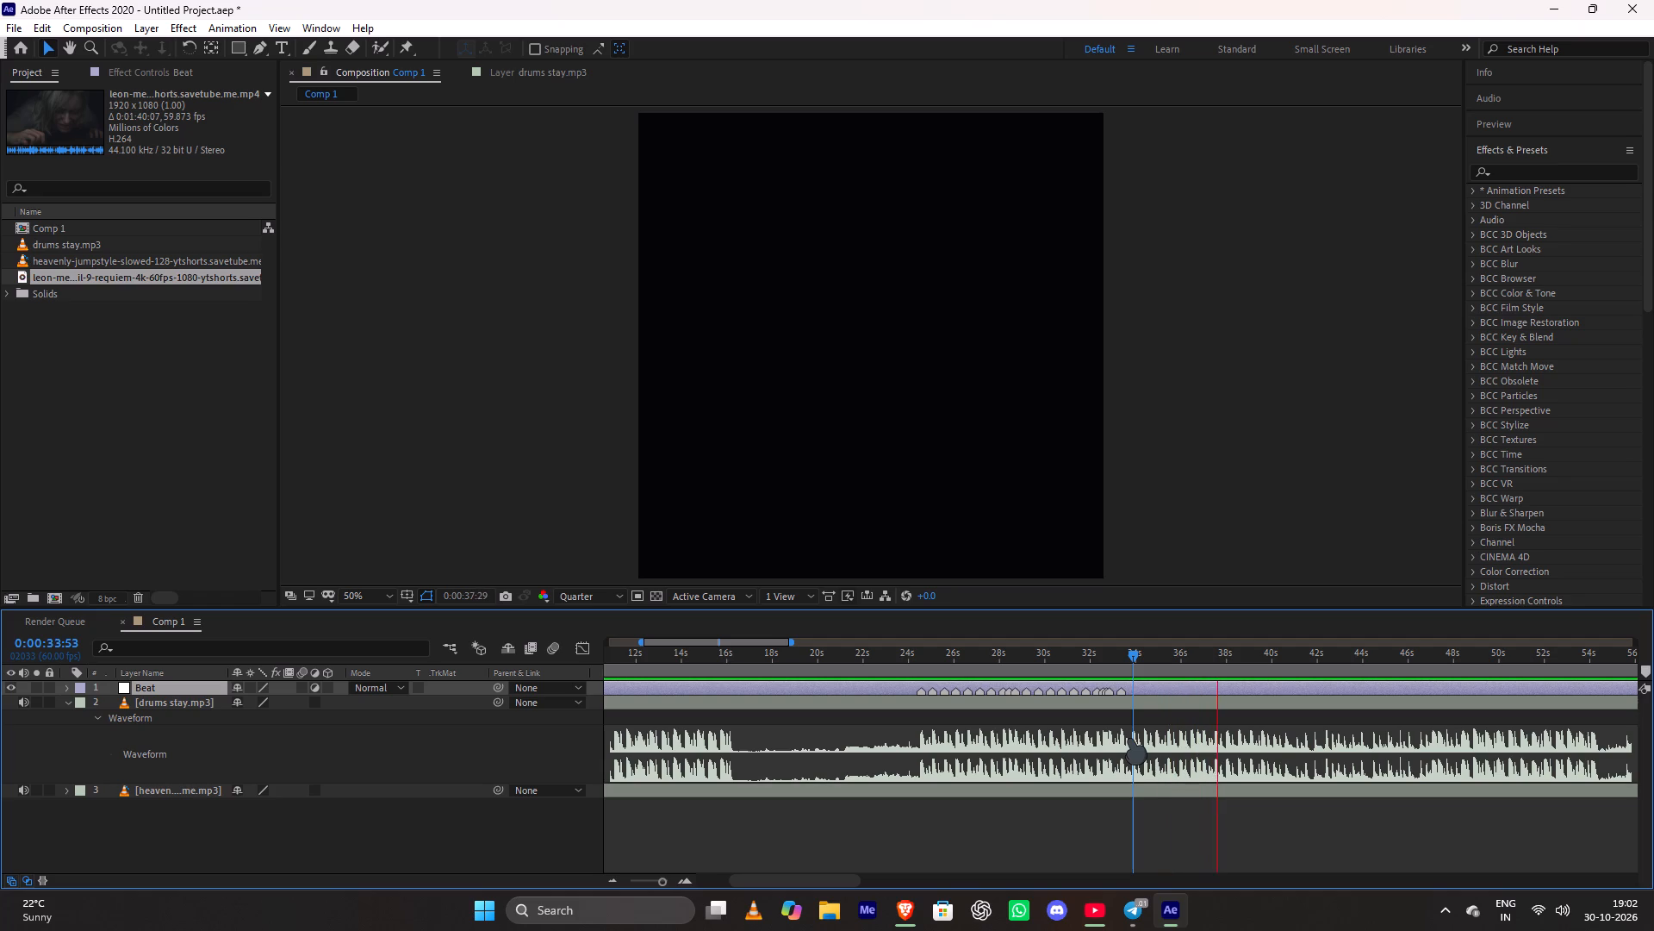
{"action": "key", "text": "space"}
Return the current time to 0:00:00:00, show the full composition duration and collapse the drums stay.mp3 waveform.
{"action": "left_click_drag", "start_coordinate": [1233, 654], "coordinate": [563, 720]}
{"action": "left_click_drag", "start_coordinate": [662, 883], "coordinate": [656, 891]}
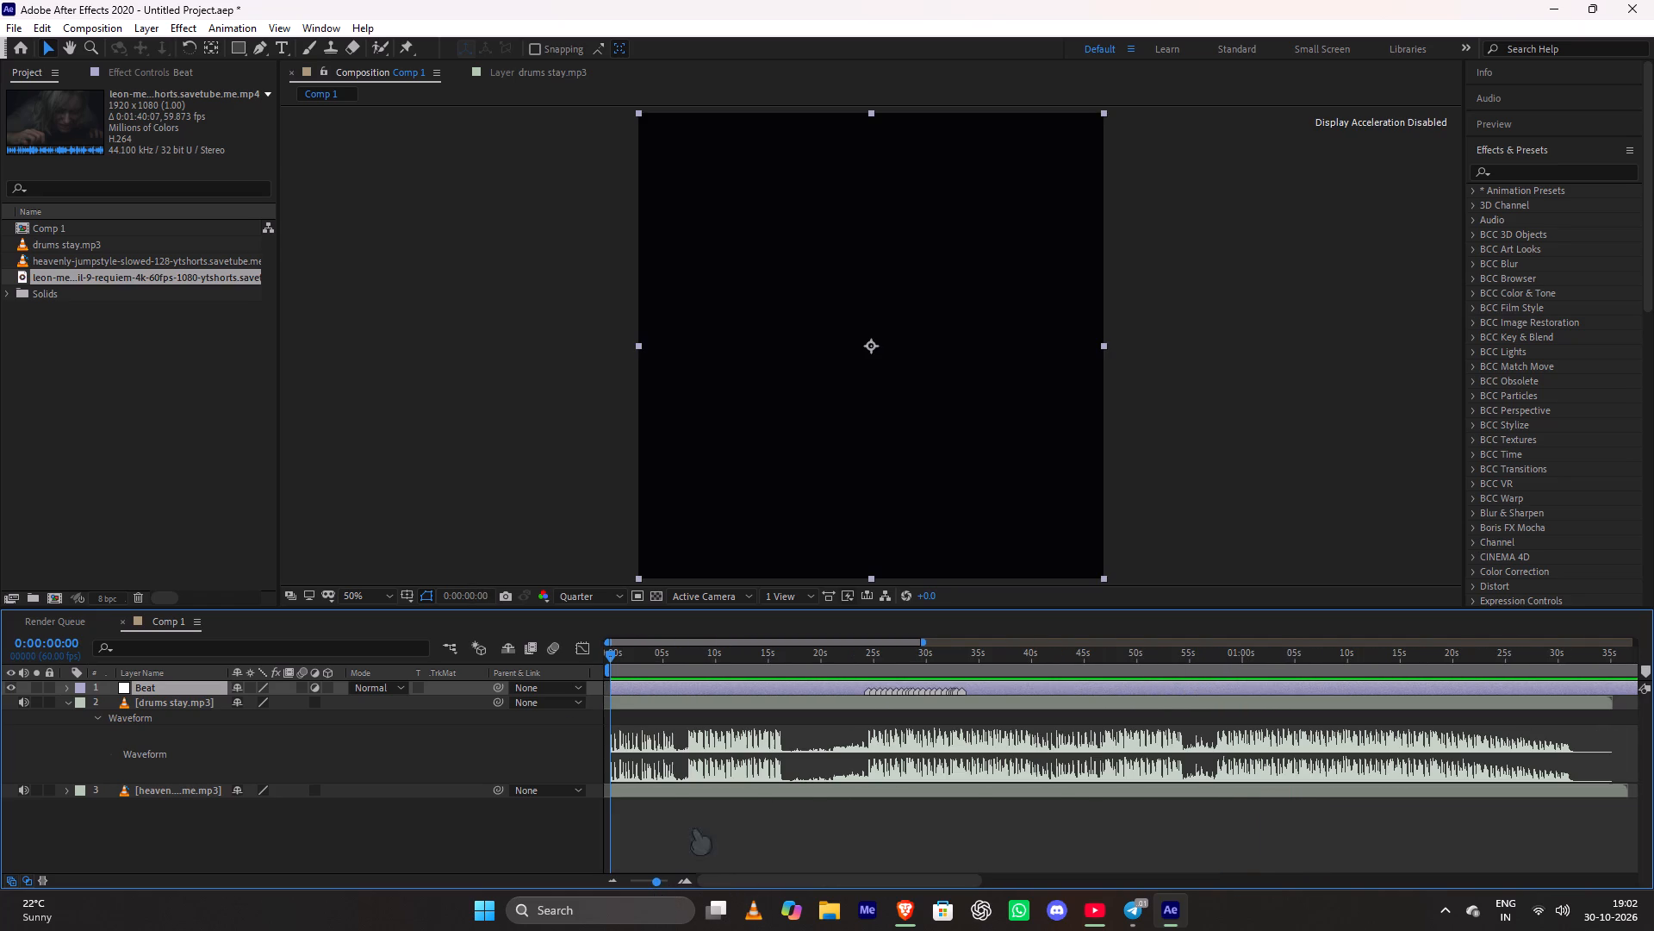
{"action": "left_click_drag", "start_coordinate": [610, 654], "coordinate": [569, 667]}
{"action": "left_click", "coordinate": [700, 704]}
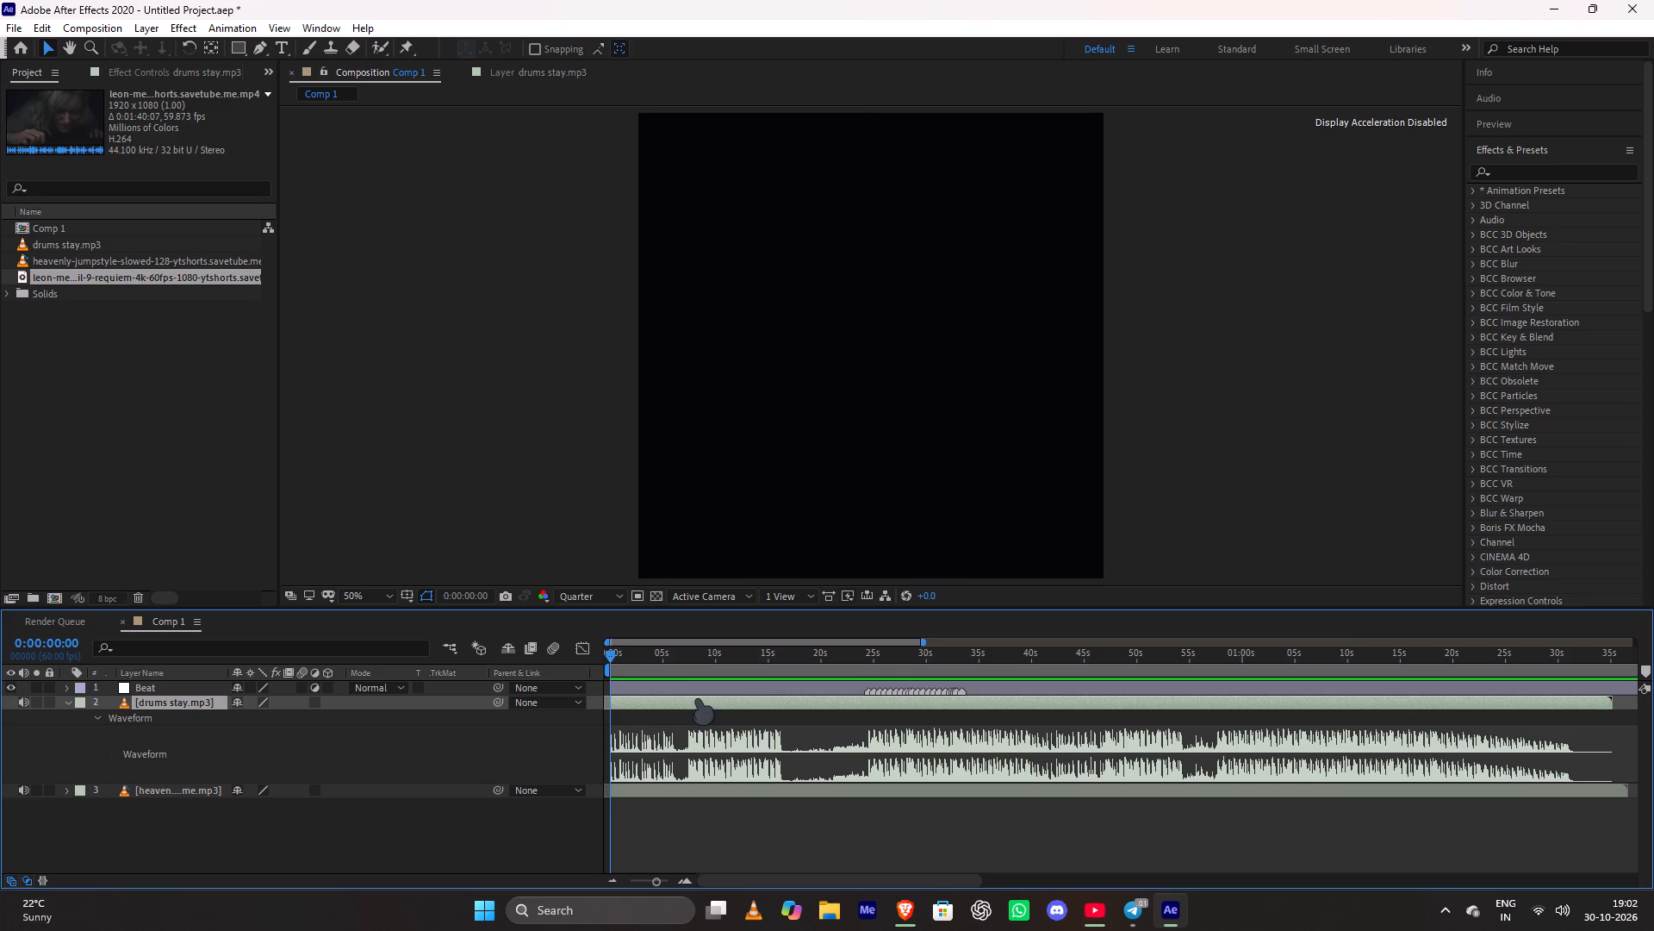
{"action": "type", "text": "ll"}
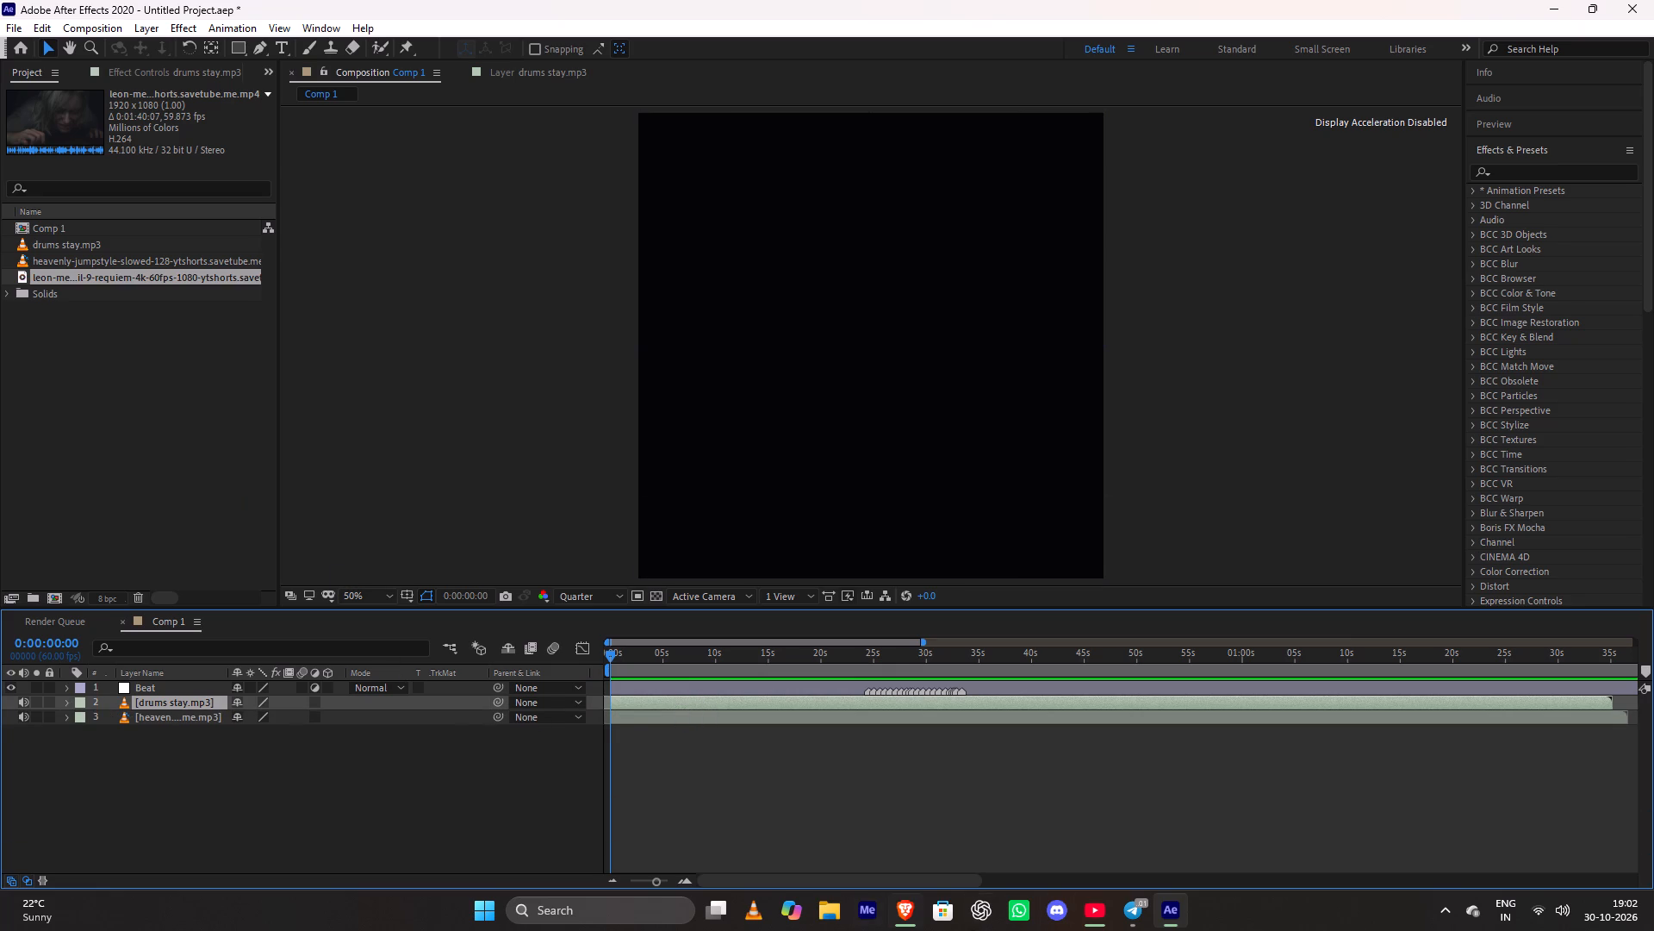
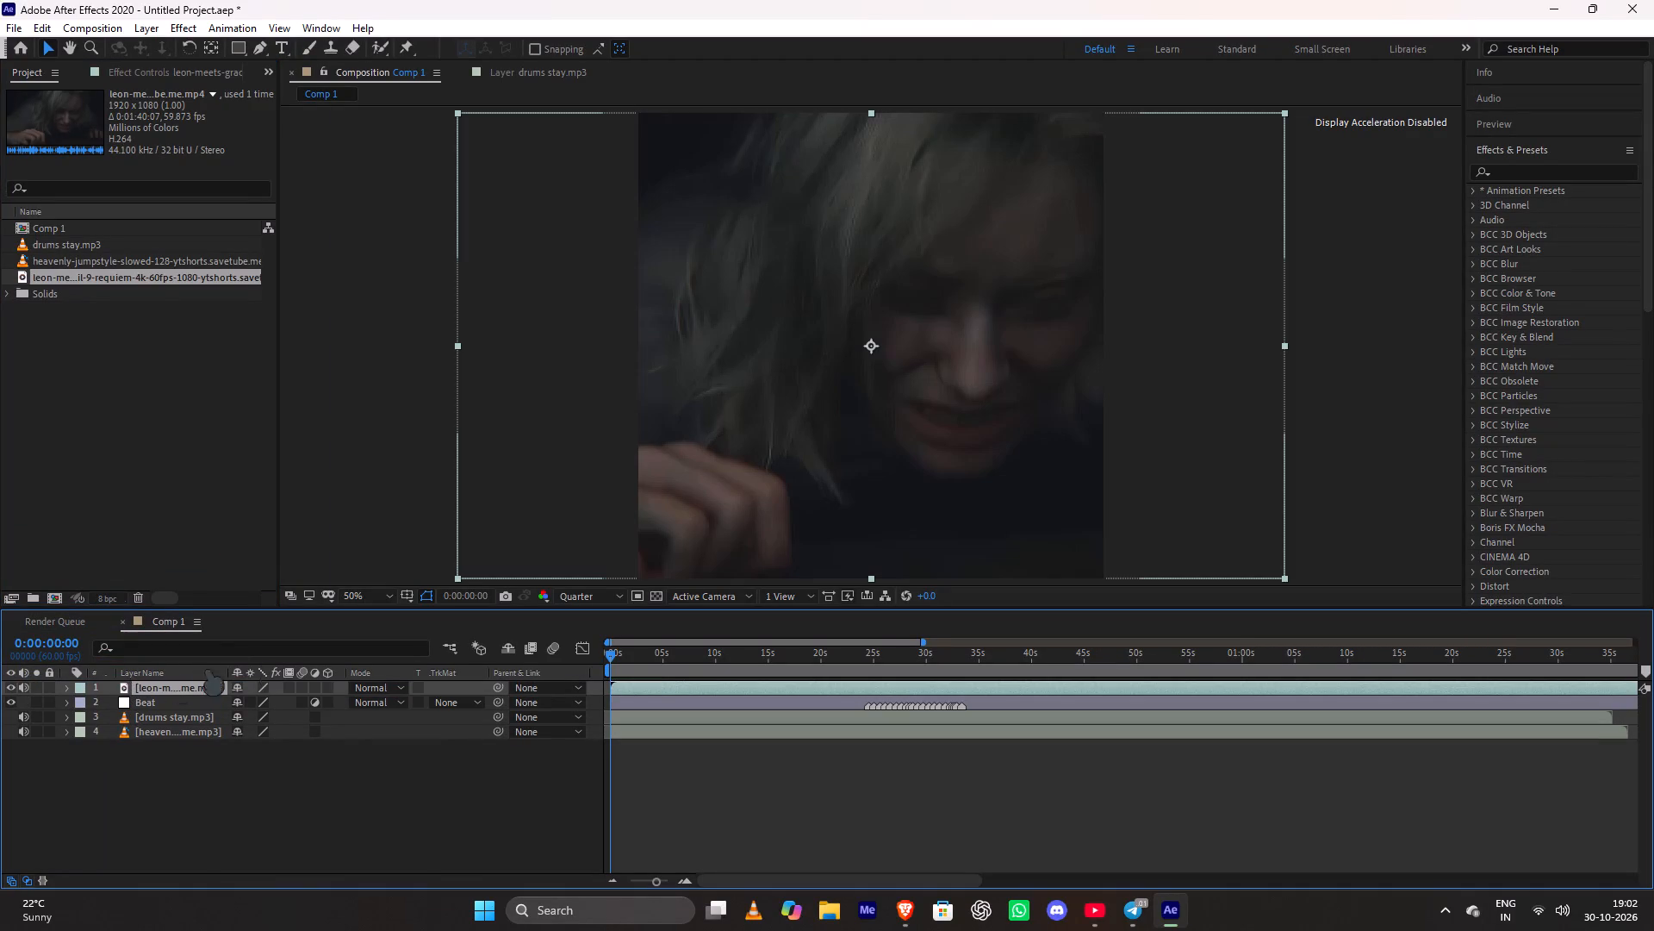
Scrub through the Leon meets Grace clip from the start to about 0:00:28:55, looking for usable shots.
{"action": "left_click_drag", "start_coordinate": [615, 654], "coordinate": [643, 683]}
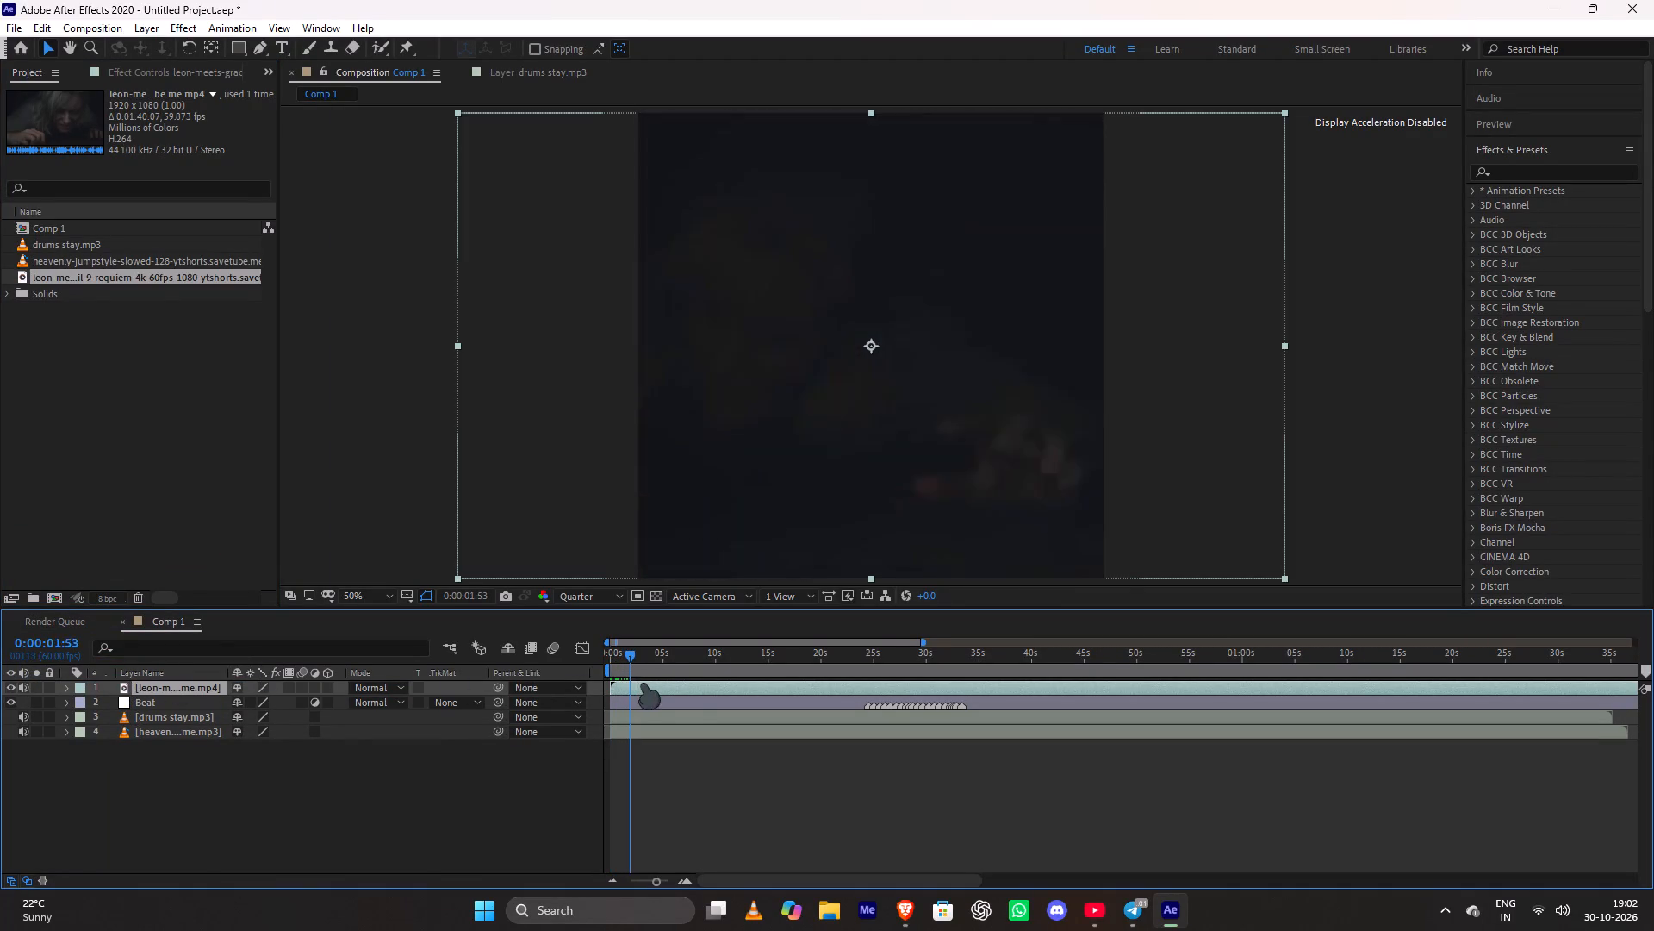
{"action": "left_click_drag", "start_coordinate": [643, 683], "coordinate": [709, 703]}
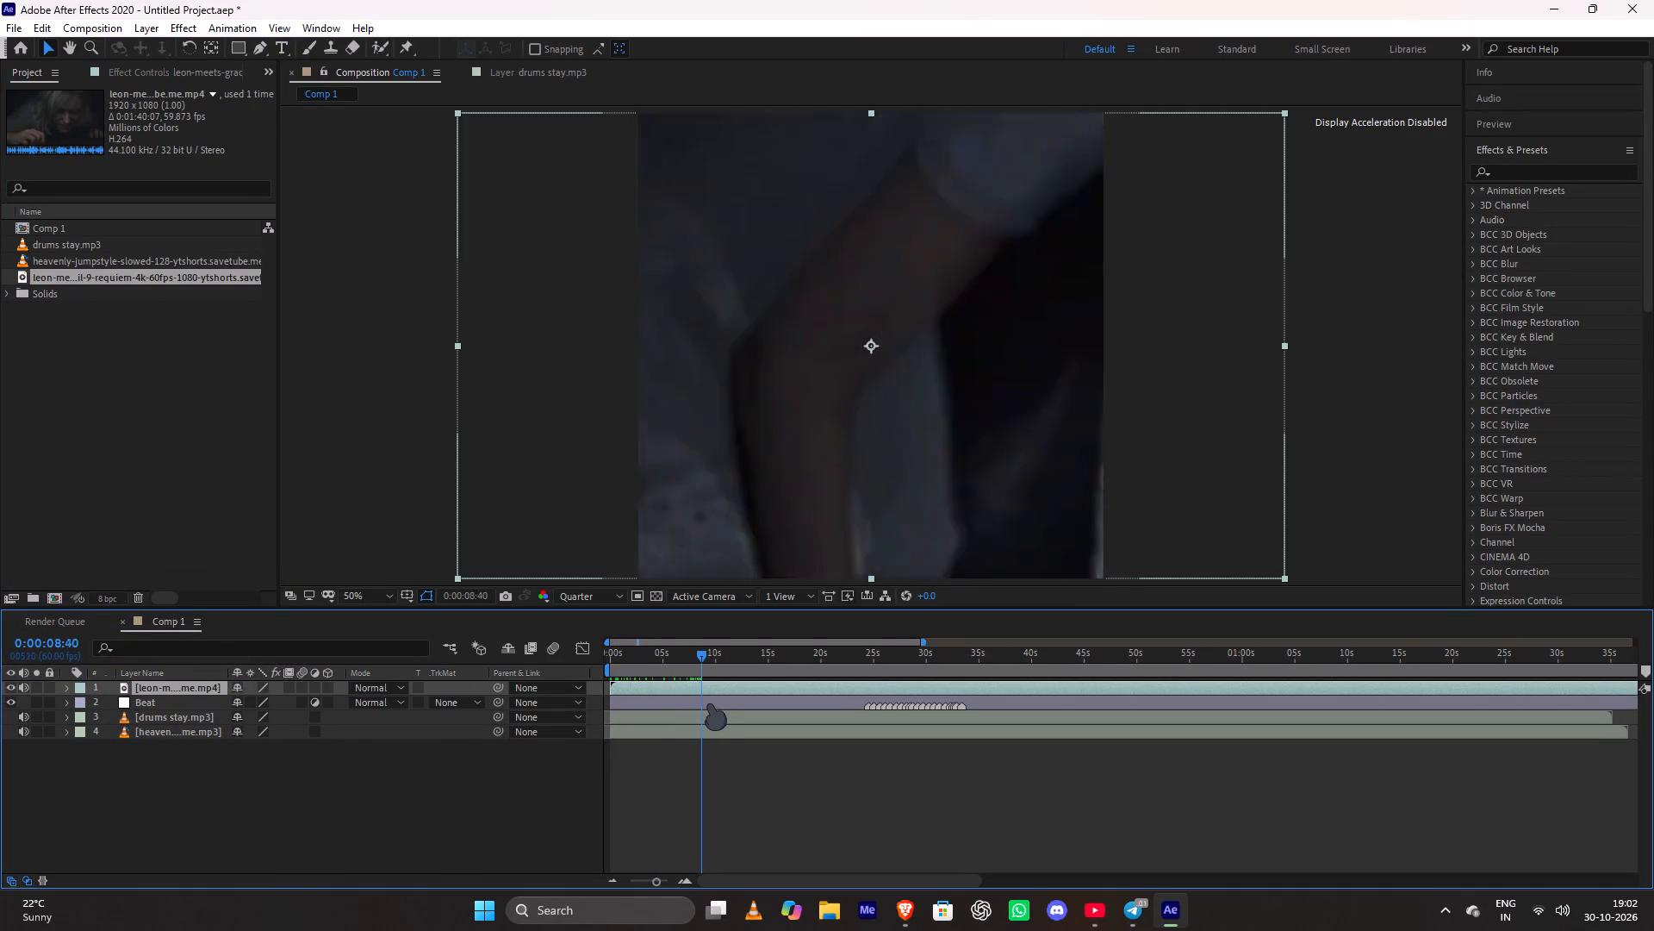
{"action": "left_click_drag", "start_coordinate": [709, 703], "coordinate": [752, 716]}
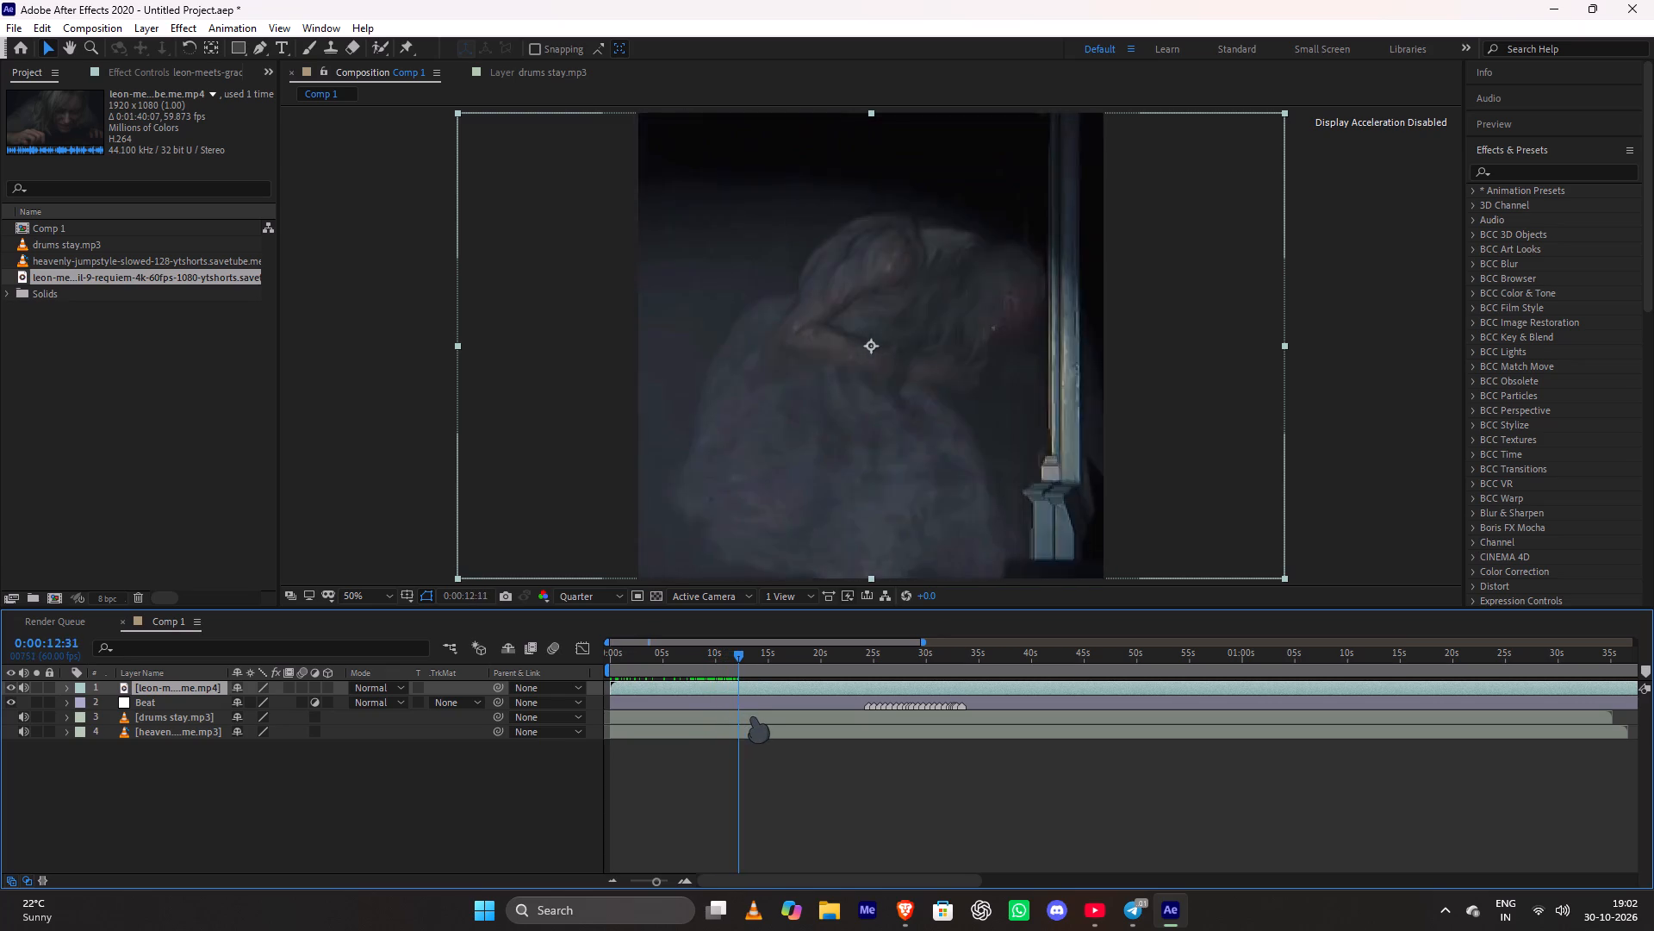
{"action": "left_click_drag", "start_coordinate": [752, 716], "coordinate": [786, 718]}
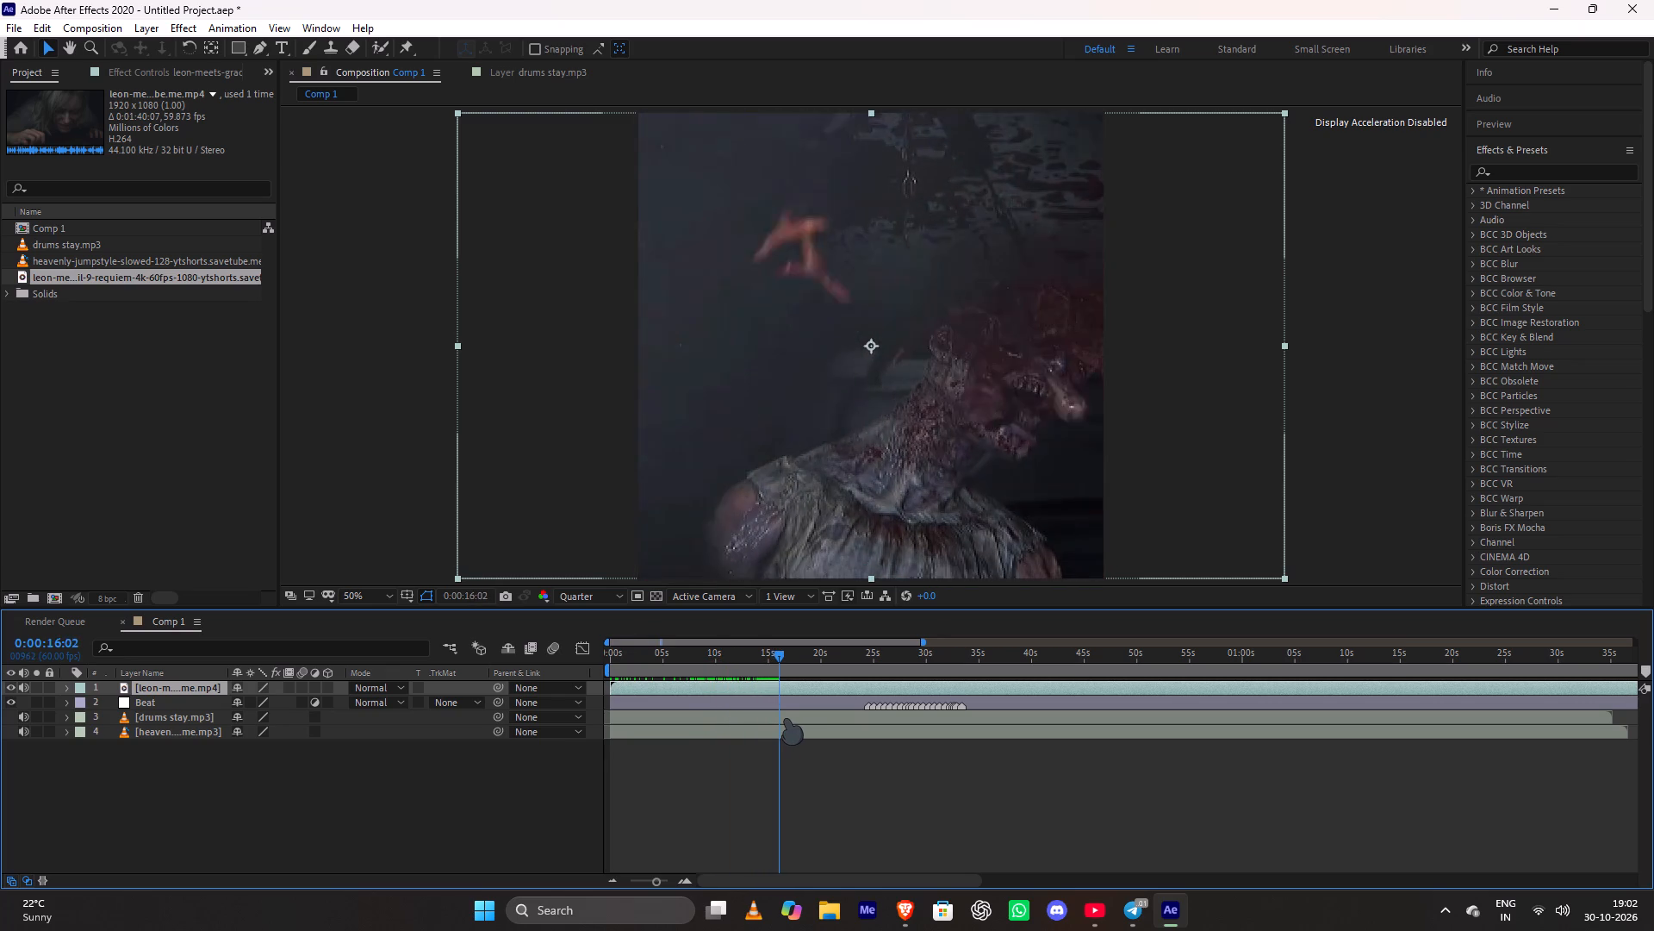
{"action": "left_click_drag", "start_coordinate": [786, 718], "coordinate": [832, 732]}
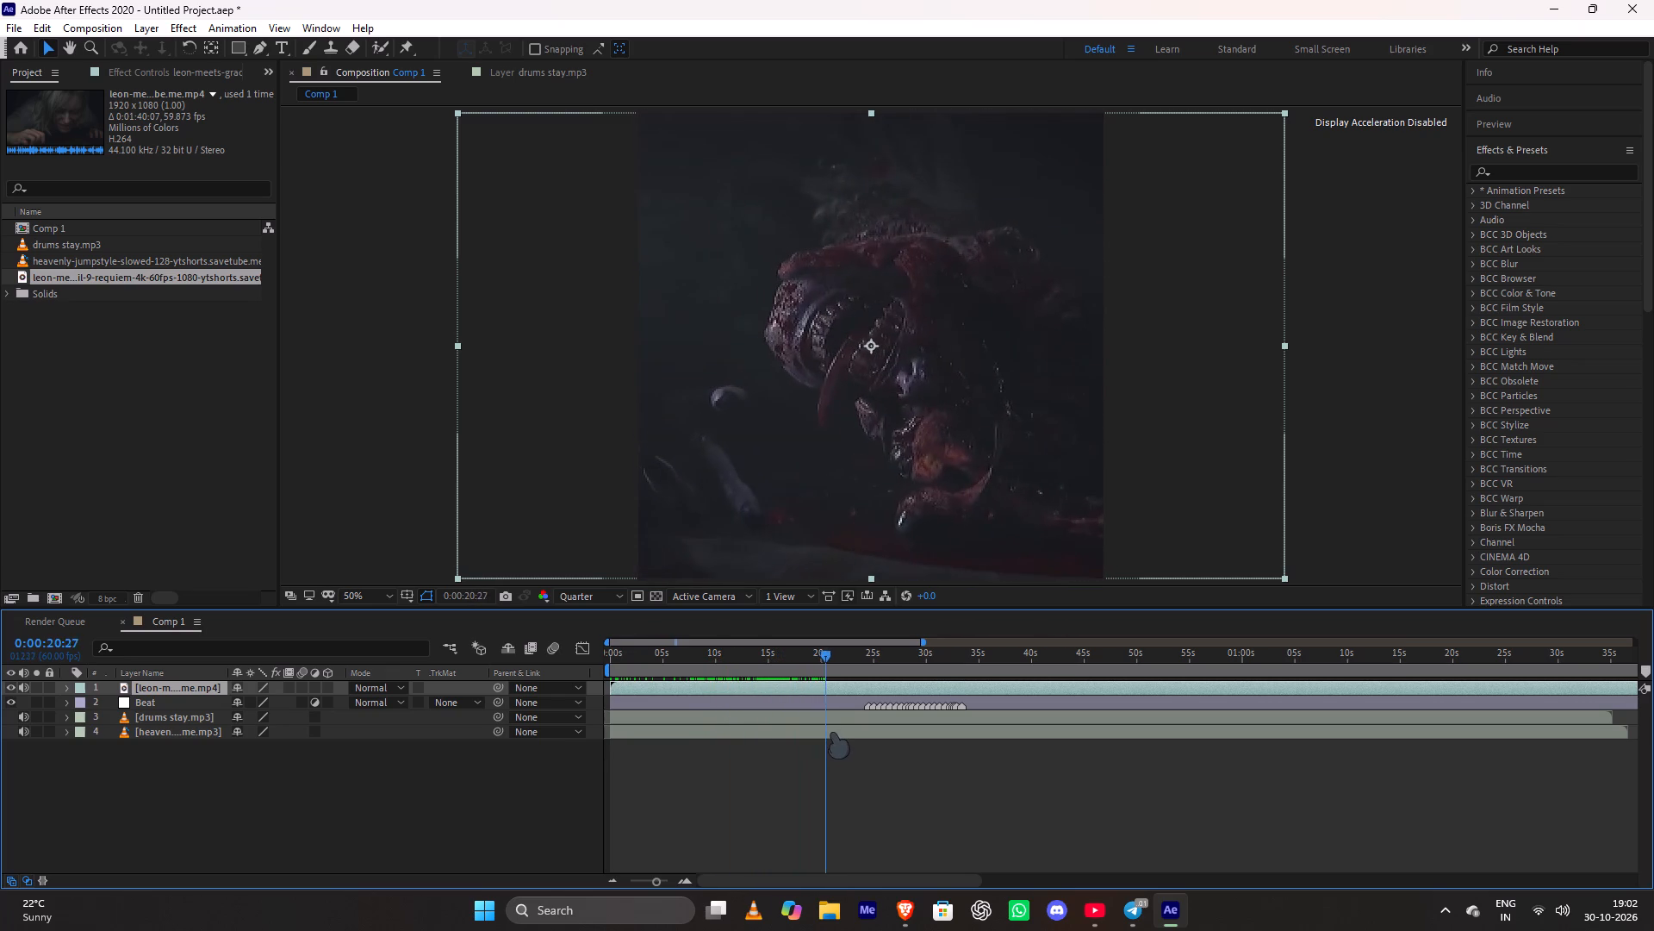
{"action": "left_click_drag", "start_coordinate": [832, 732], "coordinate": [886, 750]}
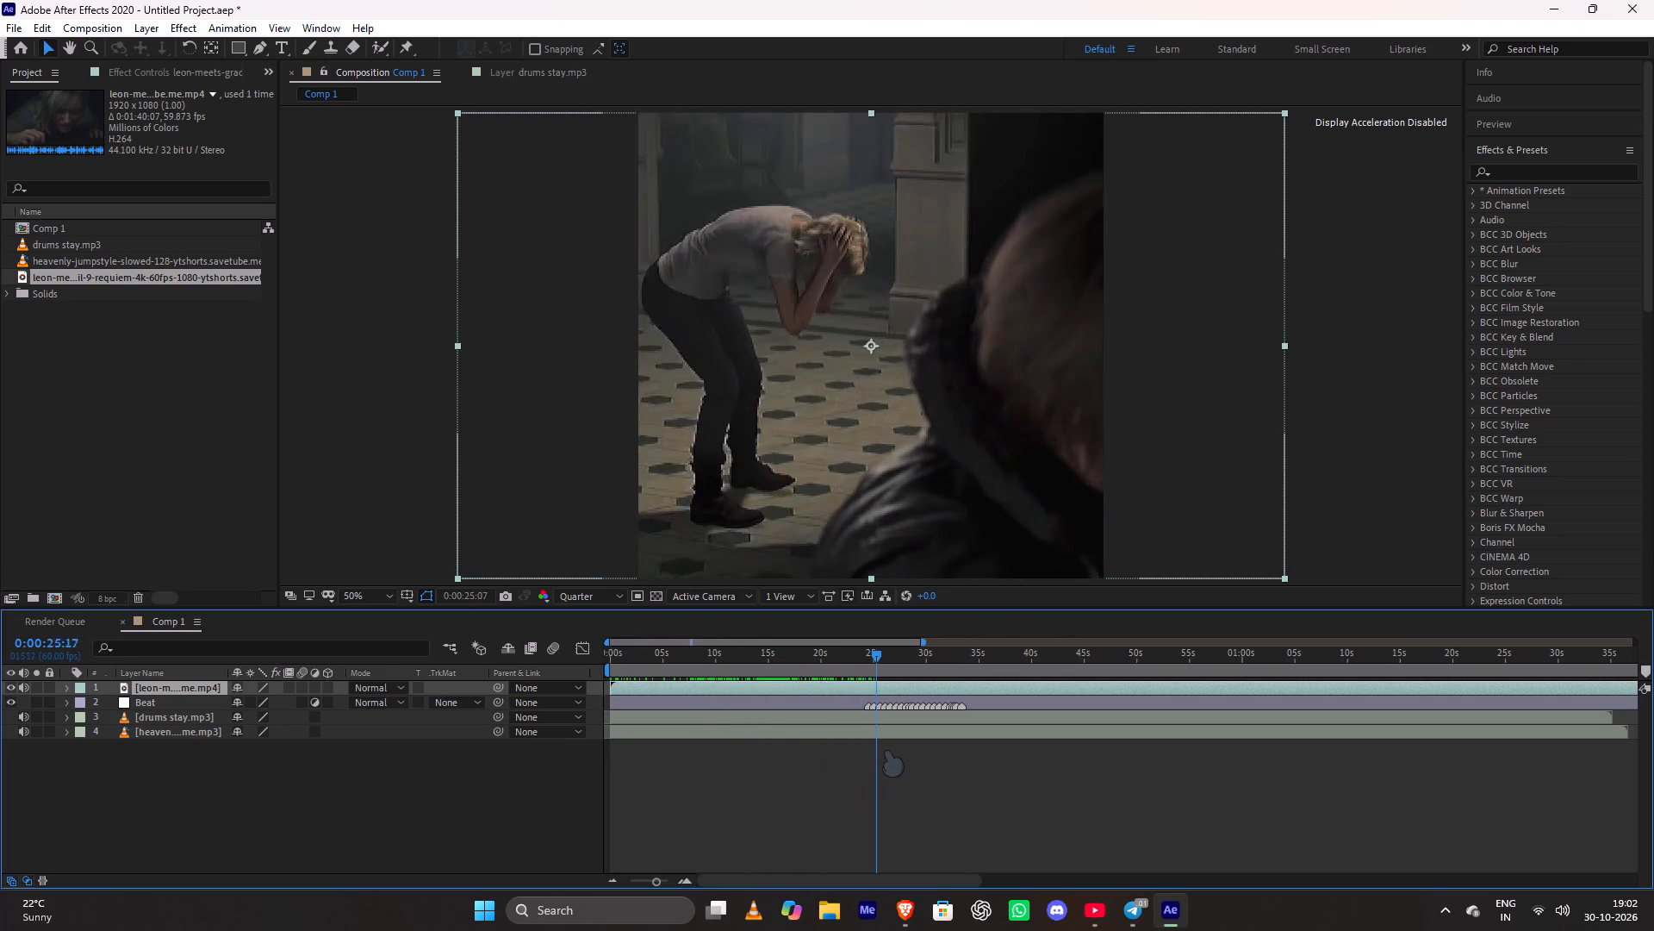
{"action": "left_click_drag", "start_coordinate": [886, 750], "coordinate": [917, 759]}
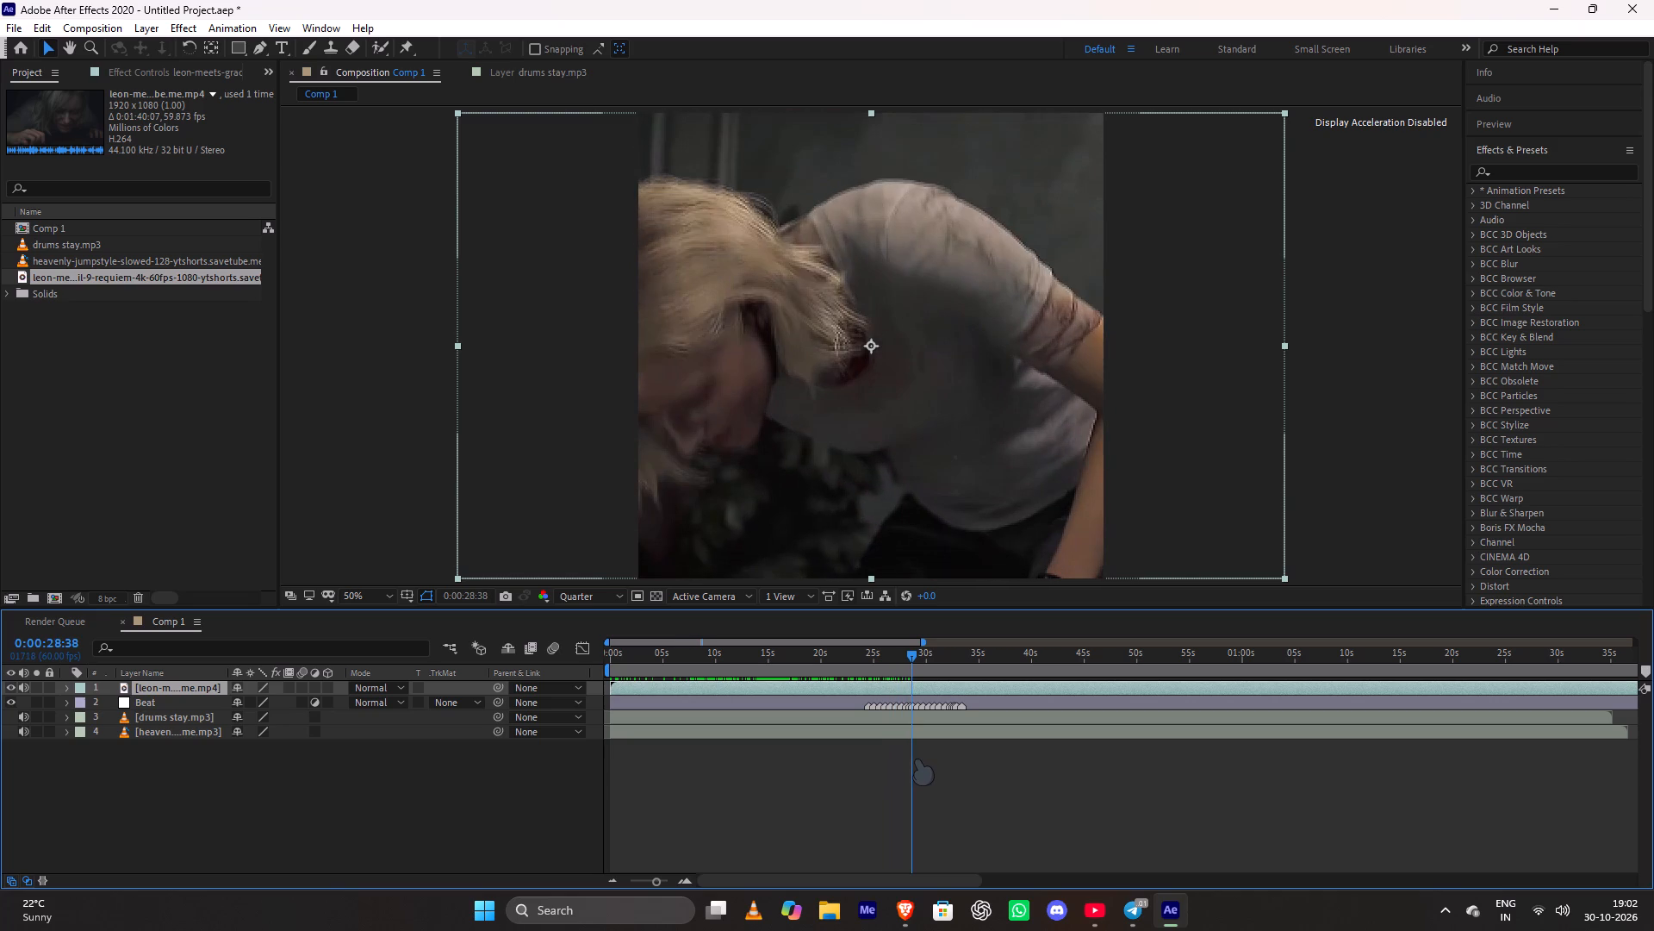
{"action": "left_click_drag", "start_coordinate": [917, 759], "coordinate": [917, 759]}
{"action": "key", "text": "space"}
{"action": "key", "text": "space"}
Mute the drums stay.mp3 and heavenly jumpstyle layers, and replay the Leon clip with only its own audio from 0:00:28:55.
{"action": "left_click", "coordinate": [31, 712]}
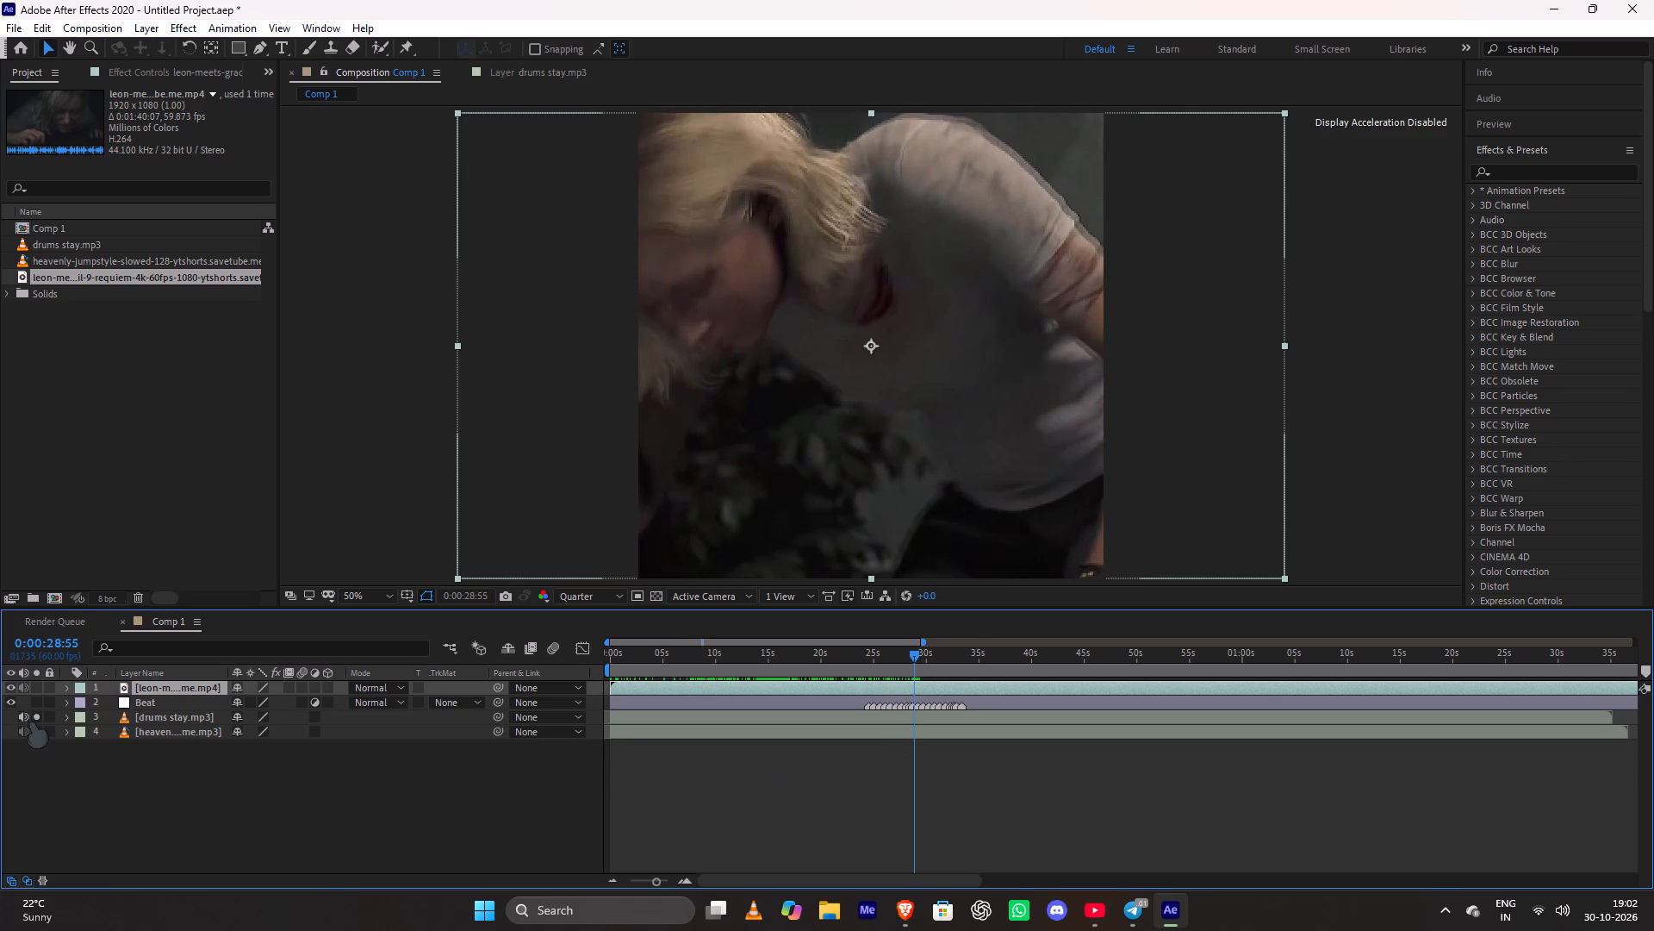
{"action": "left_click", "coordinate": [44, 714]}
{"action": "left_click", "coordinate": [41, 715]}
{"action": "left_click", "coordinate": [53, 714]}
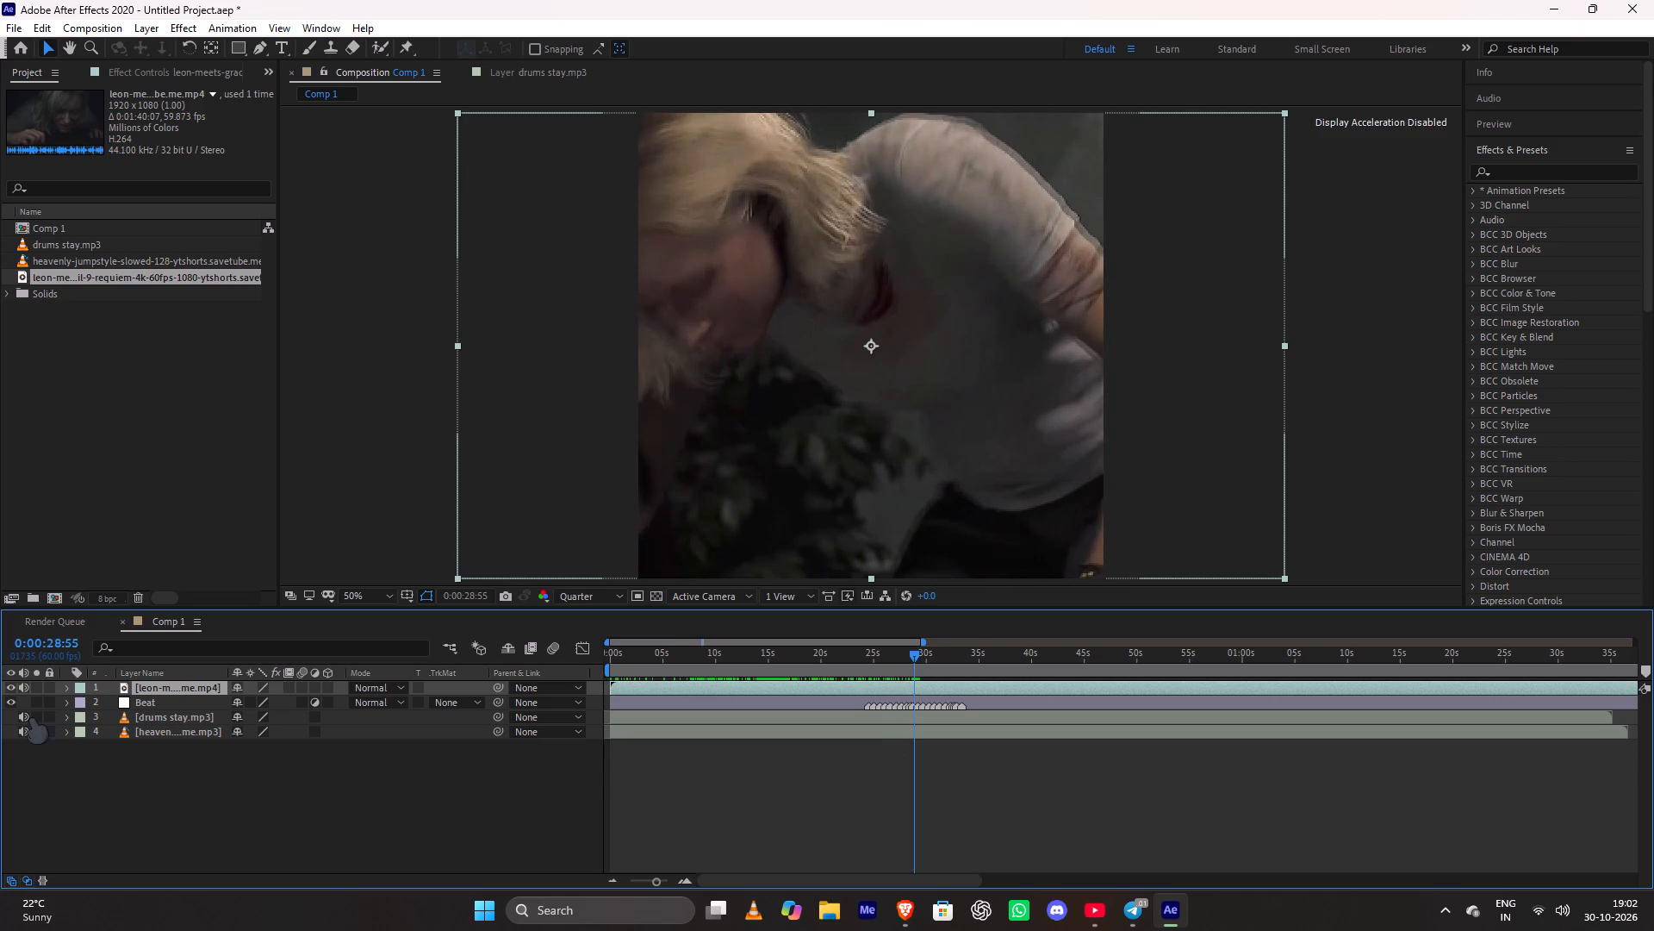
{"action": "left_click", "coordinate": [22, 715]}
{"action": "left_click", "coordinate": [28, 731]}
{"action": "key", "text": "space"}
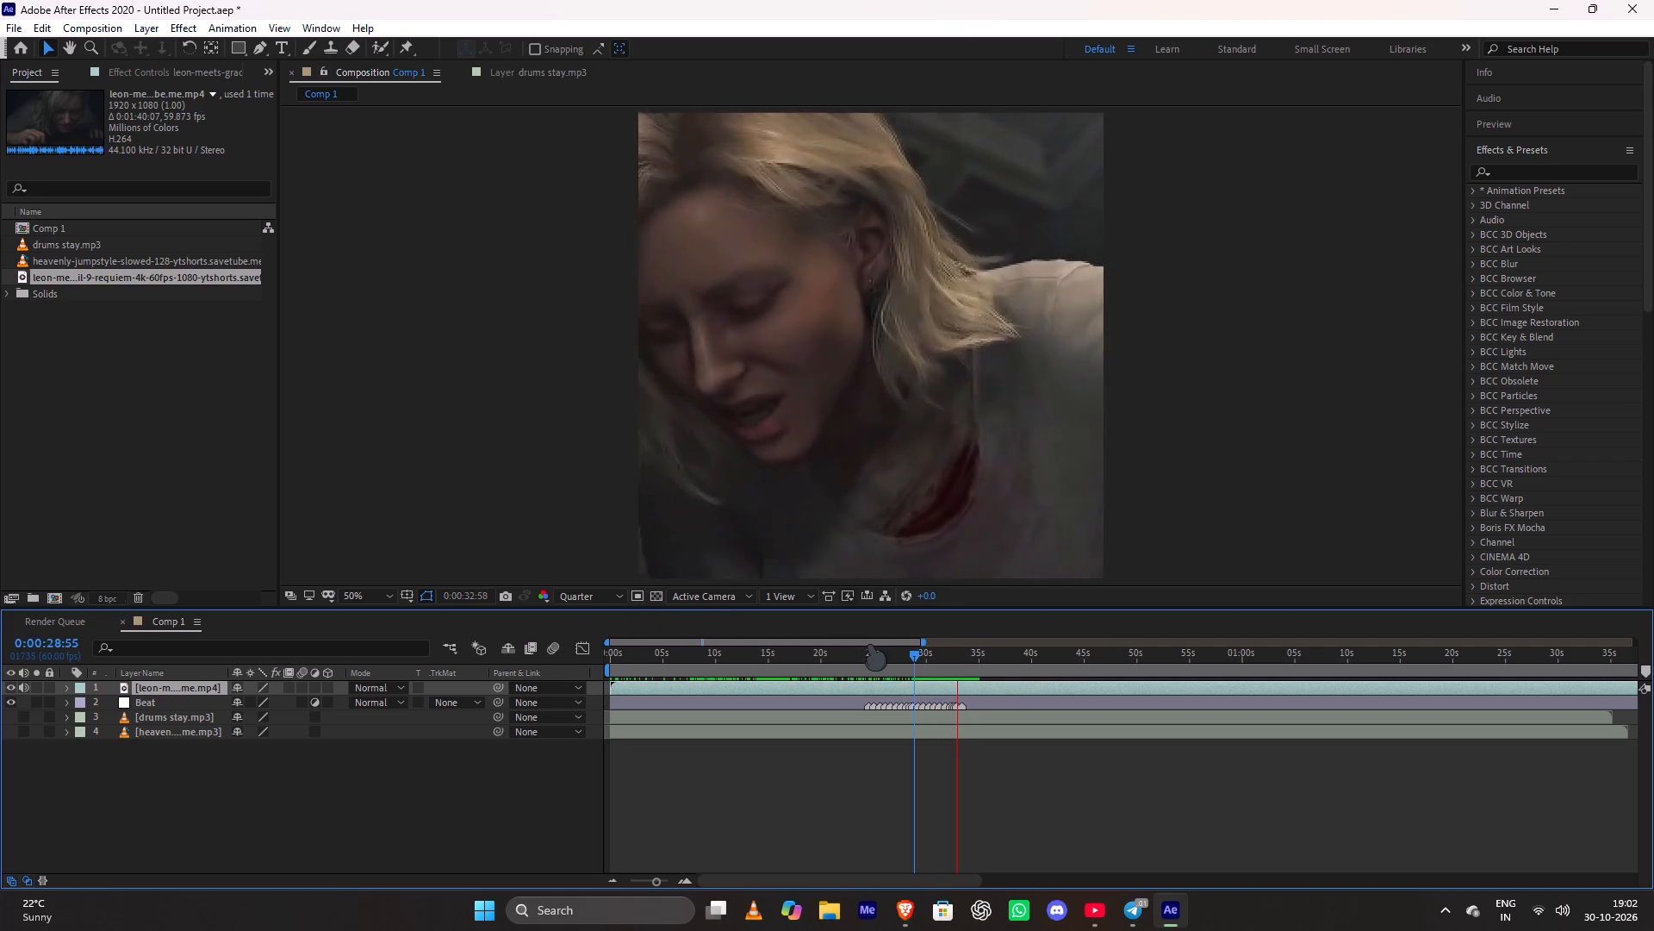
{"action": "key", "text": "space"}
{"action": "left_click_drag", "start_coordinate": [956, 657], "coordinate": [891, 665]}
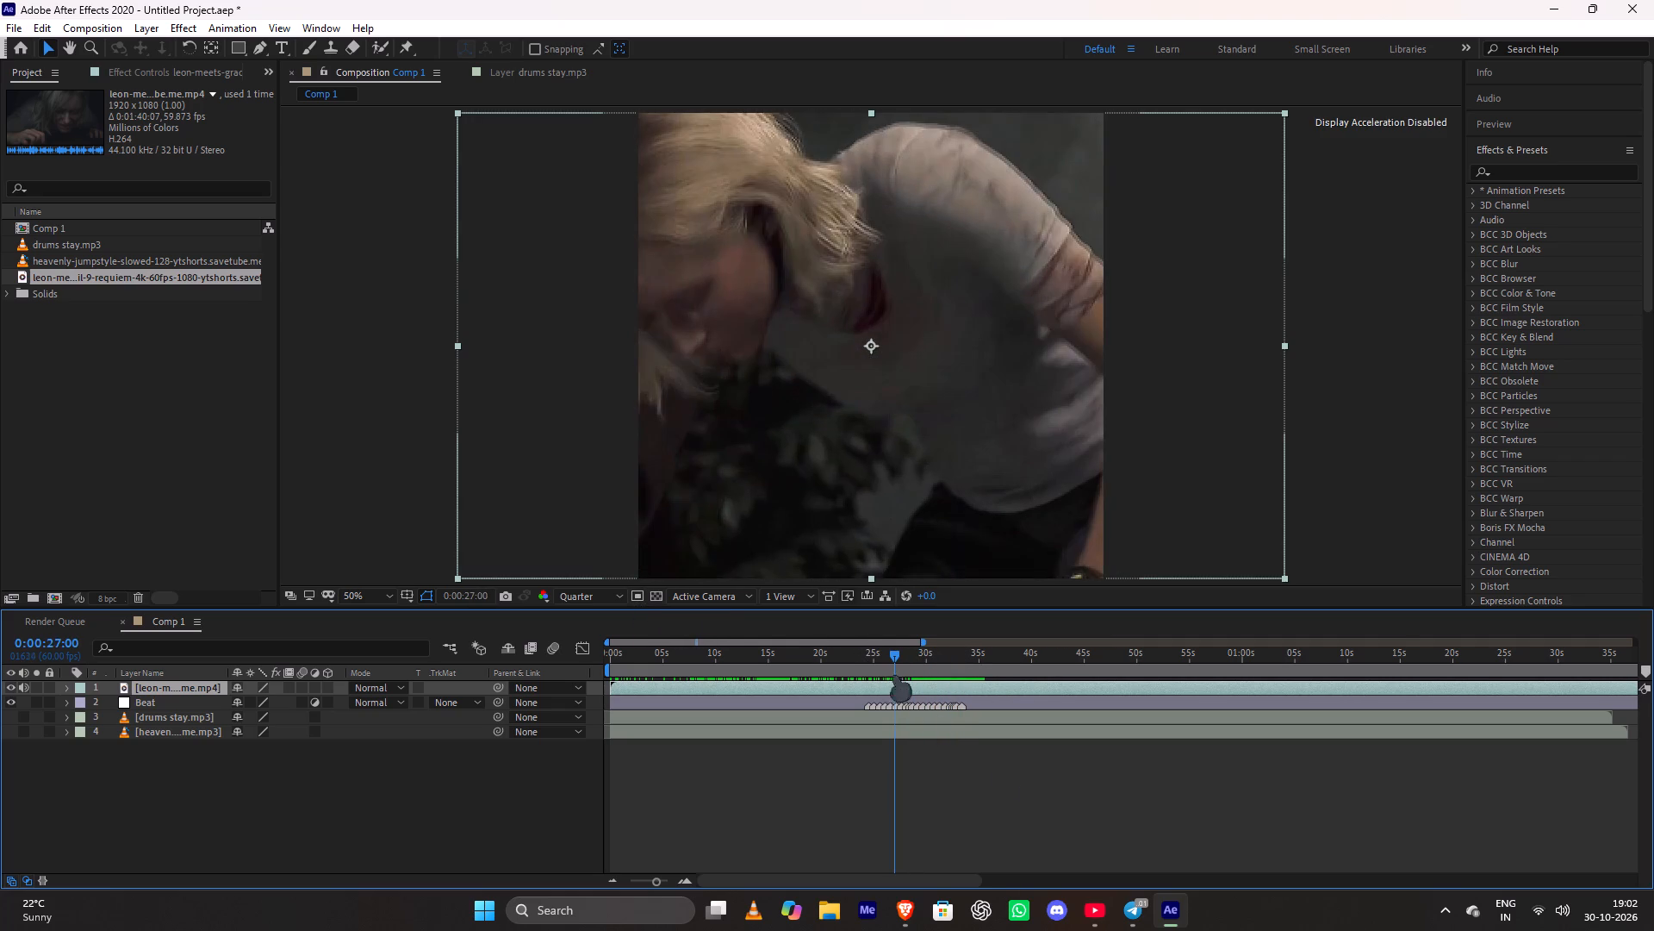
Switch to YouTube and check the opening shot of the "It's Over Then" Leon Kennedy reference Short from the watch history.
{"action": "left_click", "coordinate": [1106, 917]}
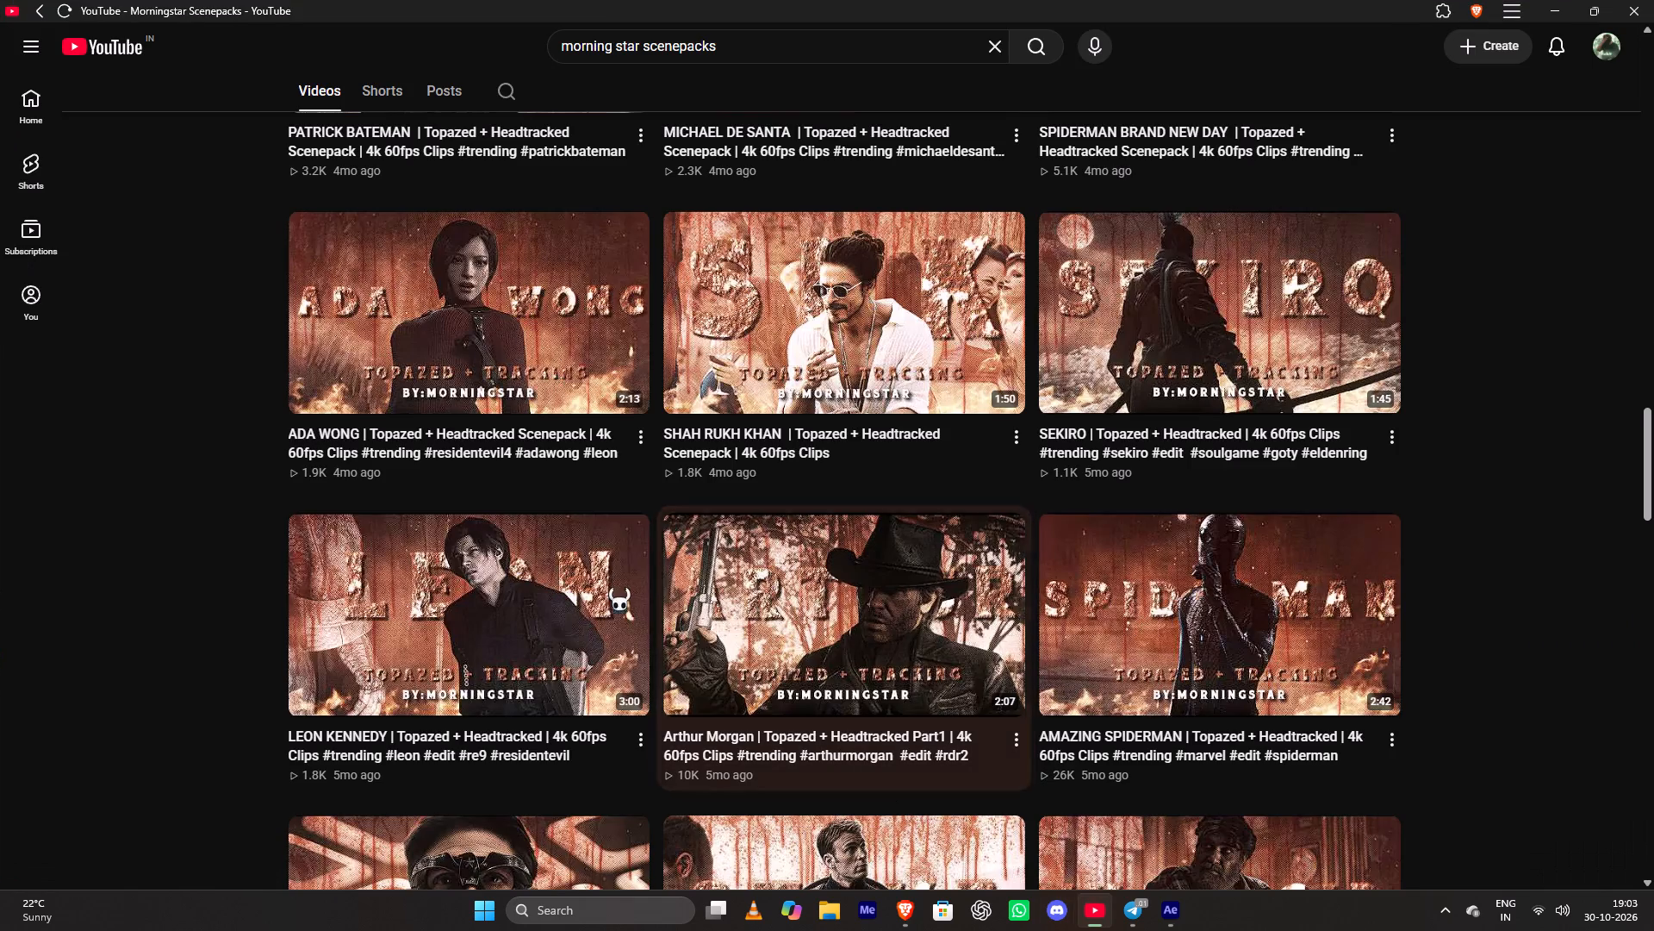
{"action": "left_click", "coordinate": [19, 295]}
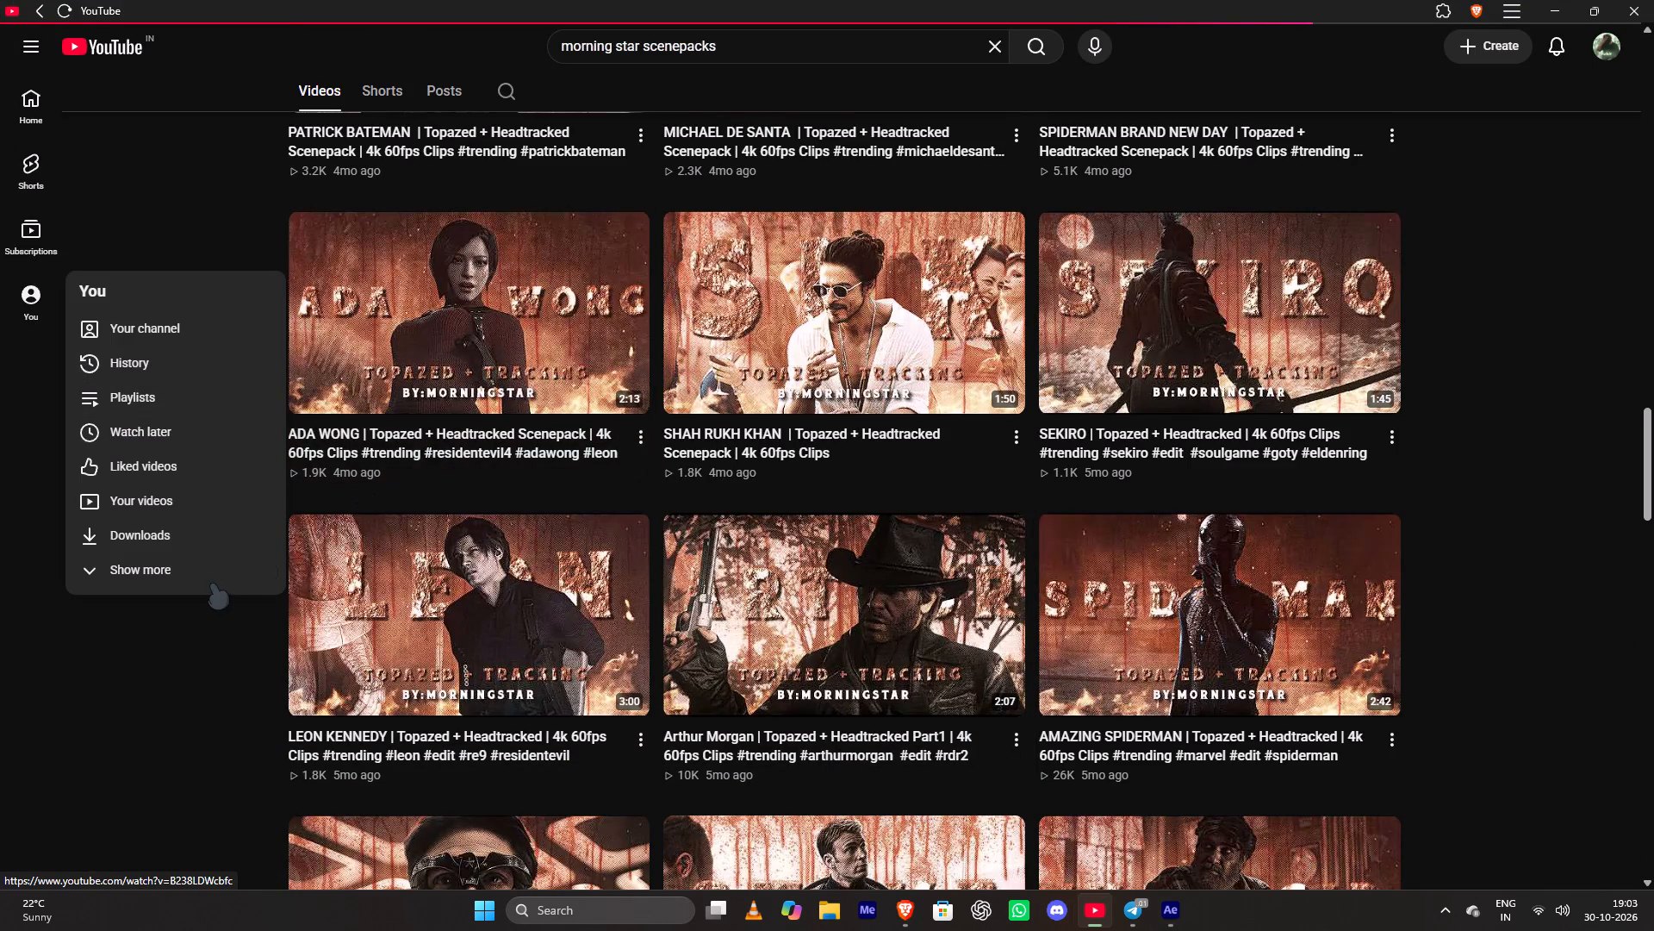
{"action": "scroll", "coordinate": [527, 534], "scroll_direction": "up", "scroll_amount": 5}
{"action": "scroll", "coordinate": [608, 372], "scroll_direction": "up", "scroll_amount": 5}
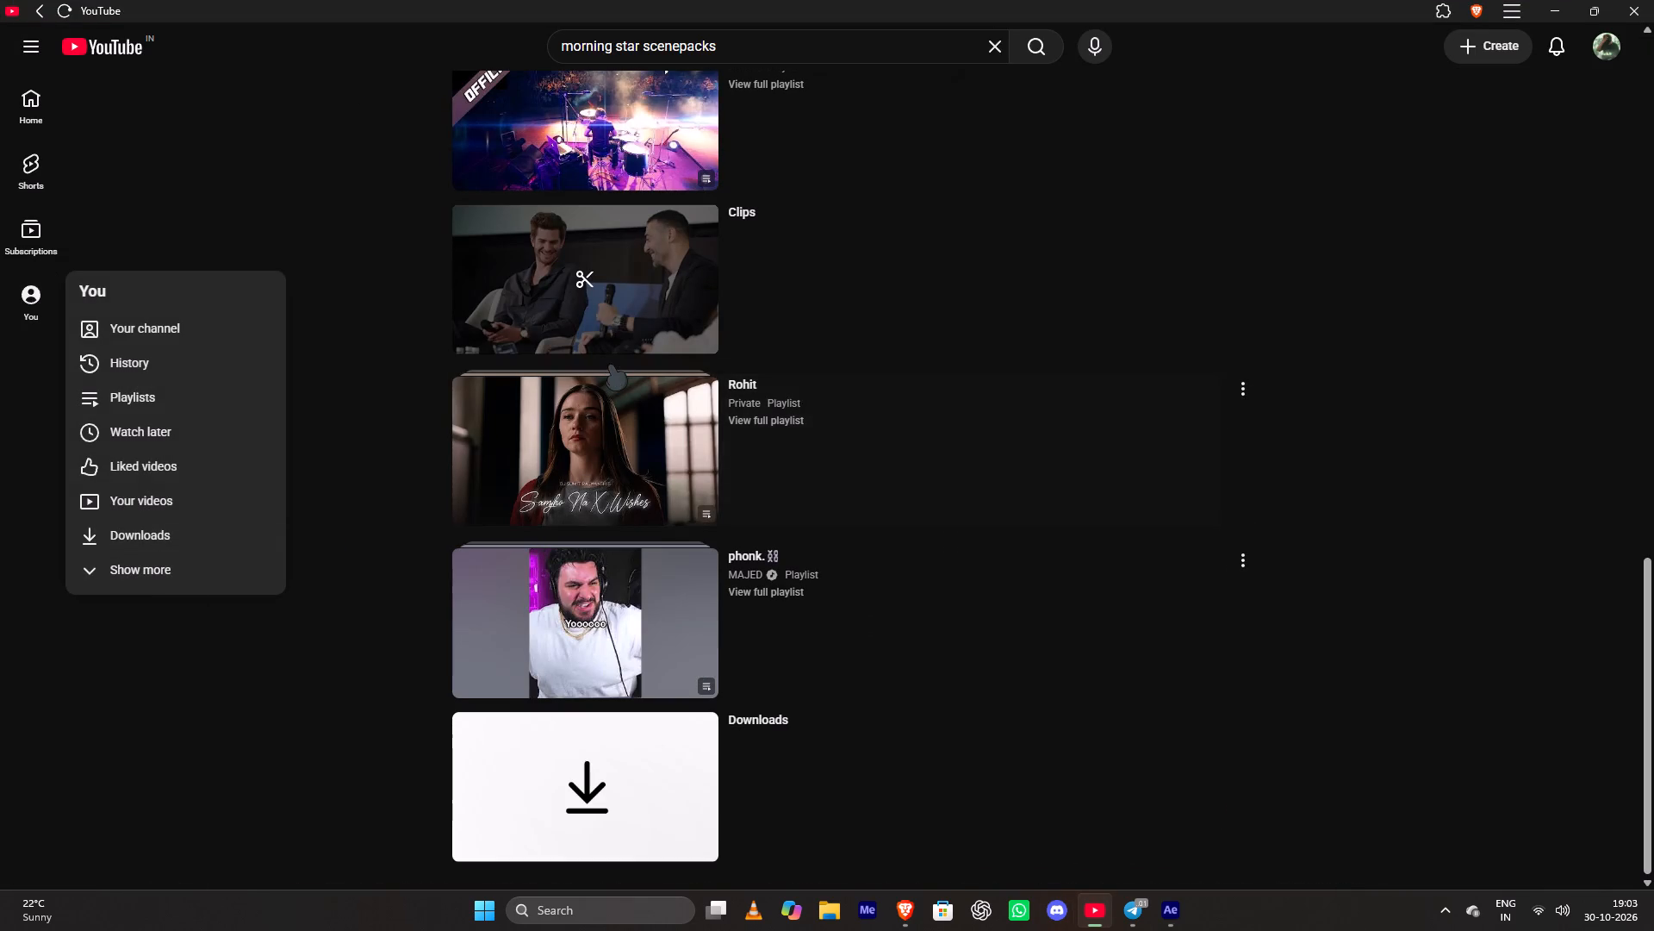
{"action": "left_click", "coordinate": [375, 352]}
{"action": "scroll", "coordinate": [684, 341], "scroll_direction": "up", "scroll_amount": 20}
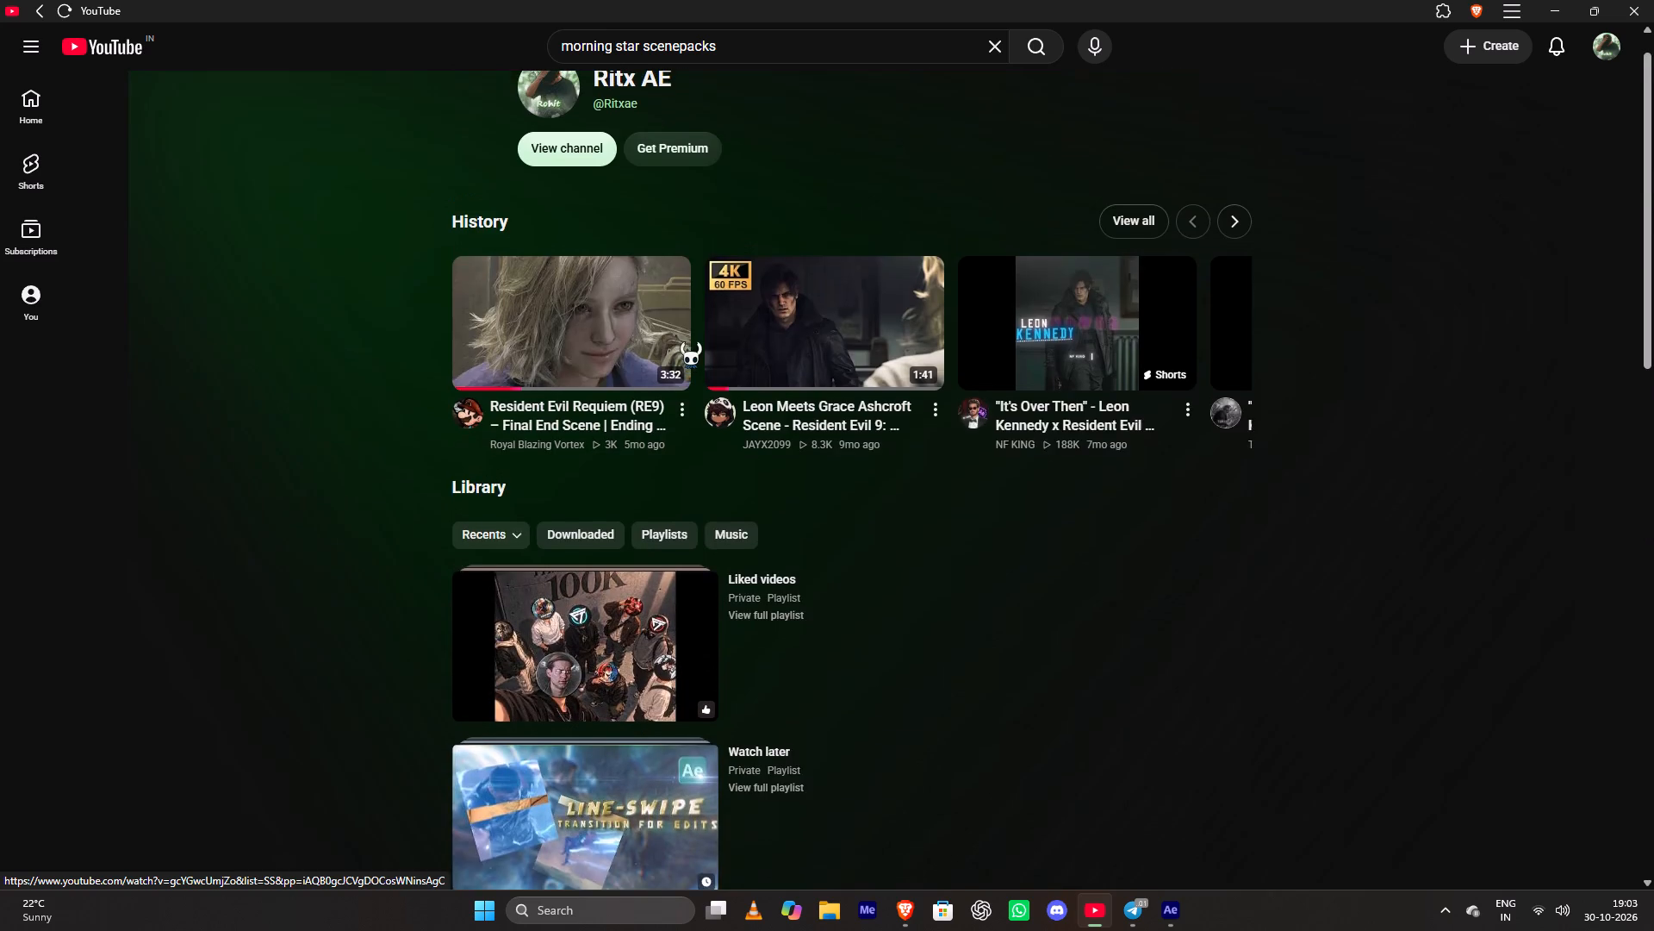
{"action": "scroll", "coordinate": [684, 341], "scroll_direction": "up", "scroll_amount": 1}
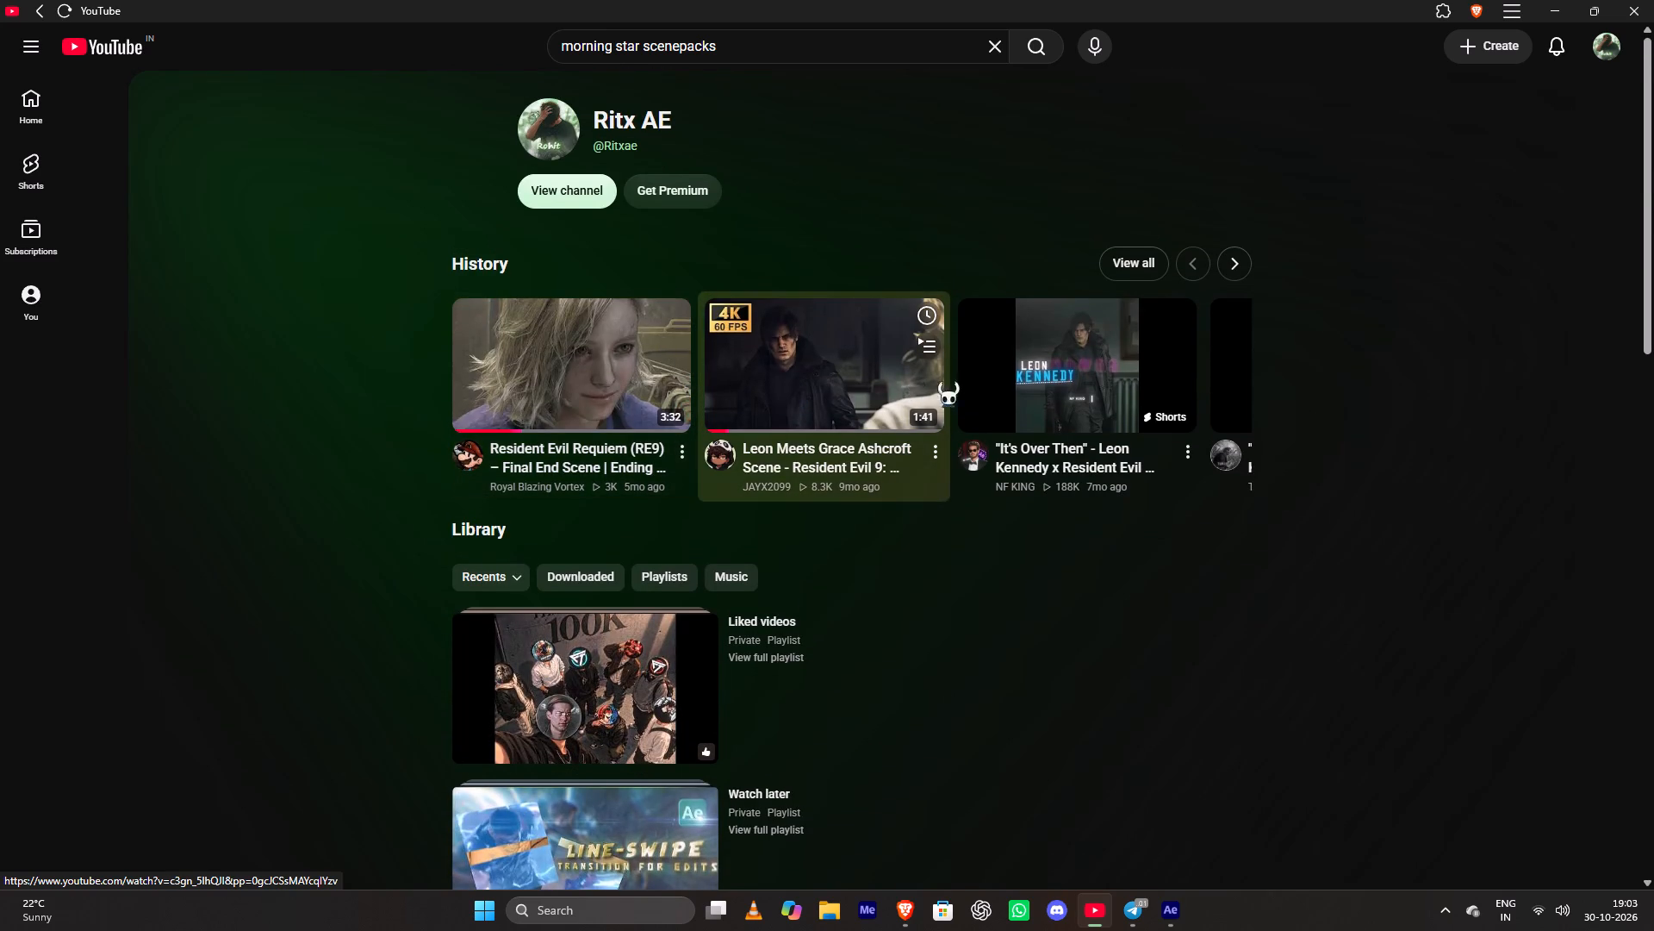
{"action": "left_click", "coordinate": [1011, 380]}
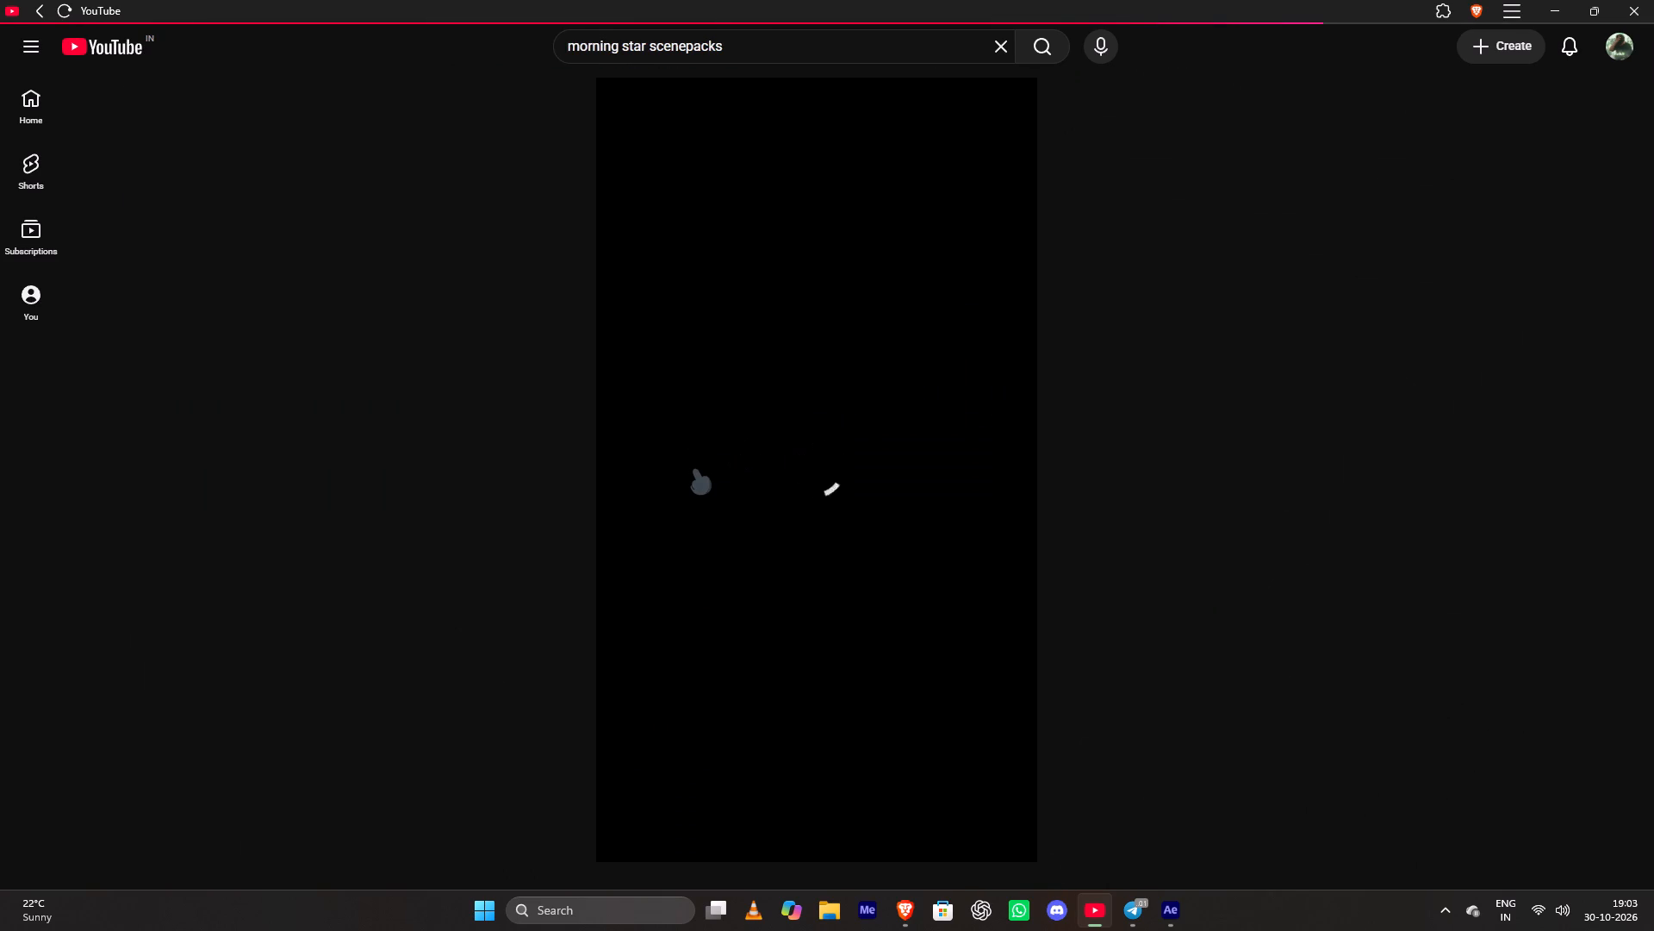
{"action": "key", "text": "space"}
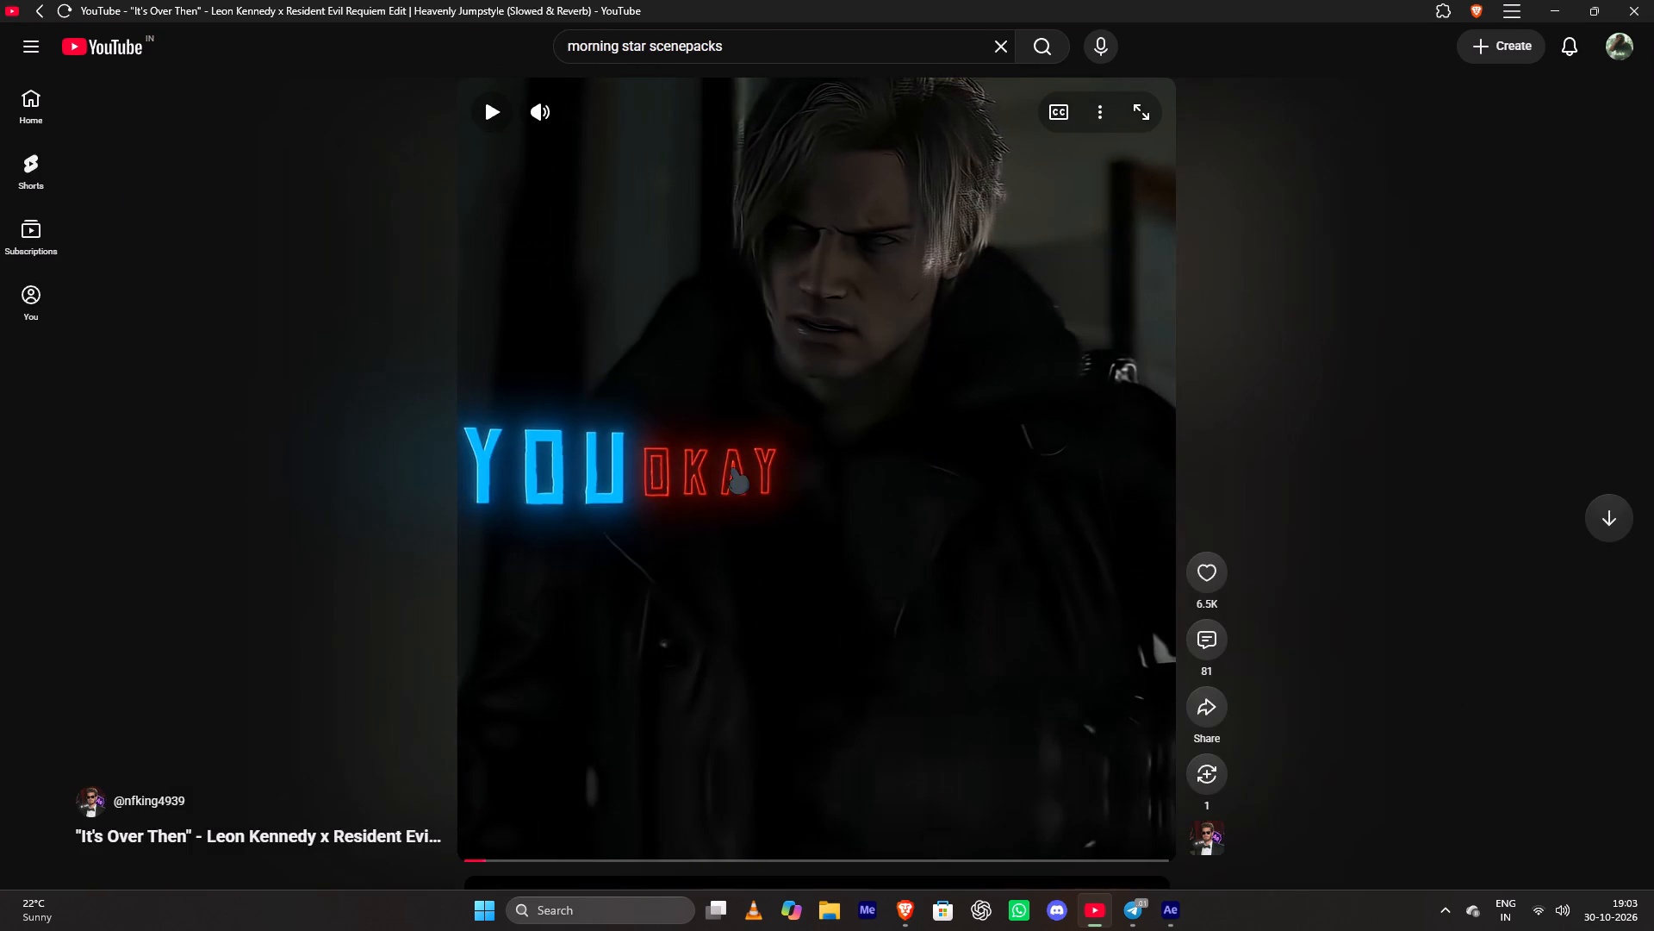
{"action": "left_click", "coordinate": [1558, 5]}
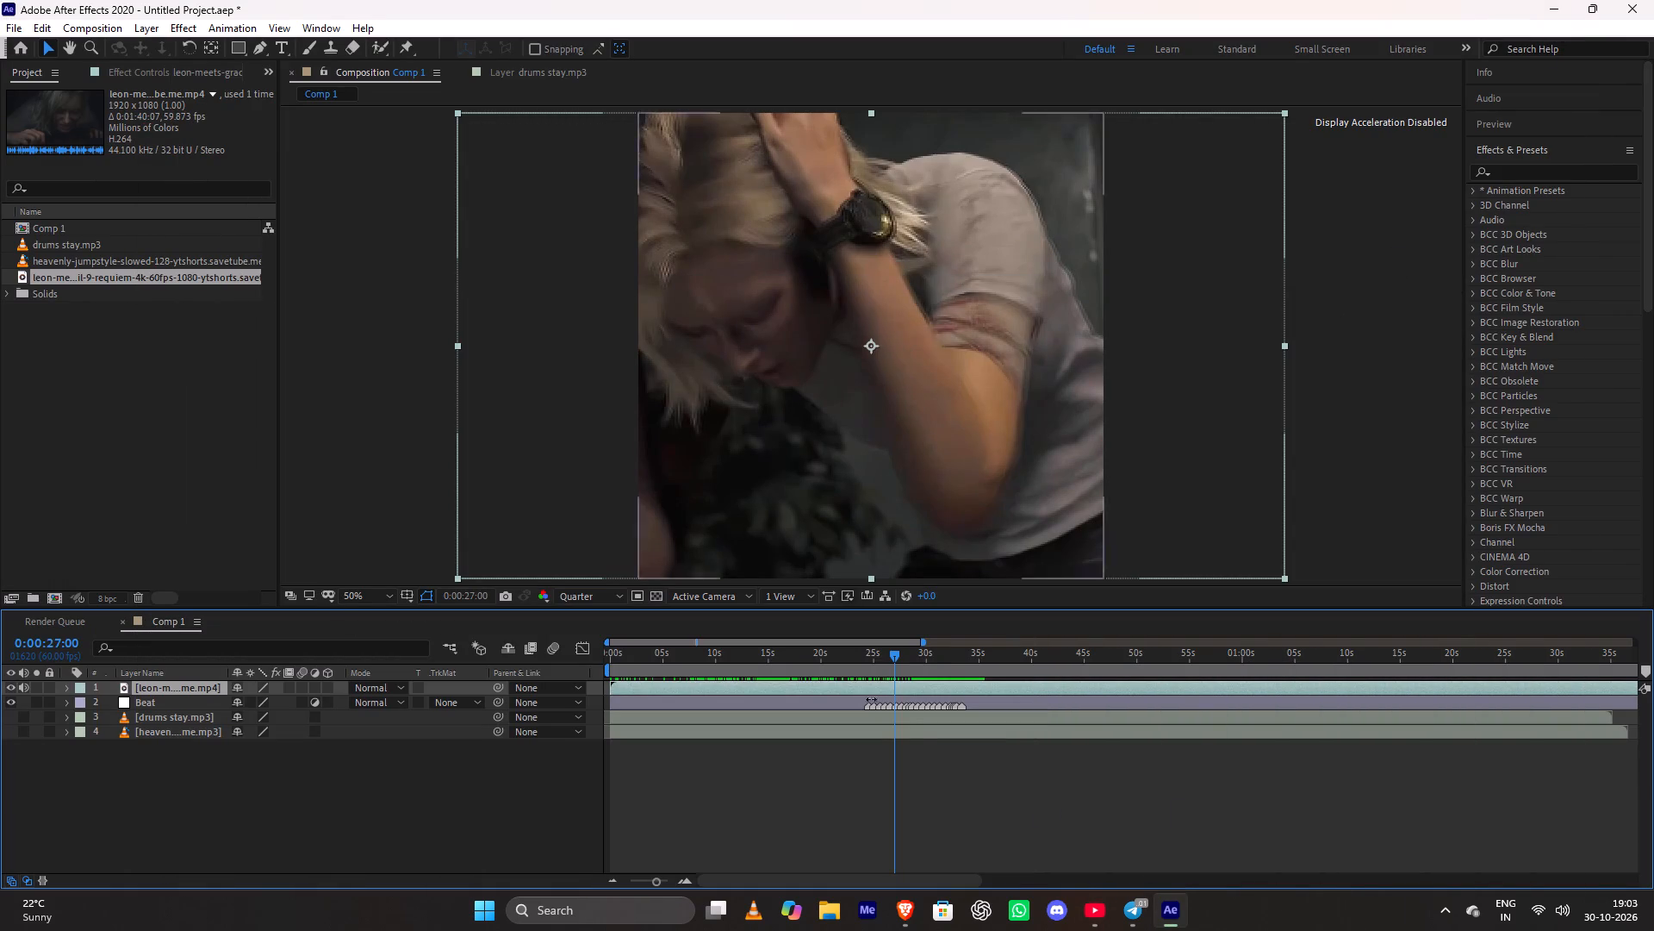
Back in After Effects, scrub and play the Leon clip between about 0:00:24:57 and 0:00:31:25 to find Leon's opening shot.
{"action": "left_click_drag", "start_coordinate": [895, 656], "coordinate": [874, 662]}
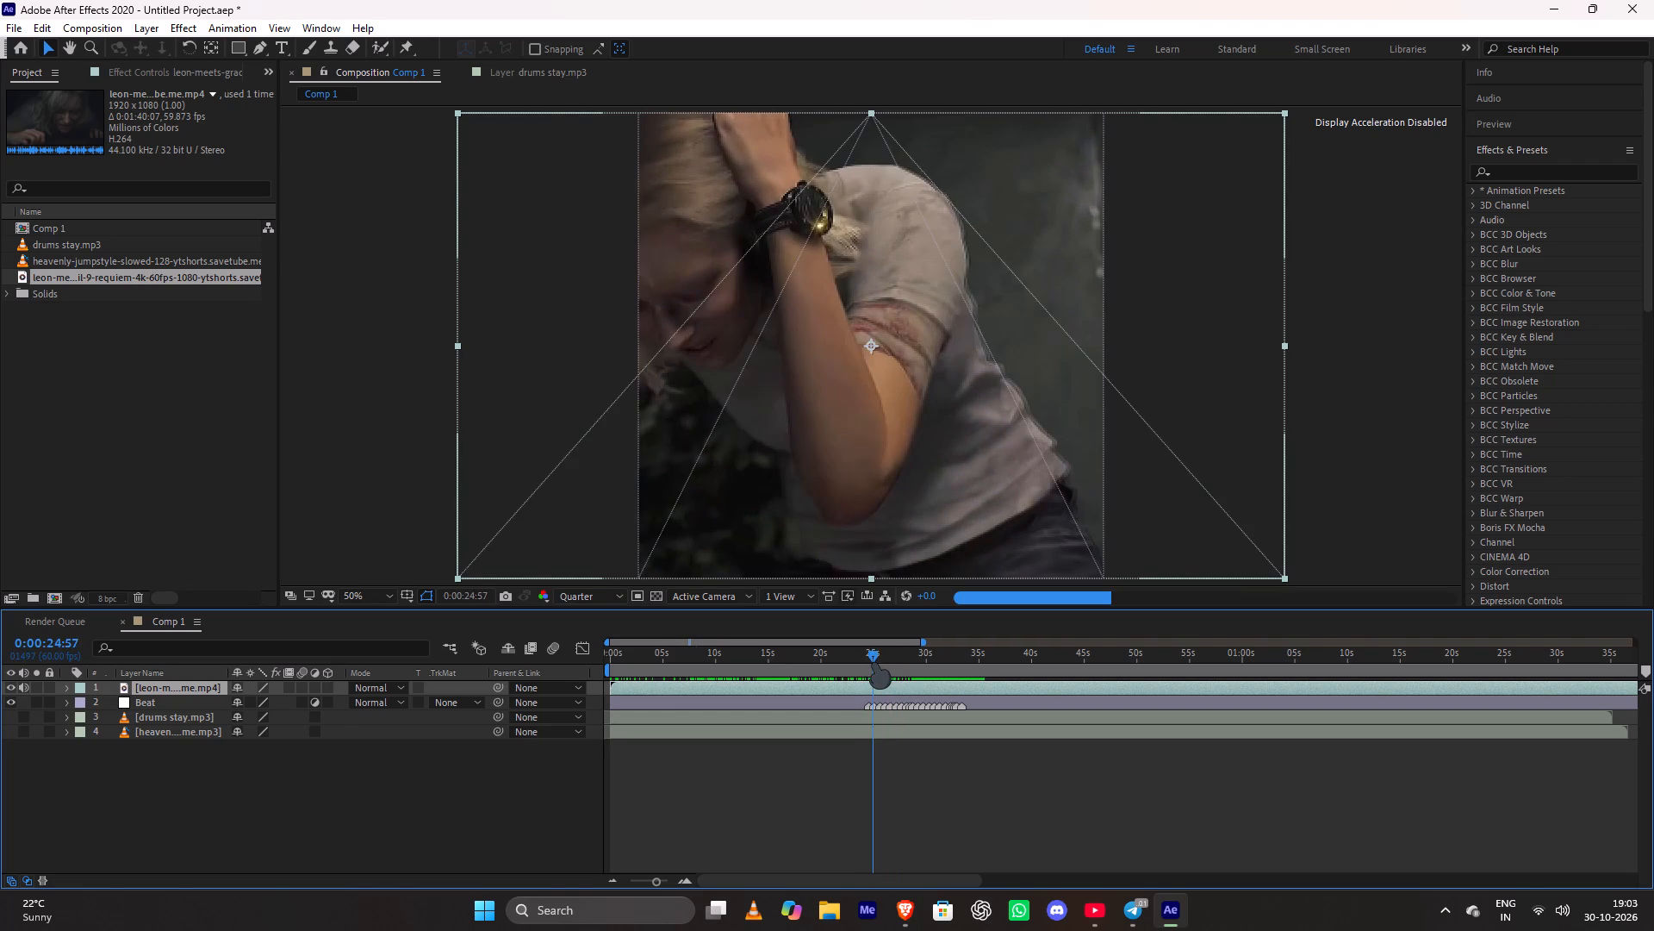
{"action": "left_click_drag", "start_coordinate": [874, 662], "coordinate": [890, 669]}
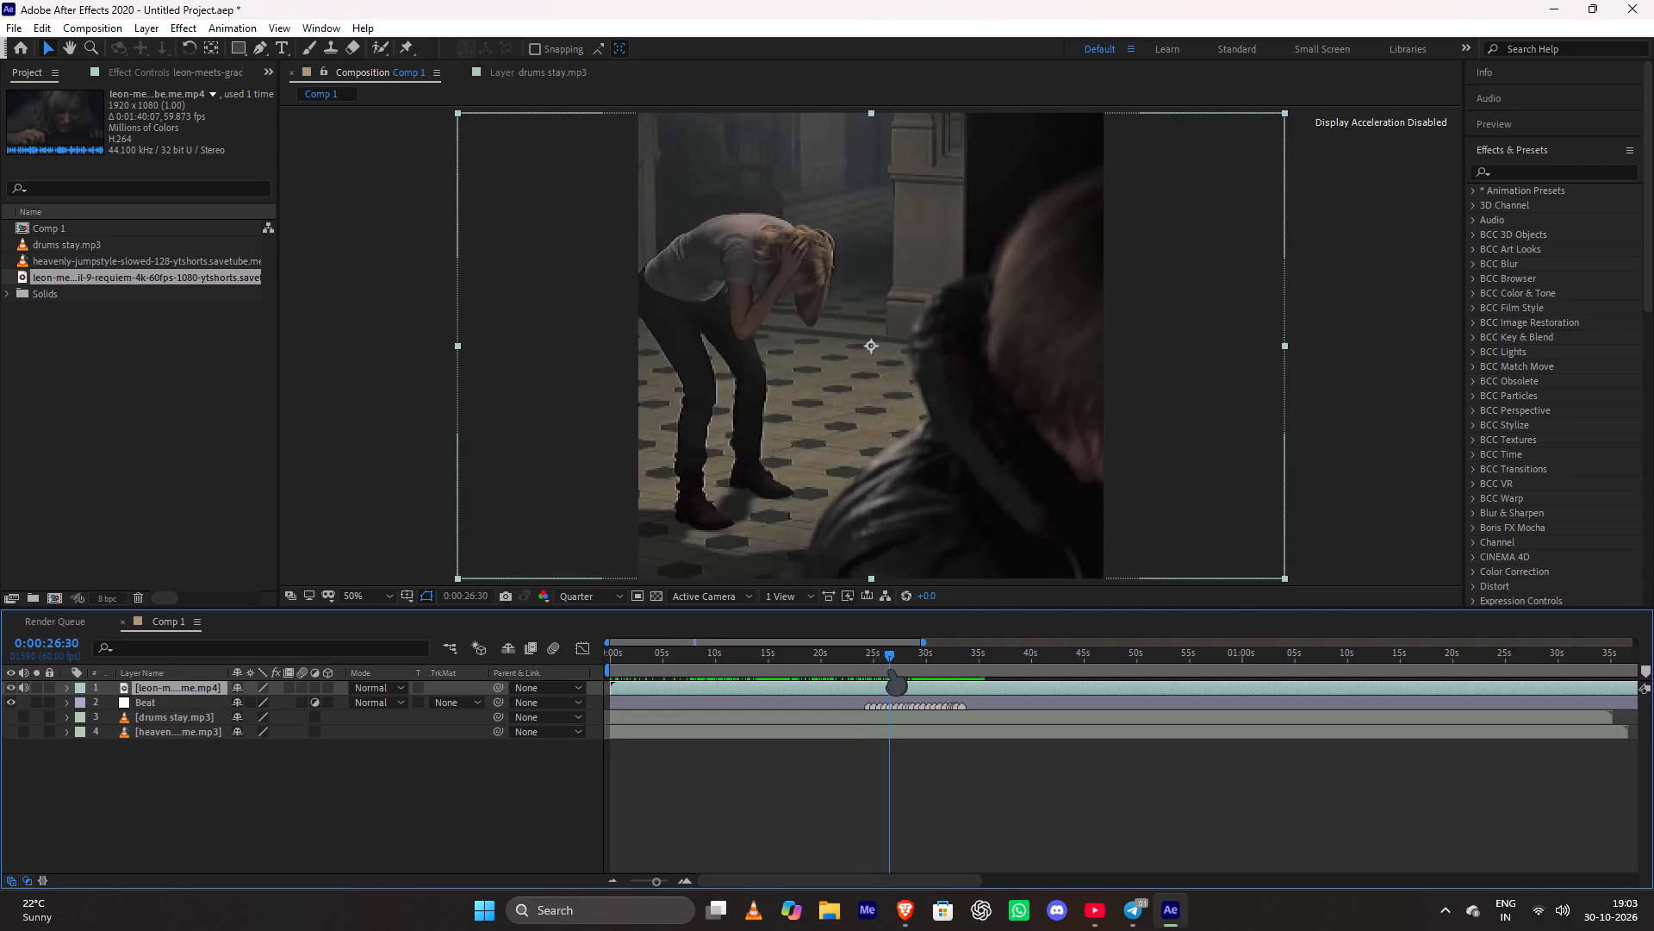
{"action": "left_click_drag", "start_coordinate": [890, 669], "coordinate": [921, 680]}
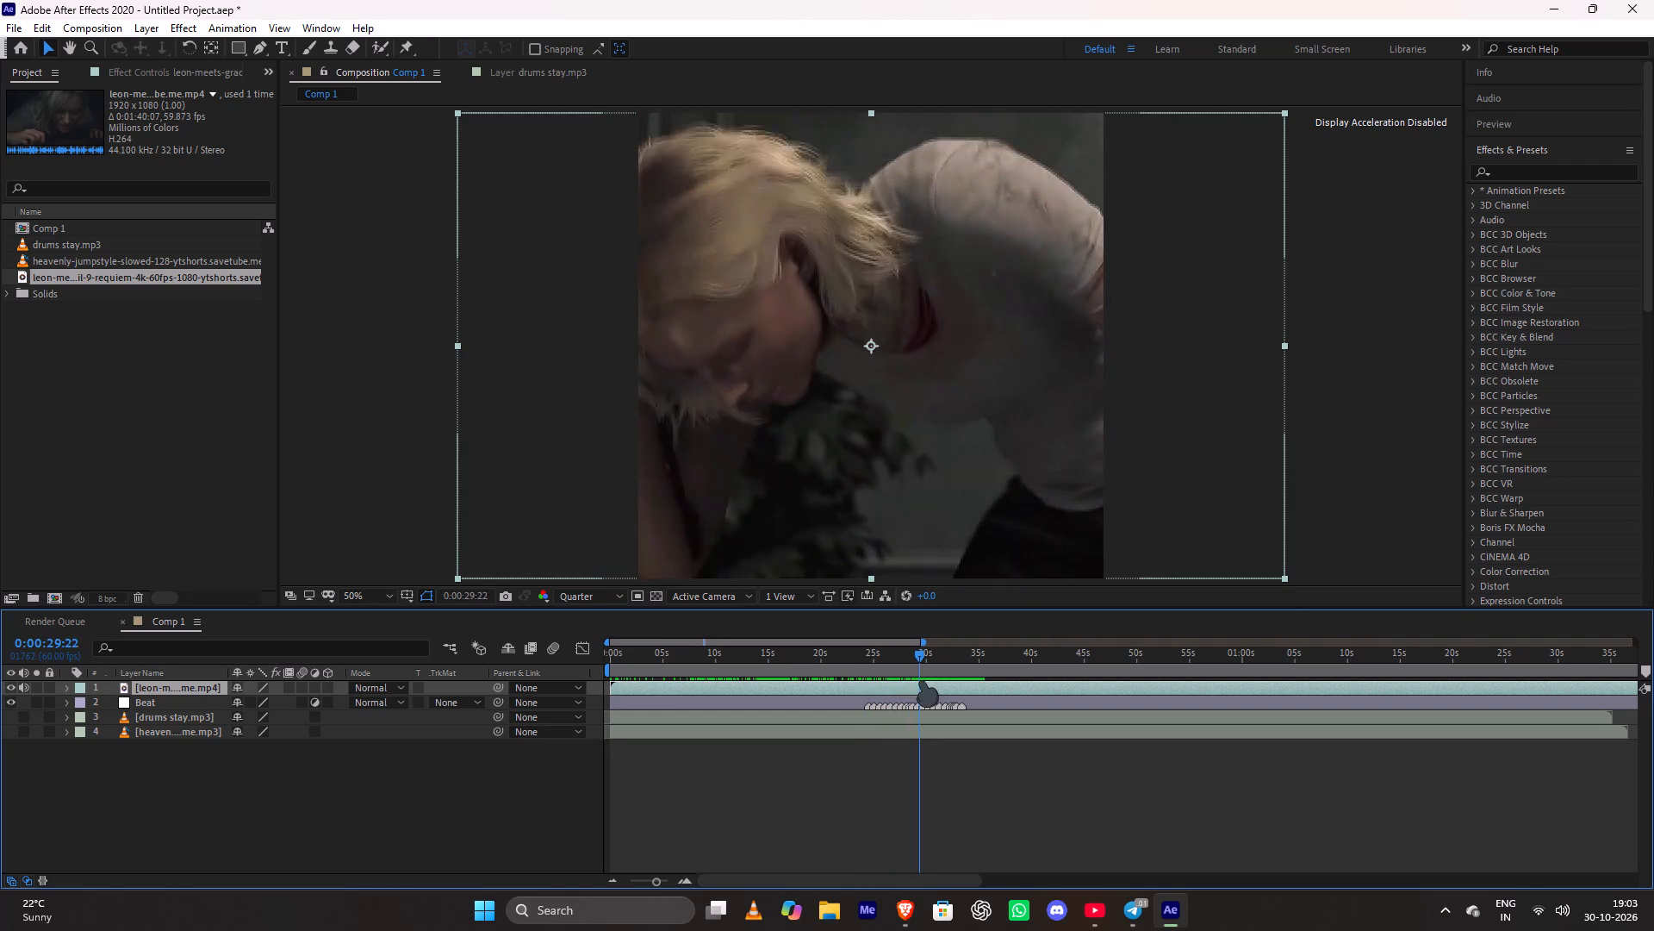
{"action": "left_click_drag", "start_coordinate": [921, 680], "coordinate": [939, 685]}
{"action": "key", "text": "space"}
{"action": "key", "text": "space"}
{"action": "left_click_drag", "start_coordinate": [941, 658], "coordinate": [920, 662]}
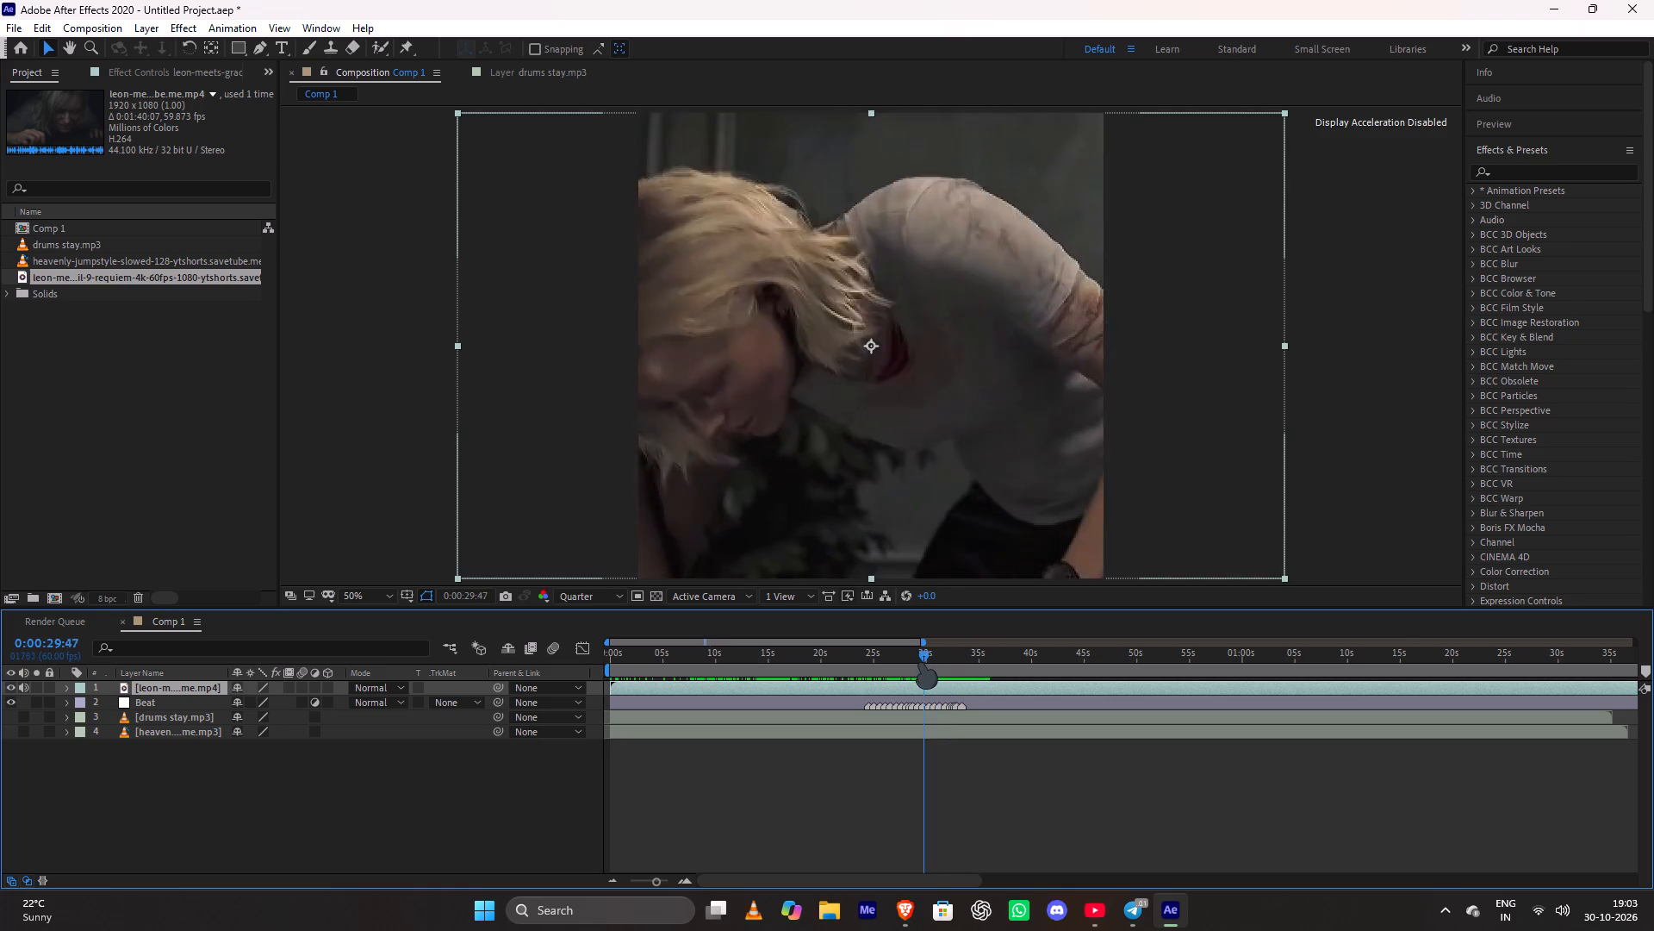
{"action": "left_click_drag", "start_coordinate": [920, 662], "coordinate": [916, 664]}
{"action": "key", "text": "space"}
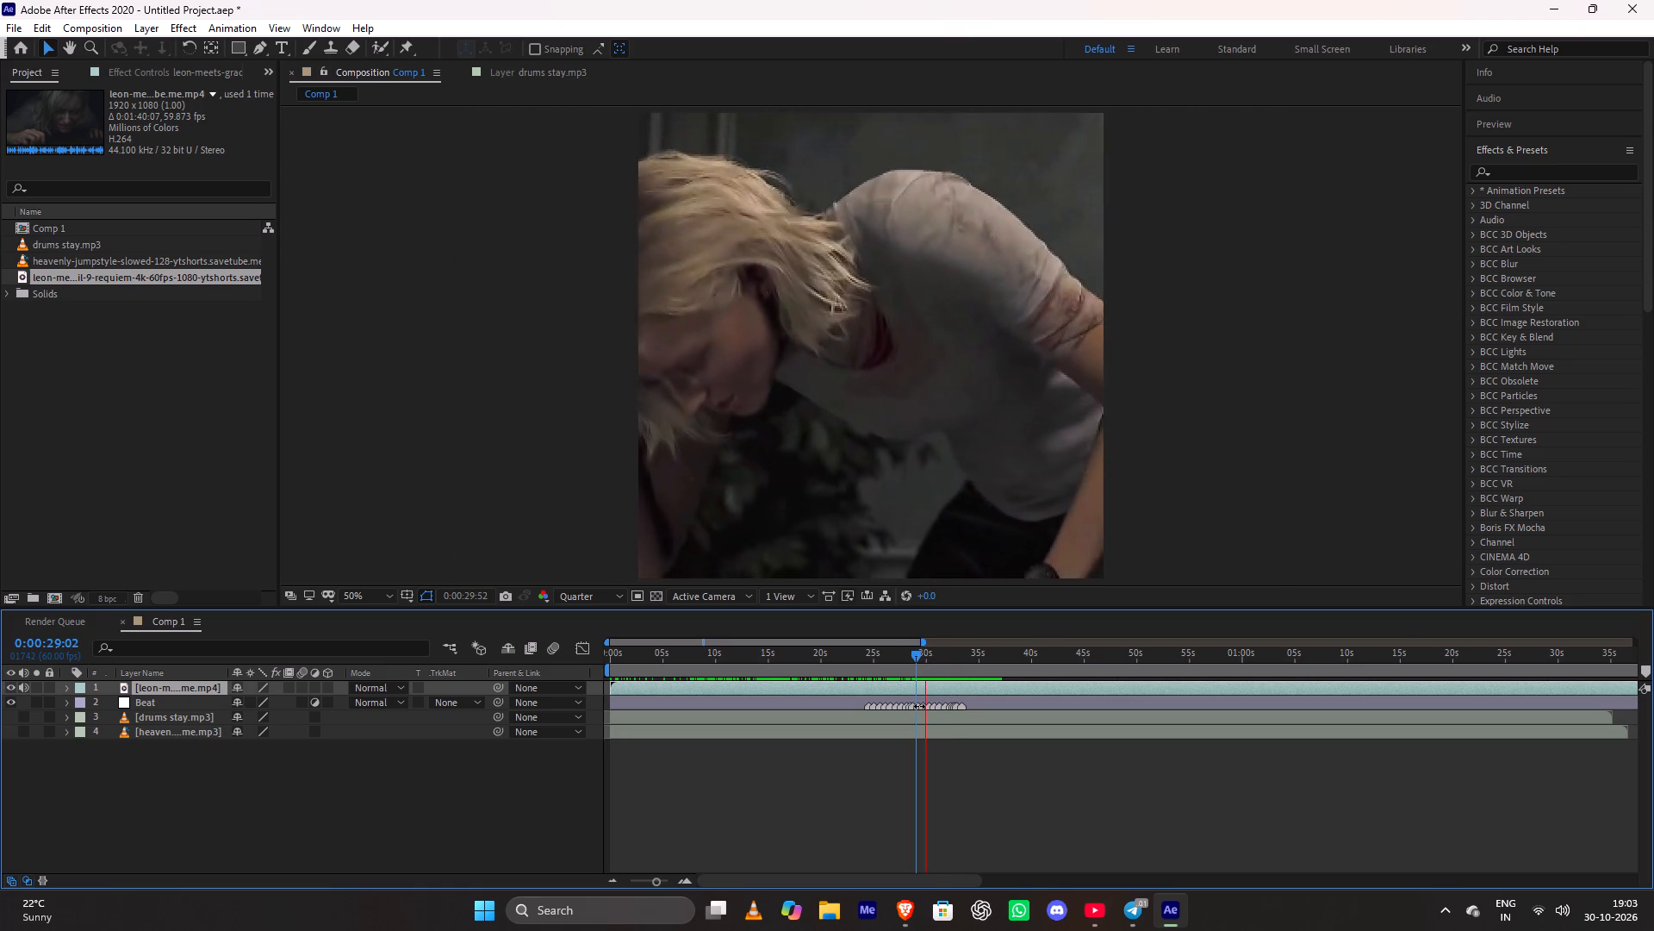
{"action": "key", "text": "space"}
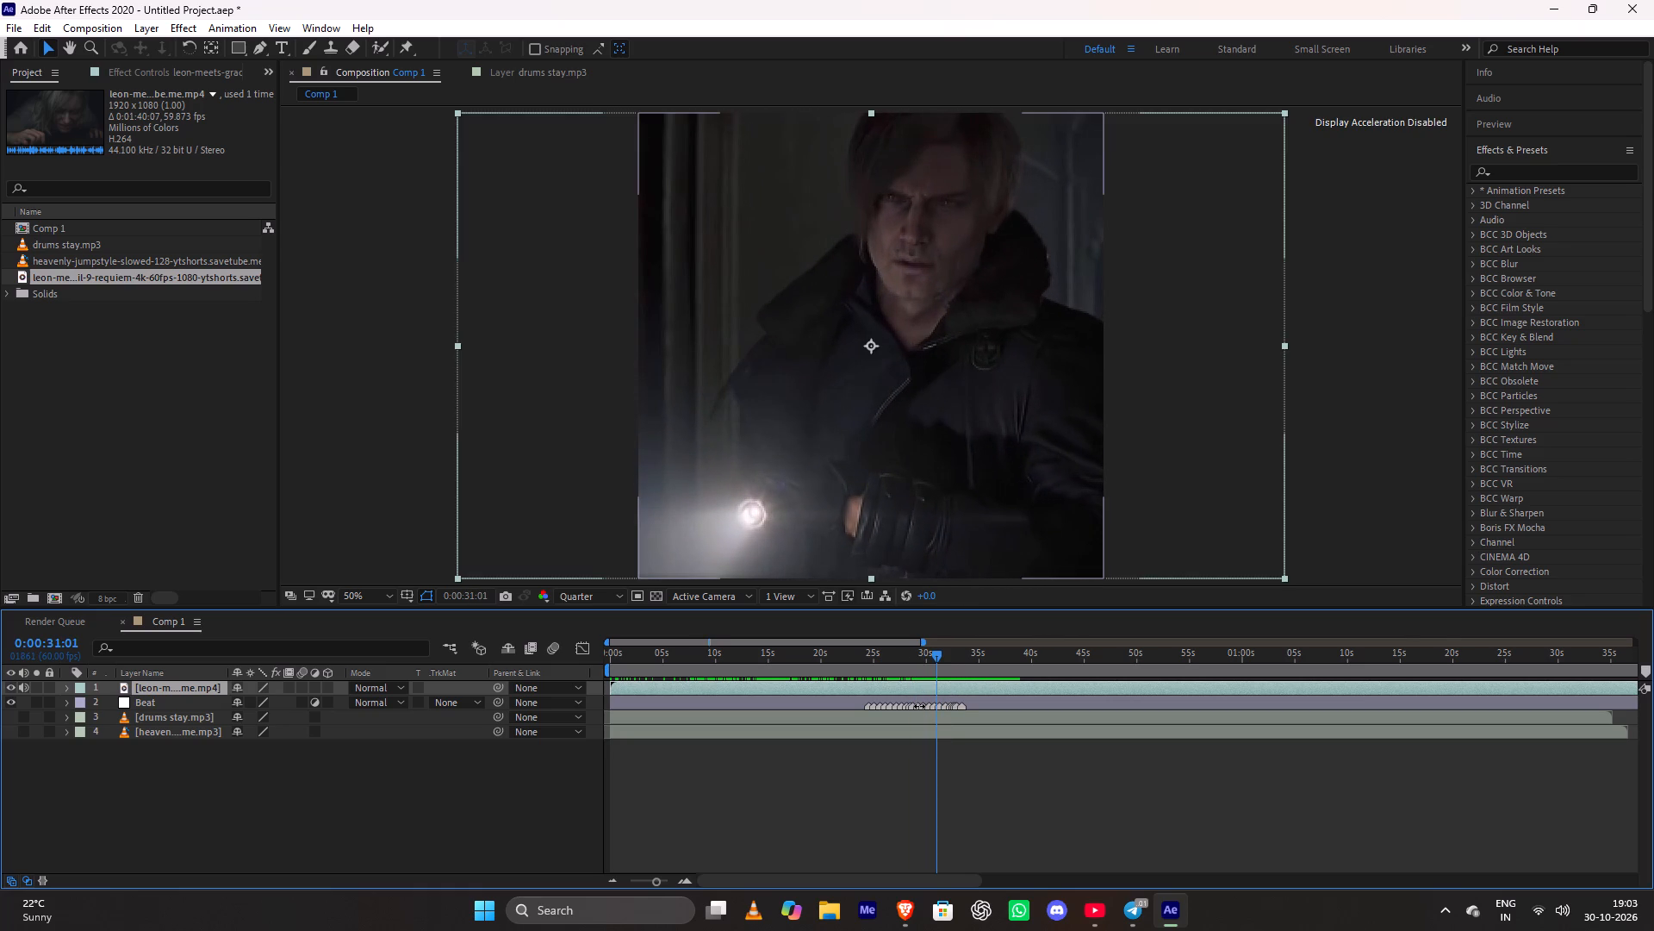
{"action": "key", "text": "space"}
{"action": "key", "text": "space"}
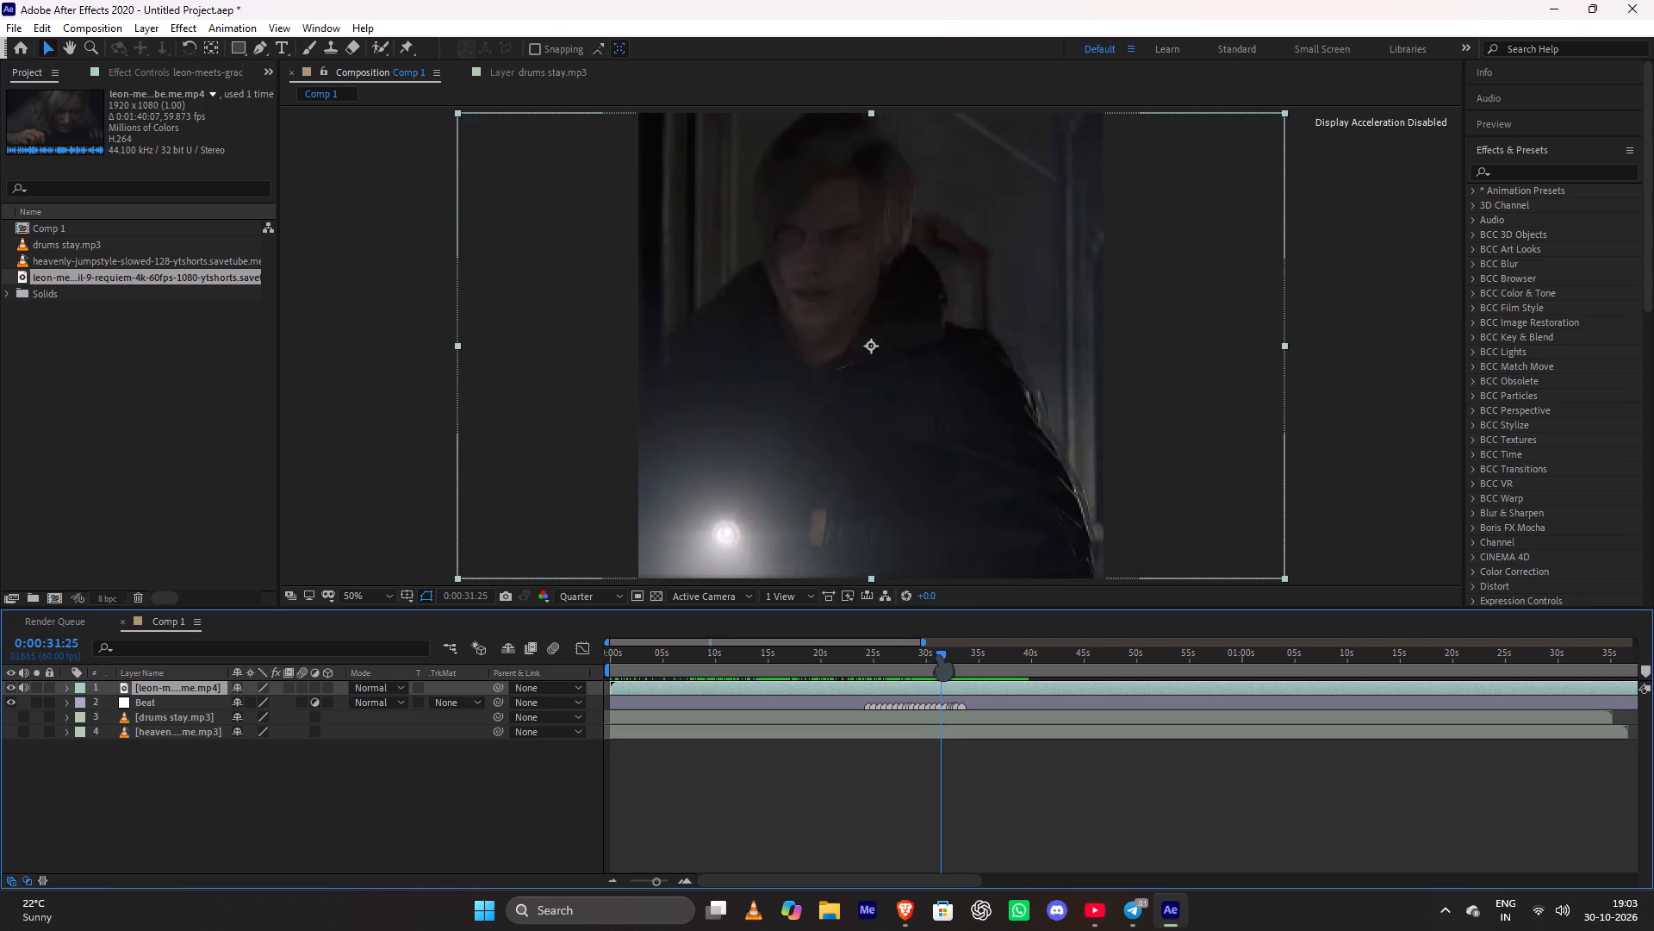
Split the Leon clip at 0:00:30:46, where Leon's flashlight shot begins, and delete the portion before it.
{"action": "left_click", "coordinate": [938, 653]}
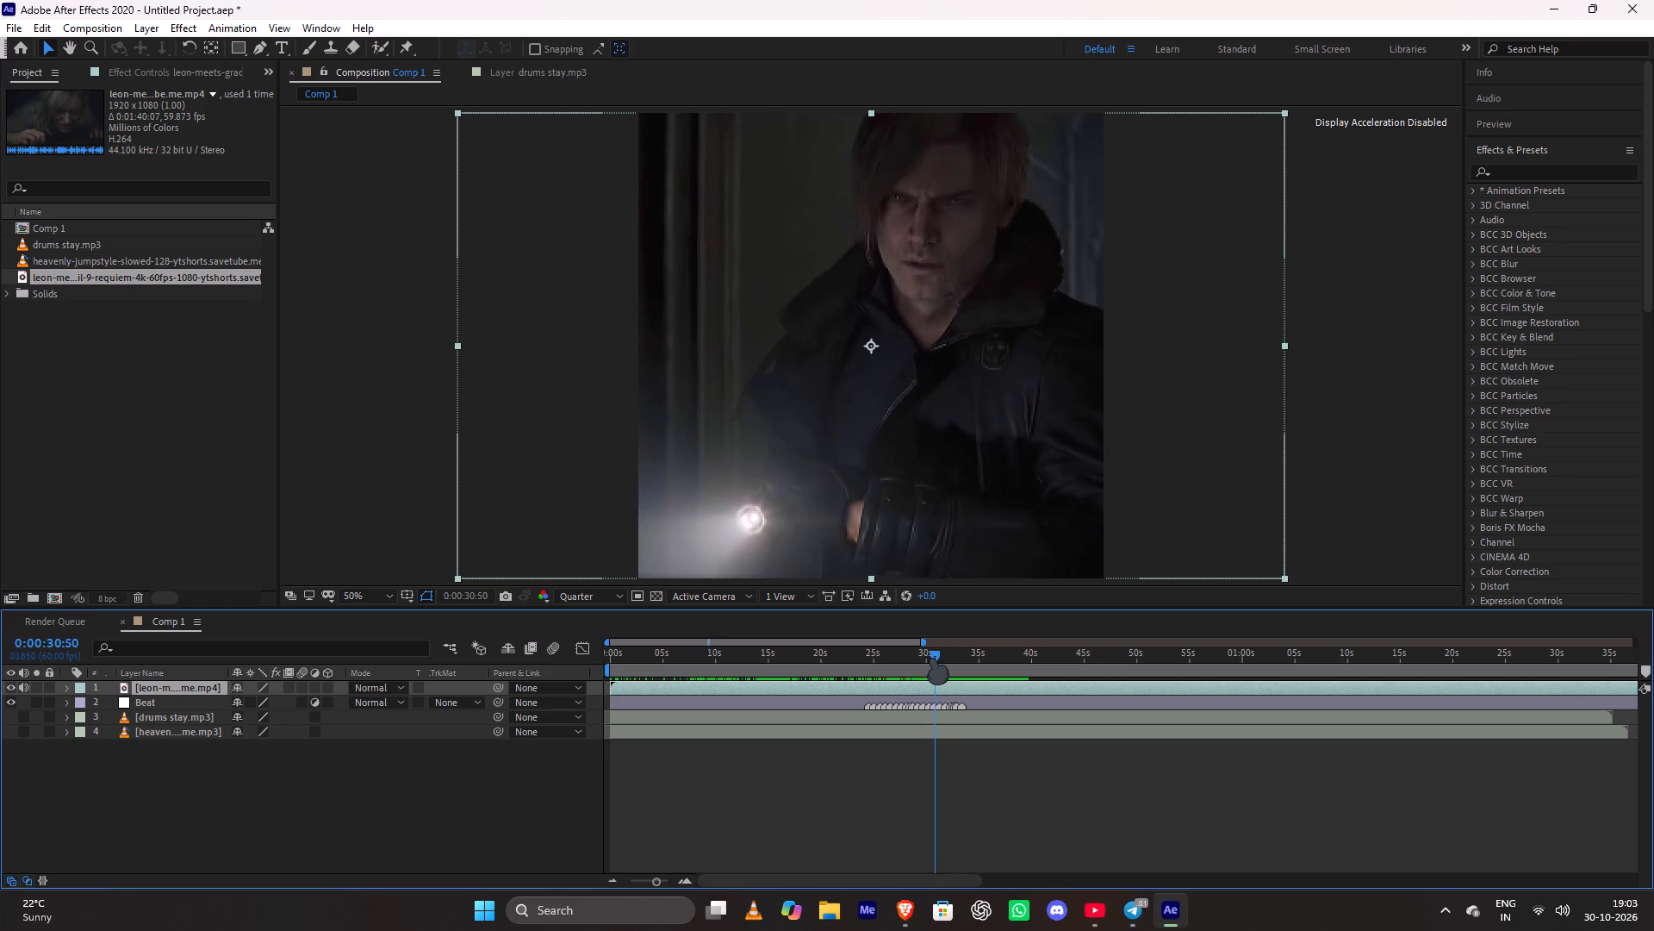
{"action": "left_click", "coordinate": [937, 688]}
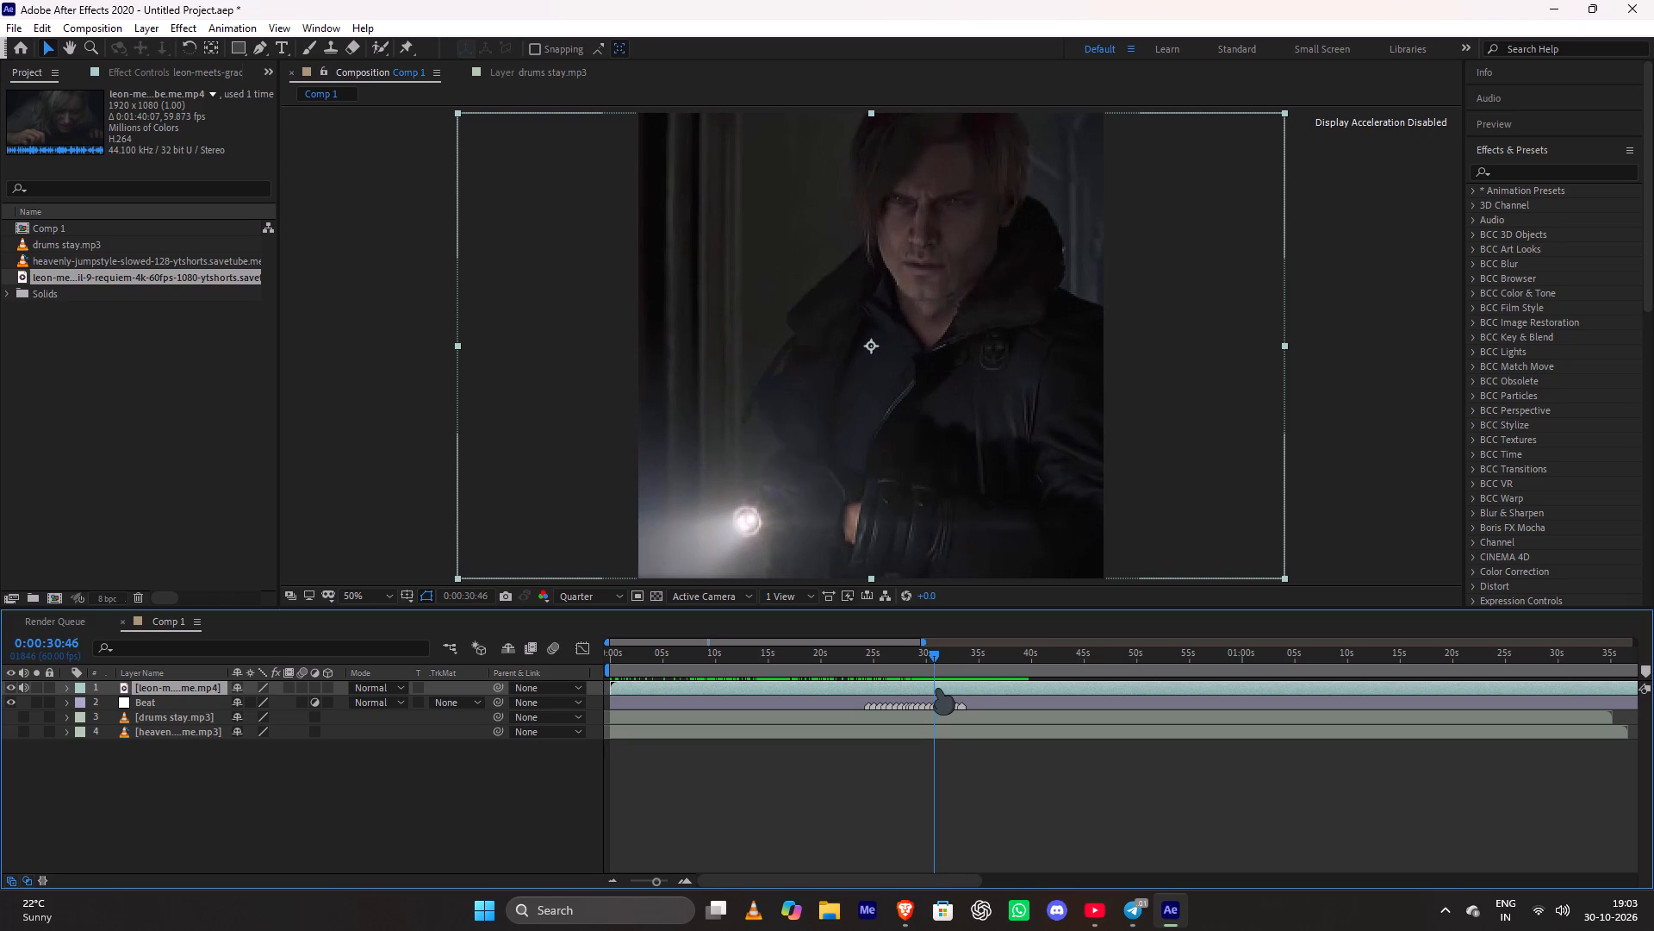
{"action": "key", "text": "ctrl+shift+d"}
{"action": "left_click", "coordinate": [923, 701]}
{"action": "key", "text": "Delete"}
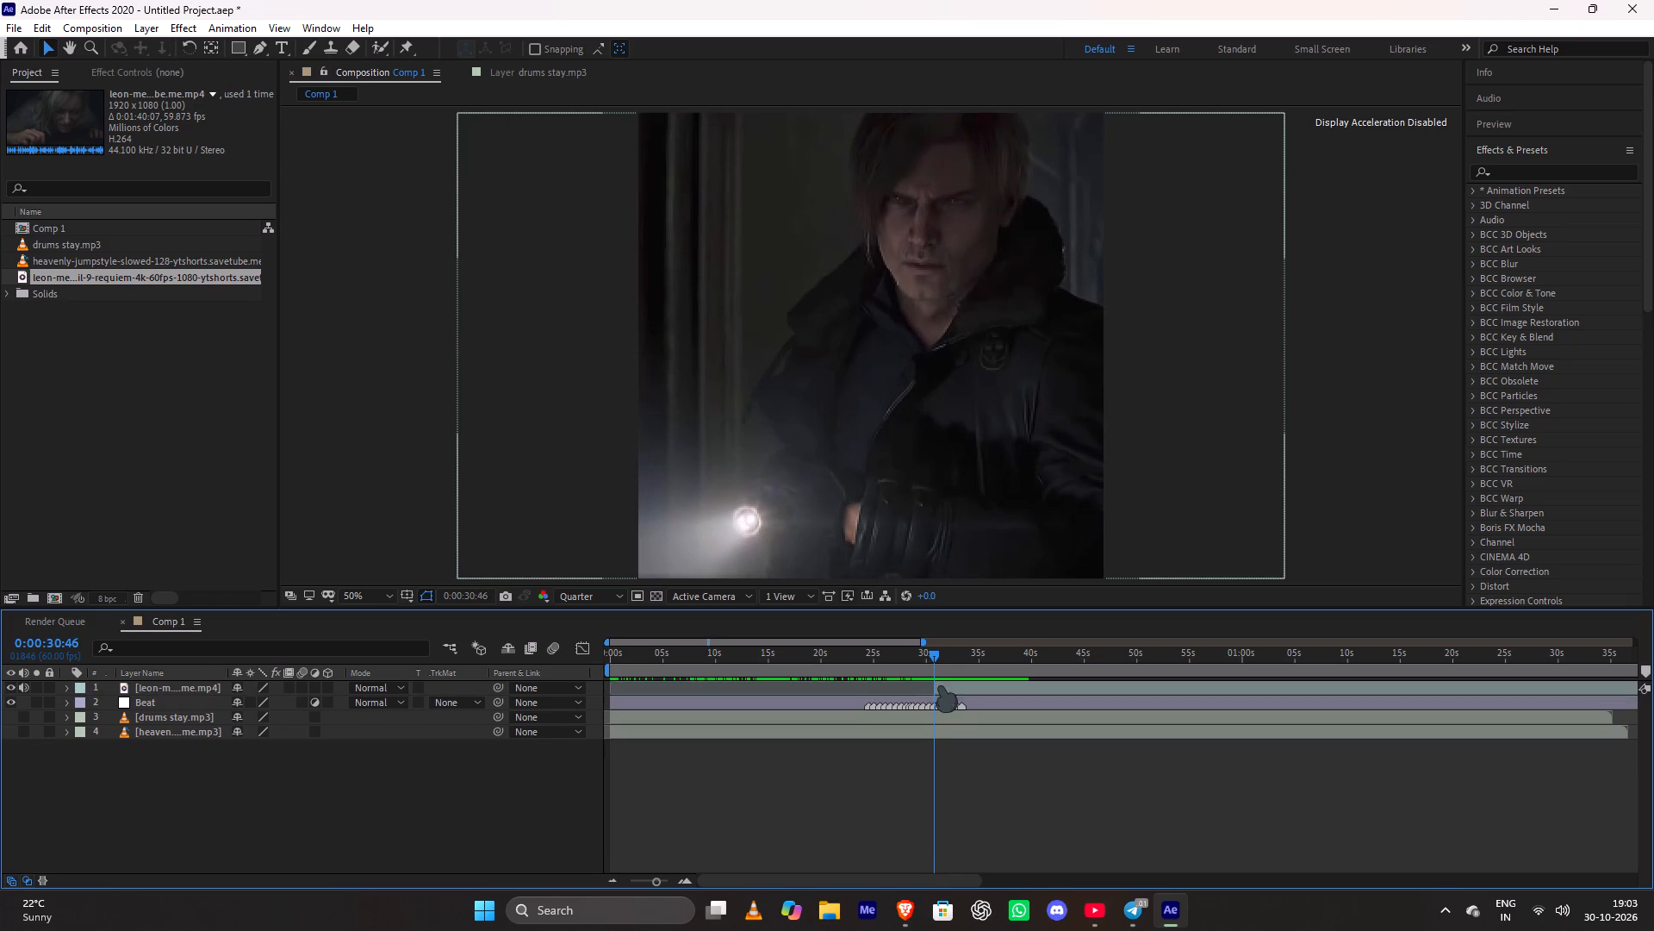
Move the trimmed Leon clip so that it starts exactly at 0:00:00:00, and return the current time to the start.
{"action": "left_click_drag", "start_coordinate": [943, 681], "coordinate": [622, 712]}
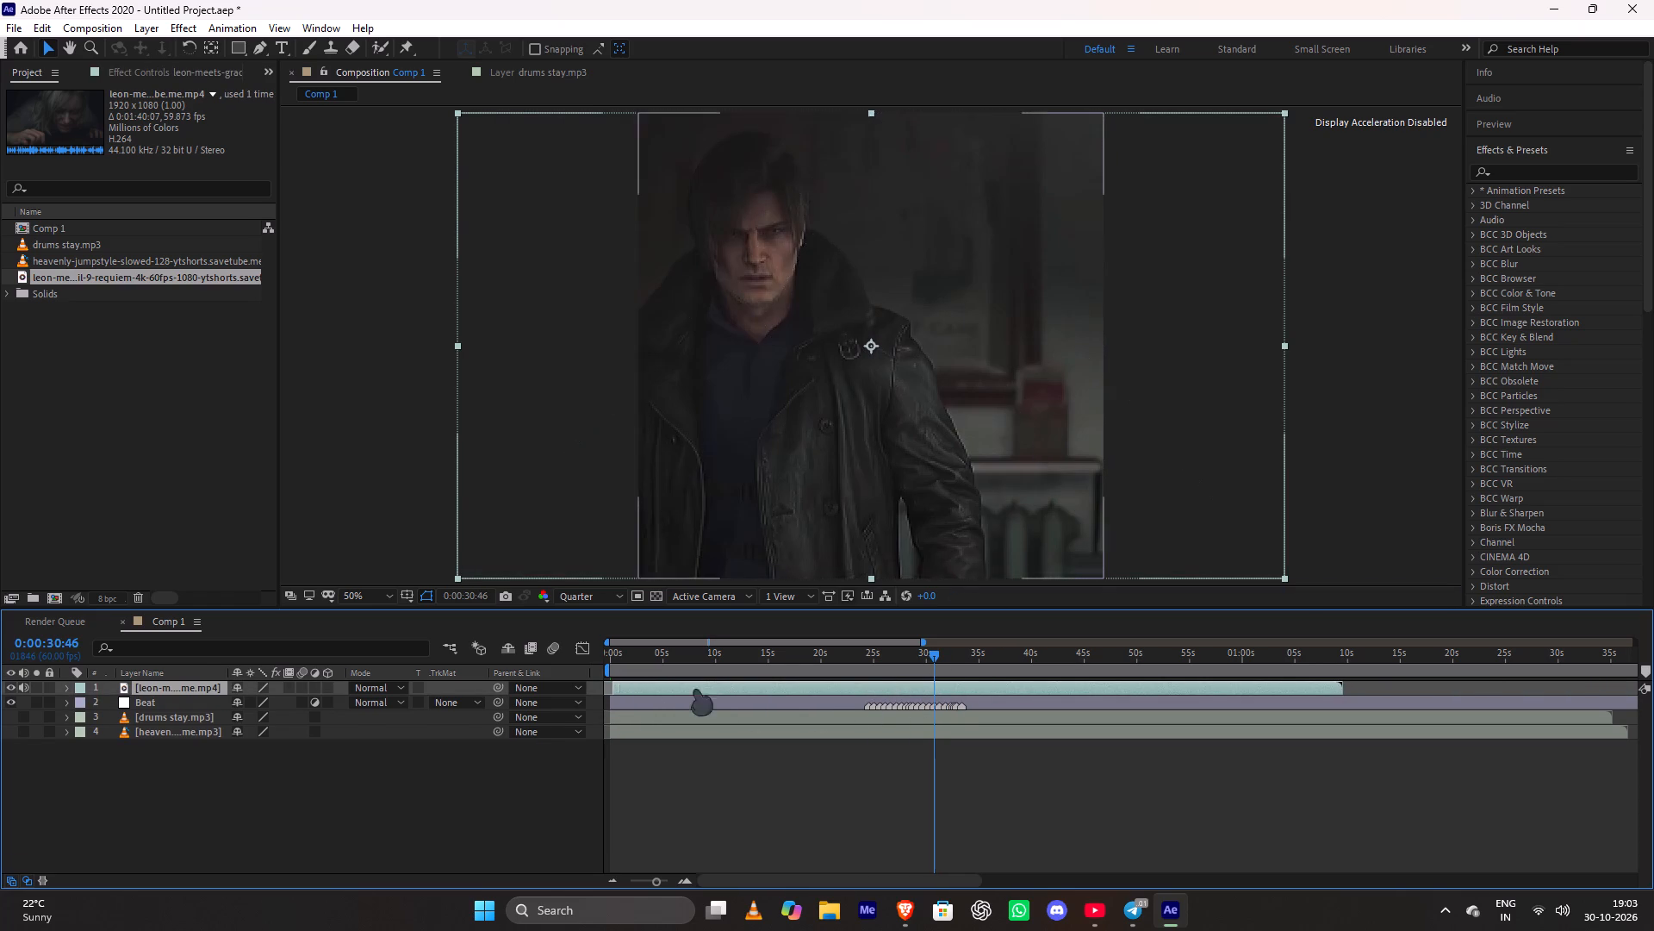
{"action": "left_click_drag", "start_coordinate": [938, 652], "coordinate": [494, 702]}
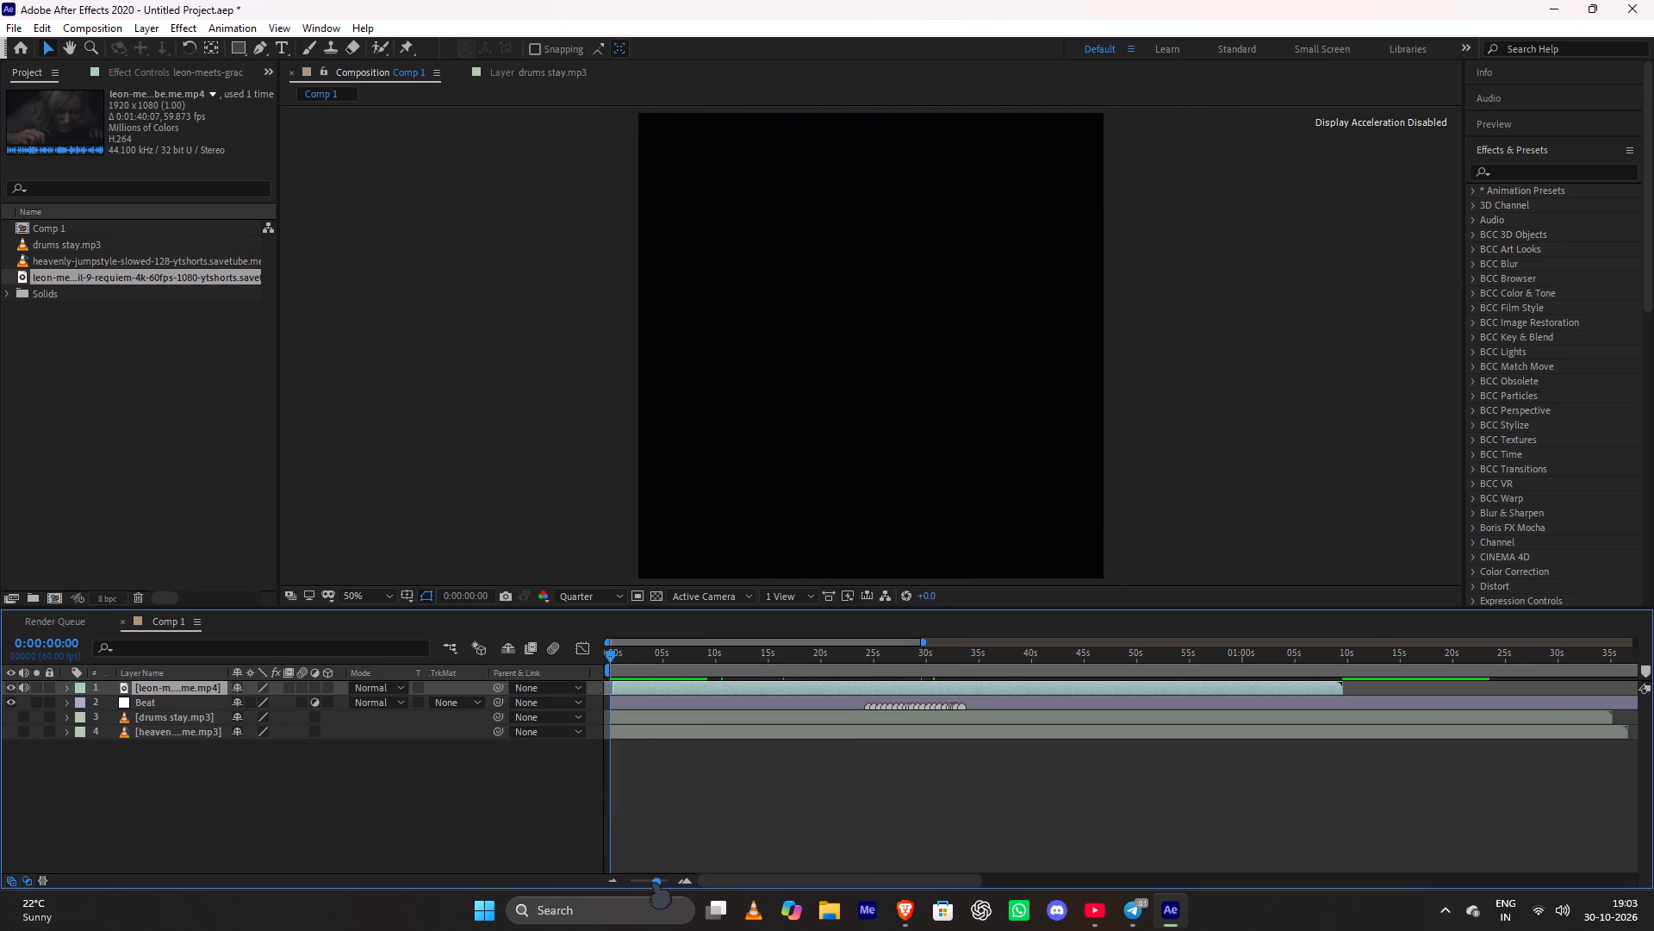
{"action": "left_click_drag", "start_coordinate": [654, 882], "coordinate": [712, 876]}
{"action": "left_click_drag", "start_coordinate": [1313, 690], "coordinate": [840, 714]}
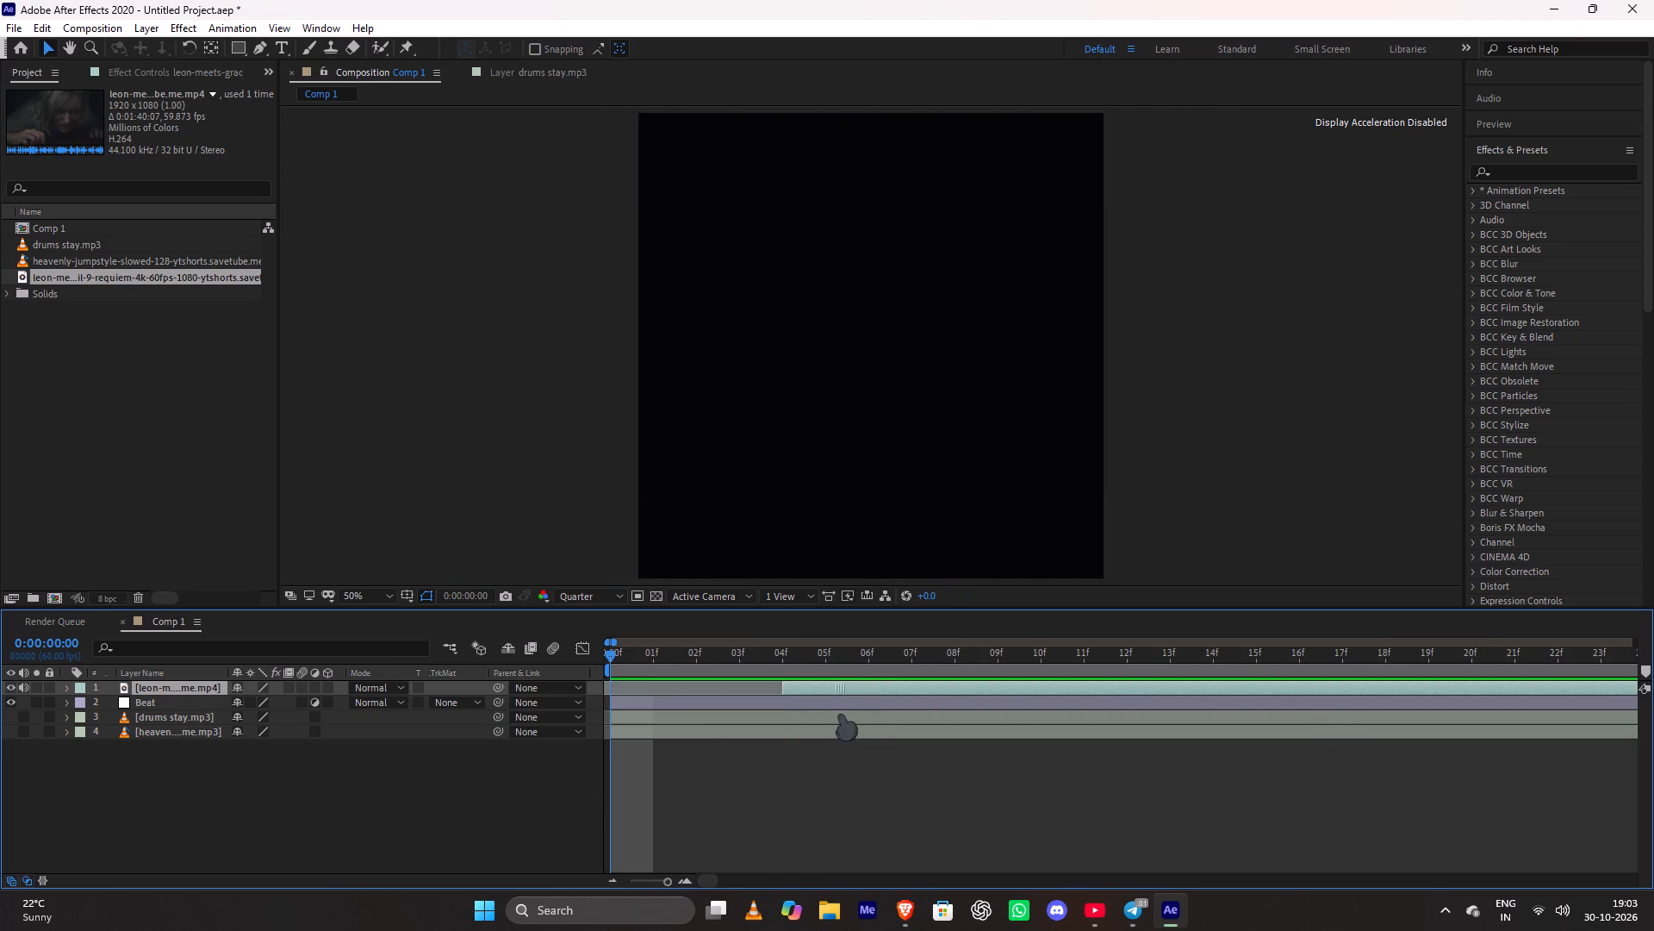
{"action": "left_click_drag", "start_coordinate": [840, 714], "coordinate": [670, 719]}
{"action": "left_click", "coordinate": [669, 881]}
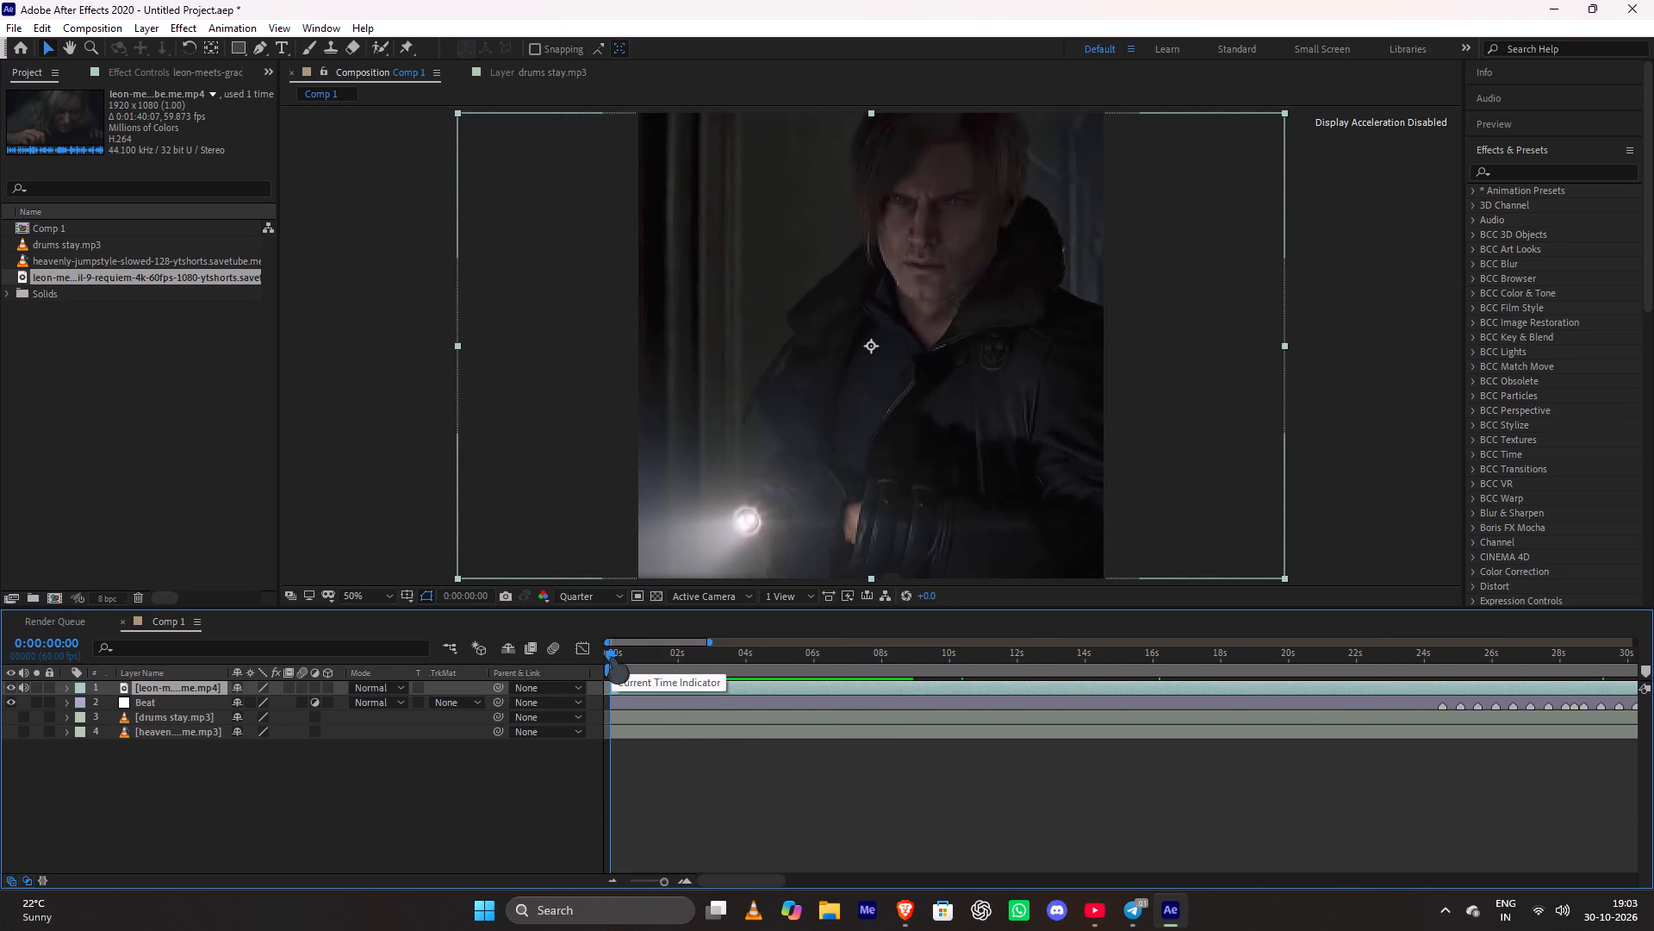
Reveal the Leon clip's audio waveform and play the clip from 0:00:00:00.
{"action": "type", "text": "ll"}
{"action": "key", "text": "space"}
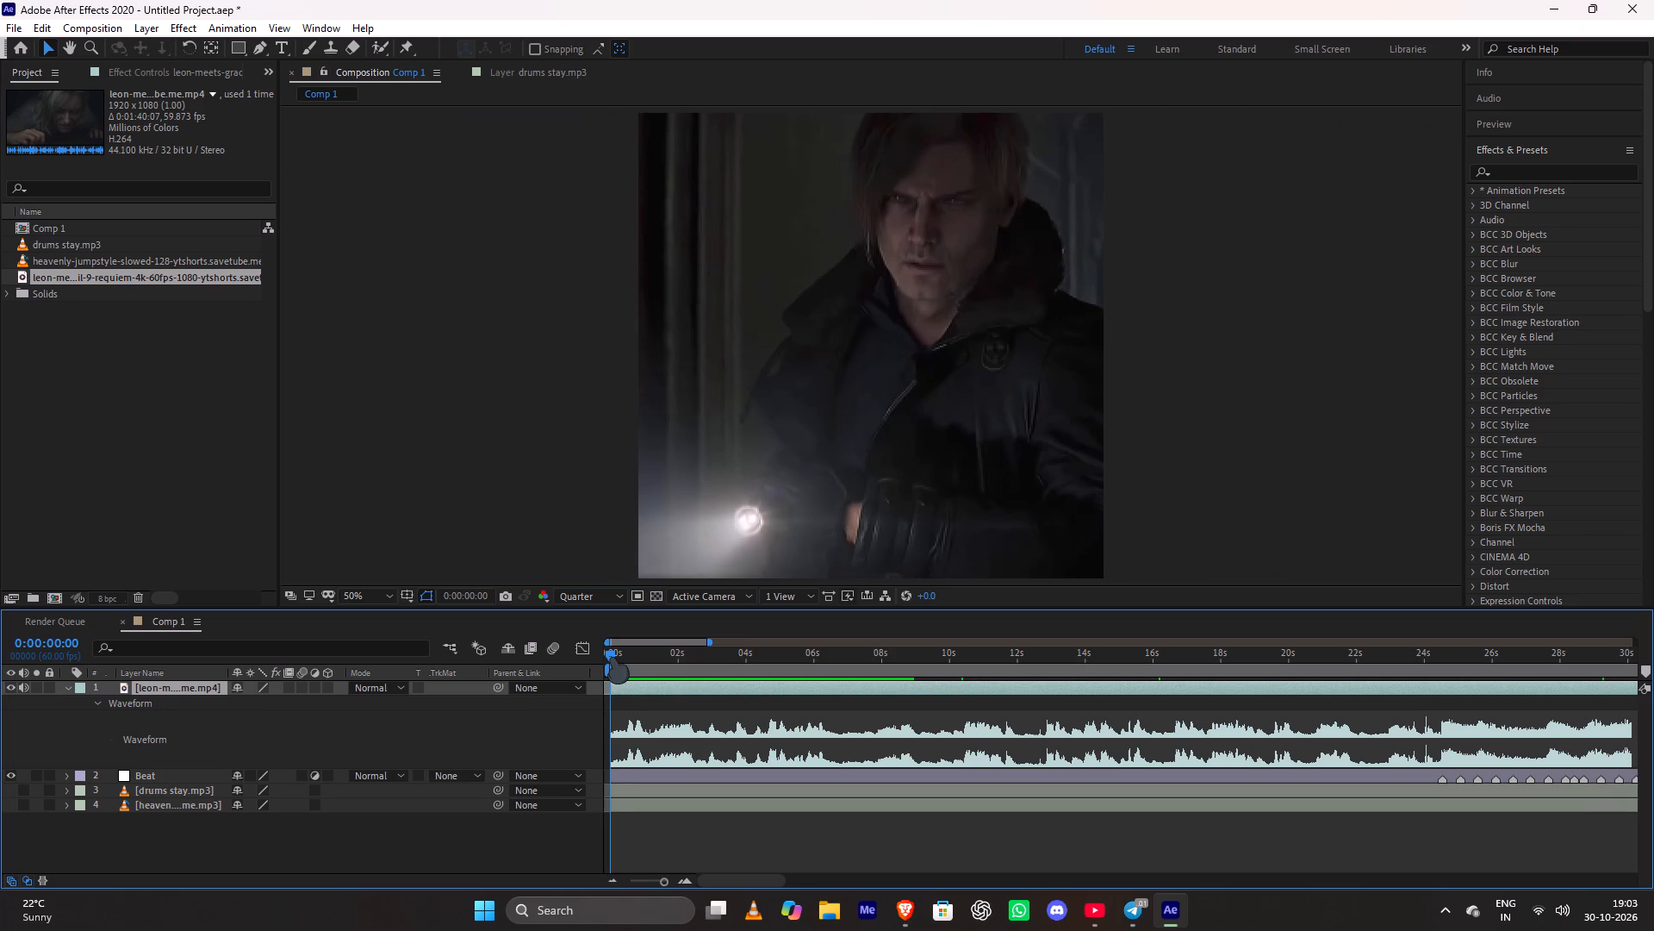
{"action": "key", "text": "space"}
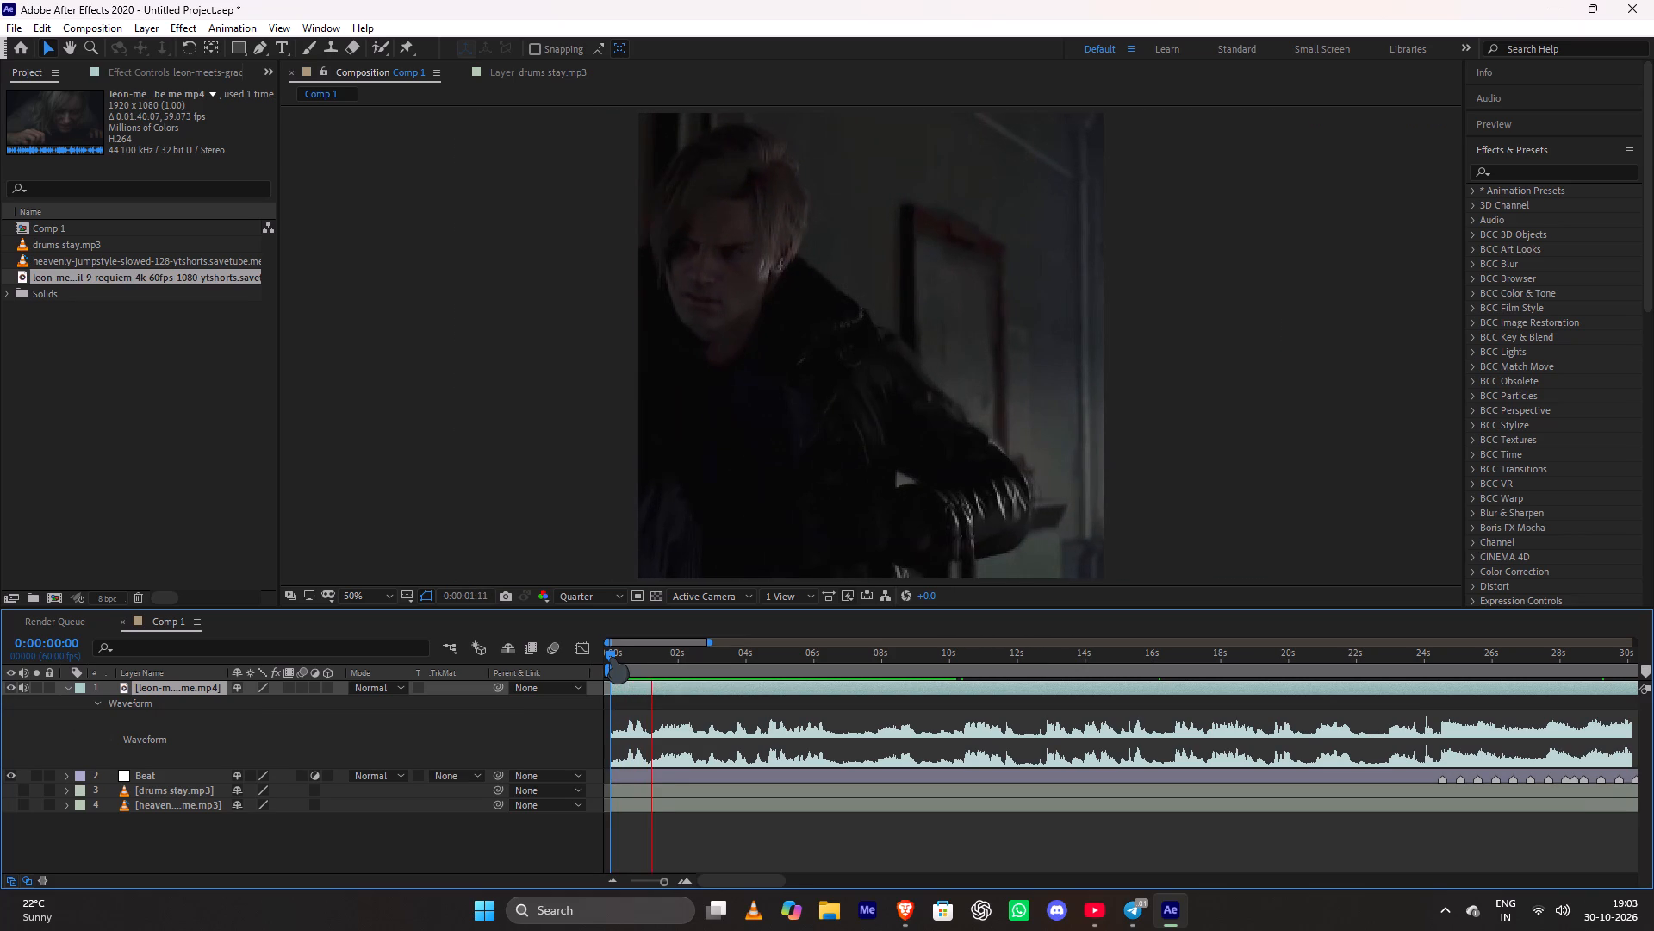
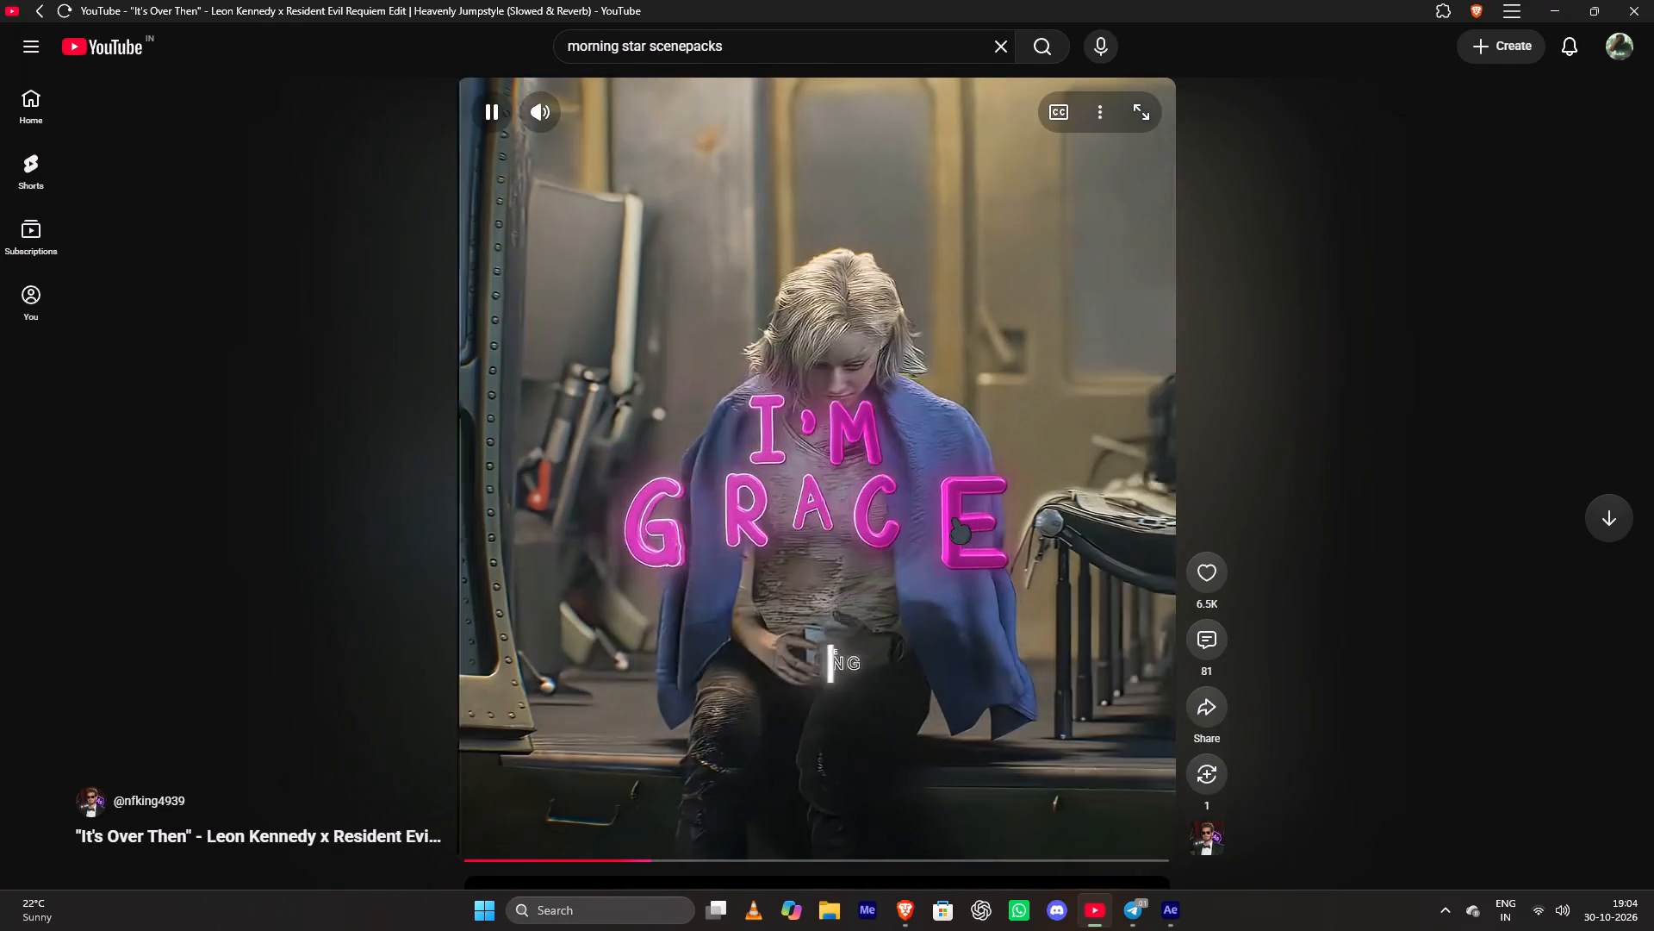
Pause the reference Leon Kennedy Short in the browser at the "I'm Grace" title shot.
{"action": "key", "text": "space"}
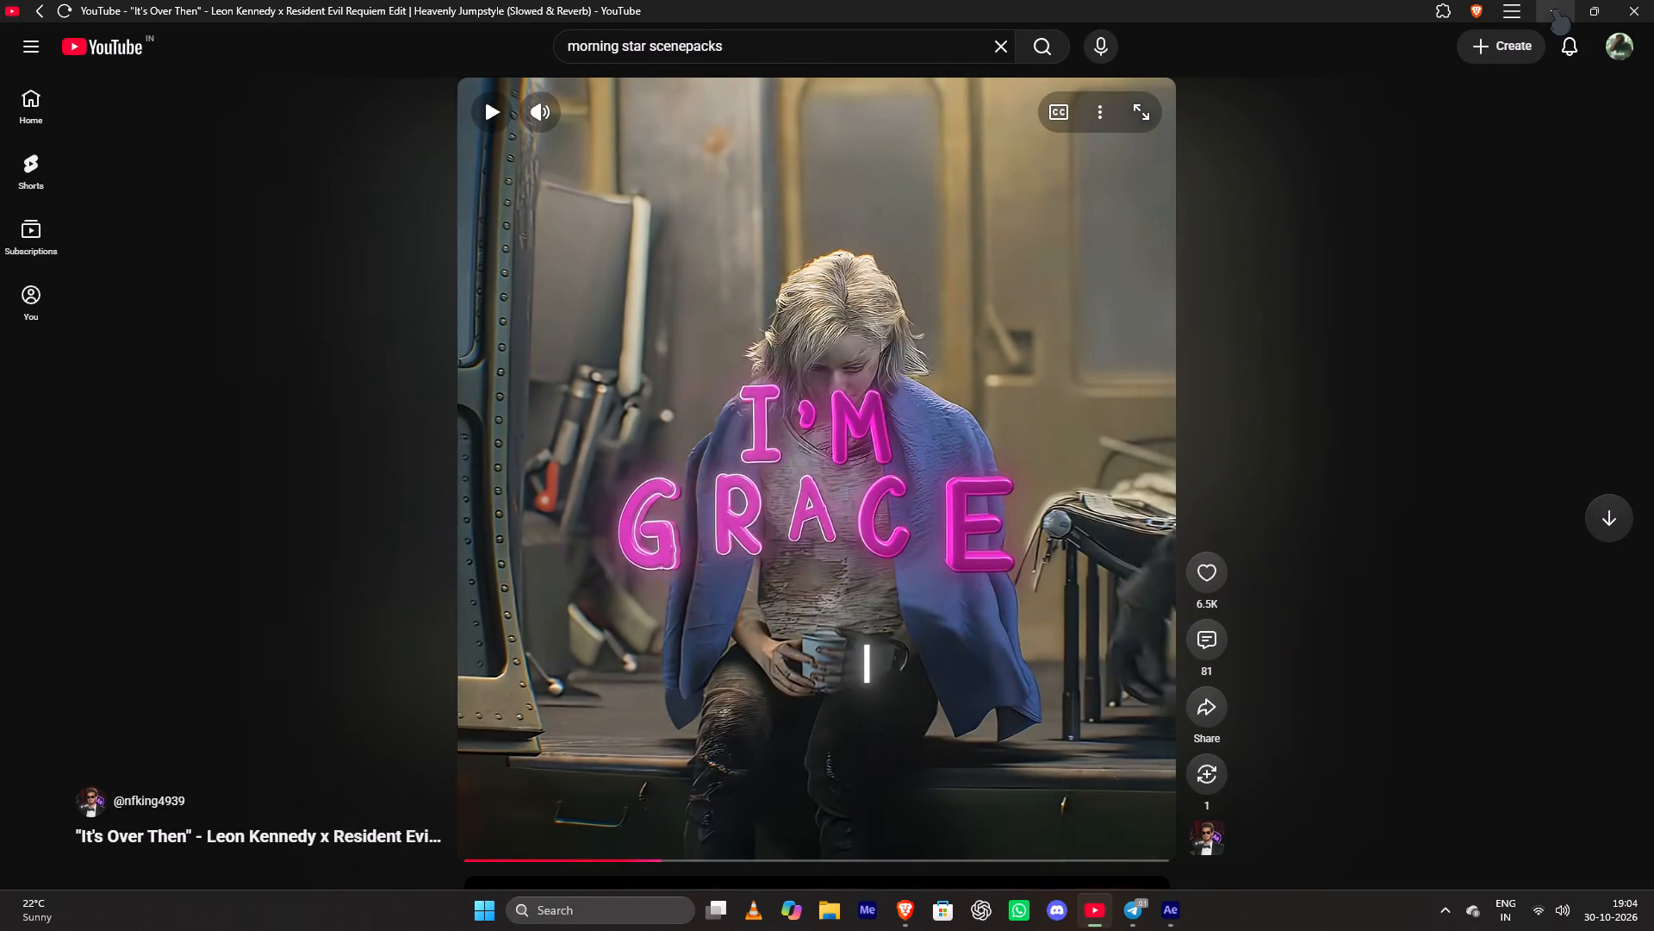
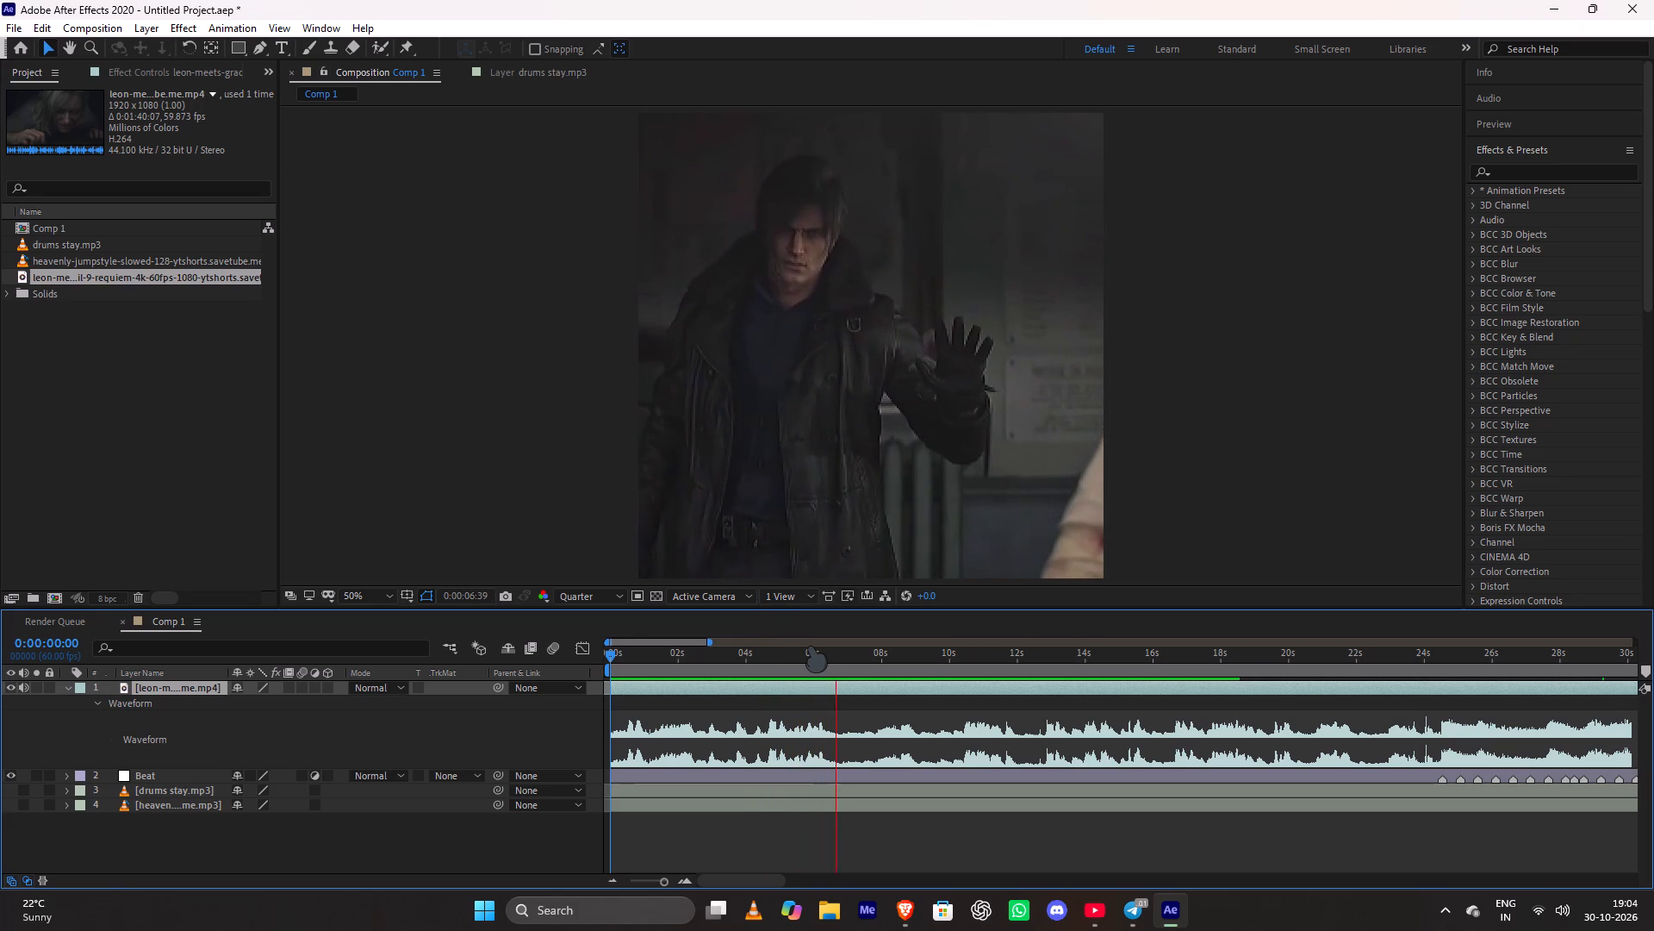
Preview the scene clip, switch to the browser and scrub the reference Short back to the "Leon Kennedy" title shot.
{"action": "key", "text": "space"}
{"action": "key", "text": "space"}
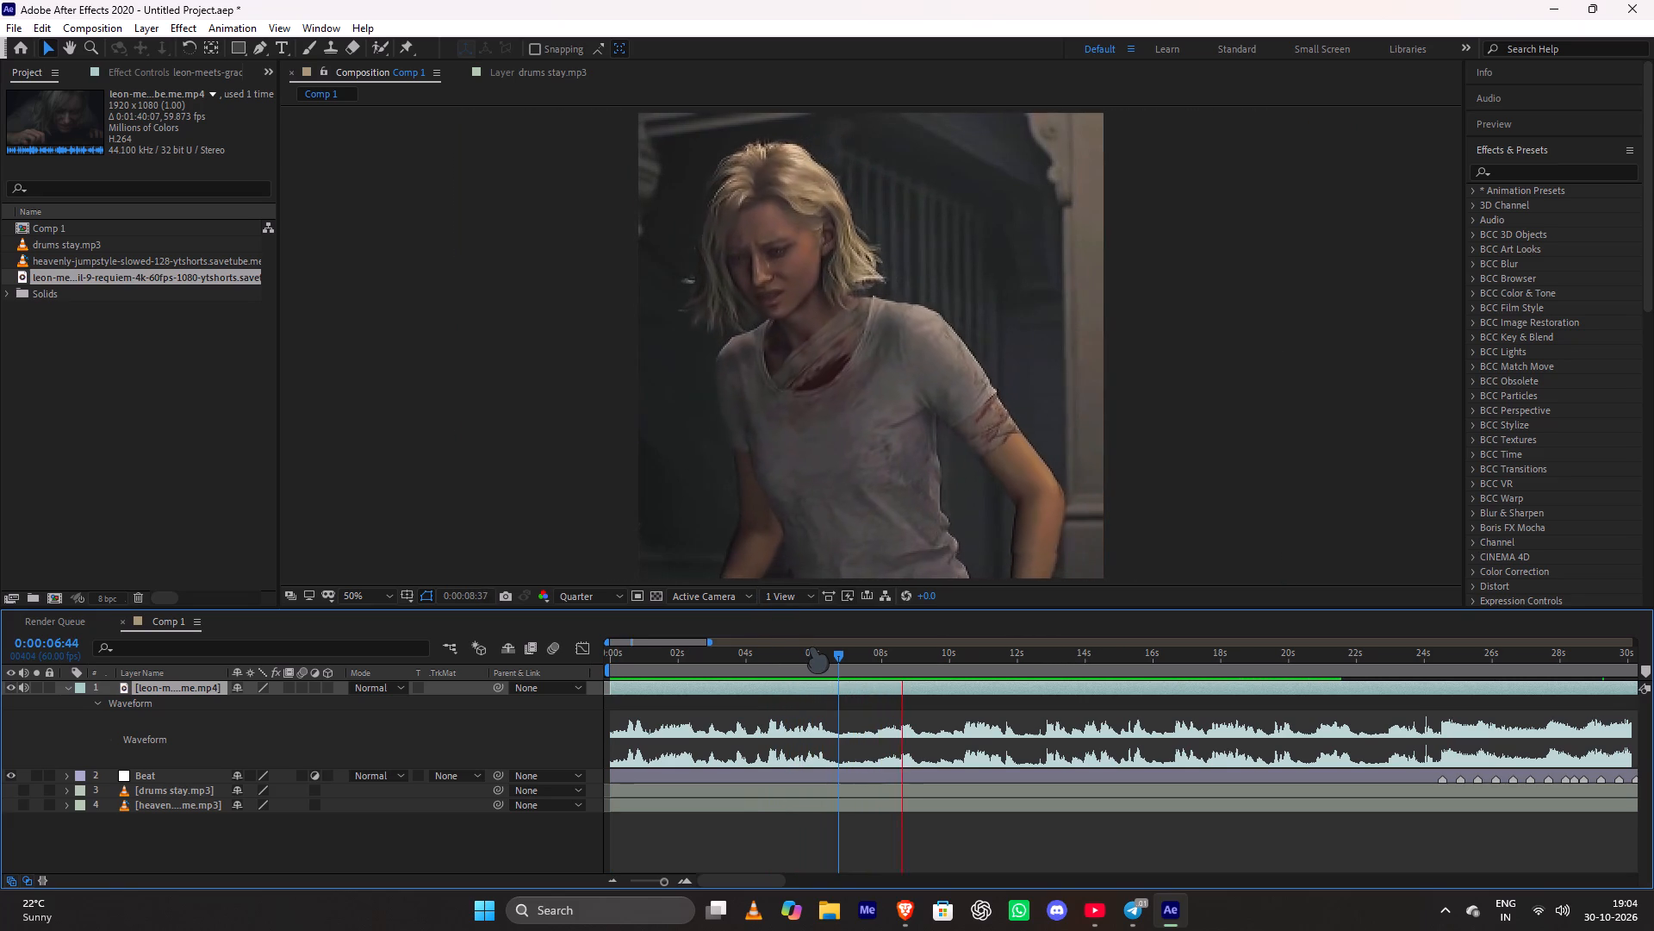
{"action": "key", "text": "space"}
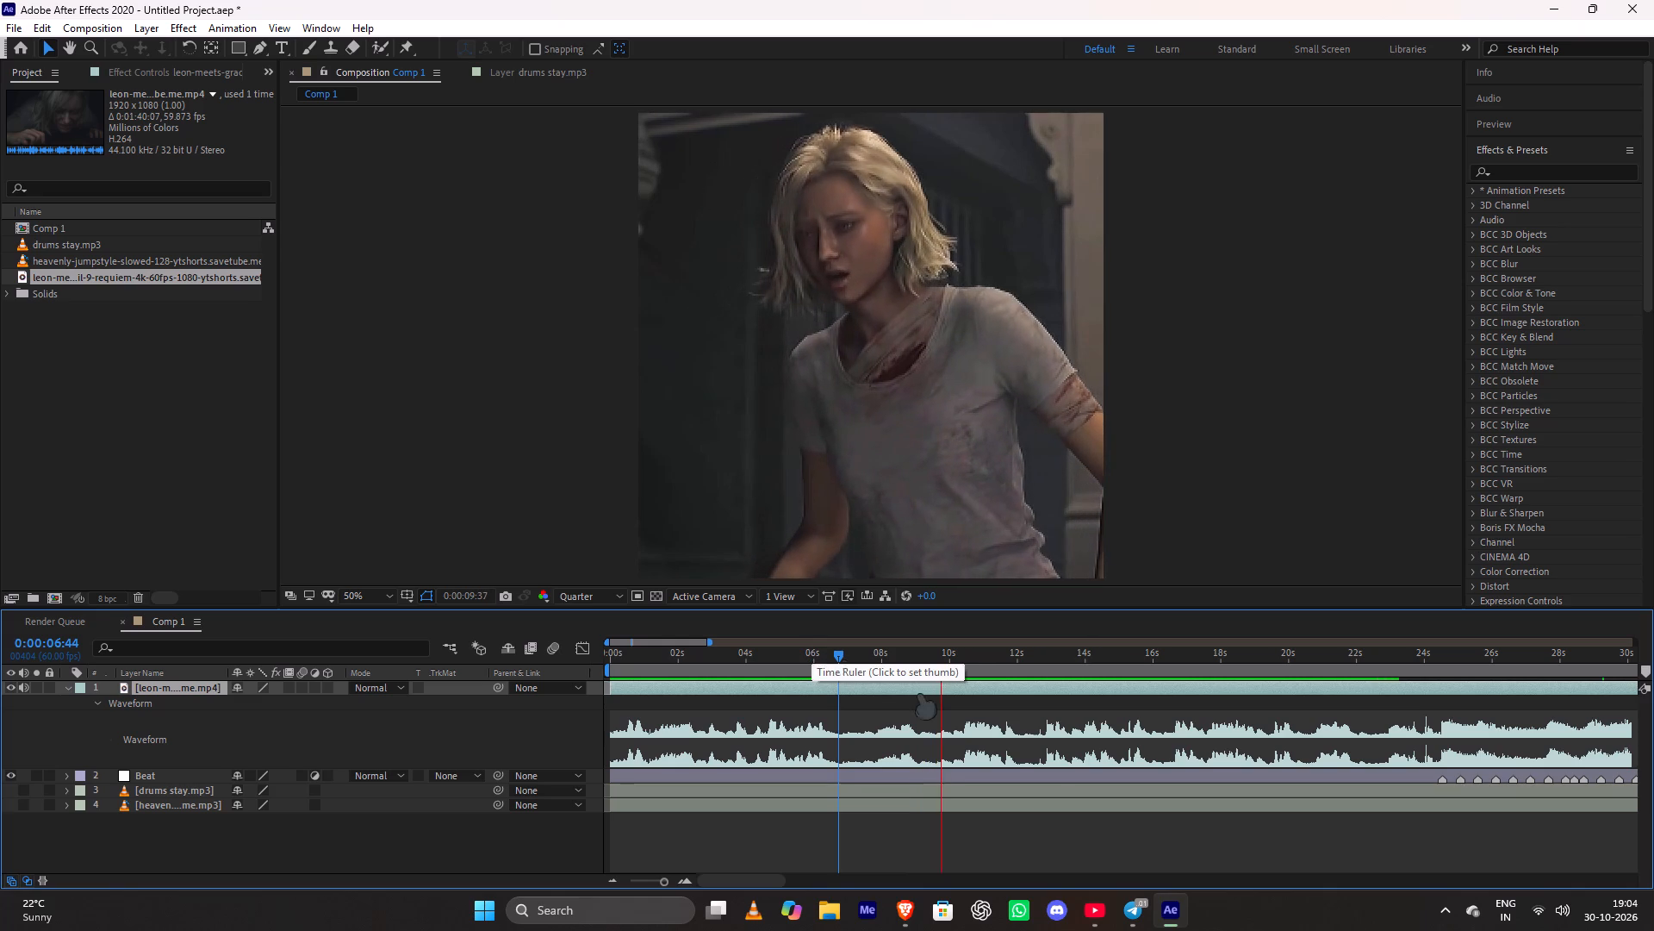
{"action": "left_click", "coordinate": [1109, 909]}
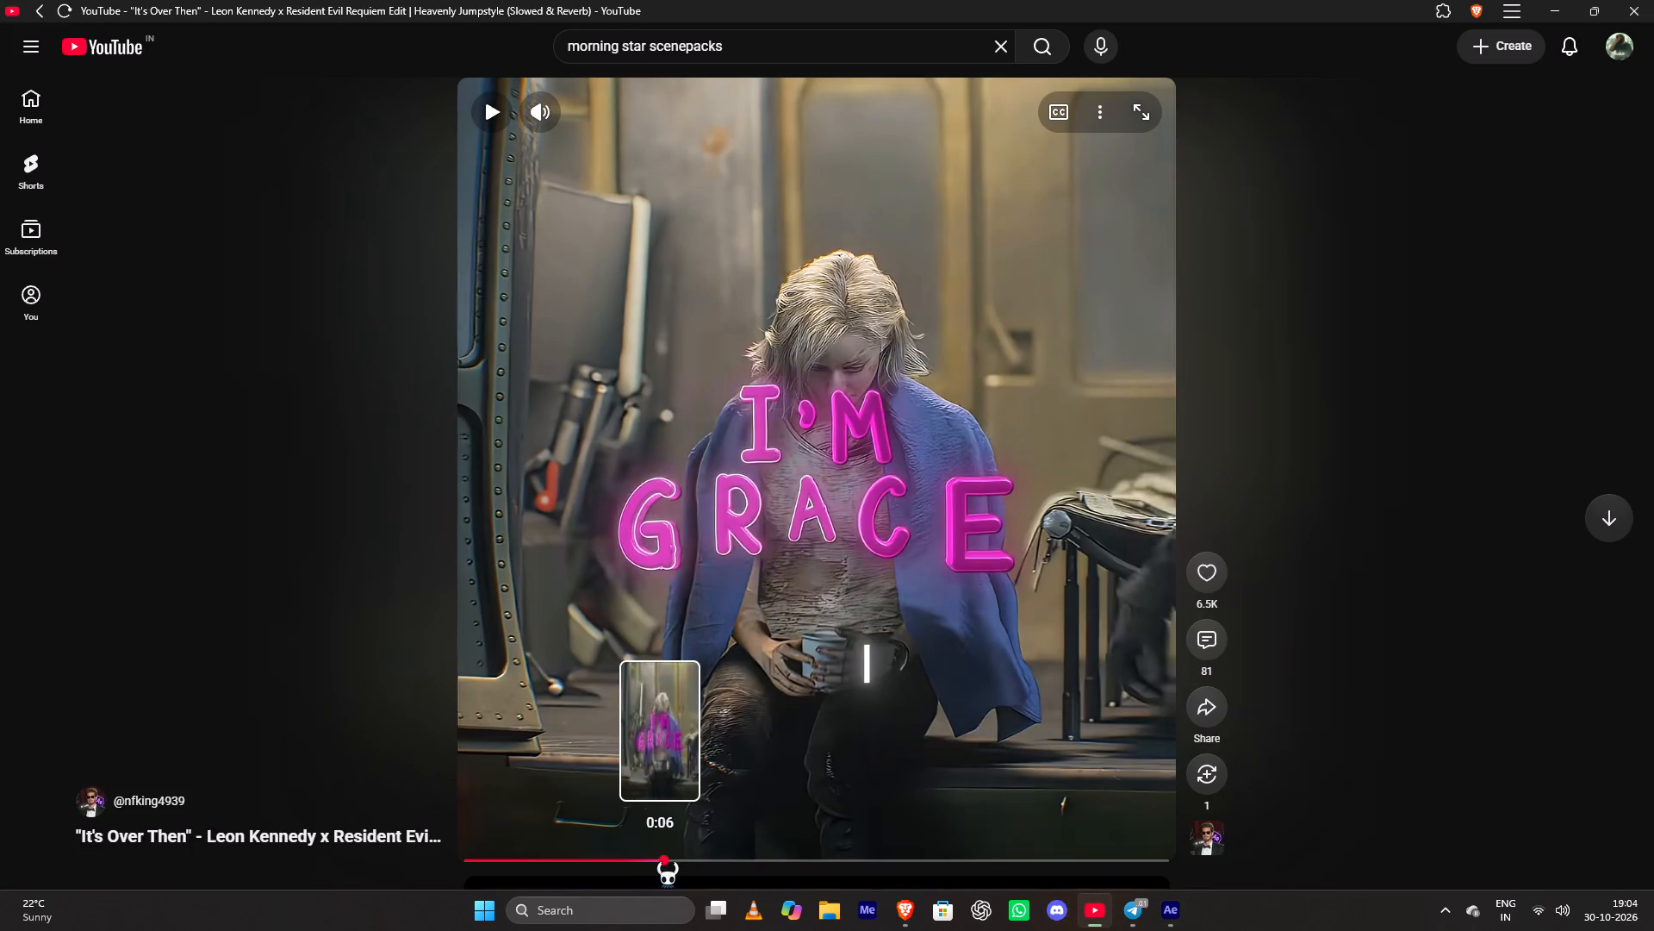
{"action": "left_click_drag", "start_coordinate": [662, 861], "coordinate": [631, 863]}
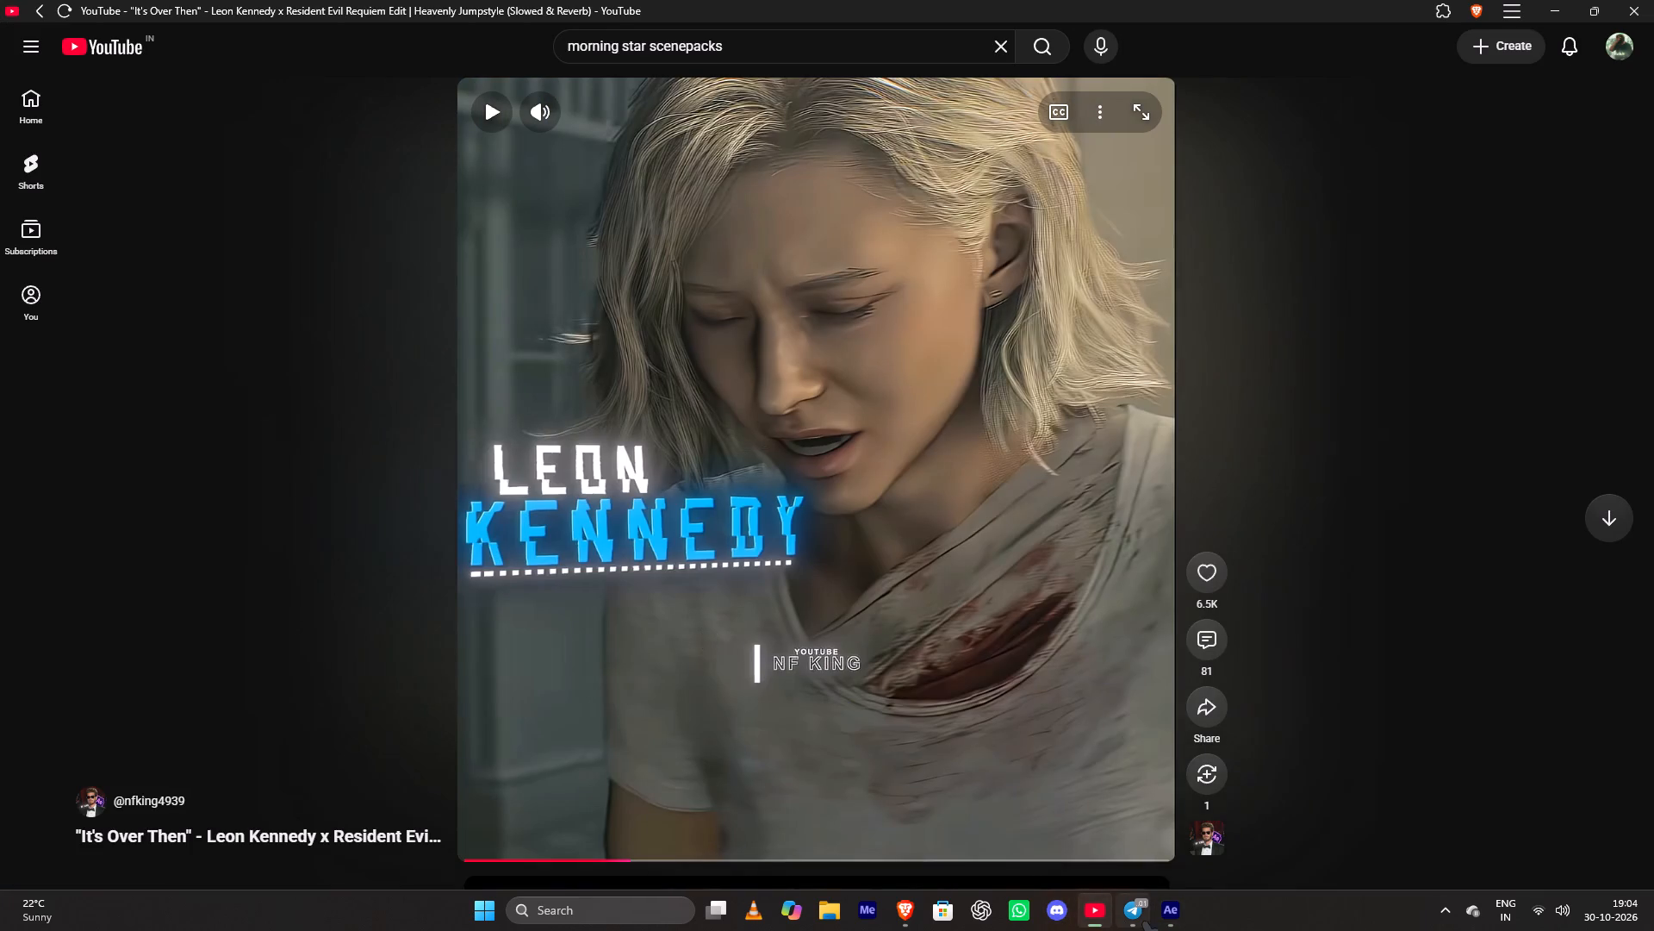
Back in After Effects, split the Leon scene clip at 0:00:12:16 and delete the part after the cut.
{"action": "left_click", "coordinate": [1153, 914]}
{"action": "key", "text": "space"}
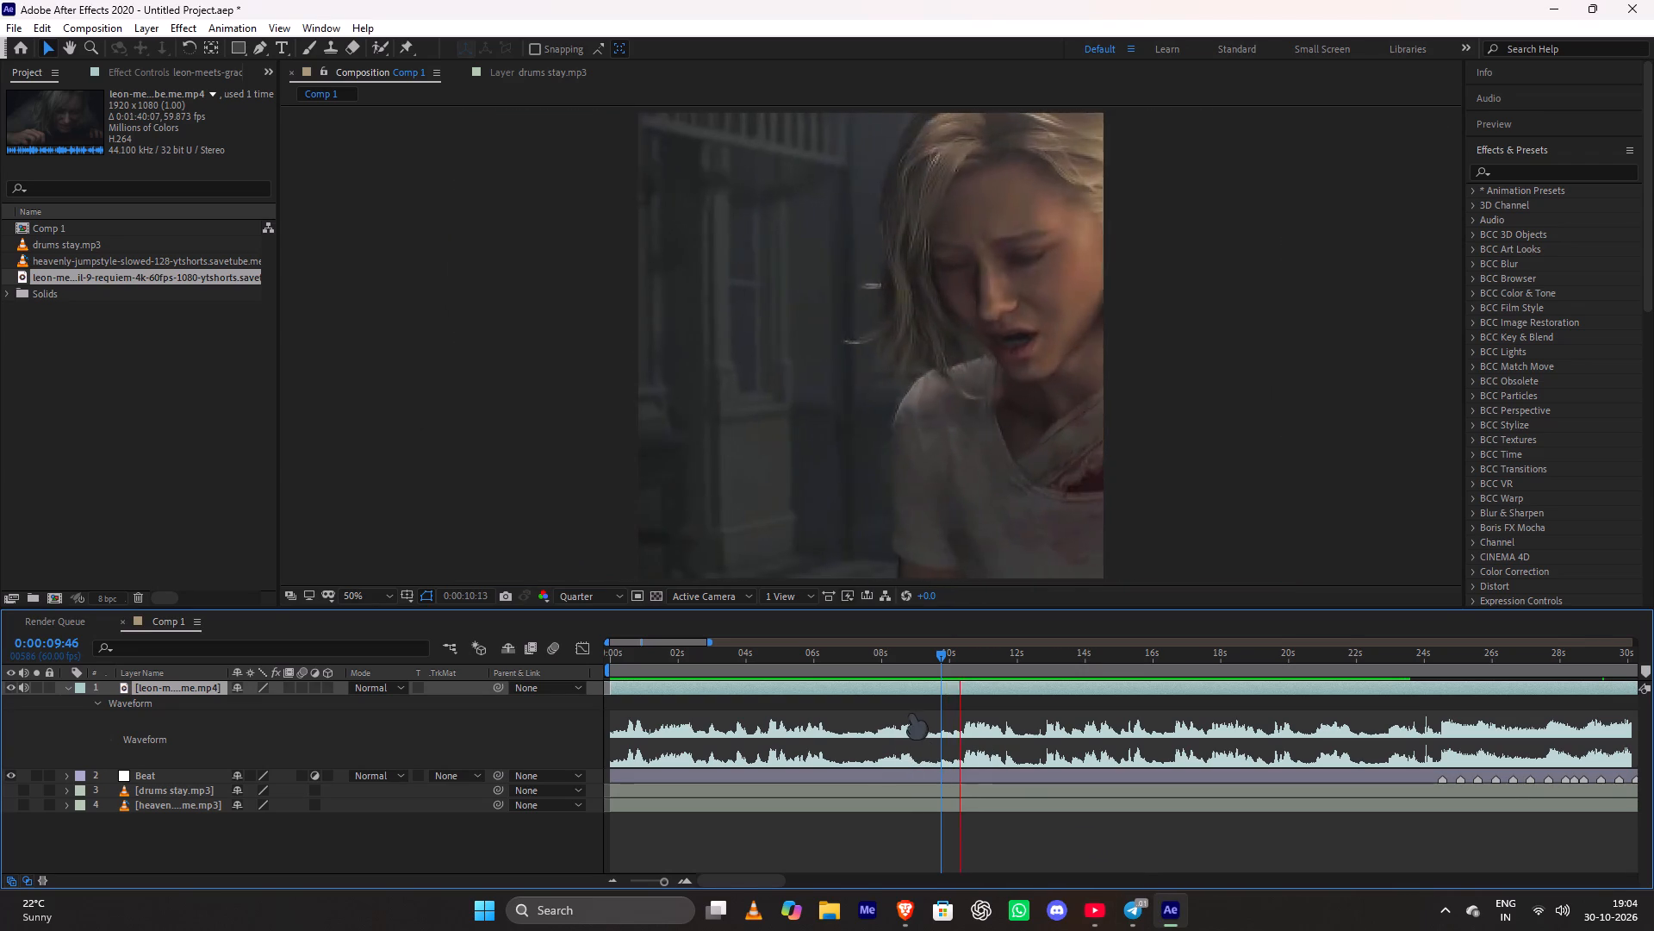
{"action": "key", "text": "space"}
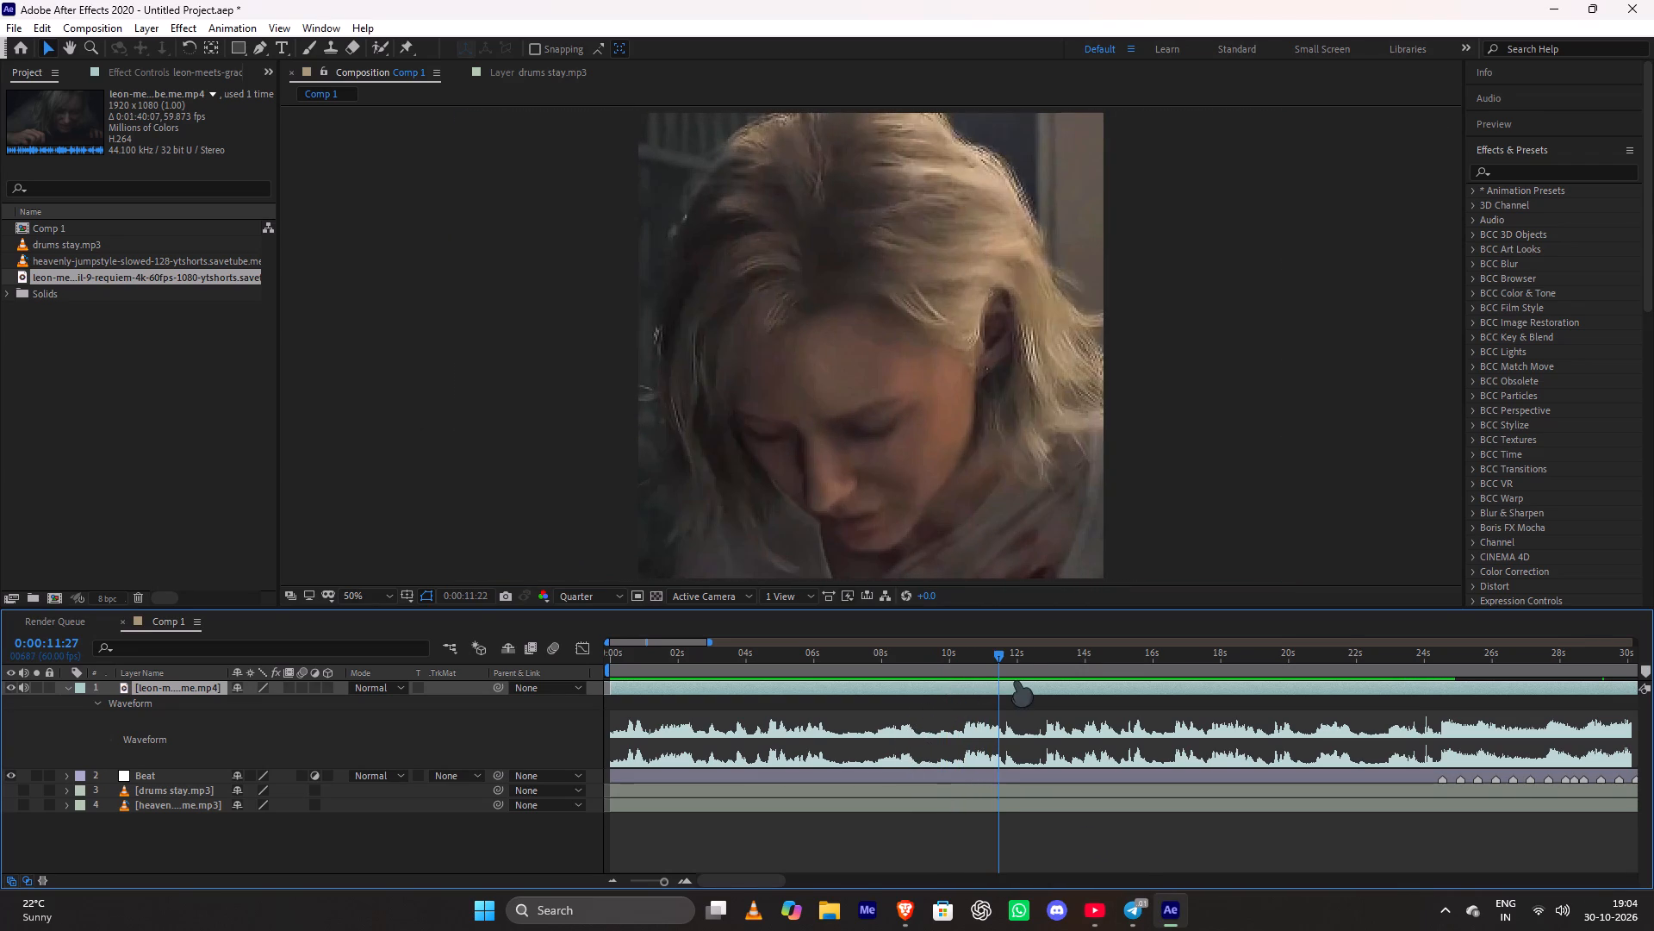
{"action": "key", "text": "space"}
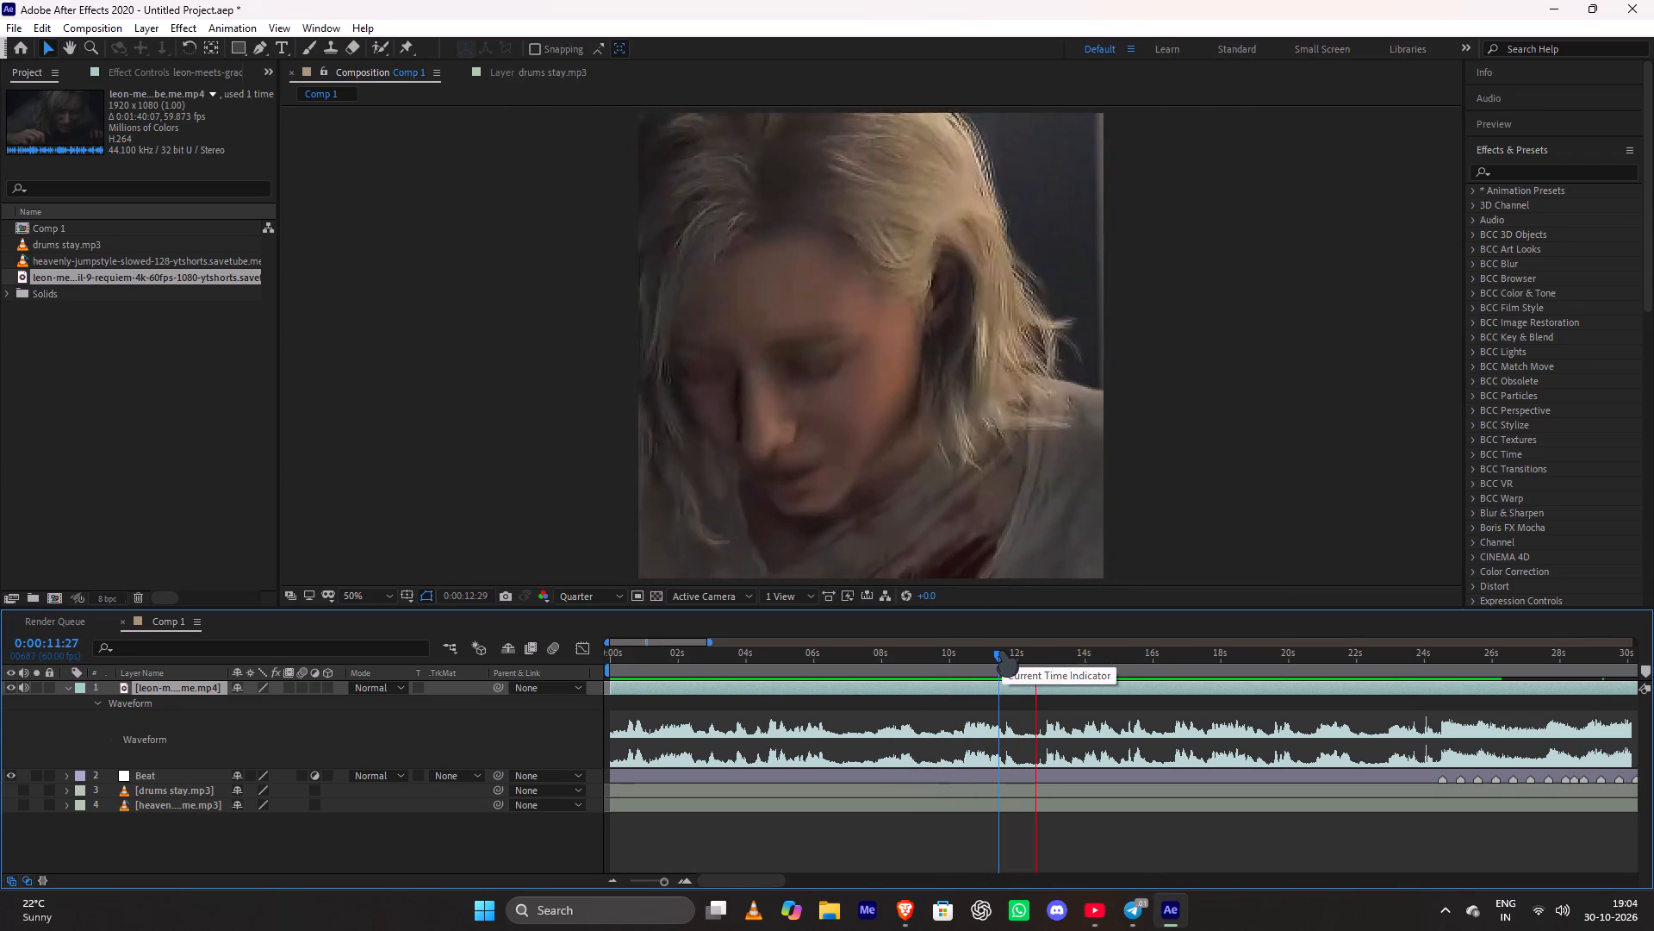
{"action": "left_click_drag", "start_coordinate": [1001, 650], "coordinate": [1029, 686]}
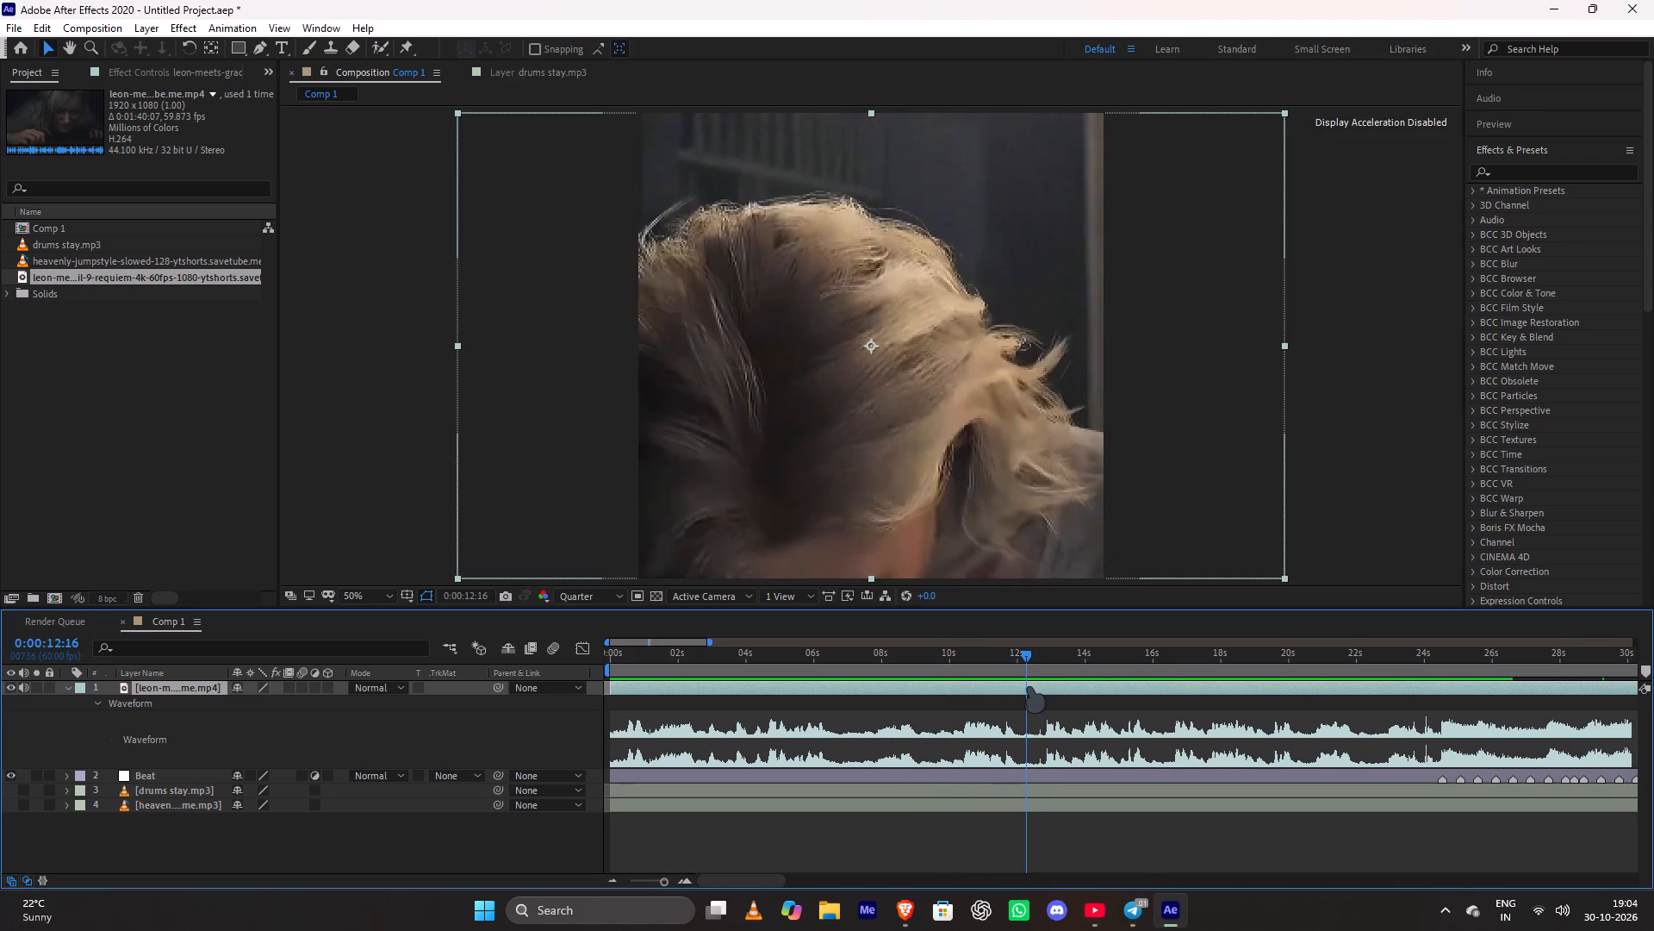
{"action": "key", "text": "ctrl+shift+d"}
{"action": "key", "text": "Delete"}
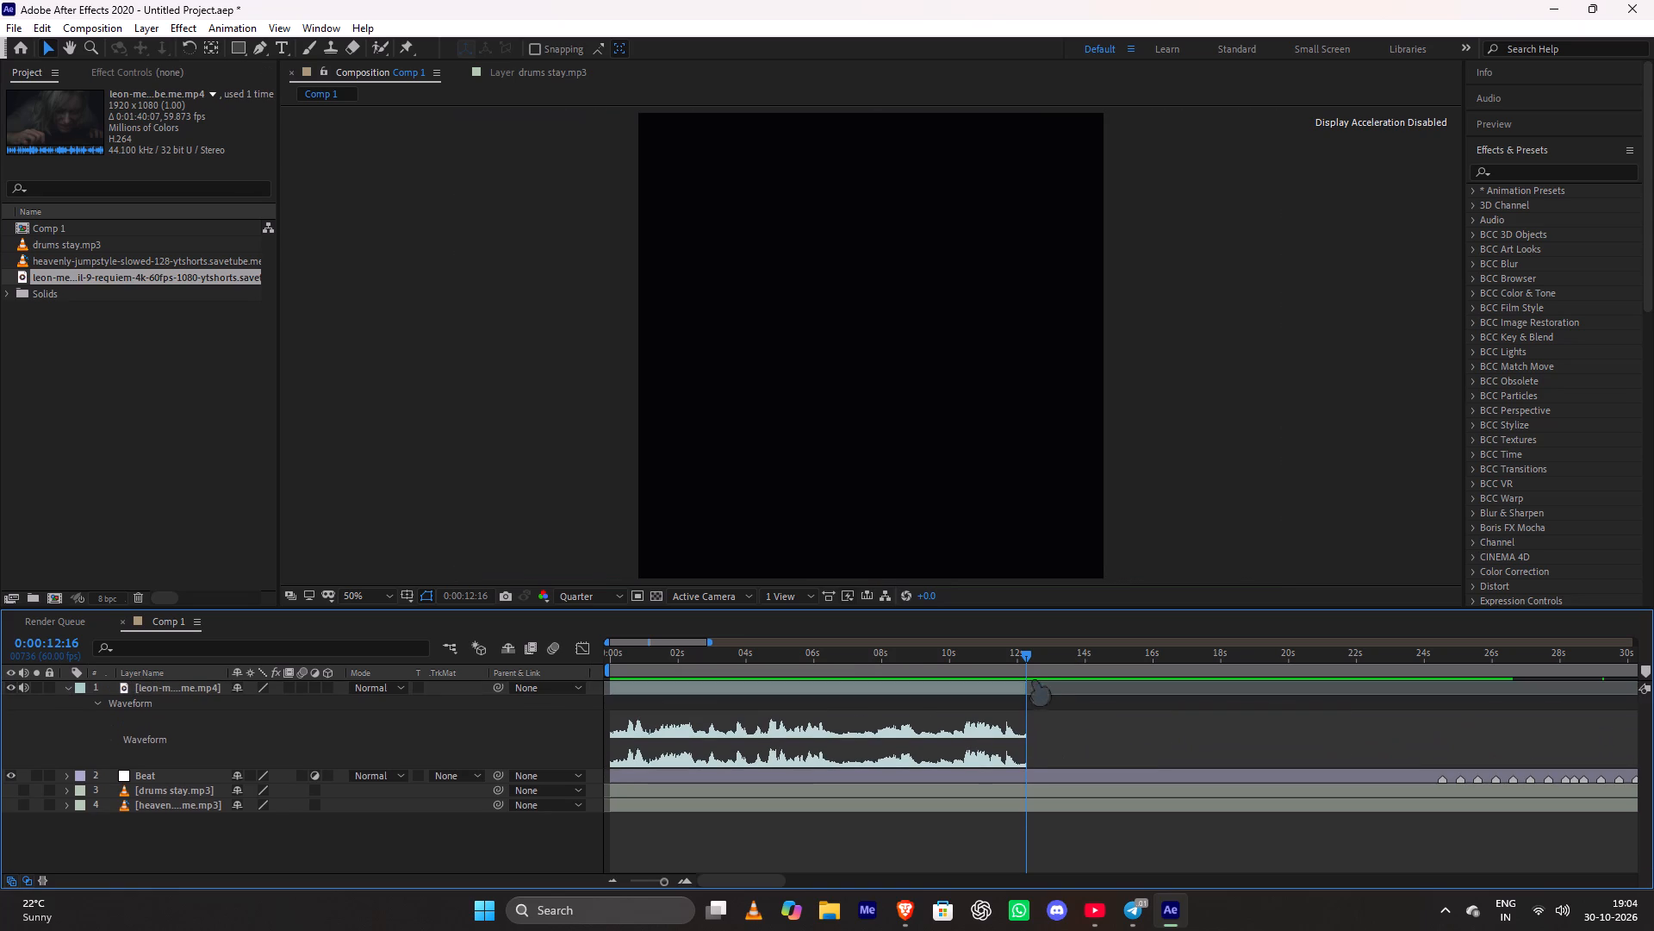
Play the trimmed scene clip from the start of the composition to its end.
{"action": "left_click_drag", "start_coordinate": [1026, 656], "coordinate": [571, 657]}
{"action": "key", "text": "space"}
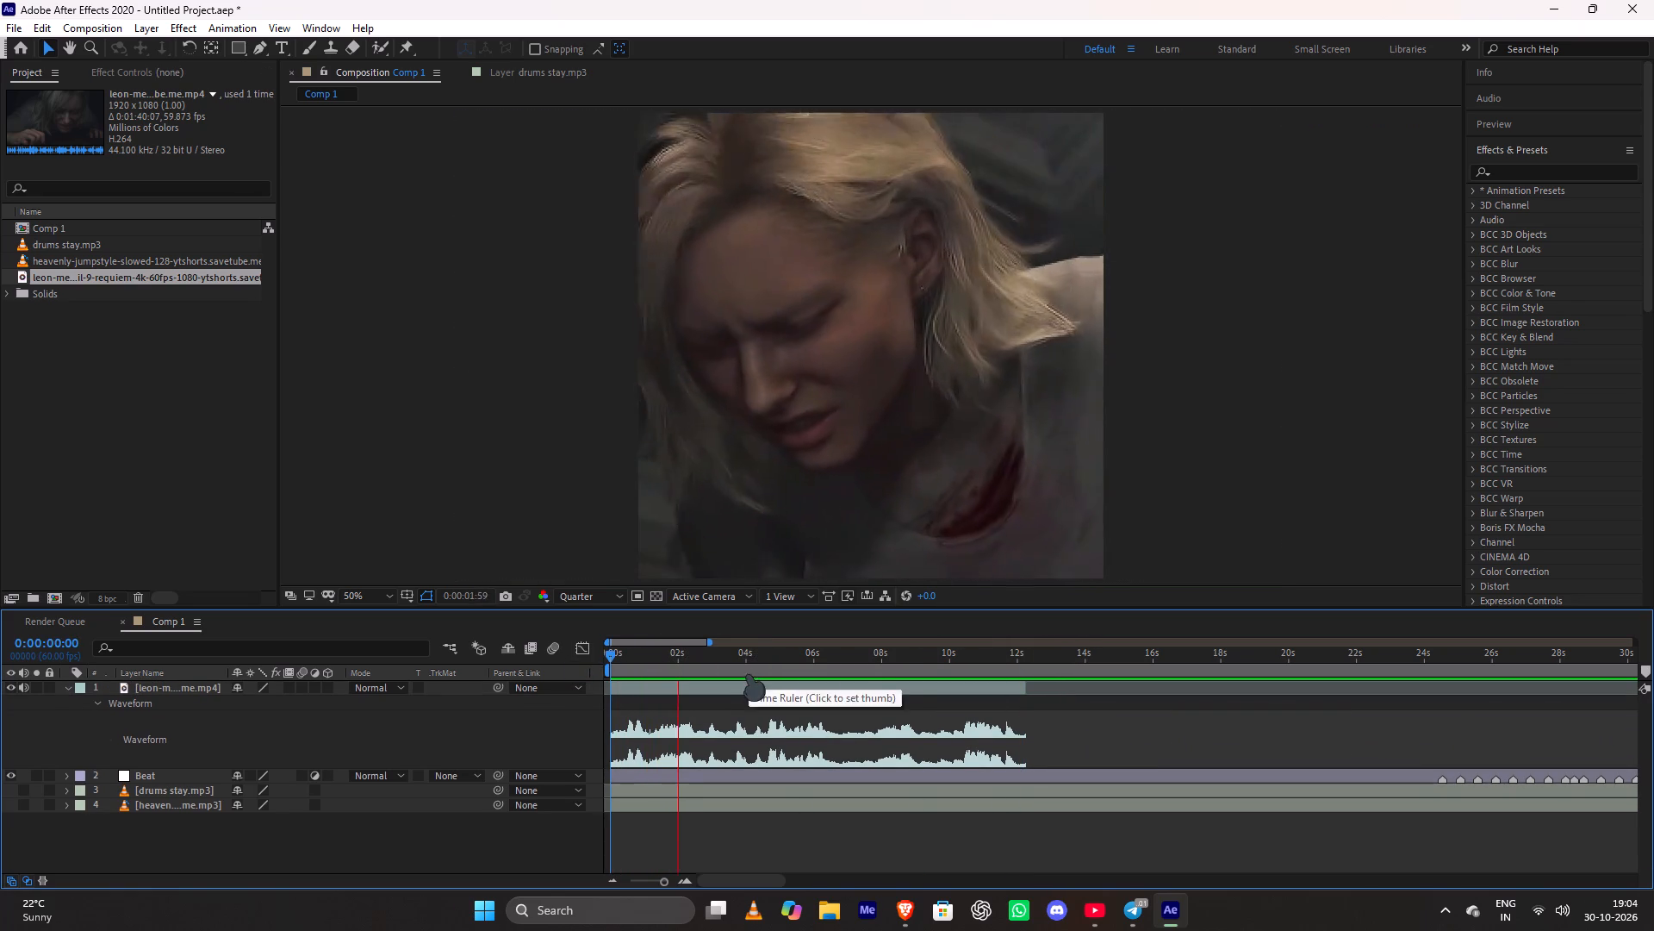
{"action": "left_click", "coordinate": [583, 600]}
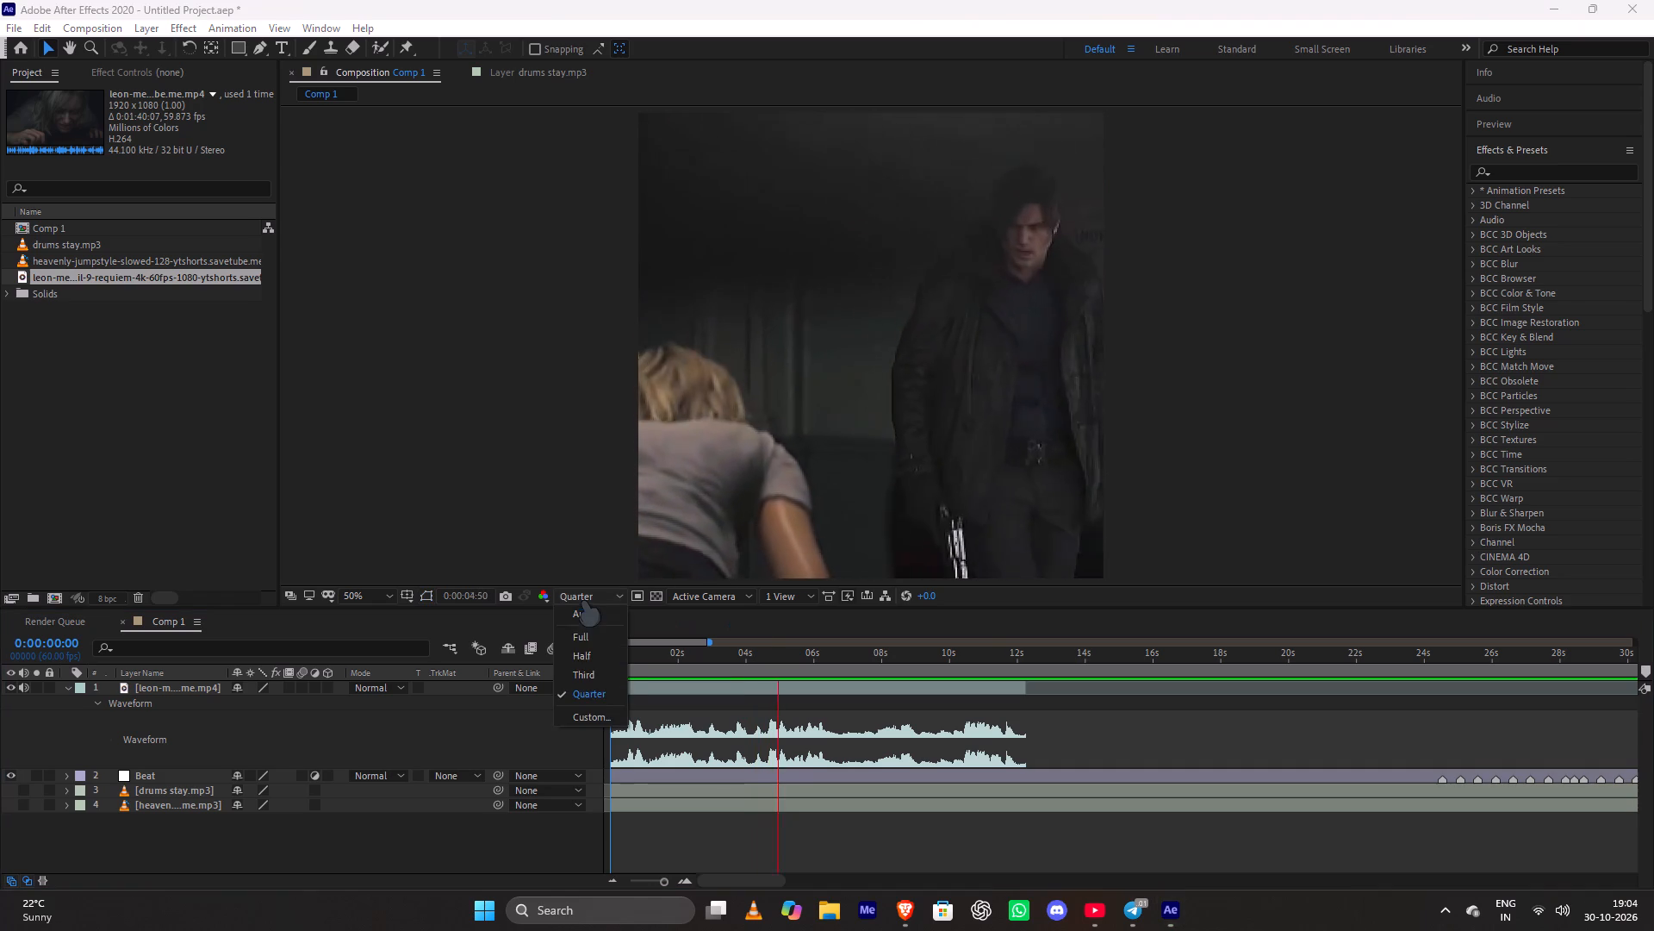
{"action": "left_click", "coordinate": [563, 515]}
{"action": "key", "text": "space"}
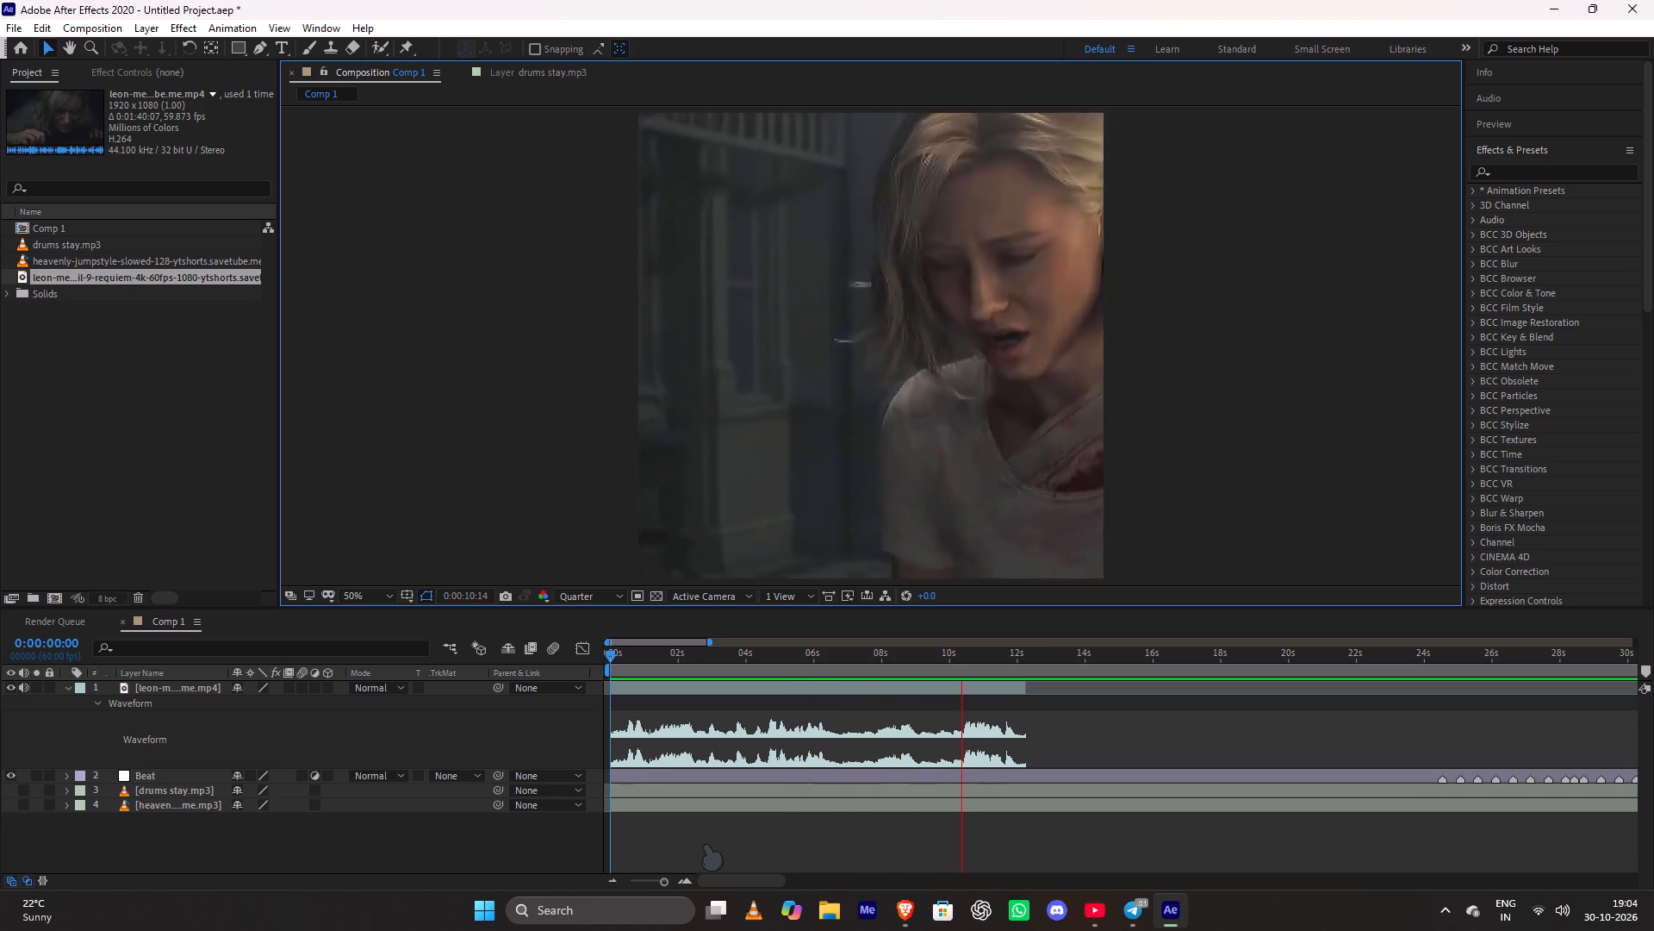
{"action": "key", "text": "space"}
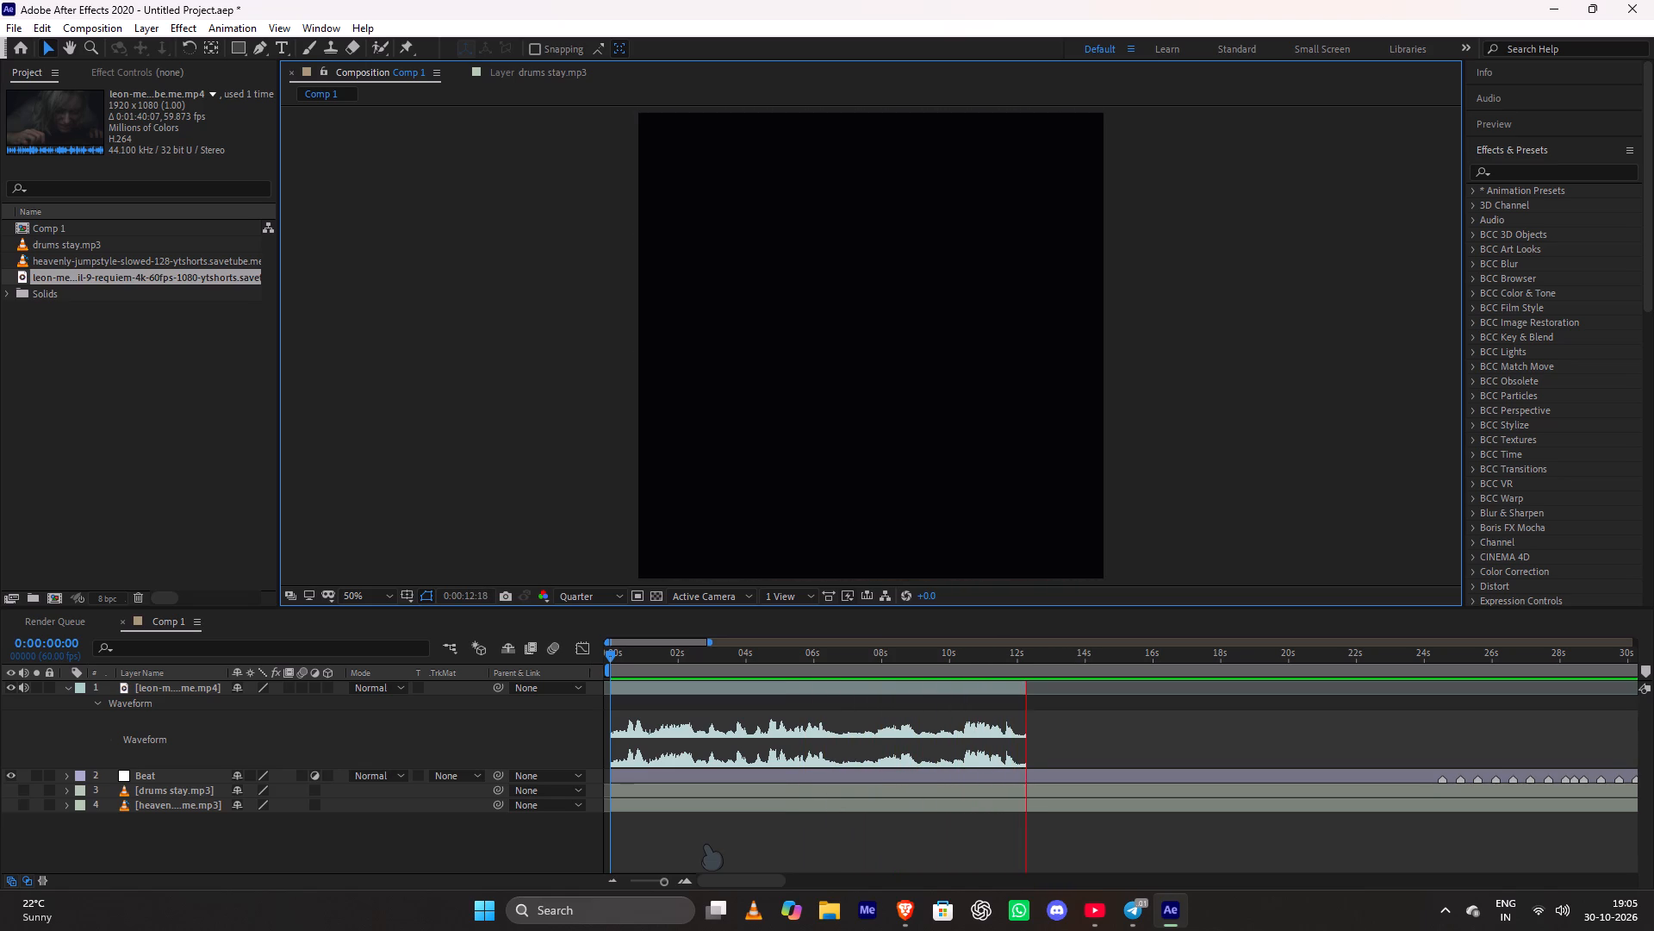
Split the scene clip at 0:00:01:44, where the shot changes from Leon to Grace.
{"action": "left_click_drag", "start_coordinate": [1029, 649], "coordinate": [513, 696]}
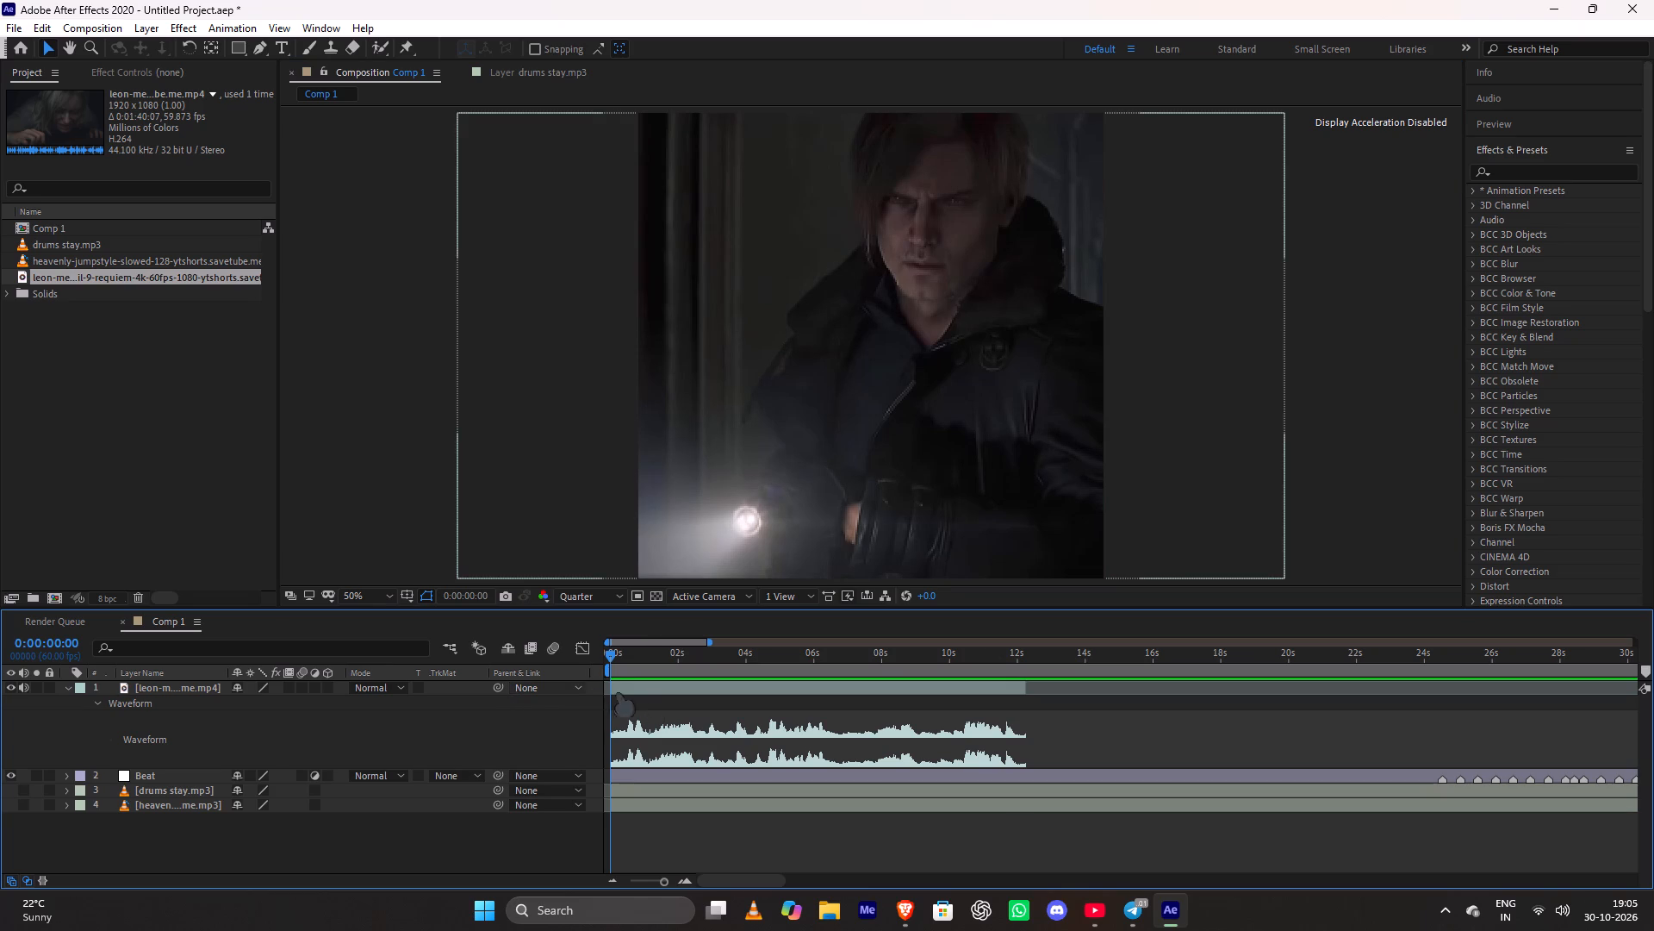
{"action": "left_click_drag", "start_coordinate": [612, 656], "coordinate": [637, 685]}
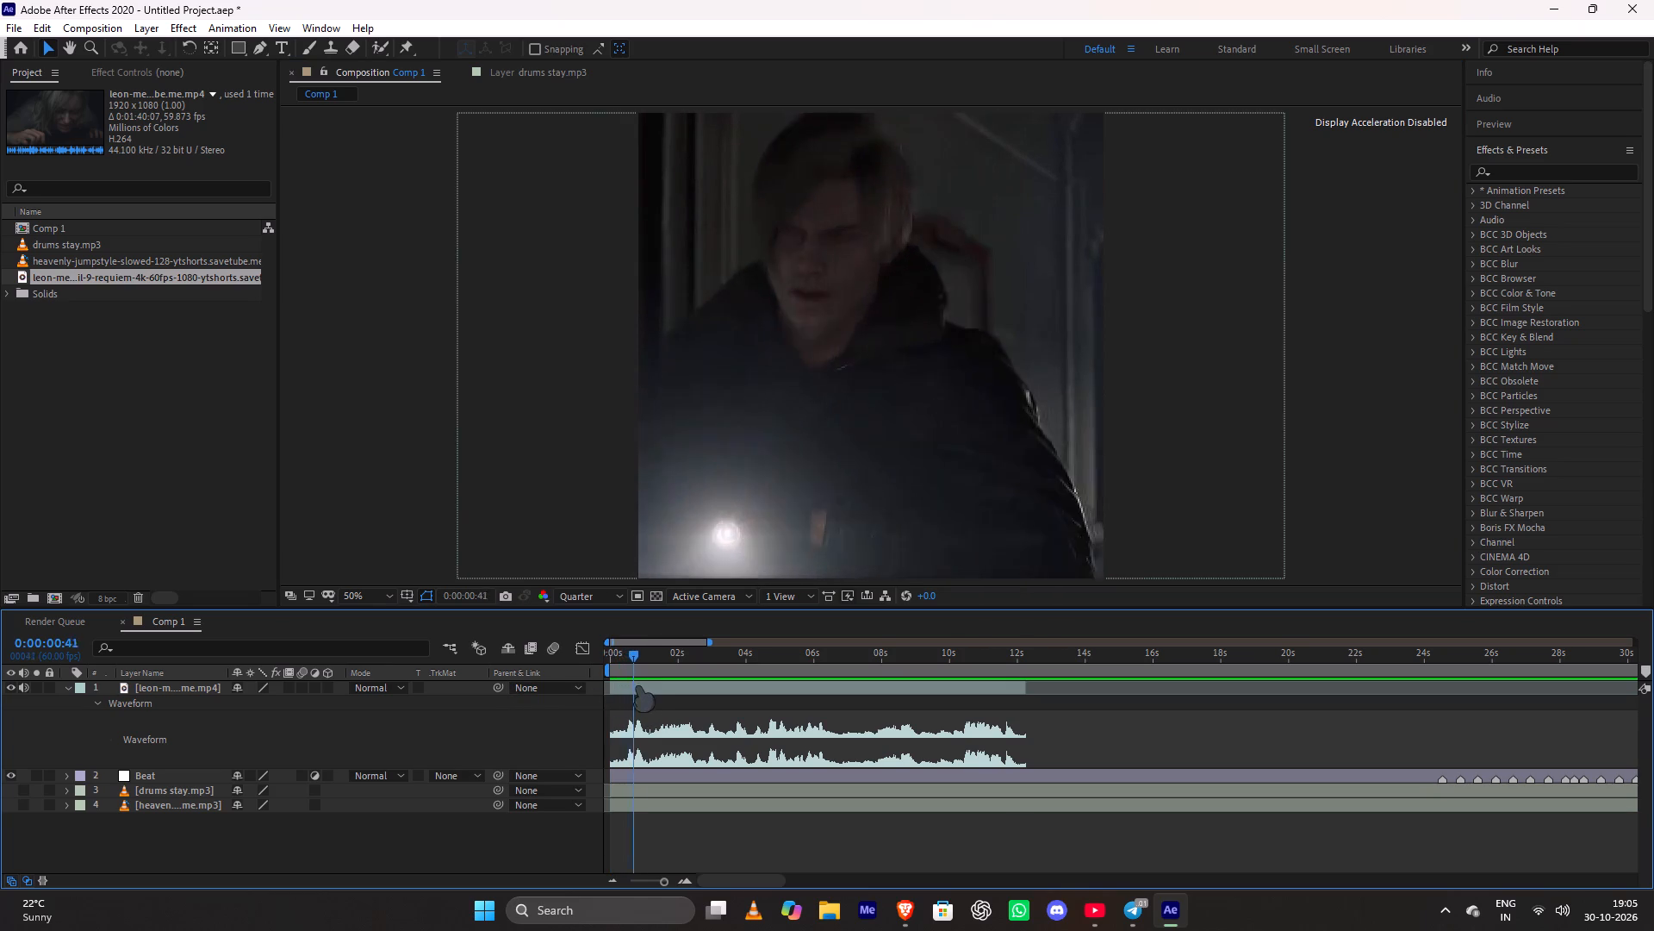
{"action": "left_click_drag", "start_coordinate": [637, 685], "coordinate": [675, 715]}
{"action": "left_click_drag", "start_coordinate": [659, 887], "coordinate": [704, 884]}
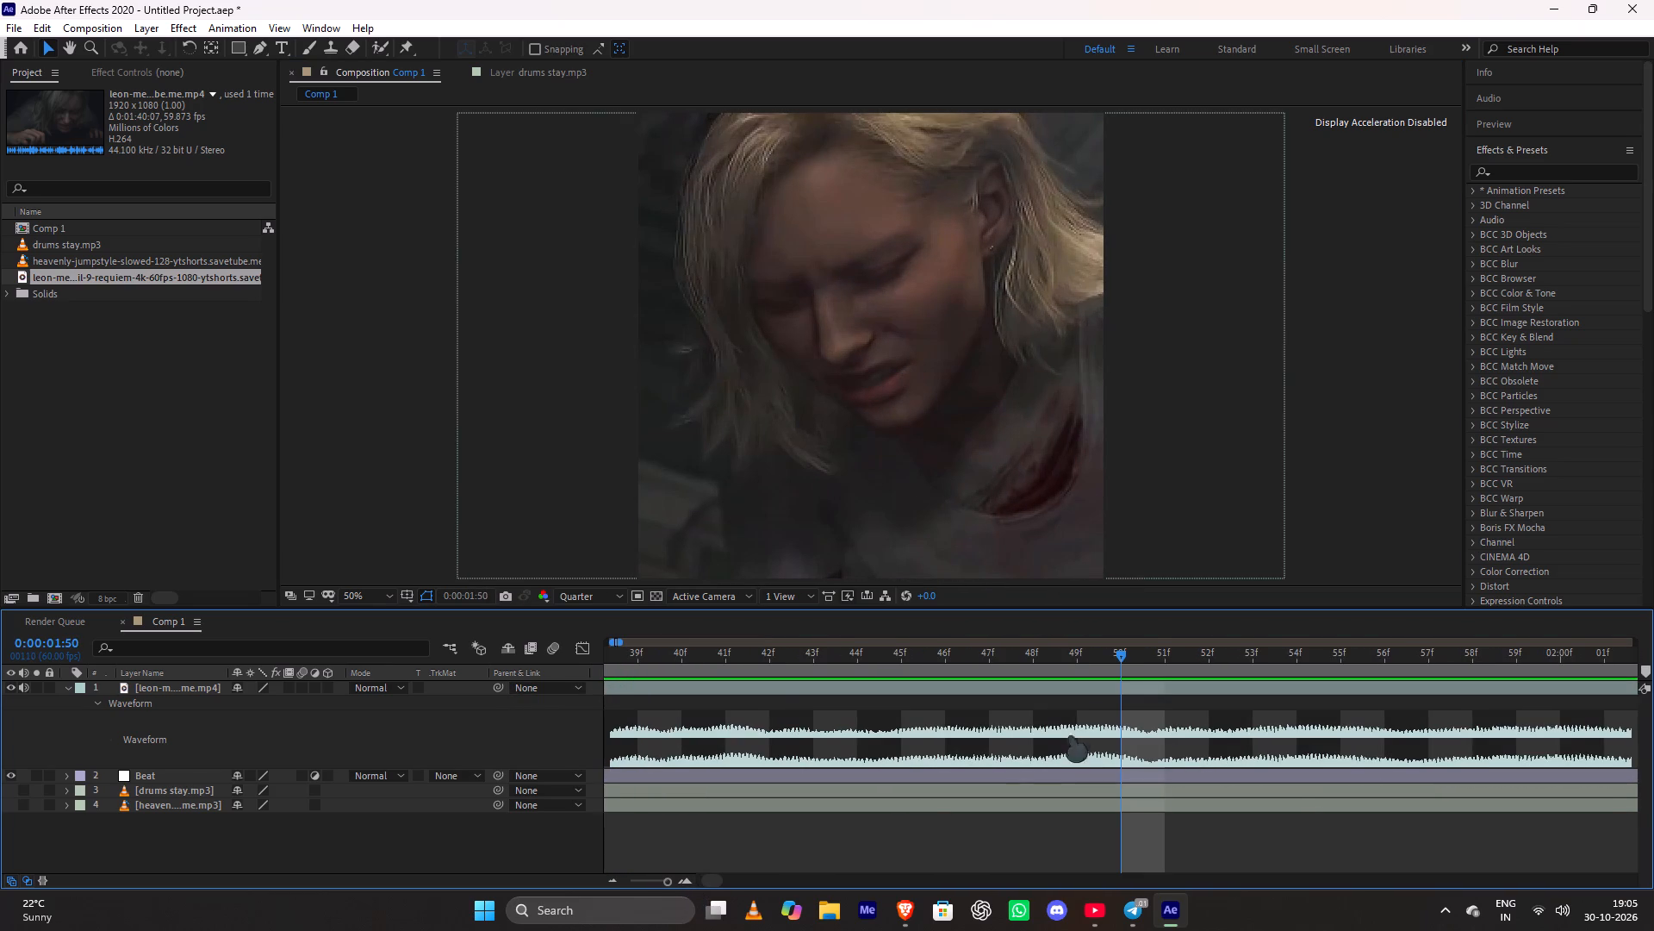
{"action": "left_click_drag", "start_coordinate": [1120, 657], "coordinate": [846, 701]}
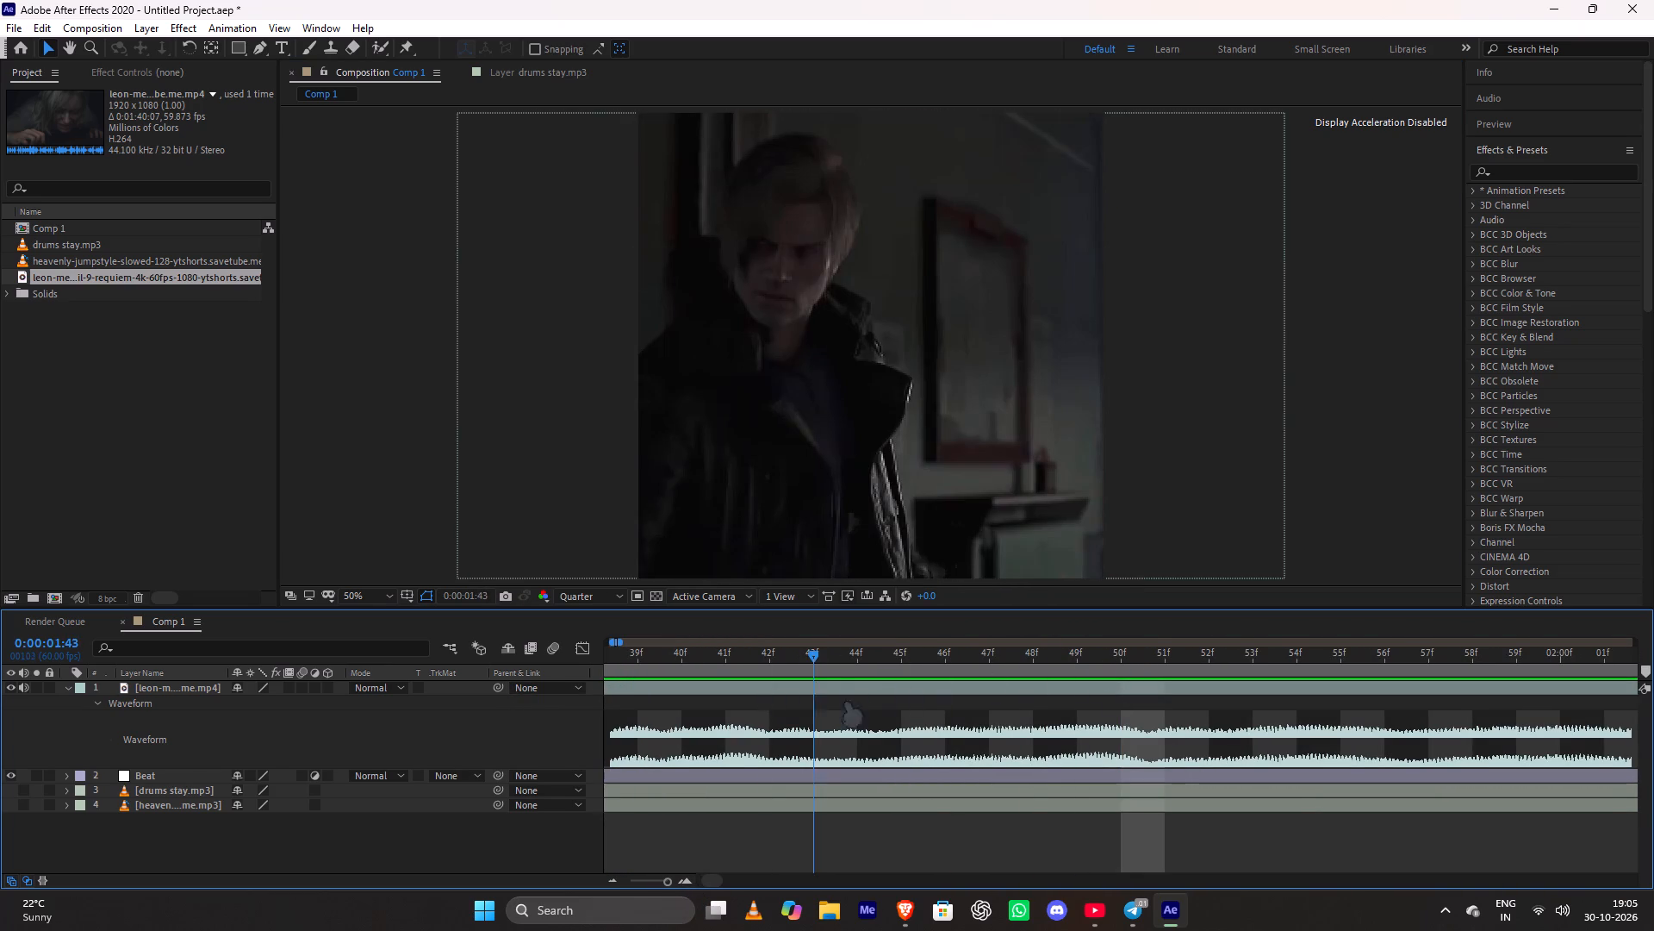
{"action": "left_click_drag", "start_coordinate": [846, 701], "coordinate": [841, 711]}
{"action": "left_click_drag", "start_coordinate": [841, 711], "coordinate": [839, 716]}
{"action": "left_click", "coordinate": [867, 687]}
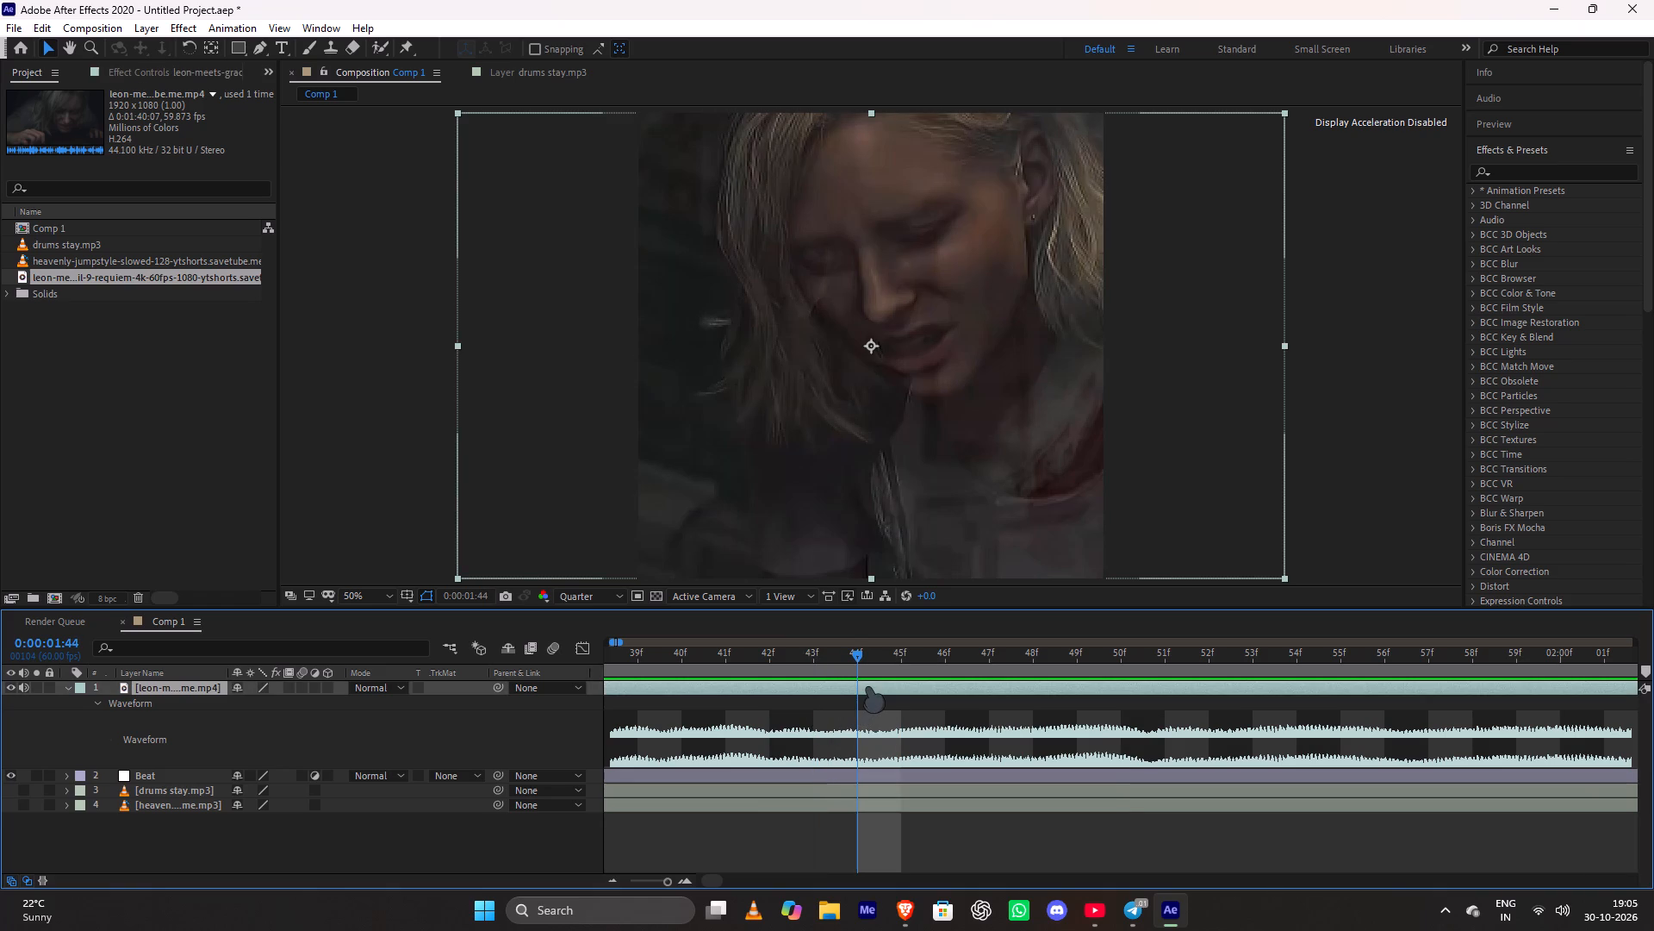
{"action": "key", "text": "ctrl+shift+d"}
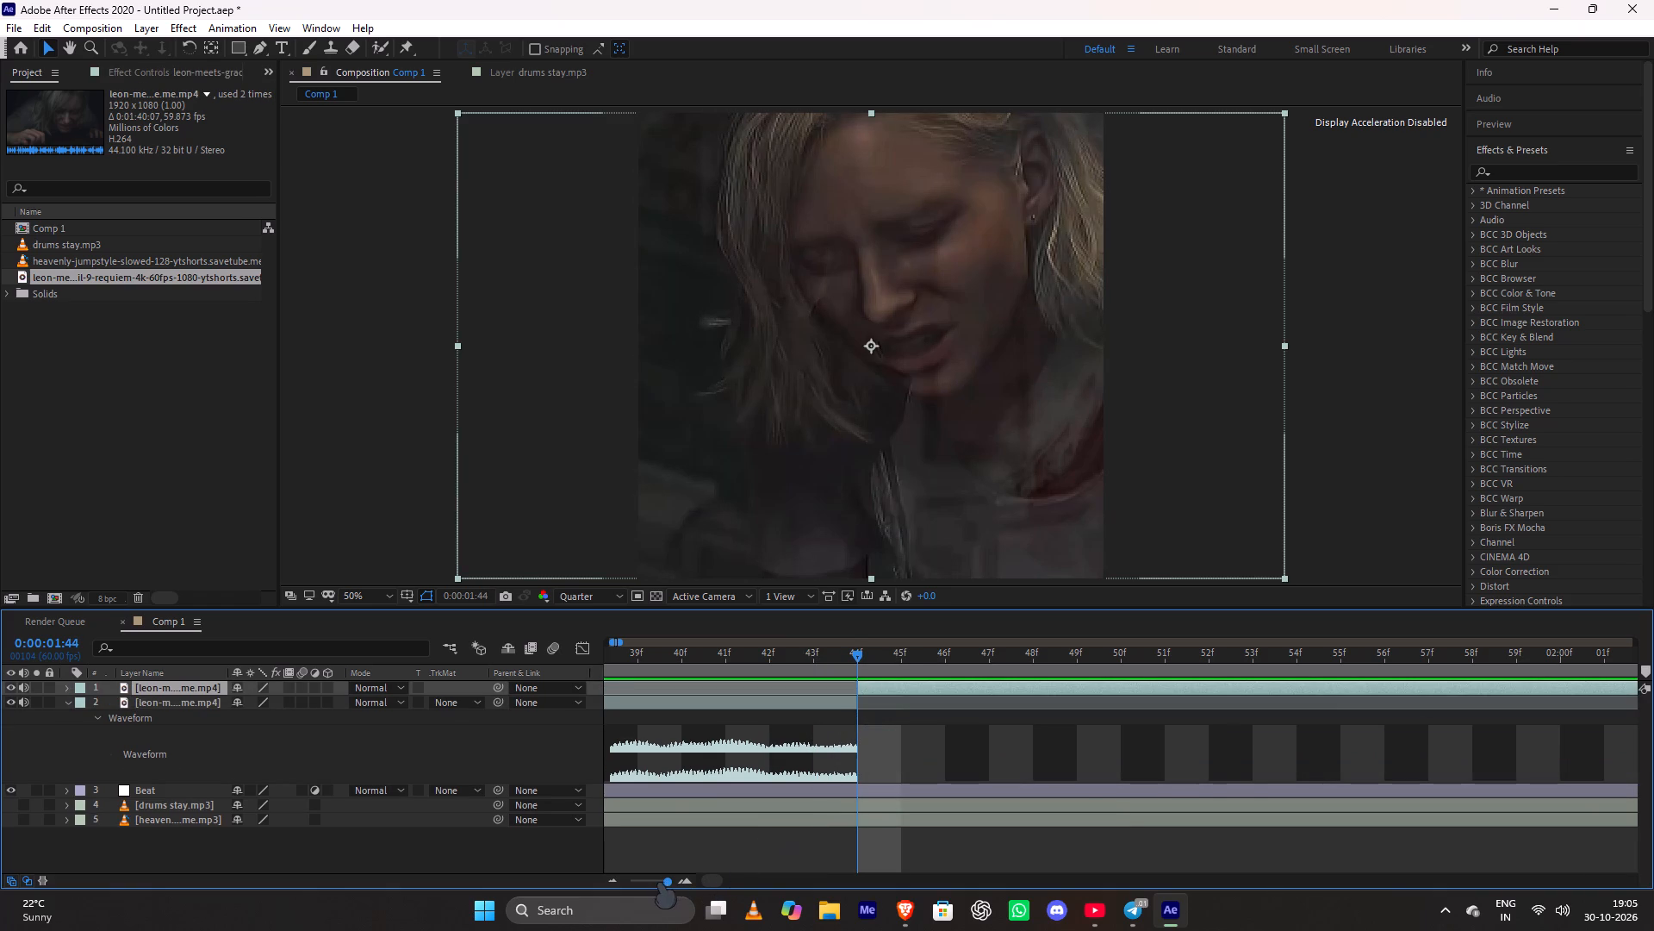
Set the opening Leon segment's Position to 365, 540 and check the framing through the shot.
{"action": "left_click", "coordinate": [664, 882]}
{"action": "left_click_drag", "start_coordinate": [647, 661], "coordinate": [569, 672]}
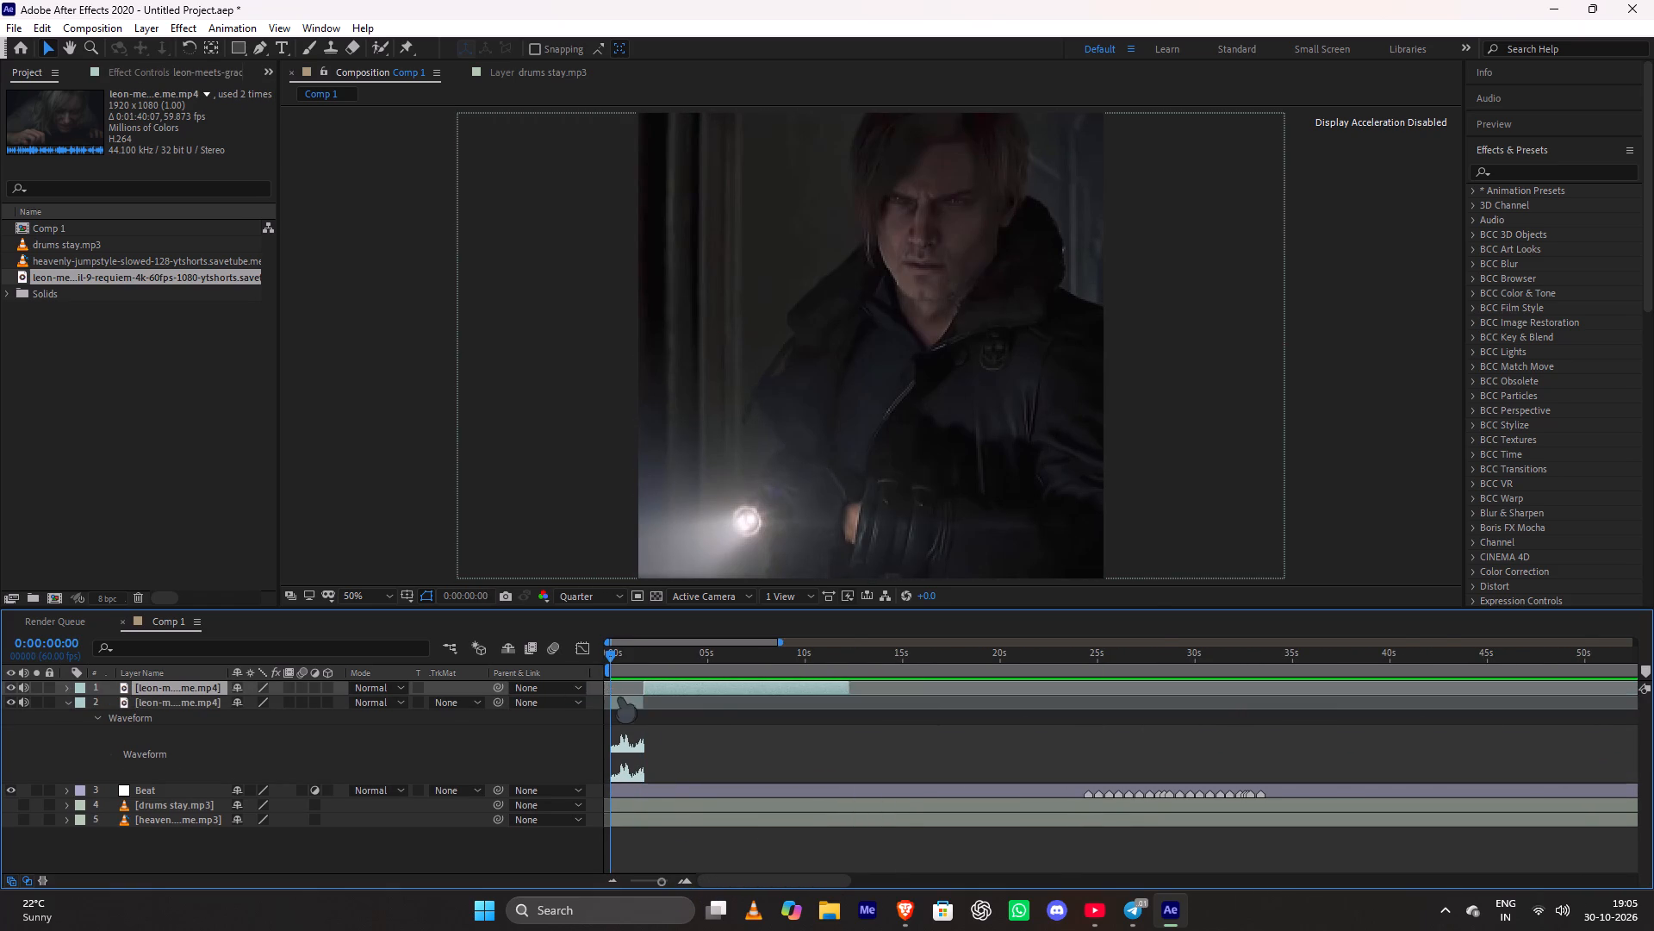
{"action": "left_click", "coordinate": [623, 699]}
{"action": "key", "text": "p"}
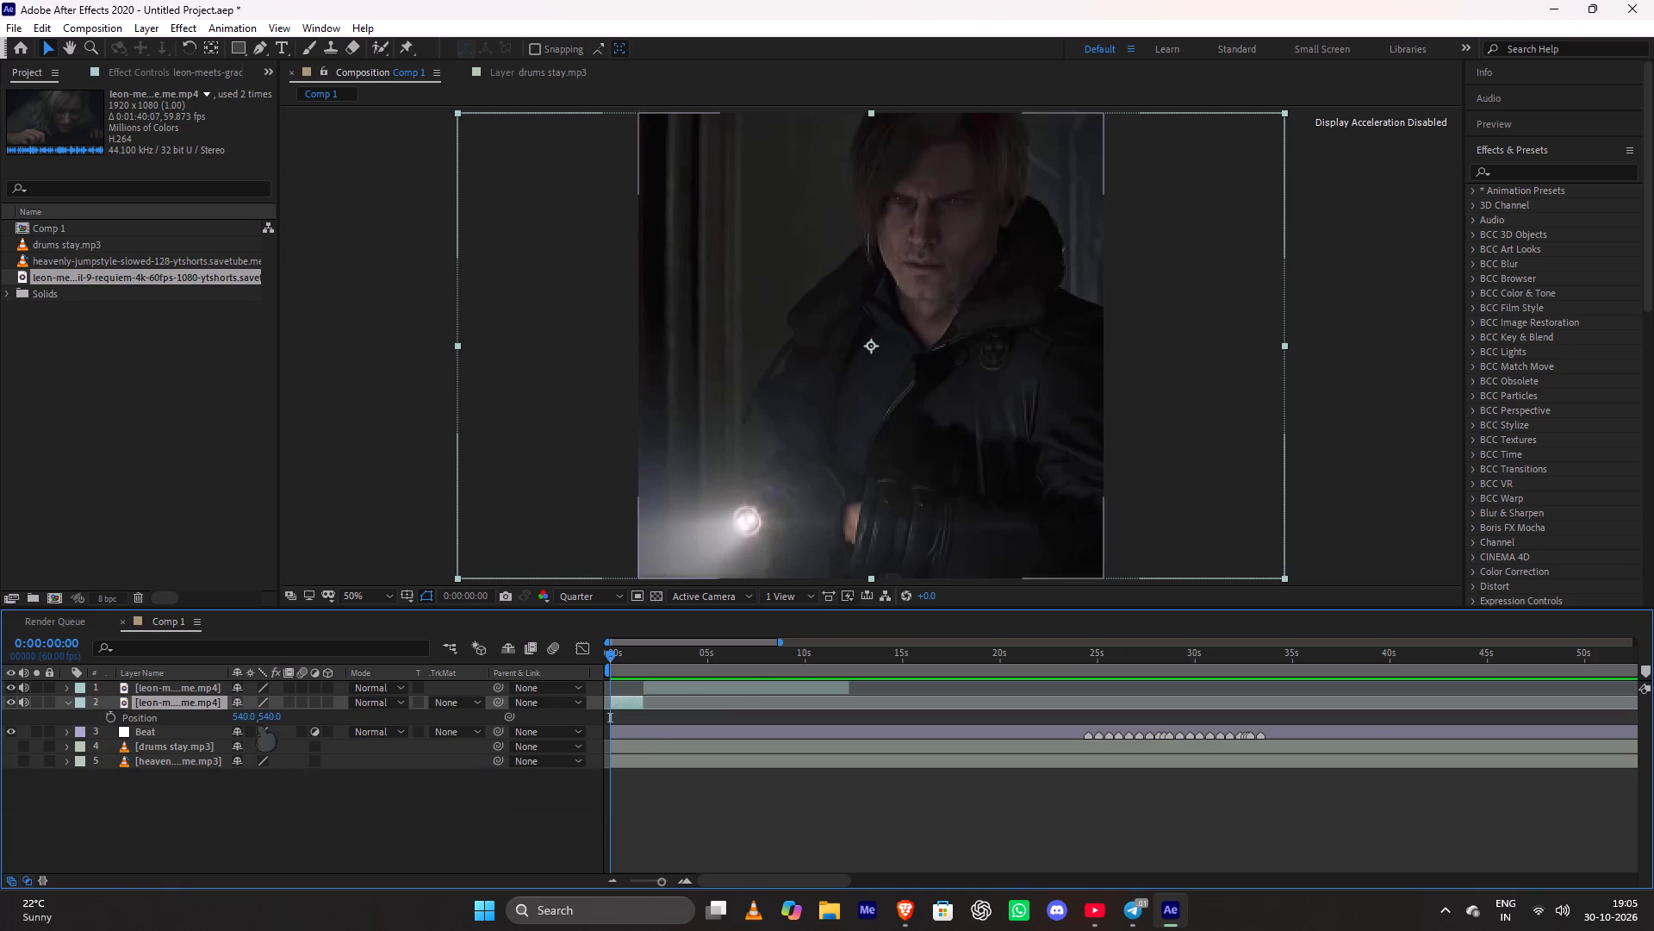
{"action": "left_click_drag", "start_coordinate": [252, 720], "coordinate": [101, 722]}
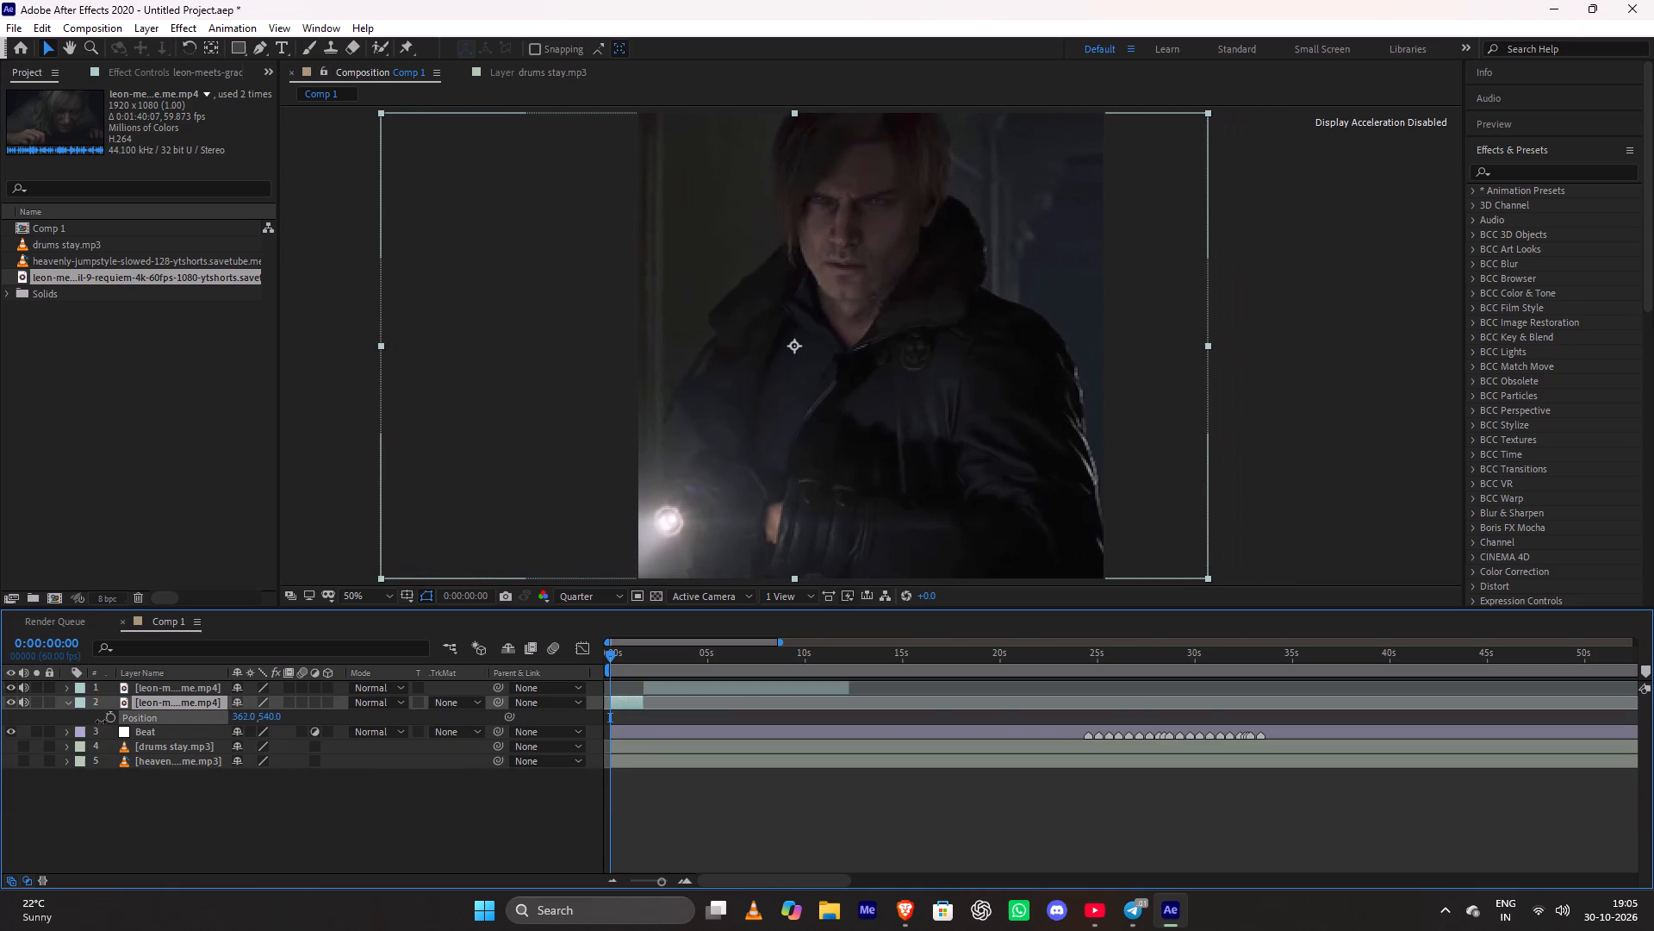
{"action": "left_click_drag", "start_coordinate": [101, 722], "coordinate": [103, 722]}
{"action": "left_click_drag", "start_coordinate": [610, 655], "coordinate": [624, 672]}
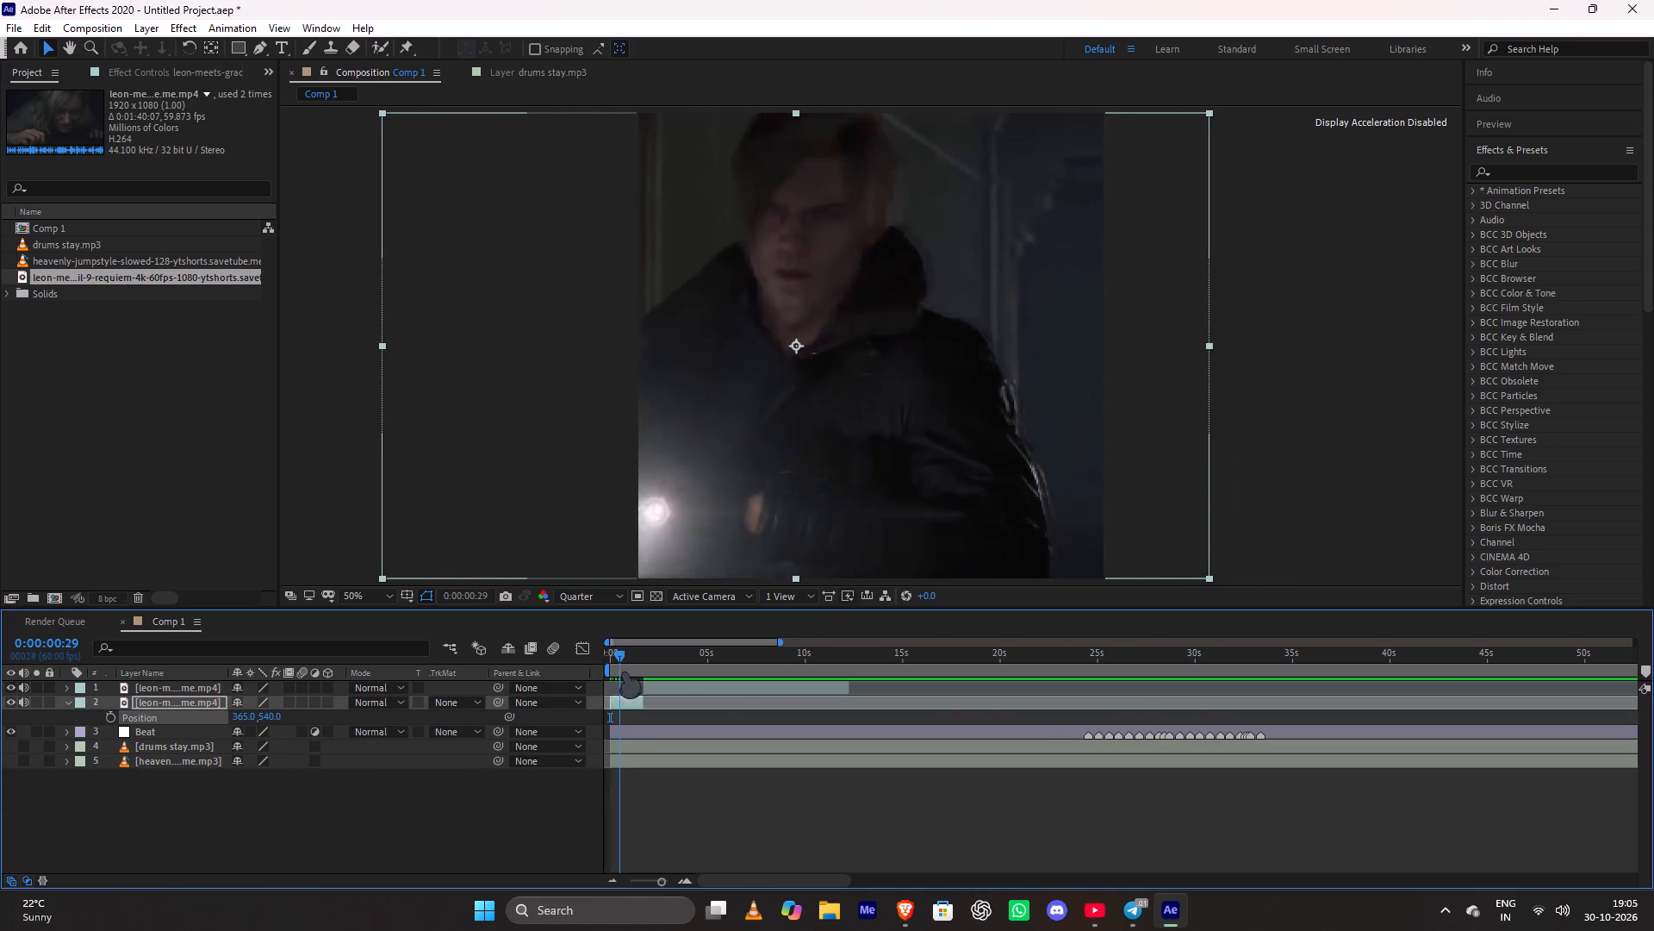
{"action": "left_click_drag", "start_coordinate": [624, 672], "coordinate": [620, 690]}
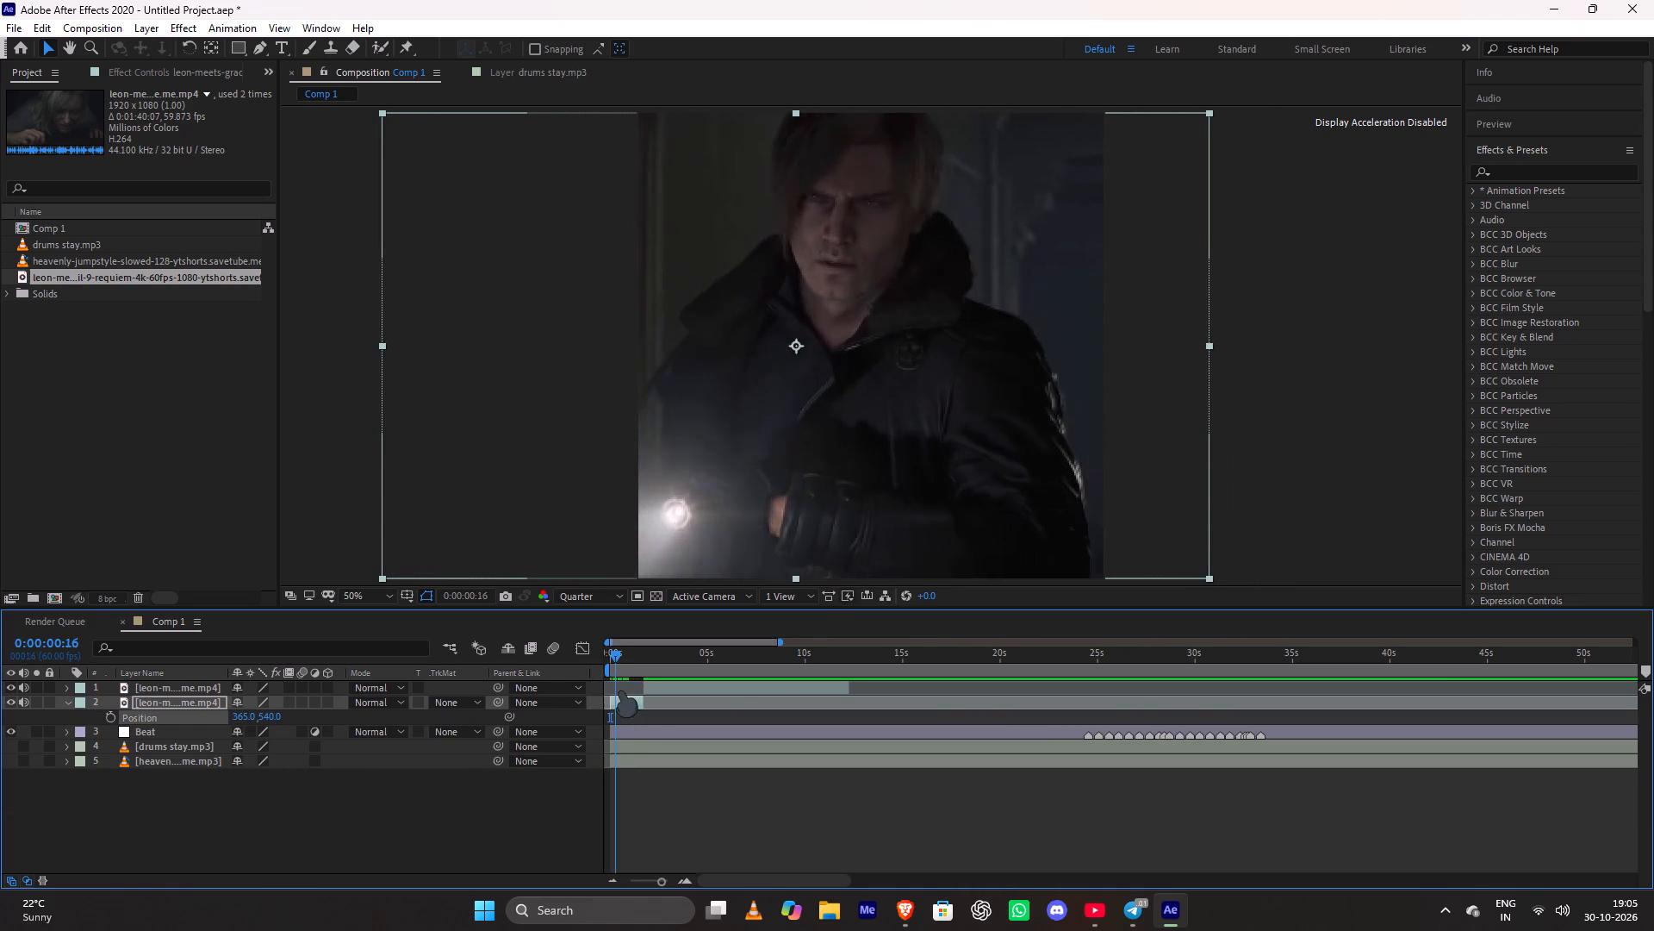
{"action": "left_click_drag", "start_coordinate": [620, 690], "coordinate": [606, 696]}
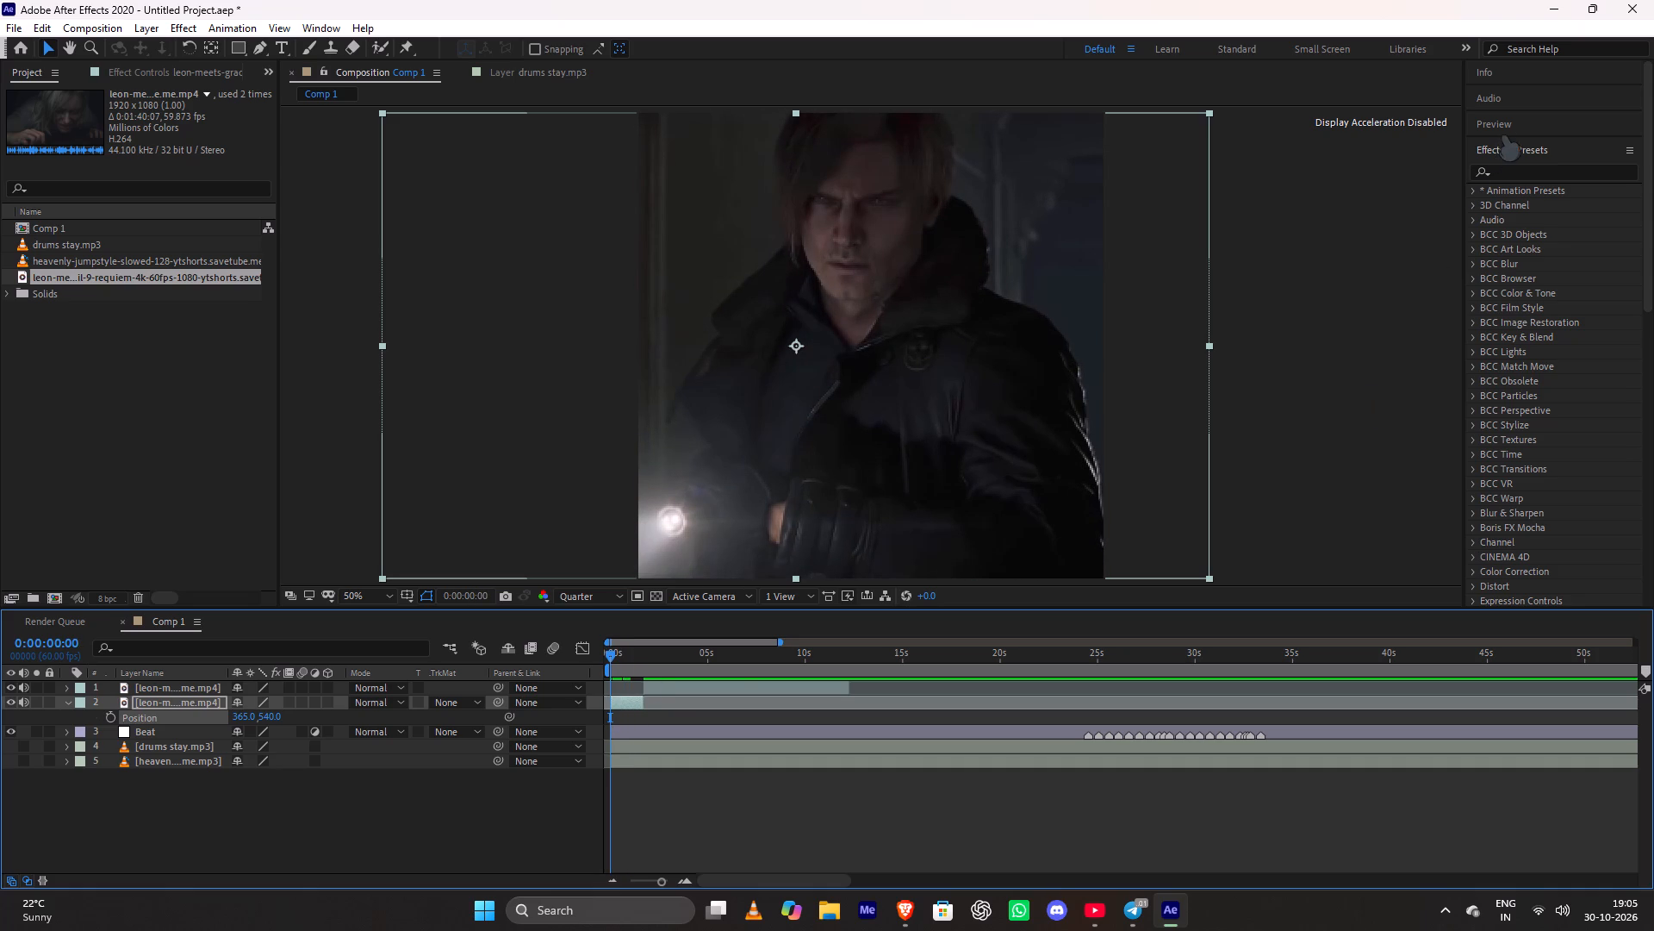
Find the Motion Tile effect with the search "motio" and apply it to the opening Leon segment.
{"action": "left_click", "coordinate": [1509, 124]}
{"action": "left_click", "coordinate": [1529, 127]}
{"action": "left_click", "coordinate": [1519, 147]}
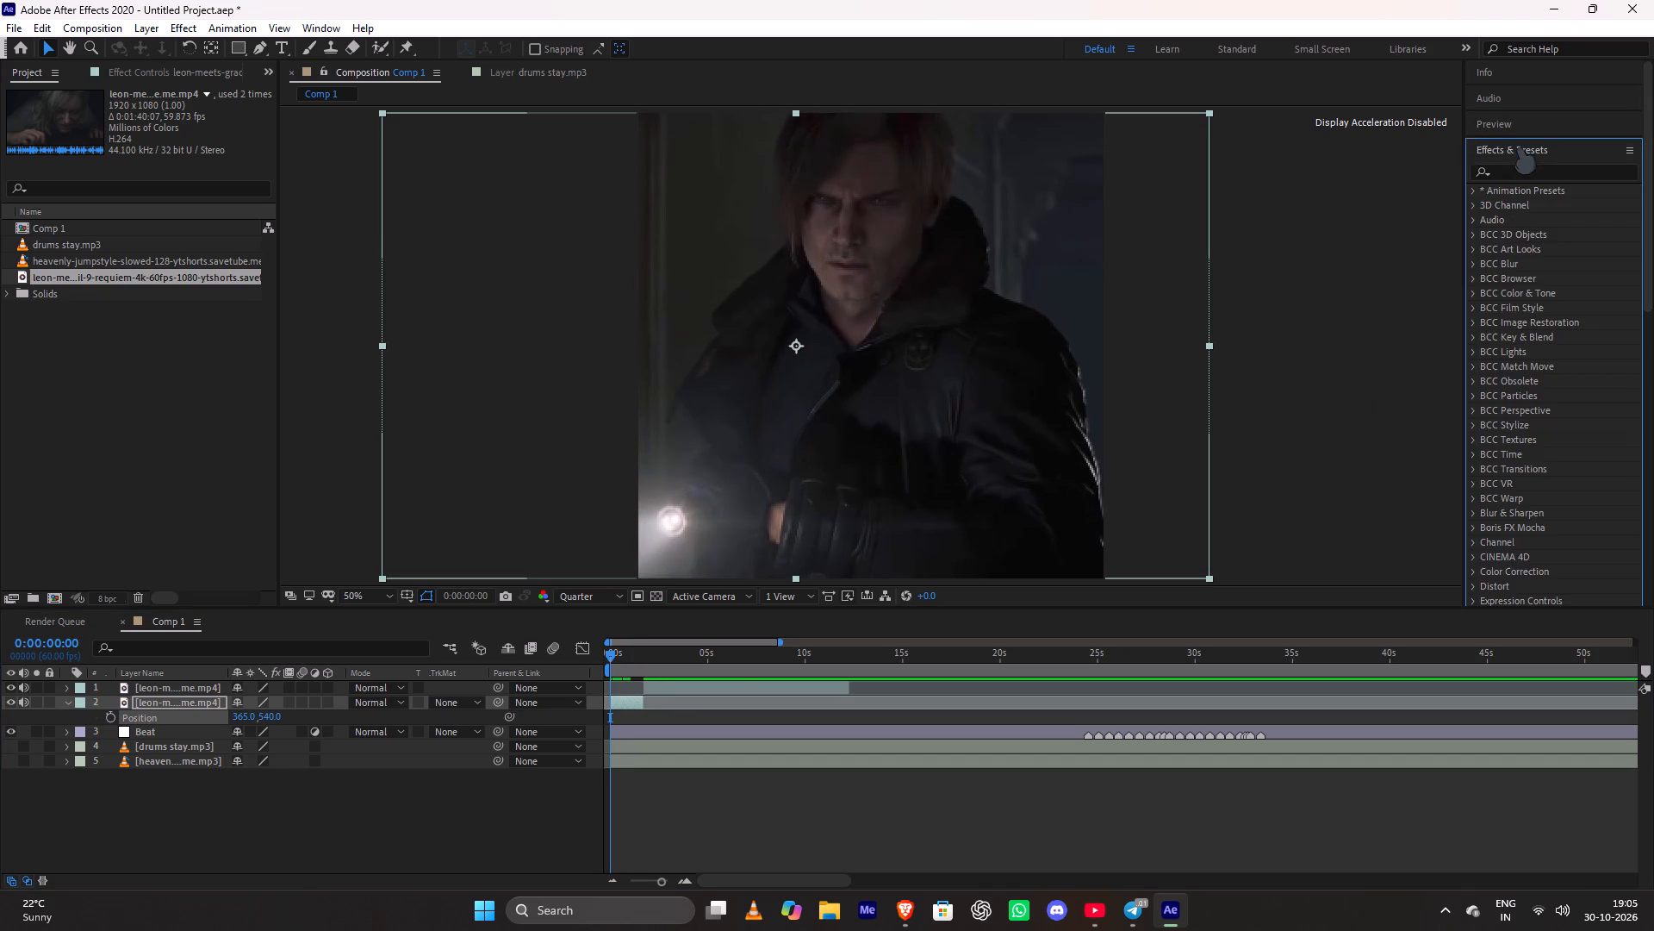
{"action": "left_click", "coordinate": [1520, 172]}
{"action": "type", "text": "motio"}
{"action": "left_click_drag", "start_coordinate": [1526, 438], "coordinate": [1010, 607]}
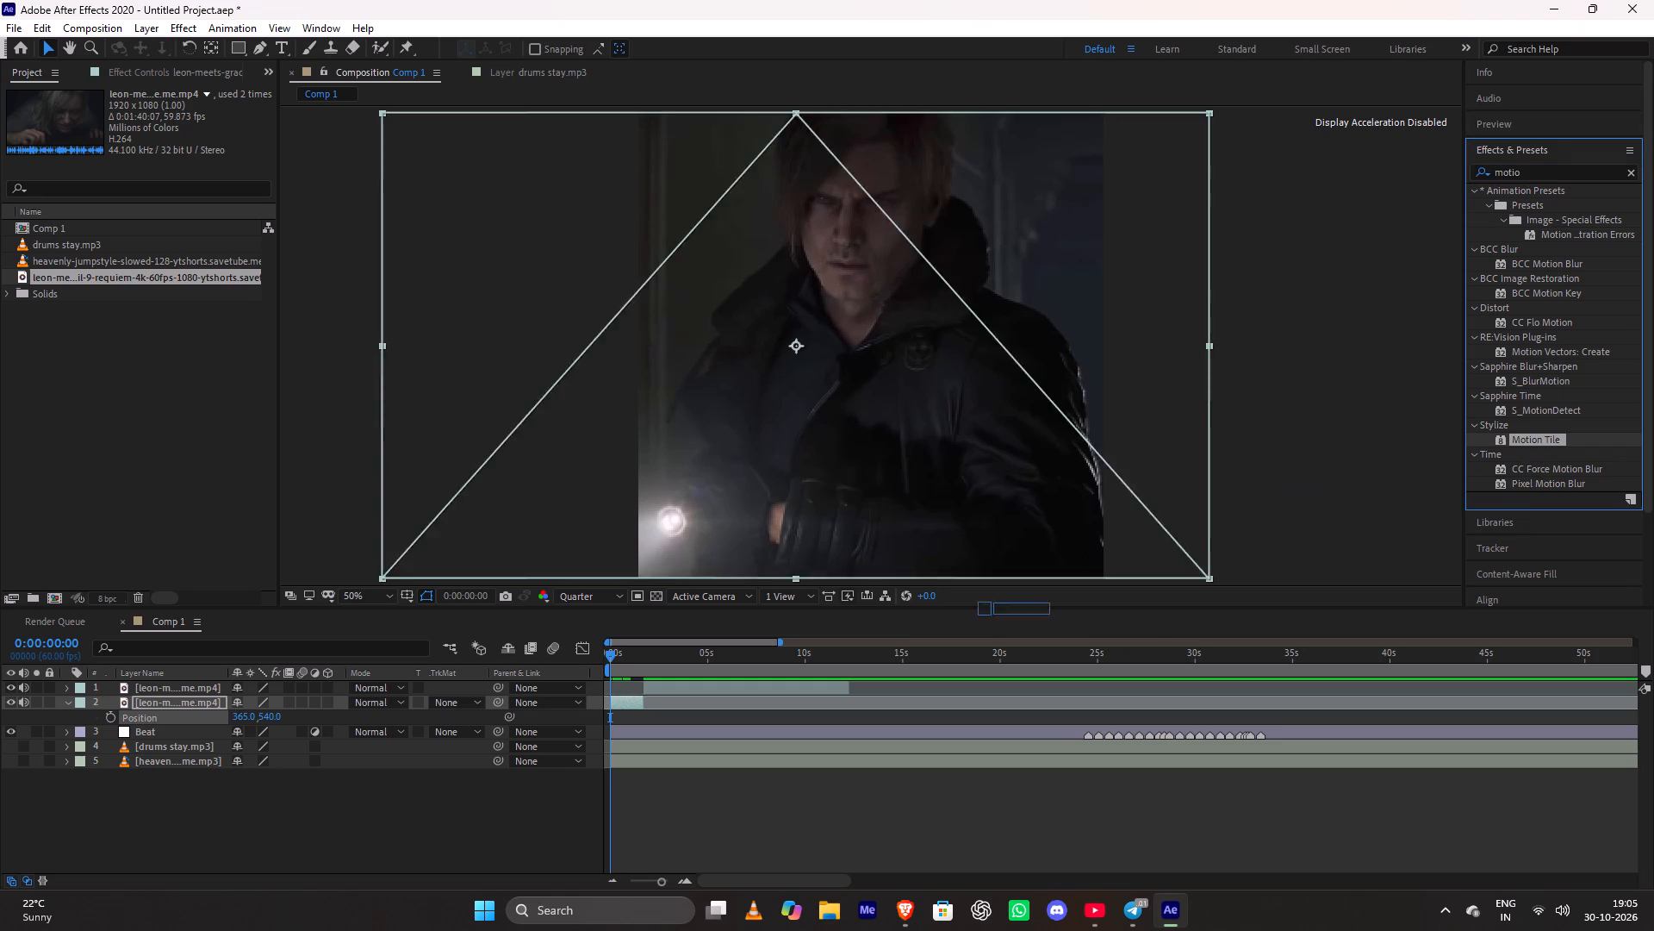
{"action": "left_click_drag", "start_coordinate": [1010, 607], "coordinate": [638, 704]}
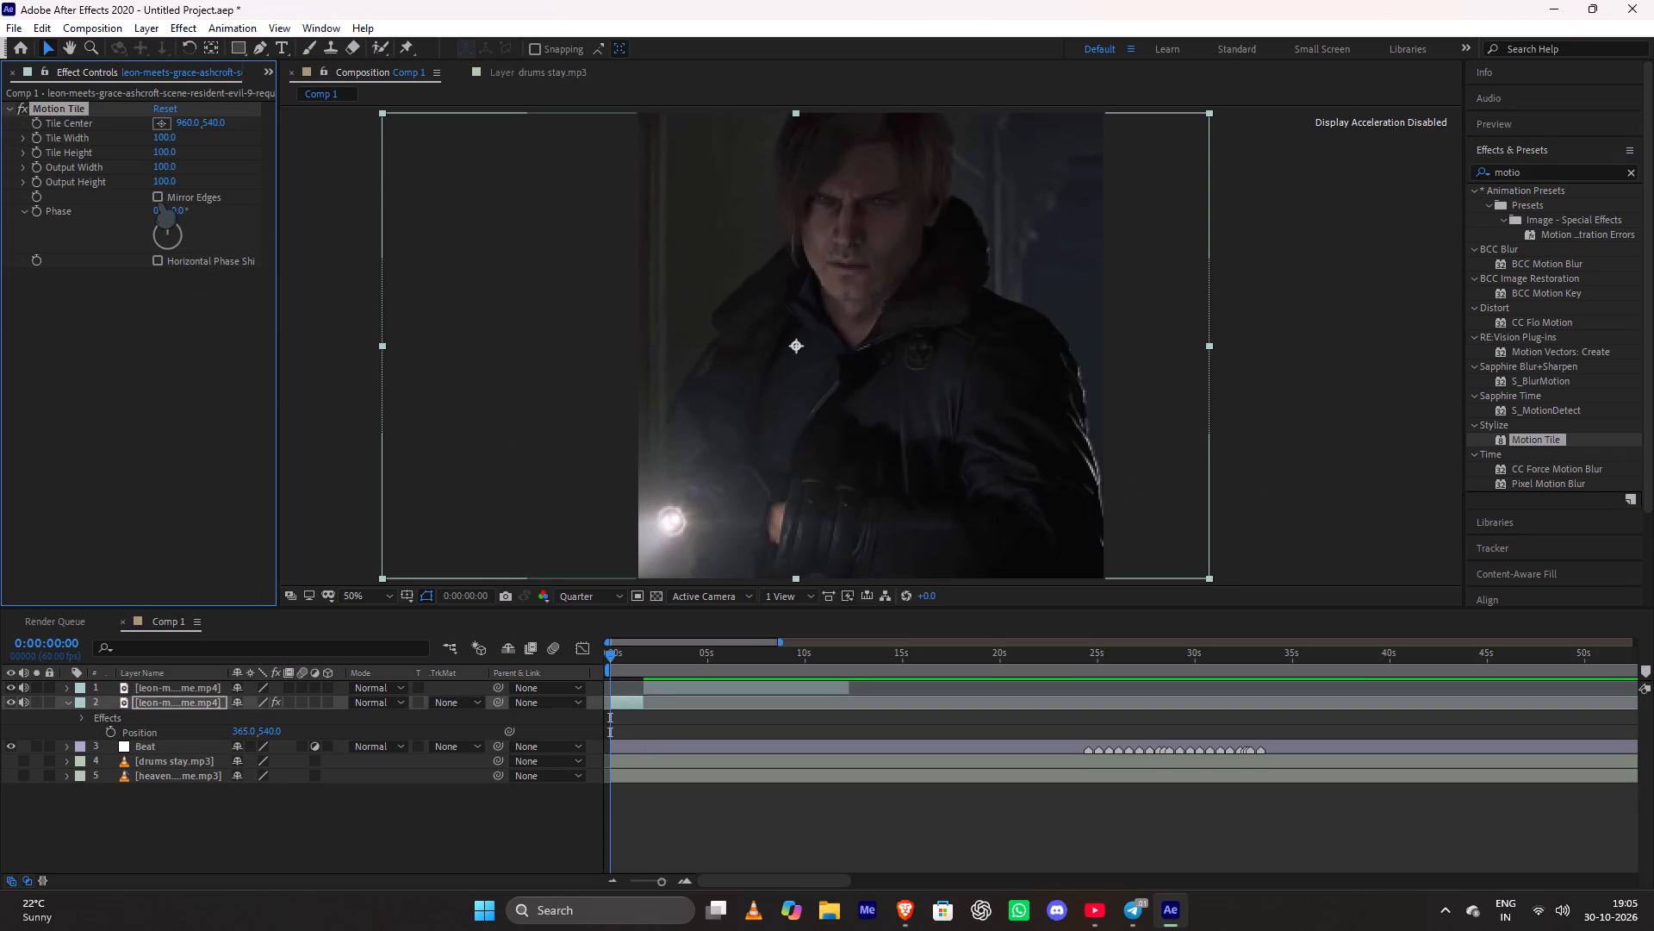
Enable Mirror Edges on the Motion Tile effect and set both Output Height and Output Width to 300.
{"action": "left_click", "coordinate": [159, 202]}
{"action": "left_click", "coordinate": [158, 194]}
{"action": "left_click", "coordinate": [159, 179]}
{"action": "key", "text": "3"}
{"action": "type", "text": "00"}
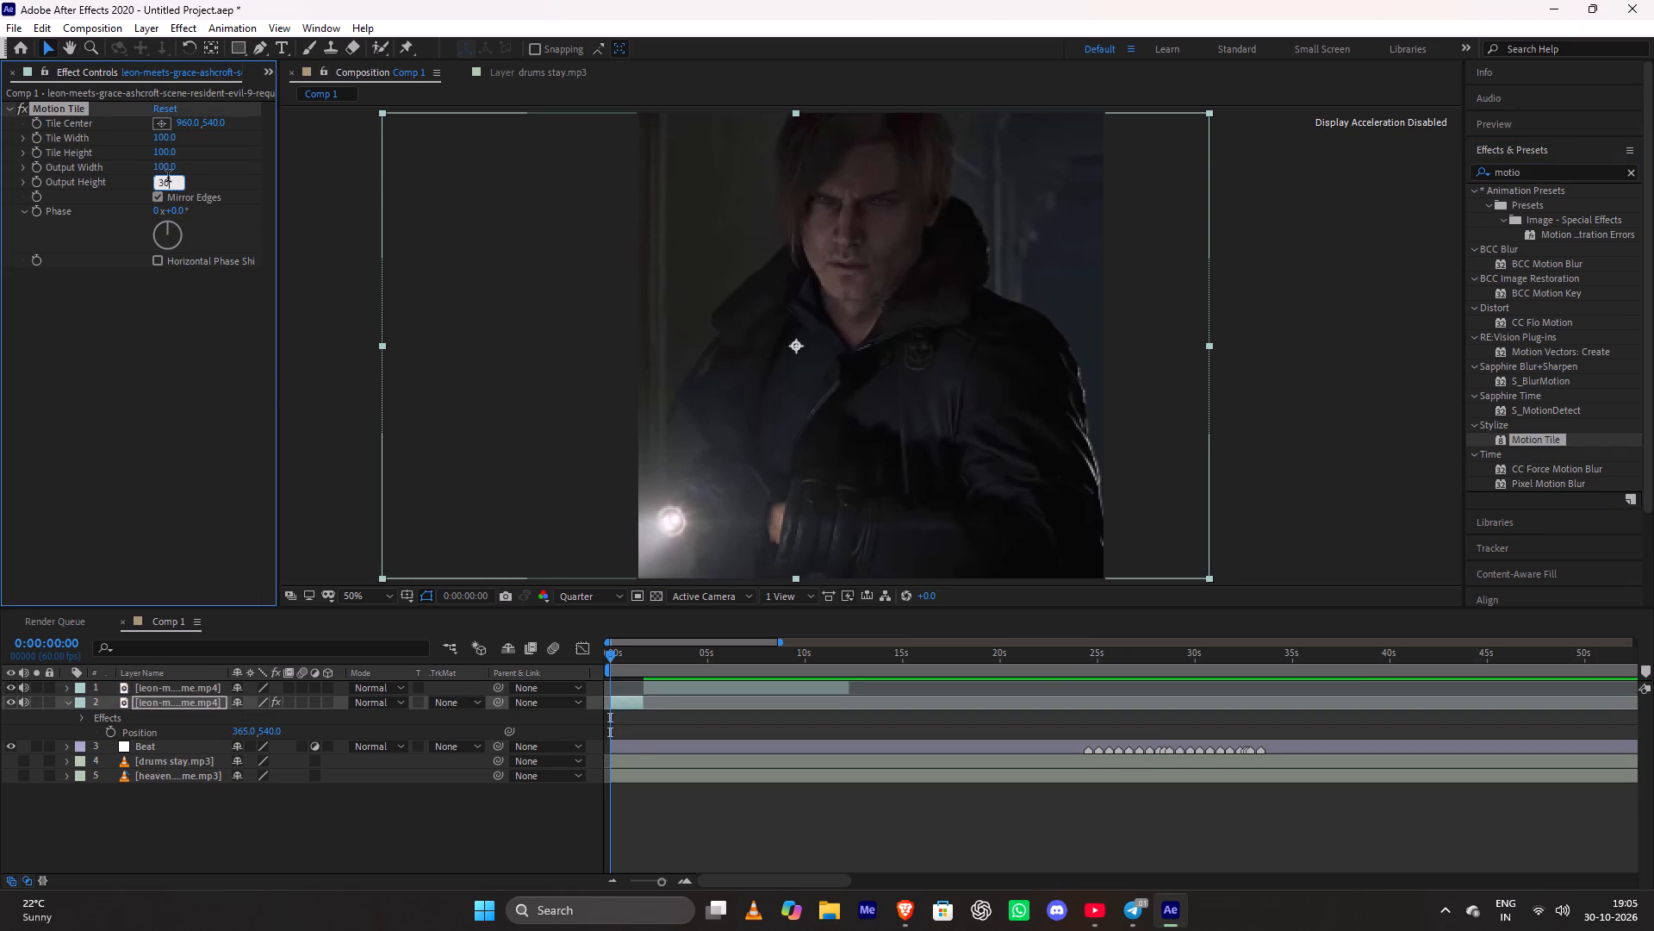
{"action": "left_click", "coordinate": [168, 173]}
{"action": "type", "text": "300"}
{"action": "key", "text": "Return"}
Reselect the opening Leon segment, clear the effects search and collapse the effects list.
{"action": "left_click_drag", "start_coordinate": [612, 655], "coordinate": [589, 665]}
{"action": "left_click", "coordinate": [623, 698]}
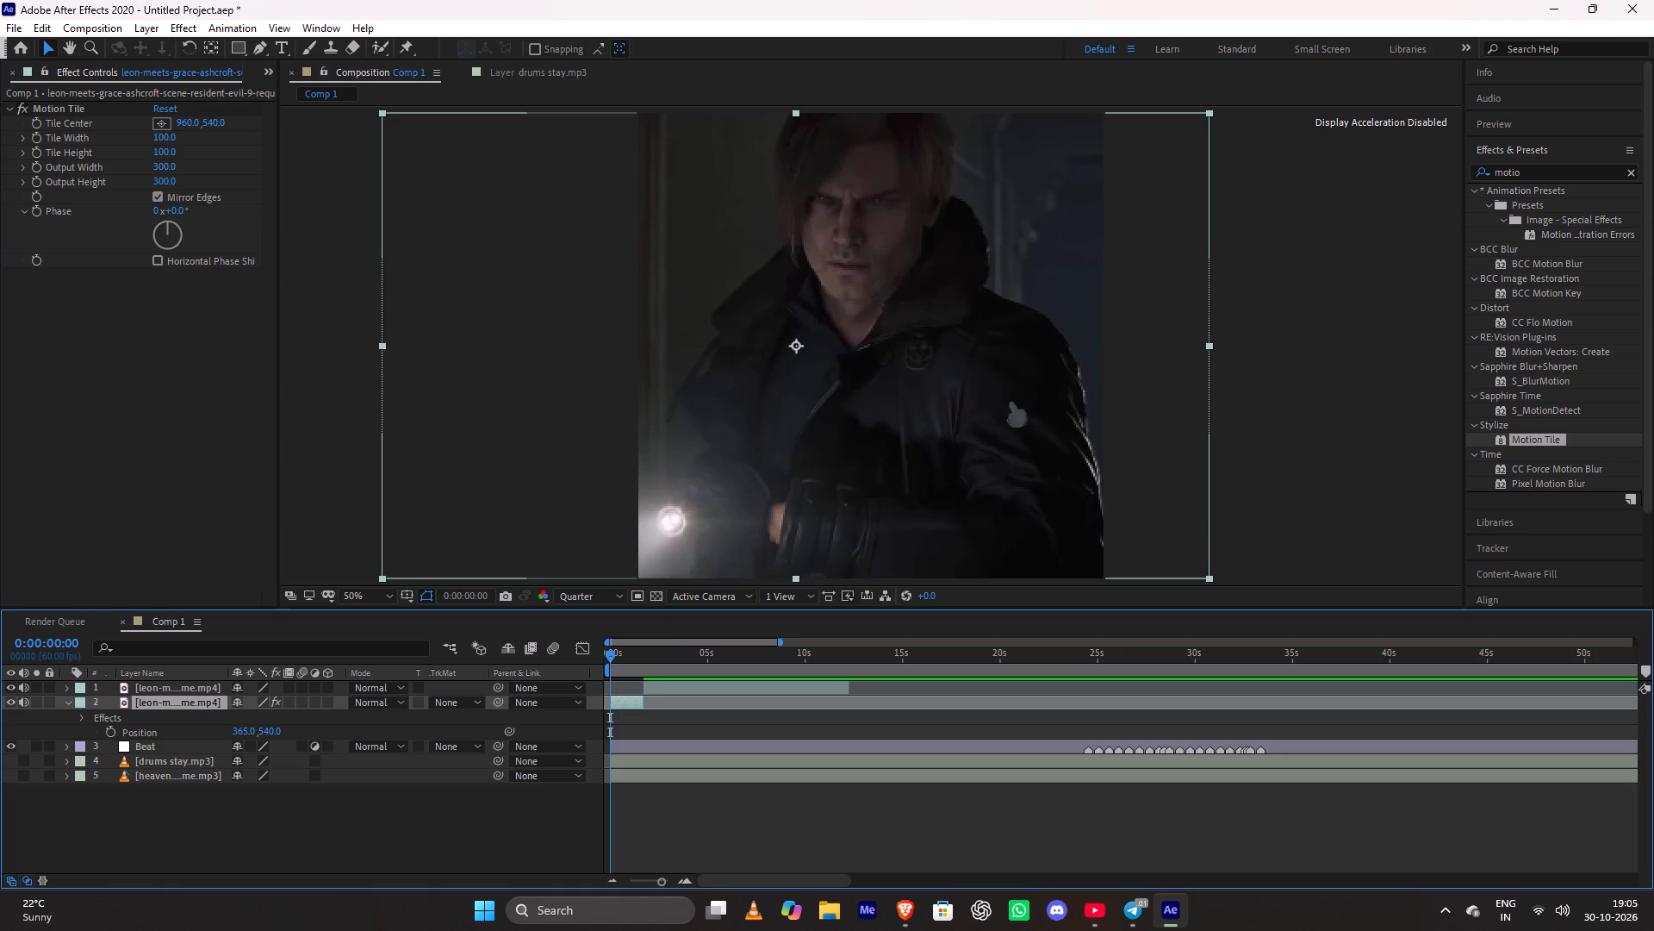
{"action": "left_click", "coordinate": [1552, 170]}
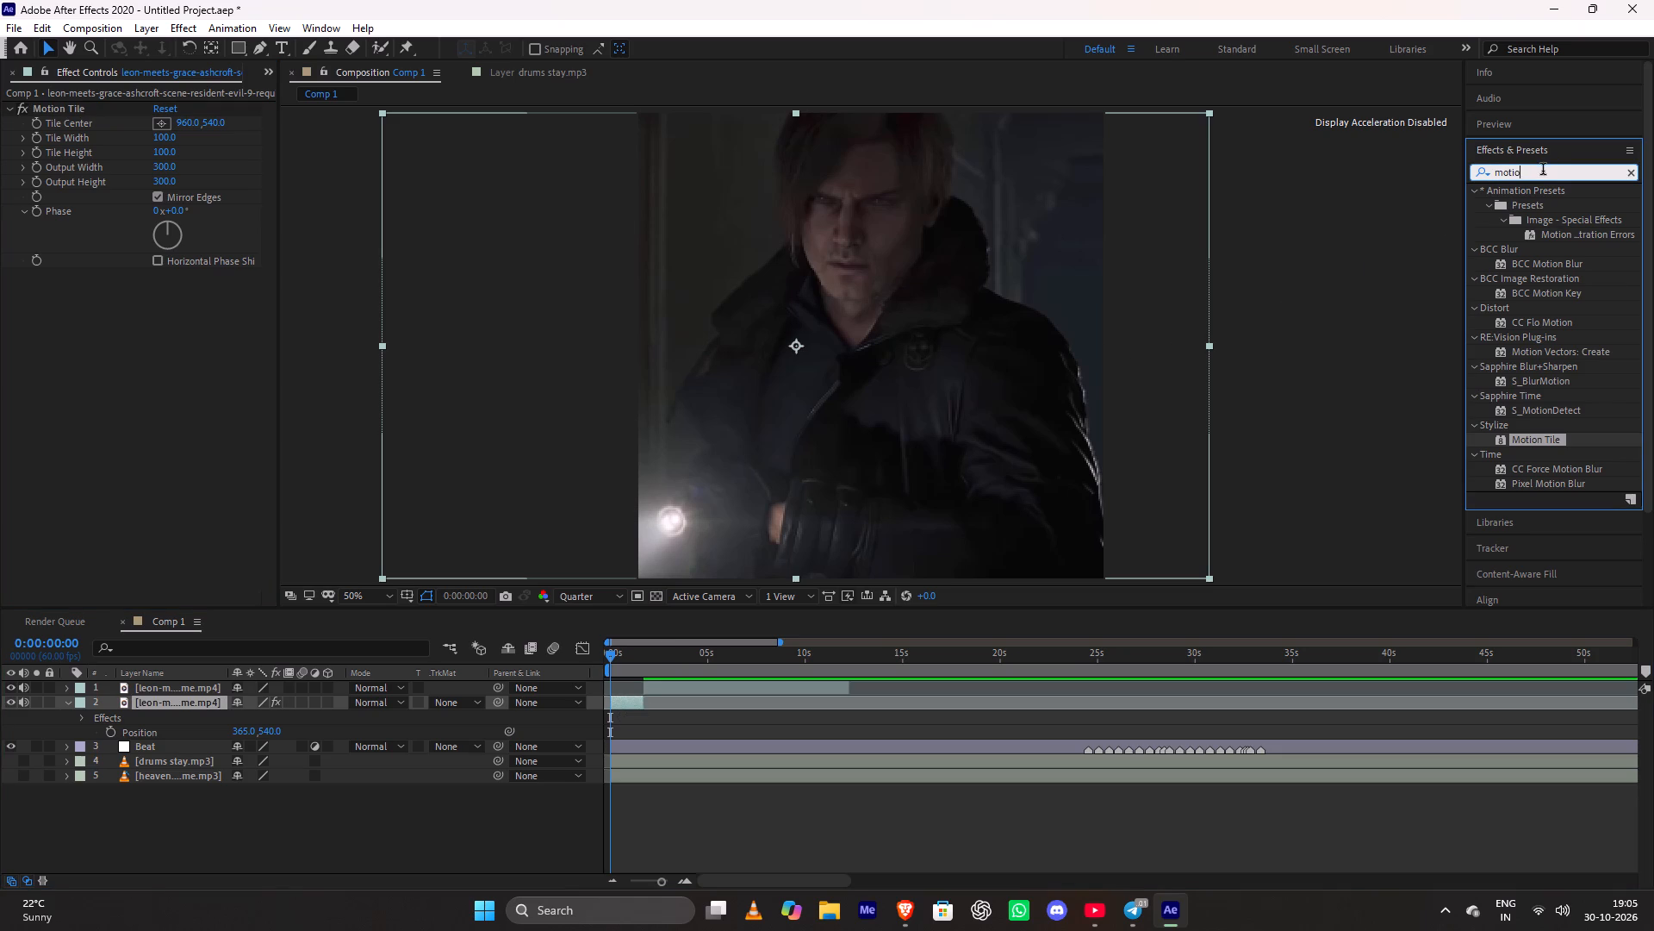
{"action": "key", "text": "BackSpace"}
{"action": "key", "text": "BackSpace"}
{"action": "key", "text": "BackSpace"}
{"action": "key", "text": "BackSpace"}
{"action": "key", "text": "BackSpace"}
{"action": "key", "text": "BackSpace"}
{"action": "key", "text": "BackSpace"}
{"action": "key", "text": "BackSpace"}
{"action": "key", "text": "BackSpace"}
{"action": "key", "text": "BackSpace"}
{"action": "key", "text": "BackSpace"}
{"action": "key", "text": "BackSpace"}
{"action": "key", "text": "BackSpace"}
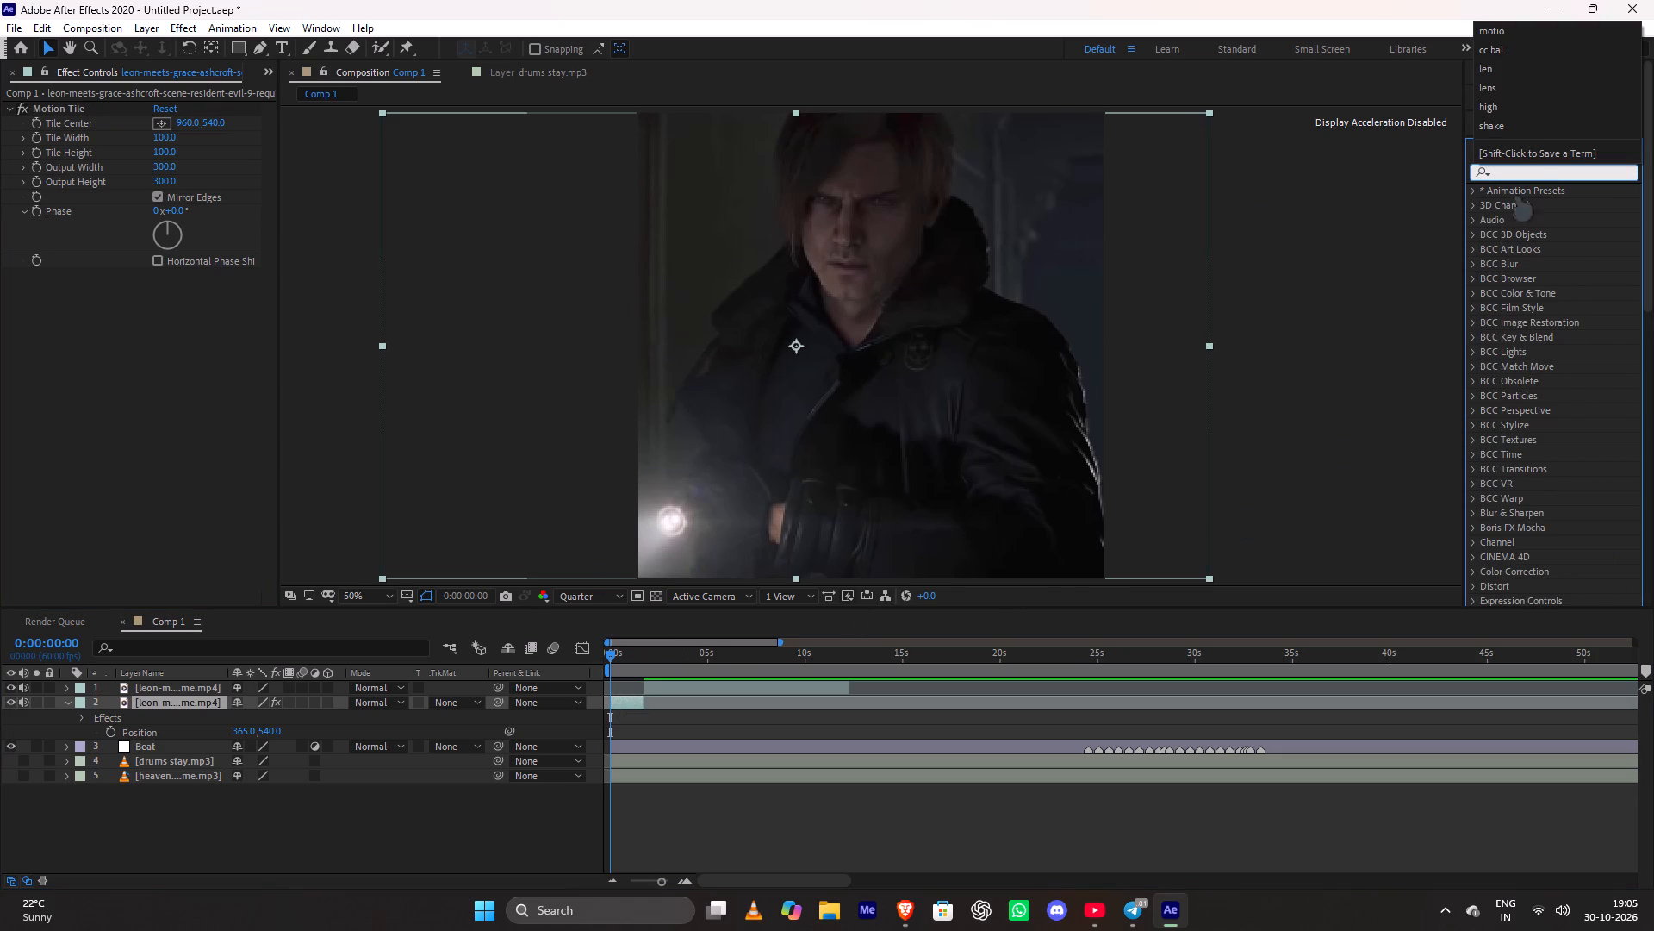
{"action": "left_click", "coordinate": [1529, 149]}
{"action": "left_click", "coordinate": [1529, 149]}
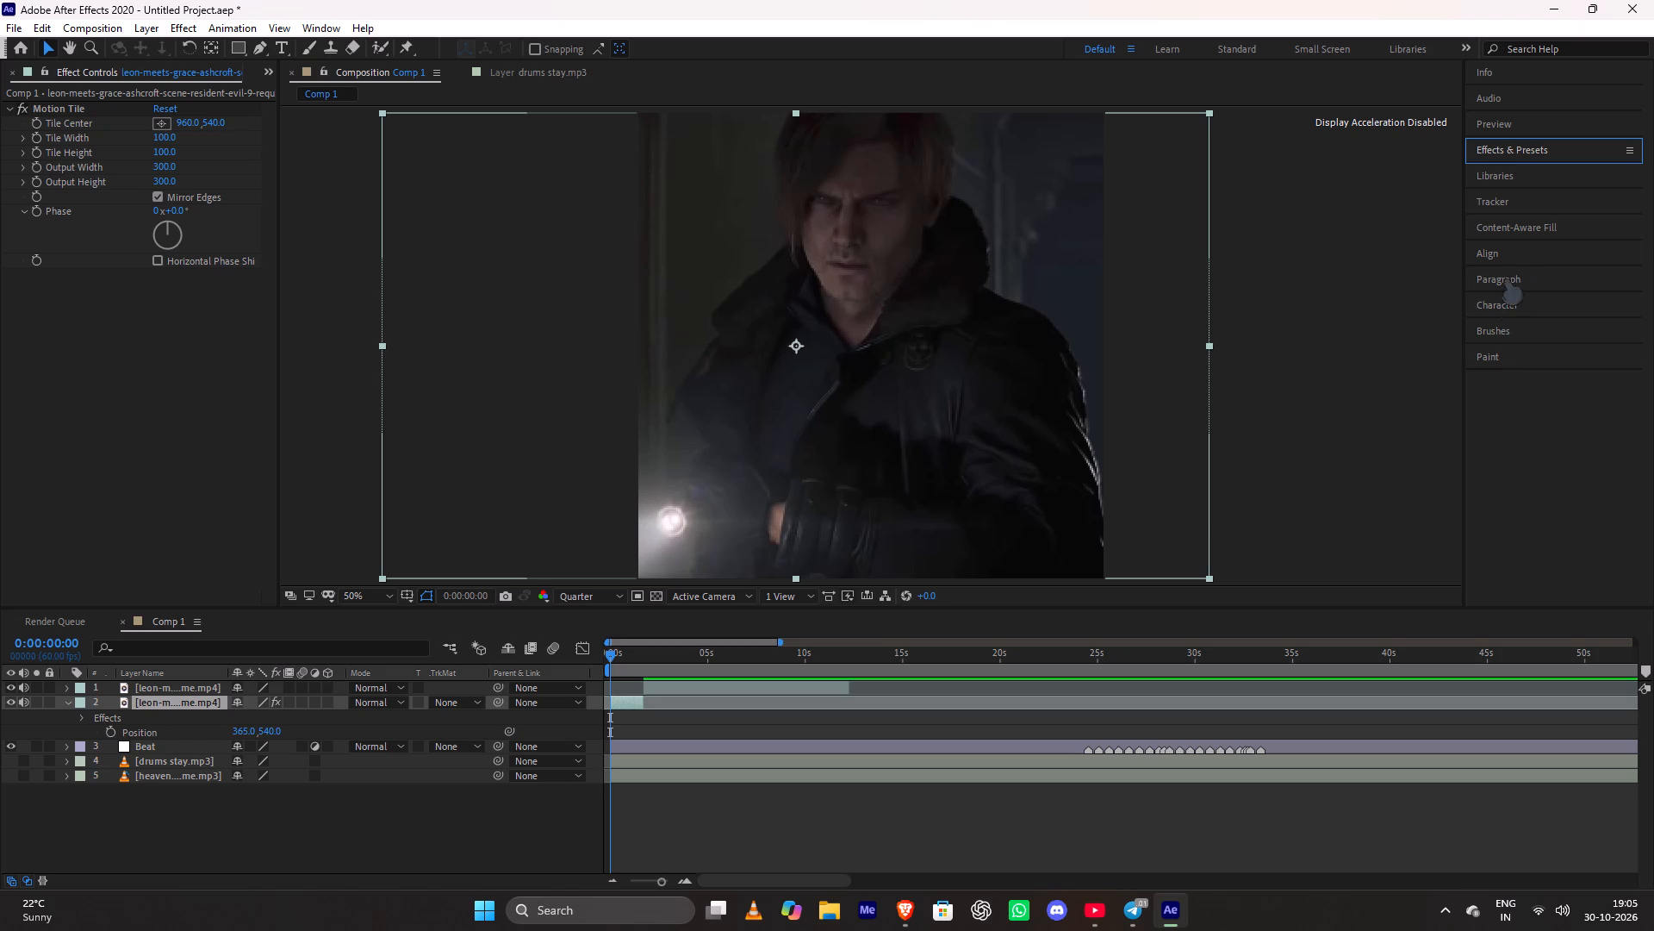
Start a Stabilize Motion position track on the opening Leon segment and place Track Point 1 on the middle of his face.
{"action": "left_click", "coordinate": [1500, 188]}
{"action": "left_click", "coordinate": [1498, 197]}
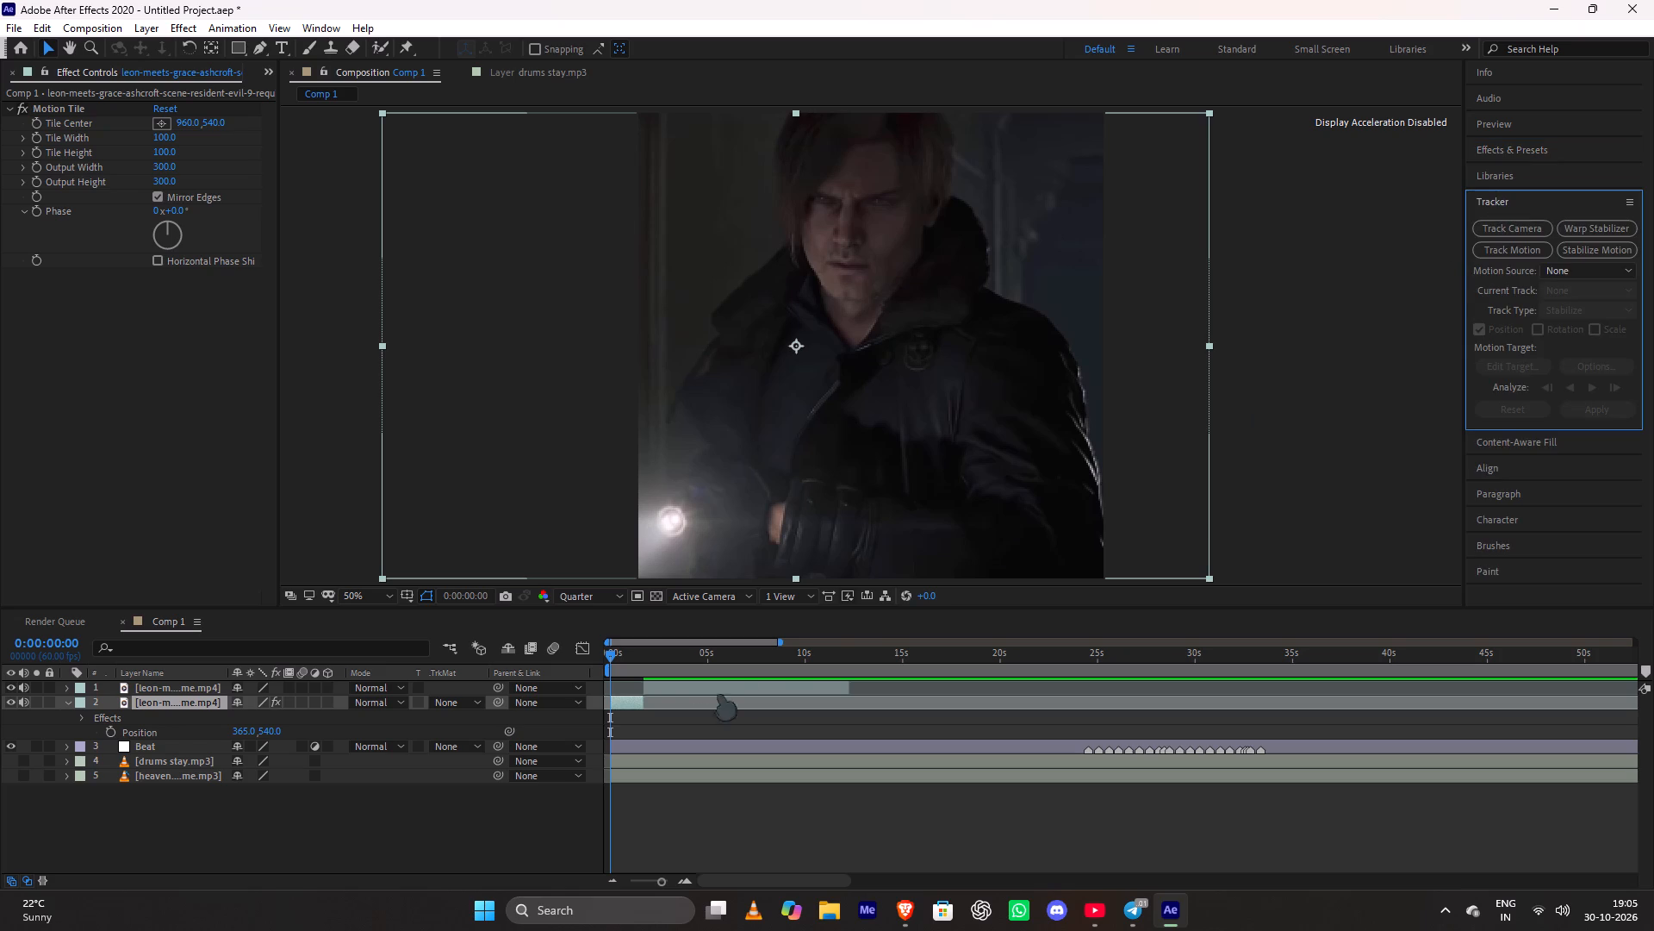
{"action": "left_click", "coordinate": [1575, 259]}
{"action": "left_click", "coordinate": [1578, 251]}
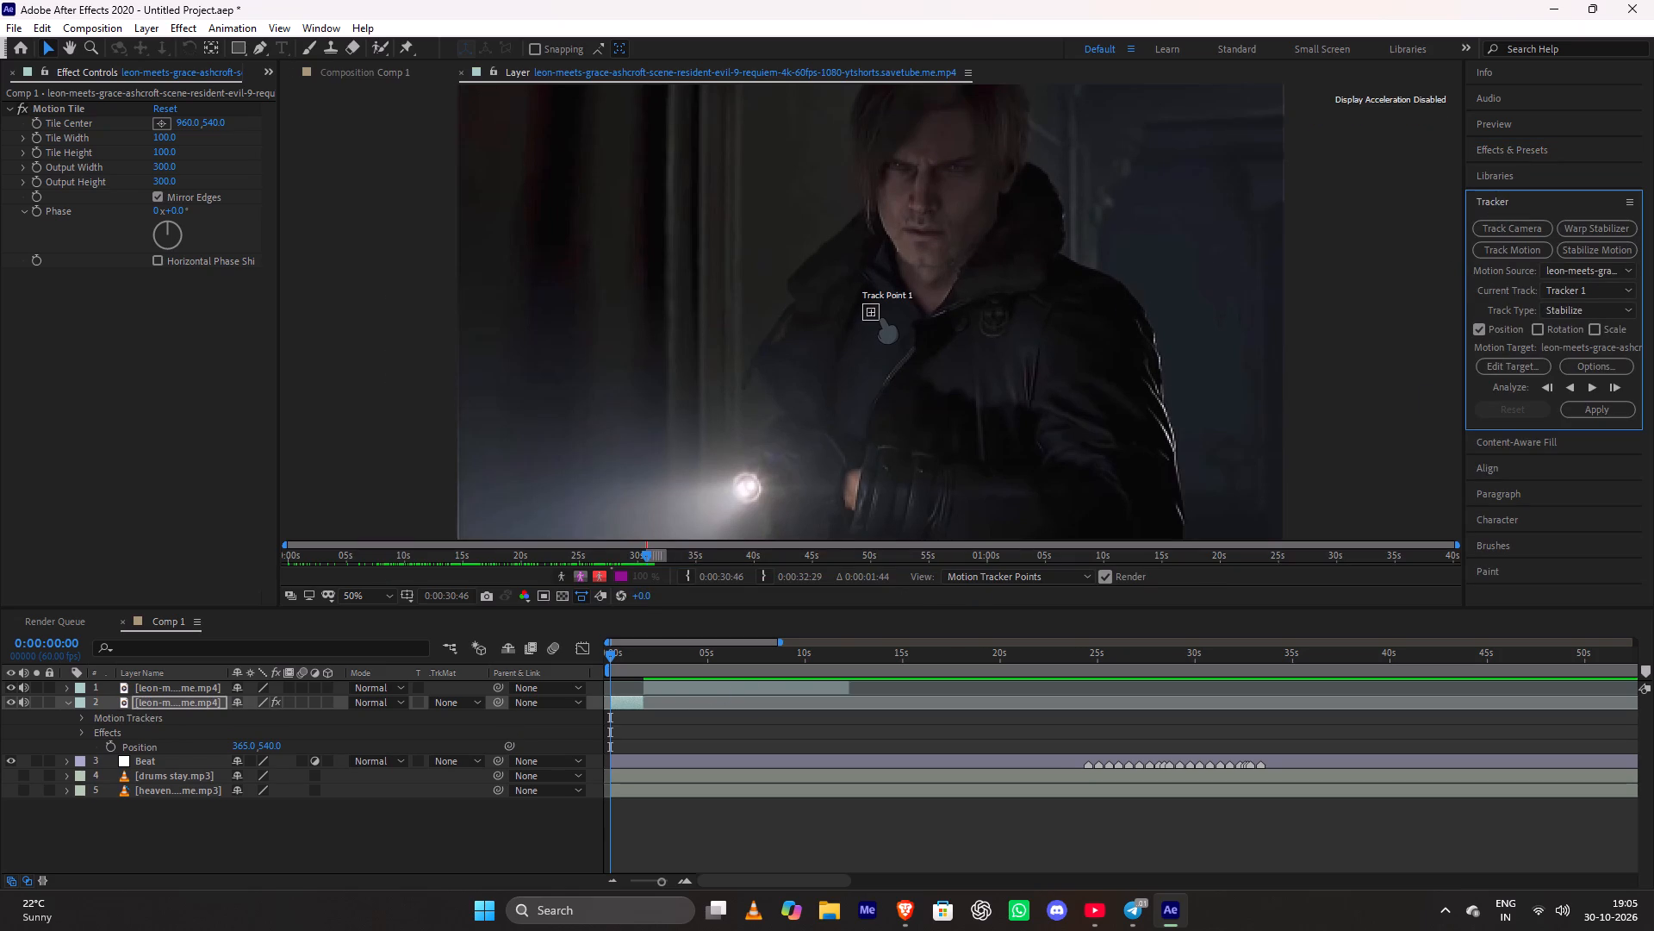
{"action": "left_click_drag", "start_coordinate": [881, 321], "coordinate": [889, 331]}
{"action": "left_click", "coordinate": [876, 316]}
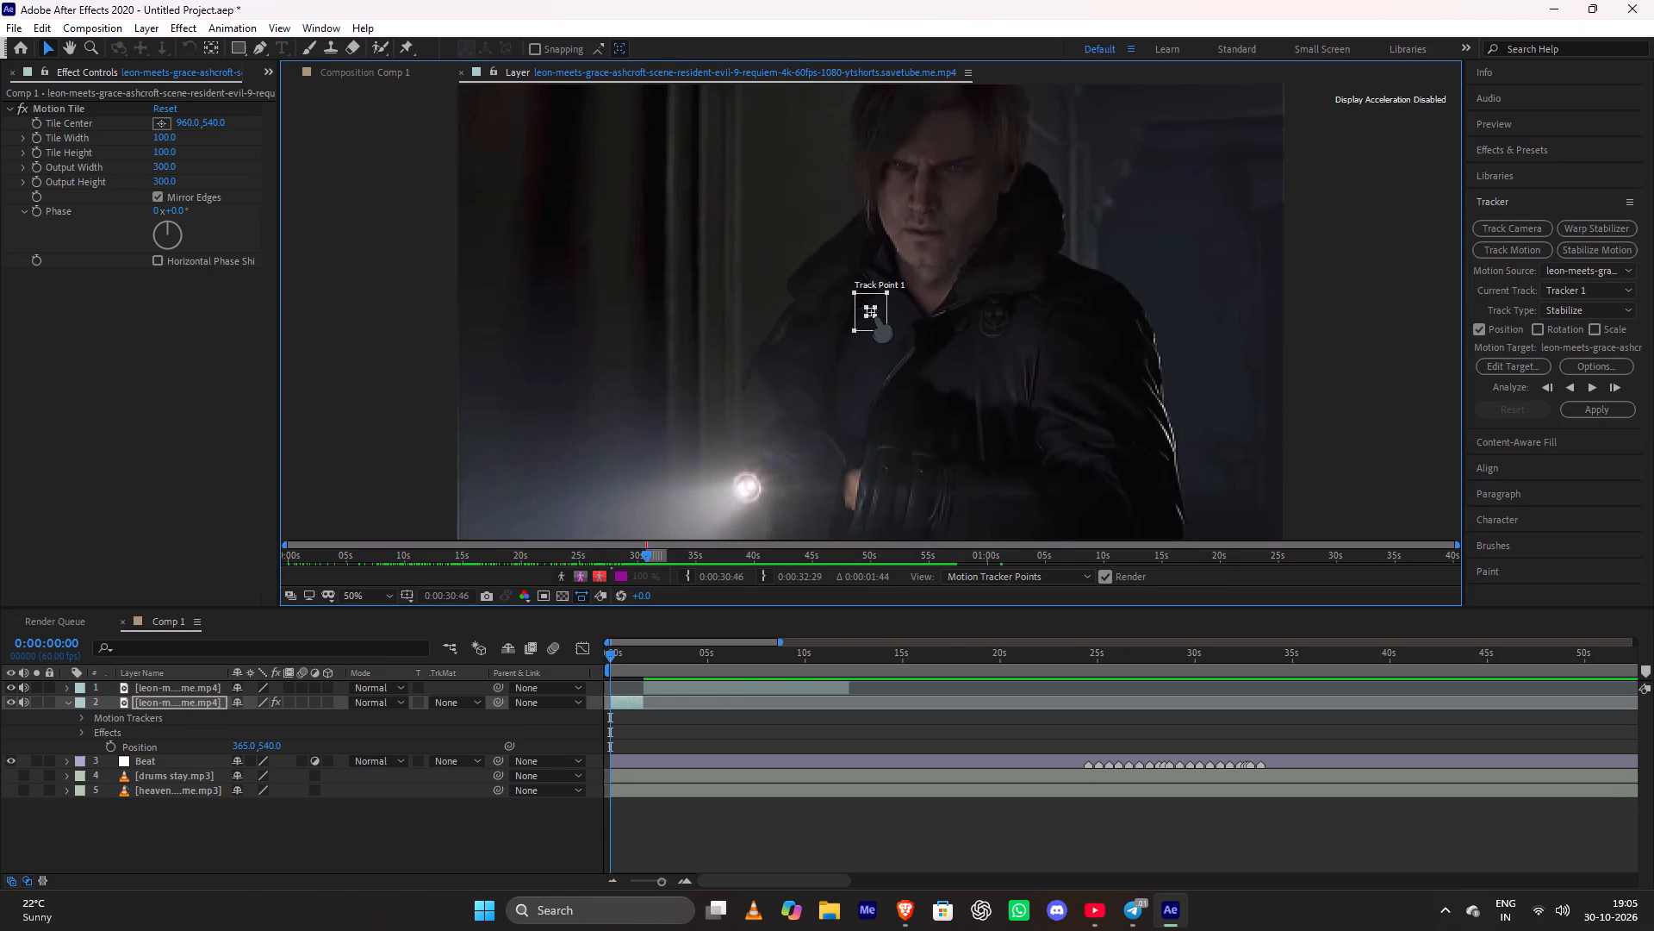
{"action": "left_click_drag", "start_coordinate": [876, 313], "coordinate": [897, 261]}
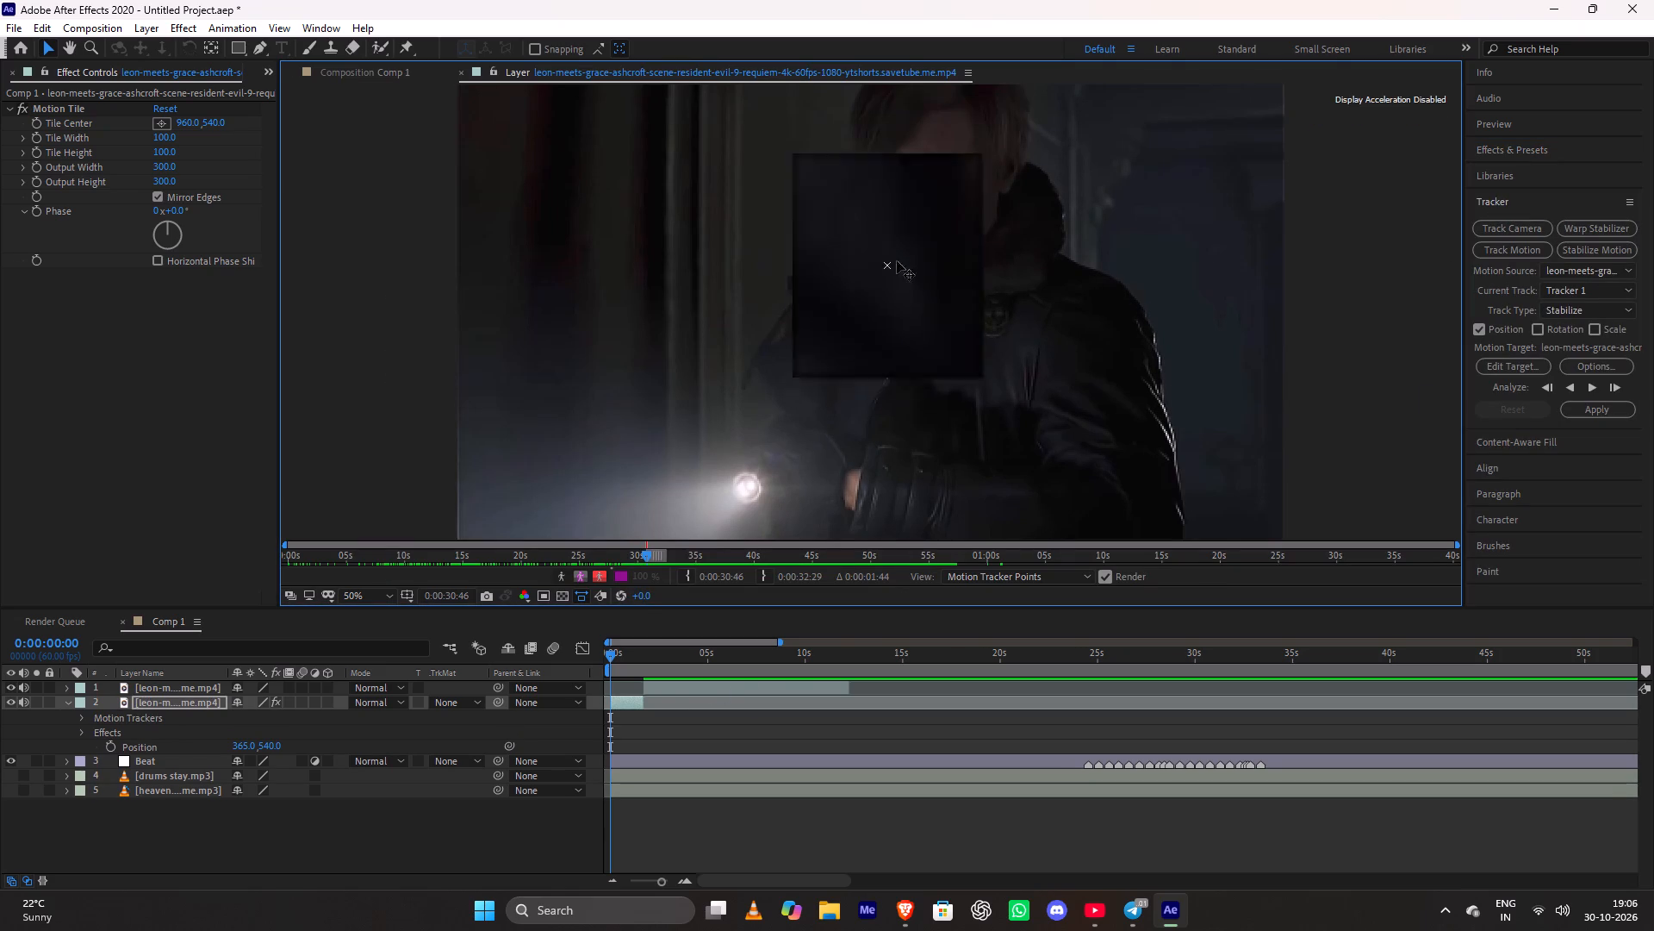
{"action": "left_click_drag", "start_coordinate": [897, 261], "coordinate": [928, 213]}
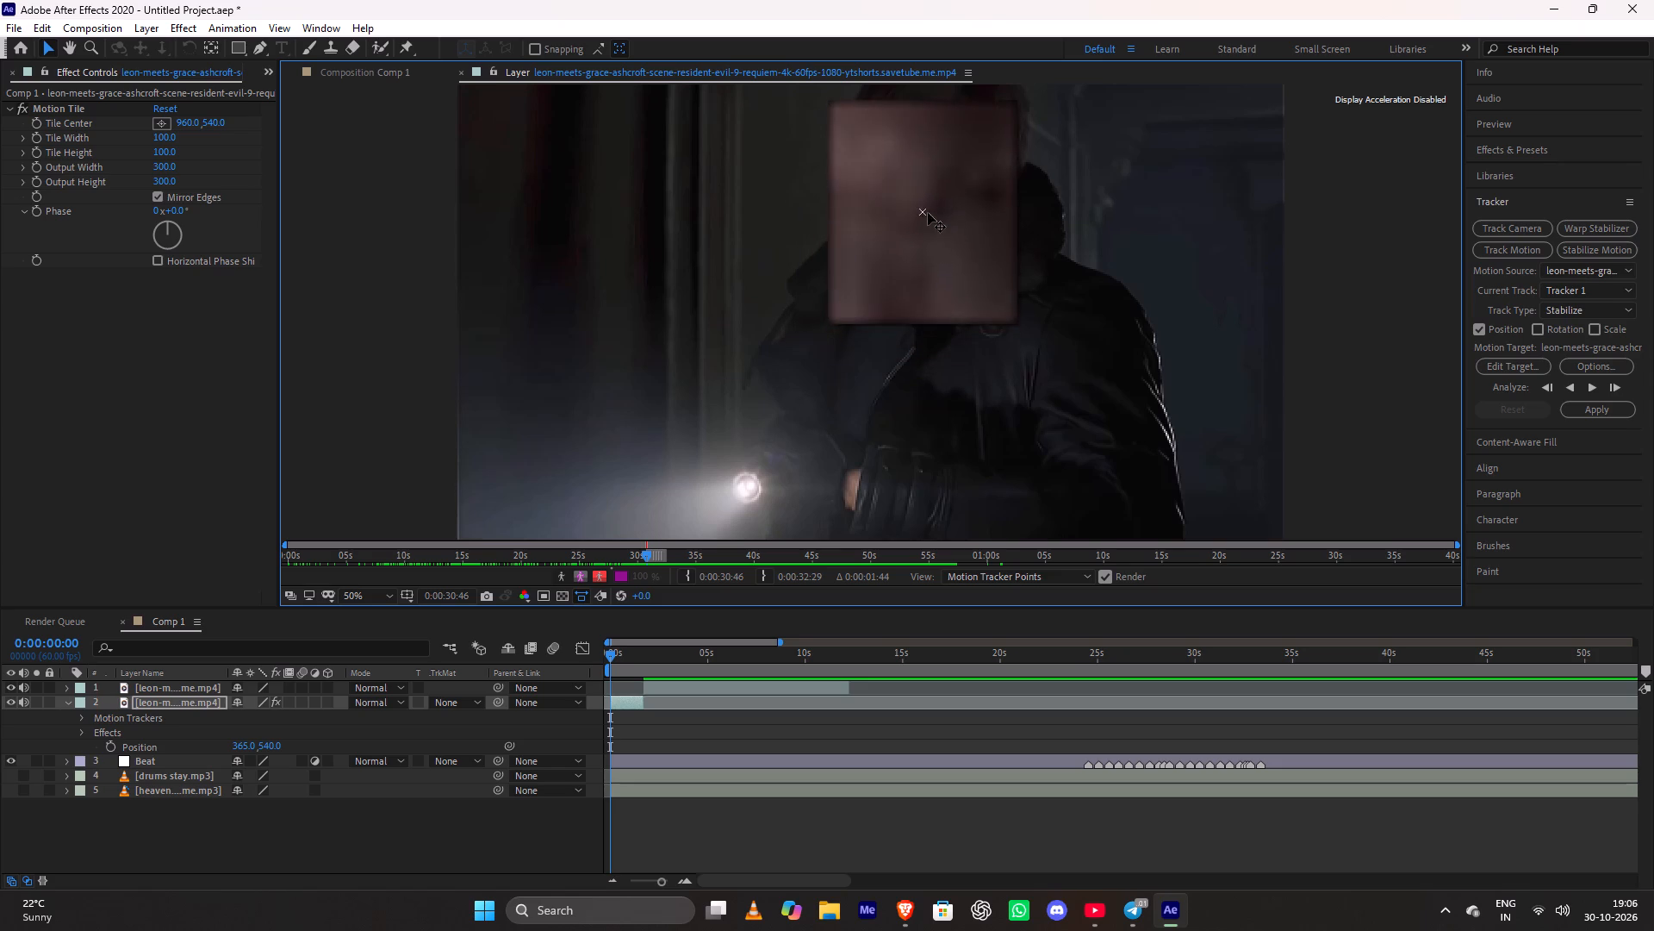
{"action": "left_click_drag", "start_coordinate": [928, 213], "coordinate": [925, 207]}
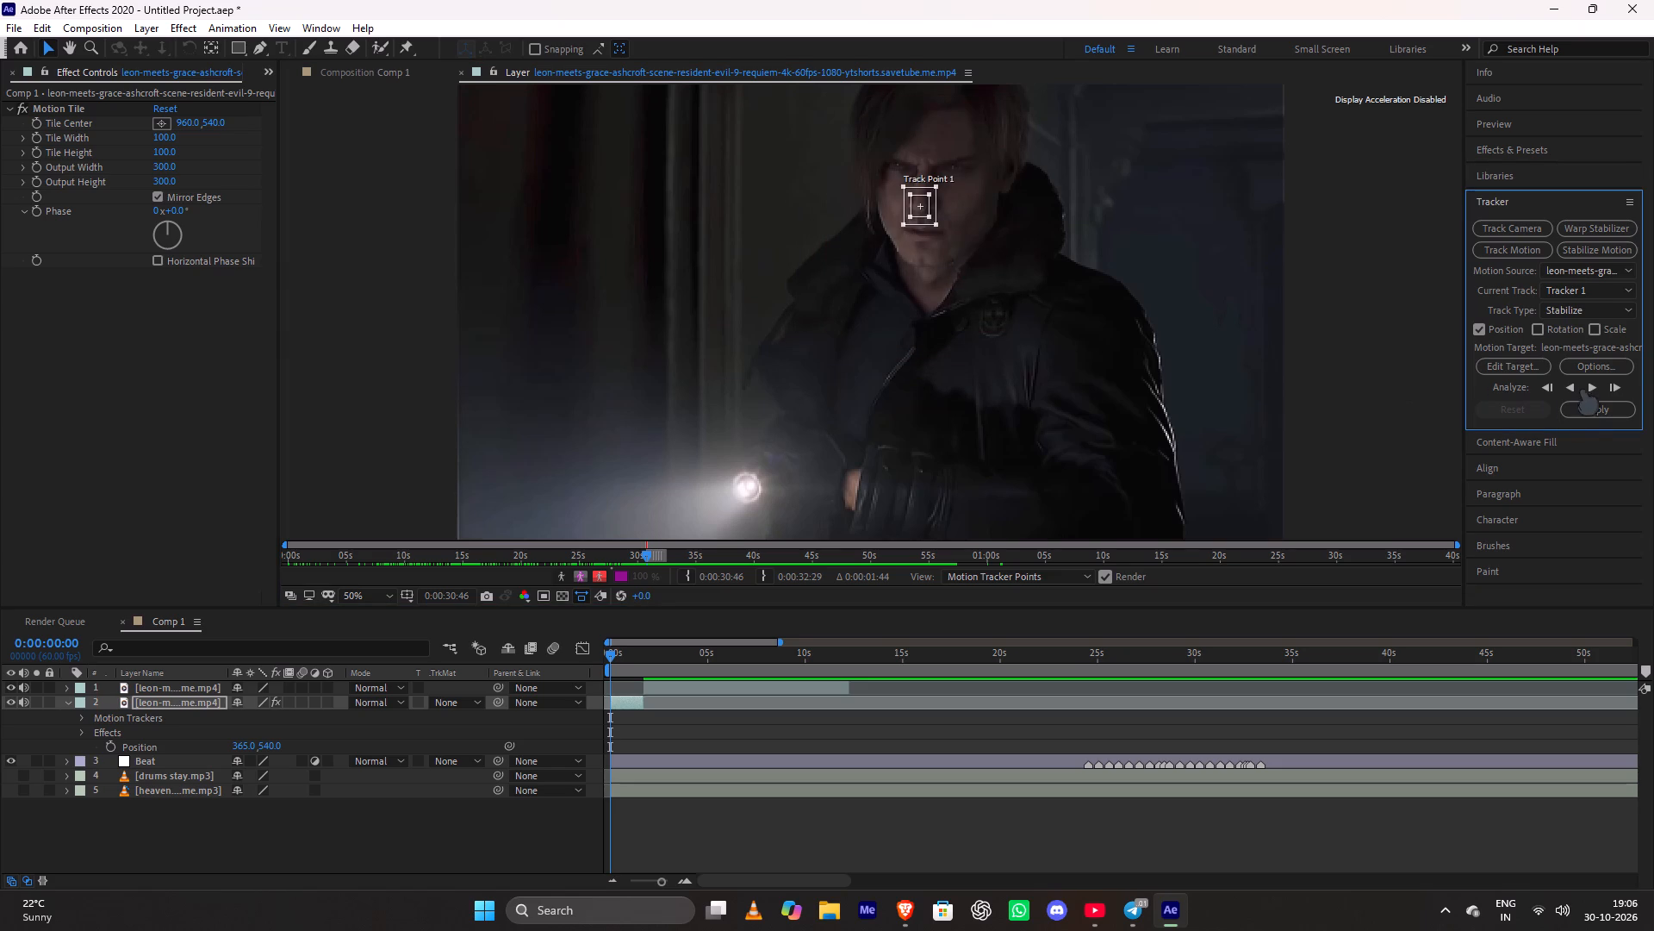
Analyze the track forward through the opening Leon segment and apply the stabilization in X and Y.
{"action": "left_click", "coordinate": [1585, 385]}
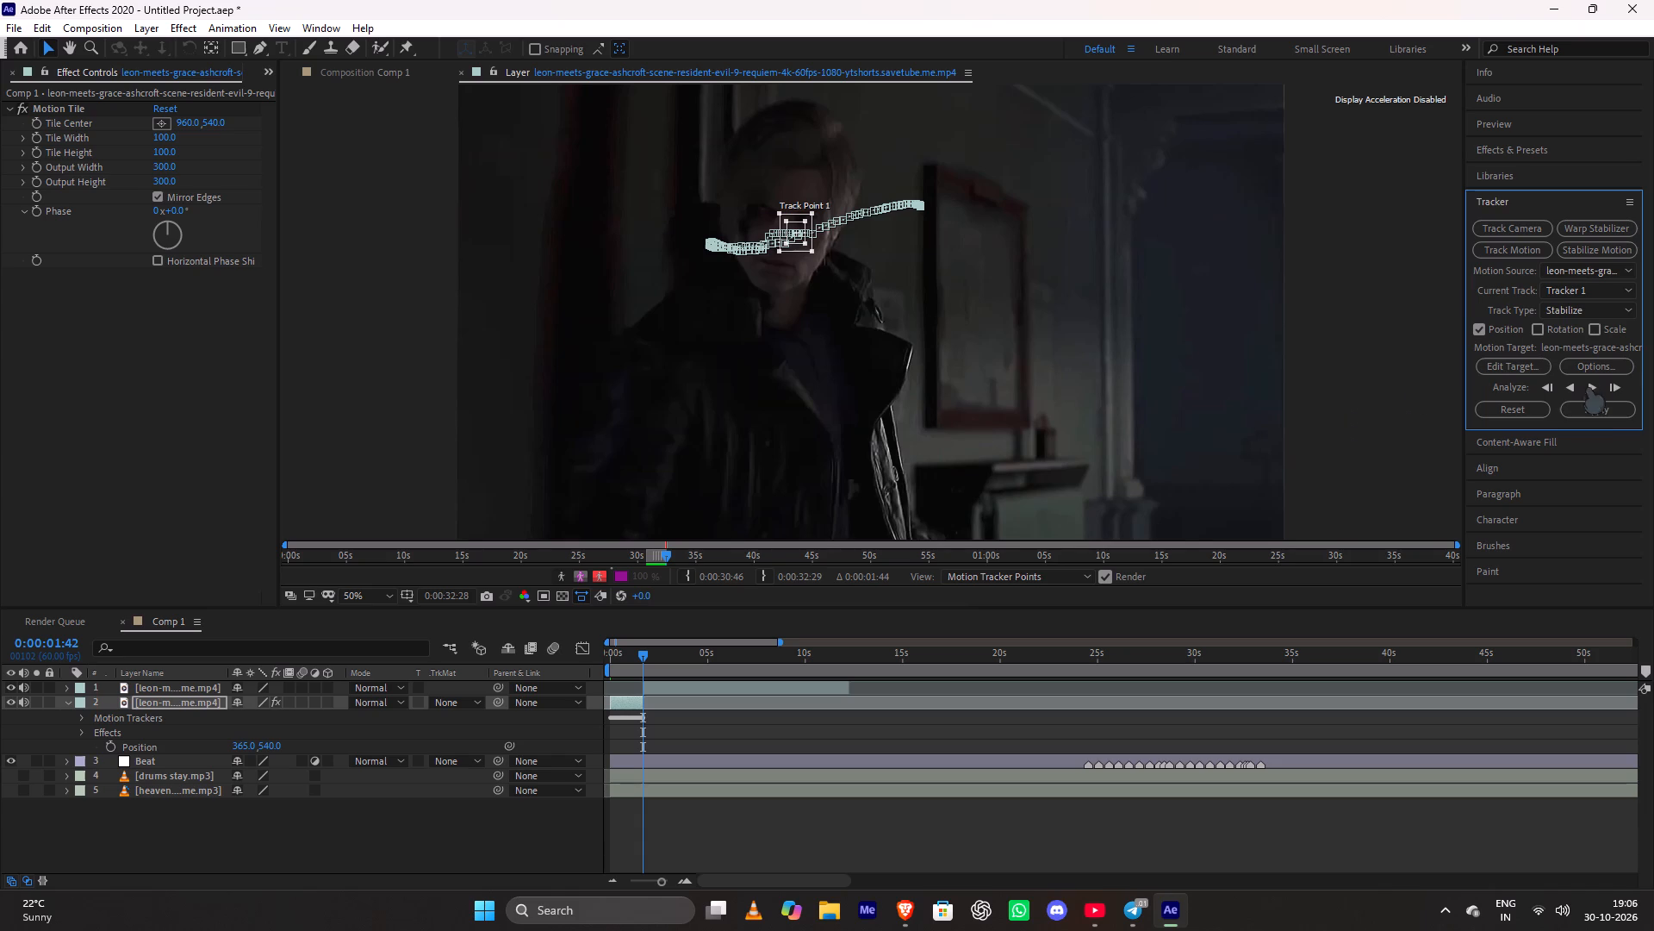
{"action": "left_click", "coordinate": [1595, 408]}
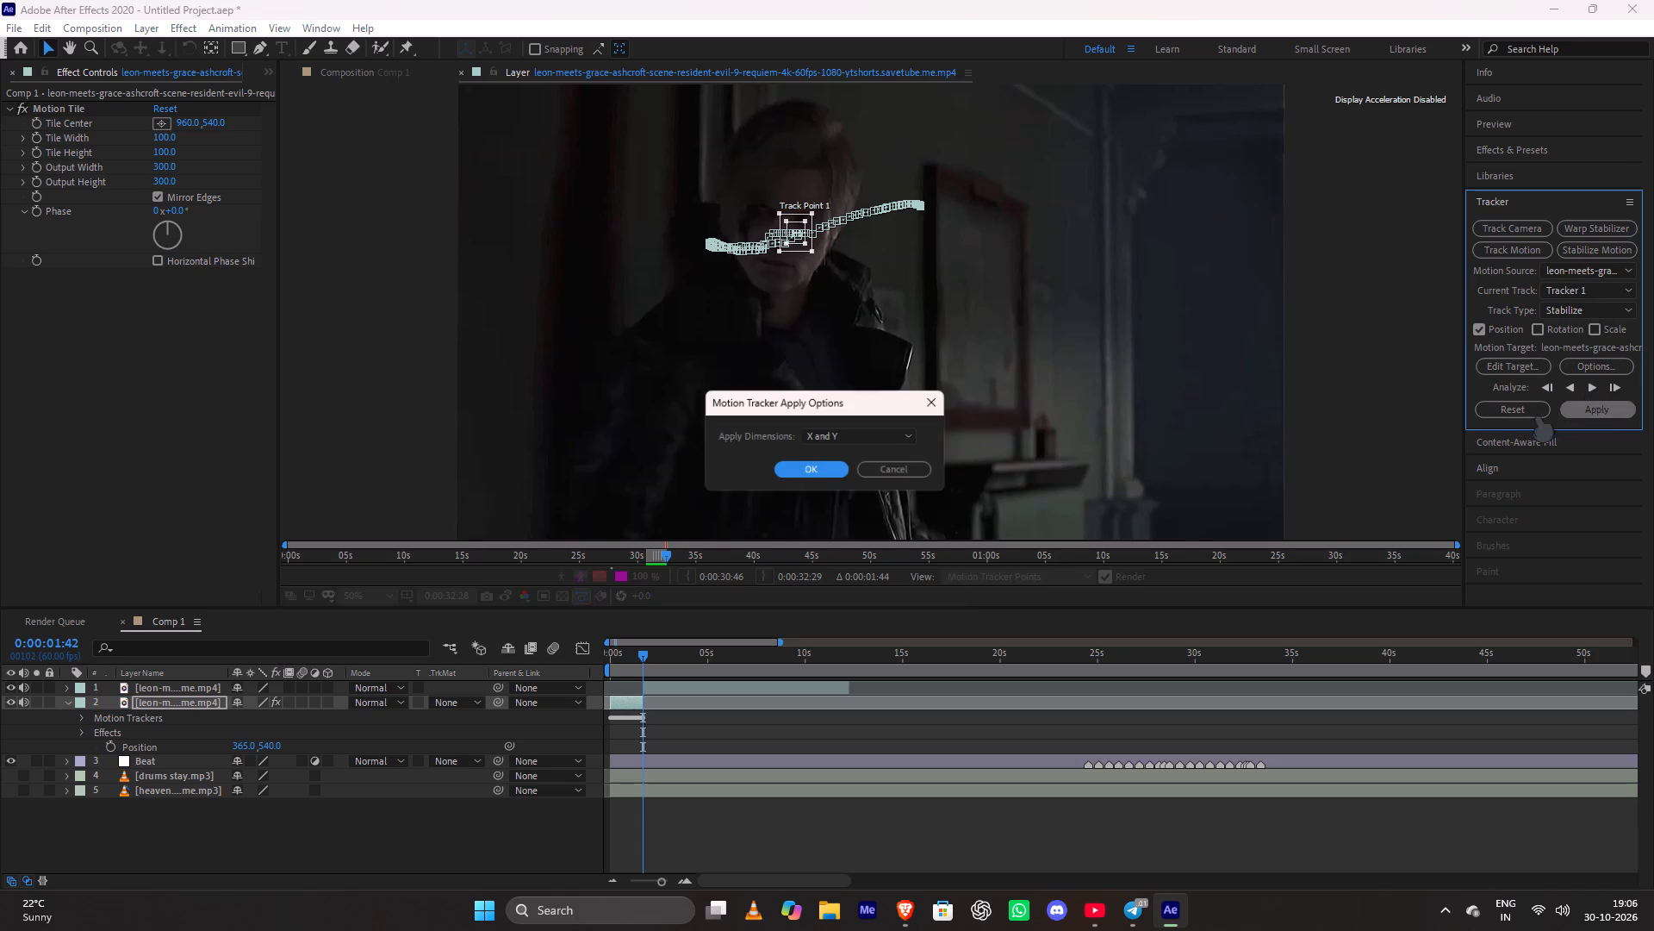
{"action": "left_click", "coordinate": [893, 434]}
{"action": "left_click", "coordinate": [879, 453]}
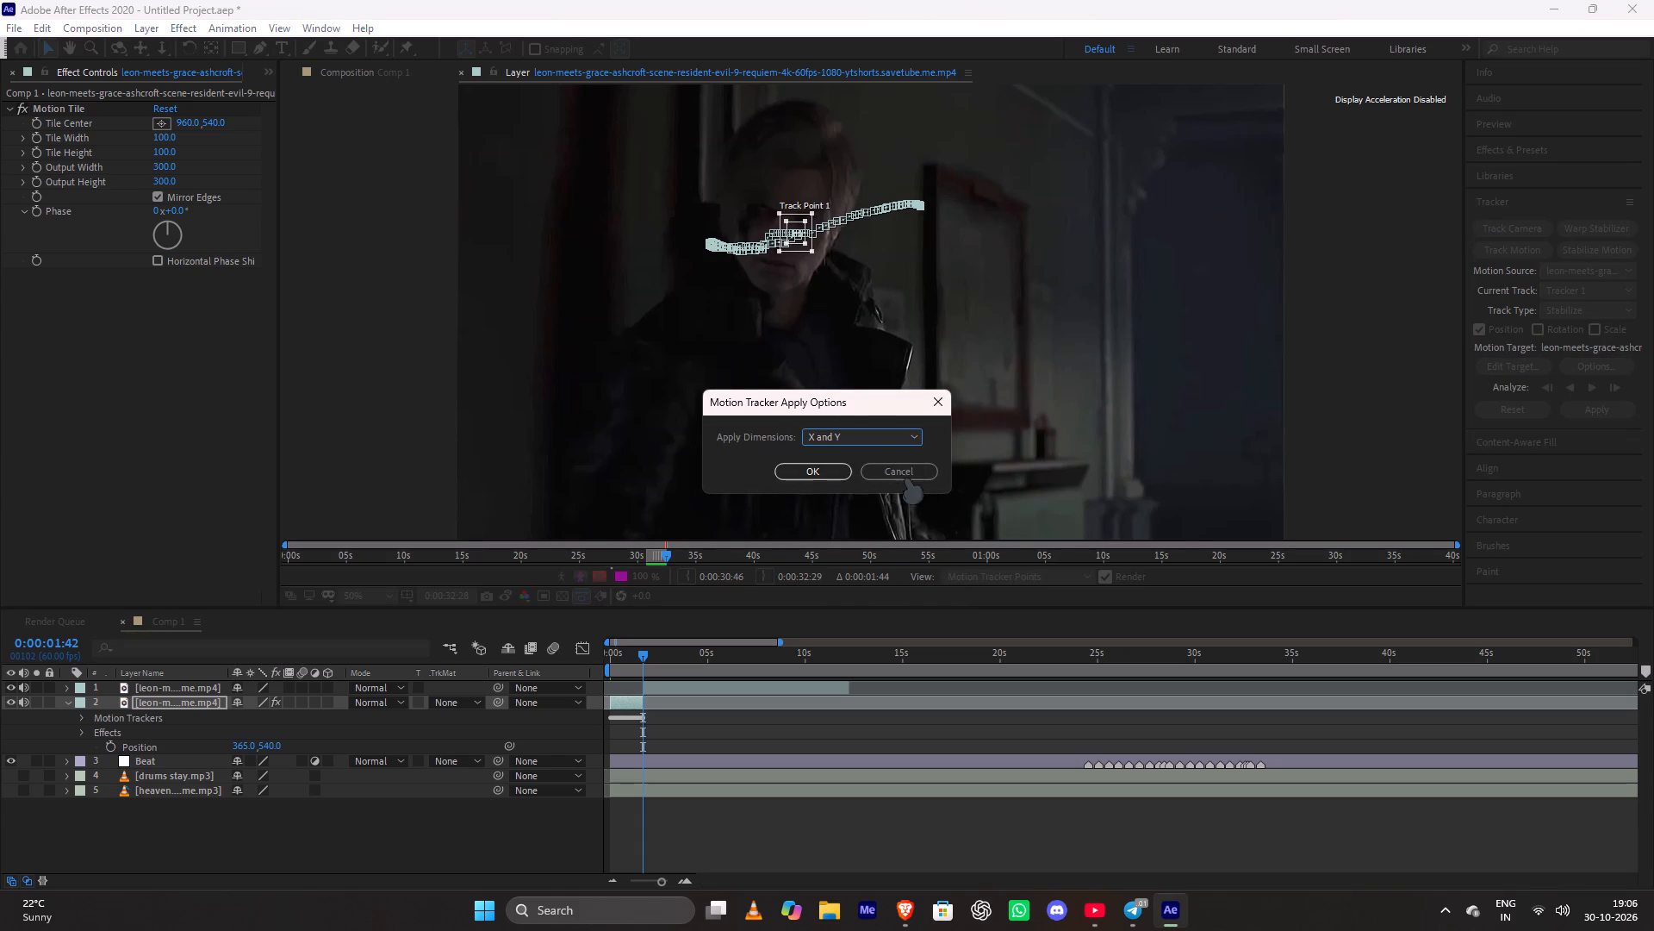
{"action": "left_click", "coordinate": [820, 477]}
Set the composition preview resolution to Quarter.
{"action": "left_click_drag", "start_coordinate": [635, 656], "coordinate": [571, 674]}
{"action": "key", "text": "space"}
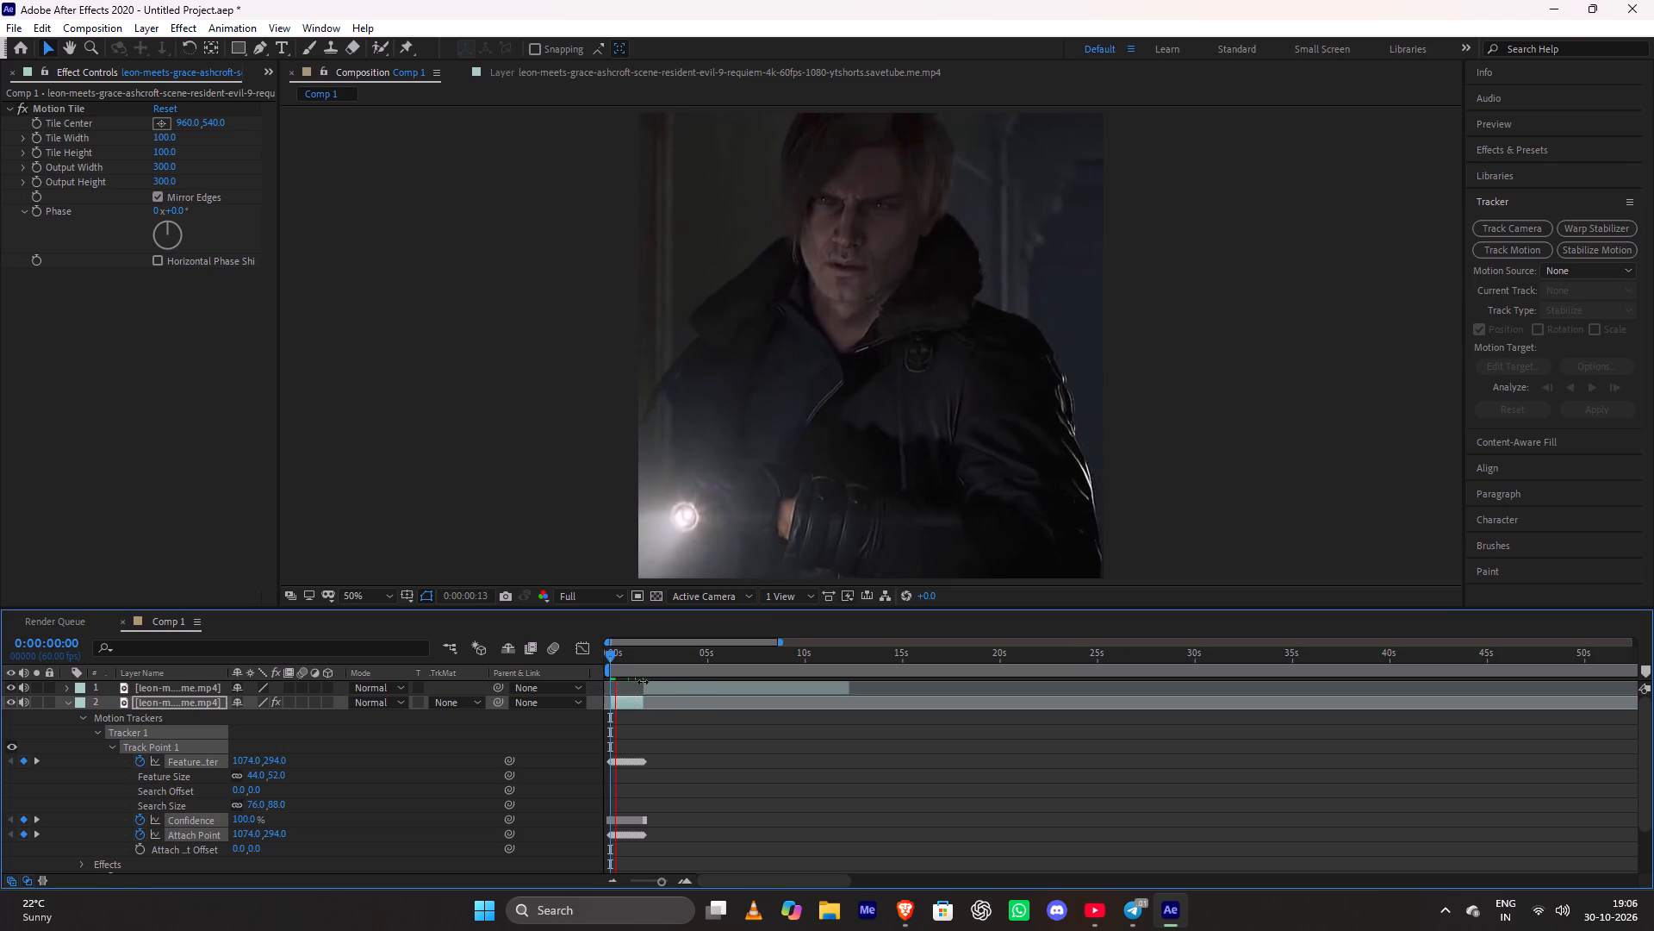
{"action": "left_click", "coordinate": [581, 590]}
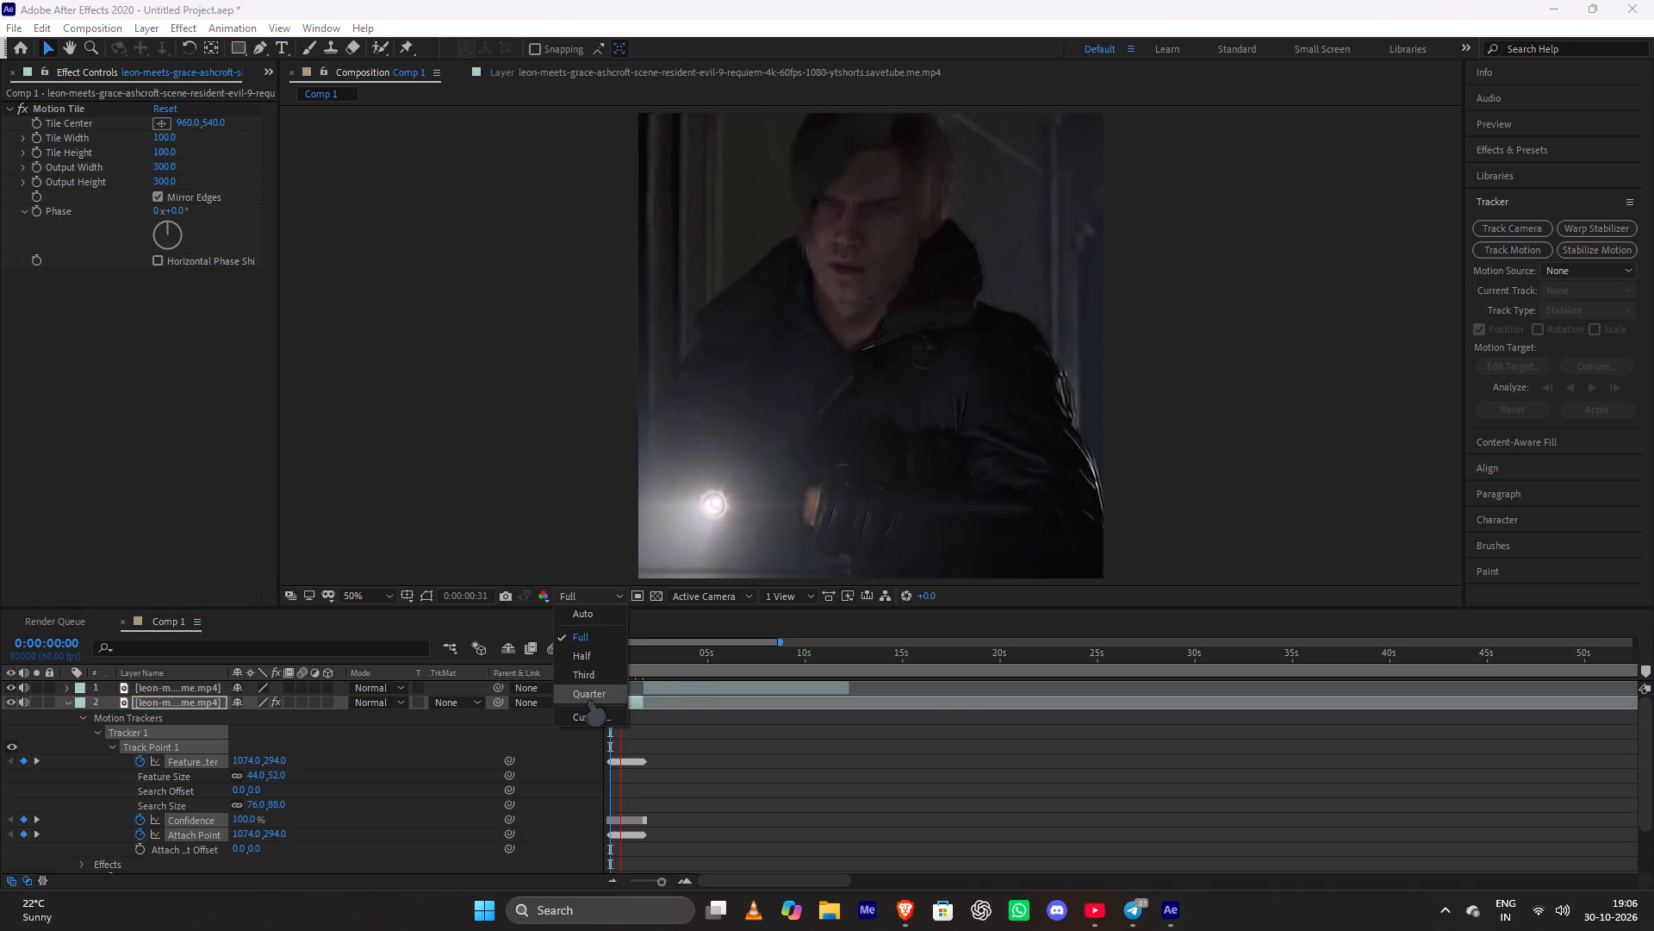
{"action": "left_click", "coordinate": [589, 700]}
Play and scrub the opening Leon segment to examine the stabilized framing and its edges.
{"action": "left_click_drag", "start_coordinate": [613, 648], "coordinate": [593, 657]}
{"action": "key", "text": "space"}
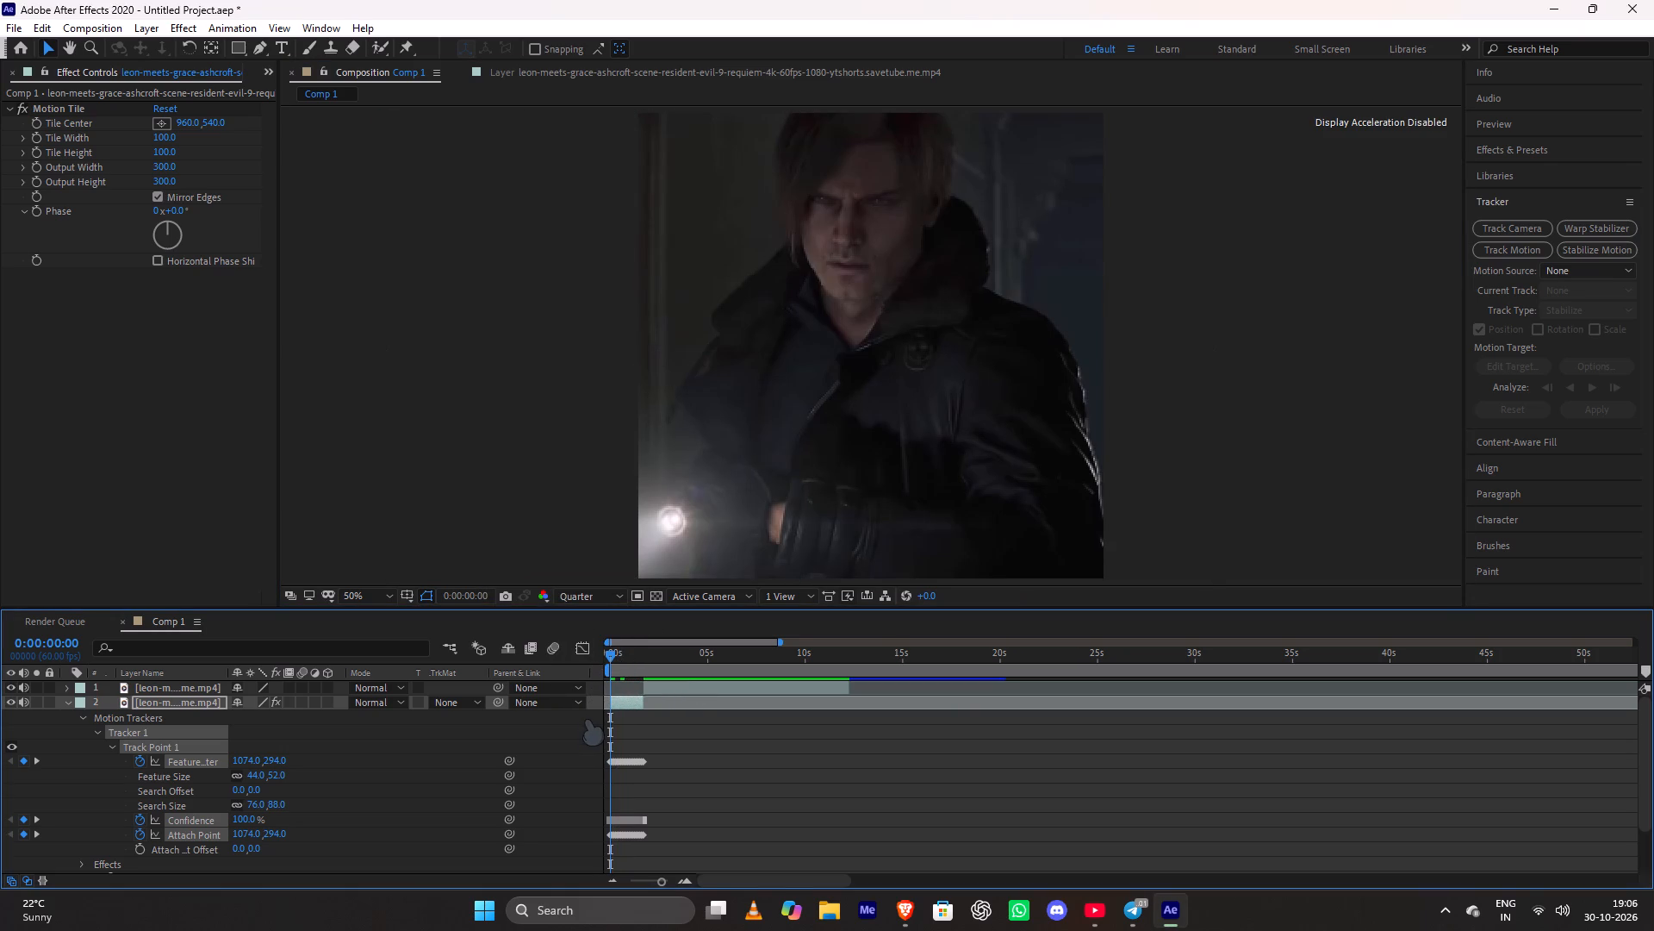
{"action": "key", "text": "space"}
{"action": "key", "text": "space"}
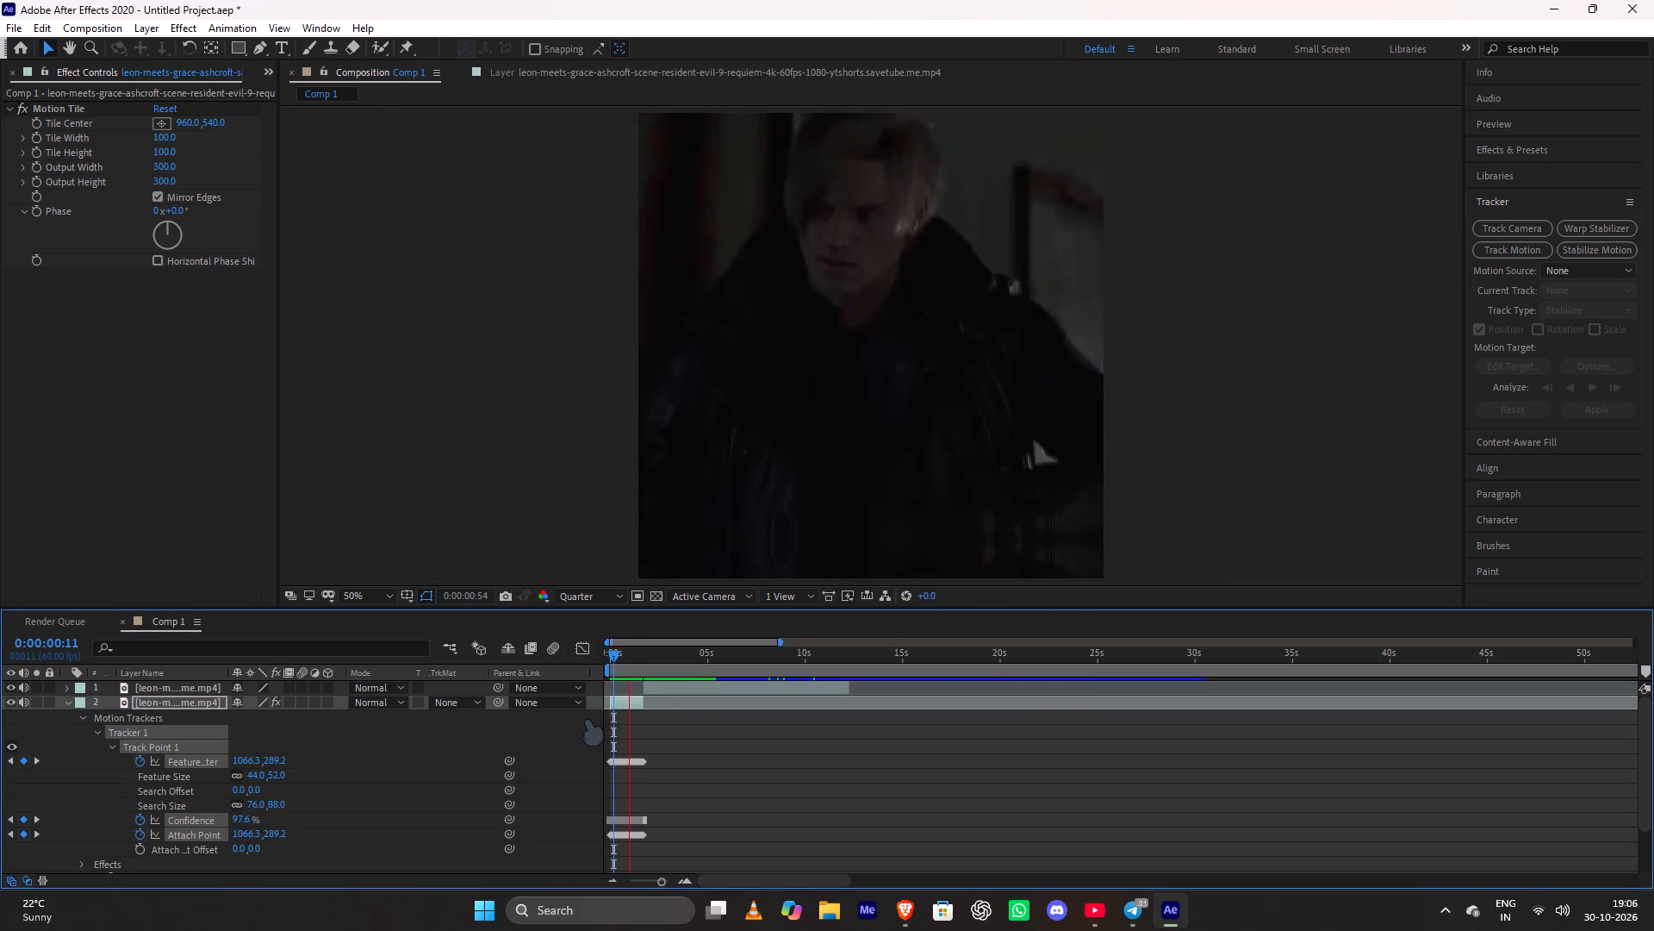
{"action": "key", "text": "space"}
{"action": "key", "text": "space"}
{"action": "key", "text": "space"}
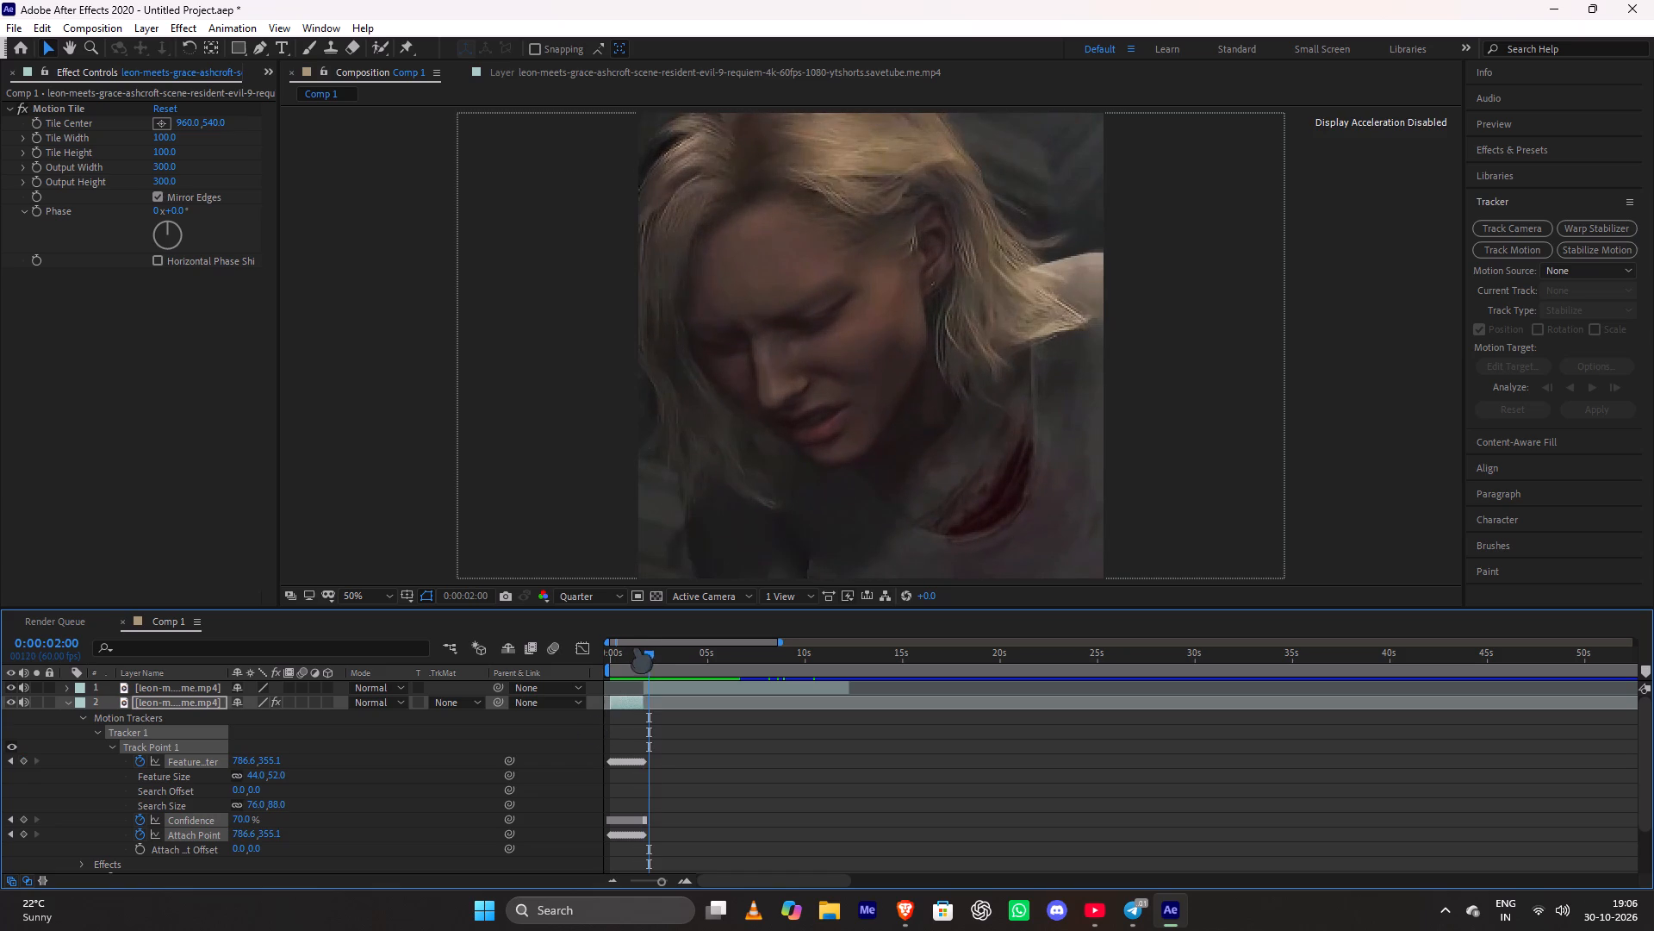
{"action": "left_click_drag", "start_coordinate": [644, 645], "coordinate": [549, 660]}
{"action": "left_click_drag", "start_coordinate": [645, 653], "coordinate": [580, 662]}
{"action": "key", "text": "space"}
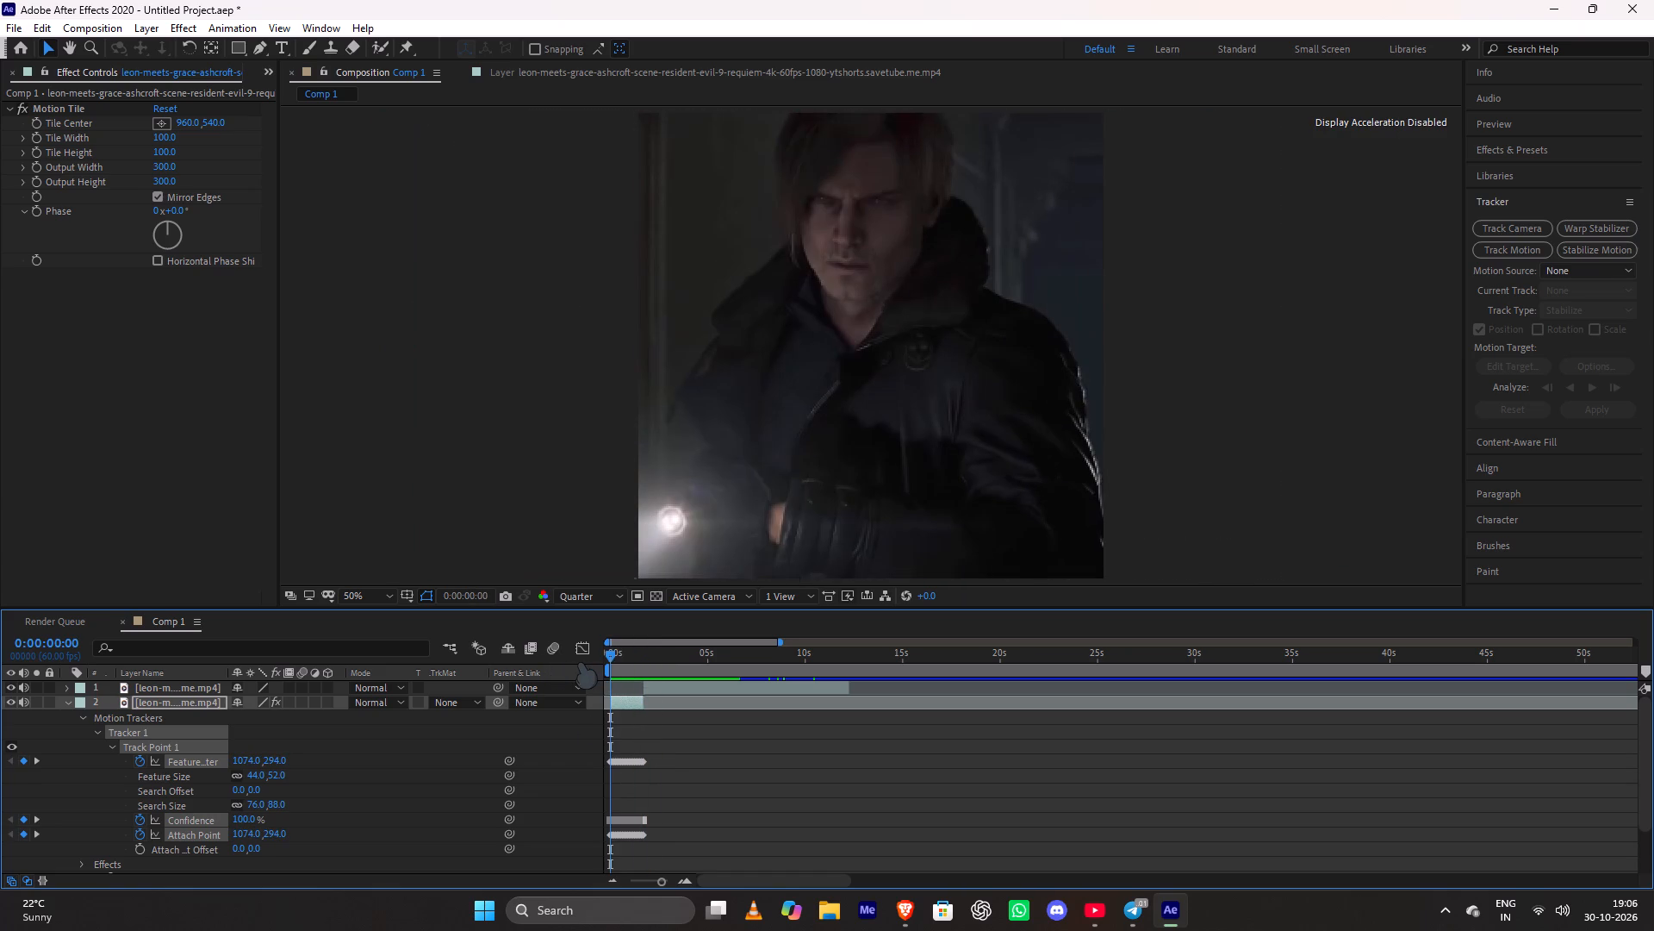
{"action": "key", "text": "space"}
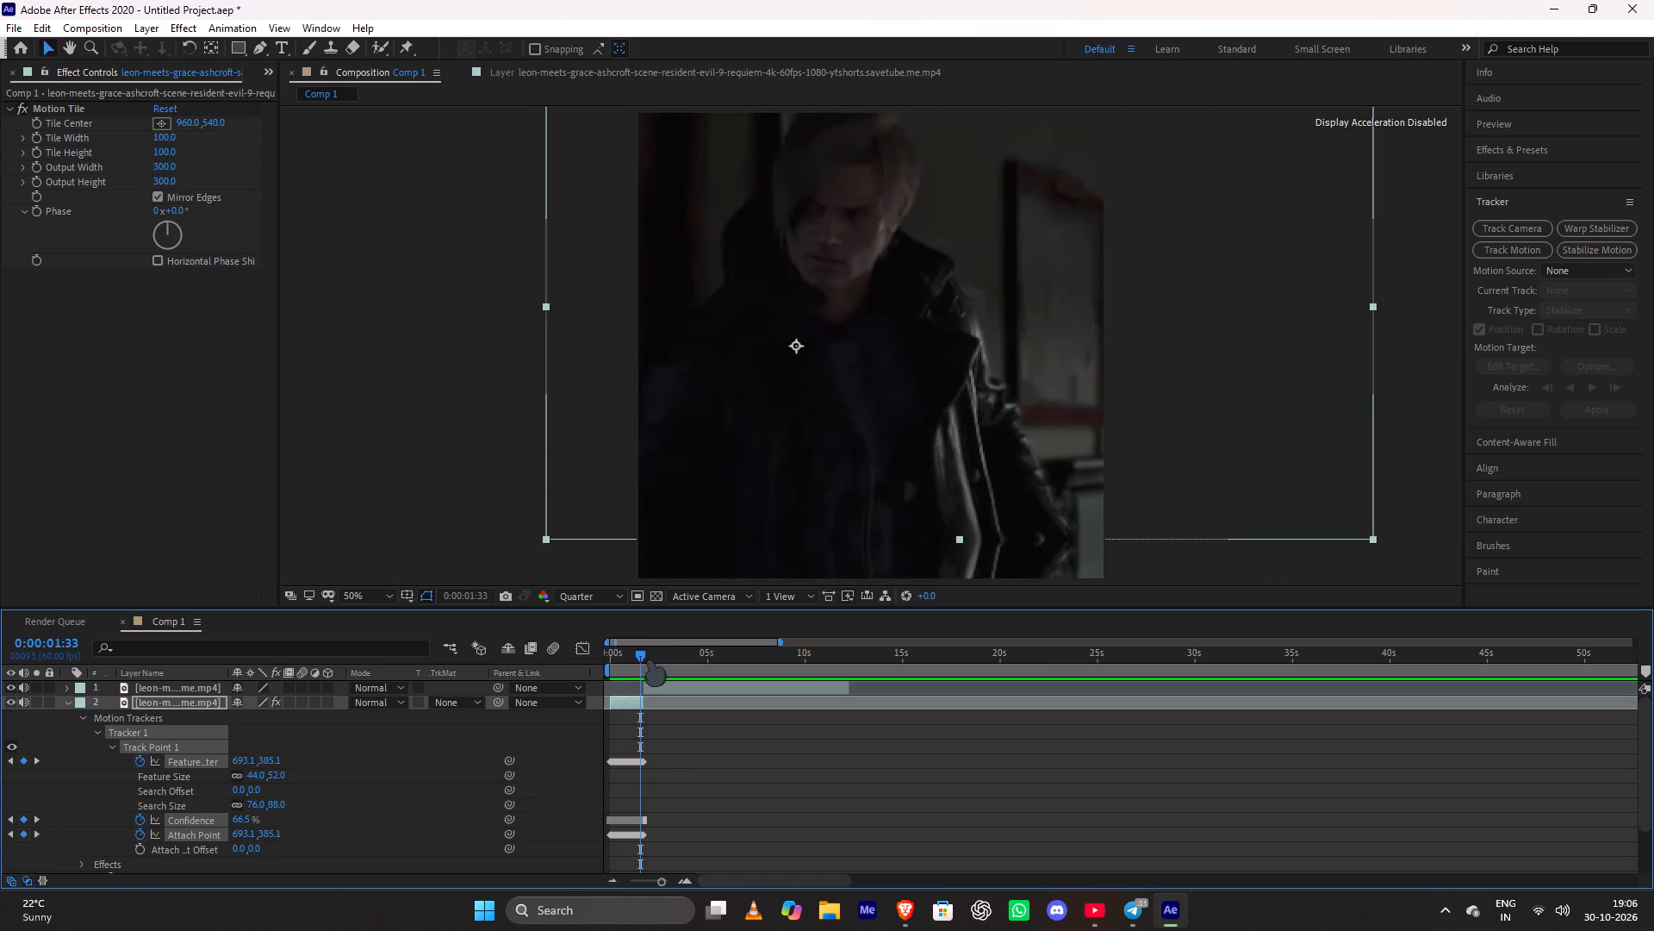
{"action": "left_click_drag", "start_coordinate": [637, 652], "coordinate": [614, 662]}
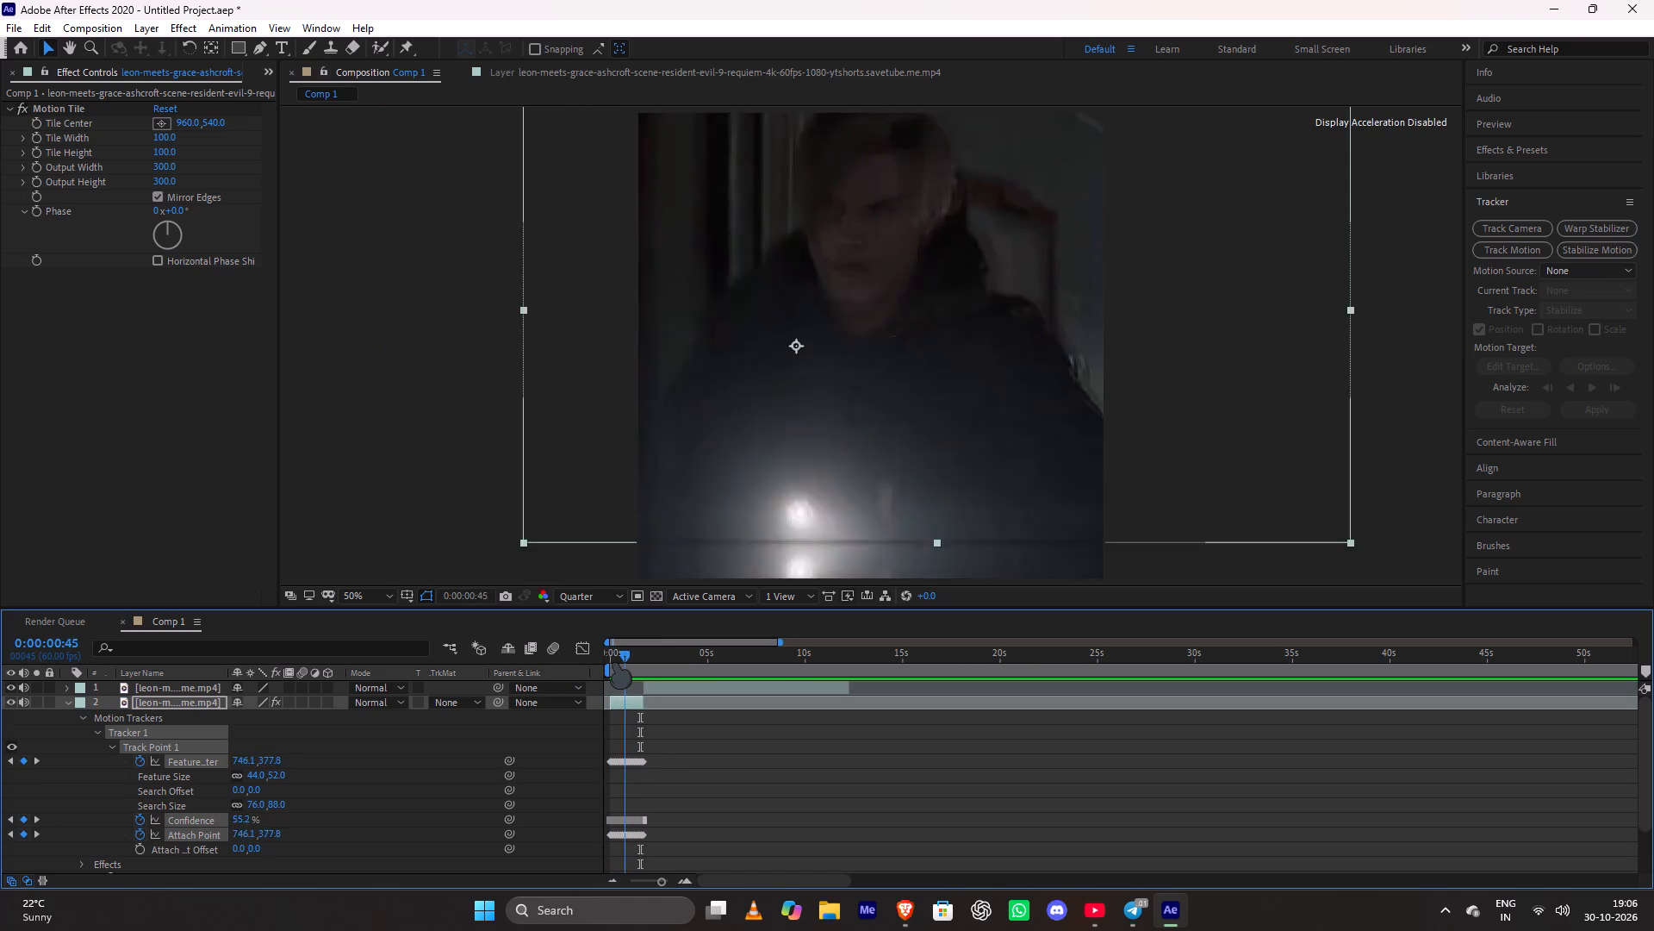
{"action": "left_click_drag", "start_coordinate": [614, 662], "coordinate": [615, 666]}
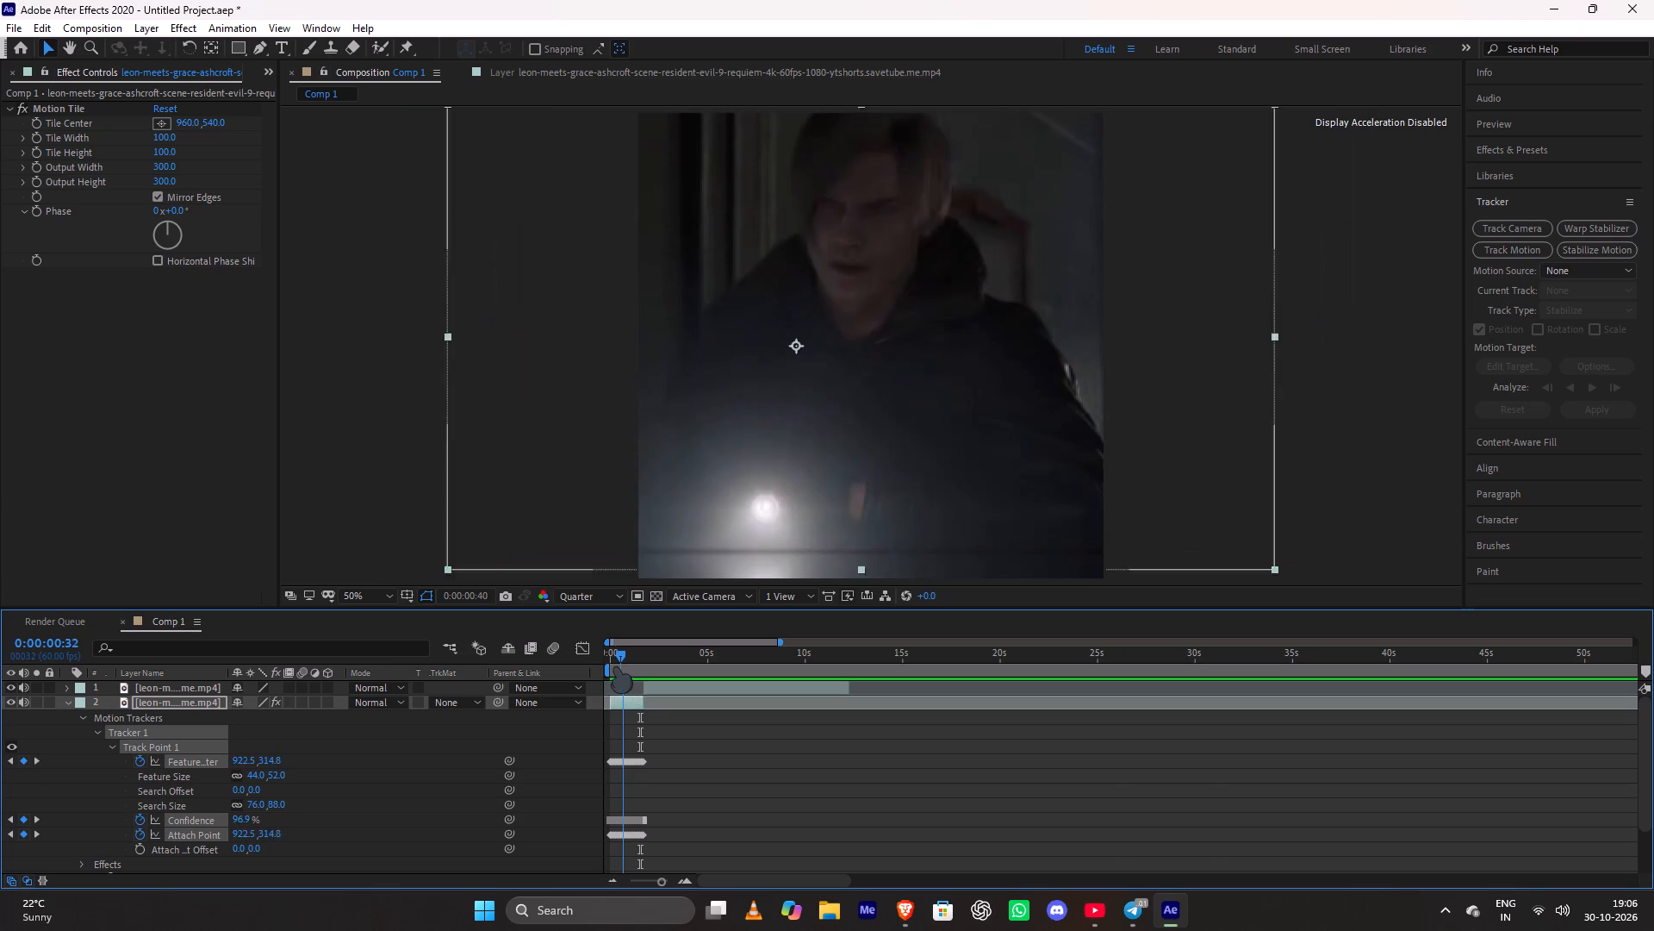
{"action": "left_click_drag", "start_coordinate": [615, 666], "coordinate": [601, 670]}
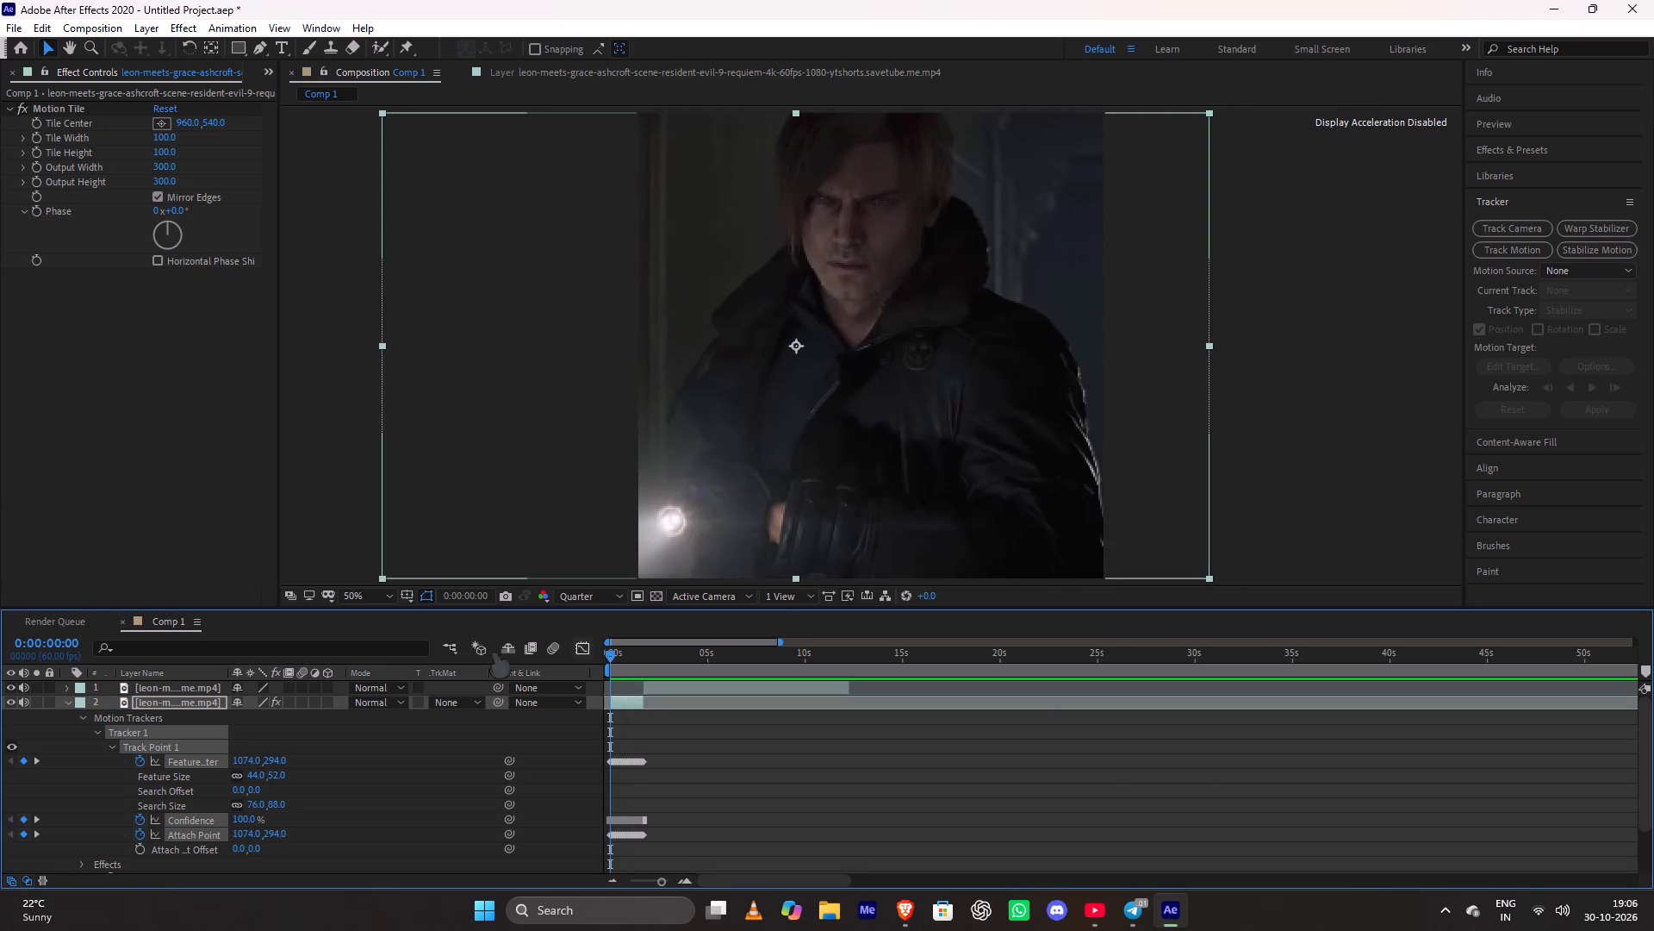
Scale up the opening Leon segment and set its Position to 365, 669 to reframe him more tightly.
{"action": "left_click", "coordinate": [69, 708]}
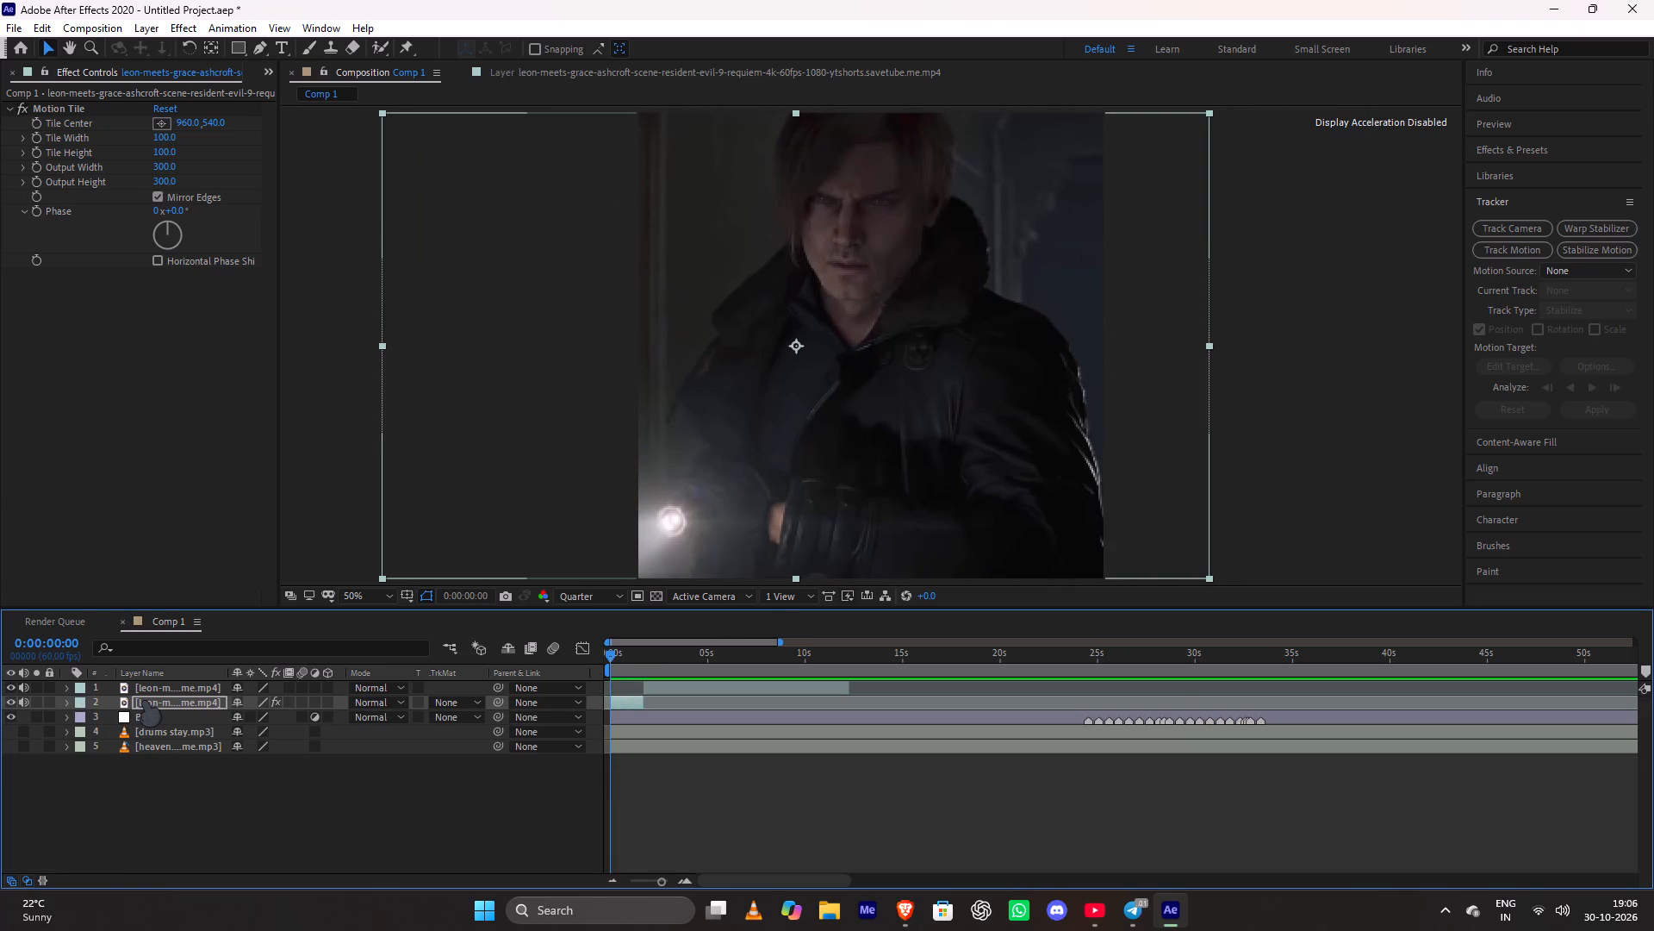
{"action": "key", "text": "s"}
{"action": "left_click_drag", "start_coordinate": [257, 716], "coordinate": [266, 719]}
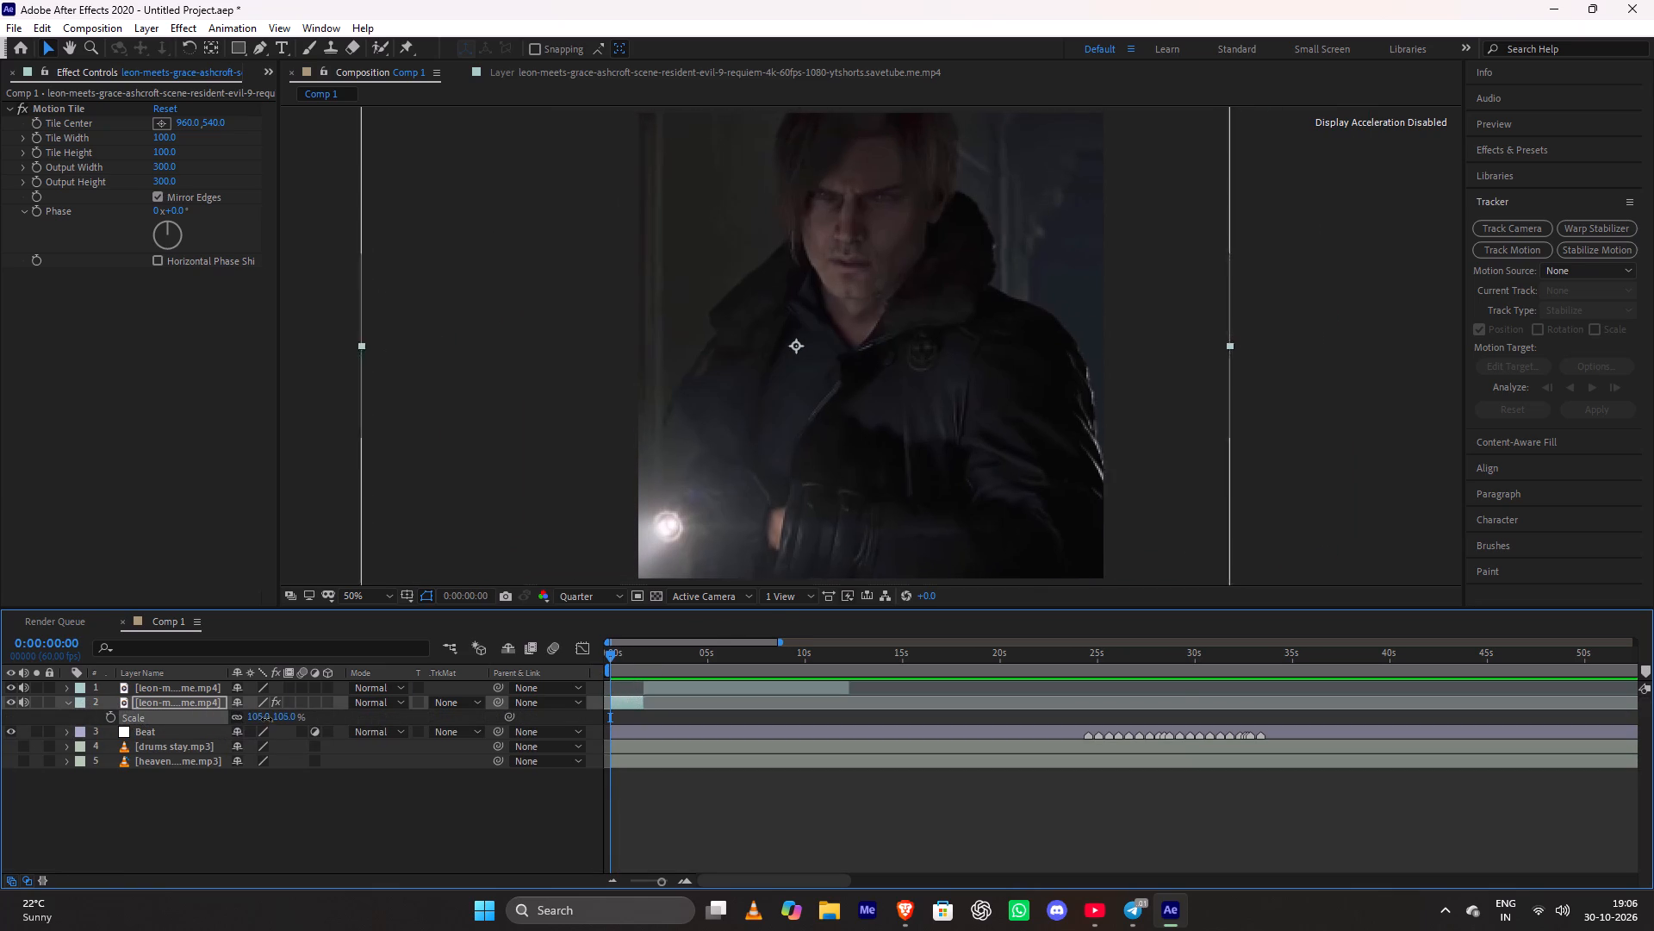
{"action": "left_click_drag", "start_coordinate": [266, 719], "coordinate": [284, 721]}
{"action": "key", "text": "p"}
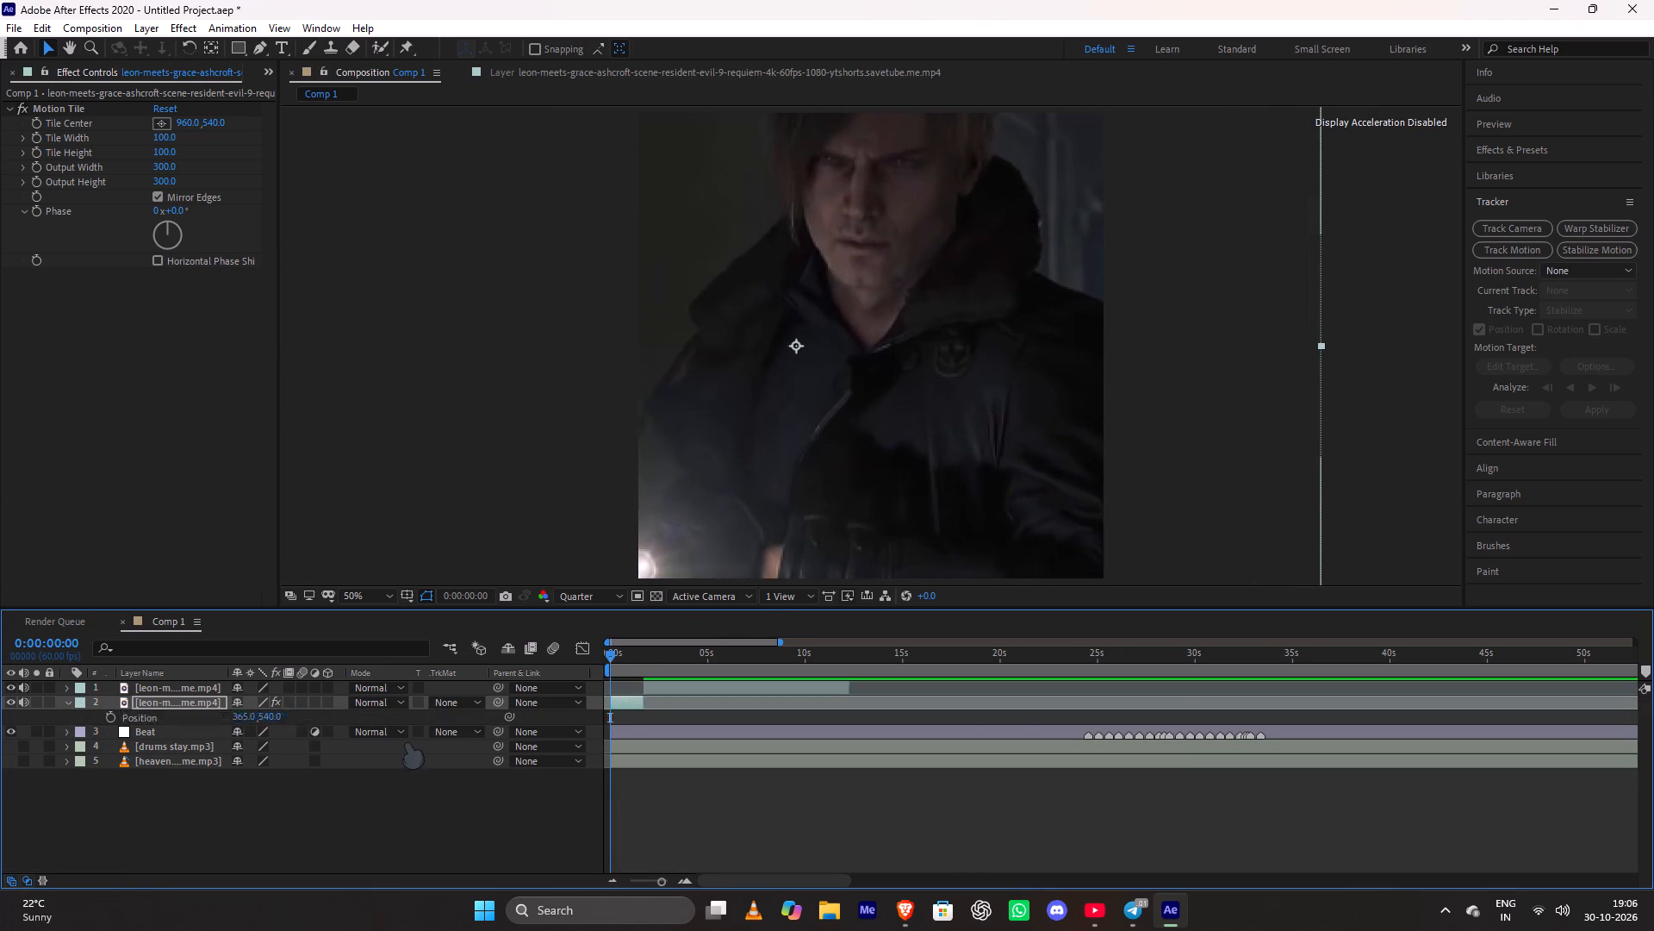
{"action": "left_click_drag", "start_coordinate": [270, 716], "coordinate": [389, 737]}
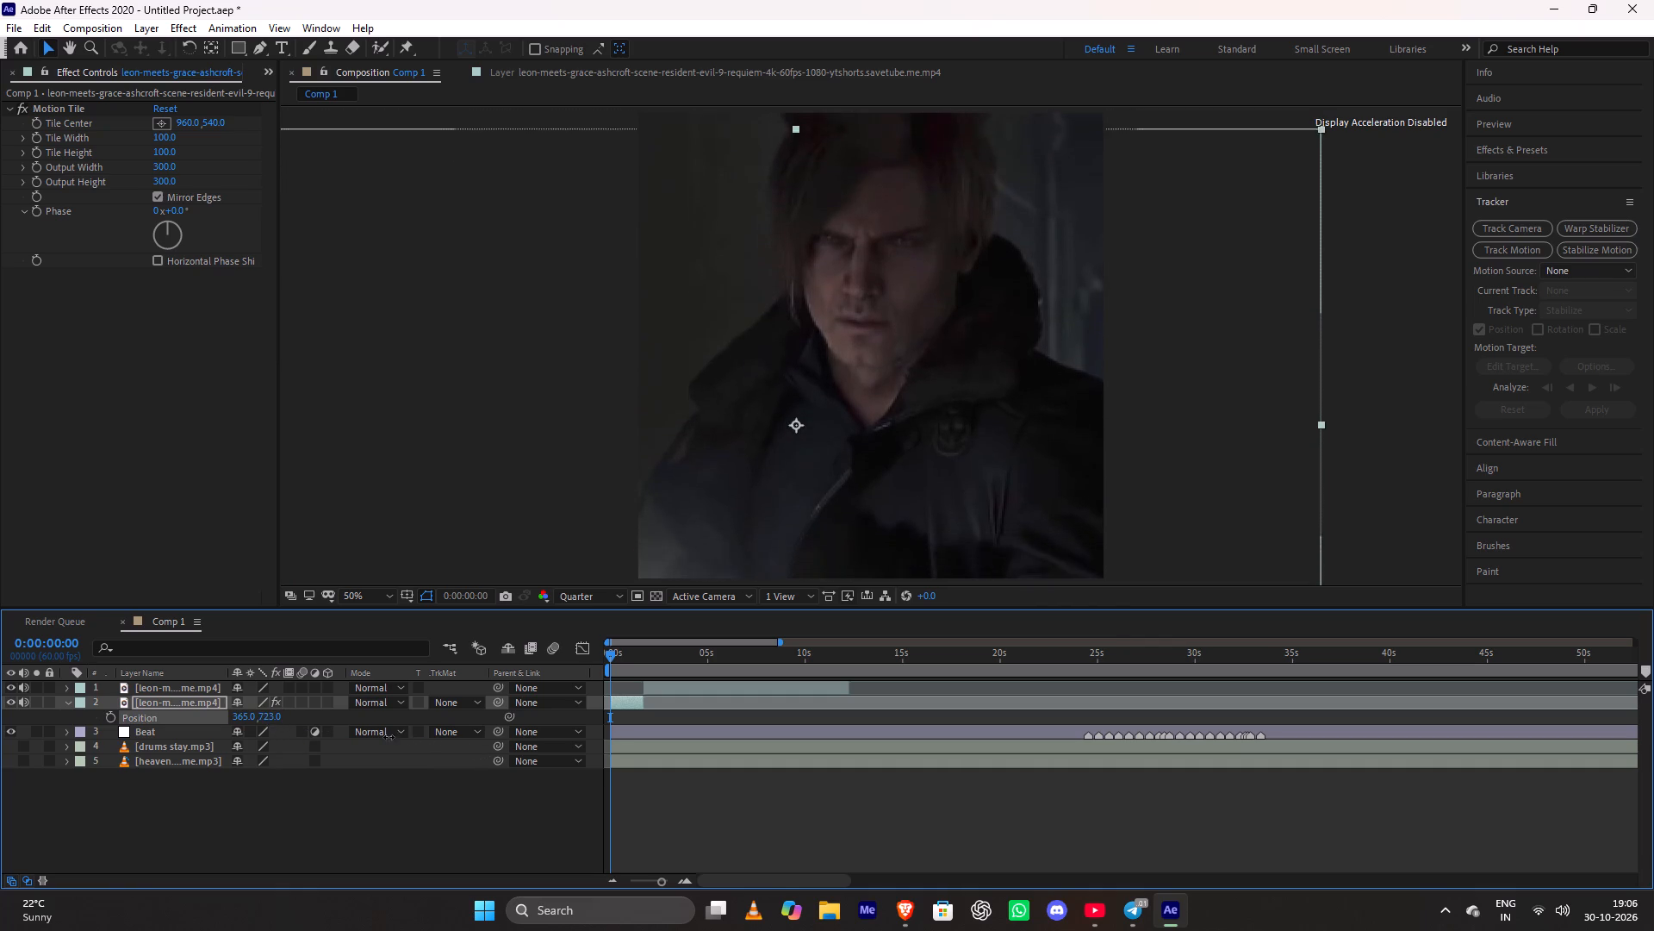
{"action": "left_click_drag", "start_coordinate": [389, 737], "coordinate": [368, 730]}
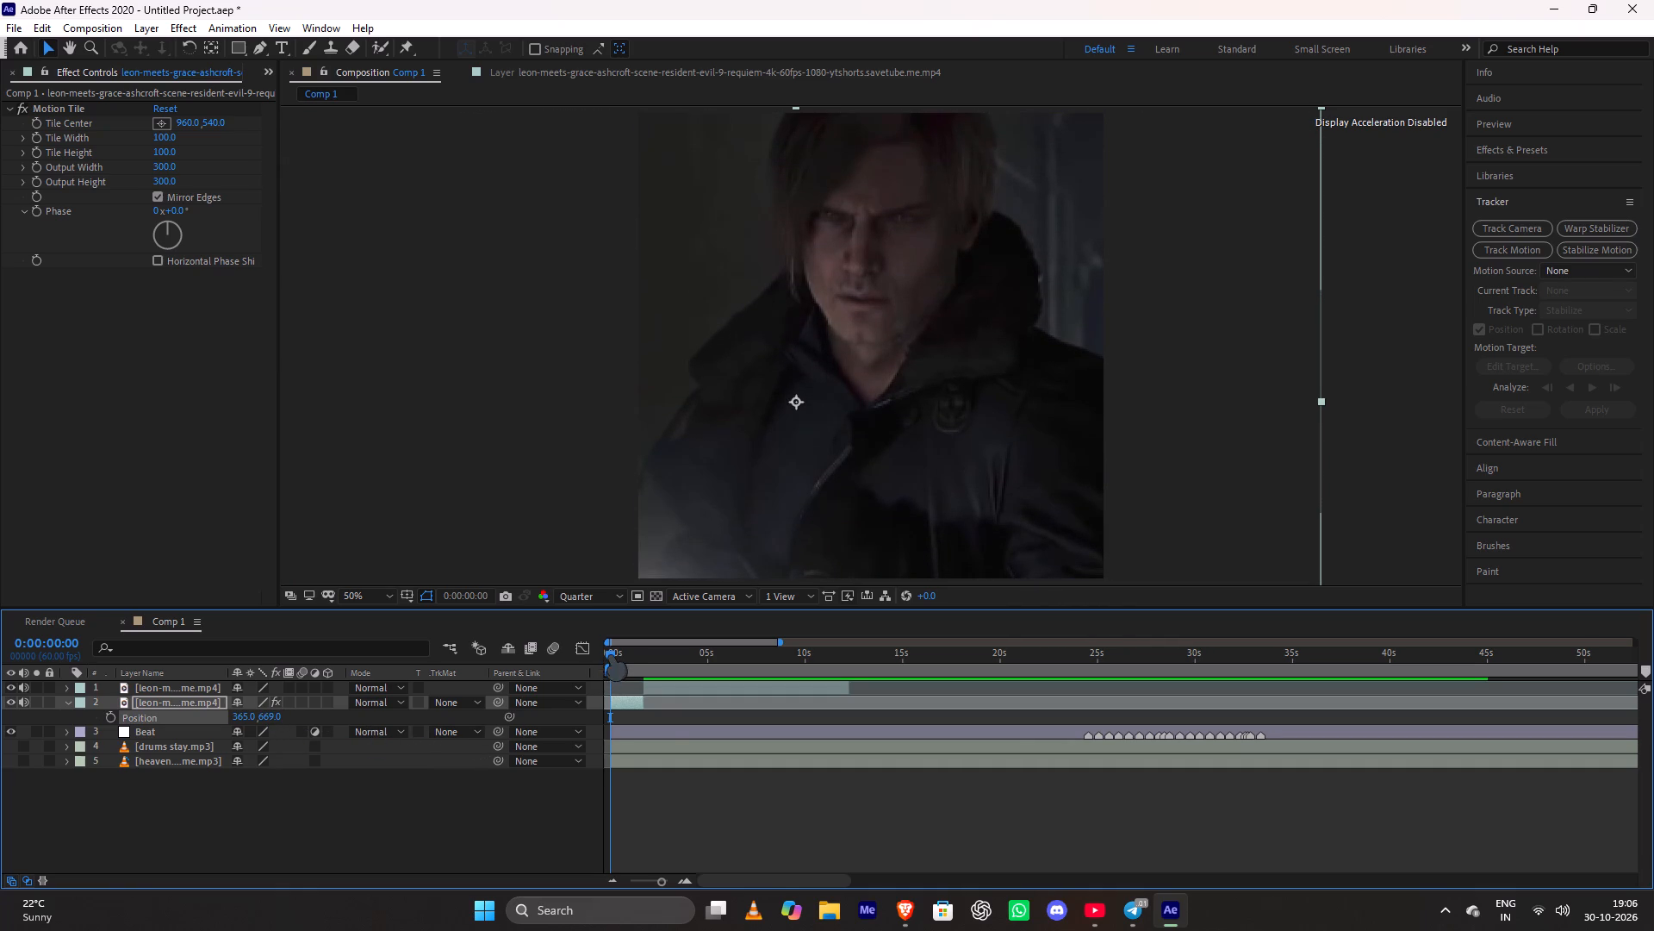
Play and scrub the opening Leon segment and its cut to the next clip to check the enlarged framing.
{"action": "left_click_drag", "start_coordinate": [610, 654], "coordinate": [571, 660]}
{"action": "key", "text": "space"}
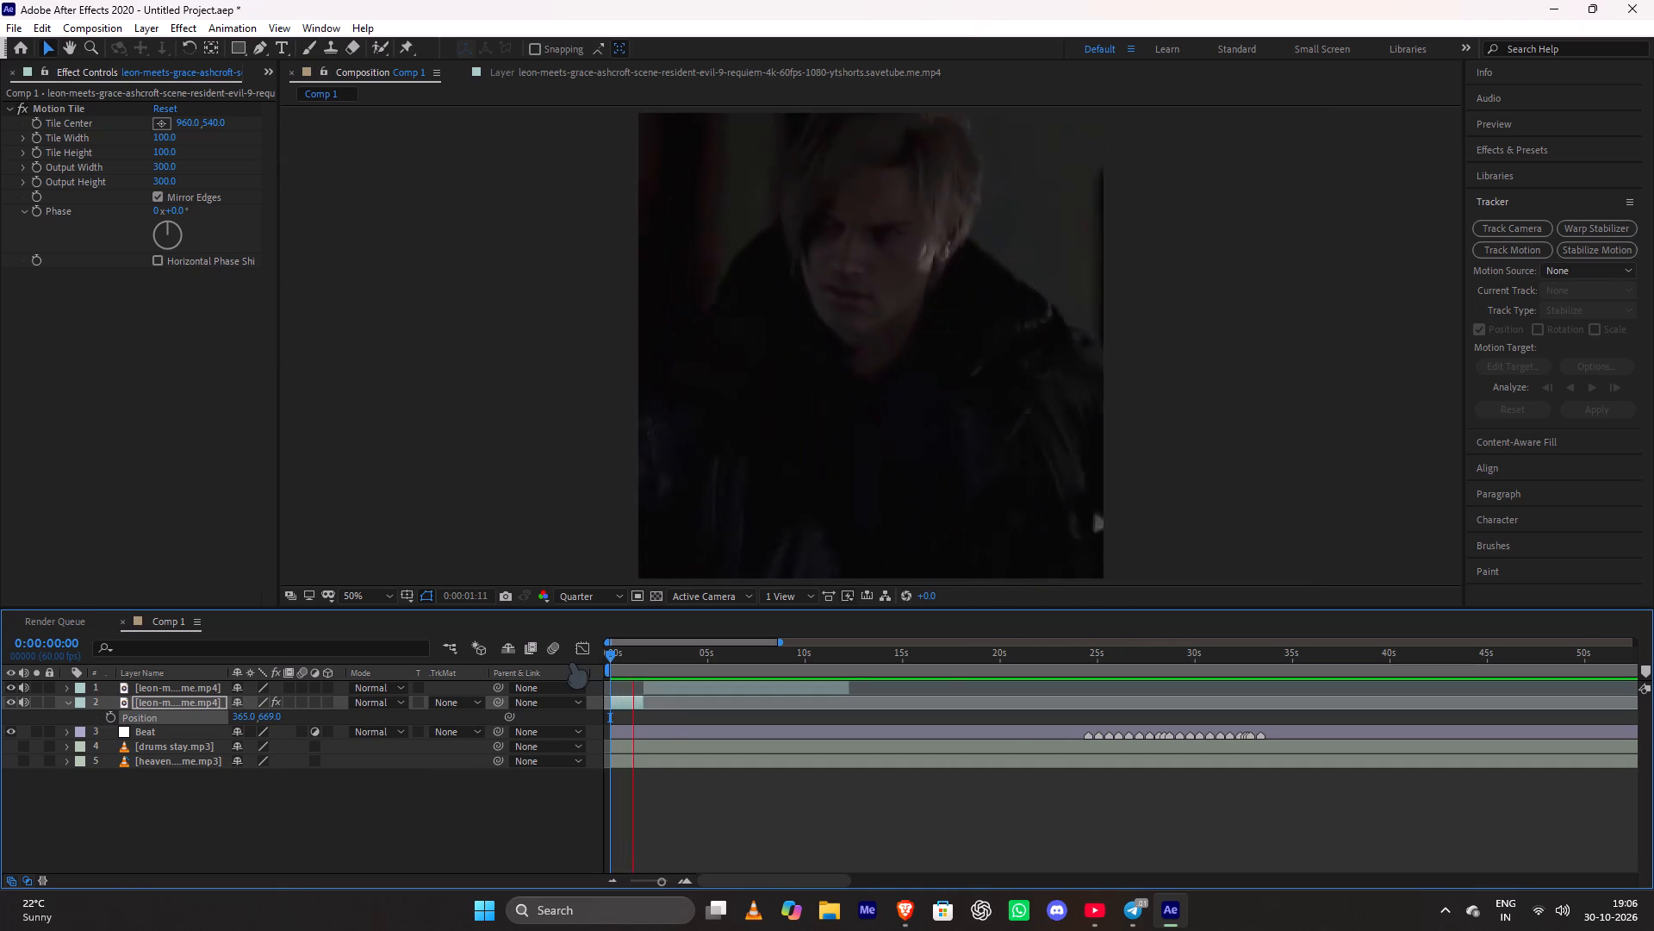
{"action": "key", "text": "space"}
{"action": "key", "text": "space"}
{"action": "key", "text": "space"}
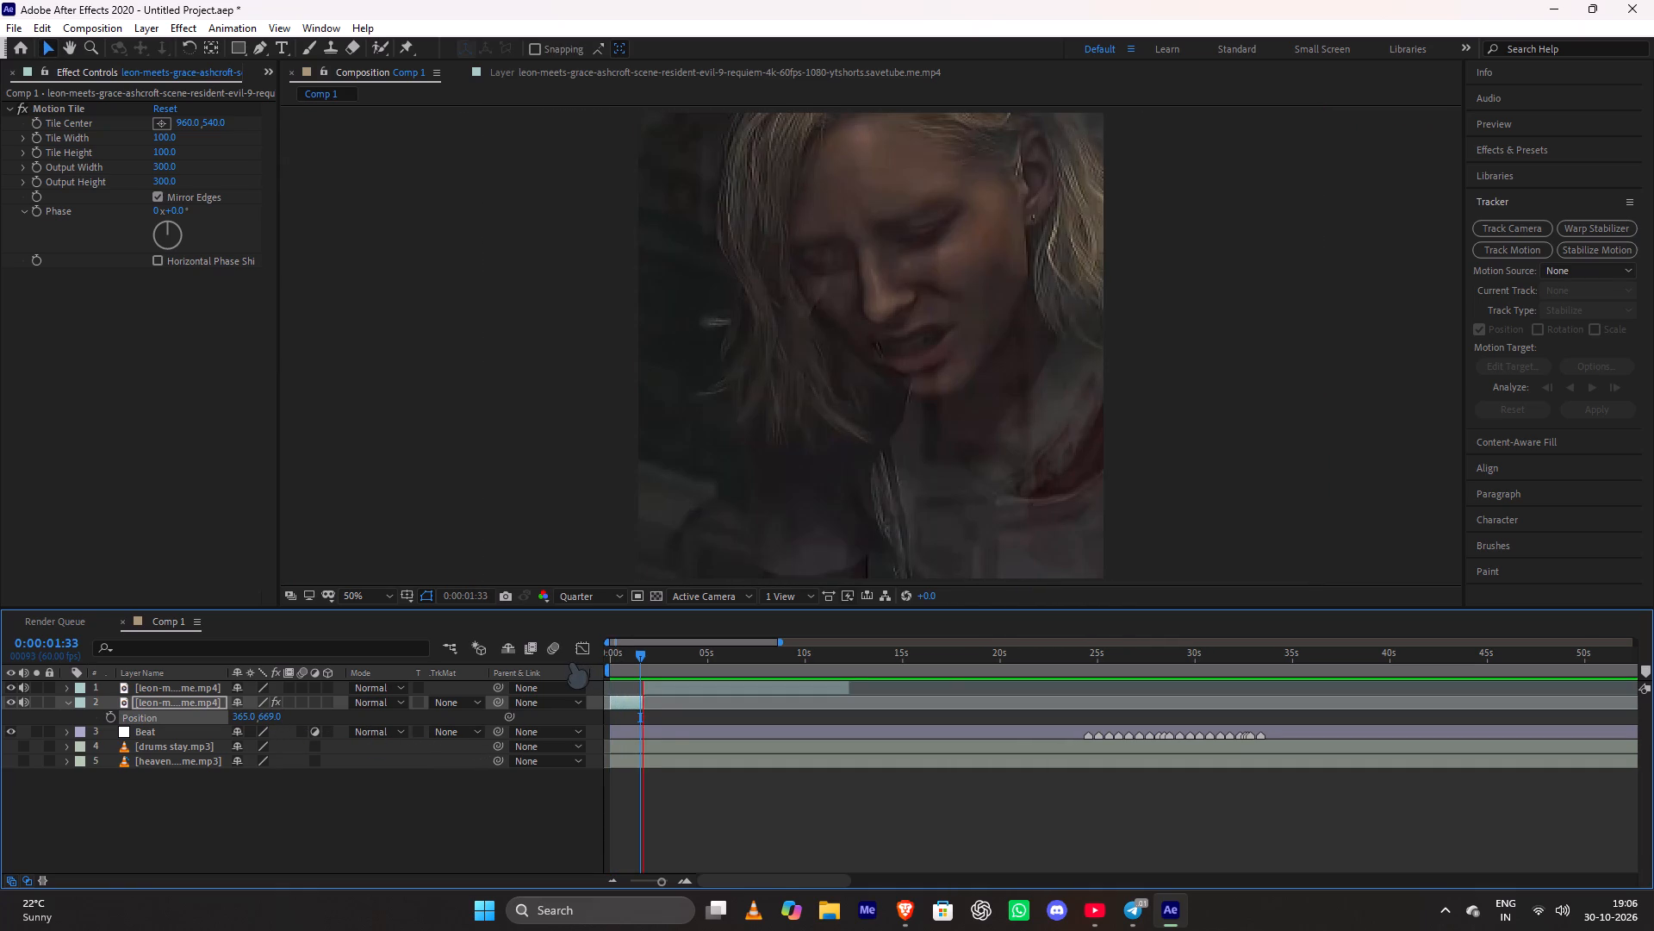
{"action": "left_click_drag", "start_coordinate": [645, 655], "coordinate": [672, 659]}
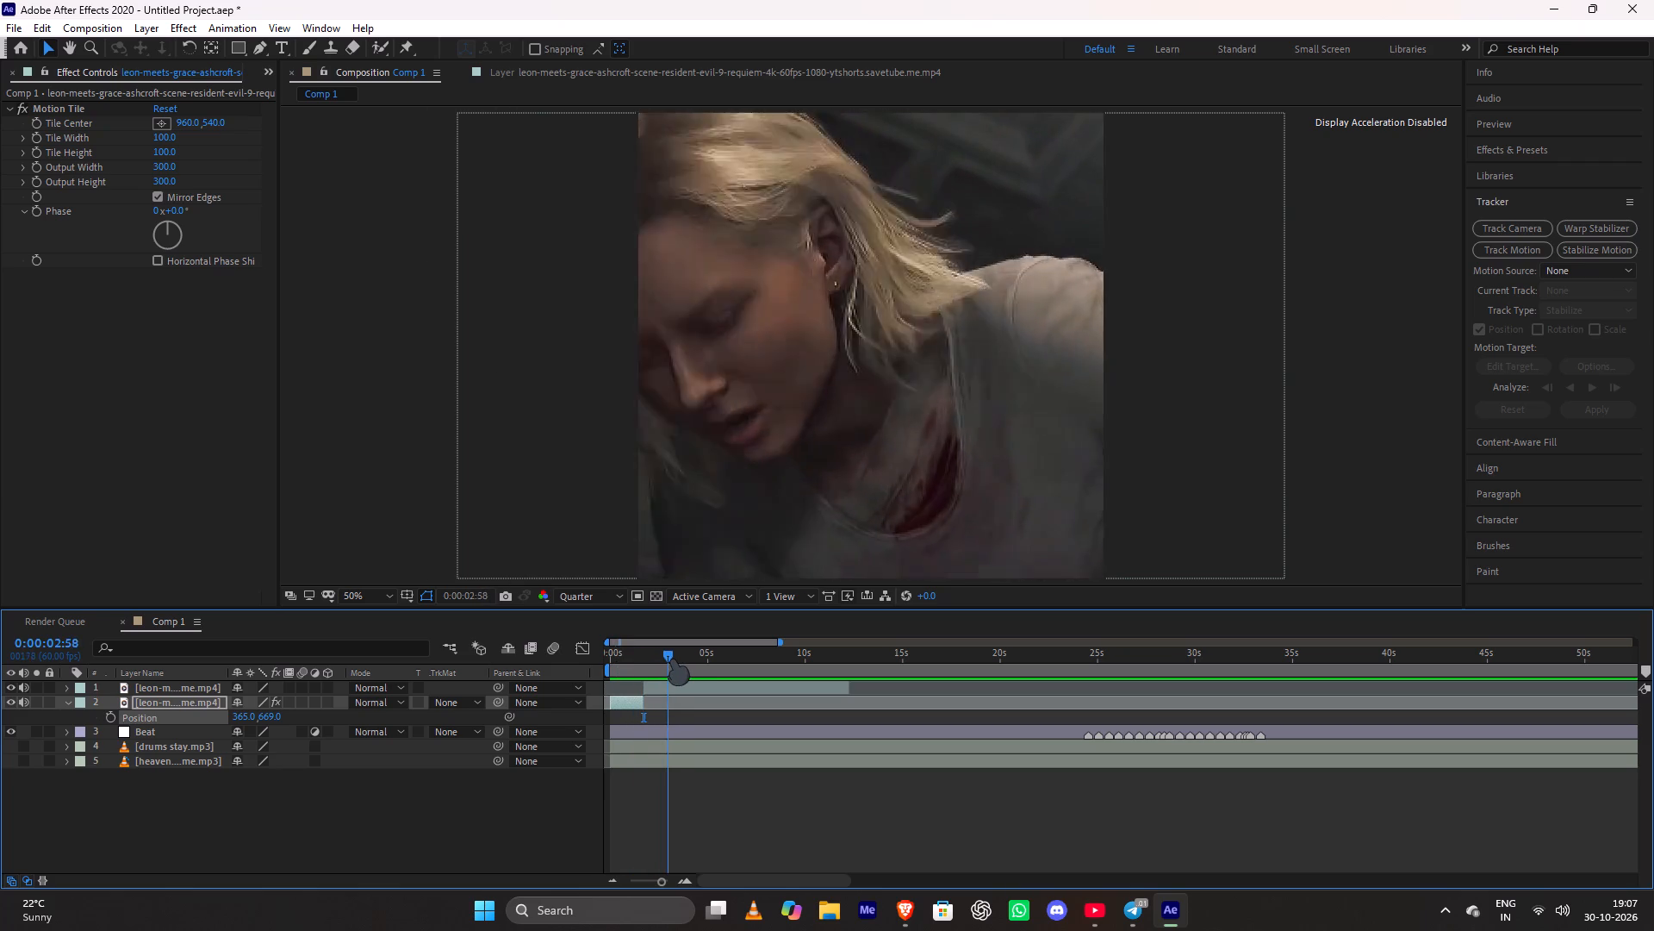
{"action": "left_click_drag", "start_coordinate": [672, 659], "coordinate": [498, 672]}
{"action": "key", "text": "space"}
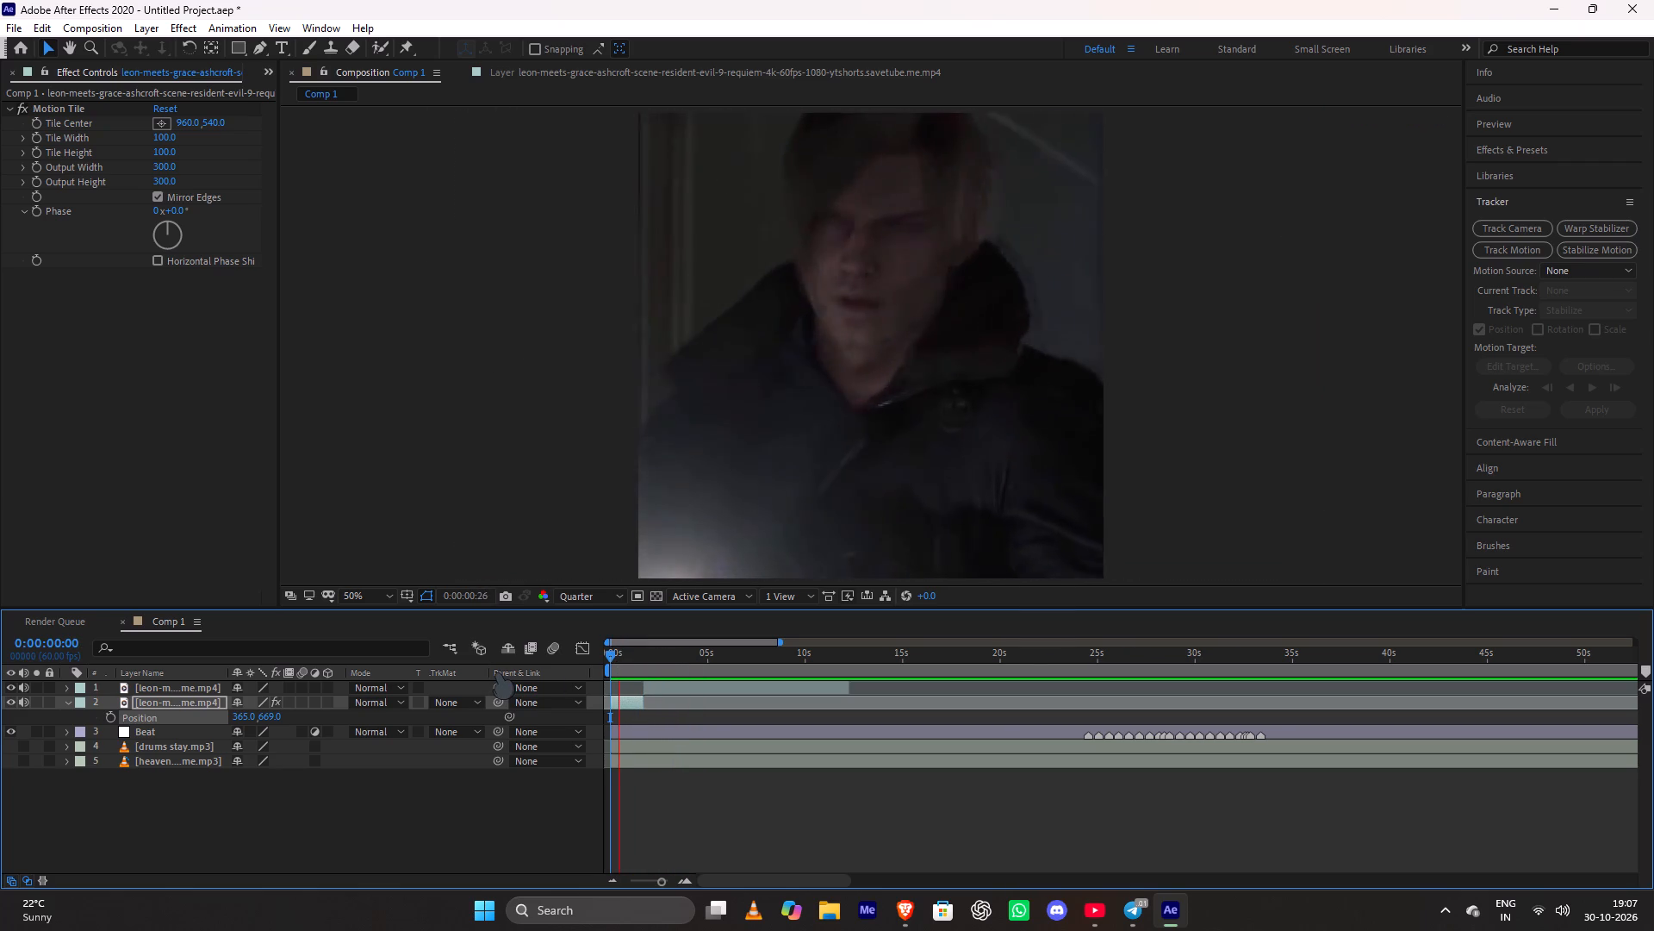
{"action": "key", "text": "space"}
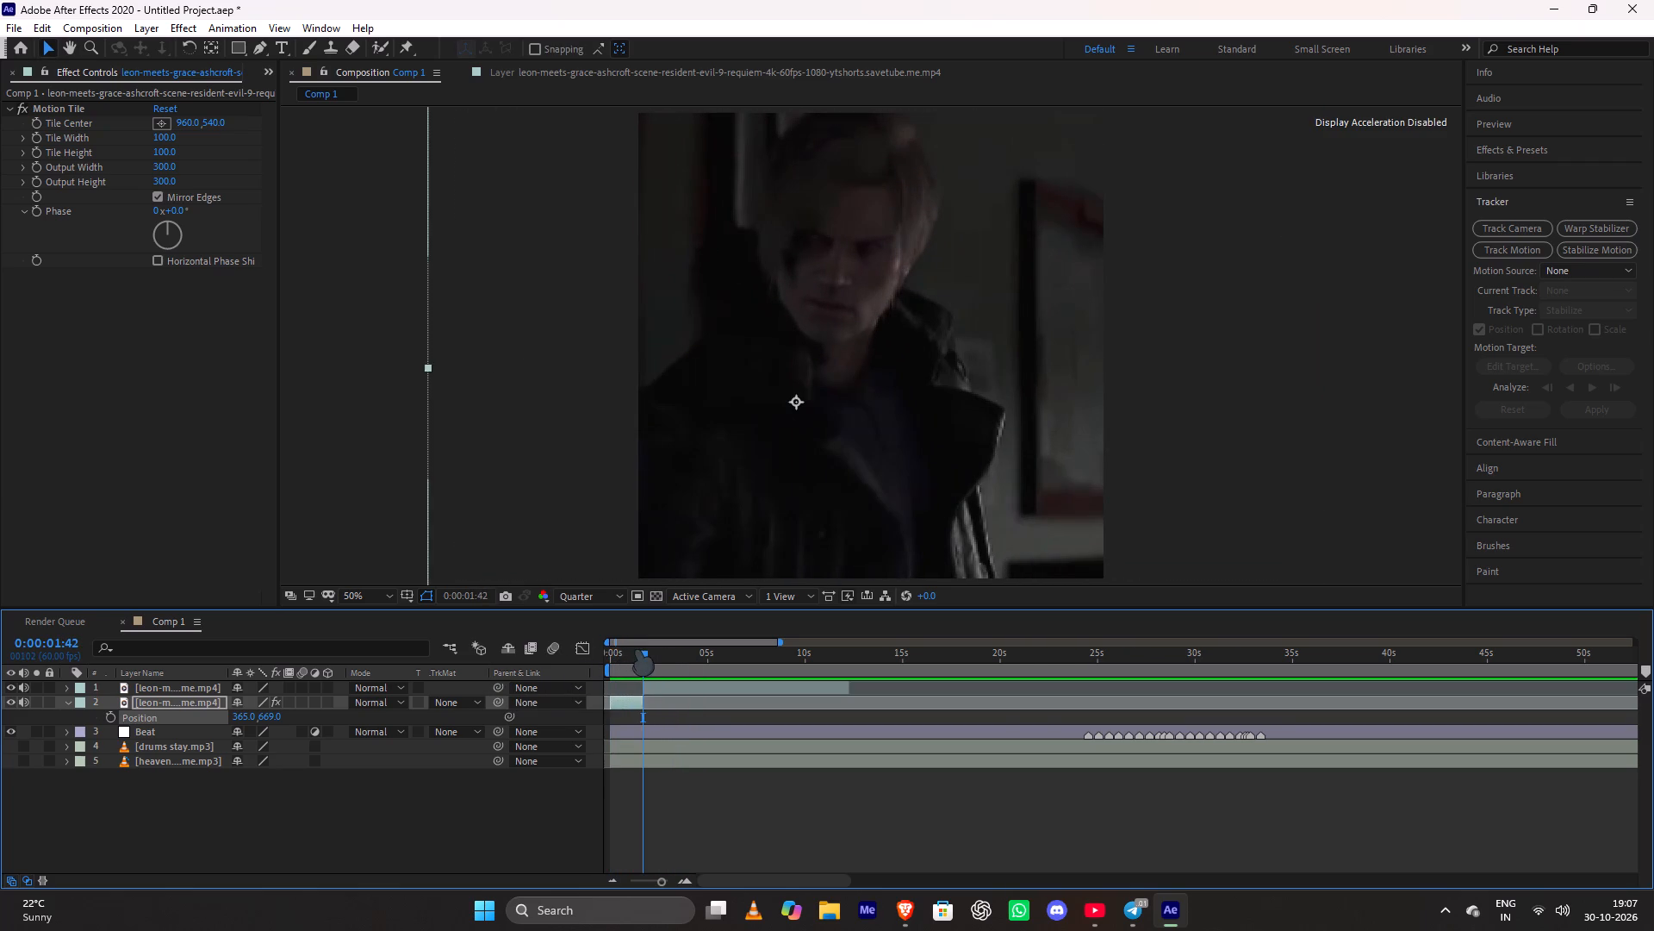
{"action": "left_click_drag", "start_coordinate": [637, 649], "coordinate": [625, 665]}
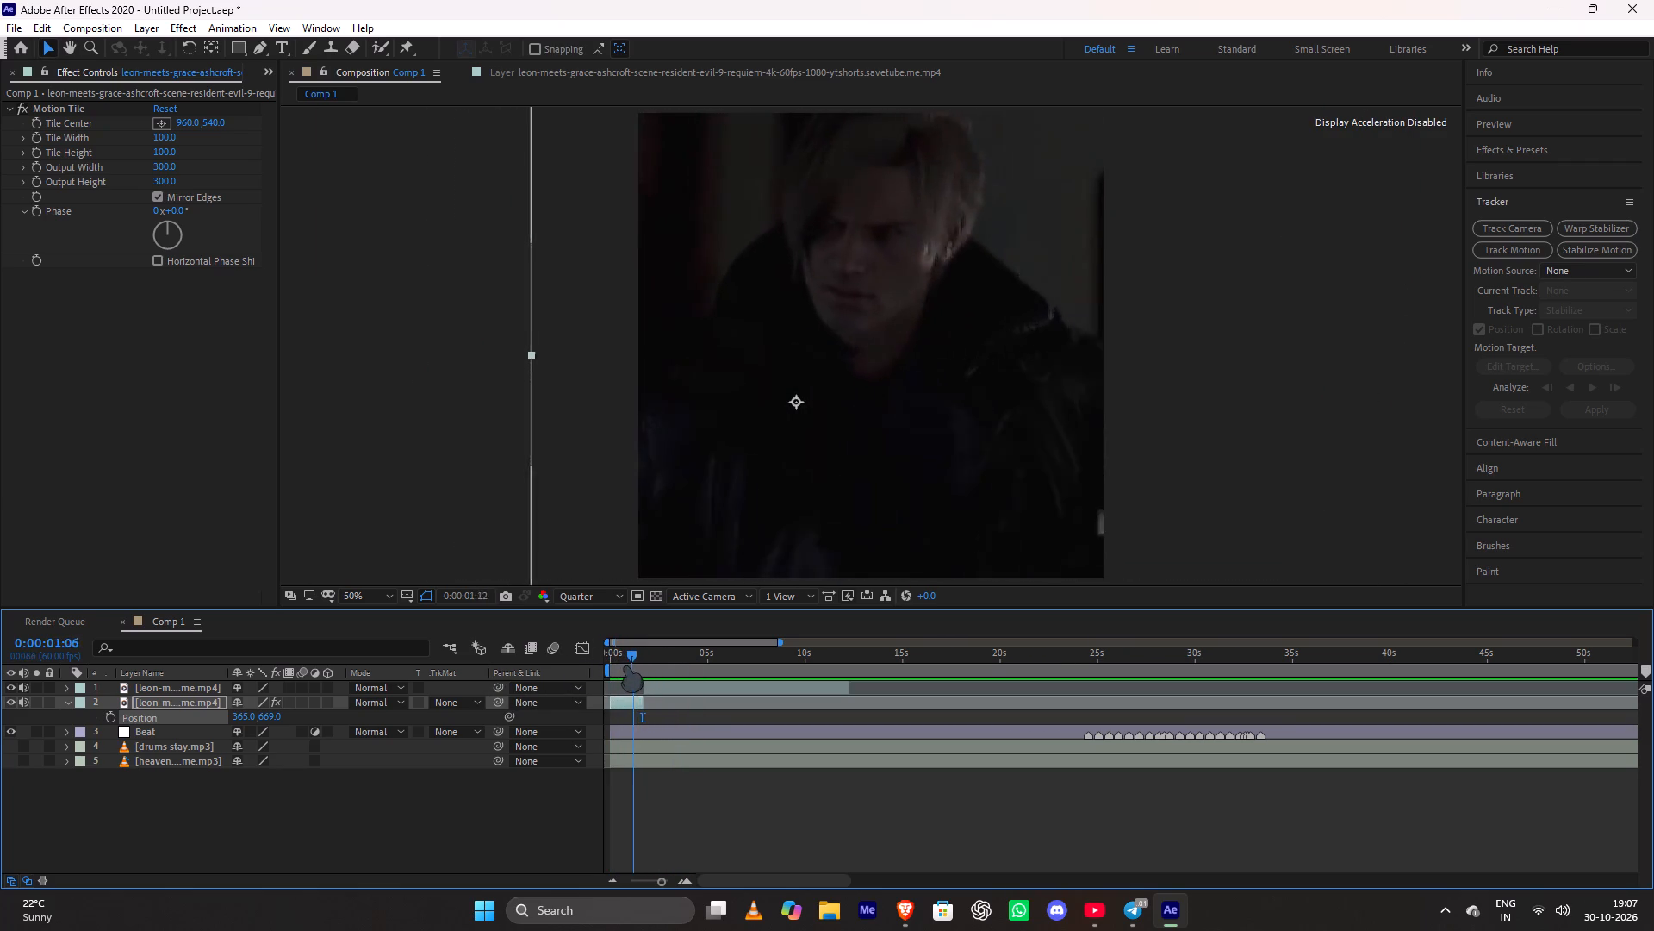
{"action": "left_click_drag", "start_coordinate": [625, 665], "coordinate": [548, 670]}
{"action": "key", "text": "space"}
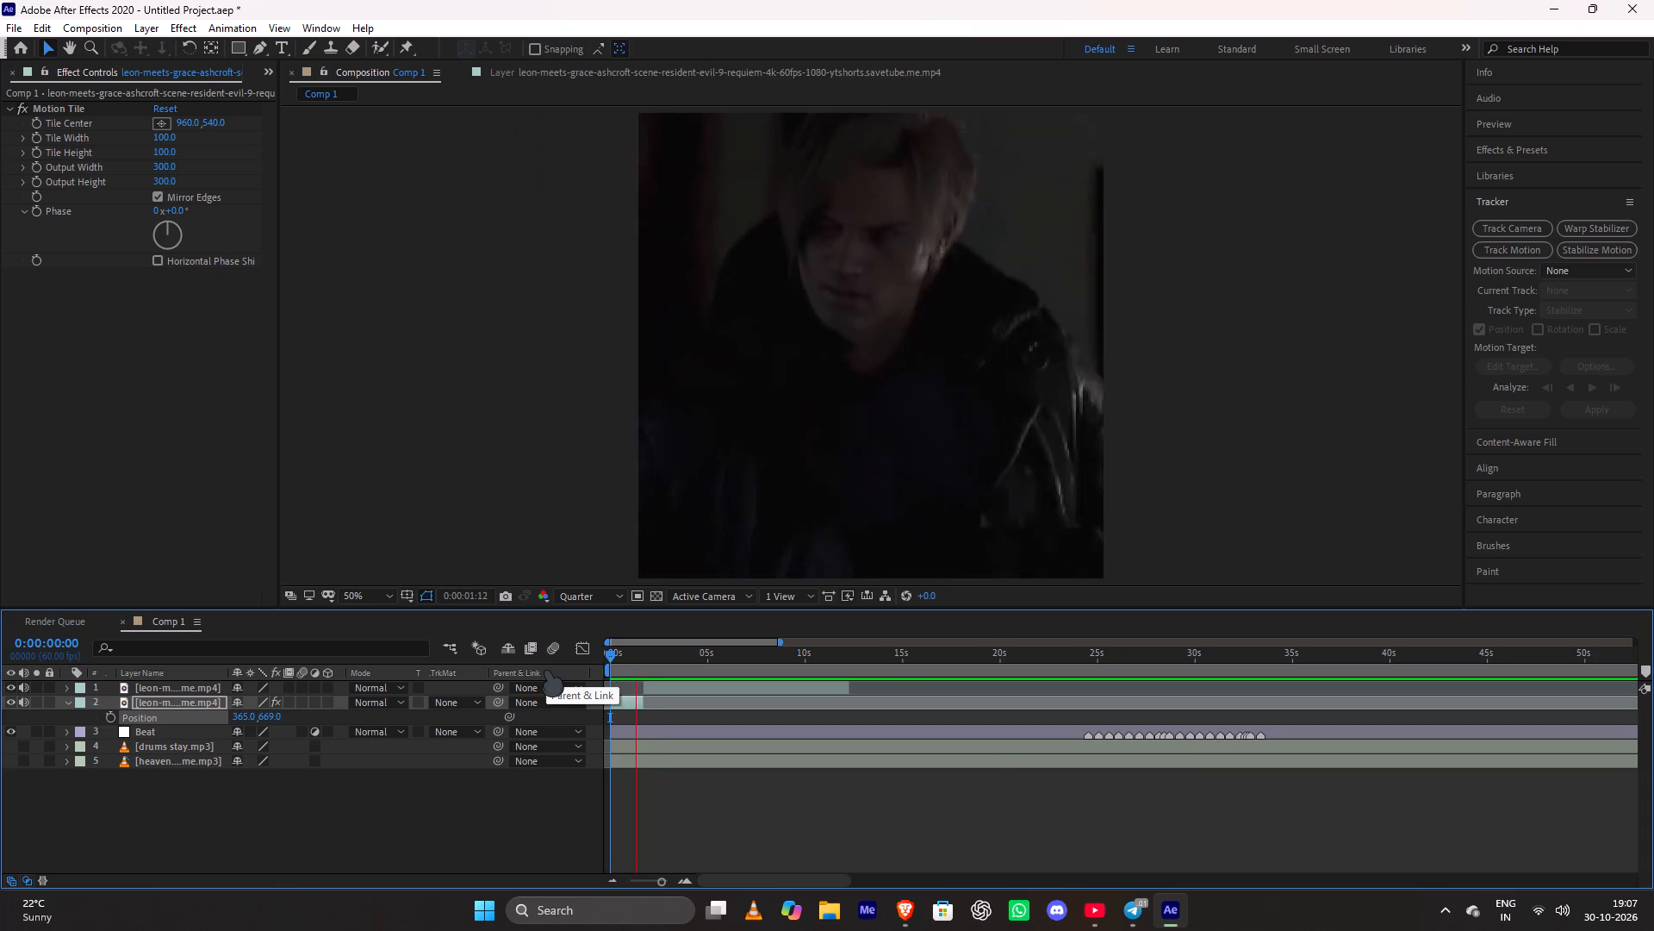
{"action": "key", "text": "space"}
{"action": "key", "text": "space"}
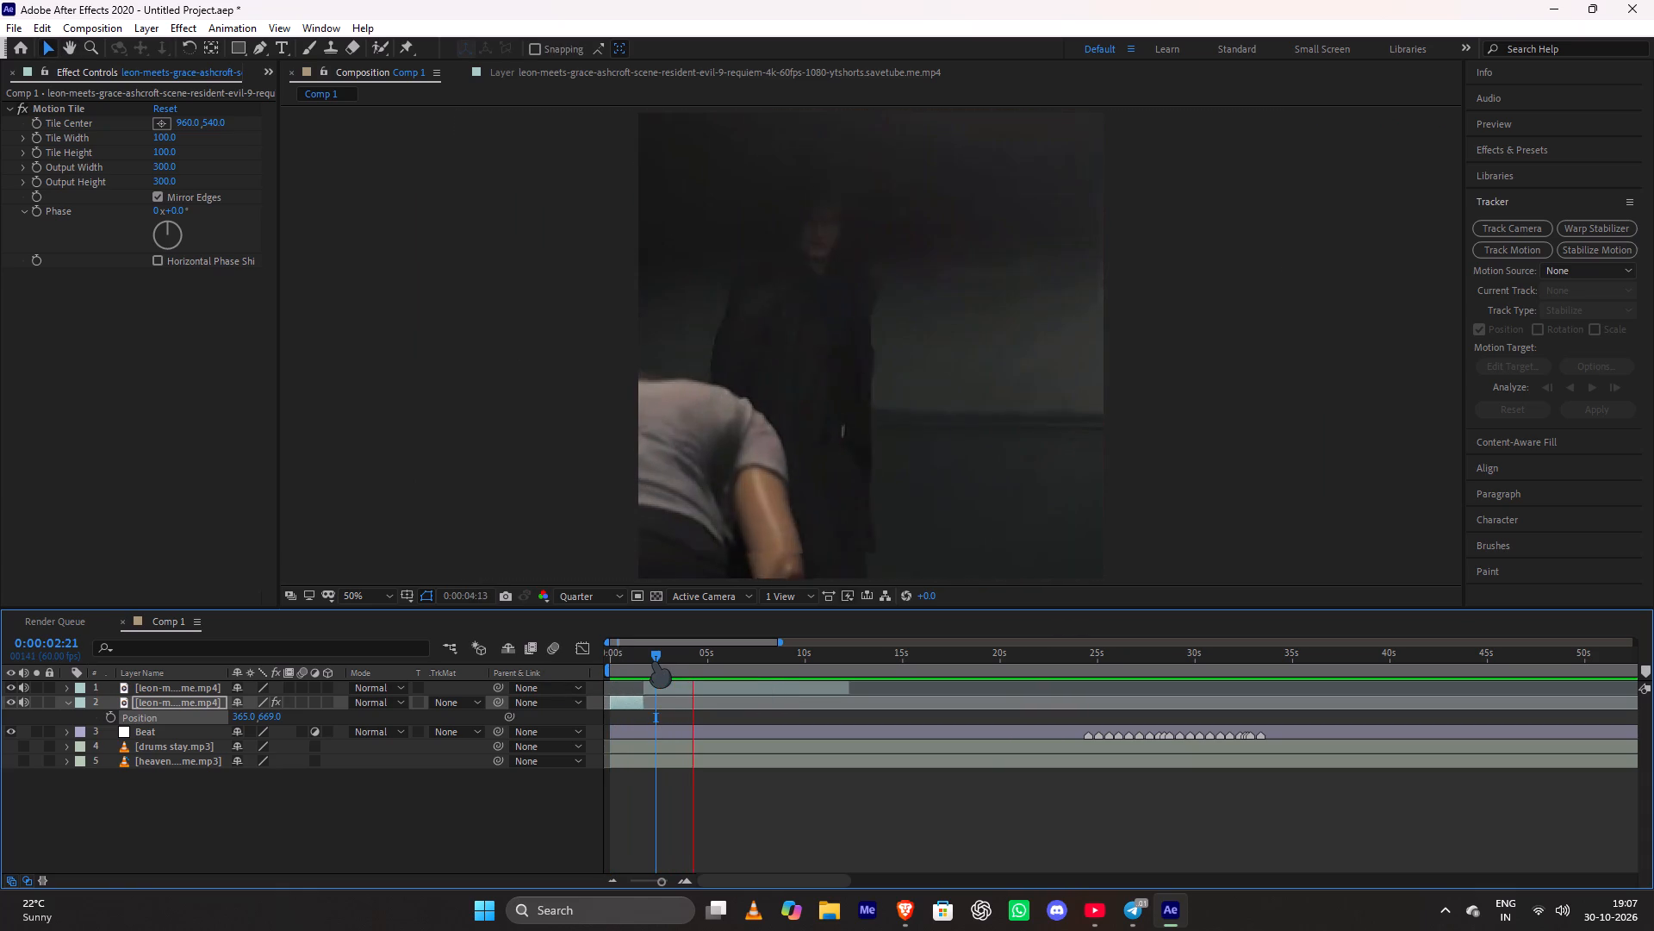
{"action": "key", "text": "space"}
Split the top scene clip at 0:00:04:14, where the shot cuts from Grace's close-up to the figure standing behind her.
{"action": "left_click_drag", "start_coordinate": [698, 652], "coordinate": [687, 654]}
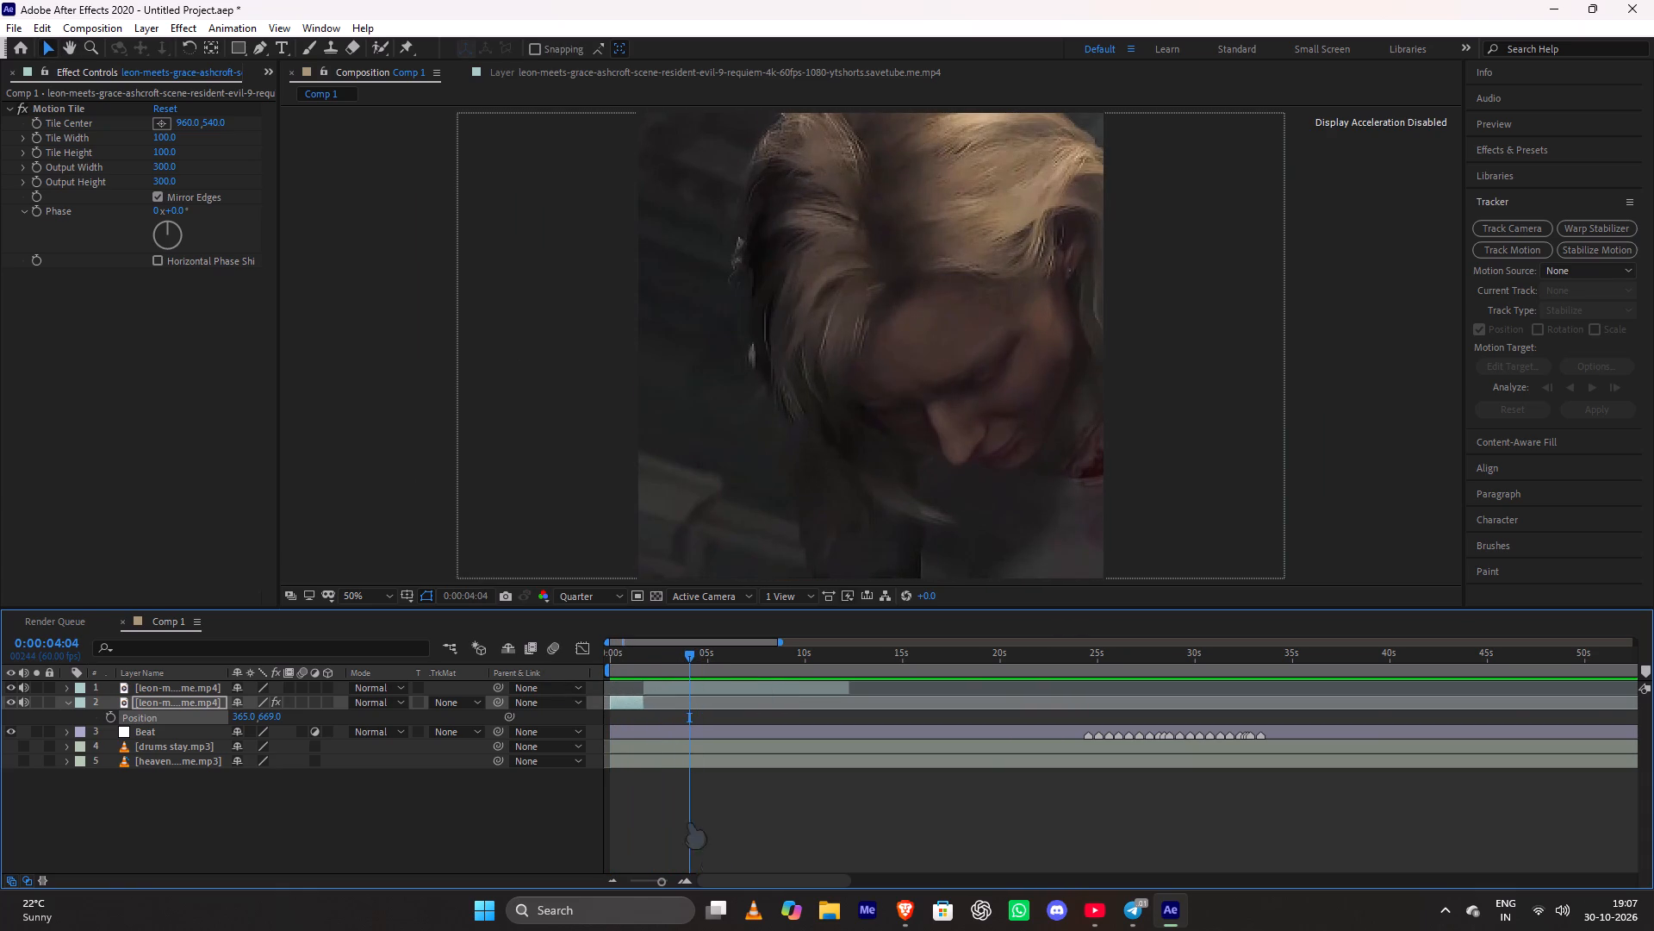
{"action": "left_click_drag", "start_coordinate": [661, 879], "coordinate": [697, 874]}
{"action": "left_click_drag", "start_coordinate": [1122, 653], "coordinate": [1129, 652]}
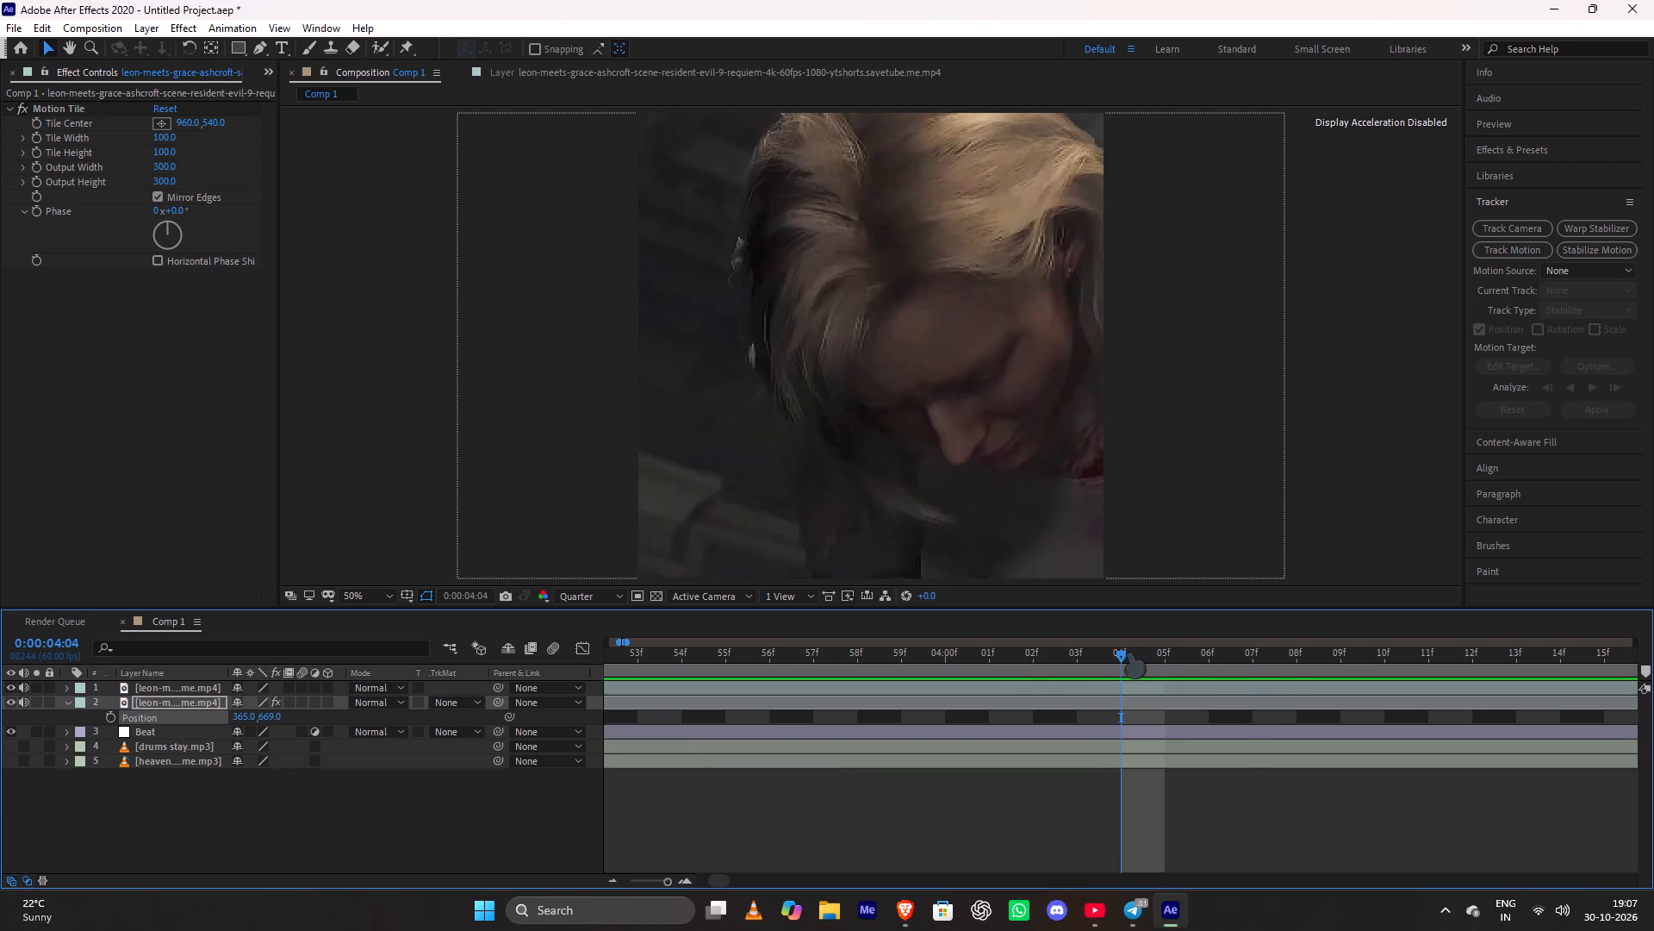
{"action": "left_click_drag", "start_coordinate": [1129, 652], "coordinate": [1179, 706]}
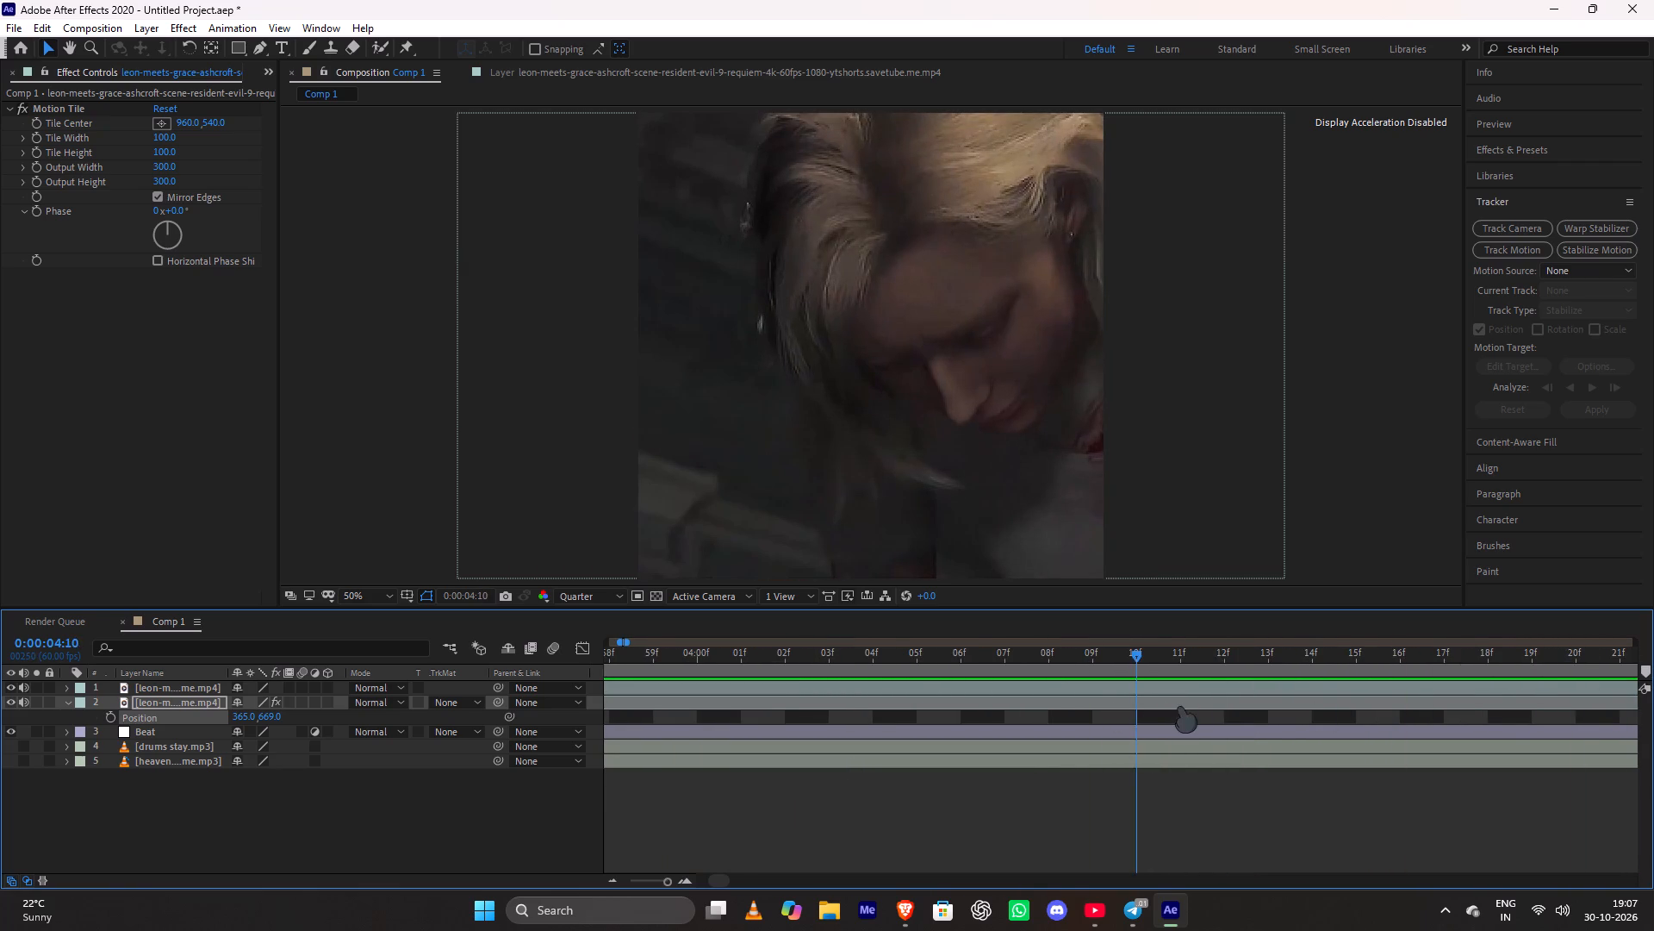
{"action": "left_click_drag", "start_coordinate": [1179, 706], "coordinate": [1298, 706]}
{"action": "left_click", "coordinate": [1288, 684]}
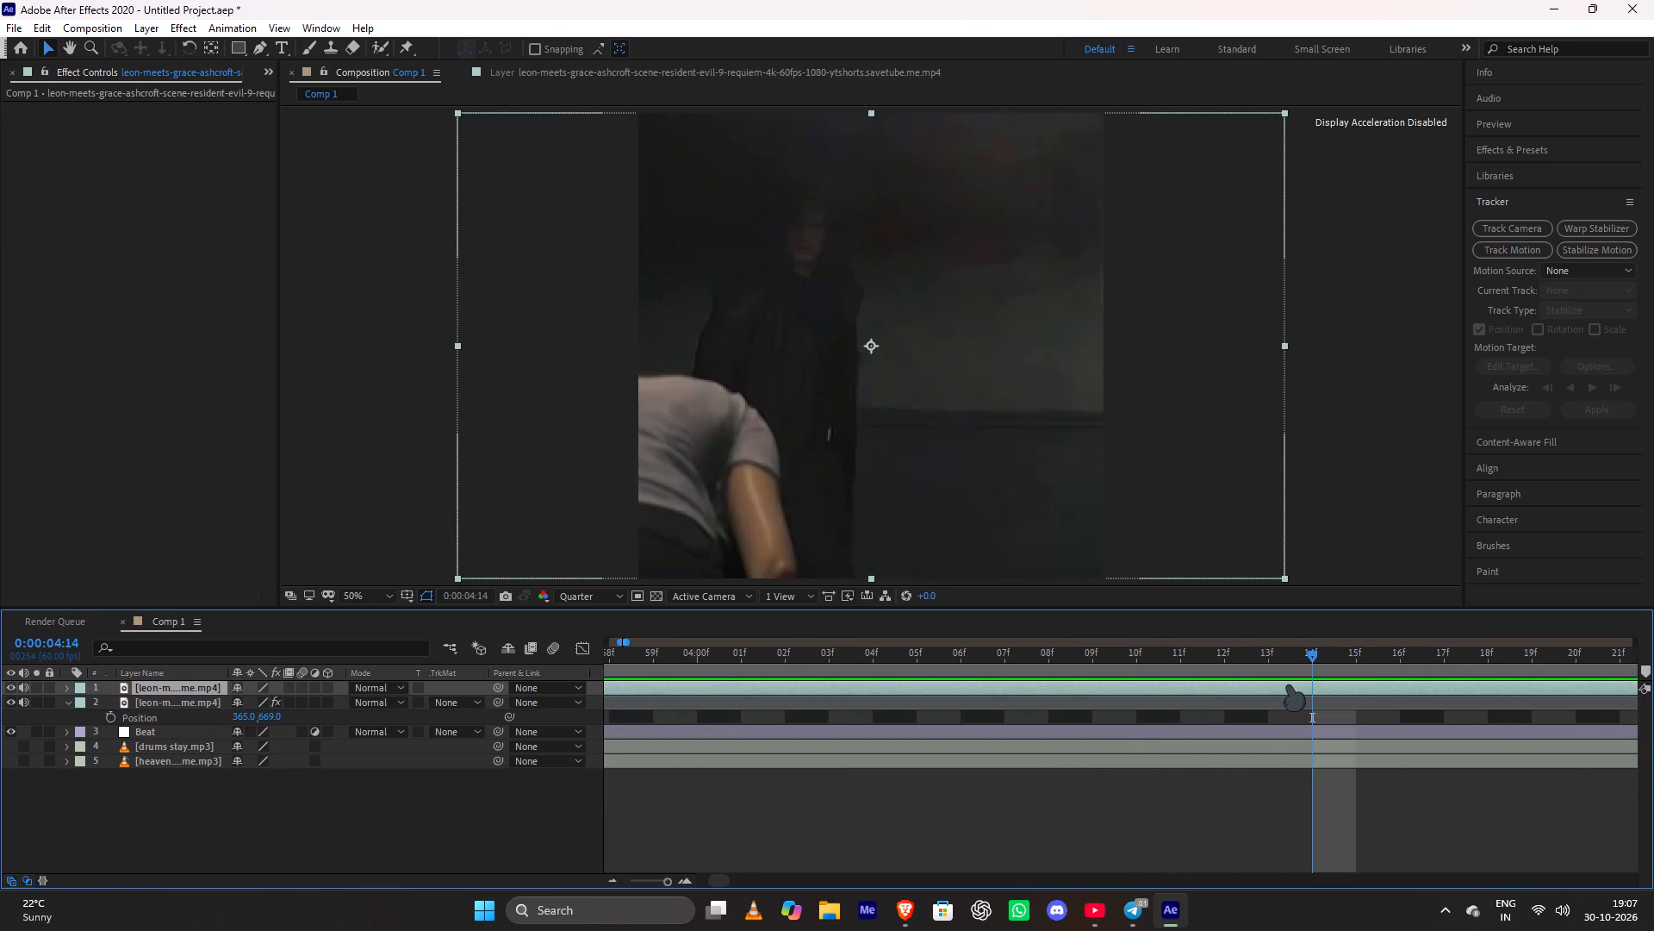
{"action": "key", "text": "ctrl+shift+d"}
Remove the blended first frame of Grace's segment by splitting at 0:00:01:45, and move the remainder back to start at 0:00:01:44.
{"action": "left_click", "coordinate": [663, 884]}
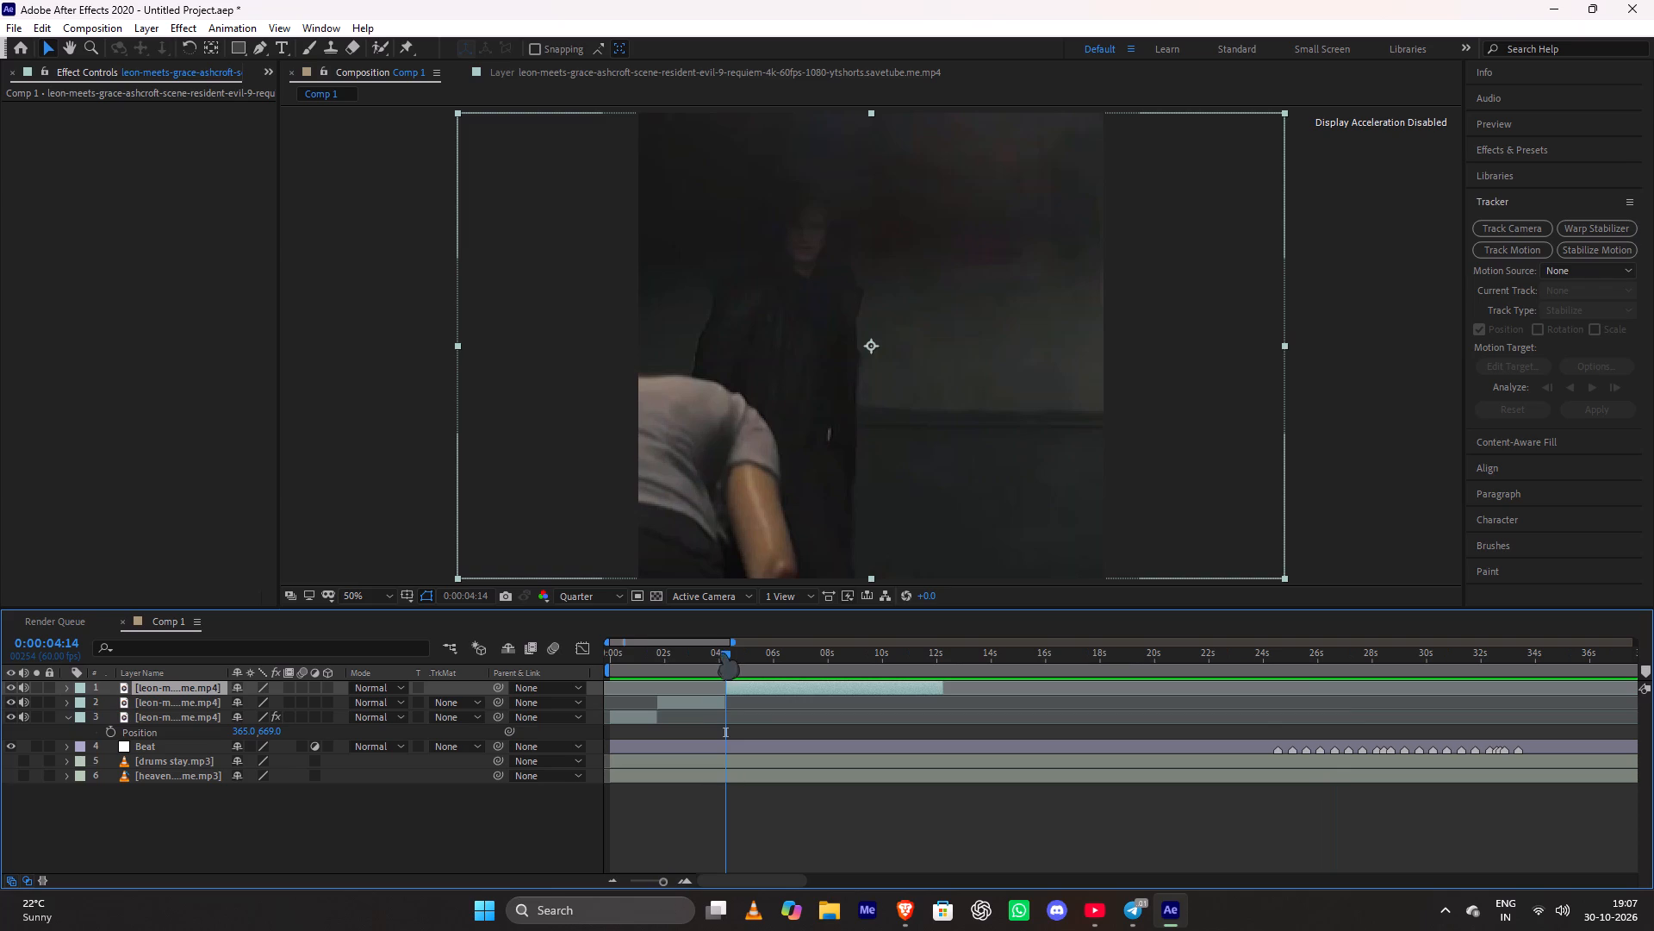
{"action": "left_click_drag", "start_coordinate": [722, 653], "coordinate": [685, 667]}
{"action": "left_click", "coordinate": [687, 700]}
{"action": "left_click_drag", "start_coordinate": [688, 653], "coordinate": [655, 721]}
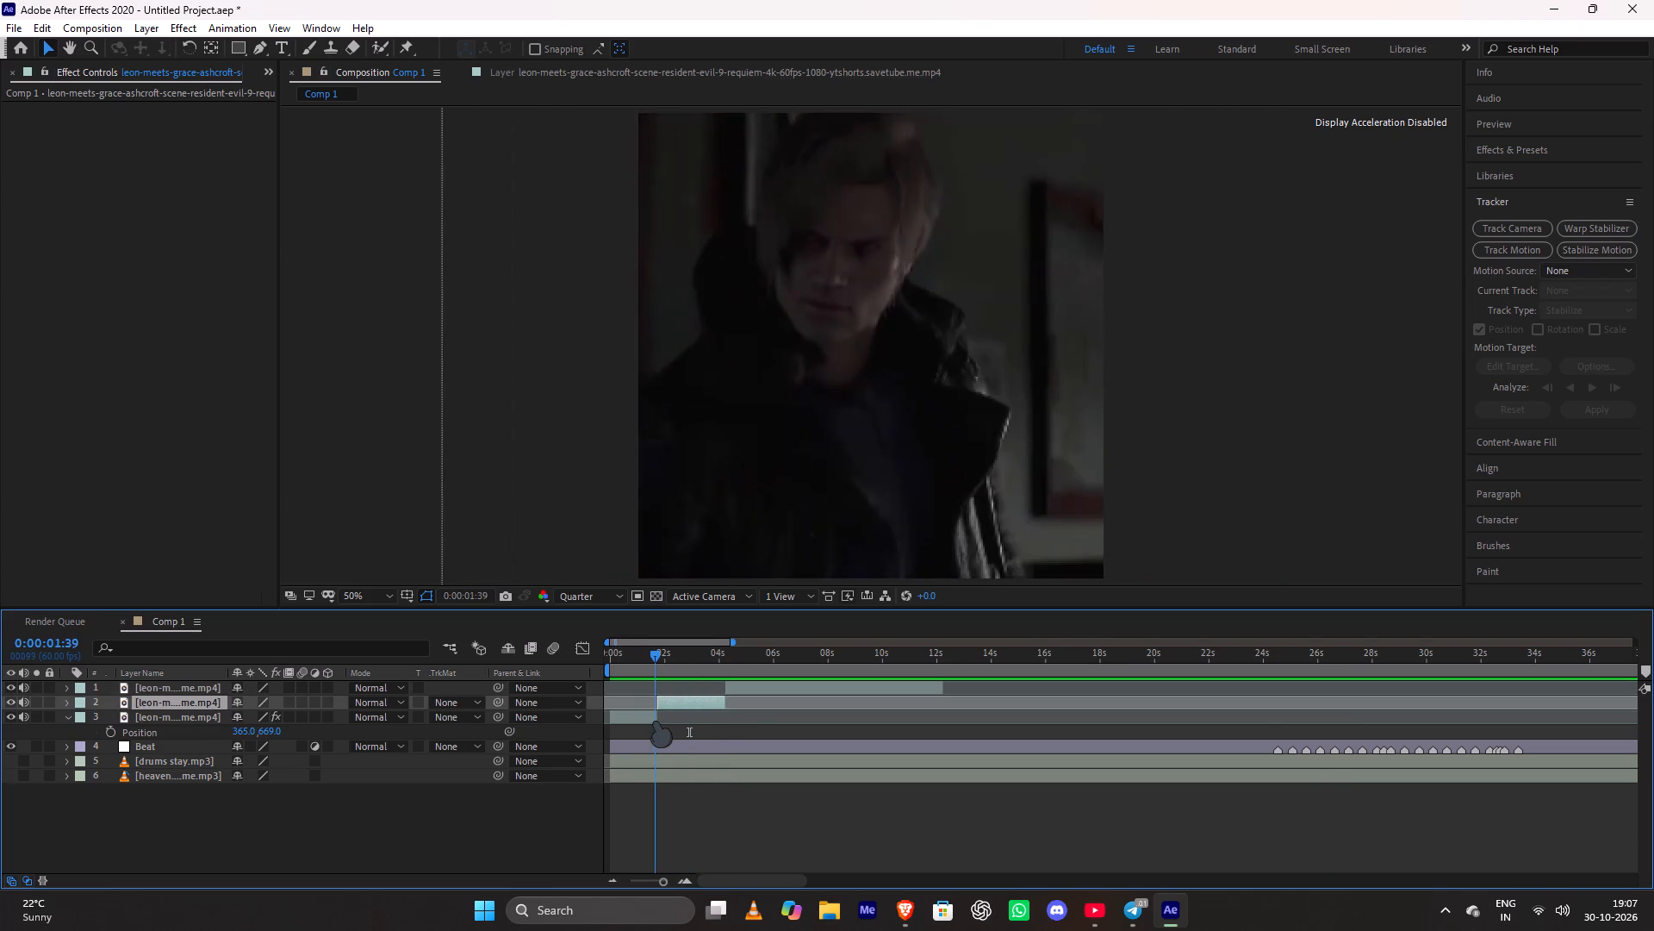
{"action": "left_click_drag", "start_coordinate": [655, 721], "coordinate": [657, 724]}
{"action": "left_click_drag", "start_coordinate": [668, 879], "coordinate": [706, 878]}
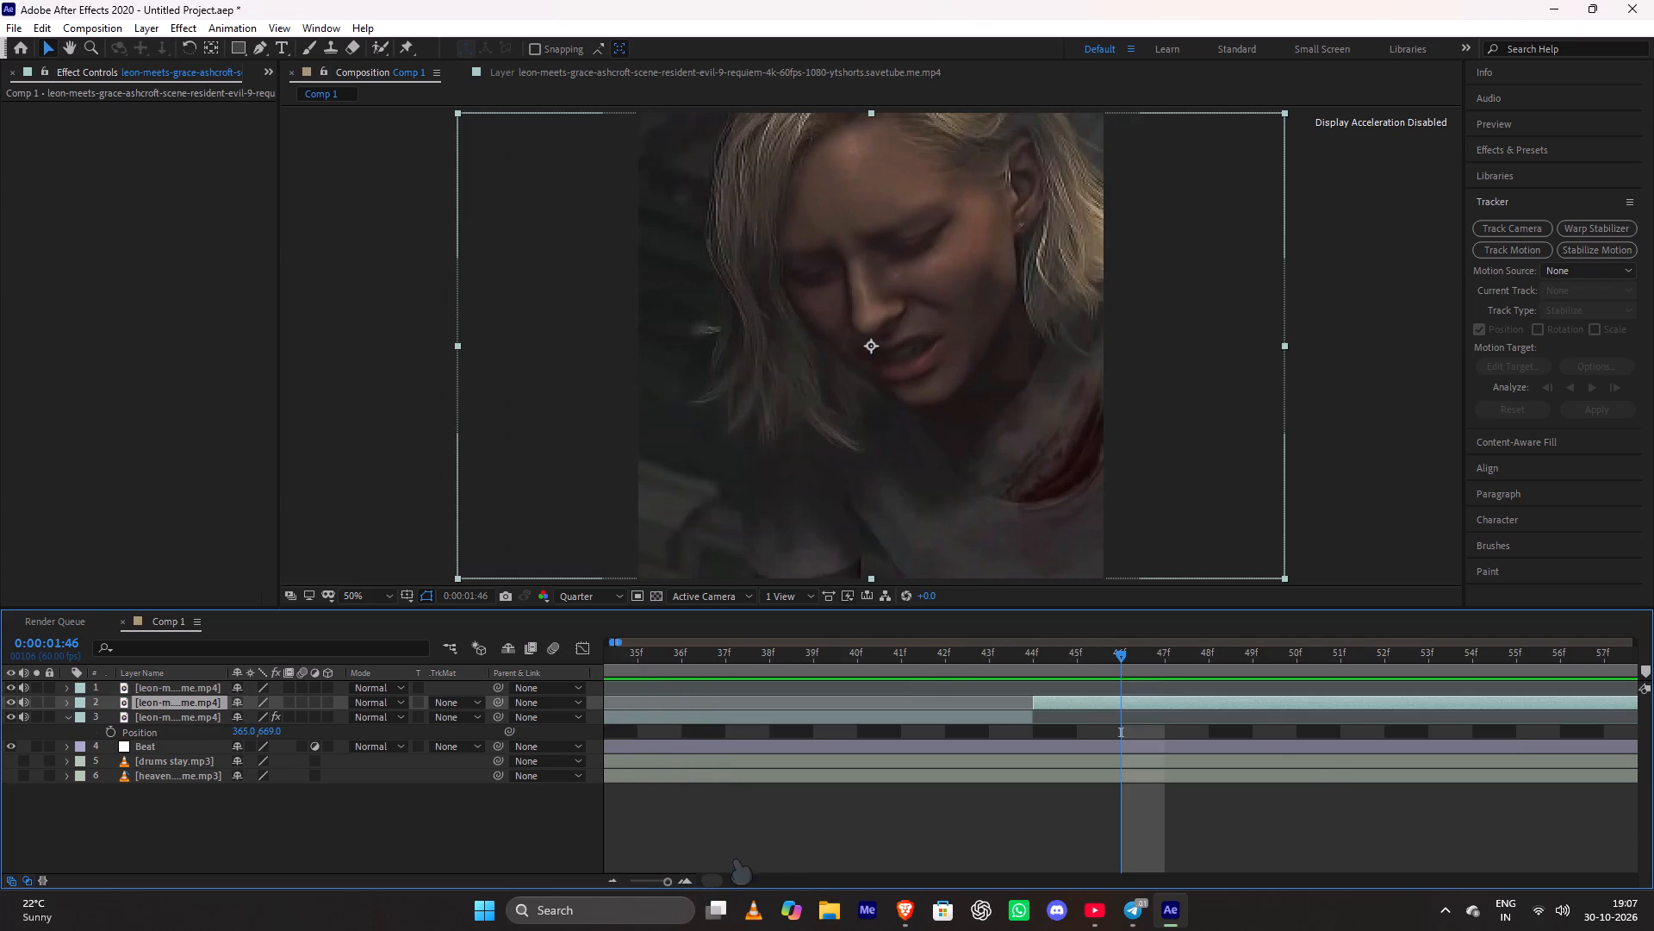
{"action": "left_click_drag", "start_coordinate": [1116, 650], "coordinate": [1033, 690]}
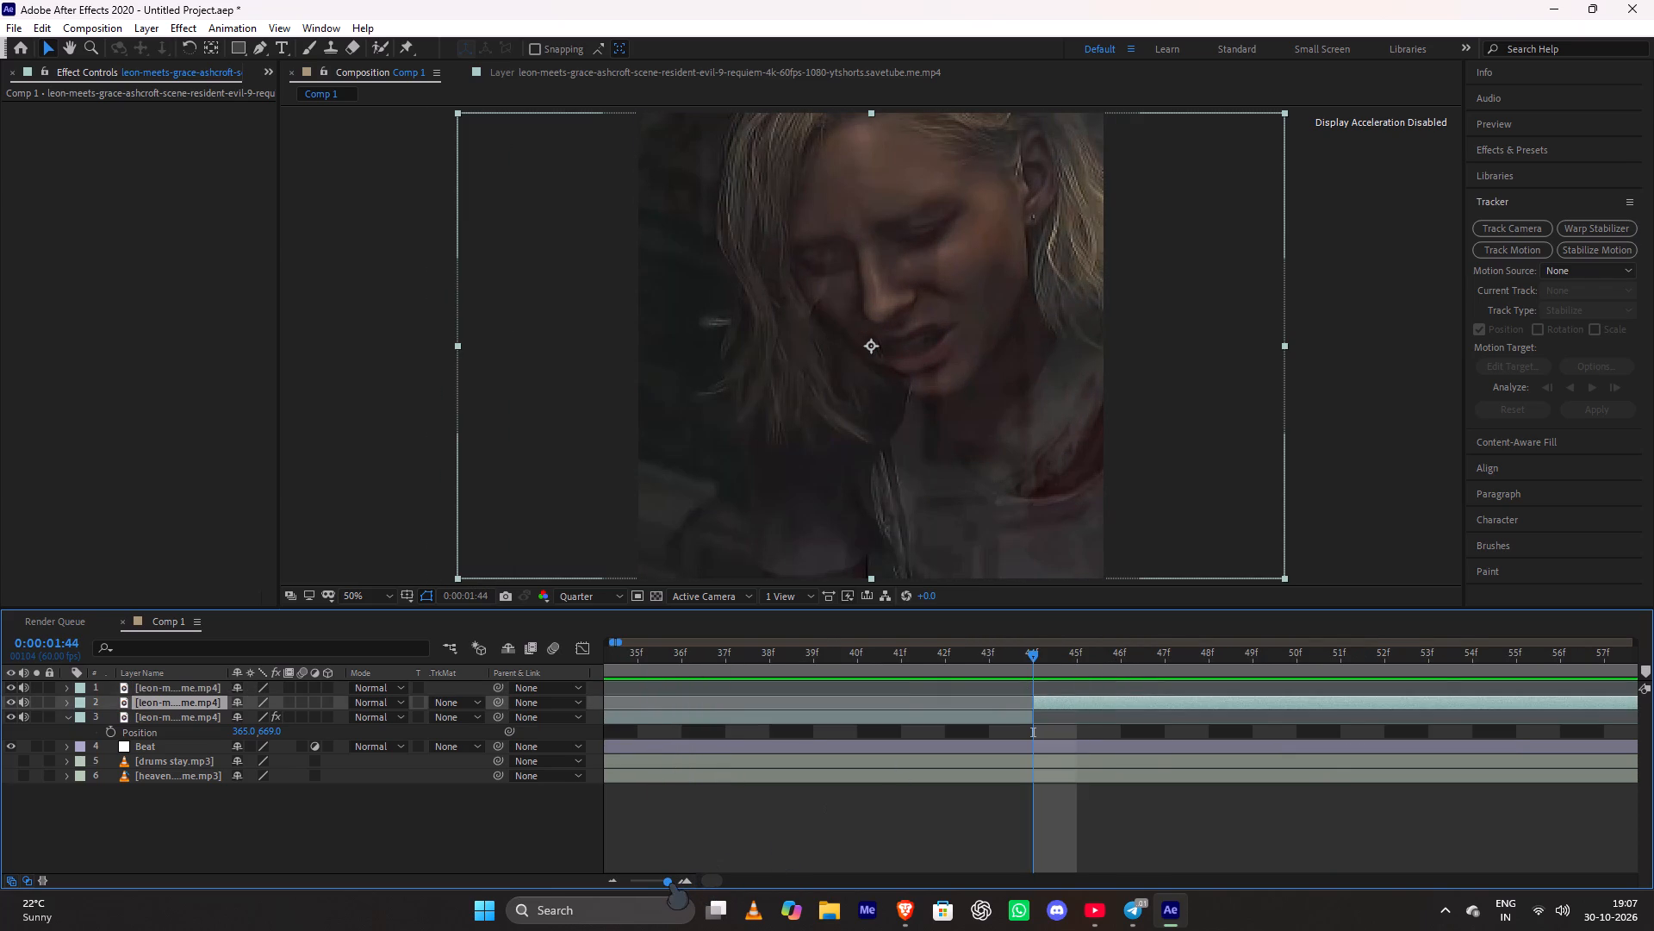
{"action": "left_click_drag", "start_coordinate": [671, 883], "coordinate": [662, 886]}
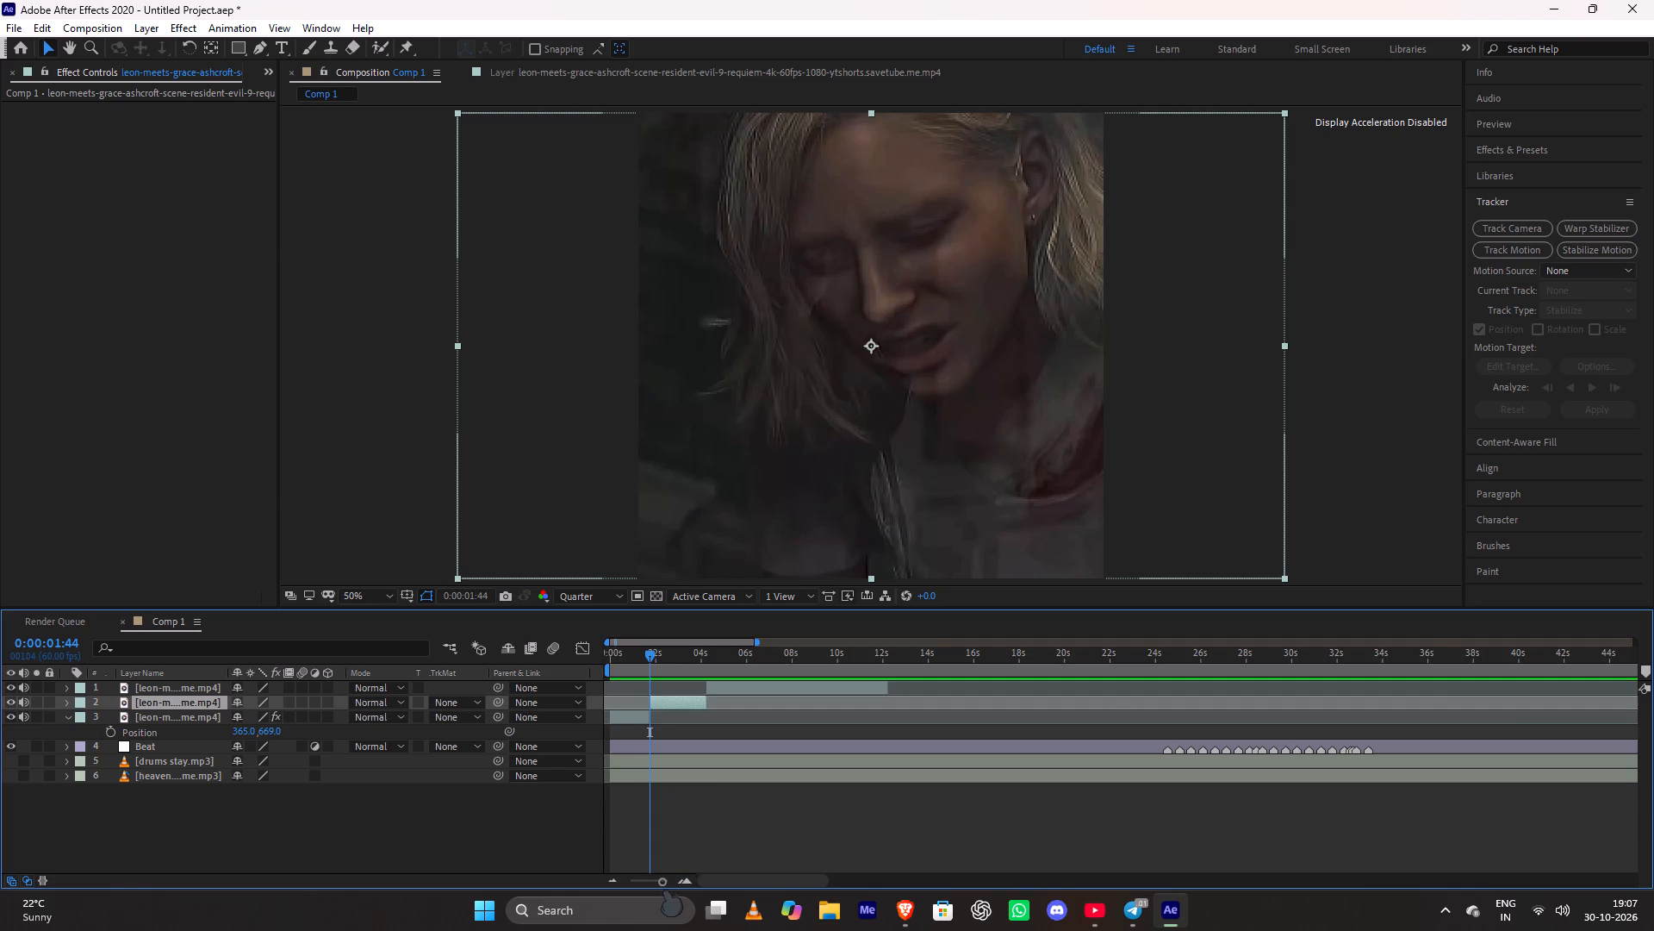
{"action": "left_click_drag", "start_coordinate": [664, 879], "coordinate": [719, 887]}
{"action": "left_click_drag", "start_coordinate": [1125, 653], "coordinate": [1156, 696]}
{"action": "key", "text": "ctrl+shift+d"}
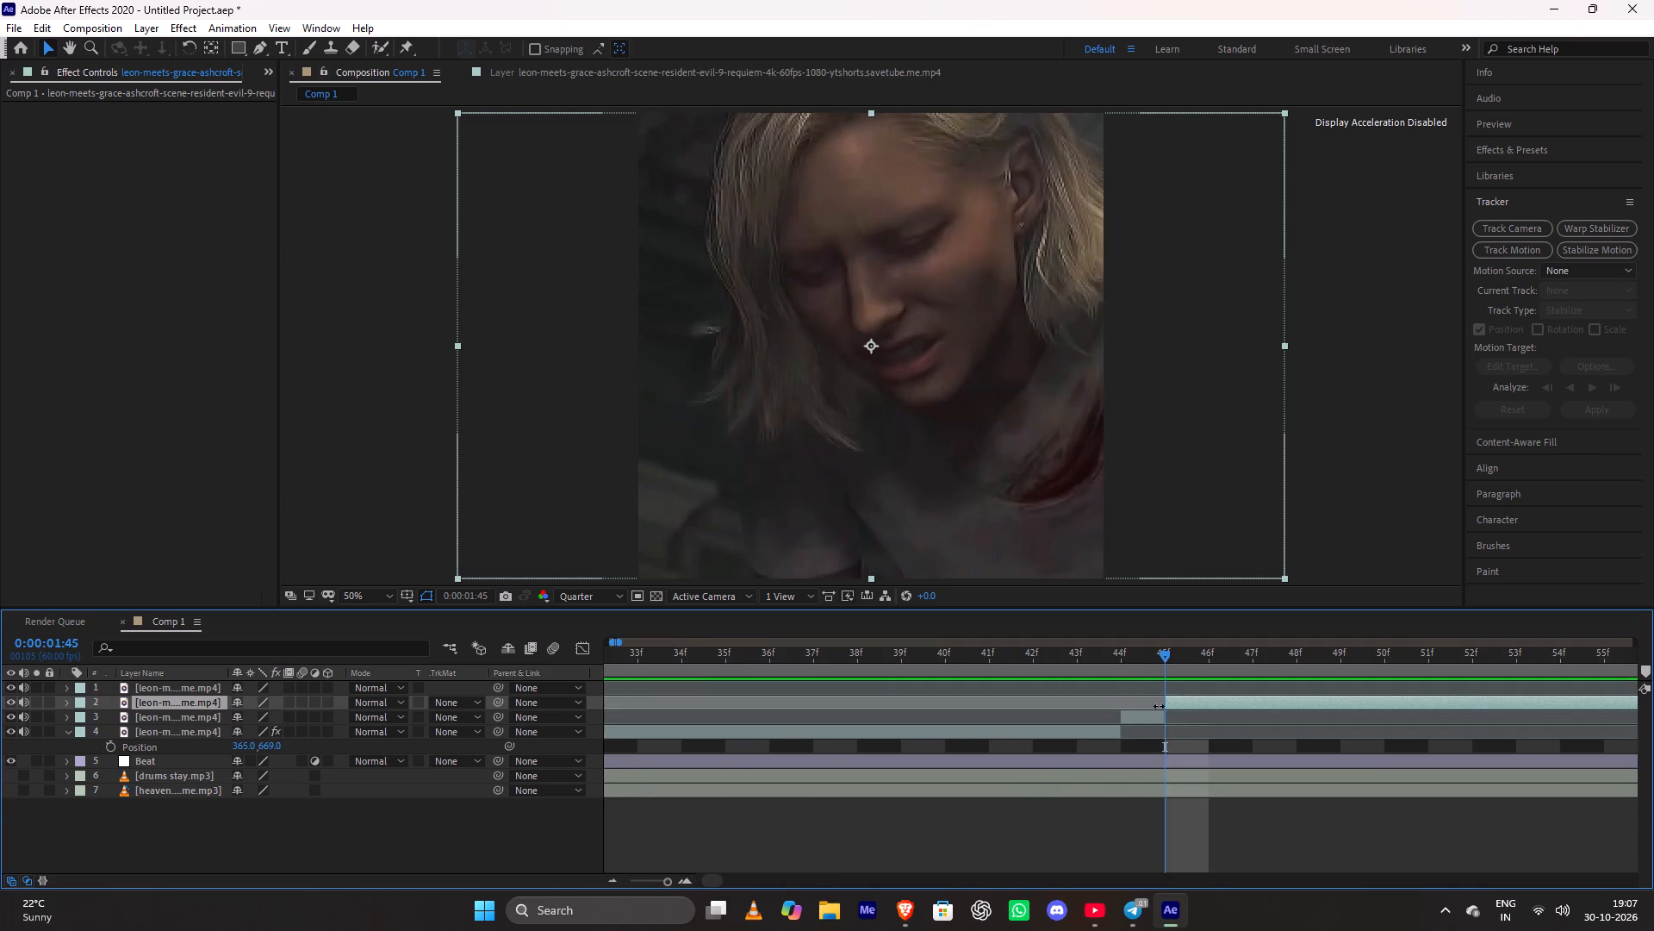
{"action": "left_click", "coordinate": [1161, 712]}
{"action": "key", "text": "Delete"}
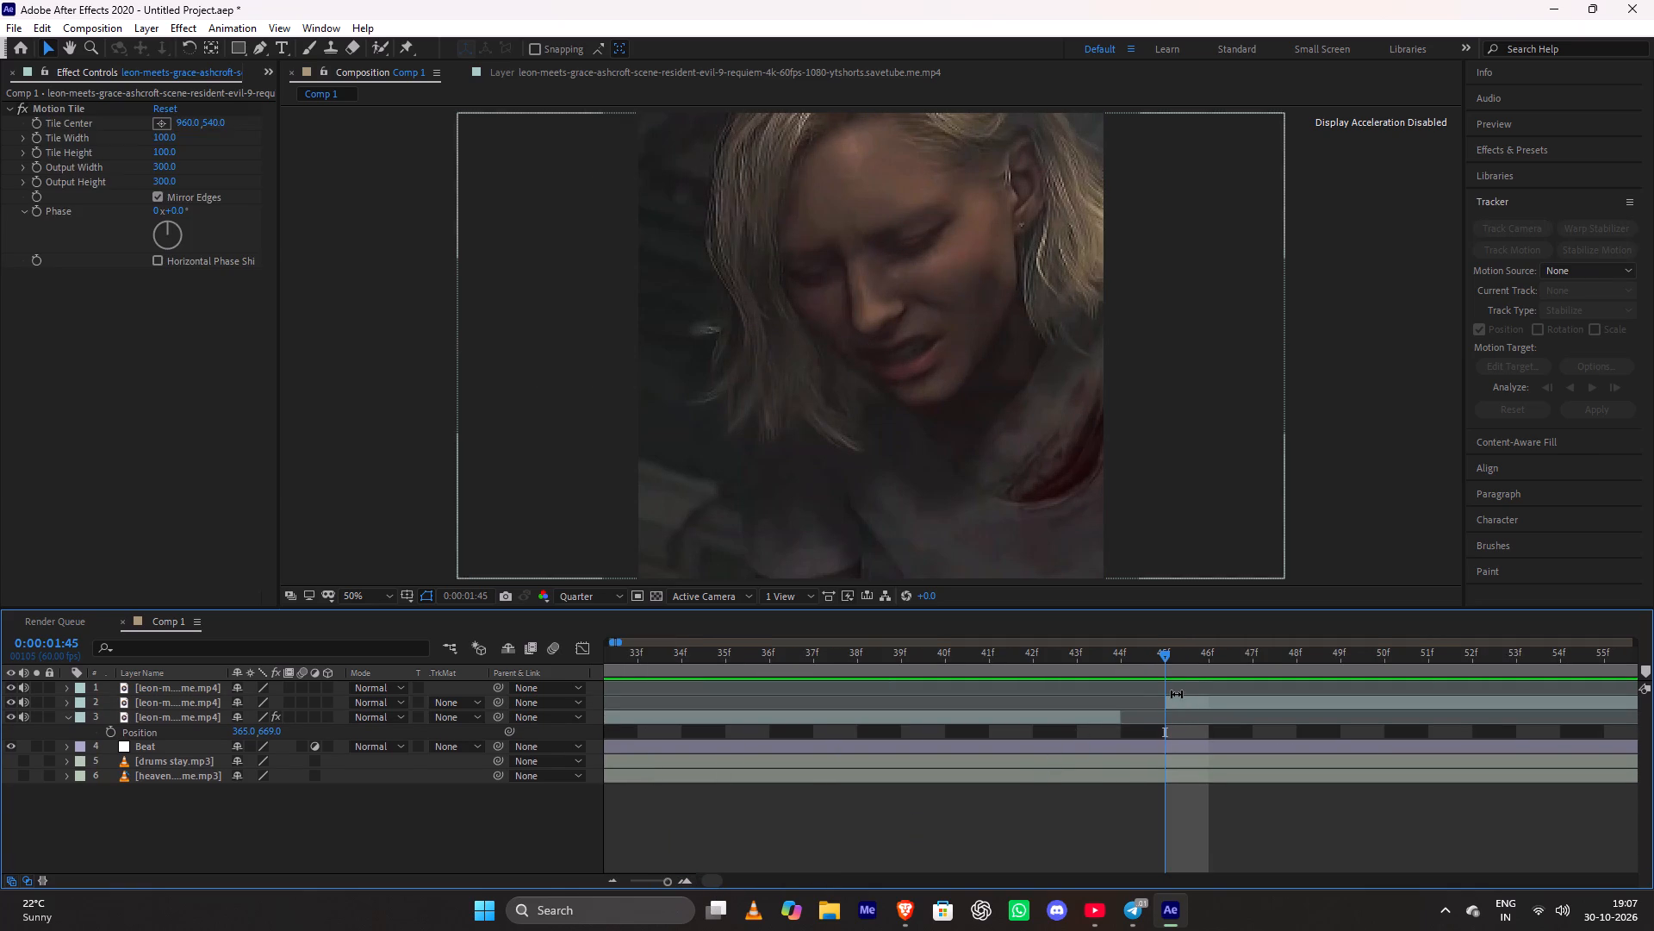
{"action": "left_click_drag", "start_coordinate": [1179, 699], "coordinate": [1155, 714]}
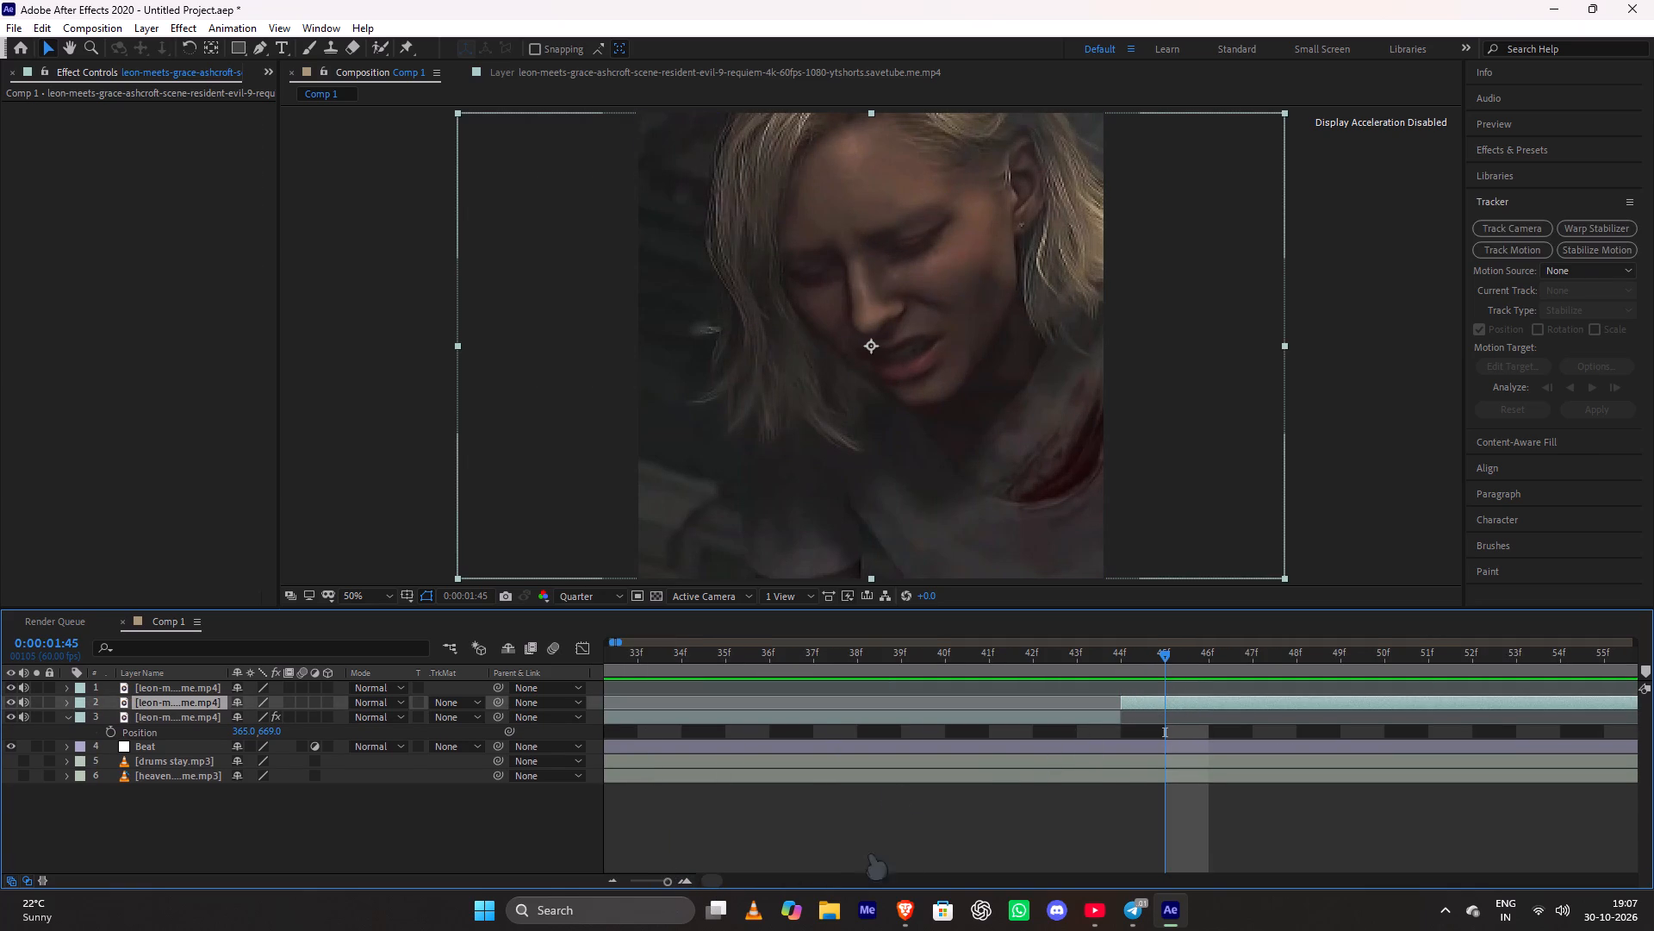
Play and scrub Grace's segment to examine its motion and the cuts at both ends.
{"action": "left_click", "coordinate": [668, 881]}
{"action": "key", "text": "space"}
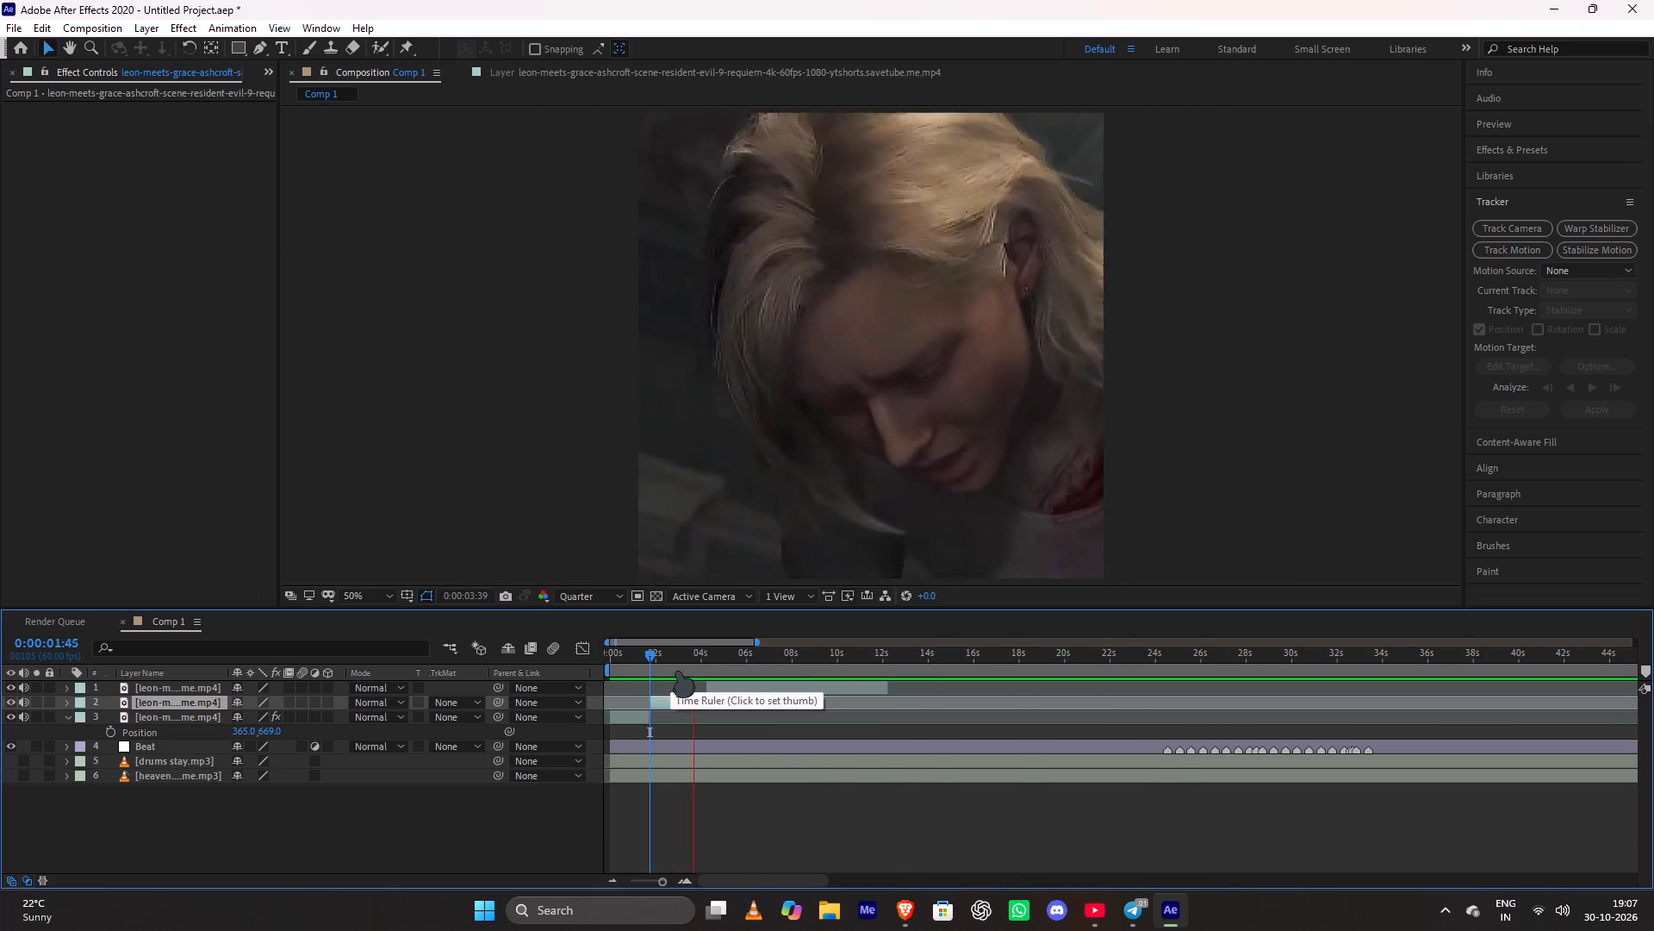
{"action": "key", "text": "space"}
{"action": "left_click_drag", "start_coordinate": [719, 652], "coordinate": [668, 667]}
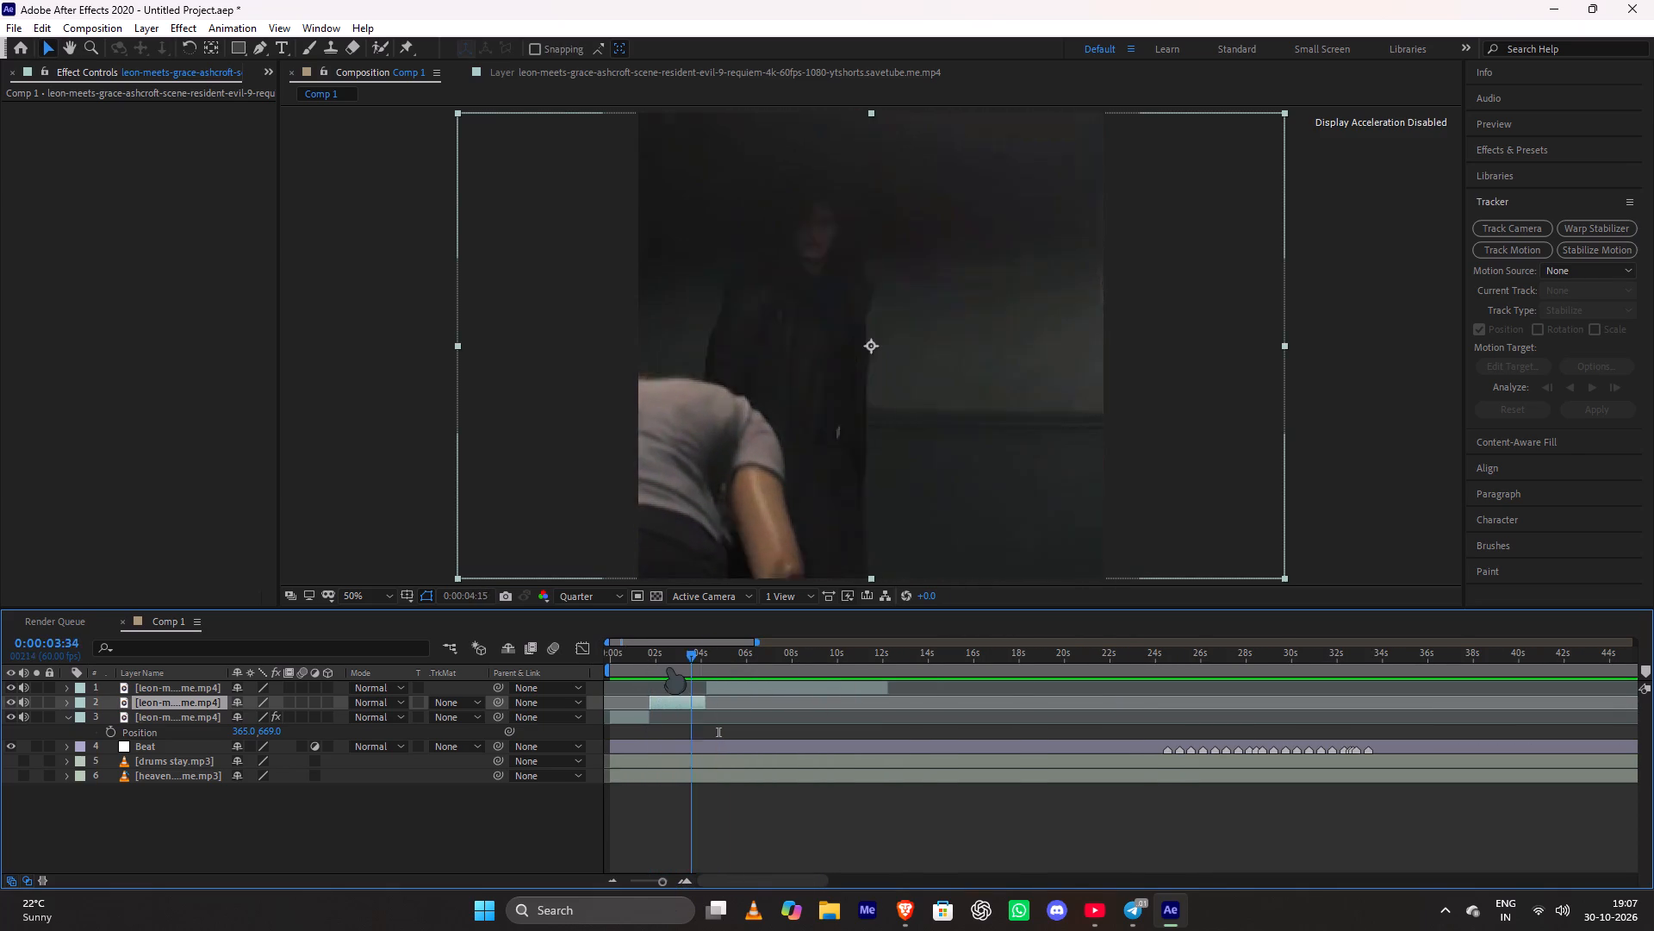
{"action": "left_click_drag", "start_coordinate": [668, 667], "coordinate": [680, 673]}
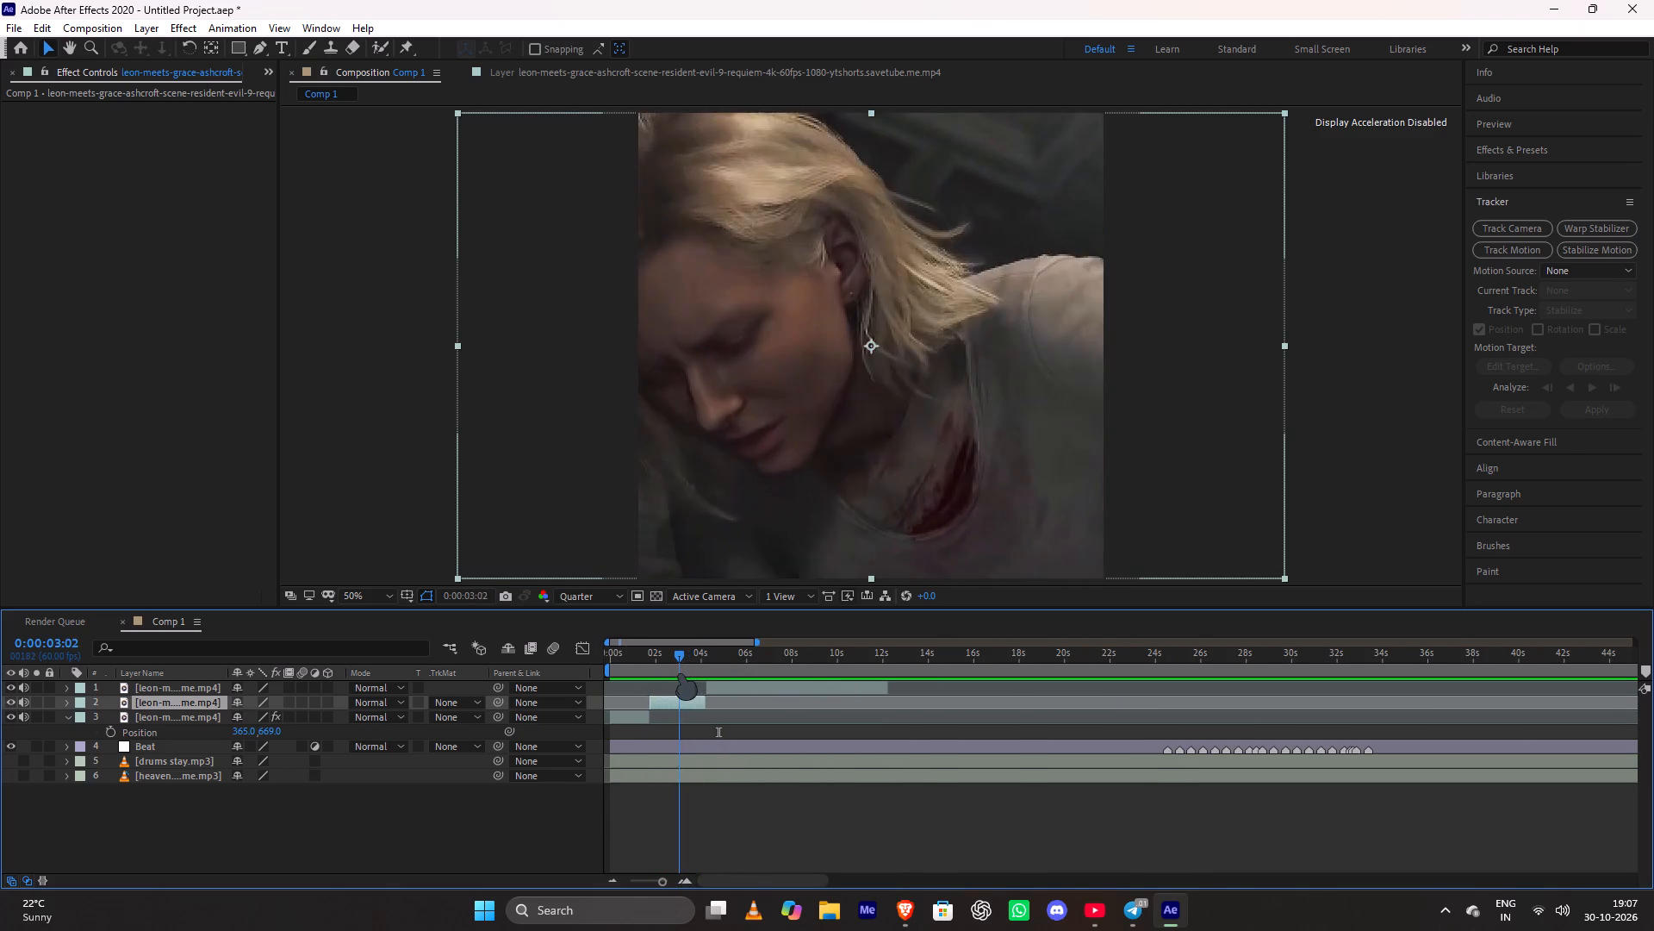
{"action": "left_click_drag", "start_coordinate": [680, 673], "coordinate": [650, 690]}
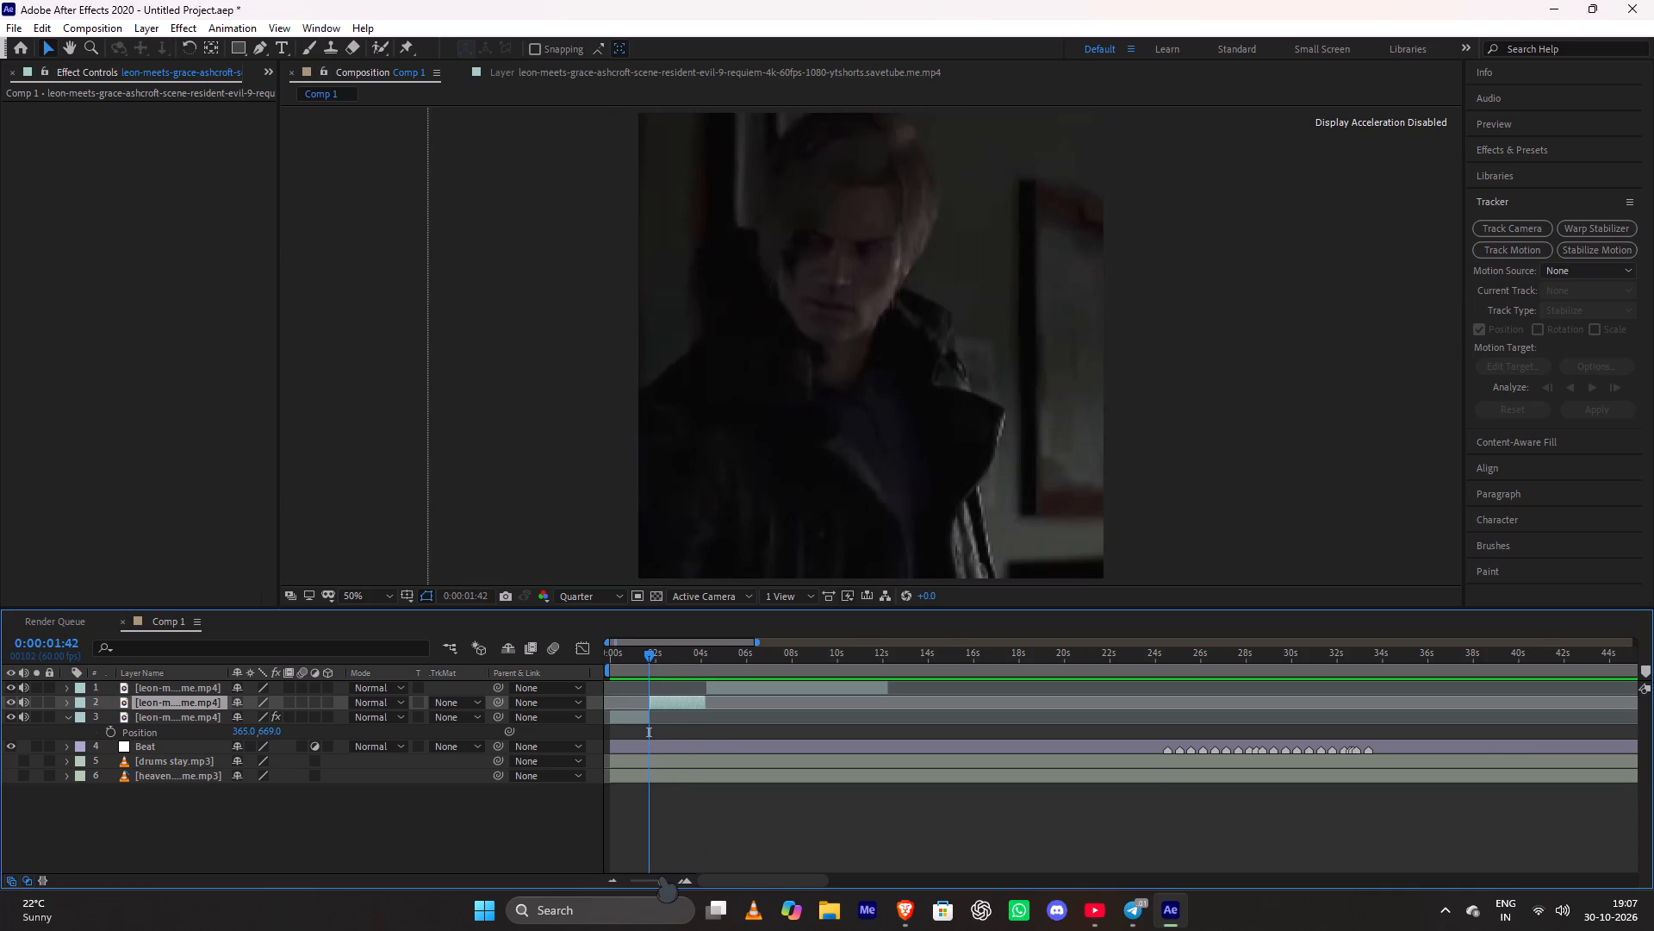
With the current time at 0:00:01:44, add Motion Tile to Grace's segment with Mirror Edges on and Output Width and Height 300.
{"action": "left_click_drag", "start_coordinate": [660, 877], "coordinate": [701, 879]}
{"action": "left_click_drag", "start_coordinate": [1121, 655], "coordinate": [1219, 692]}
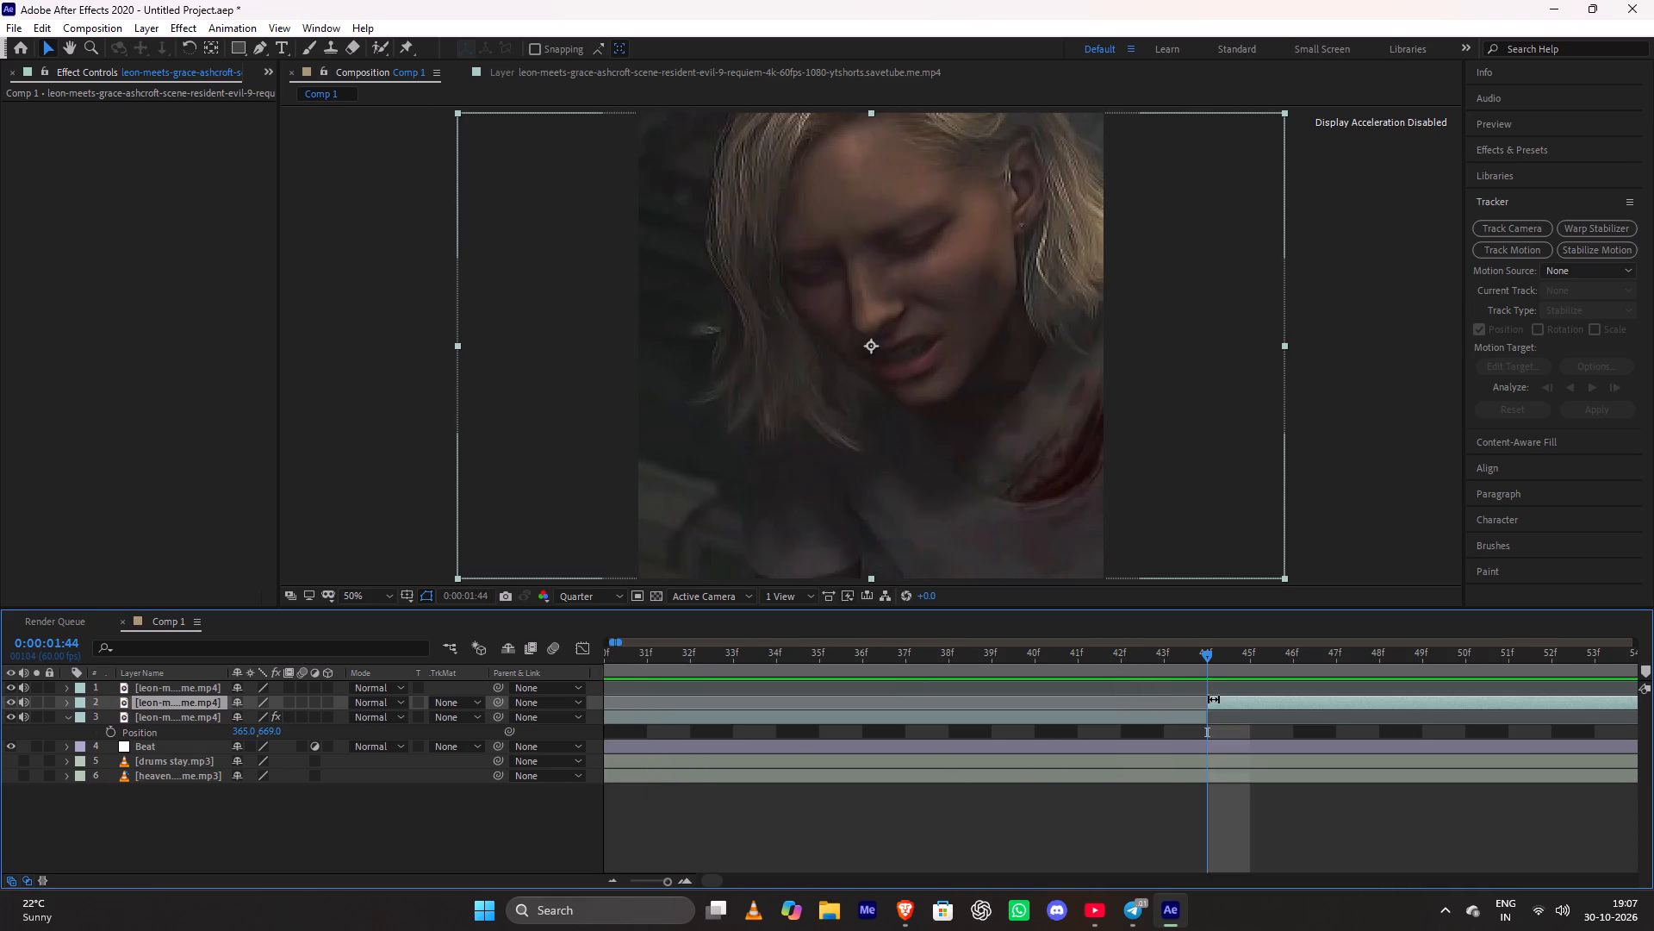
{"action": "left_click_drag", "start_coordinate": [668, 884], "coordinate": [655, 884]}
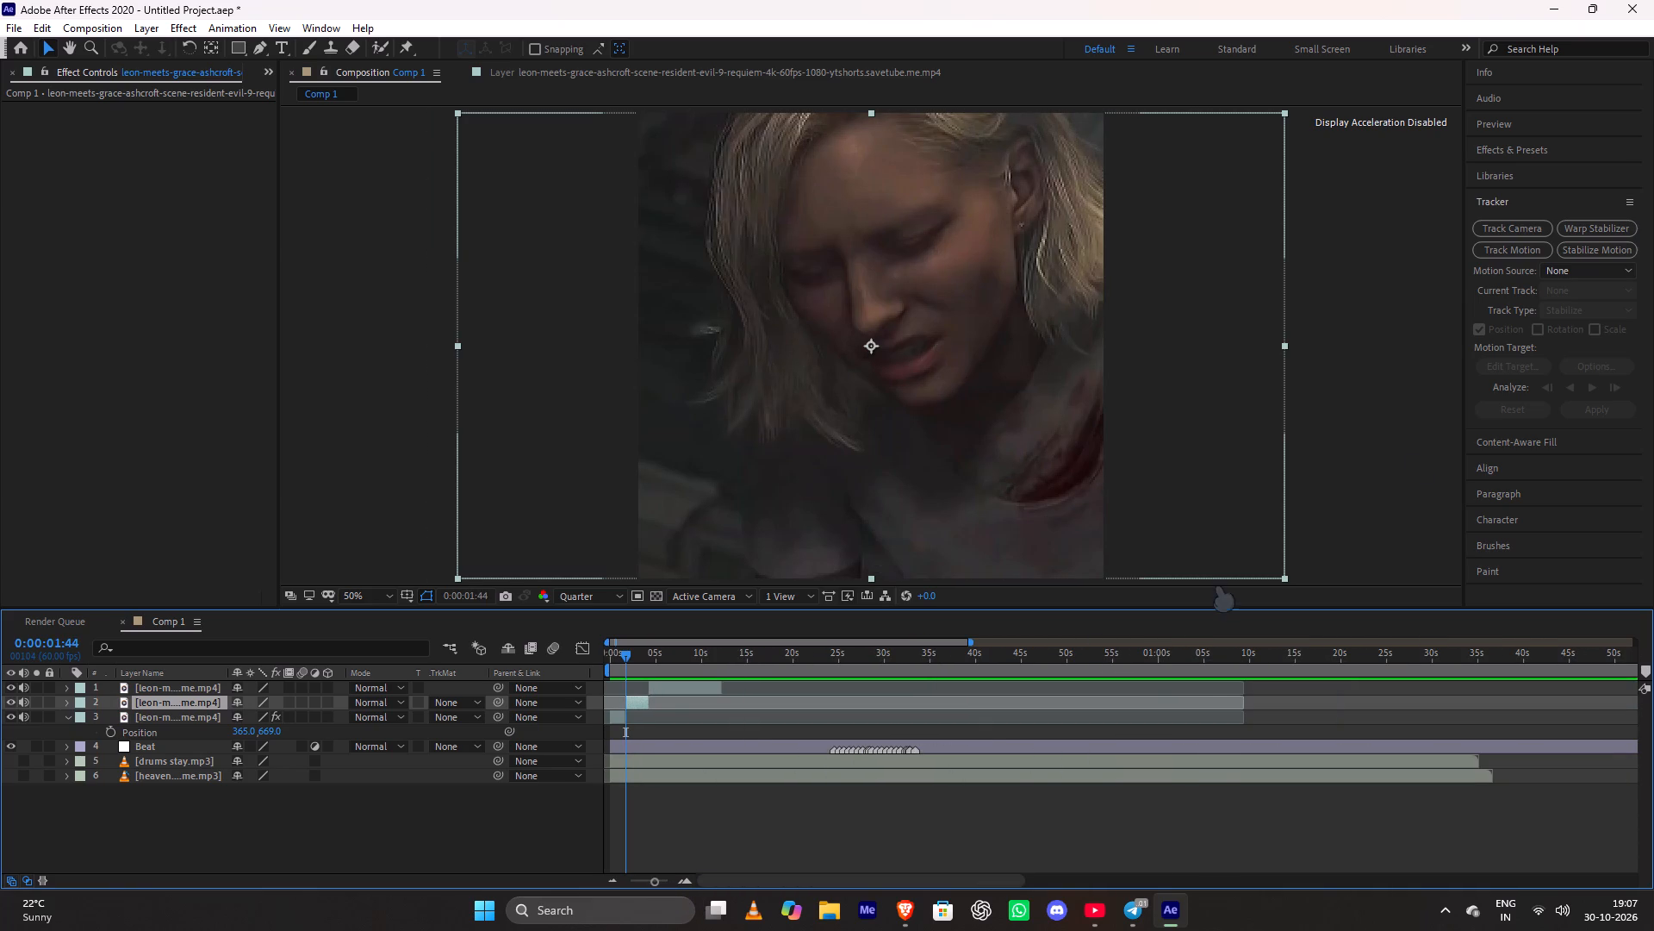
{"action": "left_click", "coordinate": [1516, 150]}
{"action": "left_click", "coordinate": [1513, 171]}
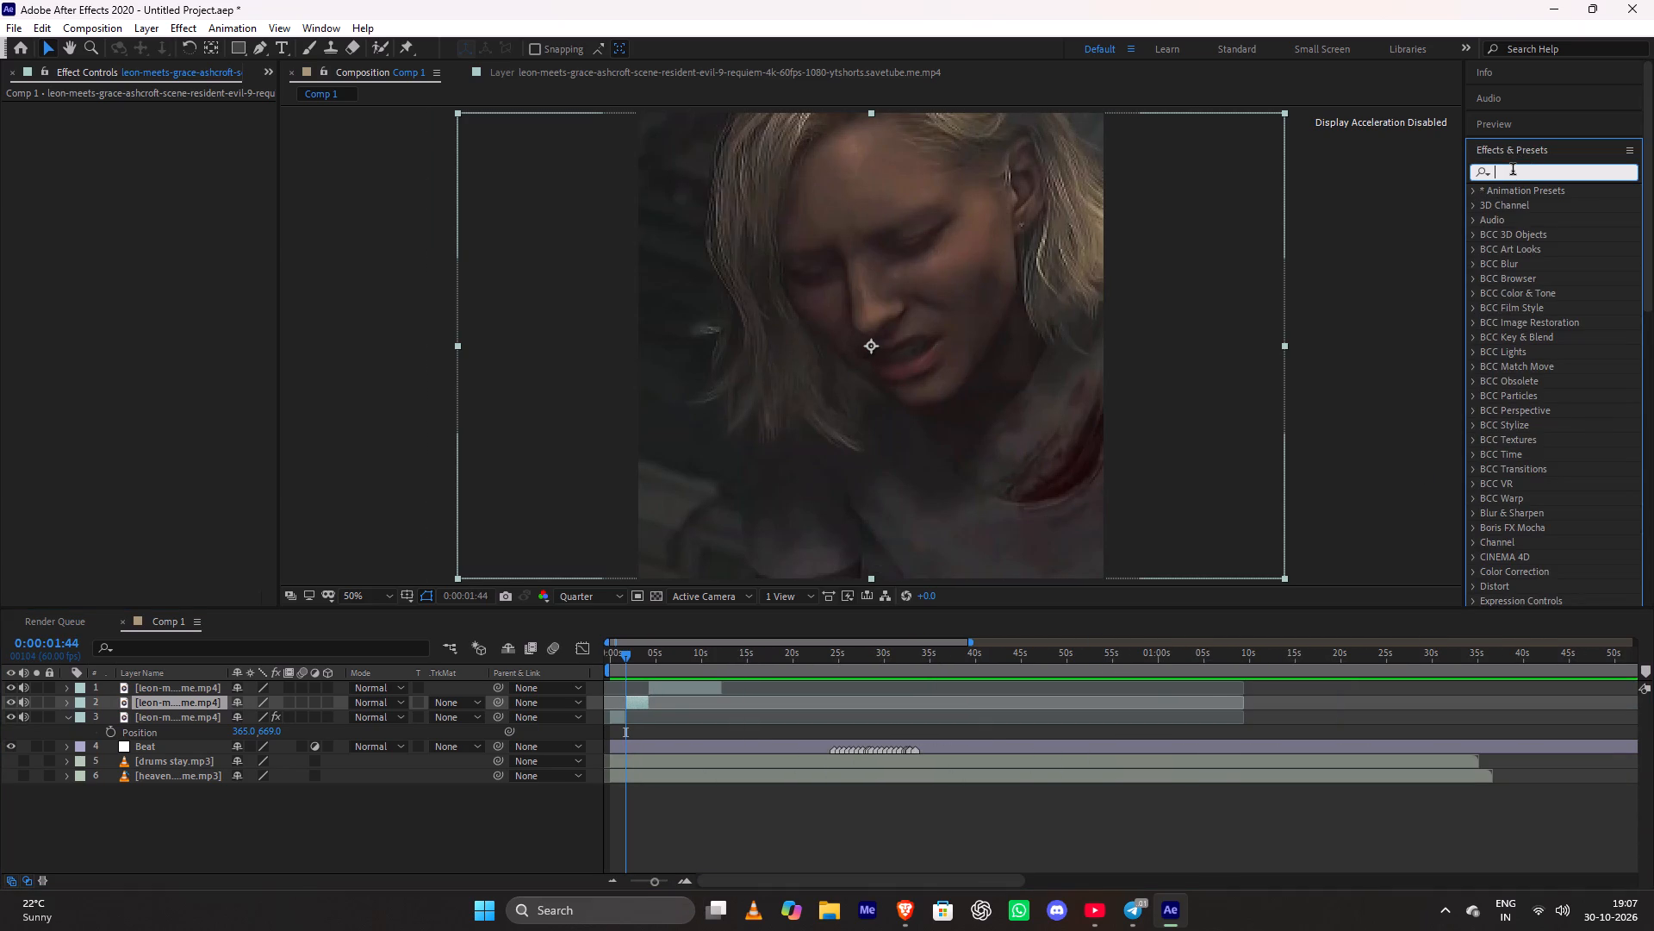
{"action": "type", "text": "mo"}
{"action": "left_click", "coordinate": [1508, 133]}
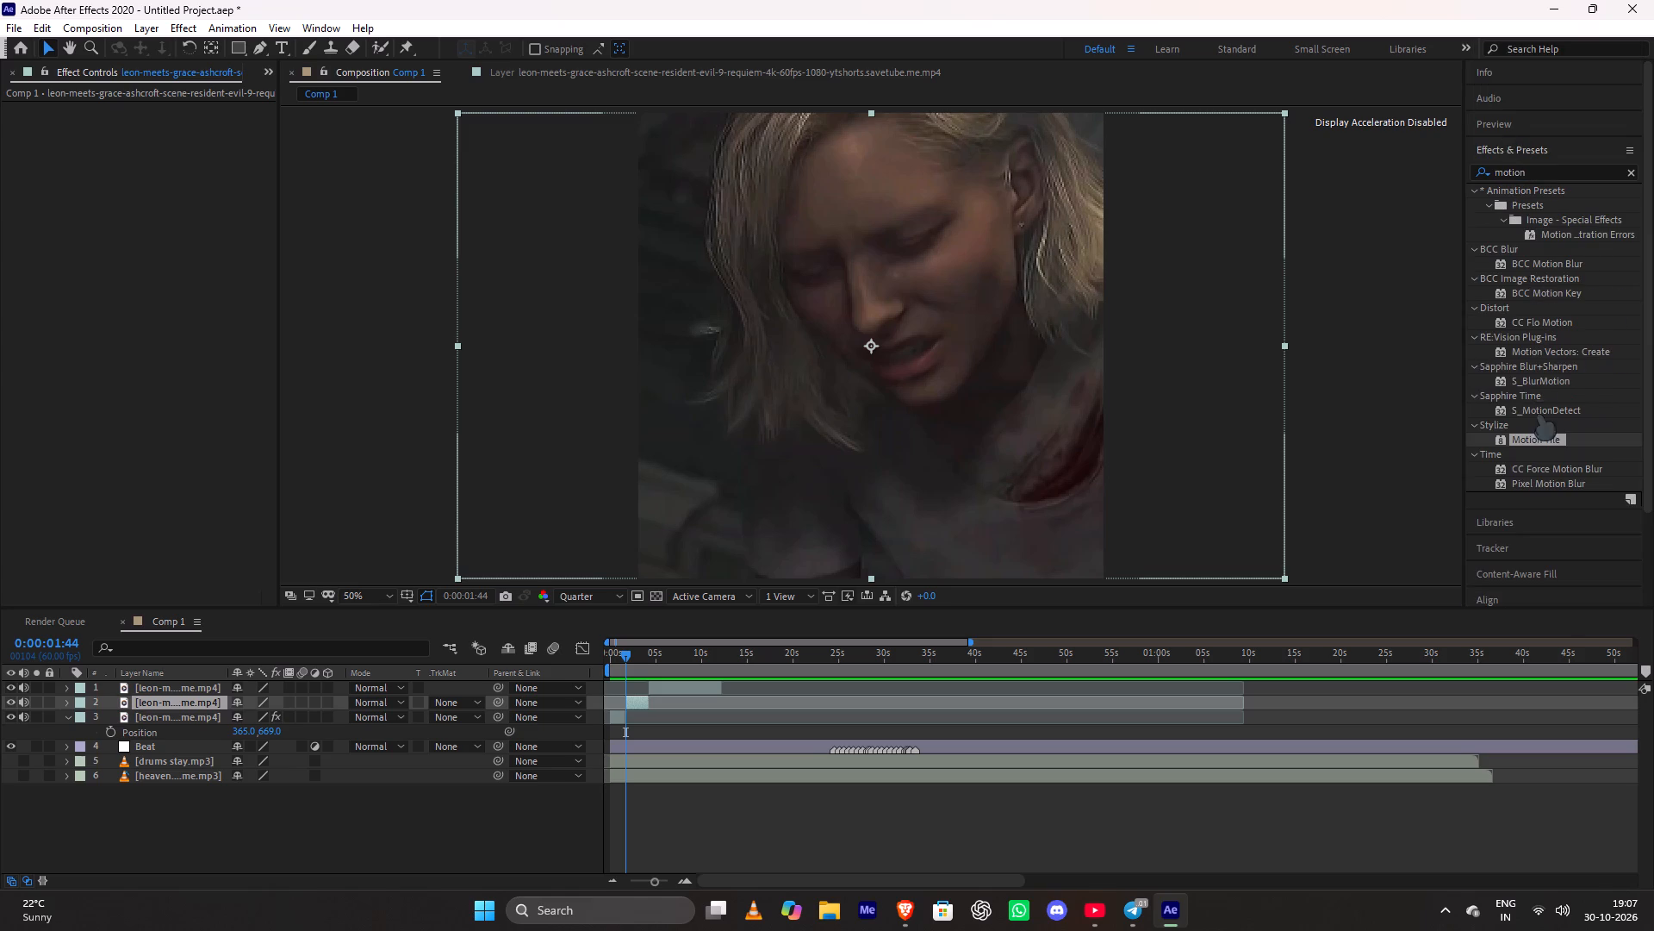
{"action": "left_click", "coordinate": [1533, 432]}
{"action": "left_click_drag", "start_coordinate": [1528, 439], "coordinate": [1178, 617]}
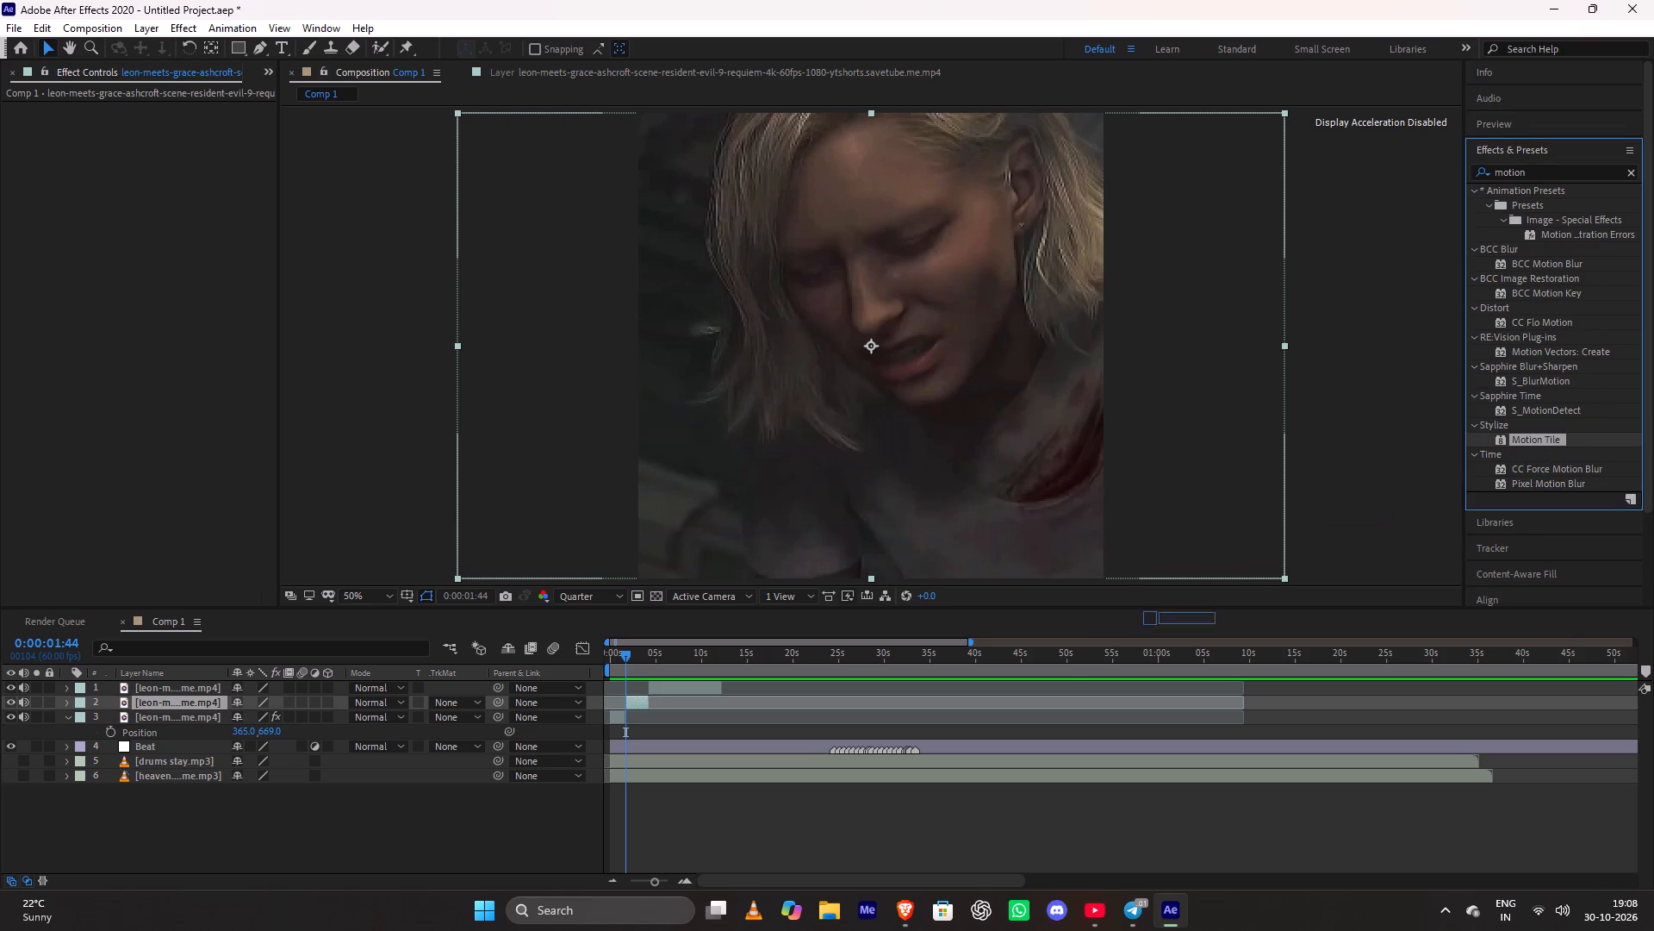
{"action": "left_click_drag", "start_coordinate": [1178, 617], "coordinate": [640, 699]}
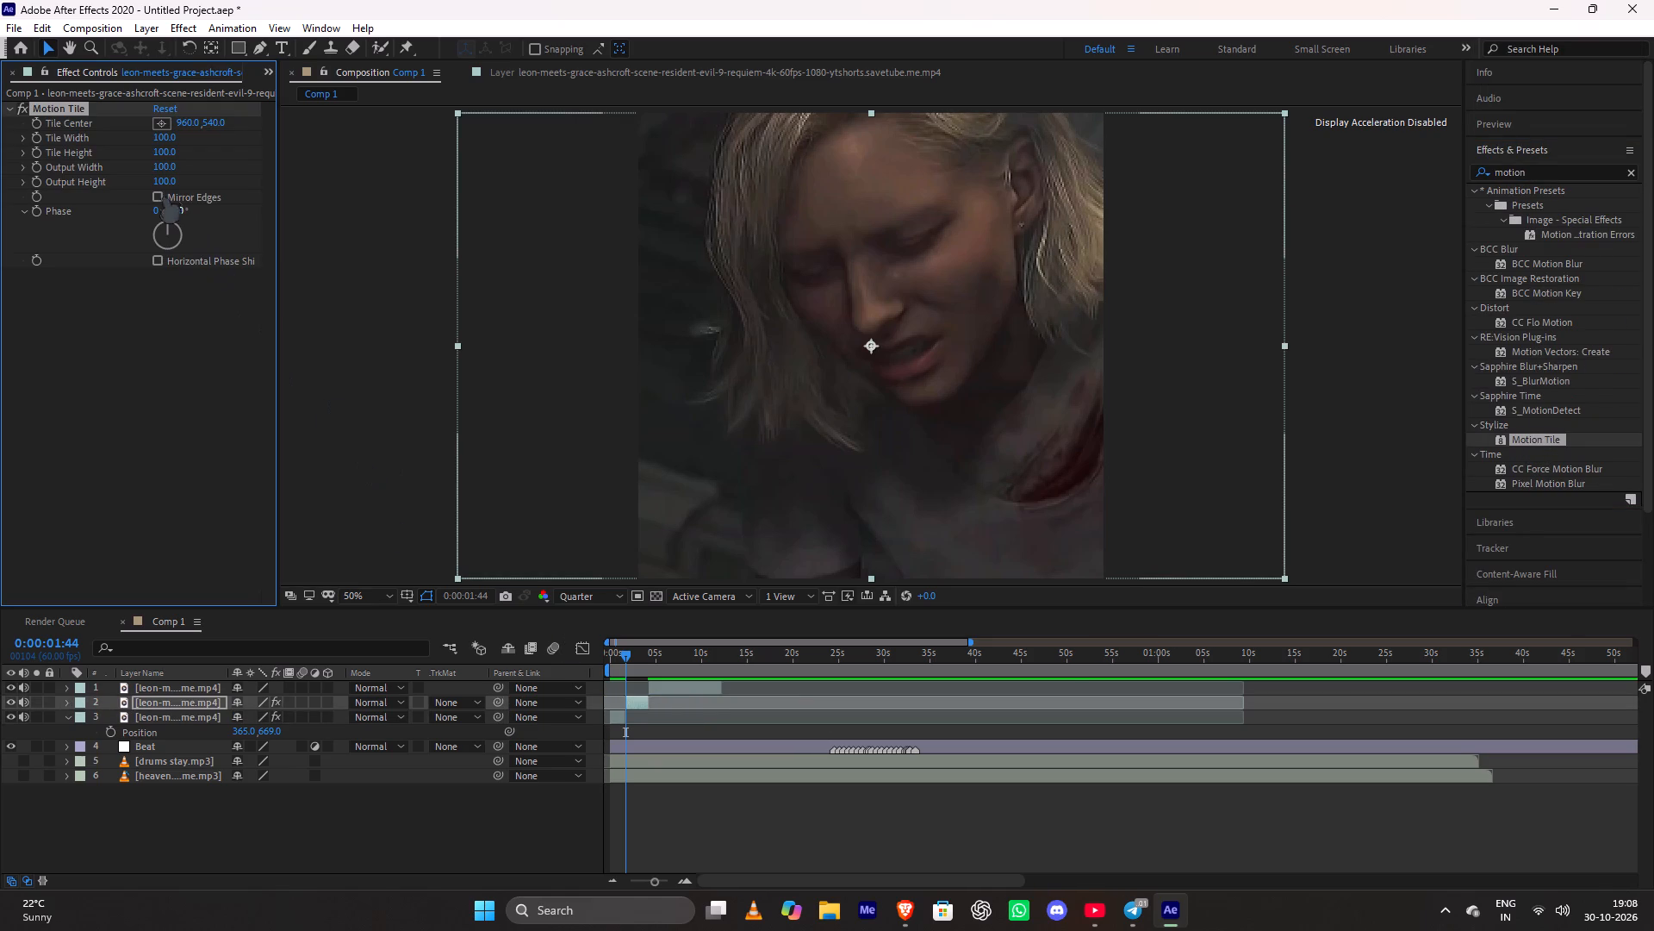
{"action": "left_click", "coordinate": [159, 197]}
{"action": "left_click", "coordinate": [162, 181]}
{"action": "type", "text": "300"}
{"action": "left_click", "coordinate": [162, 161]}
{"action": "type", "text": "300"}
{"action": "key", "text": "Return"}
Start Stabilize Motion on Grace's segment, enlarge the track point's feature and search regions, and place it beside her nose.
{"action": "left_click", "coordinate": [1498, 145]}
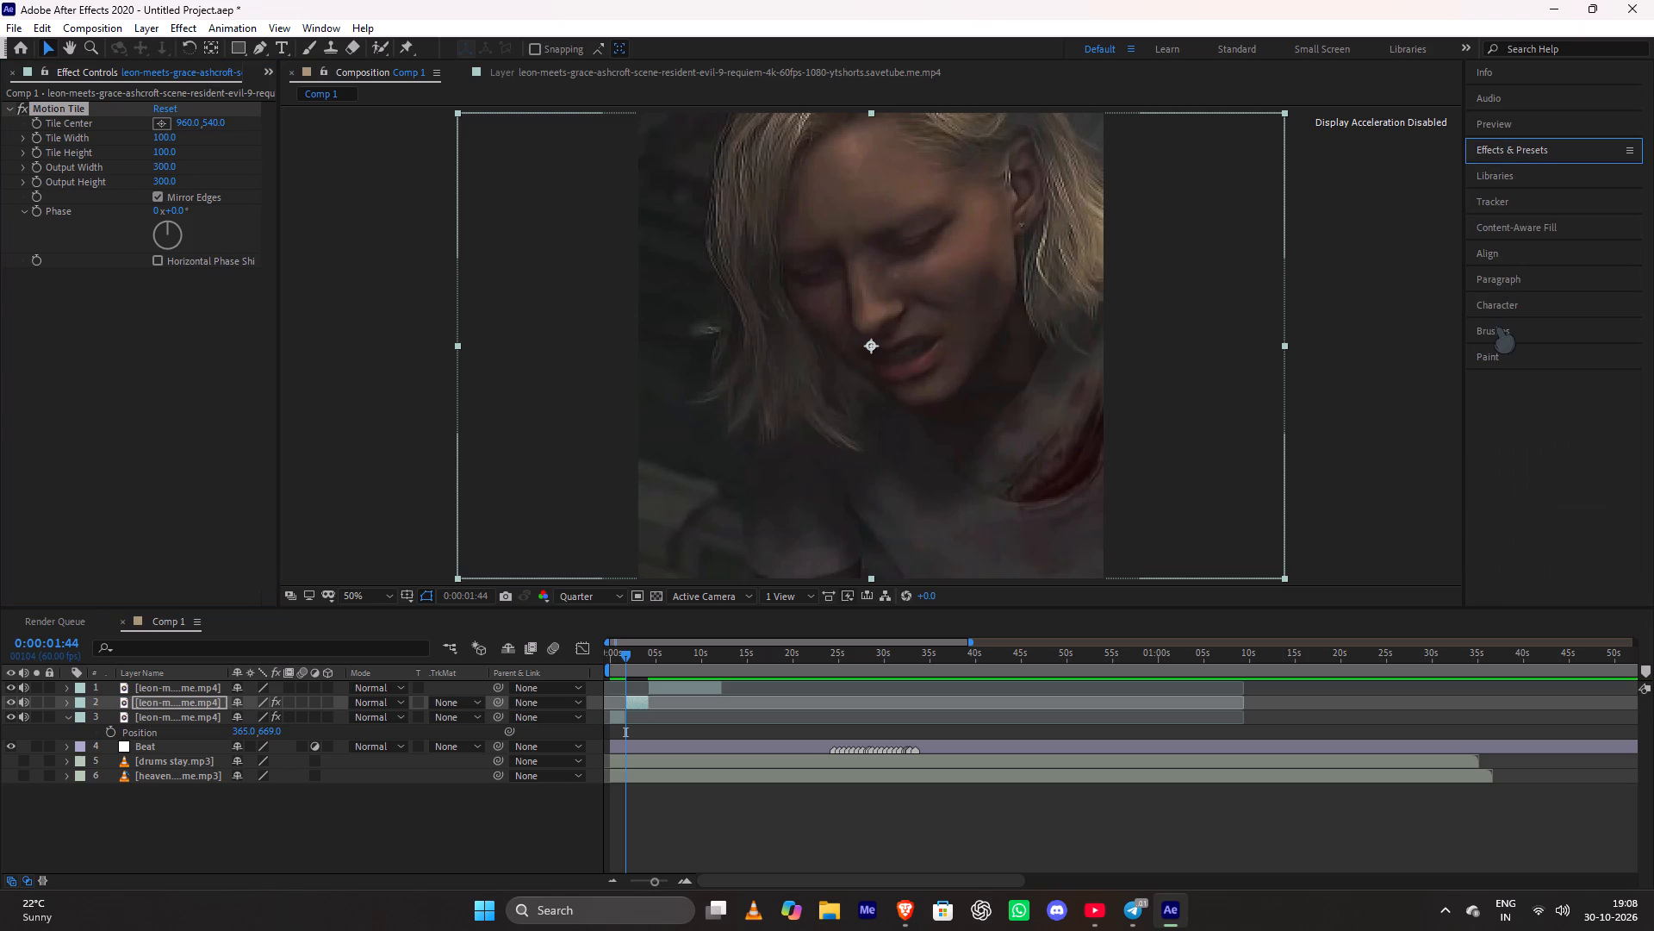
{"action": "left_click", "coordinate": [1503, 212]}
{"action": "left_click", "coordinate": [1577, 244]}
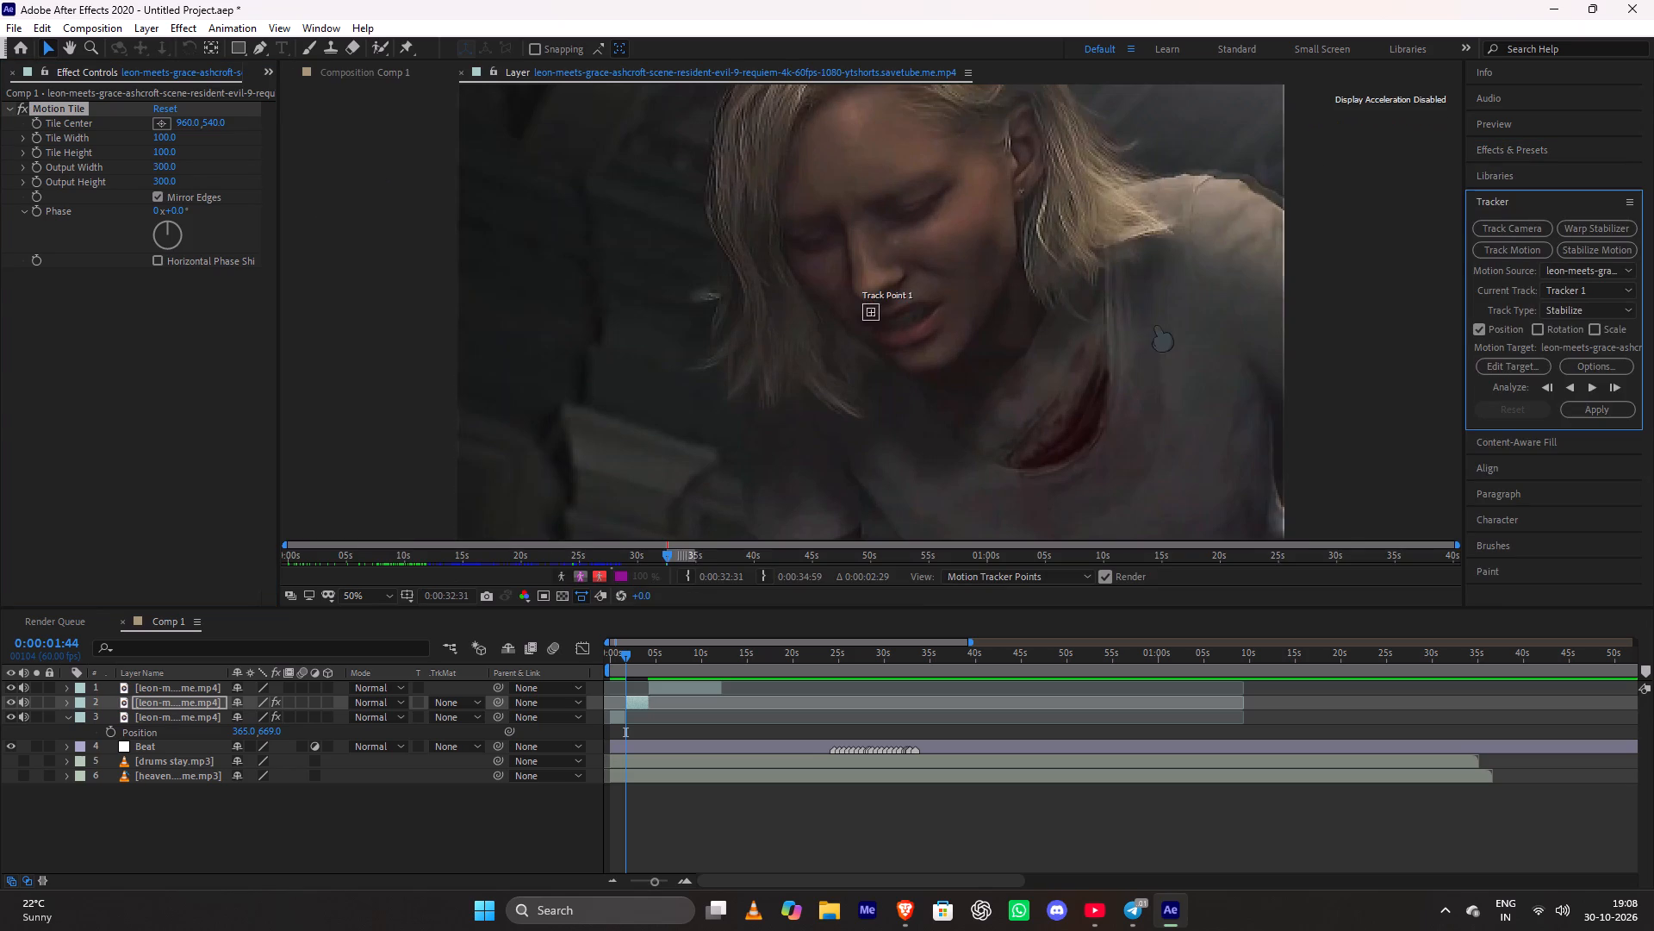
{"action": "left_click_drag", "start_coordinate": [882, 318], "coordinate": [893, 331]}
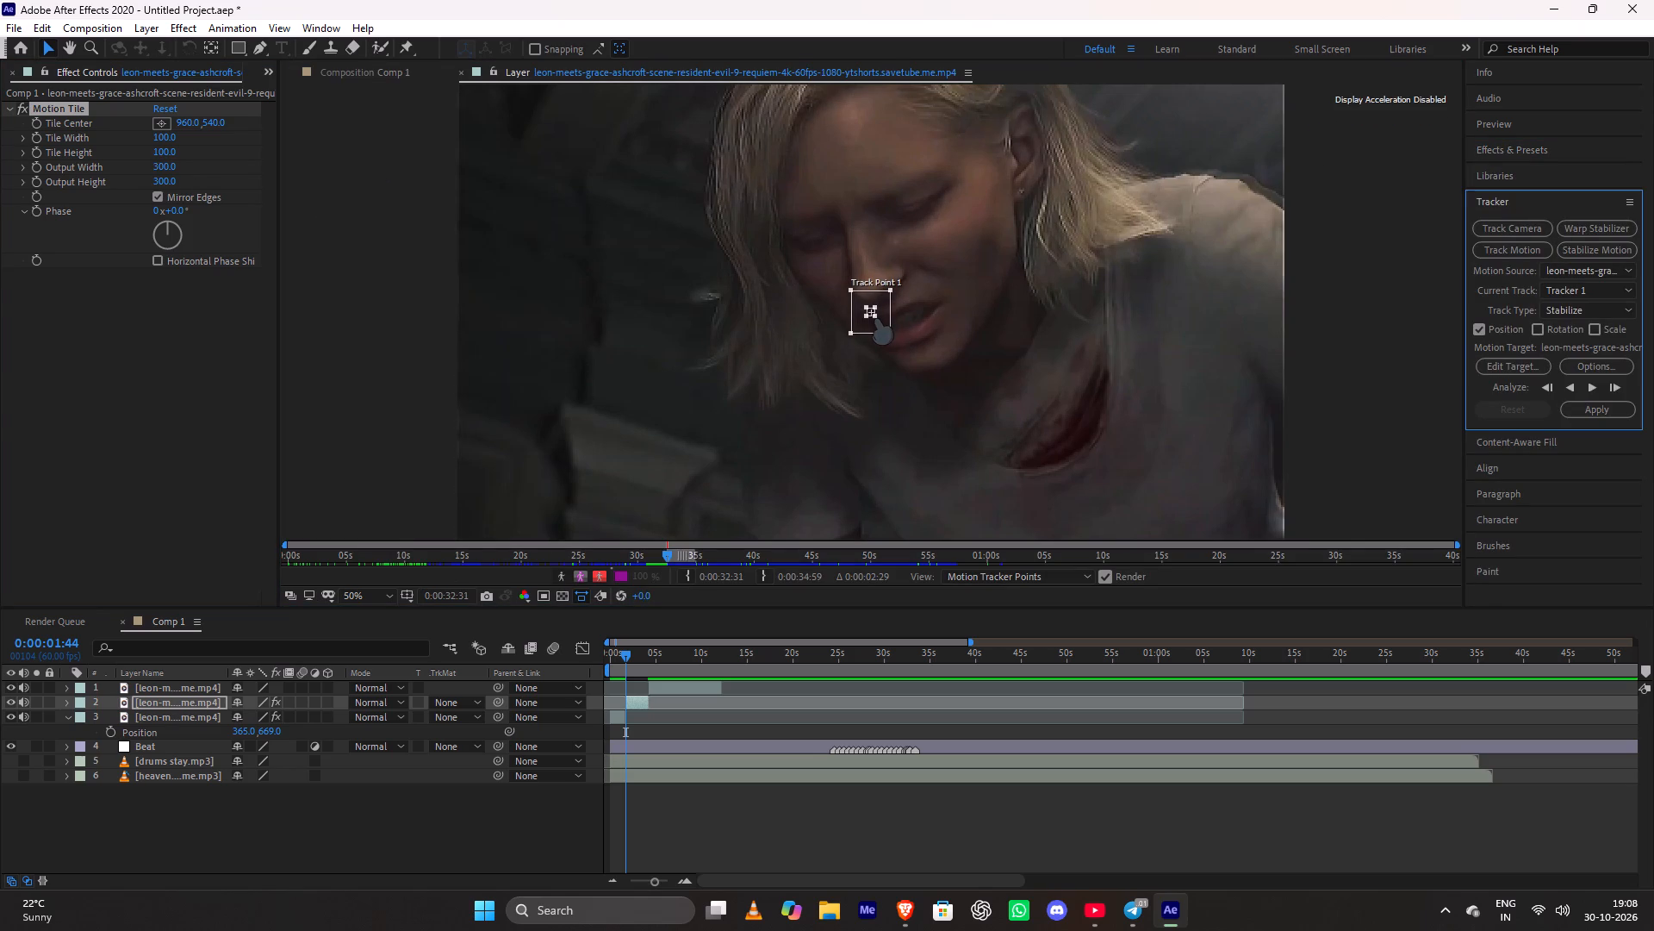
{"action": "left_click_drag", "start_coordinate": [876, 318], "coordinate": [886, 328]}
{"action": "left_click_drag", "start_coordinate": [878, 312], "coordinate": [871, 290]}
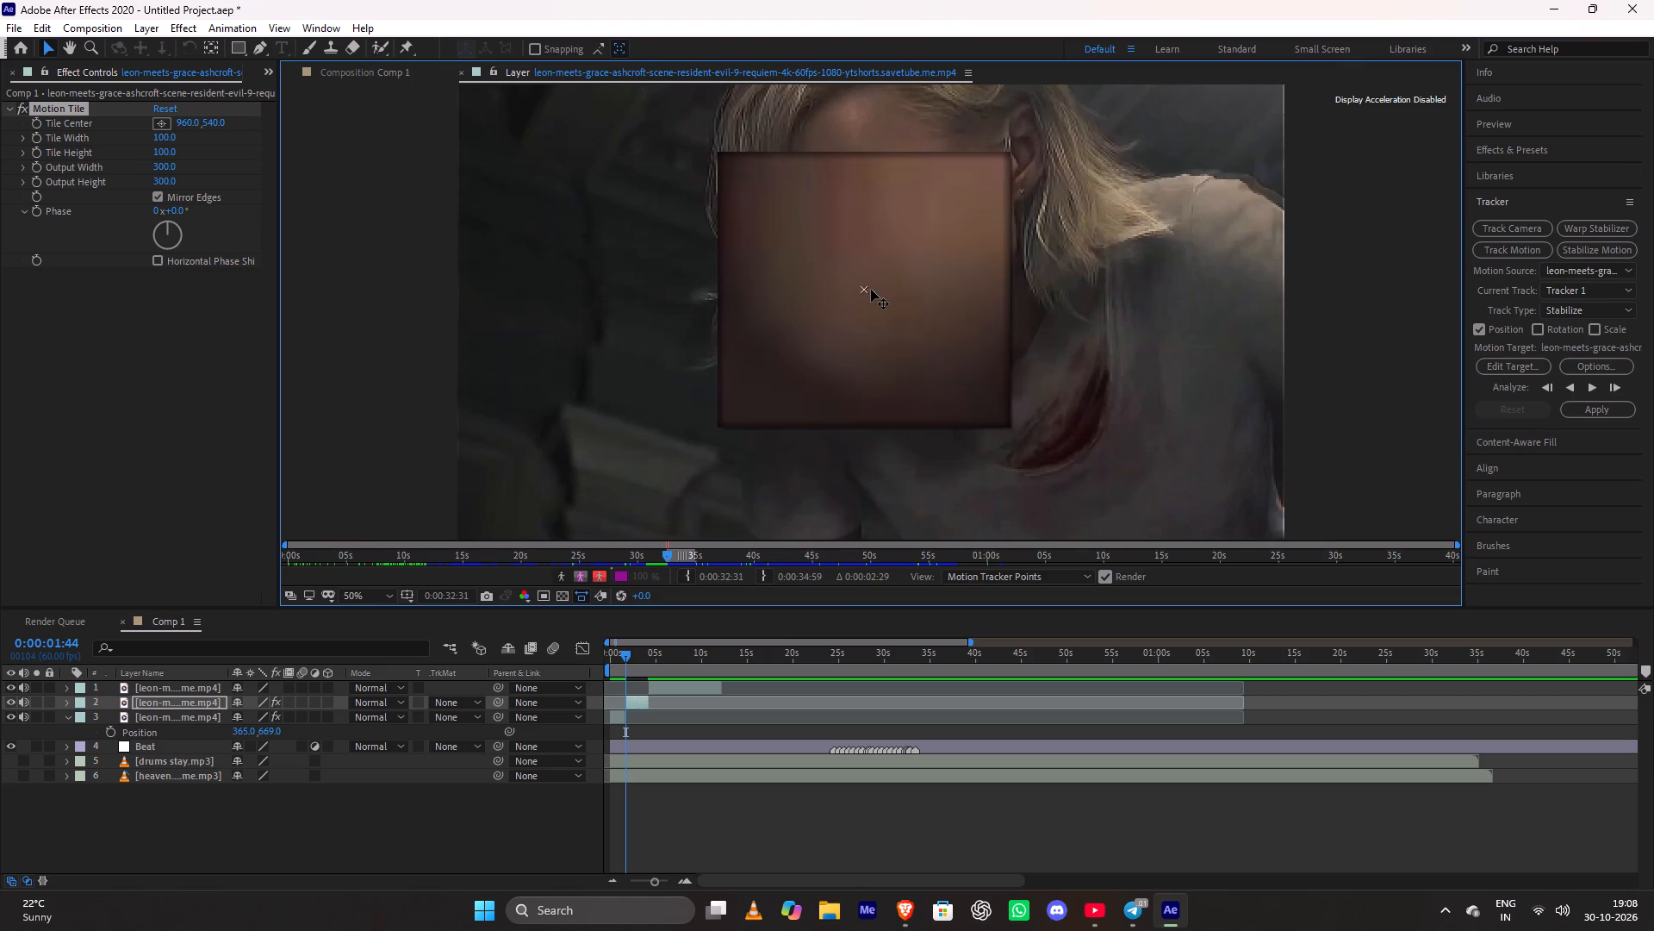
{"action": "left_click_drag", "start_coordinate": [871, 290], "coordinate": [878, 290]}
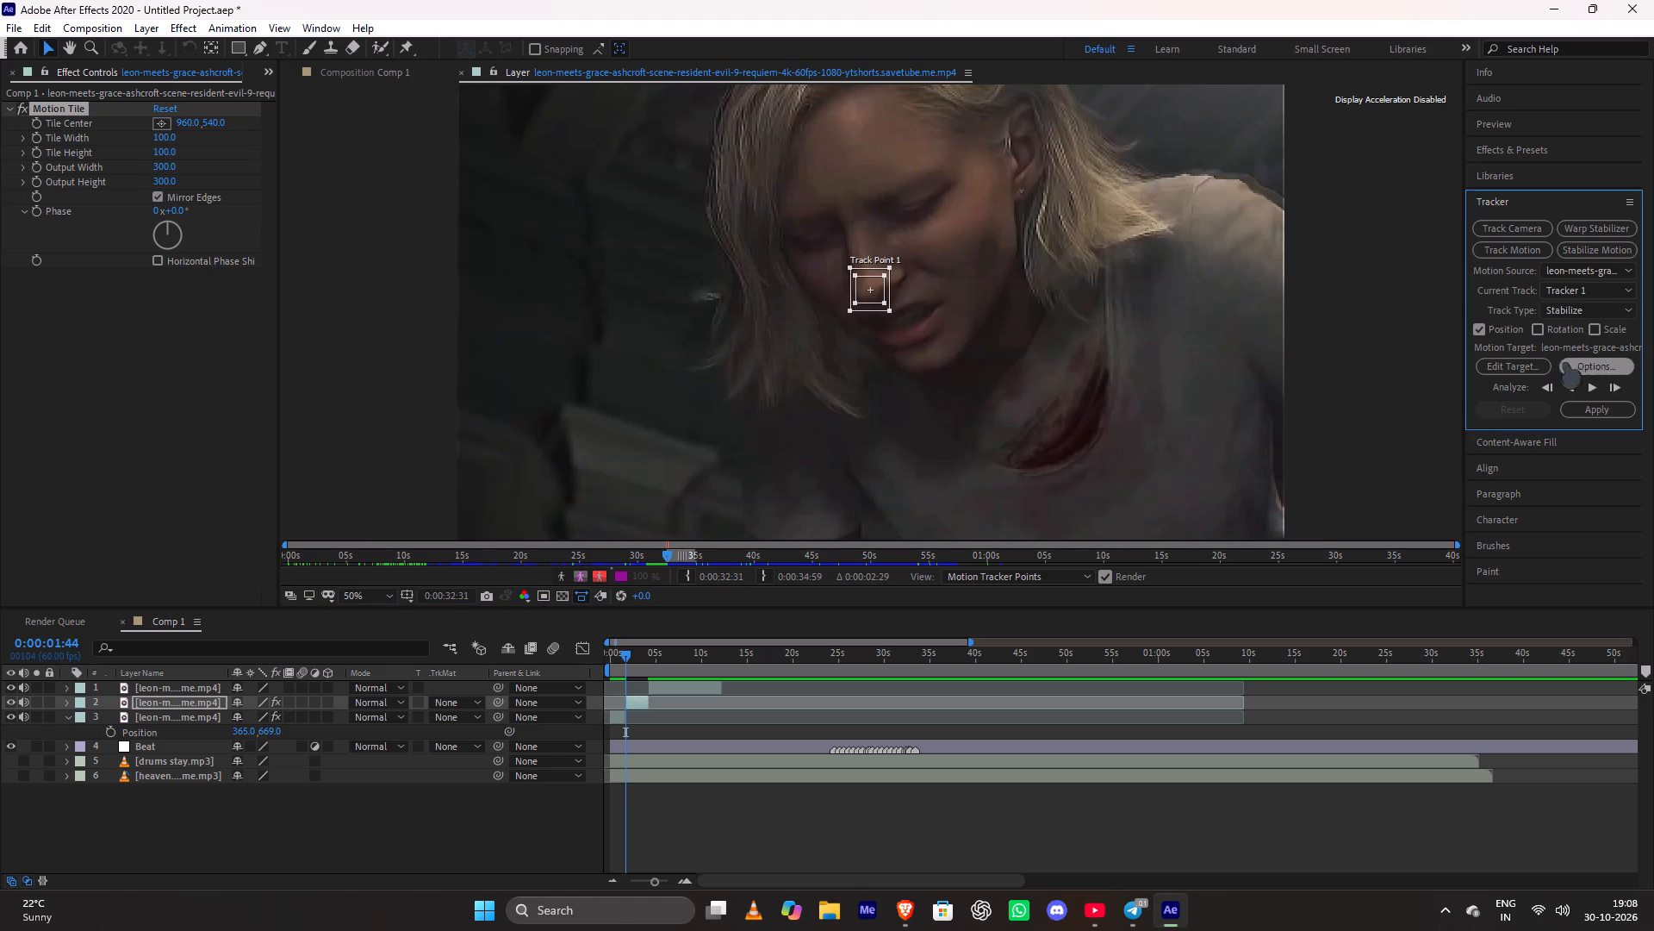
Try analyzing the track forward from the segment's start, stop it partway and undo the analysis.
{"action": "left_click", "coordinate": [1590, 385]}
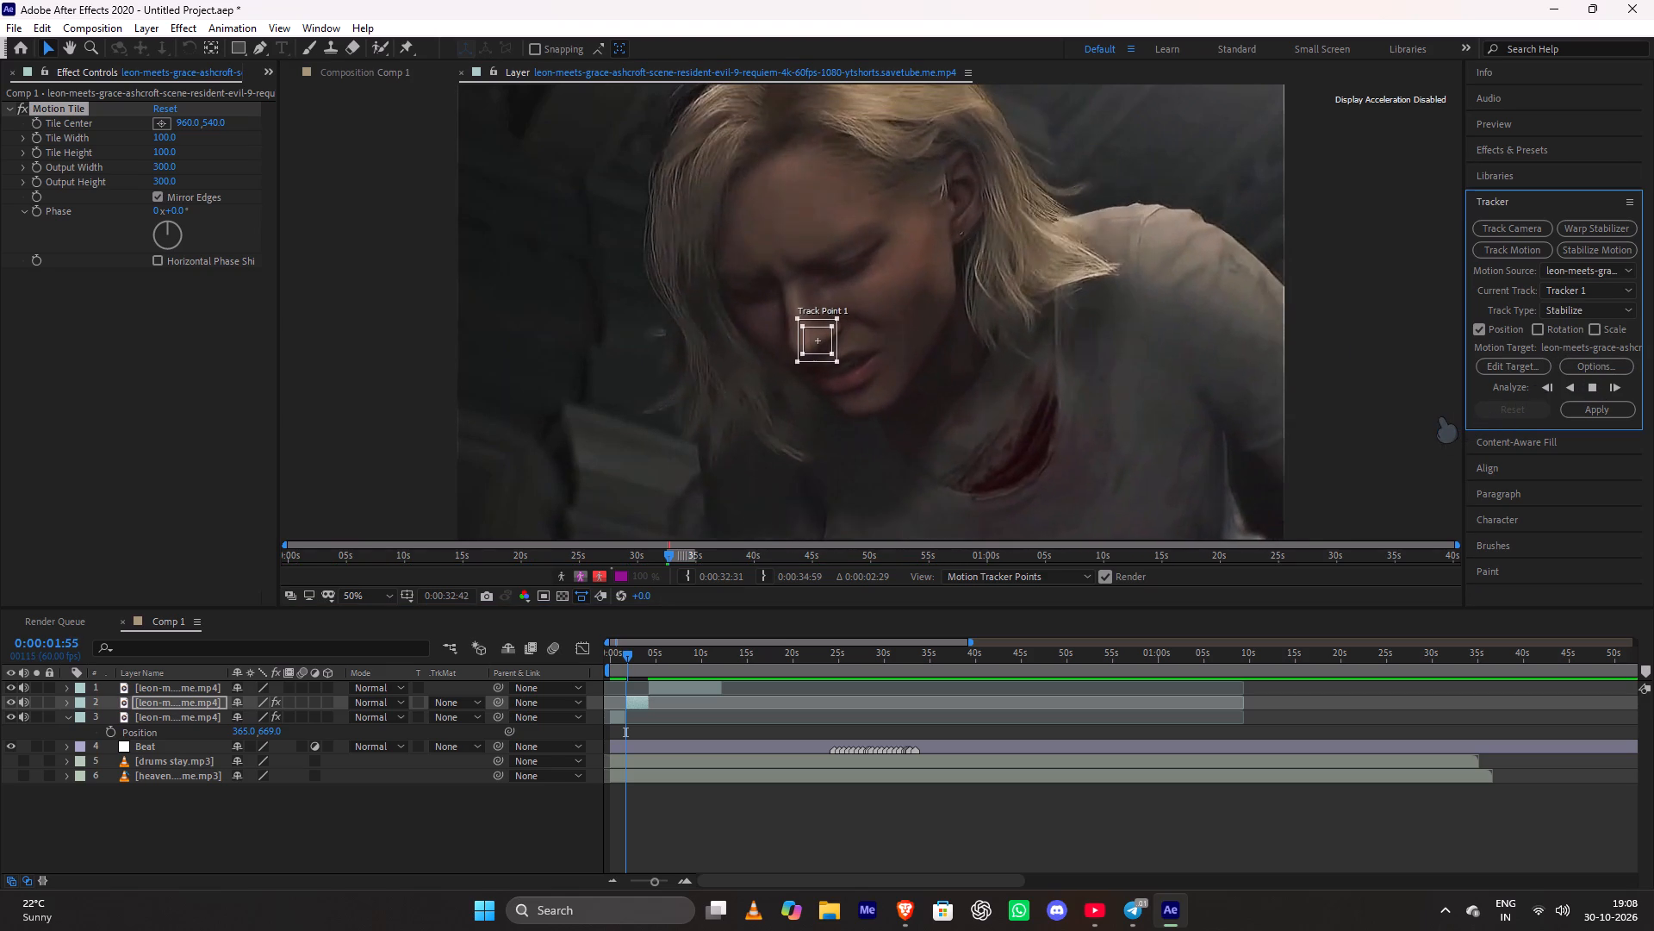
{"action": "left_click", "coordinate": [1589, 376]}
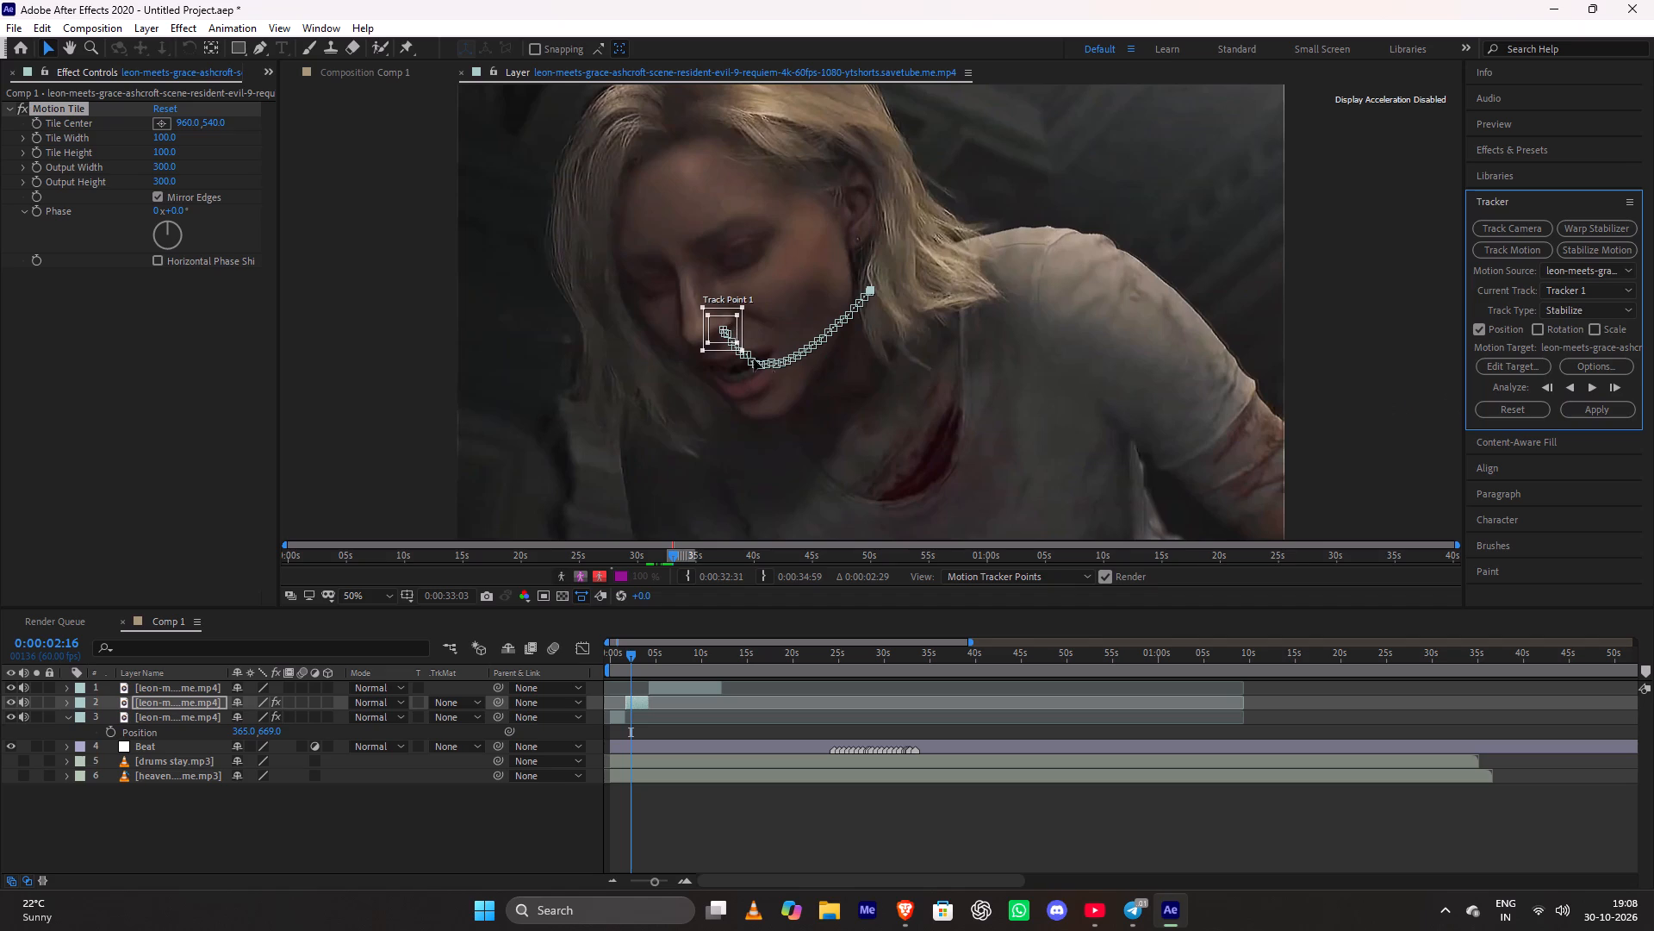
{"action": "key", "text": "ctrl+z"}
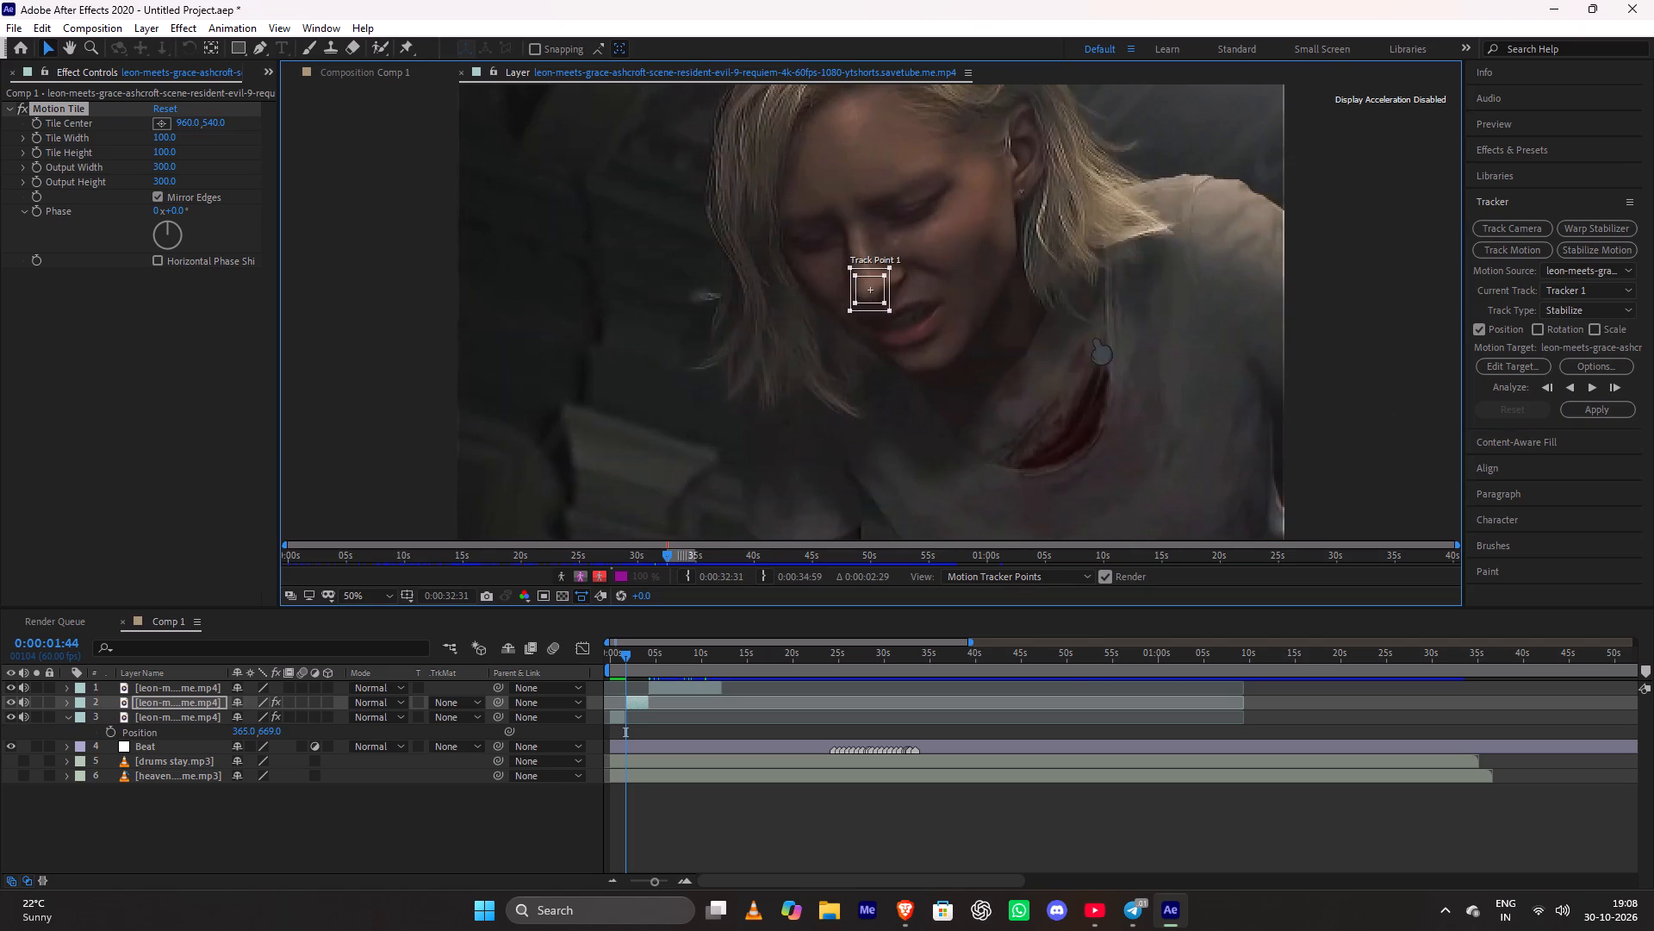
Shift the track point slightly closer to Grace's nose, analyze forward through the whole segment and apply the position stabilization.
{"action": "left_click_drag", "start_coordinate": [860, 286], "coordinate": [850, 288]}
{"action": "left_click", "coordinate": [1593, 388]}
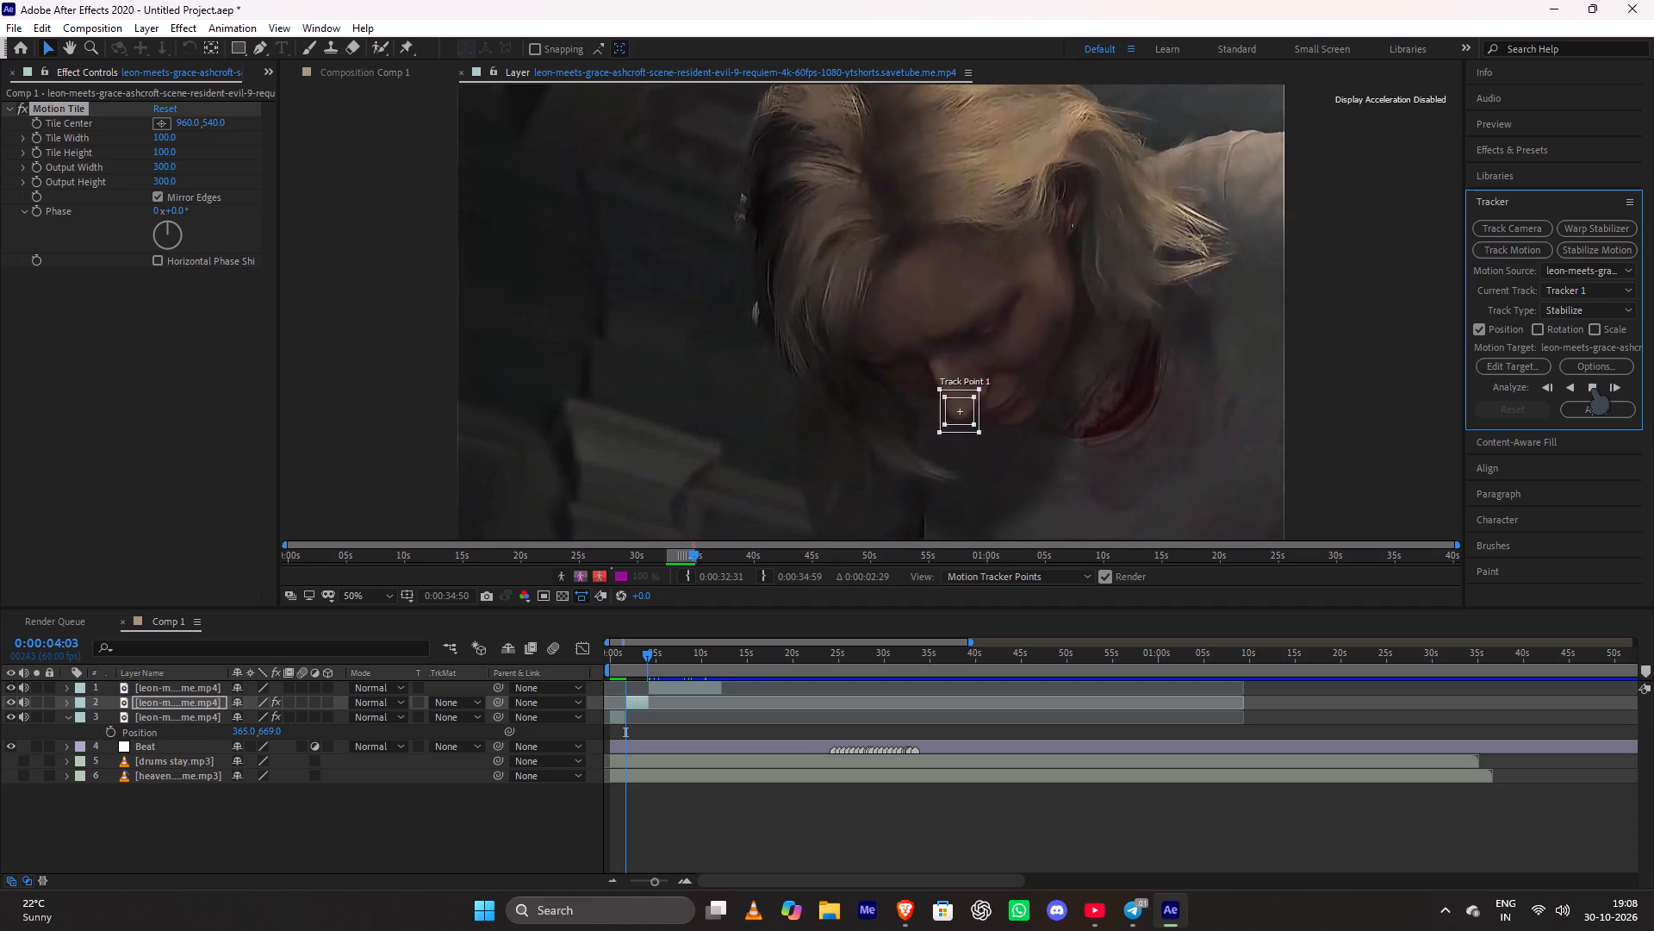
{"action": "left_click", "coordinate": [1603, 402]}
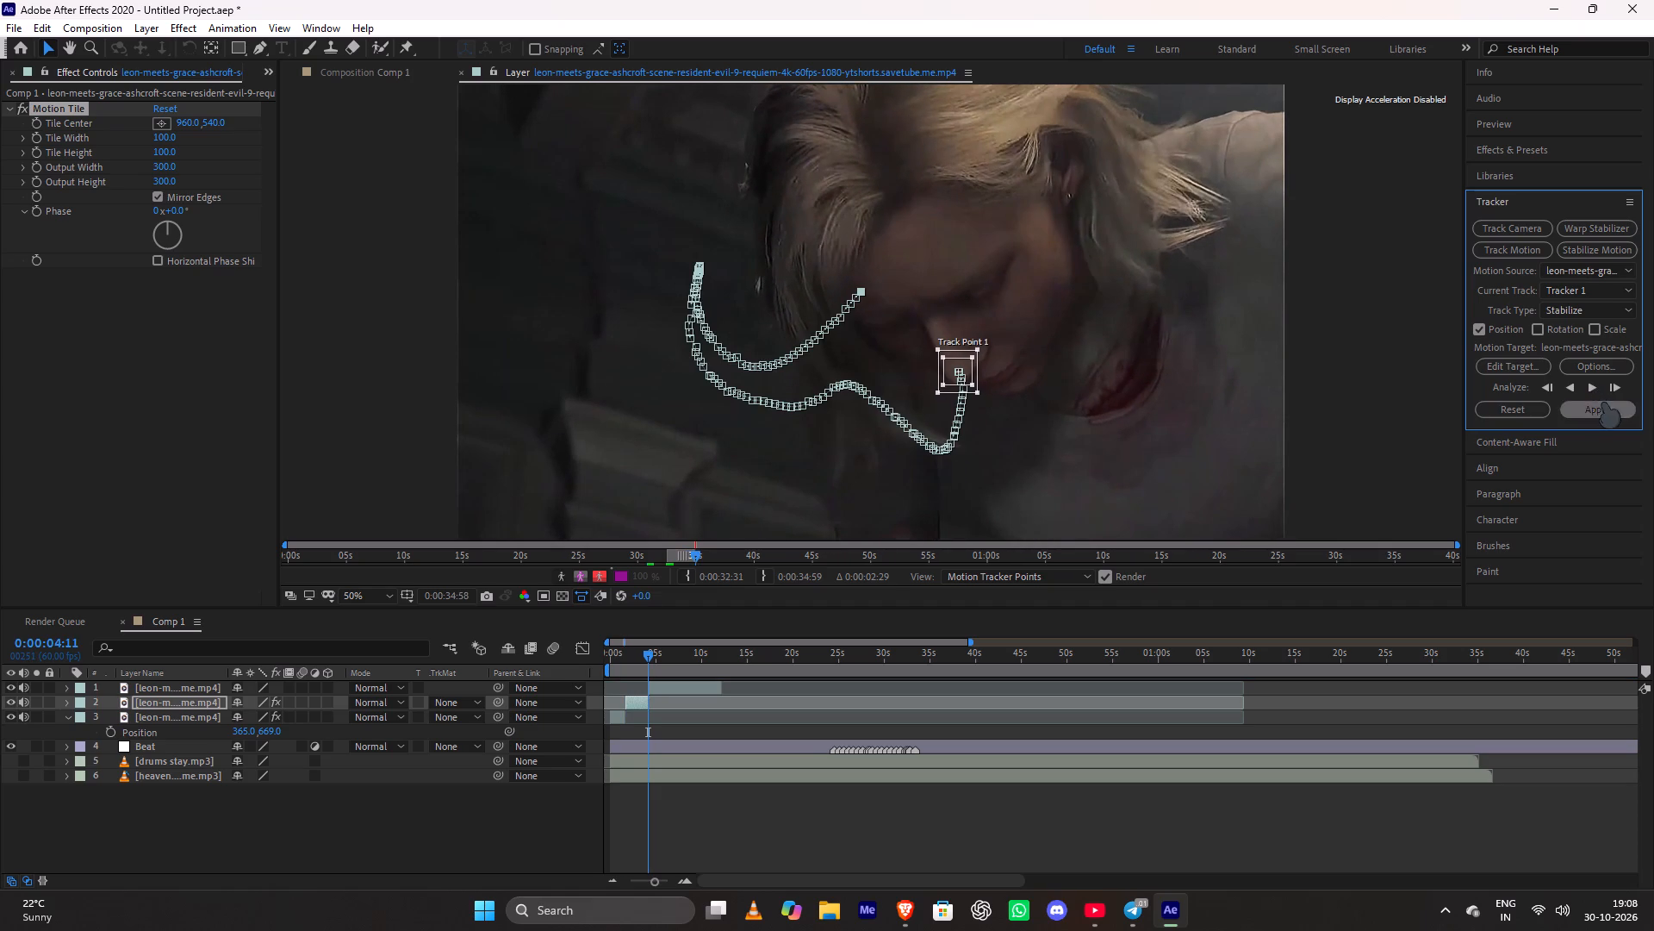
{"action": "left_click", "coordinate": [830, 473]}
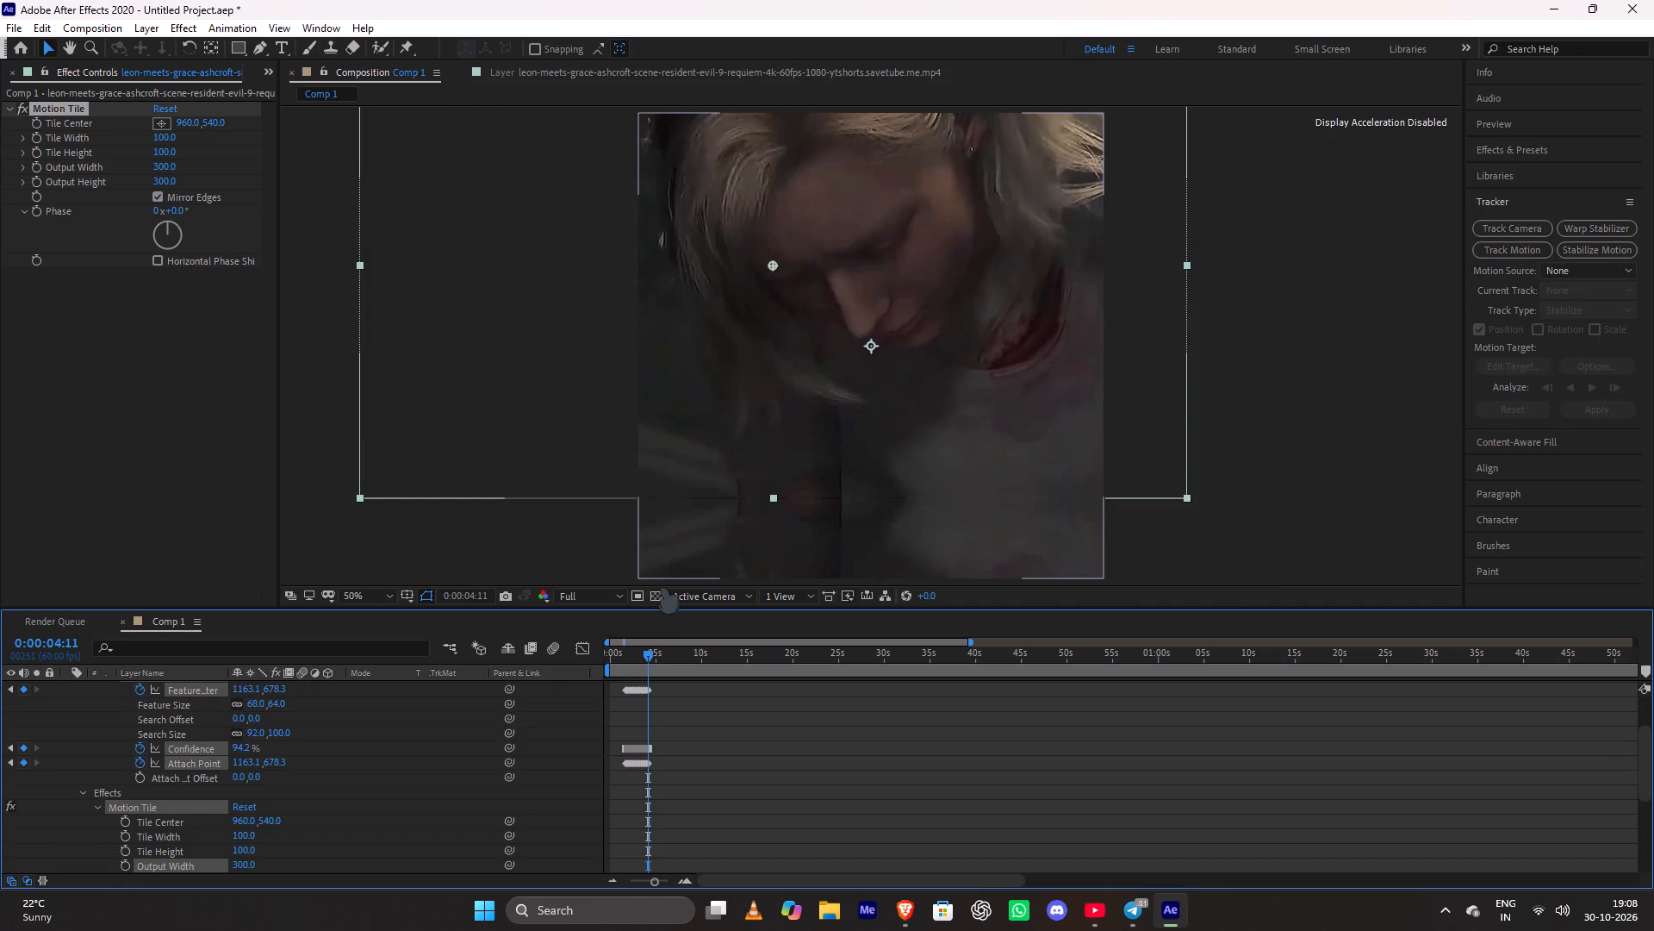
Set the composition preview resolution to Quarter and collapse the expanded properties of Grace's segment.
{"action": "left_click_drag", "start_coordinate": [644, 654], "coordinate": [619, 660]}
{"action": "left_click", "coordinate": [575, 603]}
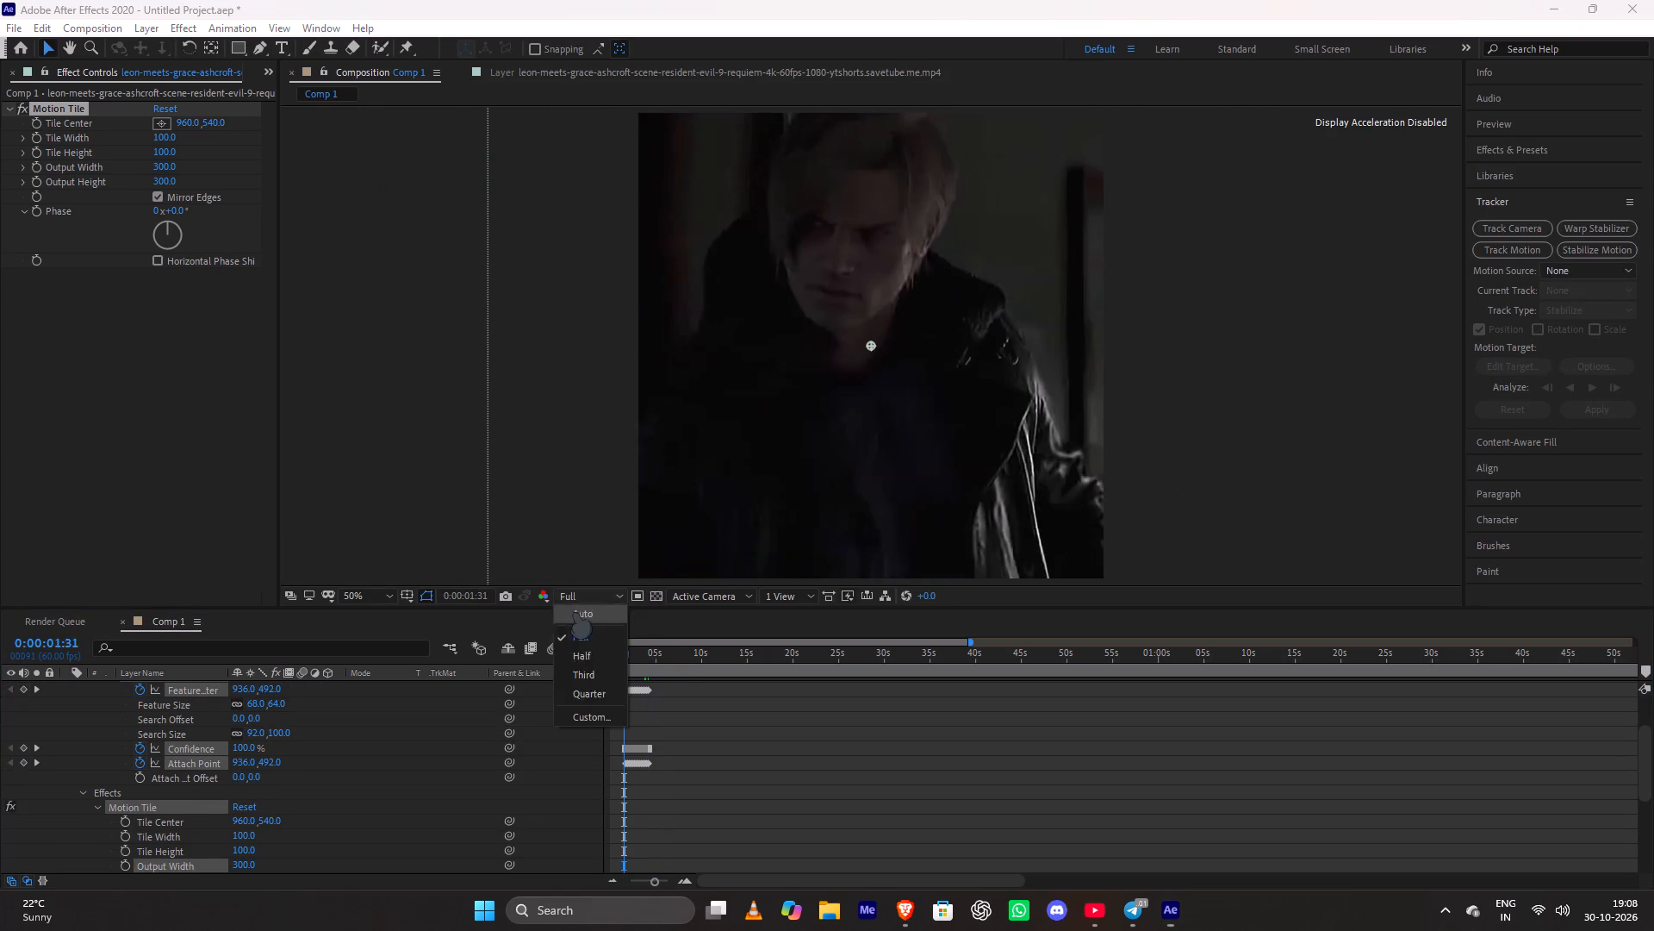
{"action": "left_click", "coordinate": [584, 694]}
{"action": "scroll", "coordinate": [244, 705], "scroll_direction": "up", "scroll_amount": 4}
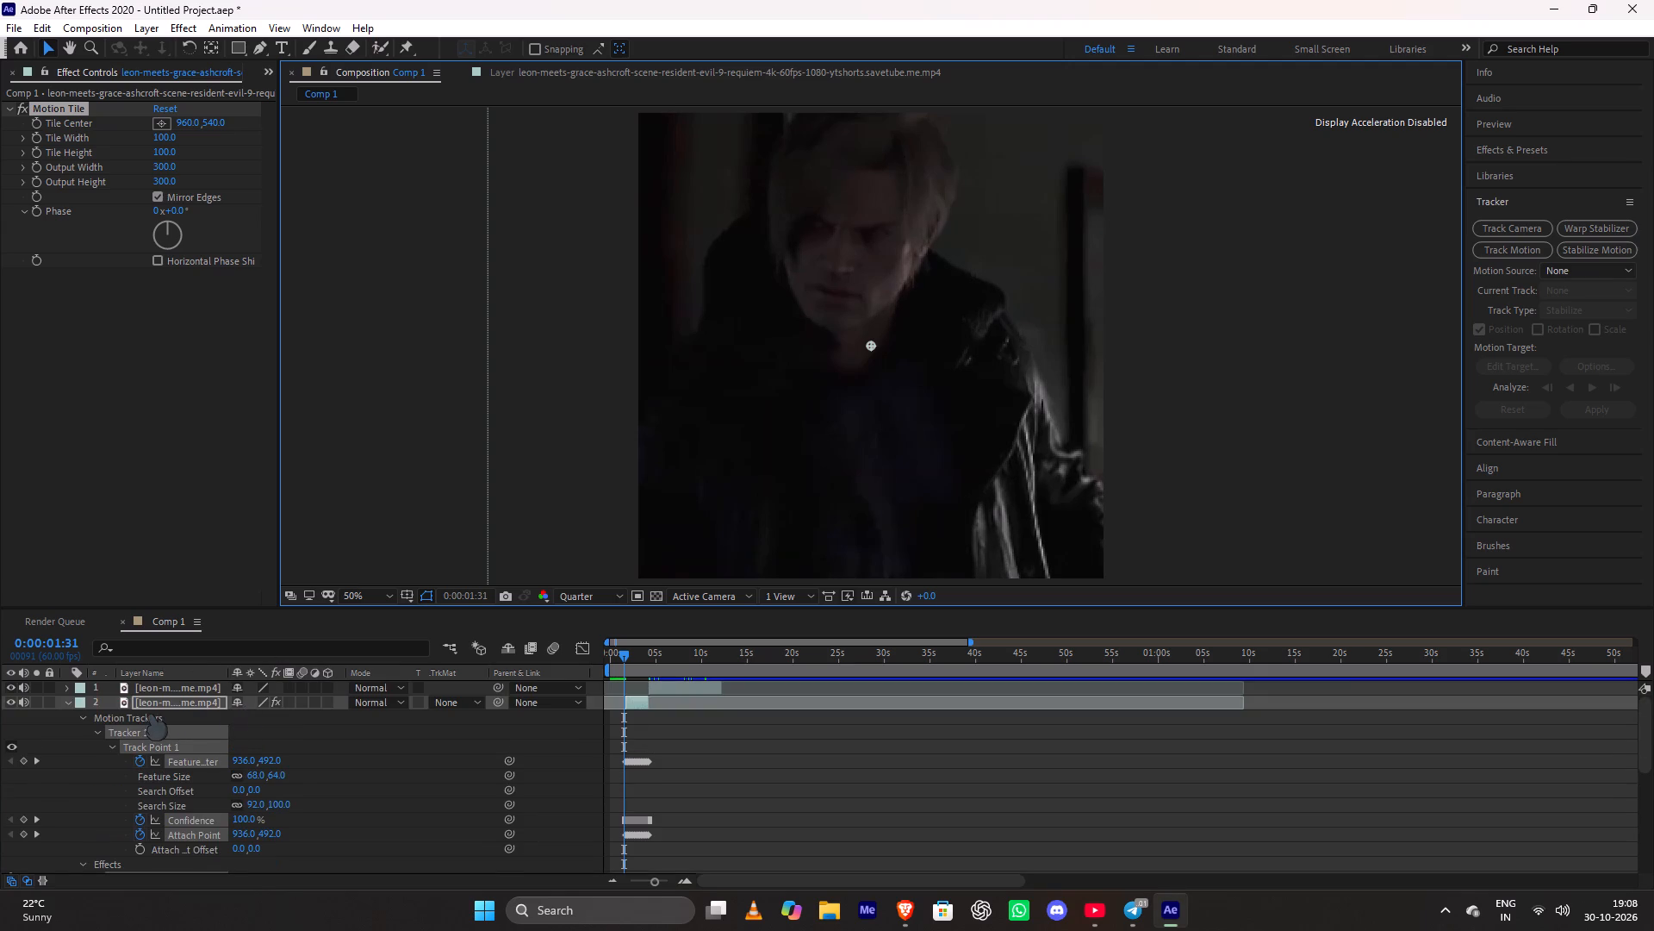
{"action": "left_click", "coordinate": [67, 705]}
{"action": "left_click", "coordinate": [68, 714]}
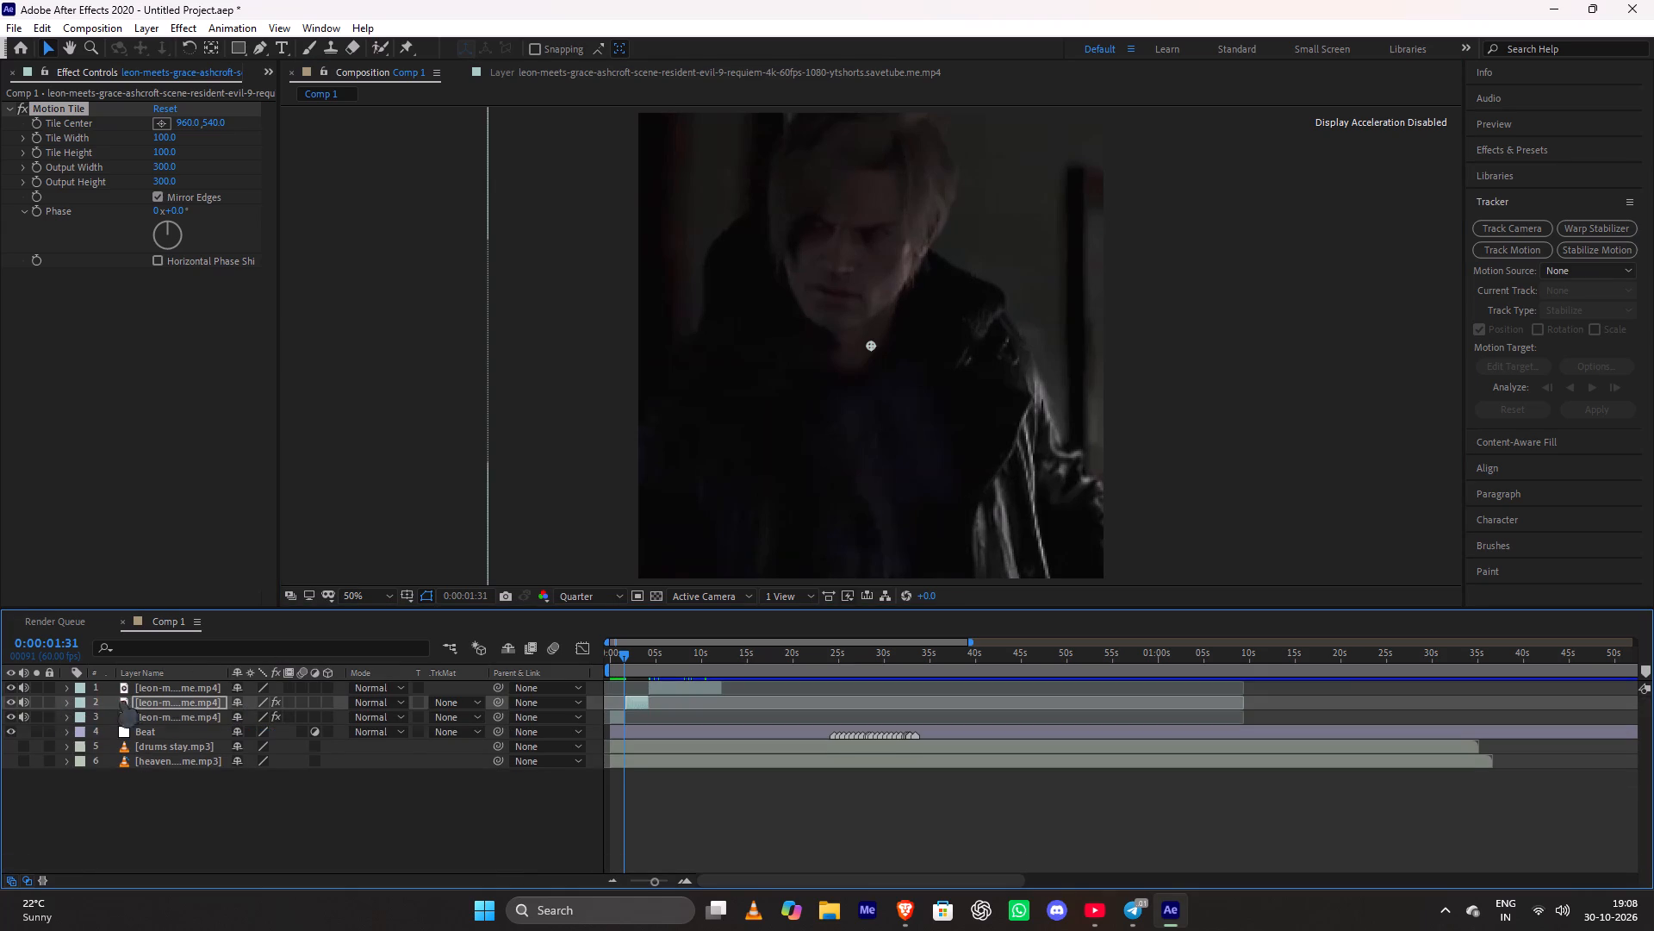
Play the edit from the start, then scale Grace's segment up to 130%.
{"action": "left_click_drag", "start_coordinate": [625, 653], "coordinate": [575, 668]}
{"action": "key", "text": "space"}
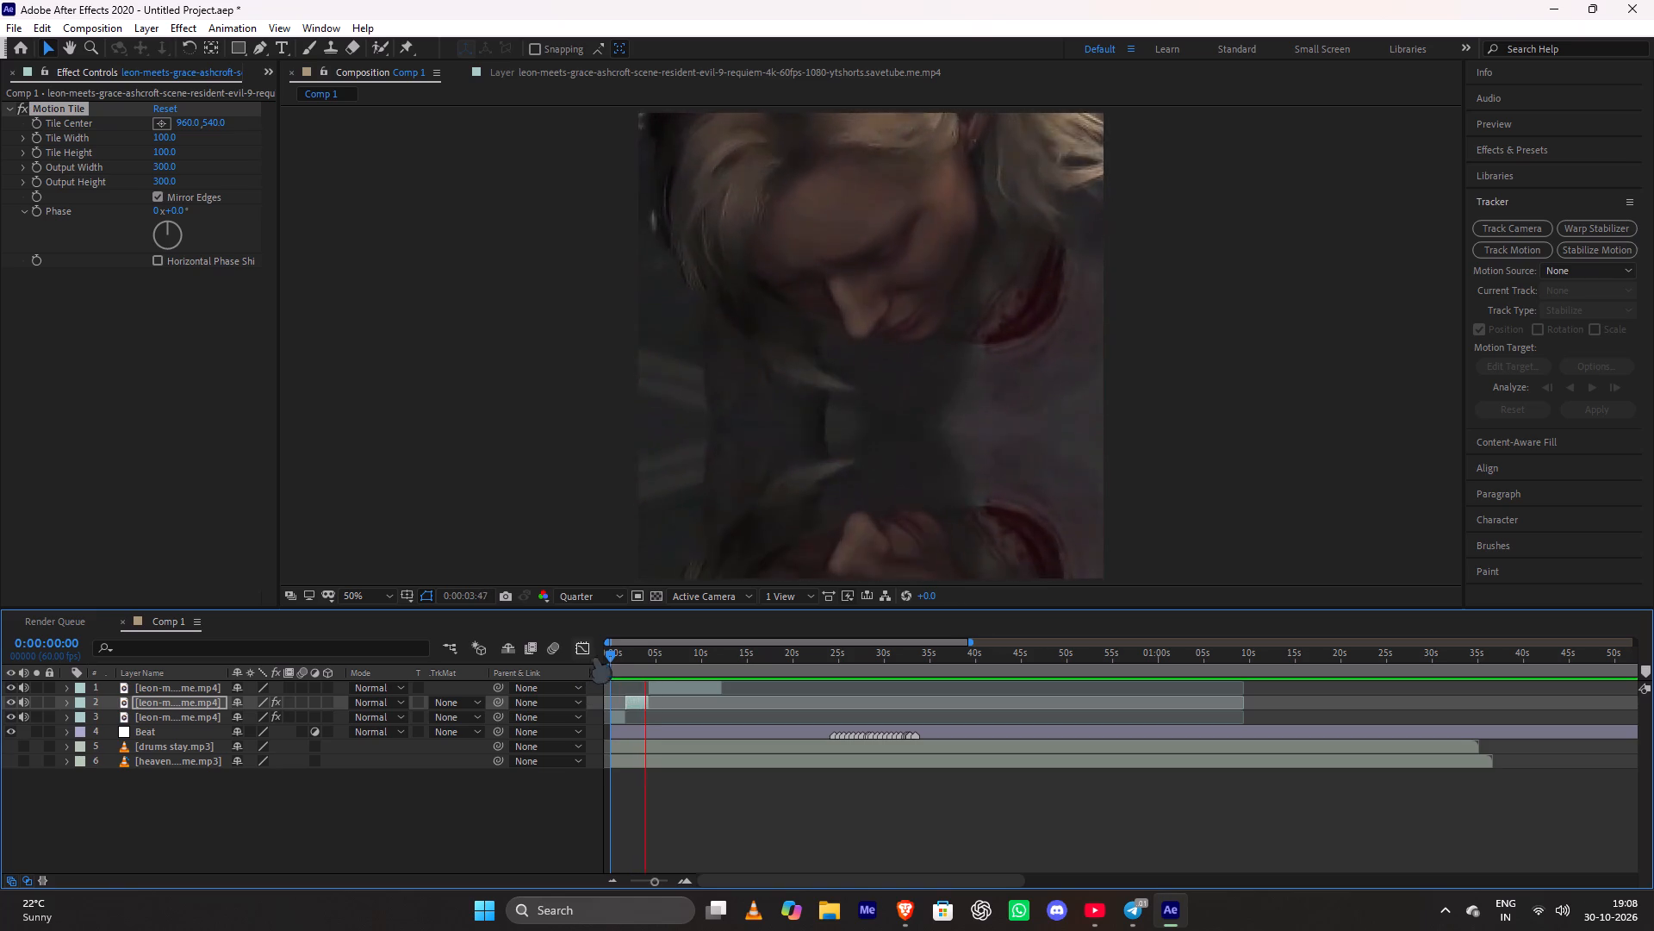
{"action": "key", "text": "space"}
{"action": "left_click_drag", "start_coordinate": [650, 650], "coordinate": [637, 664]}
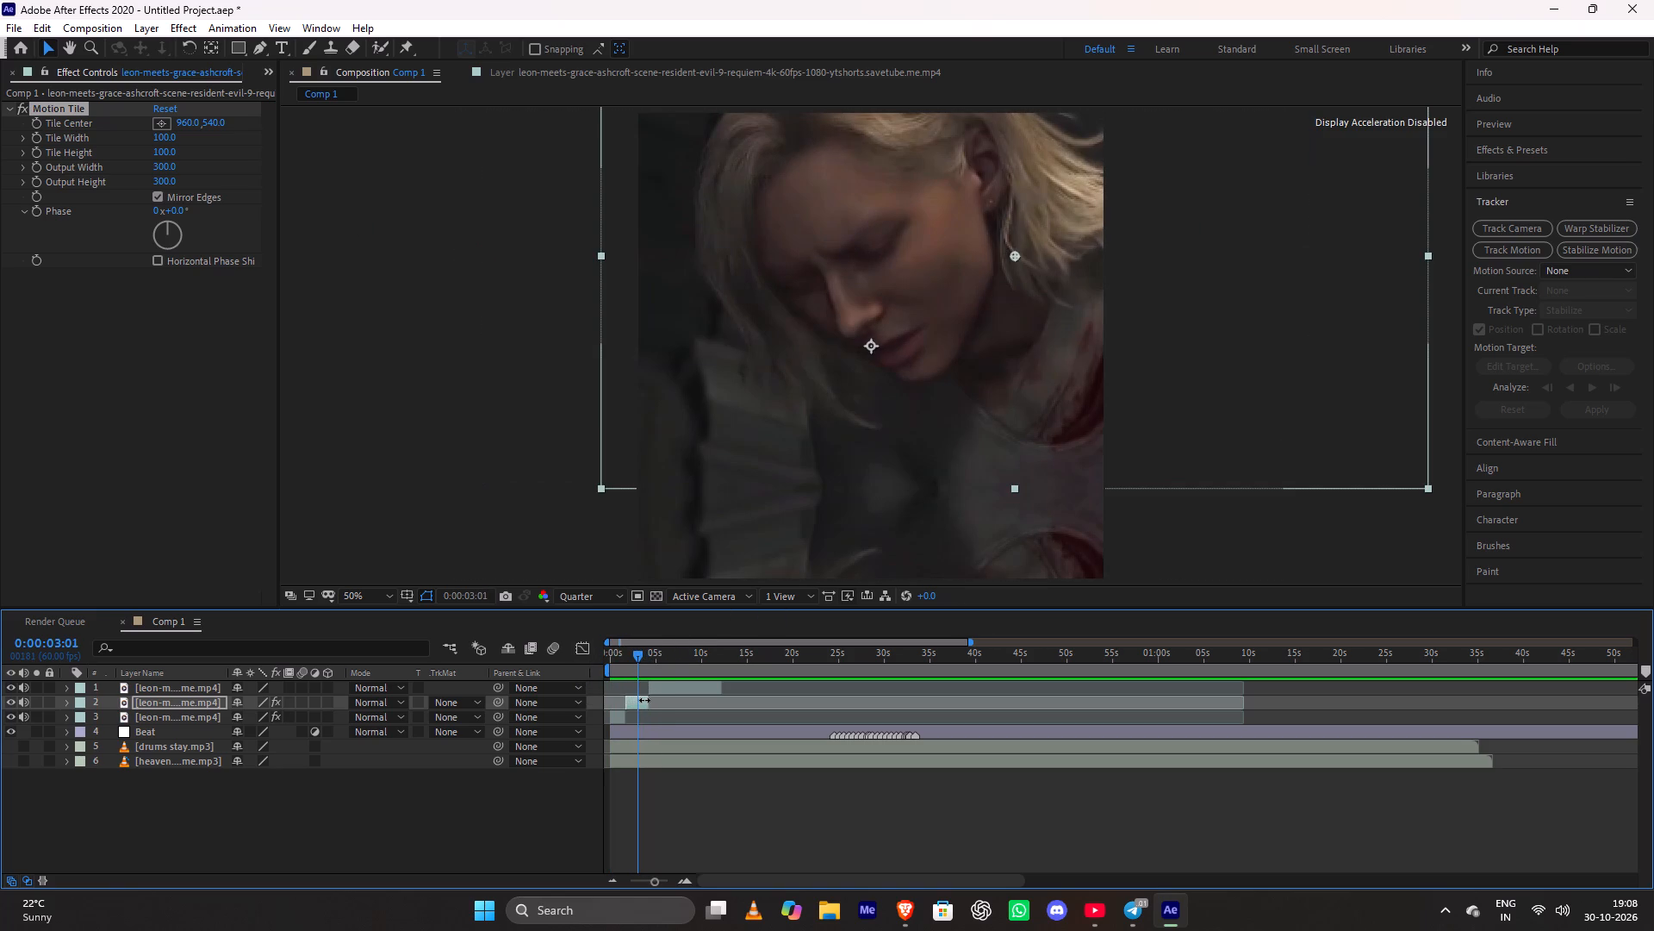
{"action": "left_click", "coordinate": [644, 700]}
{"action": "left_click", "coordinate": [638, 659]}
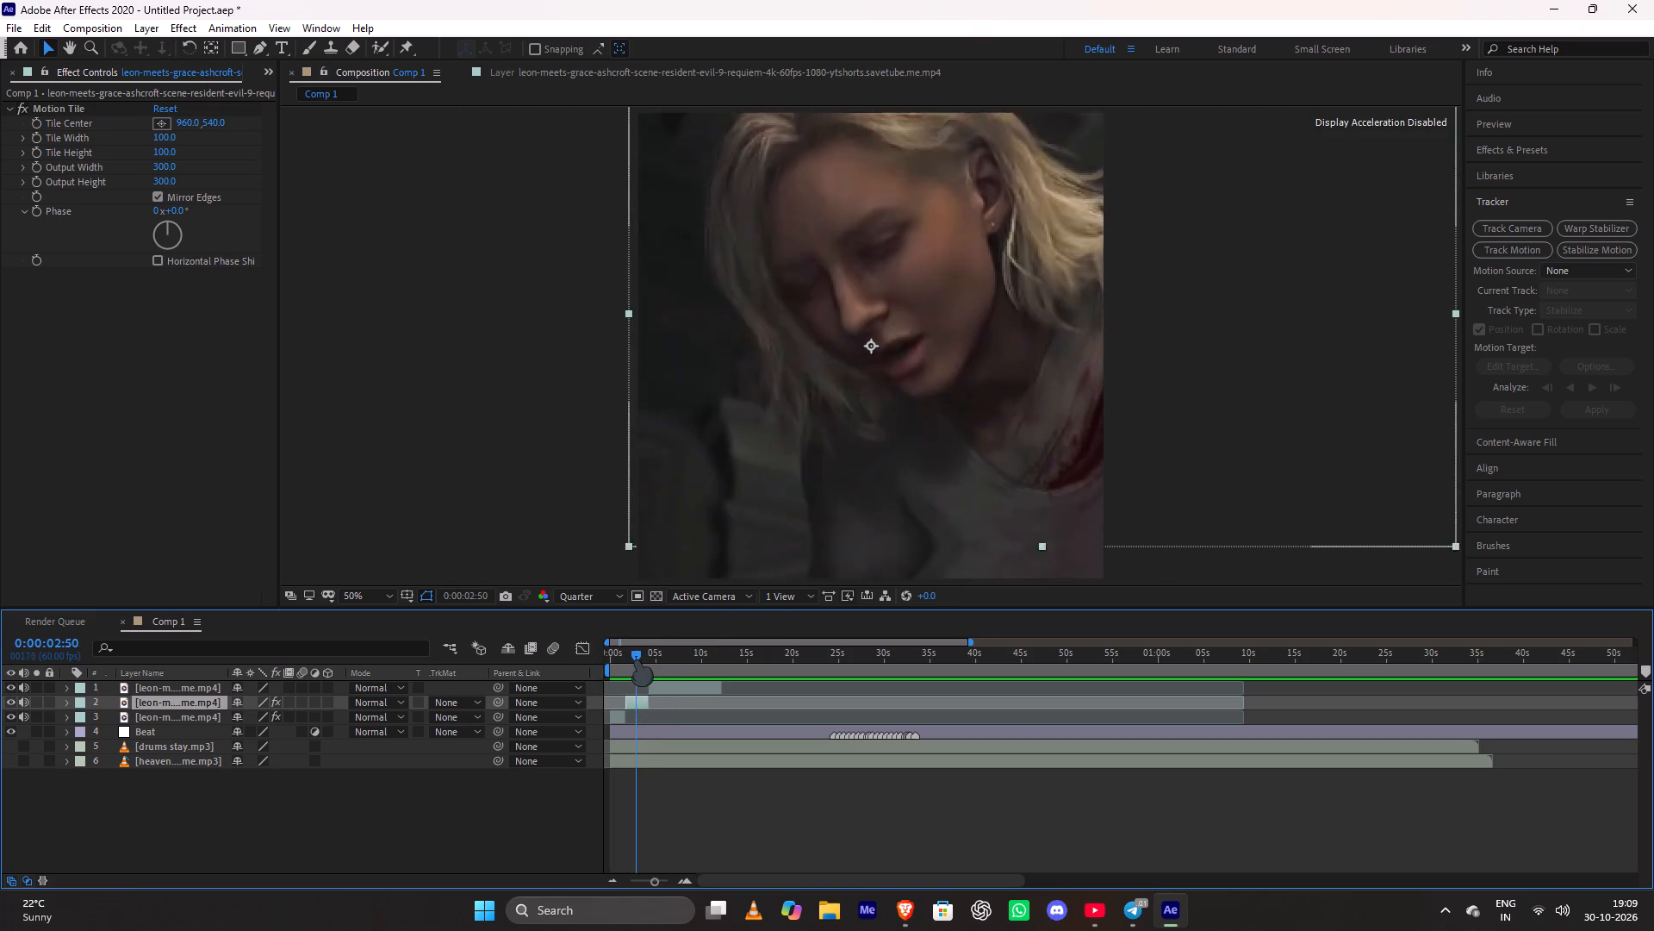
{"action": "key", "text": "s"}
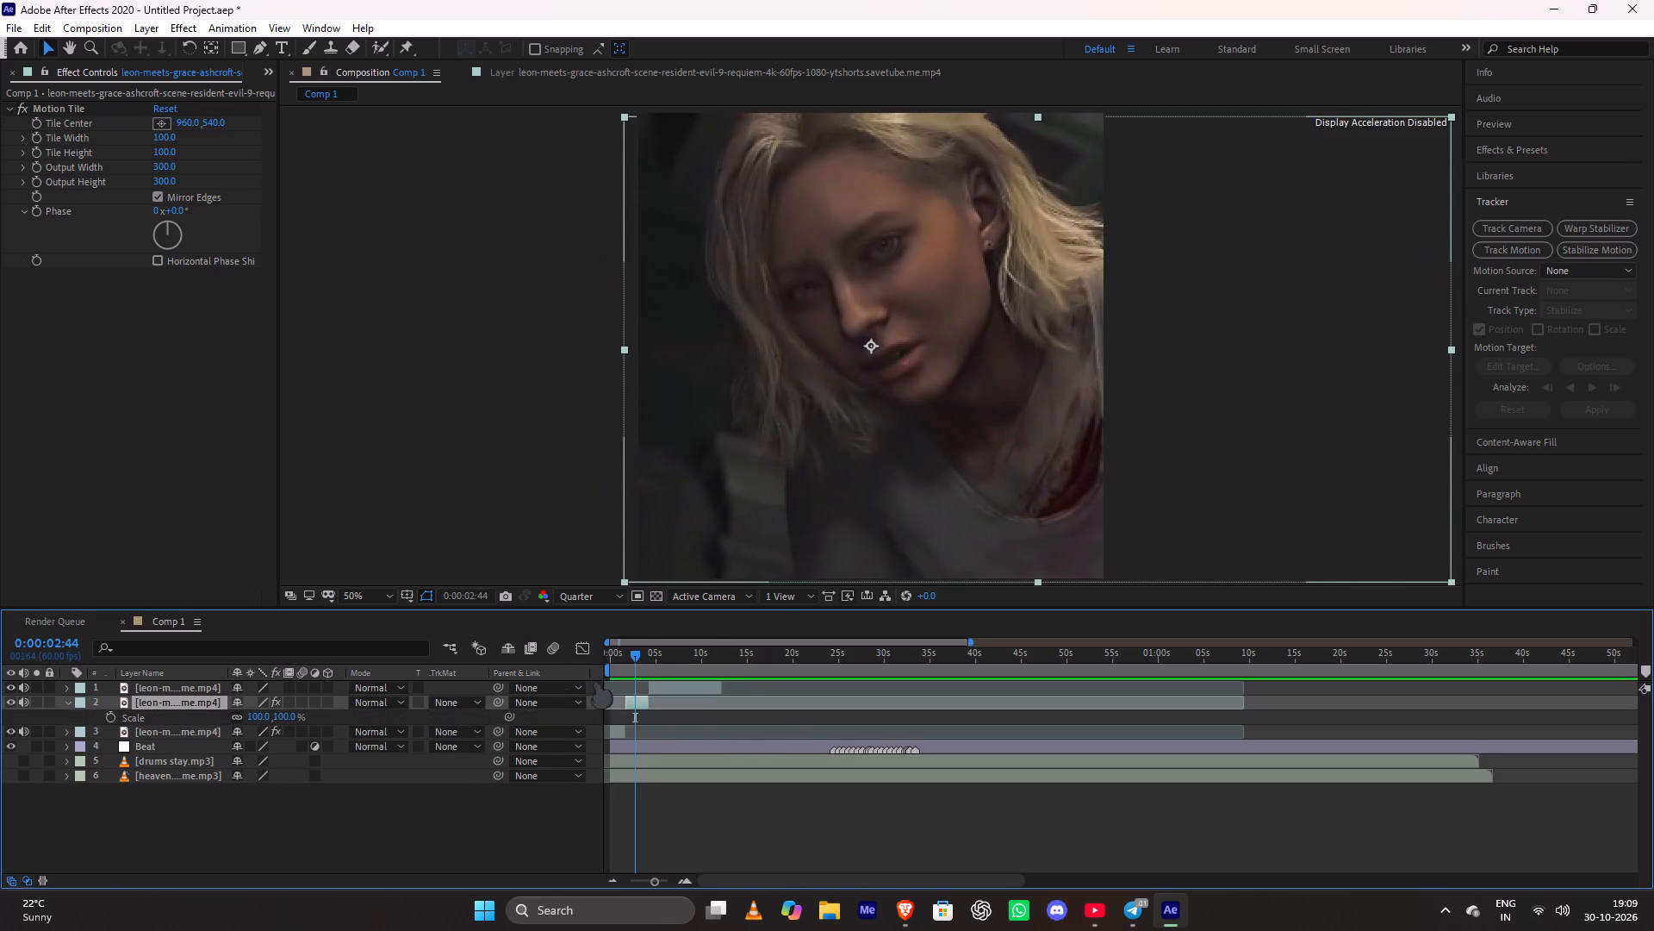
{"action": "left_click_drag", "start_coordinate": [264, 717], "coordinate": [277, 719]}
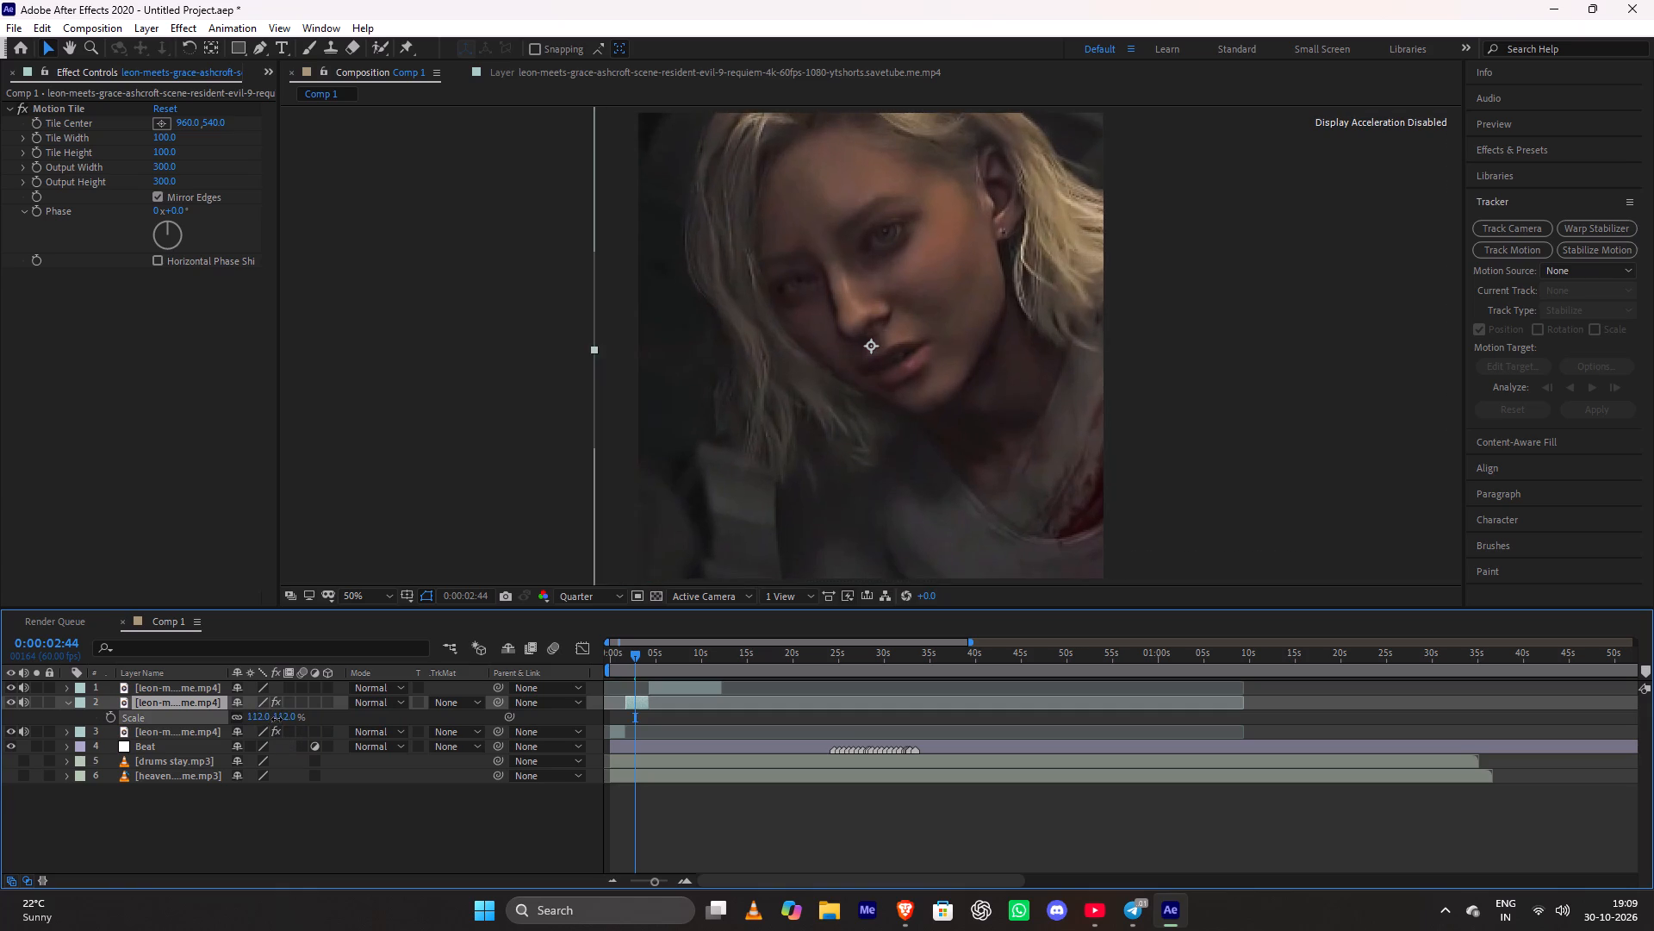
{"action": "left_click_drag", "start_coordinate": [277, 719], "coordinate": [295, 722]}
{"action": "left_click", "coordinate": [208, 729]}
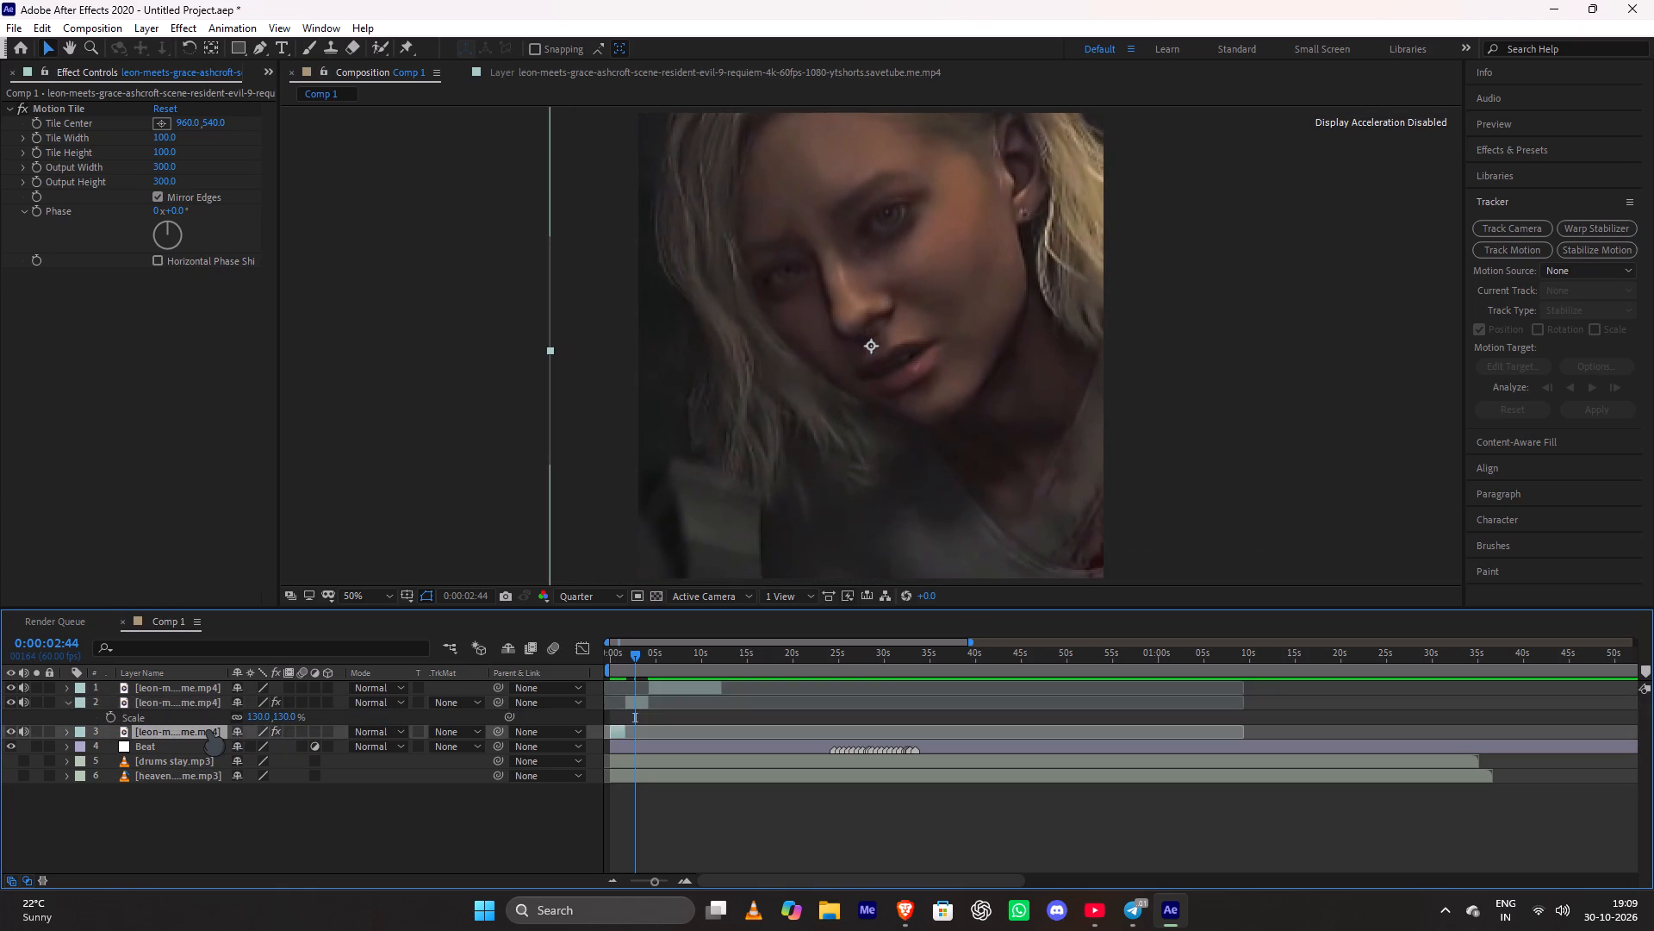
{"action": "key", "text": "s"}
{"action": "key", "text": "s"}
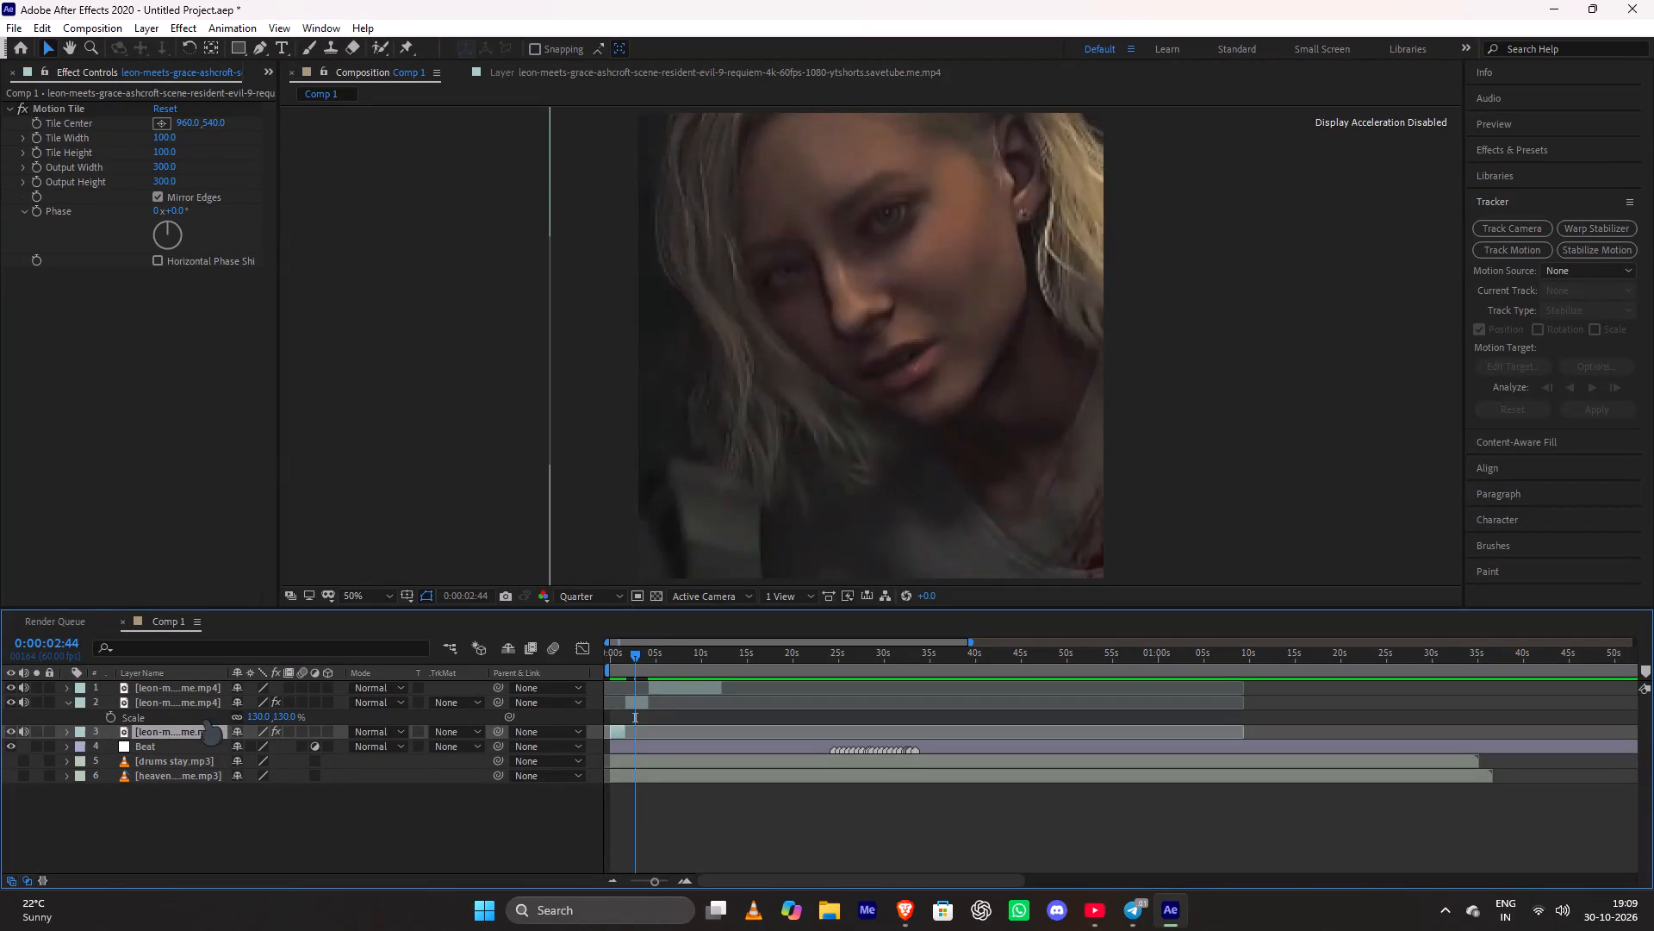
Move Grace's segment down in the frame by setting its Position to 540, 695.
{"action": "left_click_drag", "start_coordinate": [640, 657], "coordinate": [639, 677]}
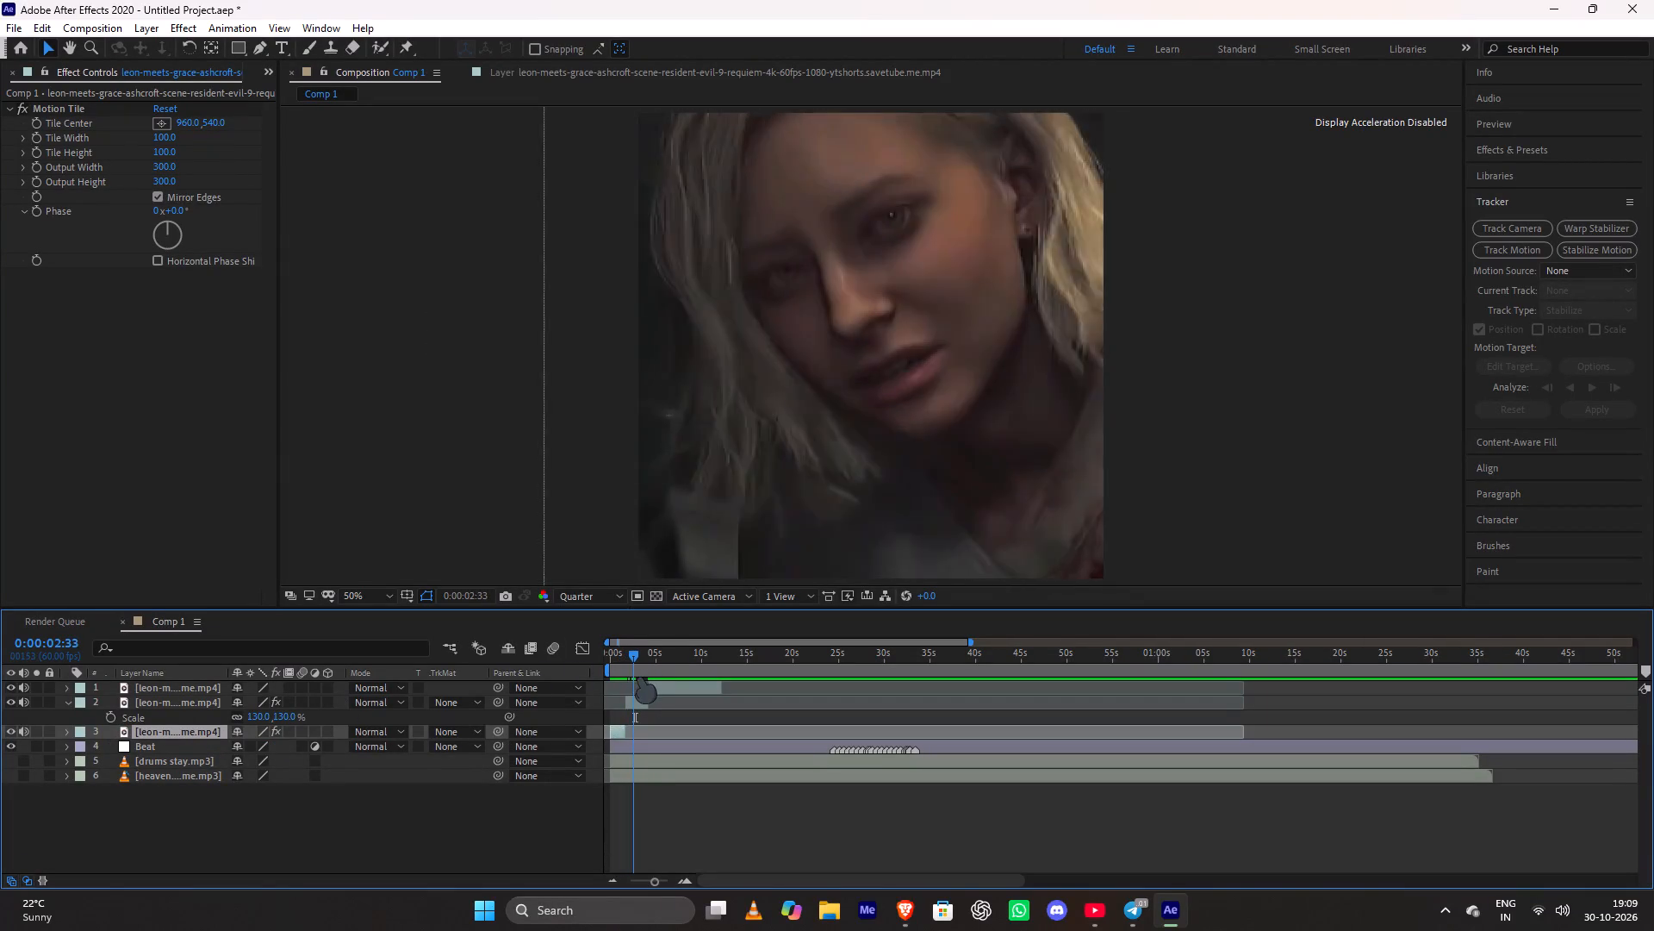
{"action": "left_click_drag", "start_coordinate": [639, 677], "coordinate": [637, 682]}
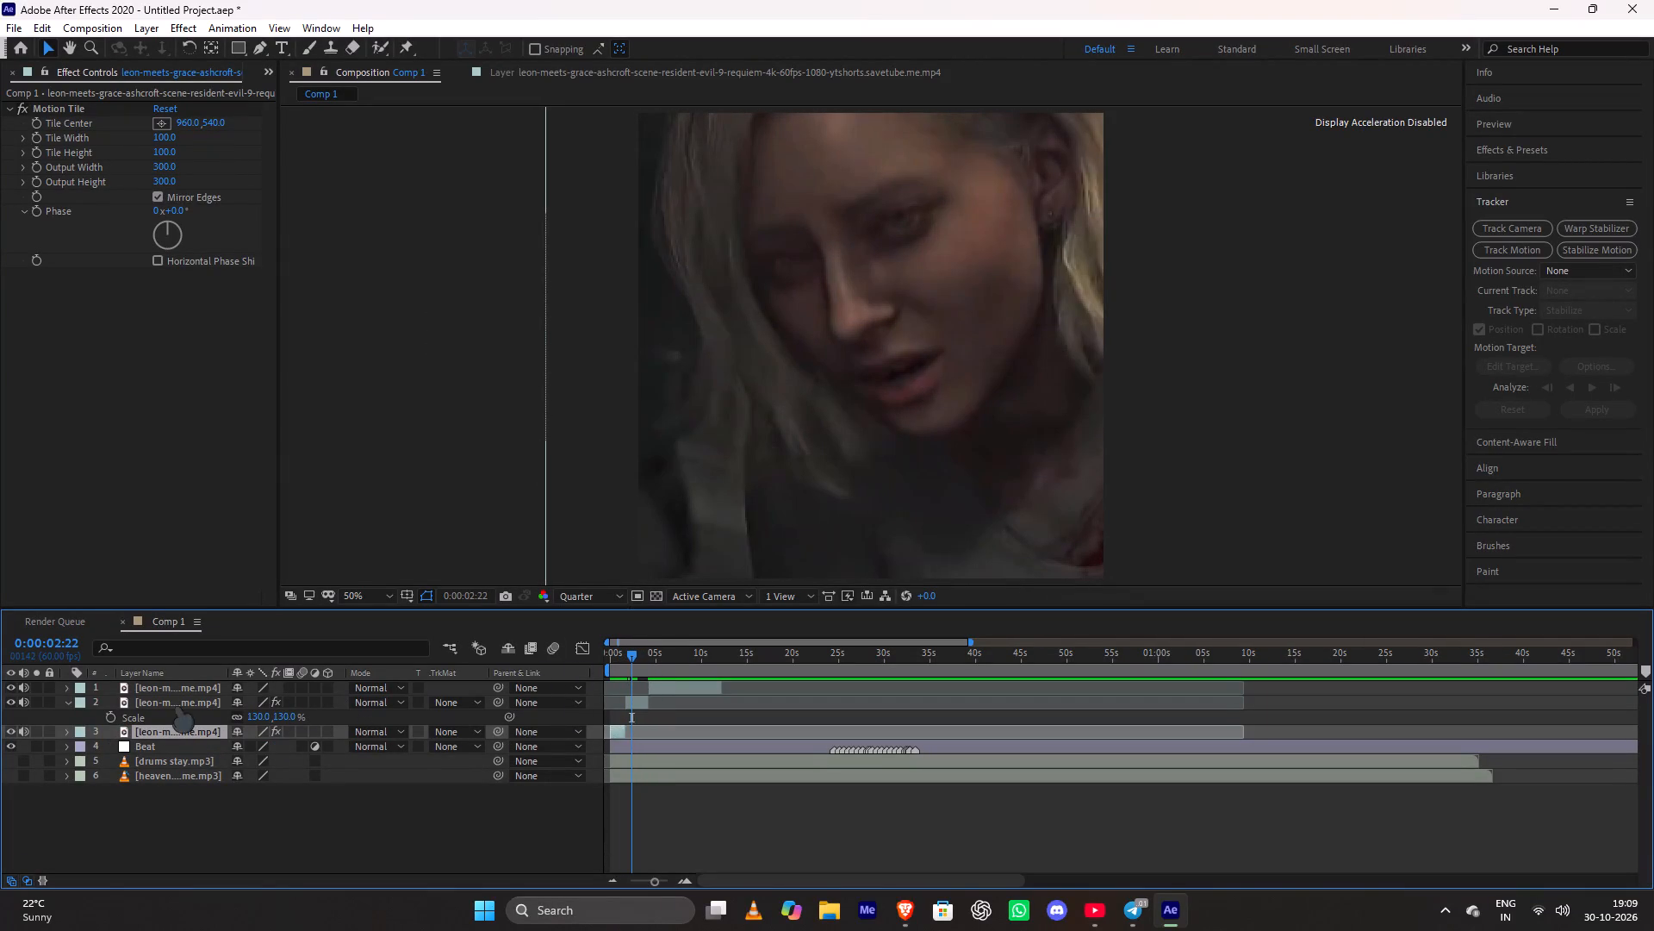
{"action": "left_click", "coordinate": [177, 706]}
{"action": "key", "text": "p"}
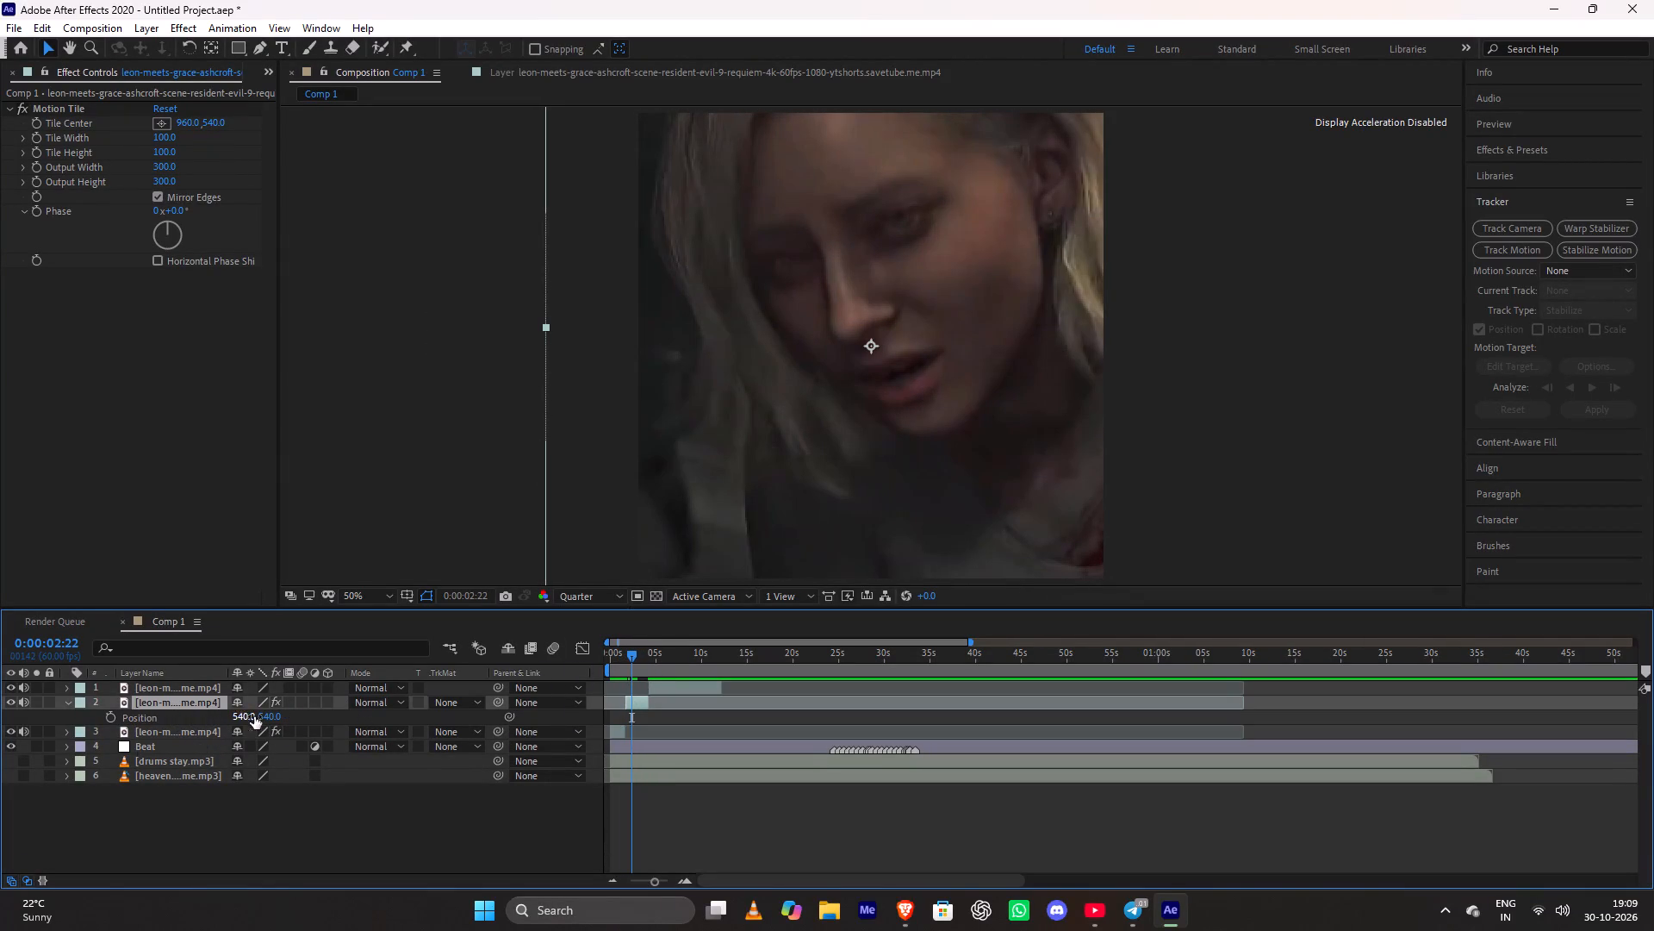
{"action": "left_click_drag", "start_coordinate": [267, 716], "coordinate": [430, 727]}
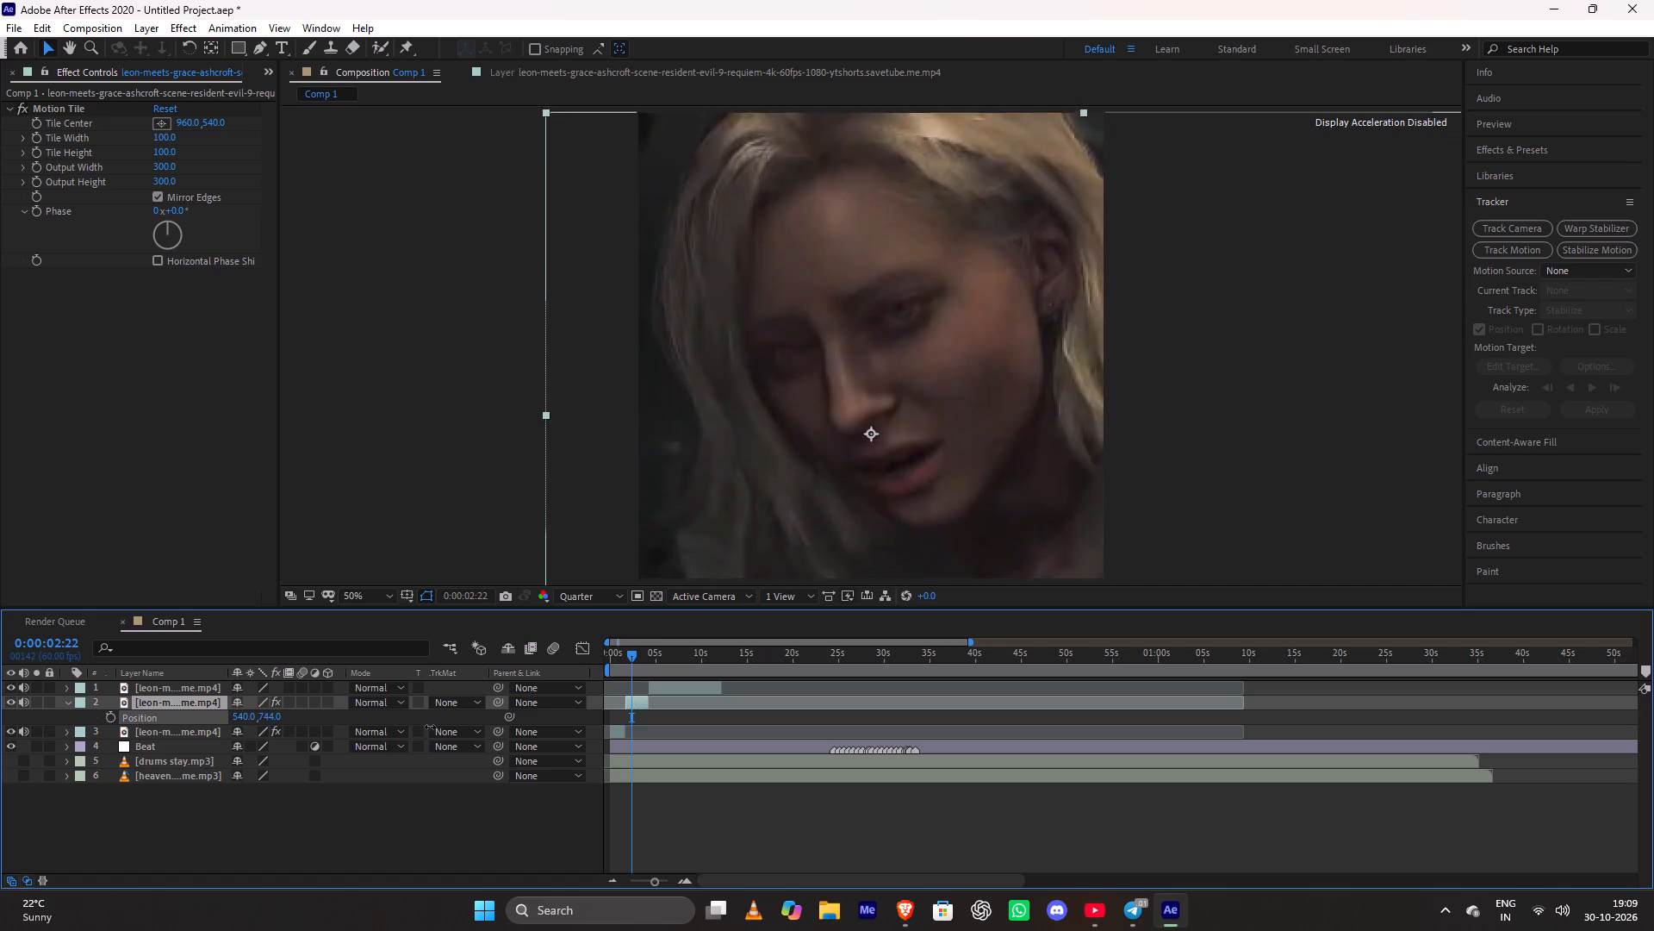
{"action": "left_click_drag", "start_coordinate": [430, 727], "coordinate": [395, 722]}
Scrub through the opening and play it from the start to check the reframing of Grace's segment.
{"action": "left_click_drag", "start_coordinate": [632, 659], "coordinate": [626, 663]}
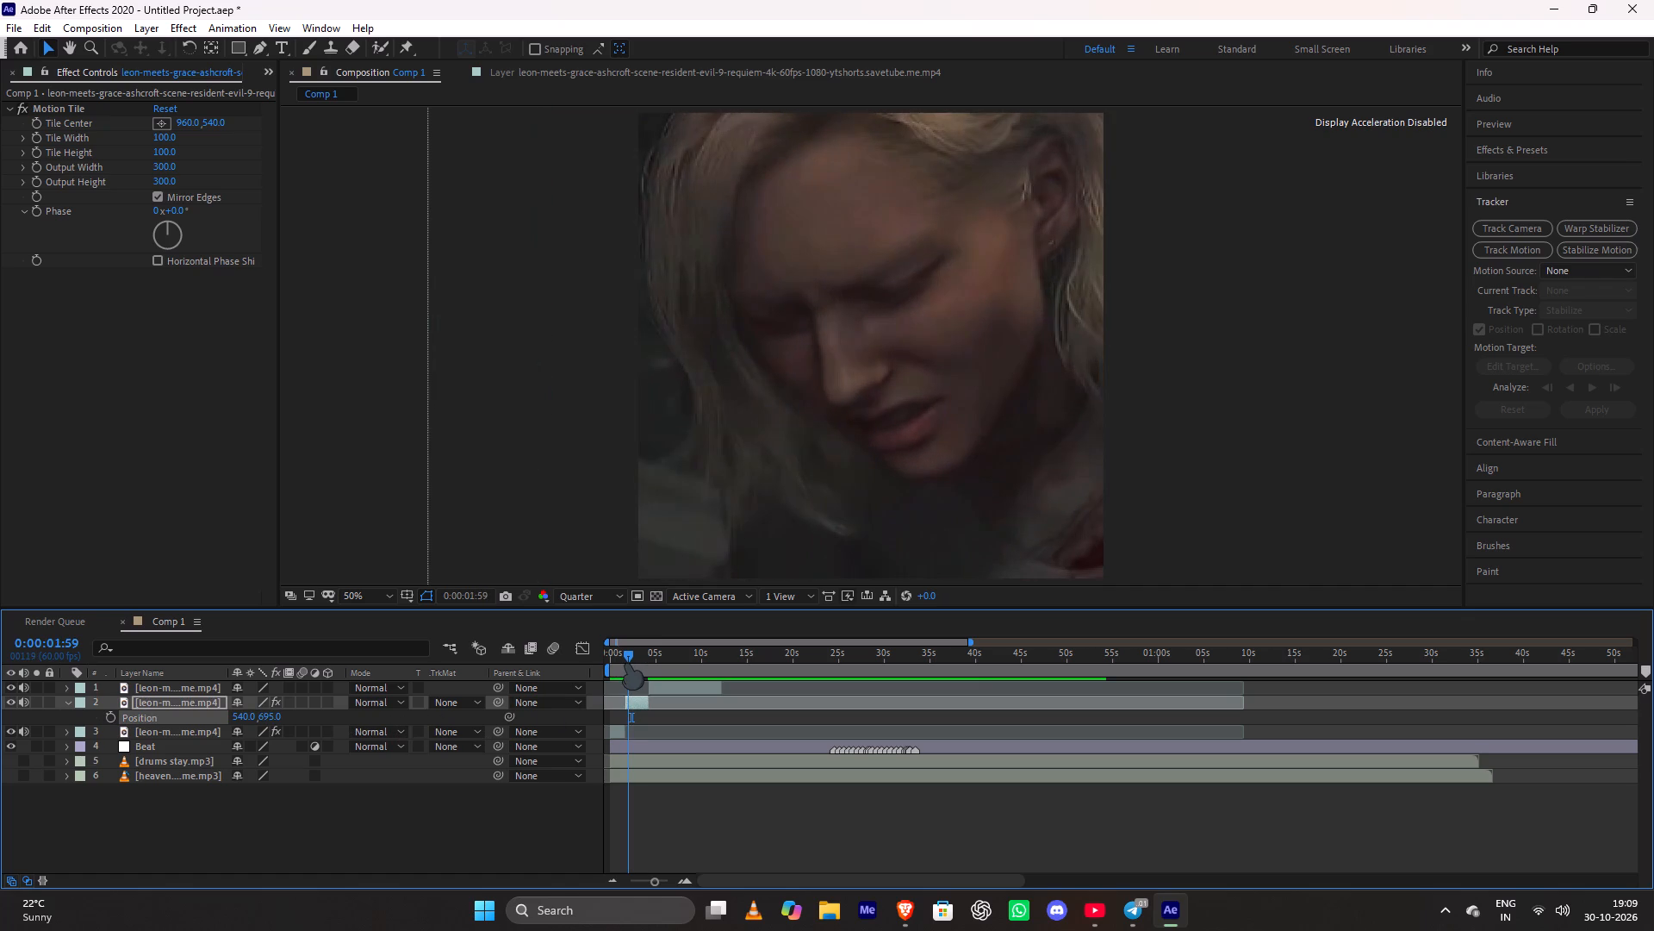
{"action": "left_click_drag", "start_coordinate": [626, 663], "coordinate": [653, 665]}
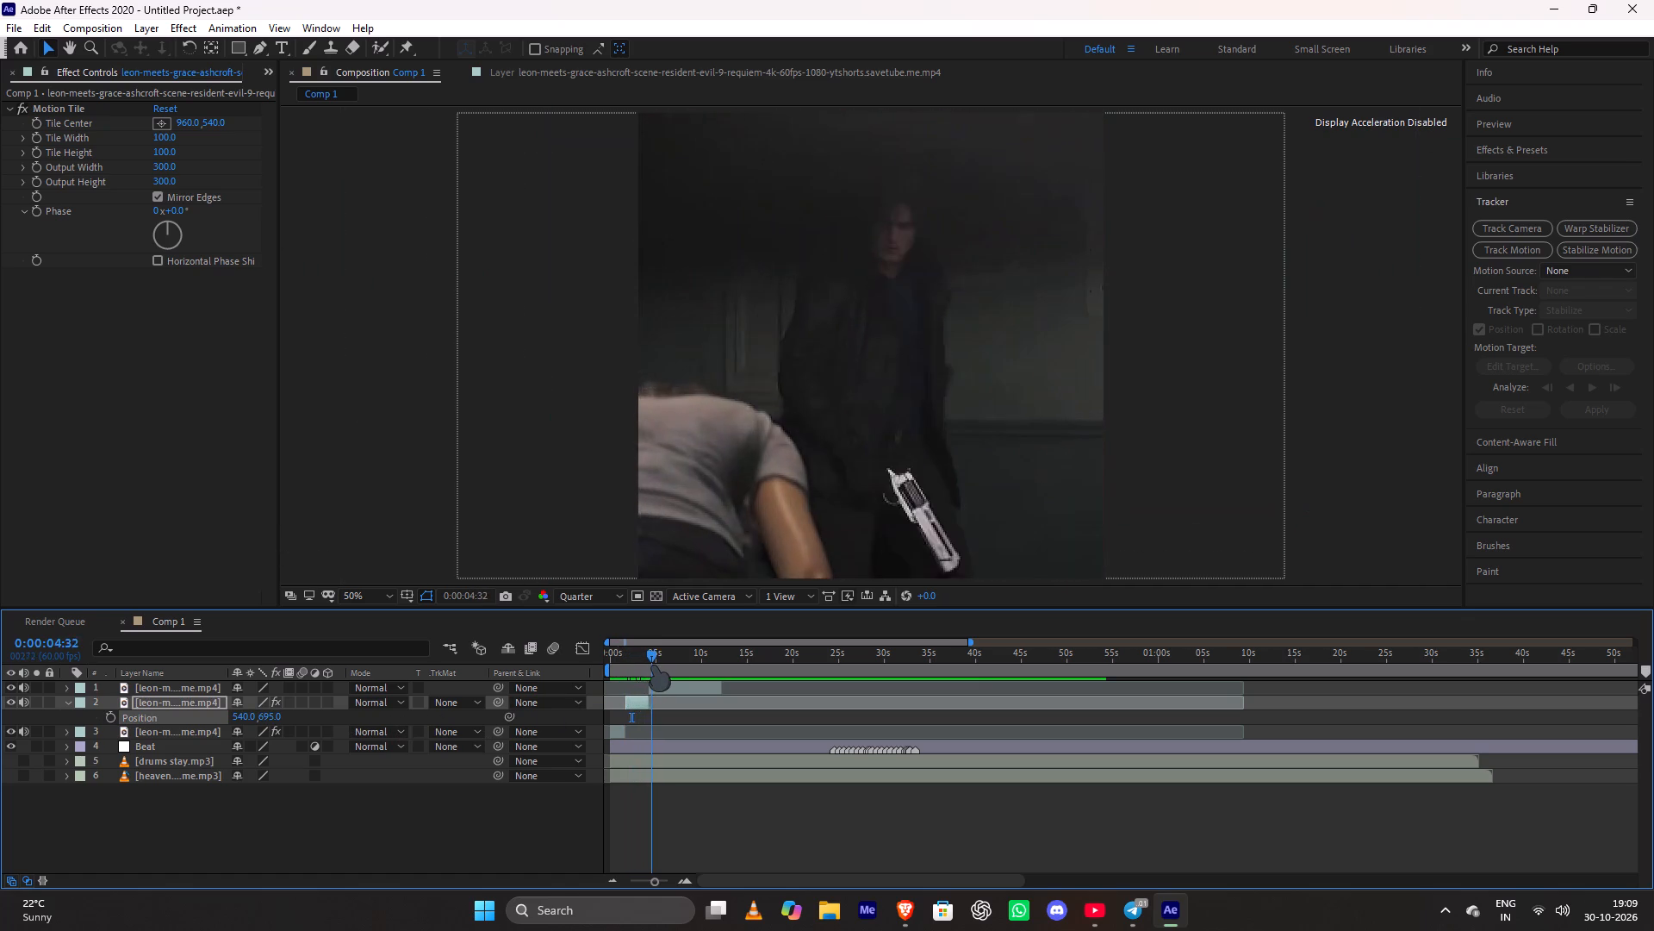
{"action": "left_click_drag", "start_coordinate": [653, 665], "coordinate": [548, 678]}
{"action": "key", "text": "space"}
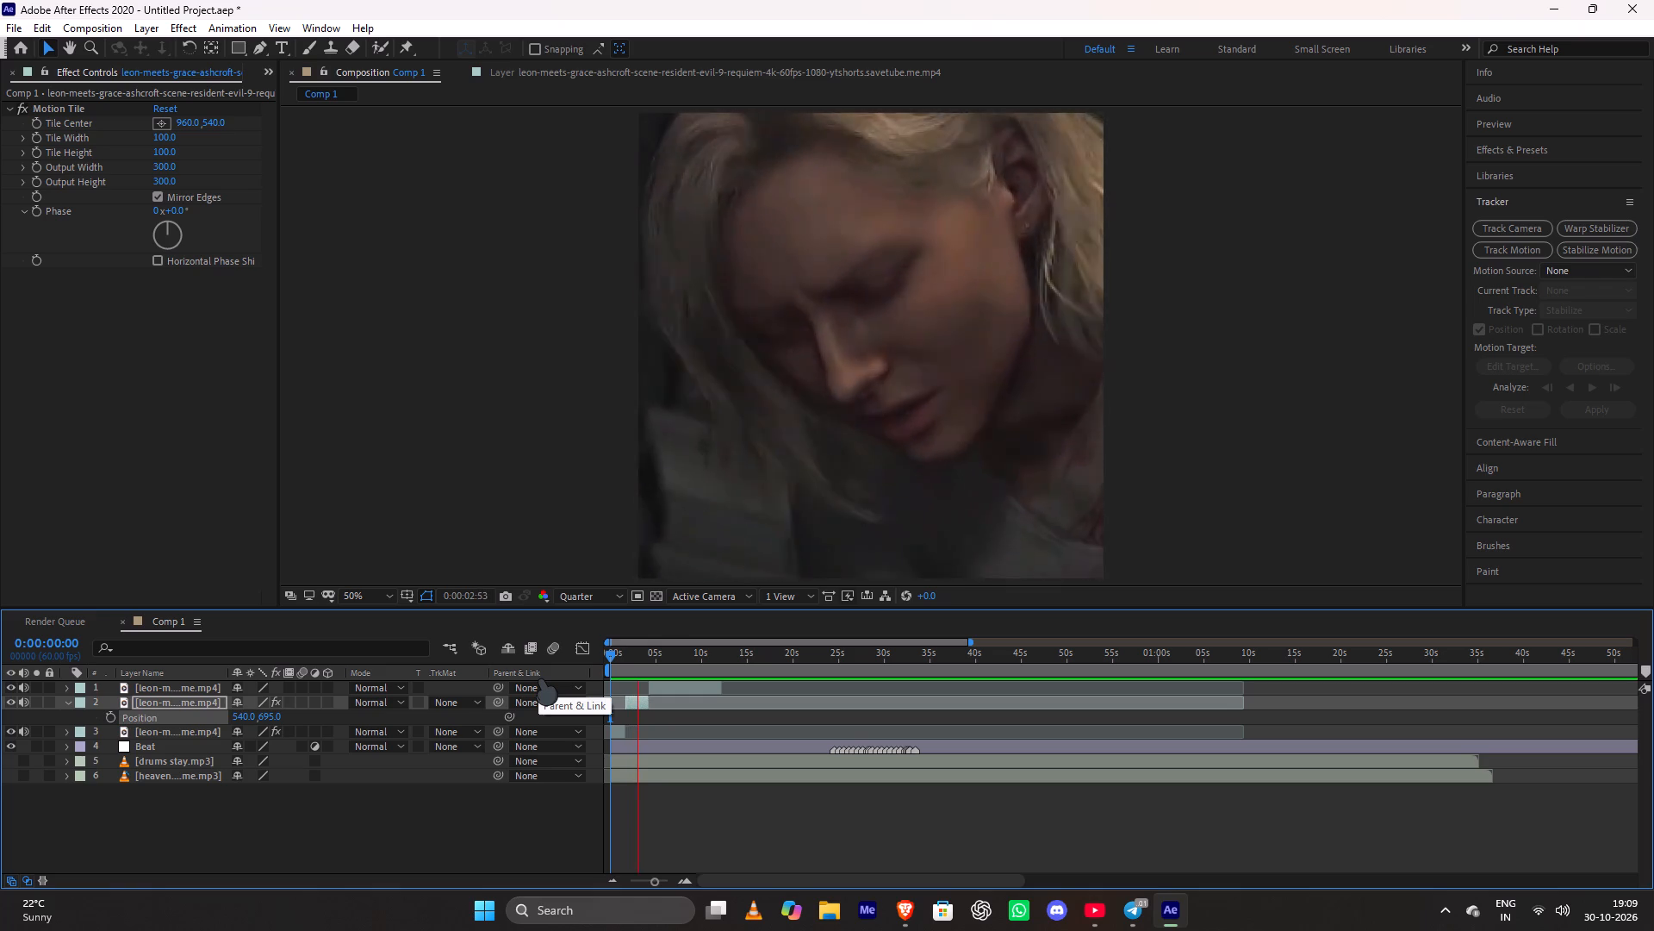
{"action": "key", "text": "space"}
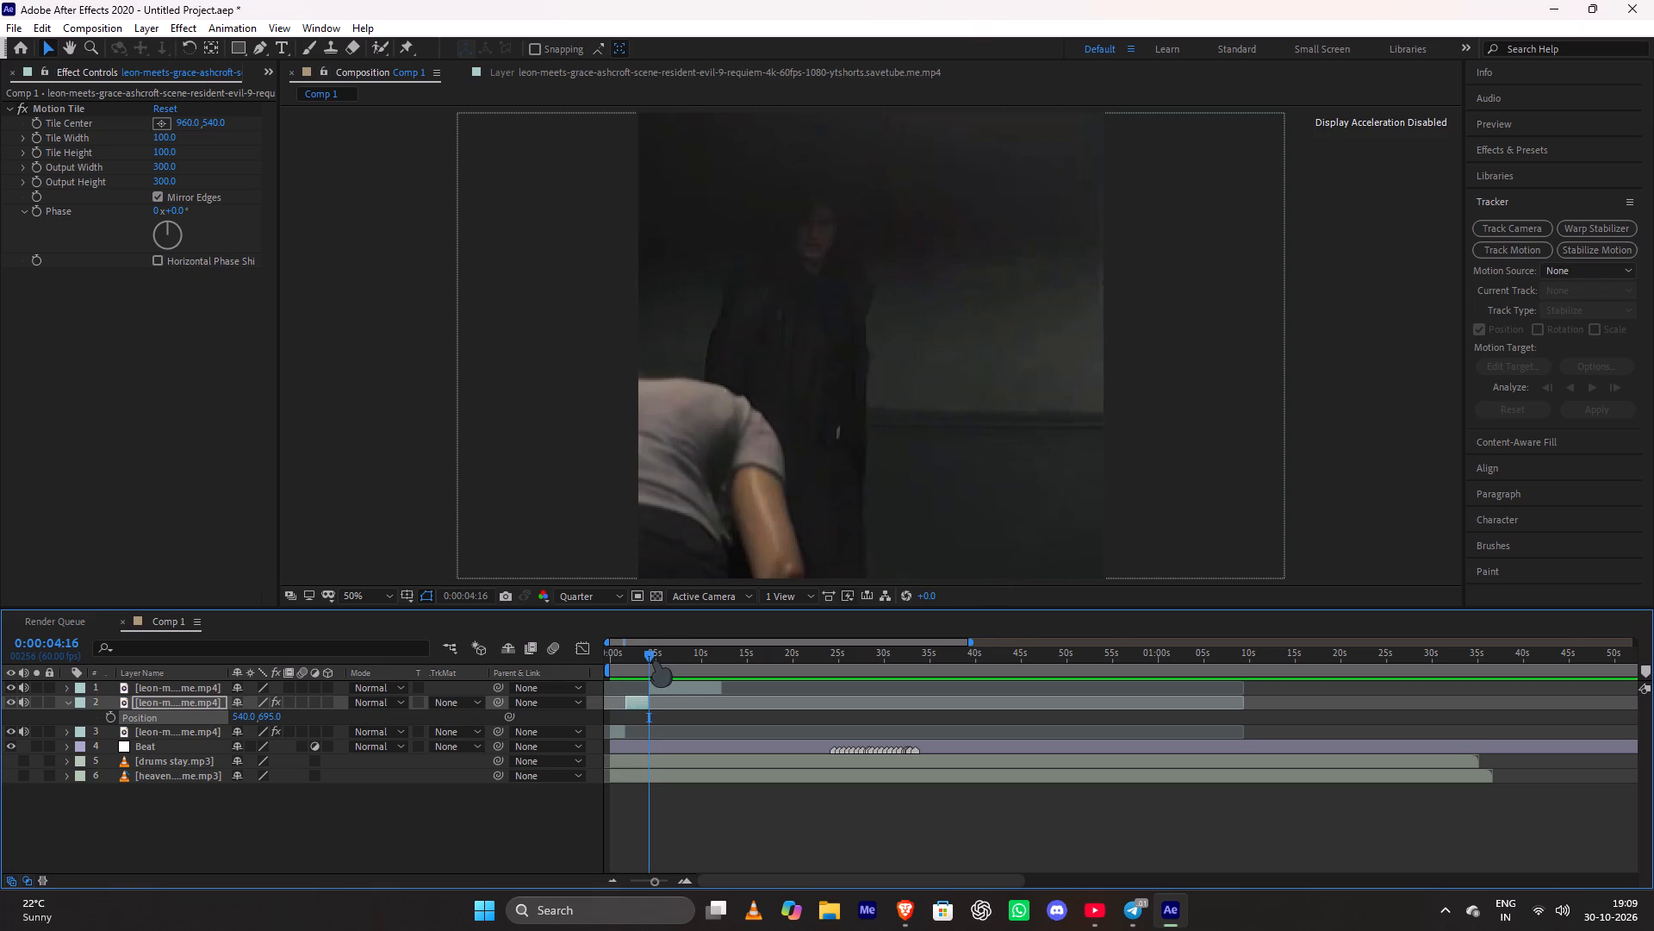
{"action": "left_click_drag", "start_coordinate": [648, 657], "coordinate": [583, 670]}
{"action": "key", "text": "space"}
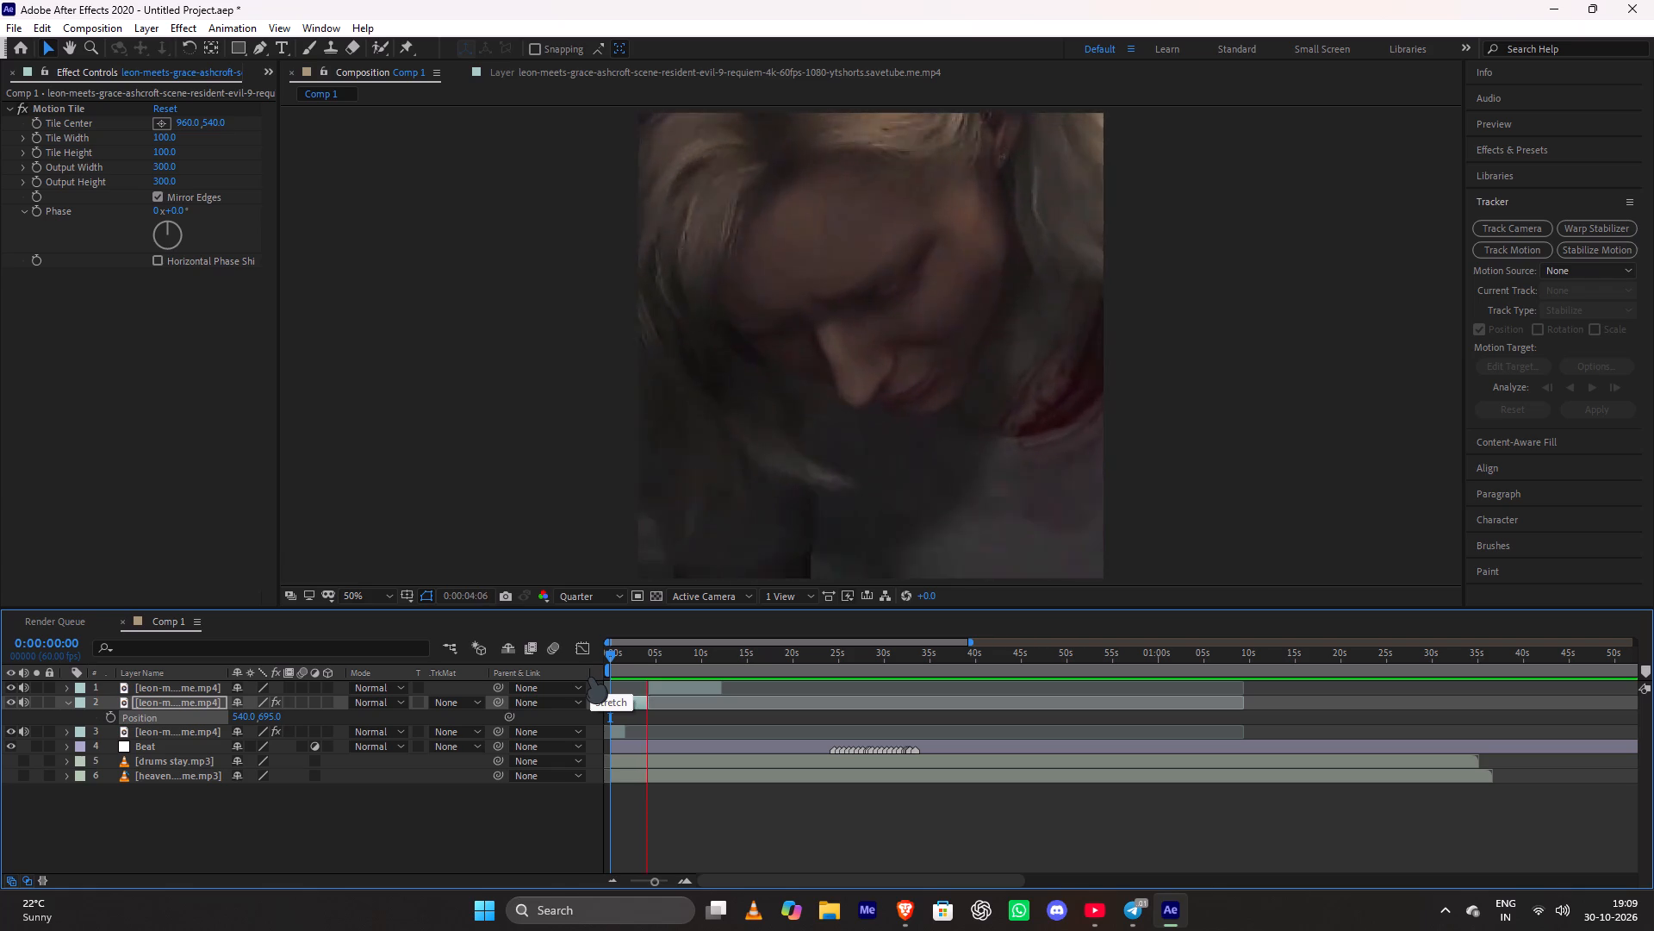
{"action": "key", "text": "space"}
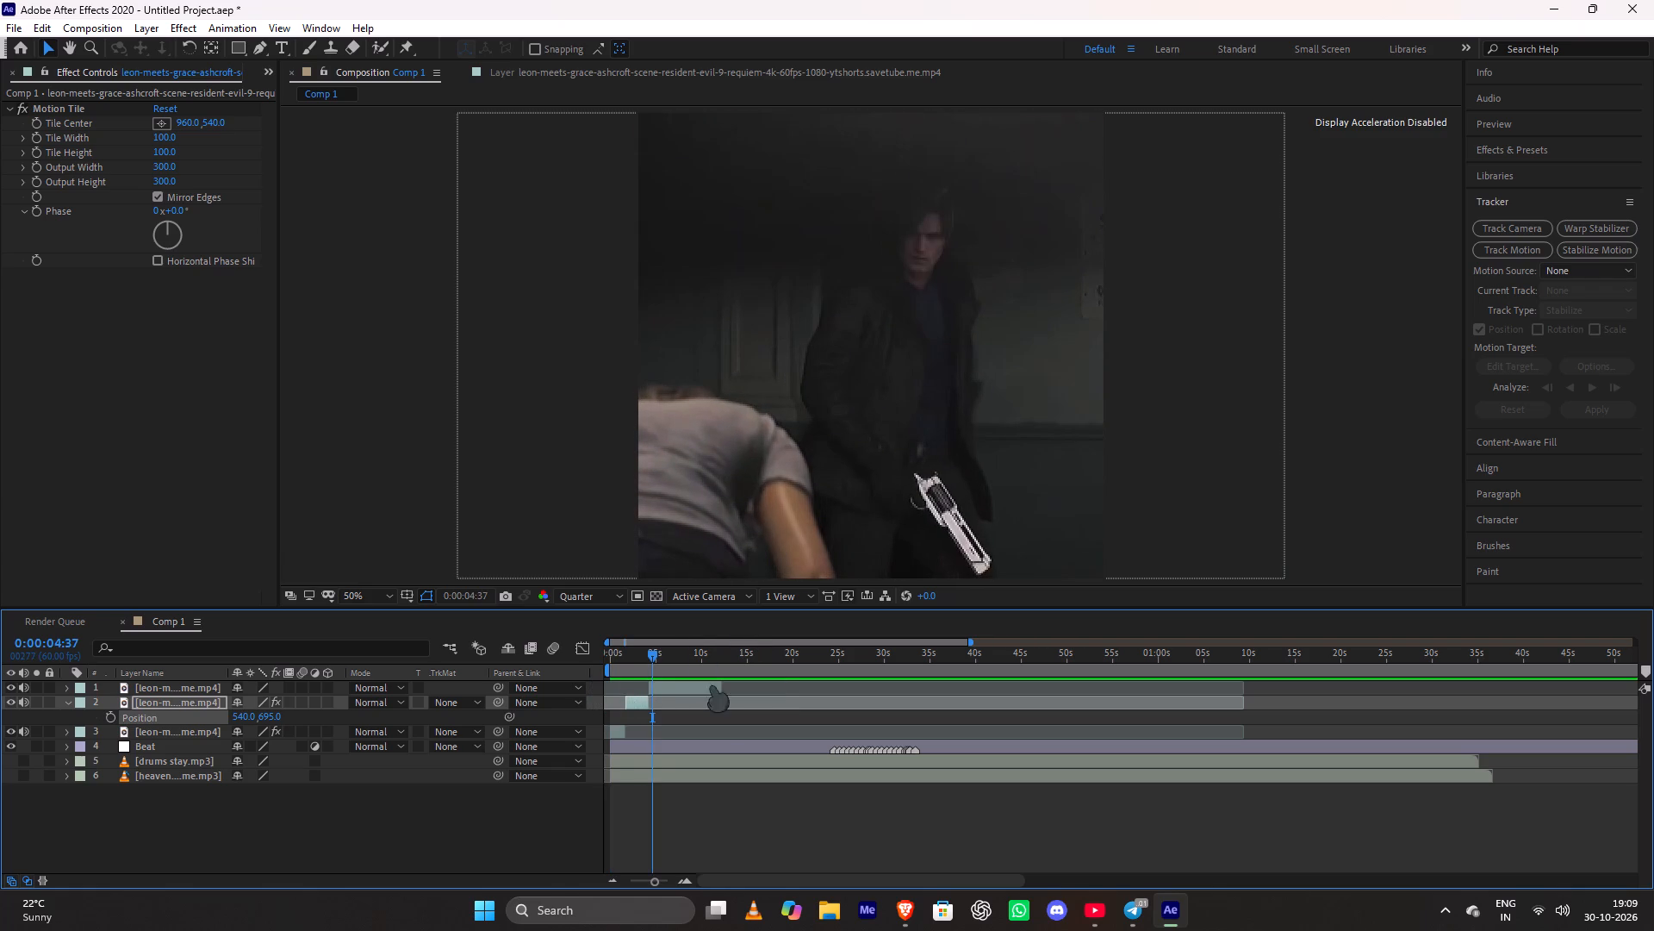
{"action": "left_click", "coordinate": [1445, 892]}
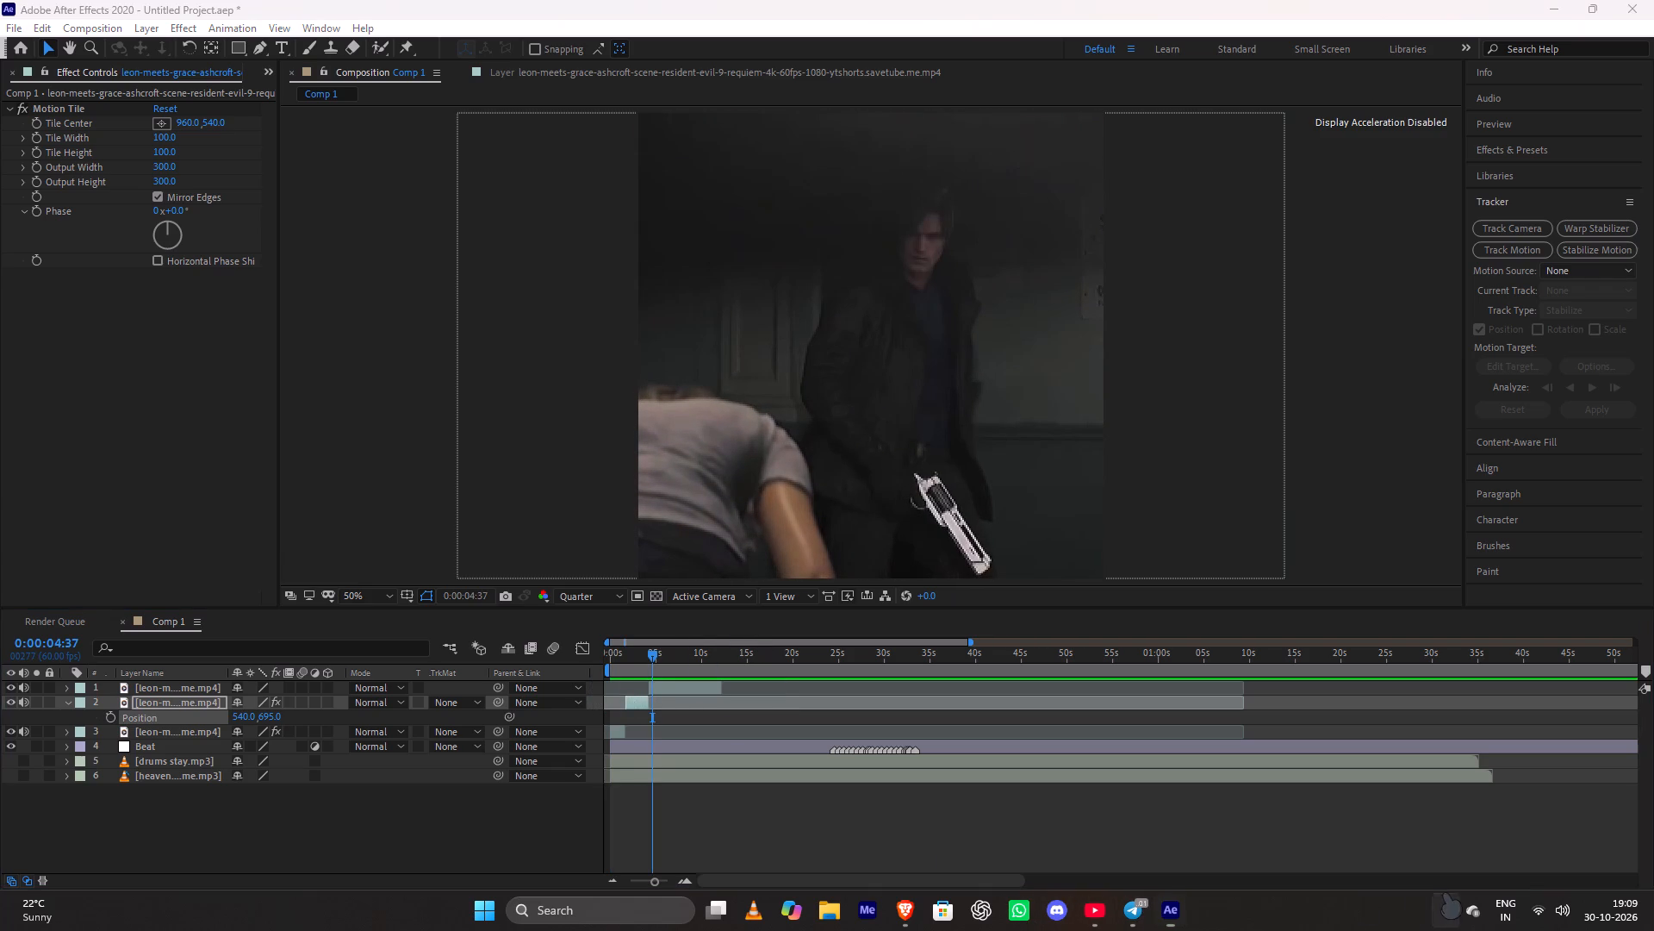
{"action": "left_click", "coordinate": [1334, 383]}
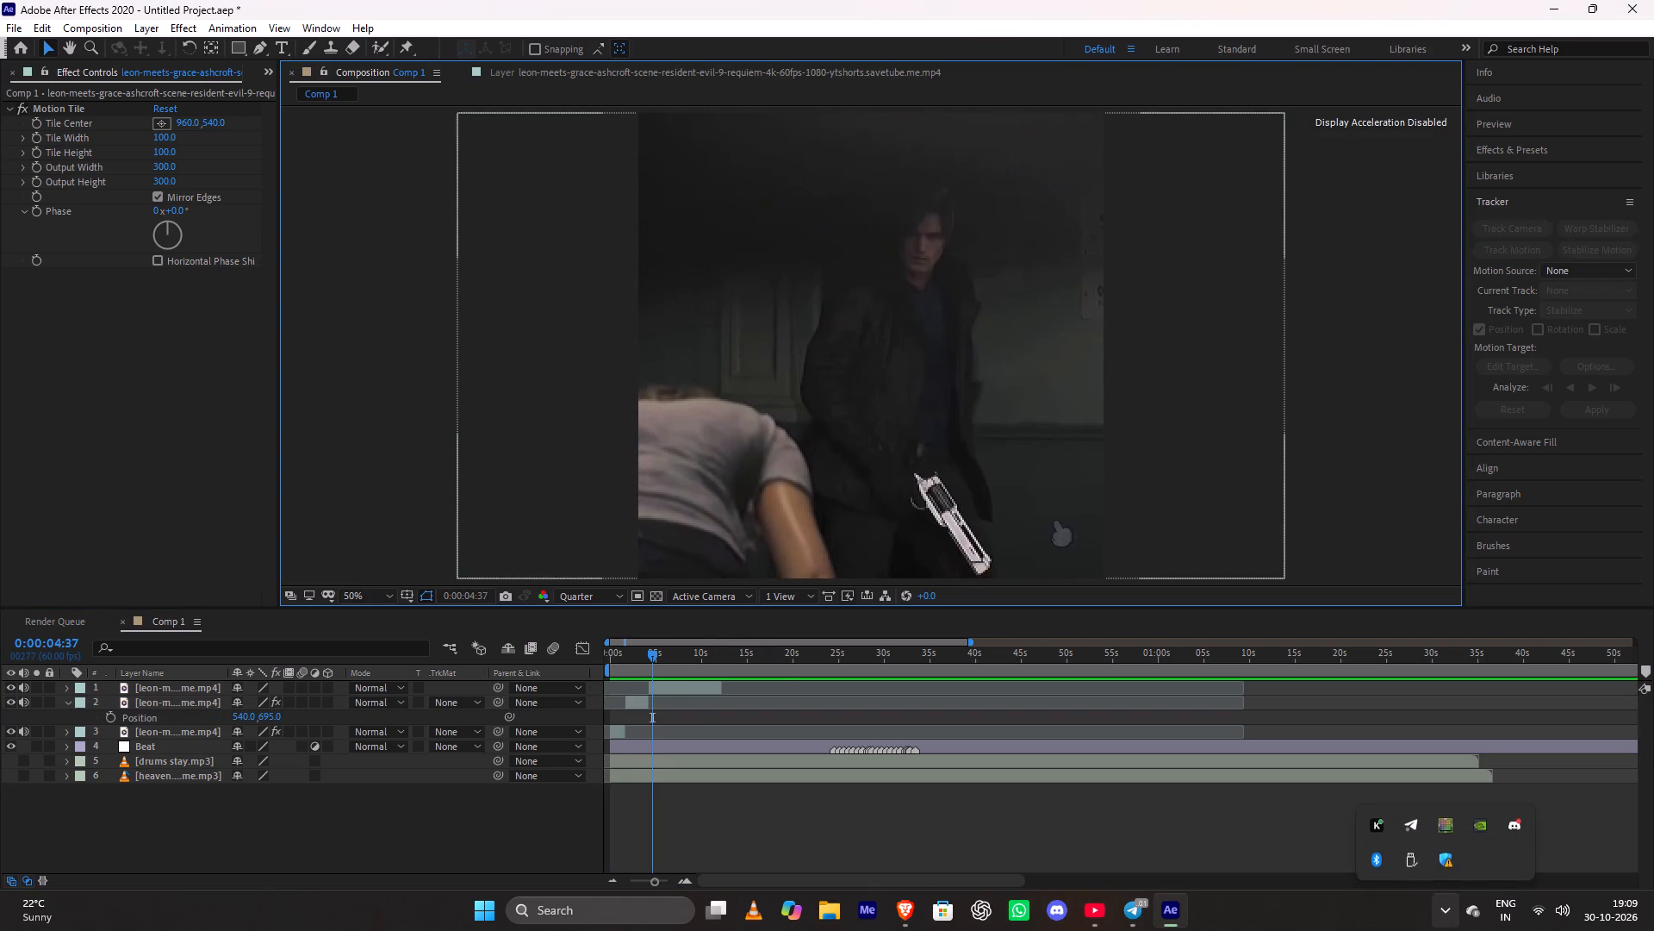
Replay the opening and scrub back and forth over Grace's segment to check its stabilization and framing.
{"action": "left_click_drag", "start_coordinate": [651, 659], "coordinate": [609, 683]}
{"action": "key", "text": "space"}
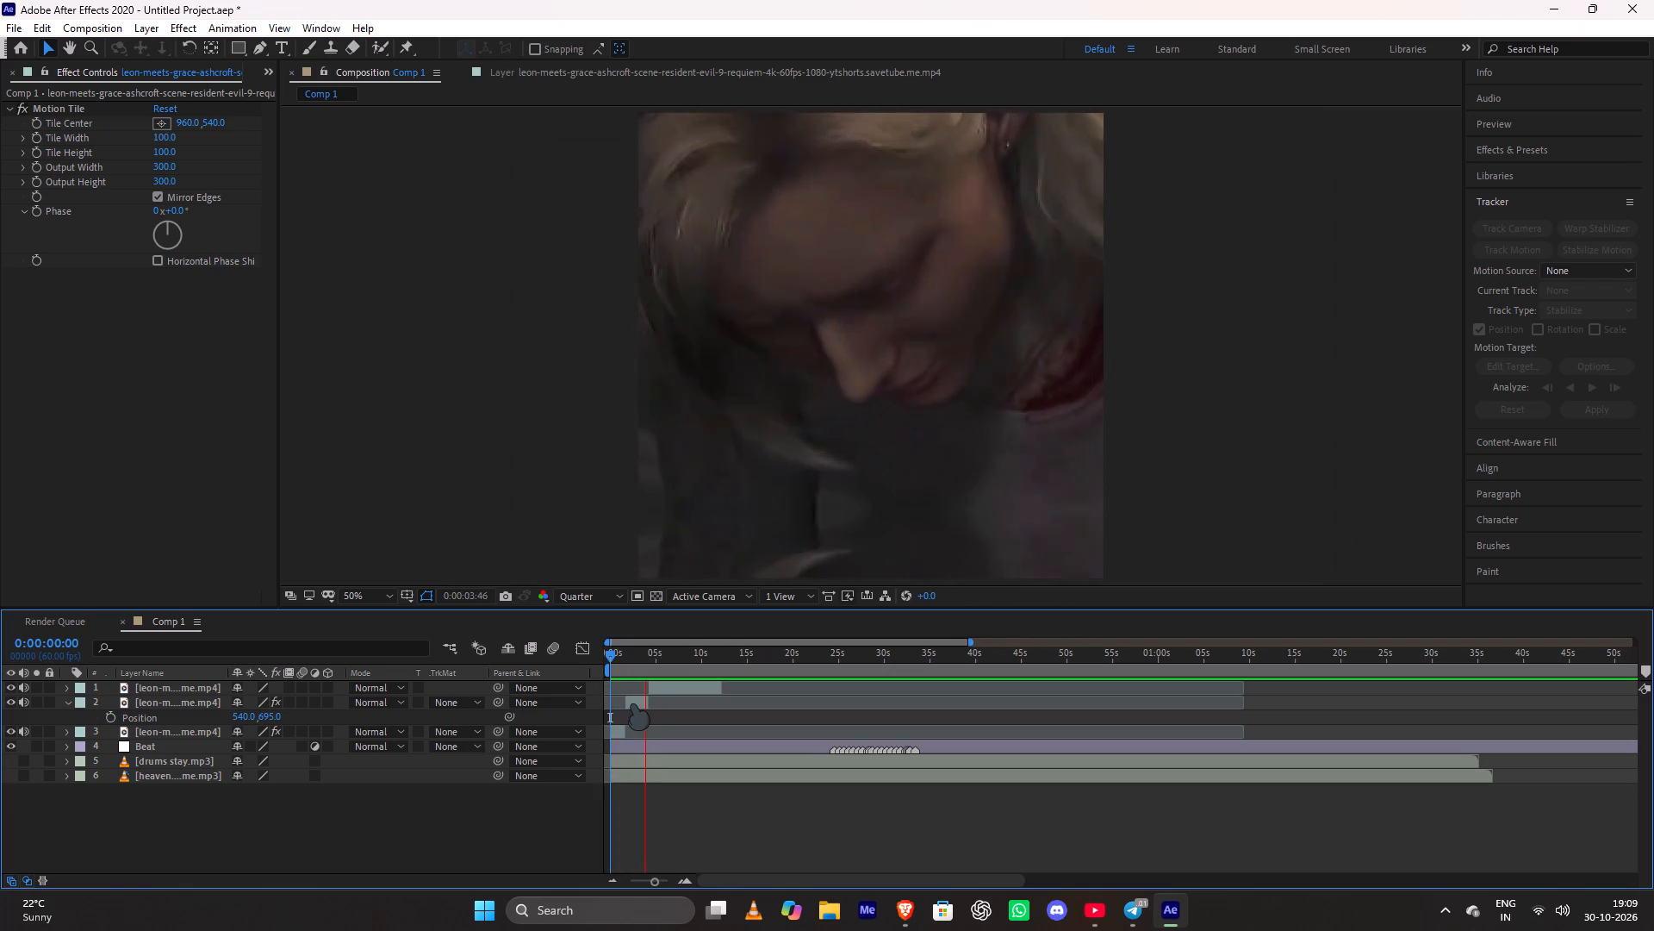
{"action": "key", "text": "space"}
{"action": "left_click", "coordinate": [639, 701]}
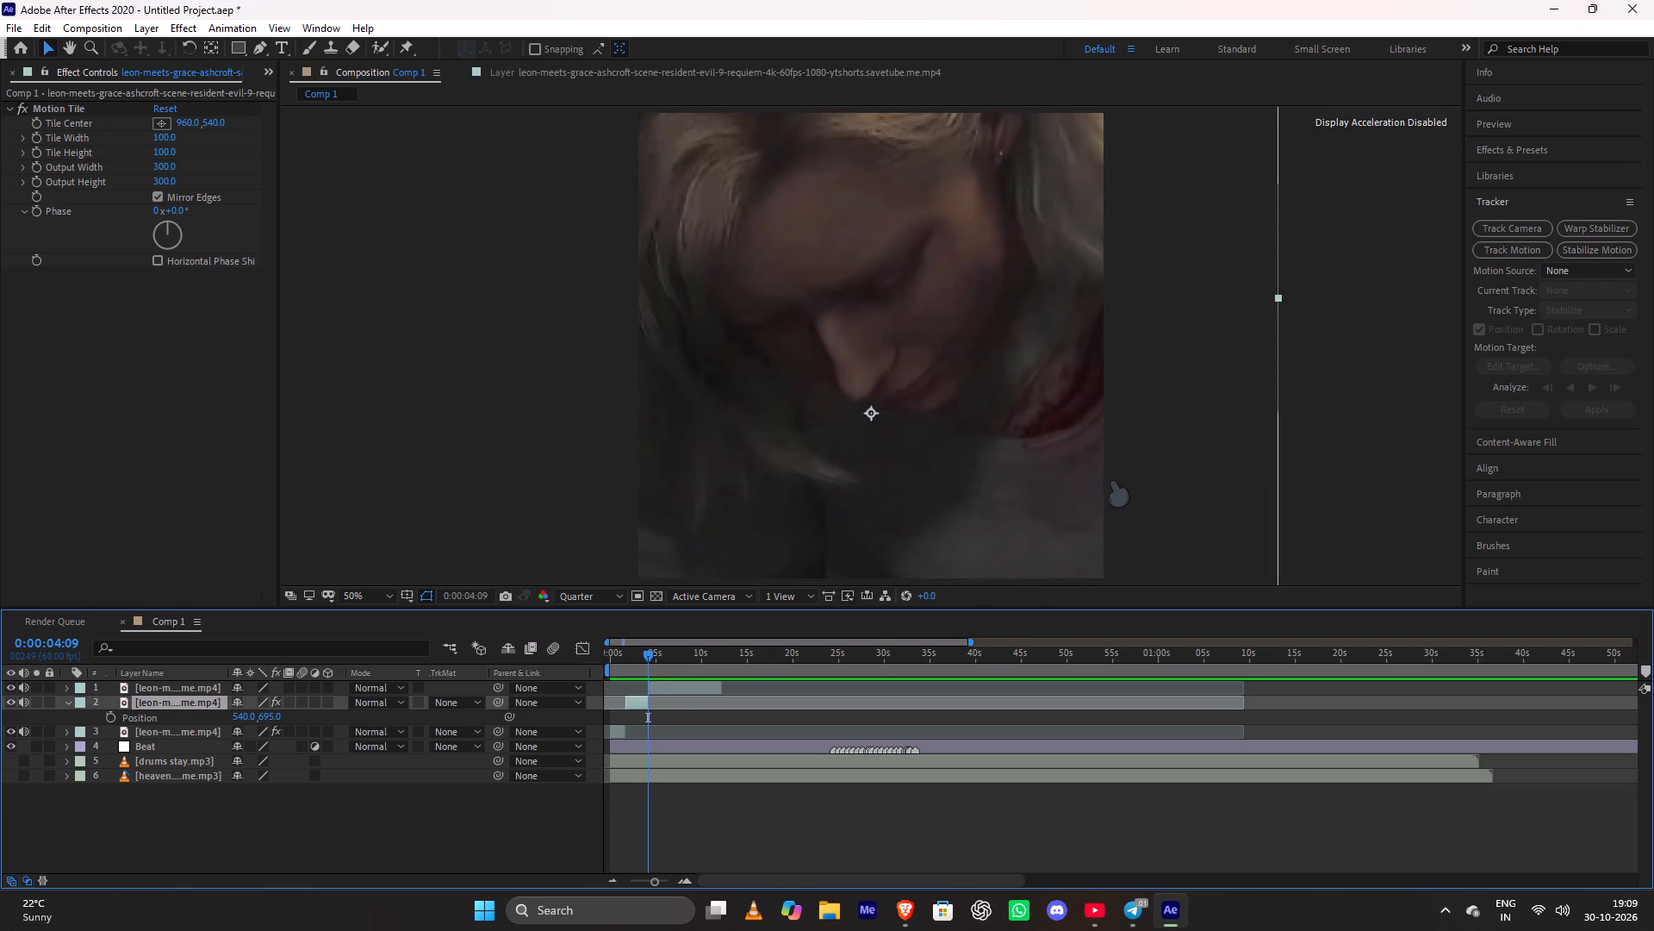
{"action": "left_click_drag", "start_coordinate": [652, 652], "coordinate": [639, 666]}
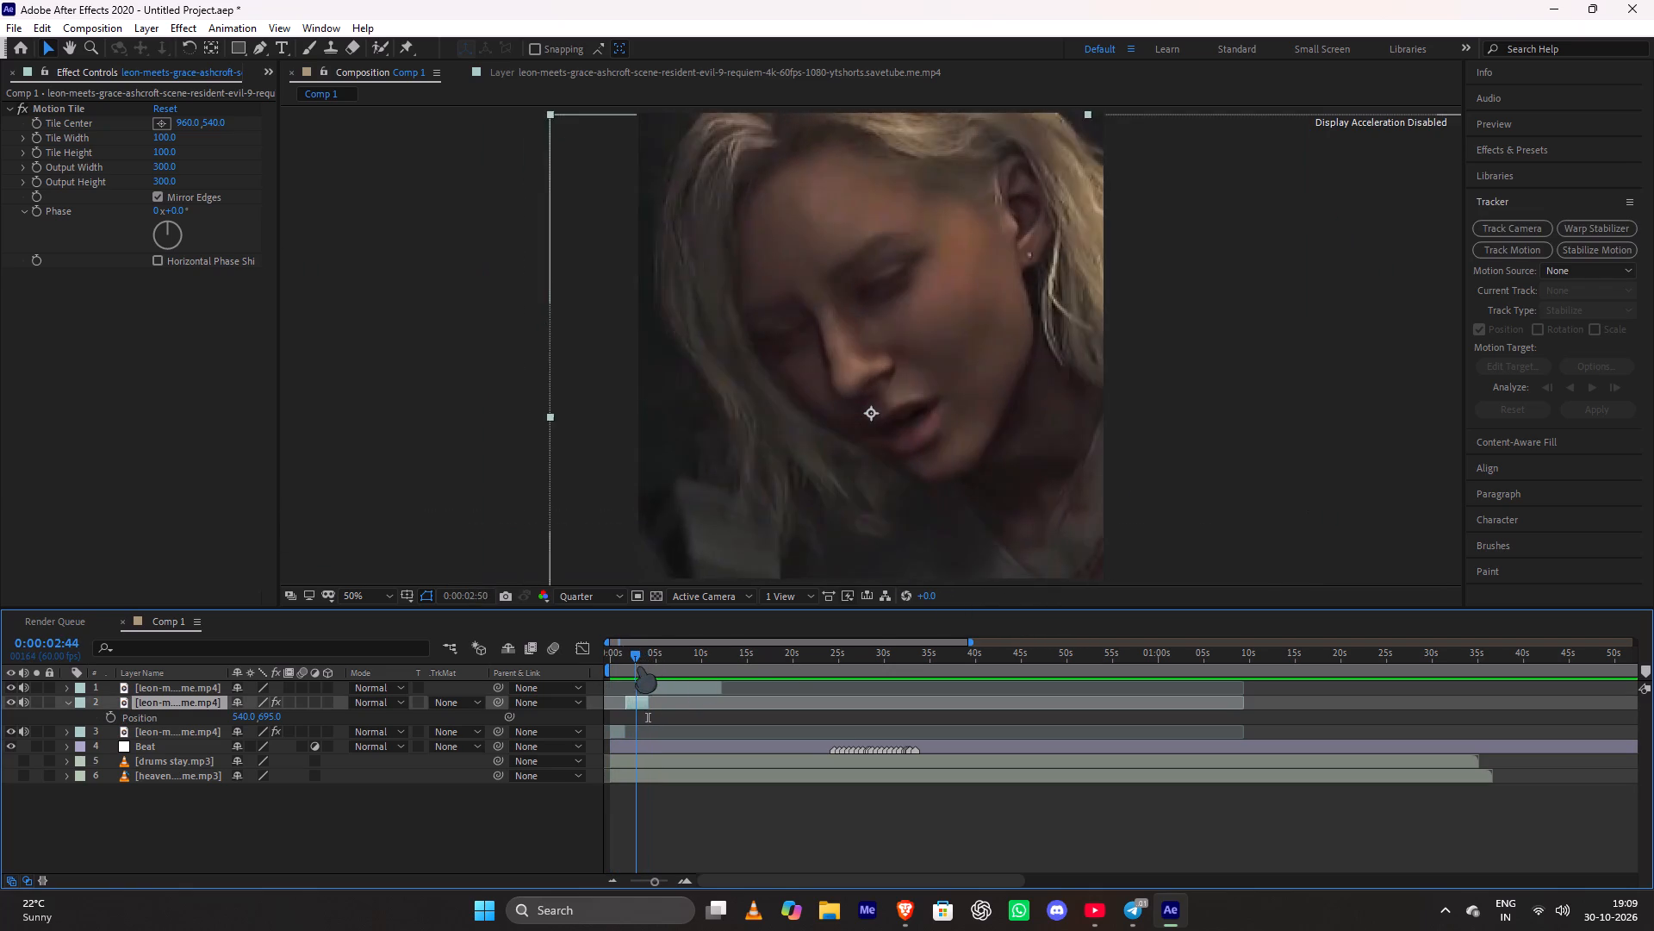
{"action": "left_click_drag", "start_coordinate": [639, 666], "coordinate": [648, 679]}
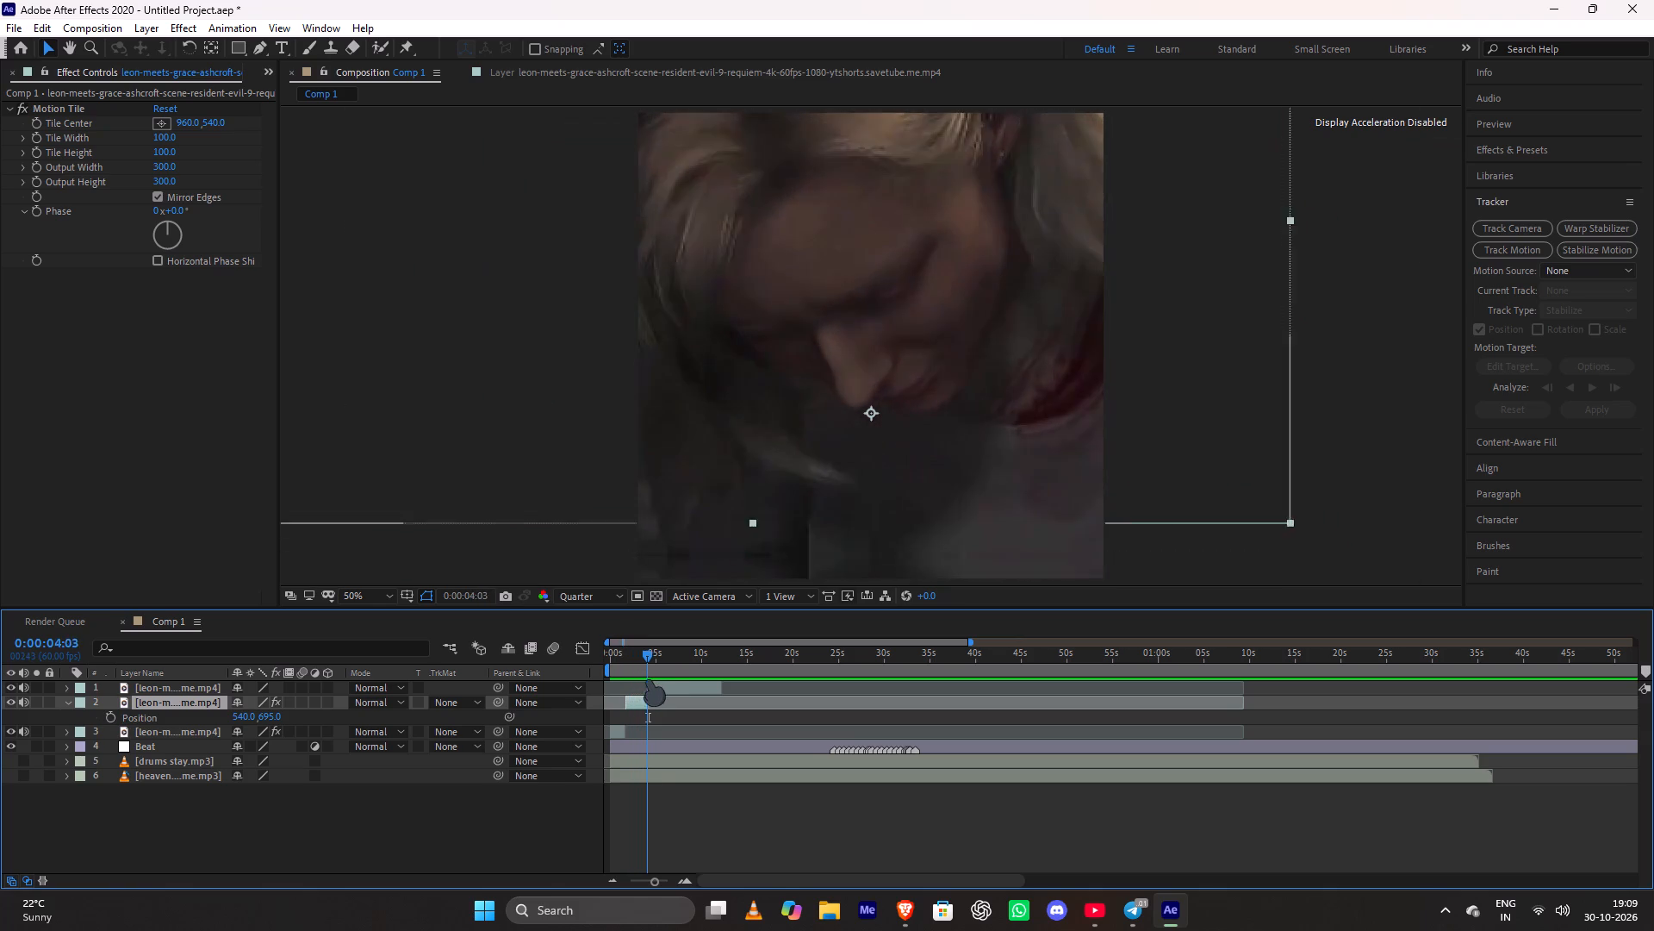
{"action": "left_click_drag", "start_coordinate": [648, 679], "coordinate": [638, 679]}
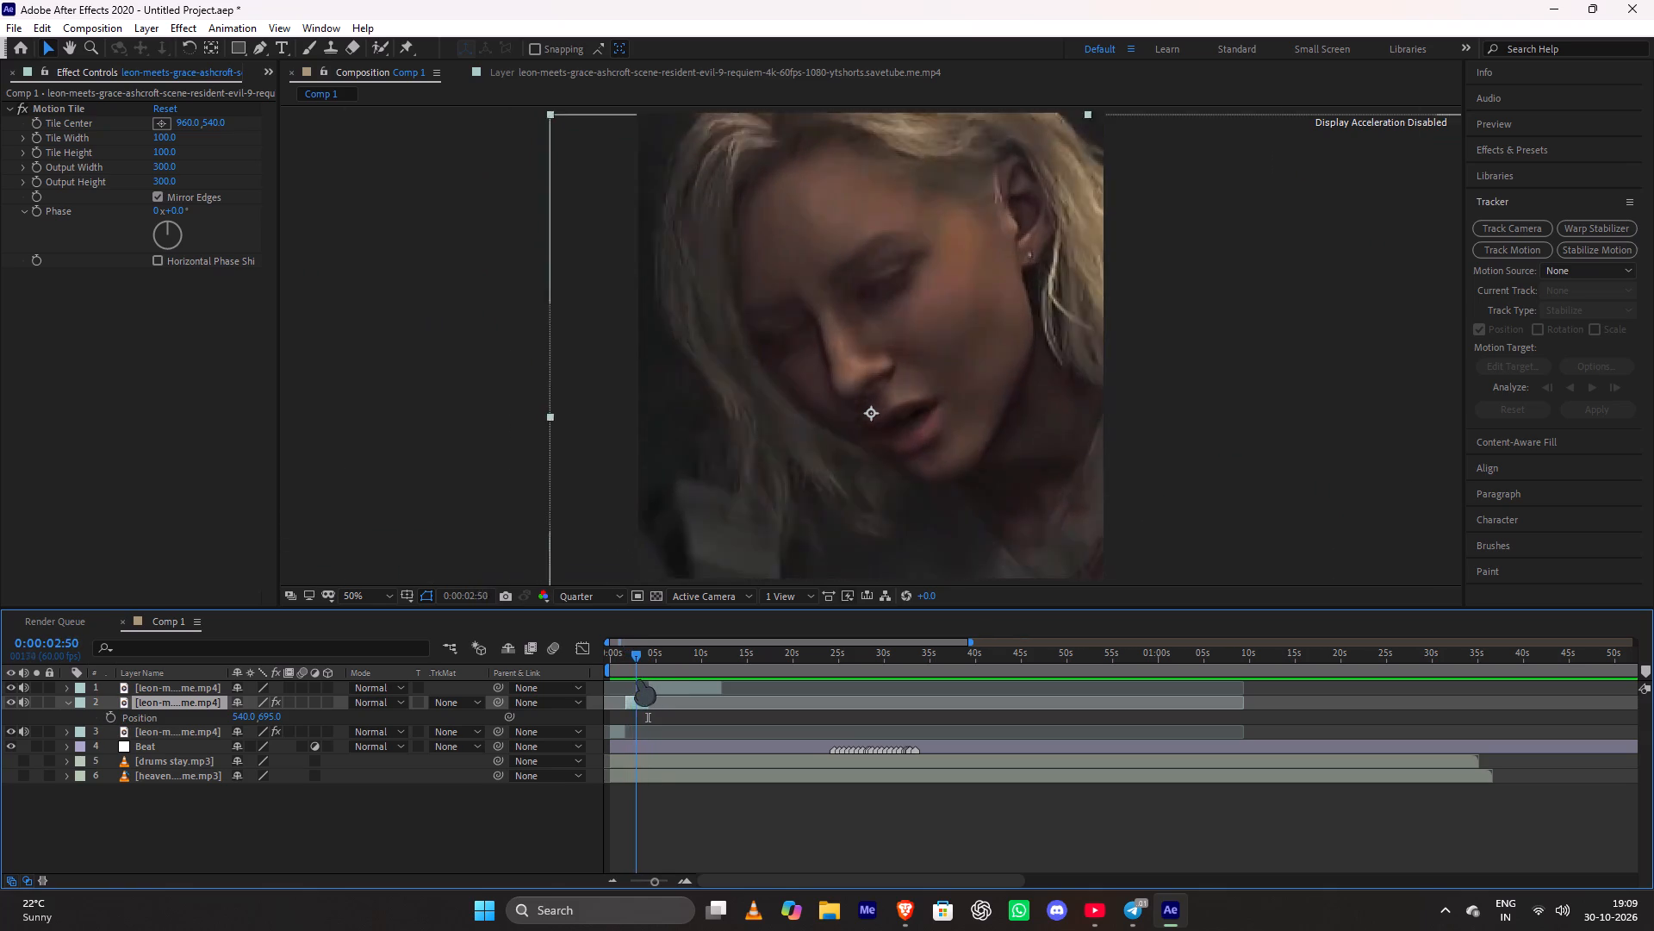
{"action": "left_click_drag", "start_coordinate": [638, 679], "coordinate": [619, 680]}
{"action": "key", "text": "space"}
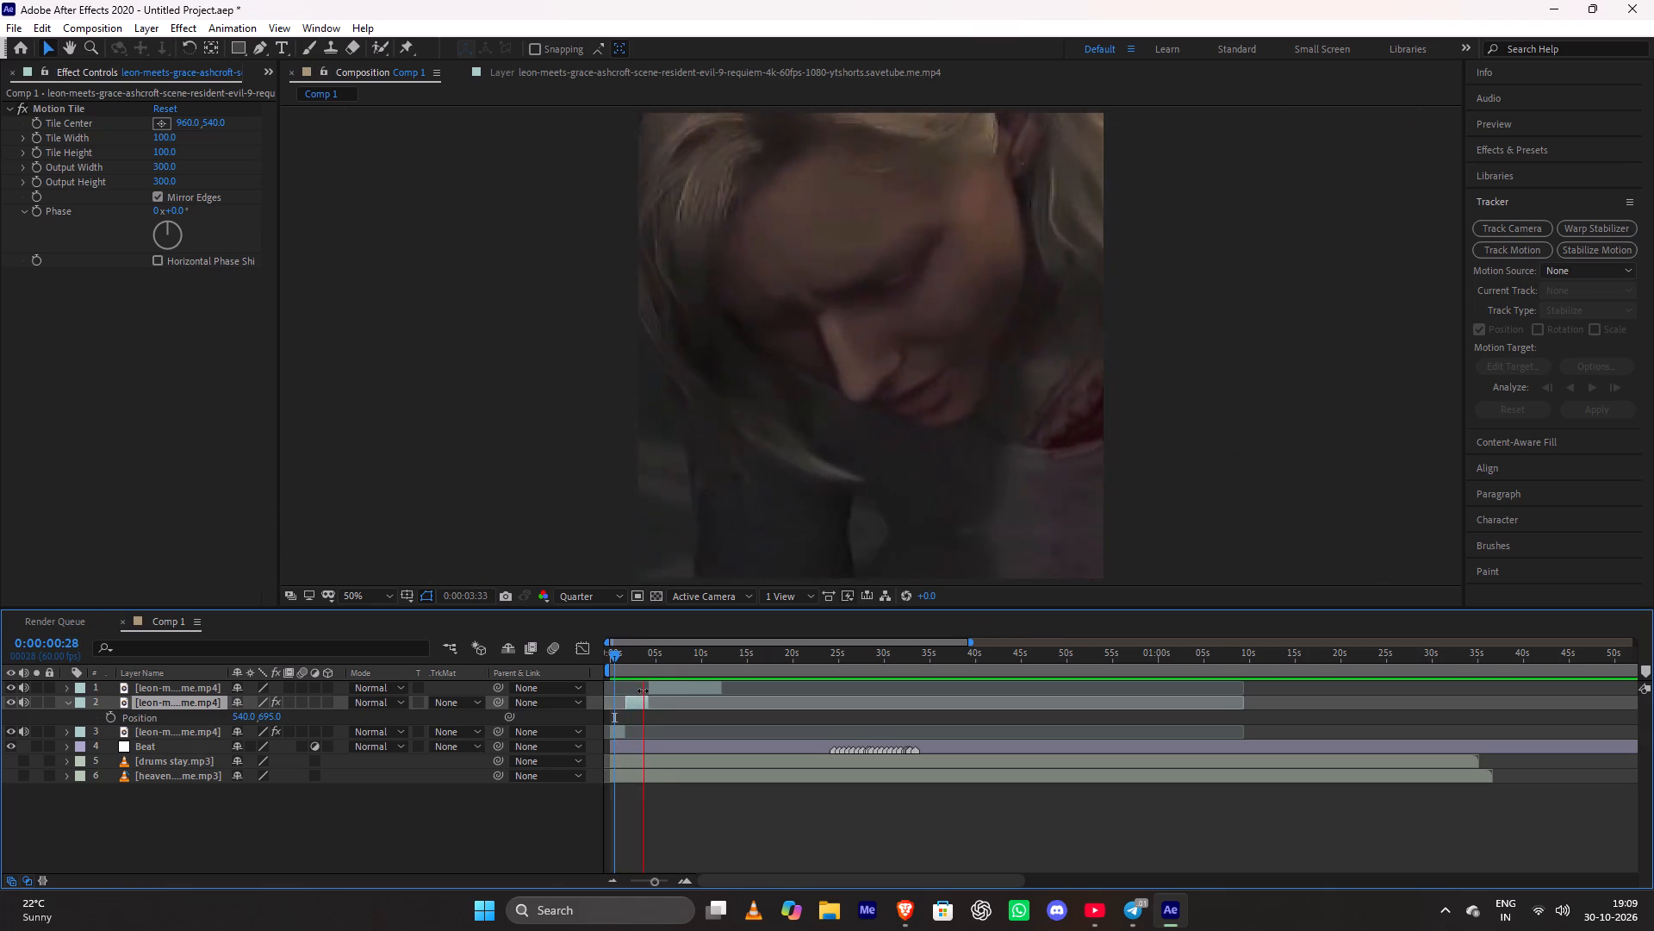
{"action": "key", "text": "space"}
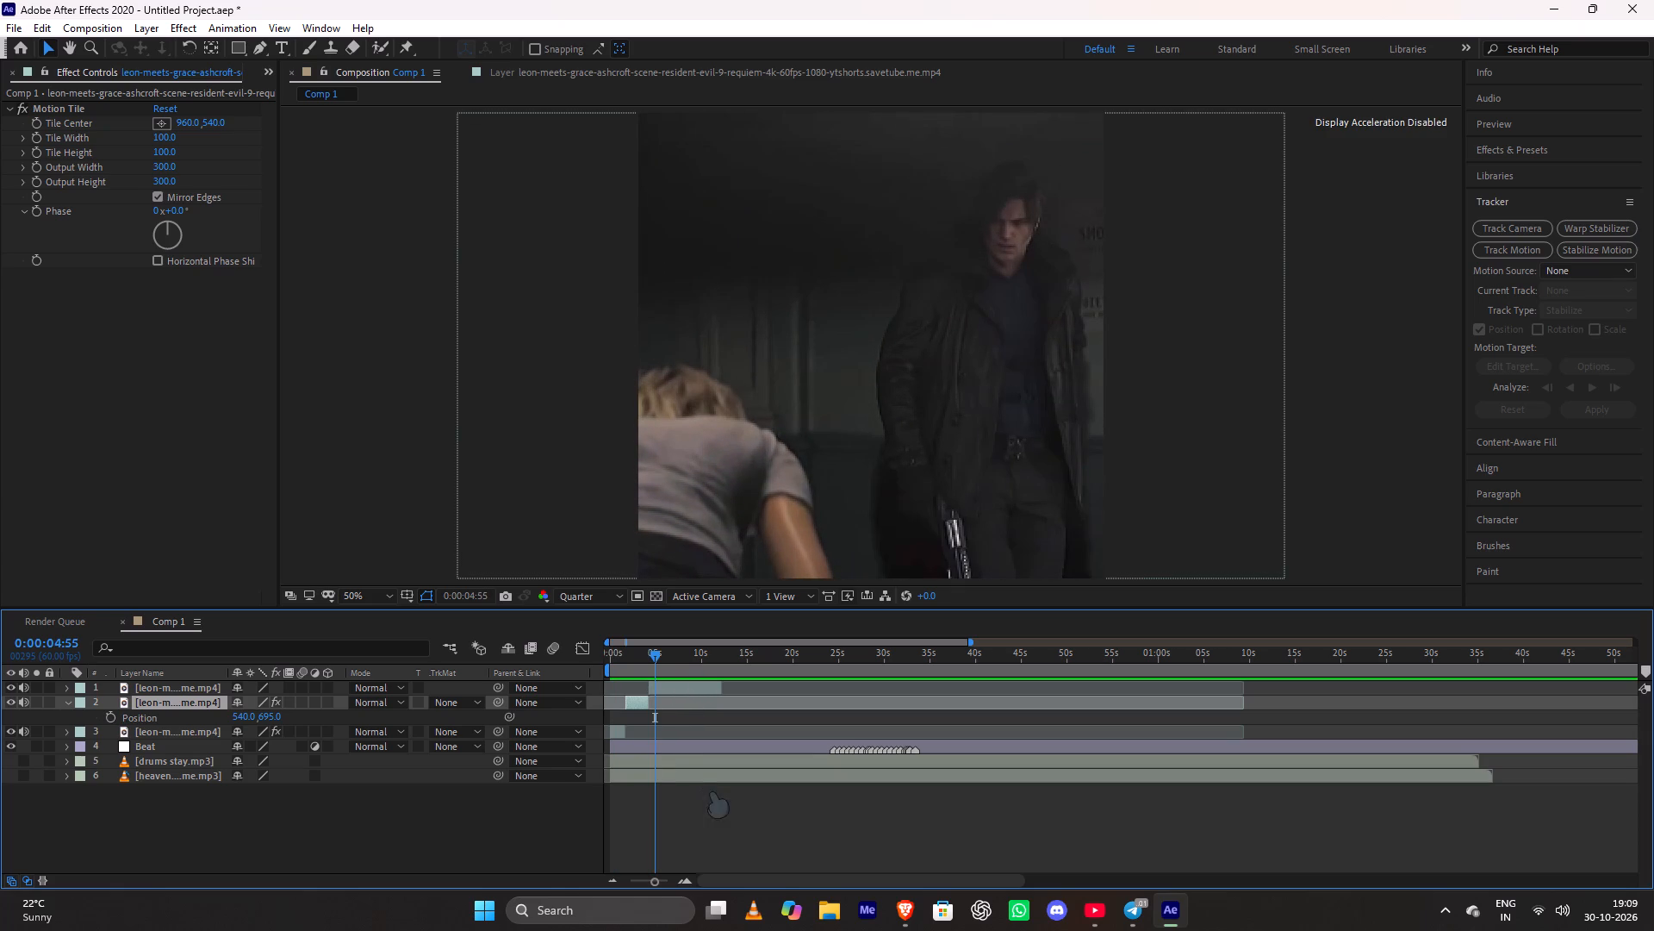
Find the scene change after Leon's standing shot and split the top clip layer there, at 0:00:05:18.
{"action": "key", "text": "space"}
{"action": "key", "text": "space"}
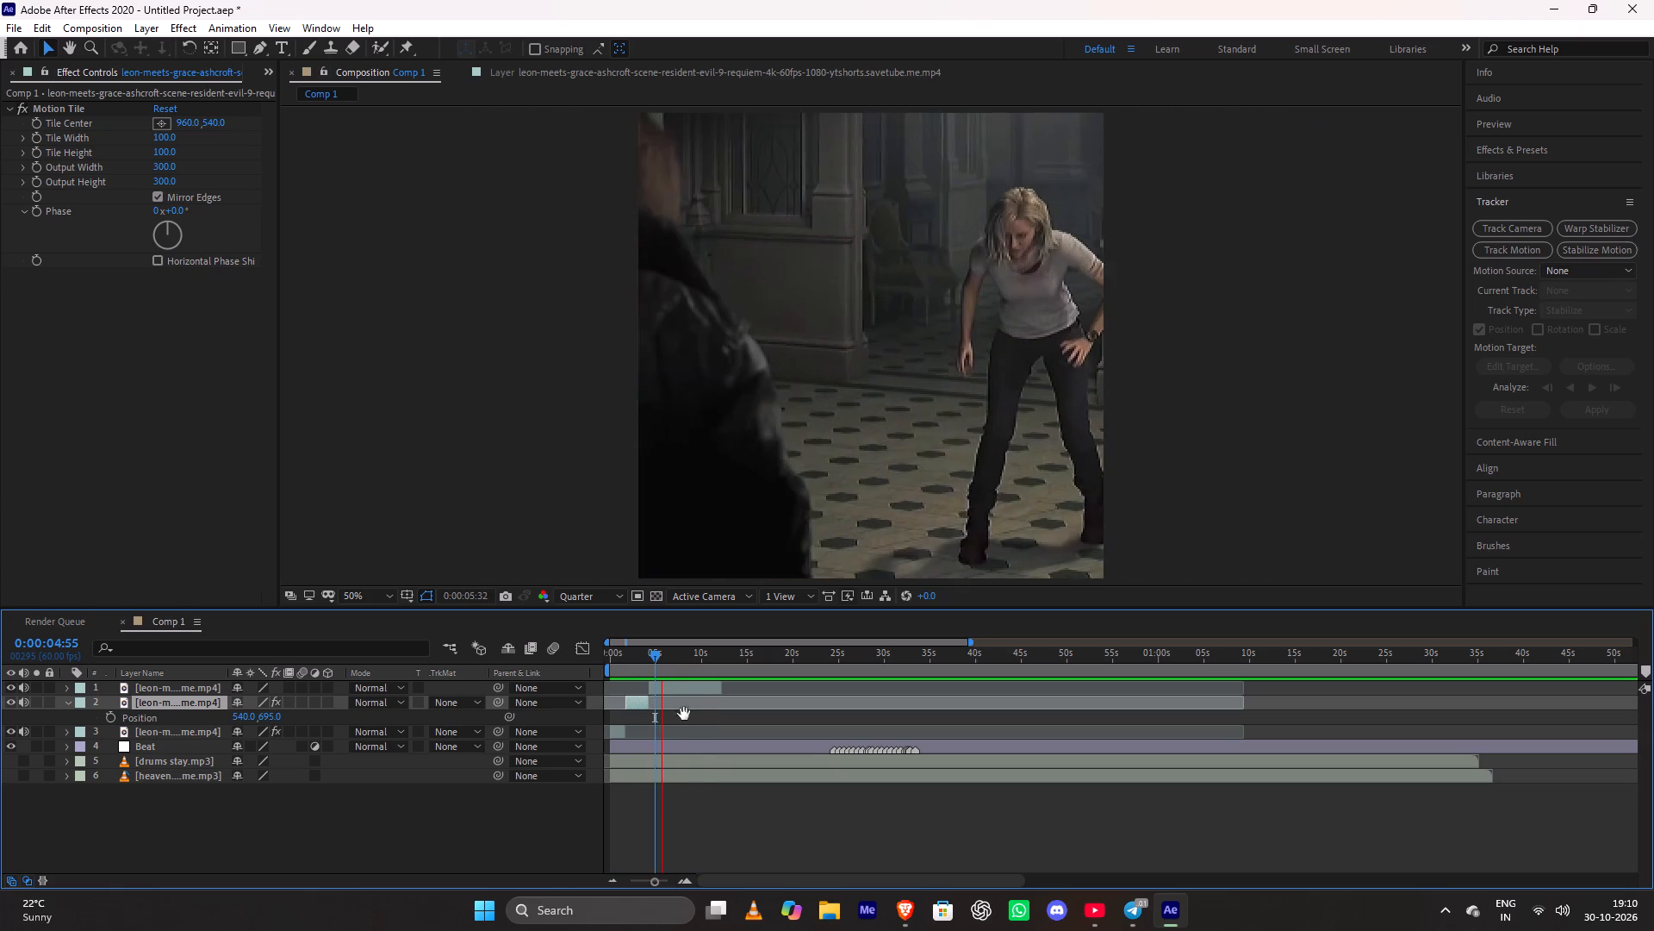
{"action": "left_click_drag", "start_coordinate": [656, 878], "coordinate": [699, 881]}
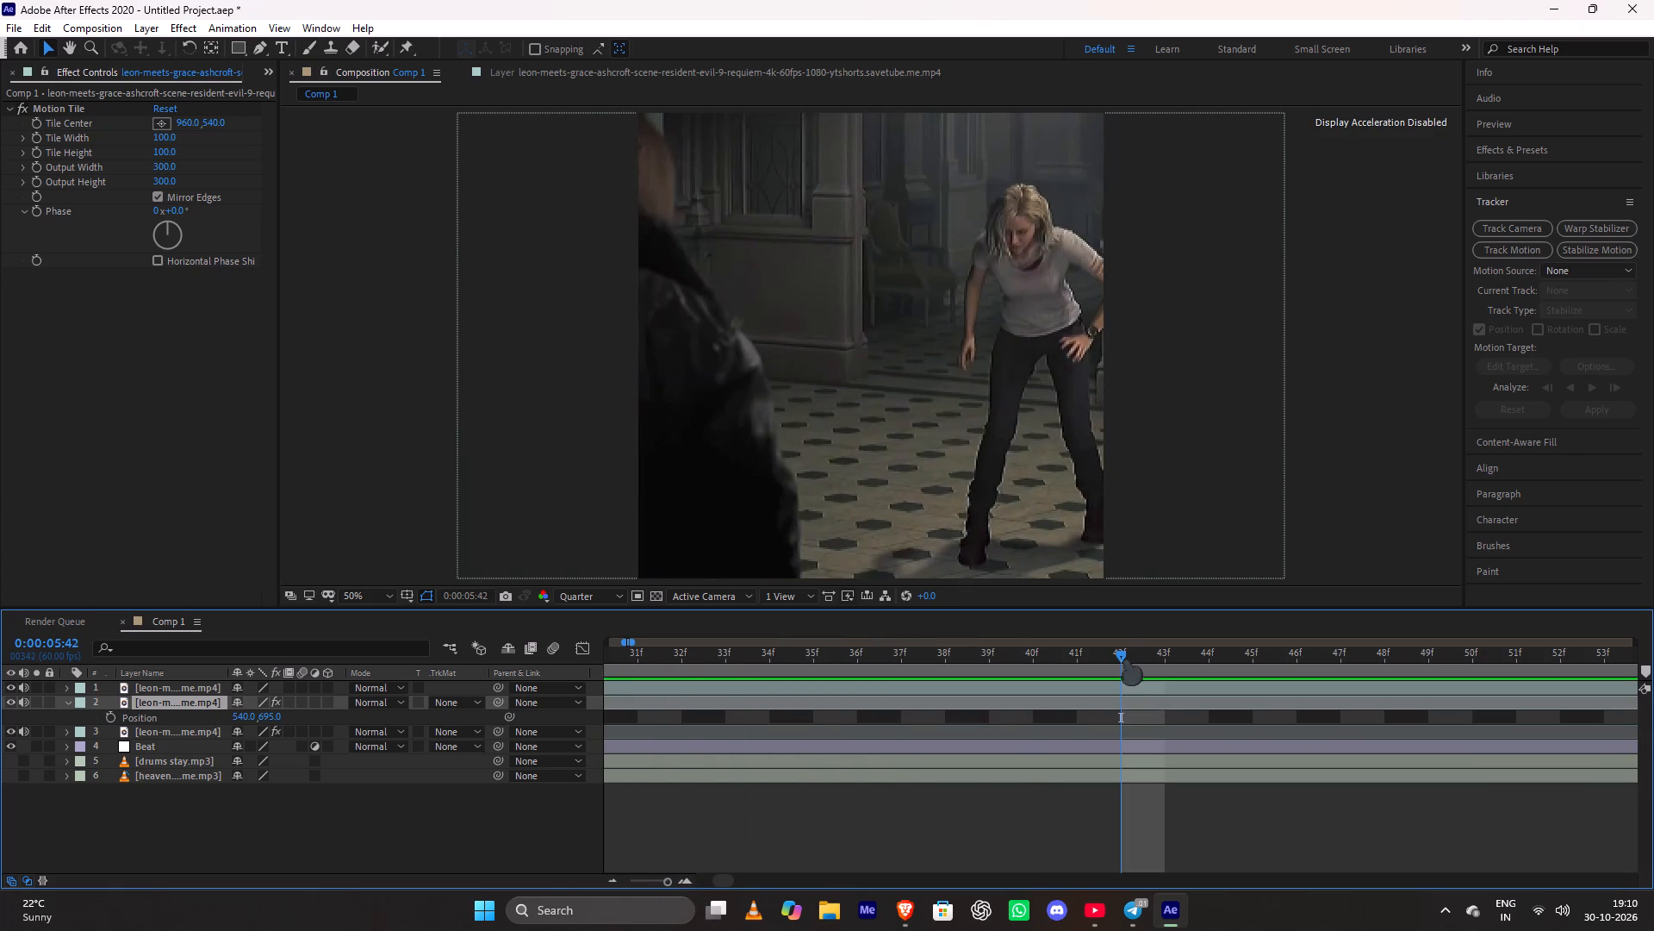
{"action": "left_click_drag", "start_coordinate": [1121, 647], "coordinate": [513, 699]}
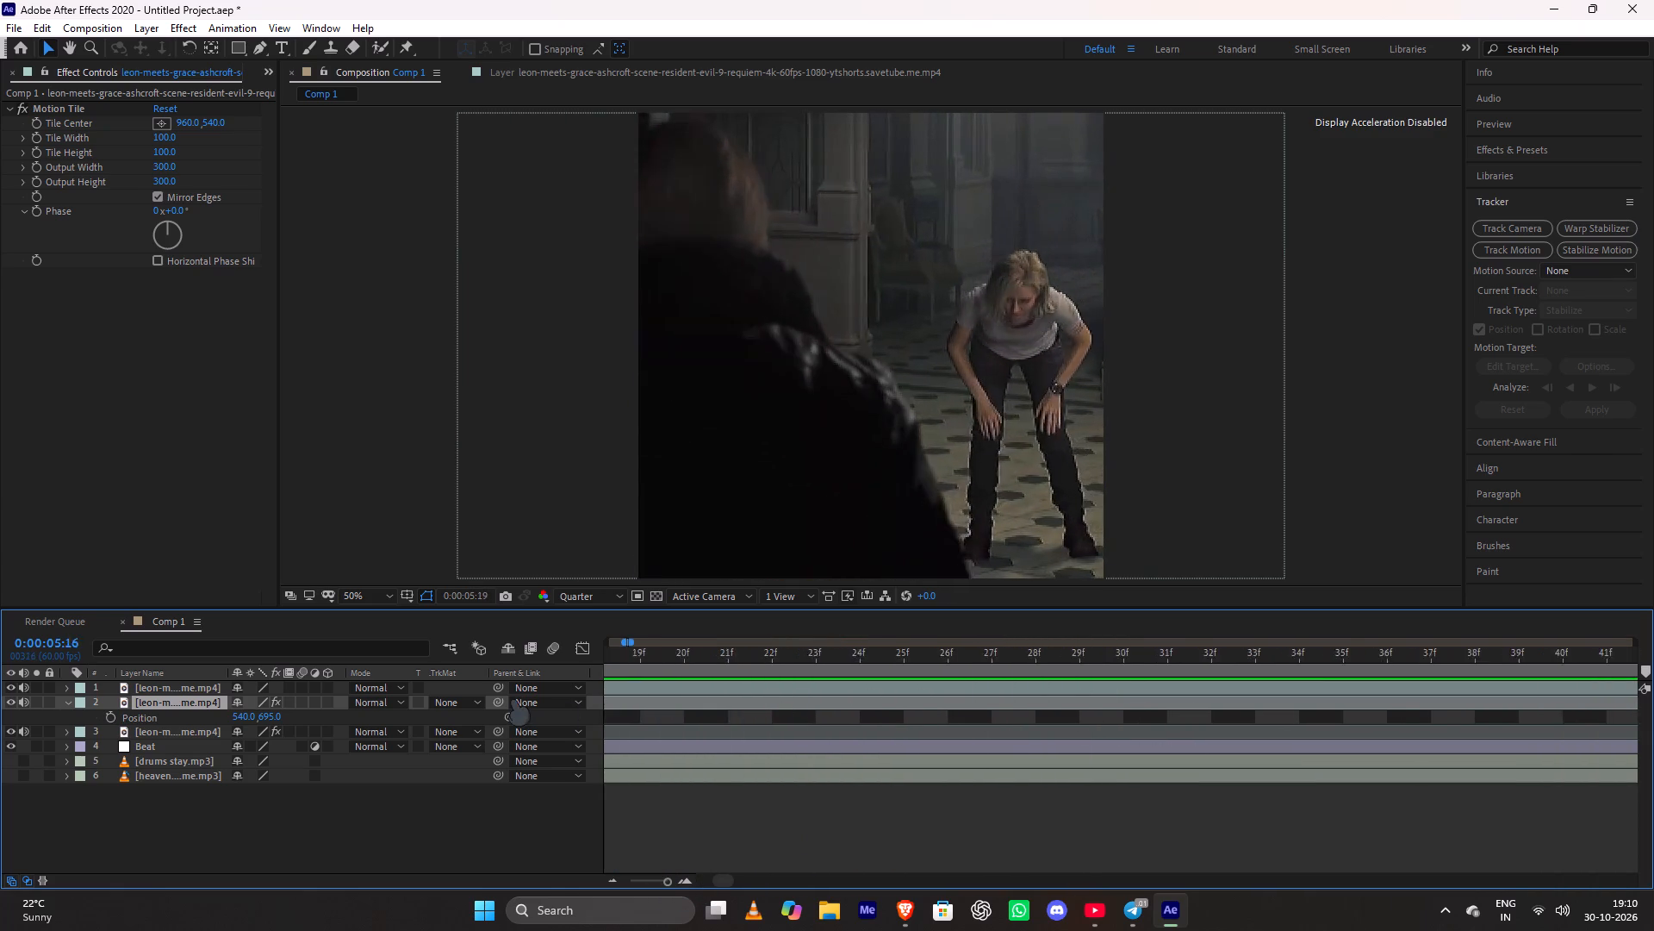
{"action": "left_click_drag", "start_coordinate": [513, 699], "coordinate": [1257, 701]}
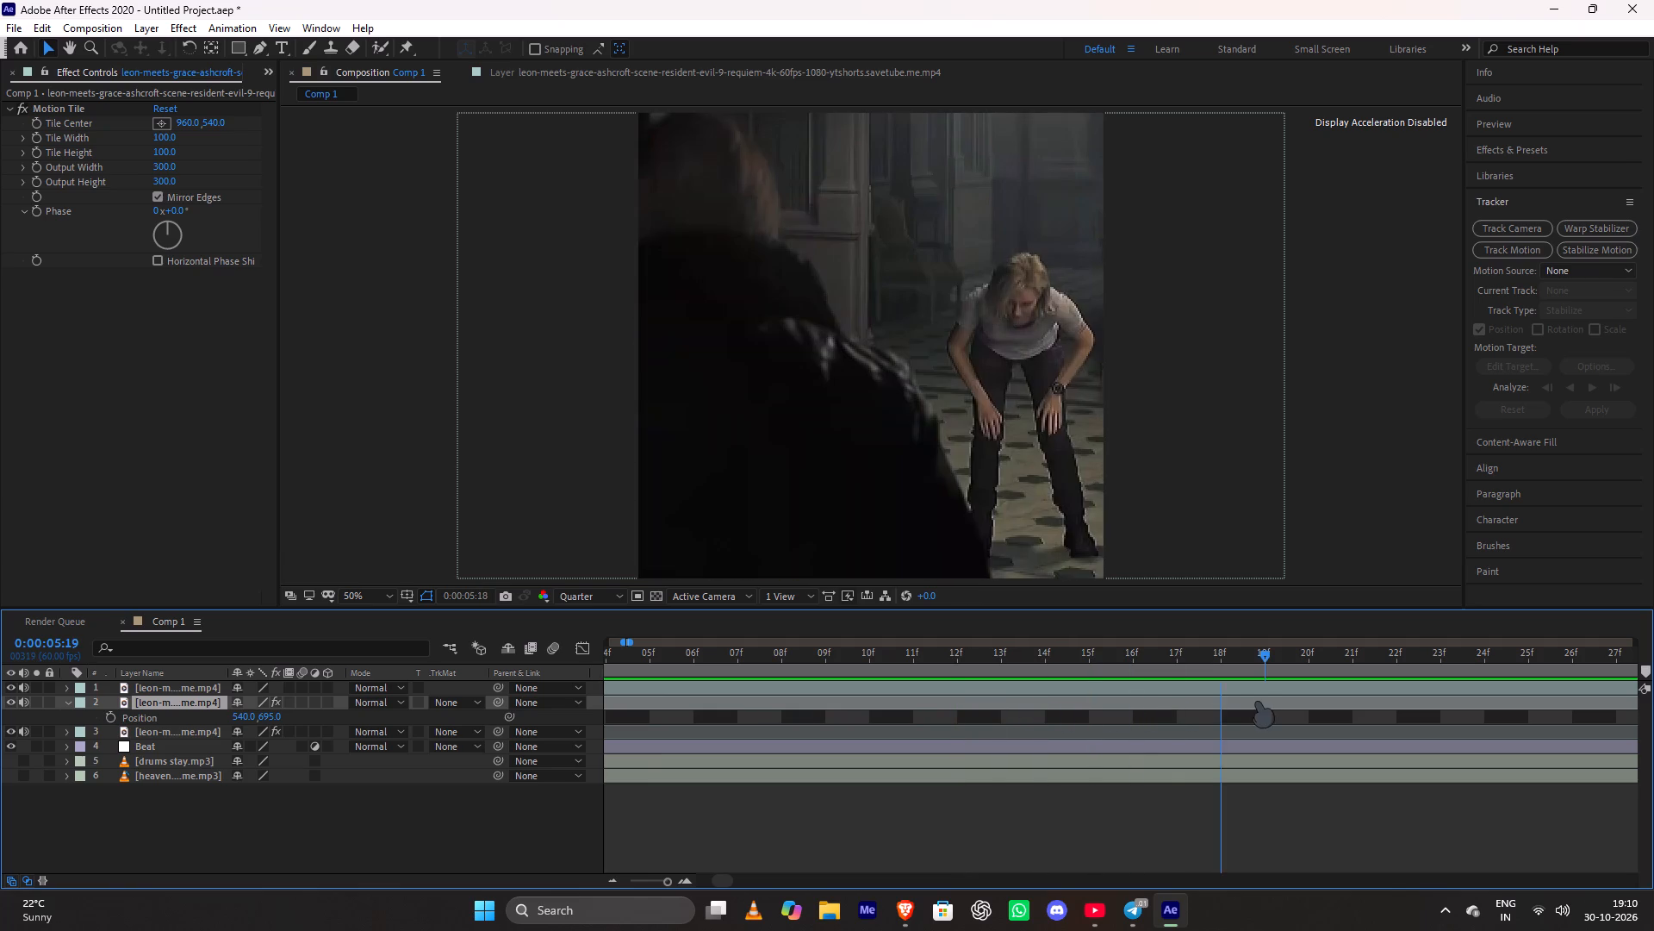
{"action": "left_click_drag", "start_coordinate": [1257, 701], "coordinate": [1191, 711]}
{"action": "left_click_drag", "start_coordinate": [1191, 711], "coordinate": [1202, 711]}
{"action": "left_click", "coordinate": [1213, 684]}
{"action": "key", "text": "ctrl+shift+d"}
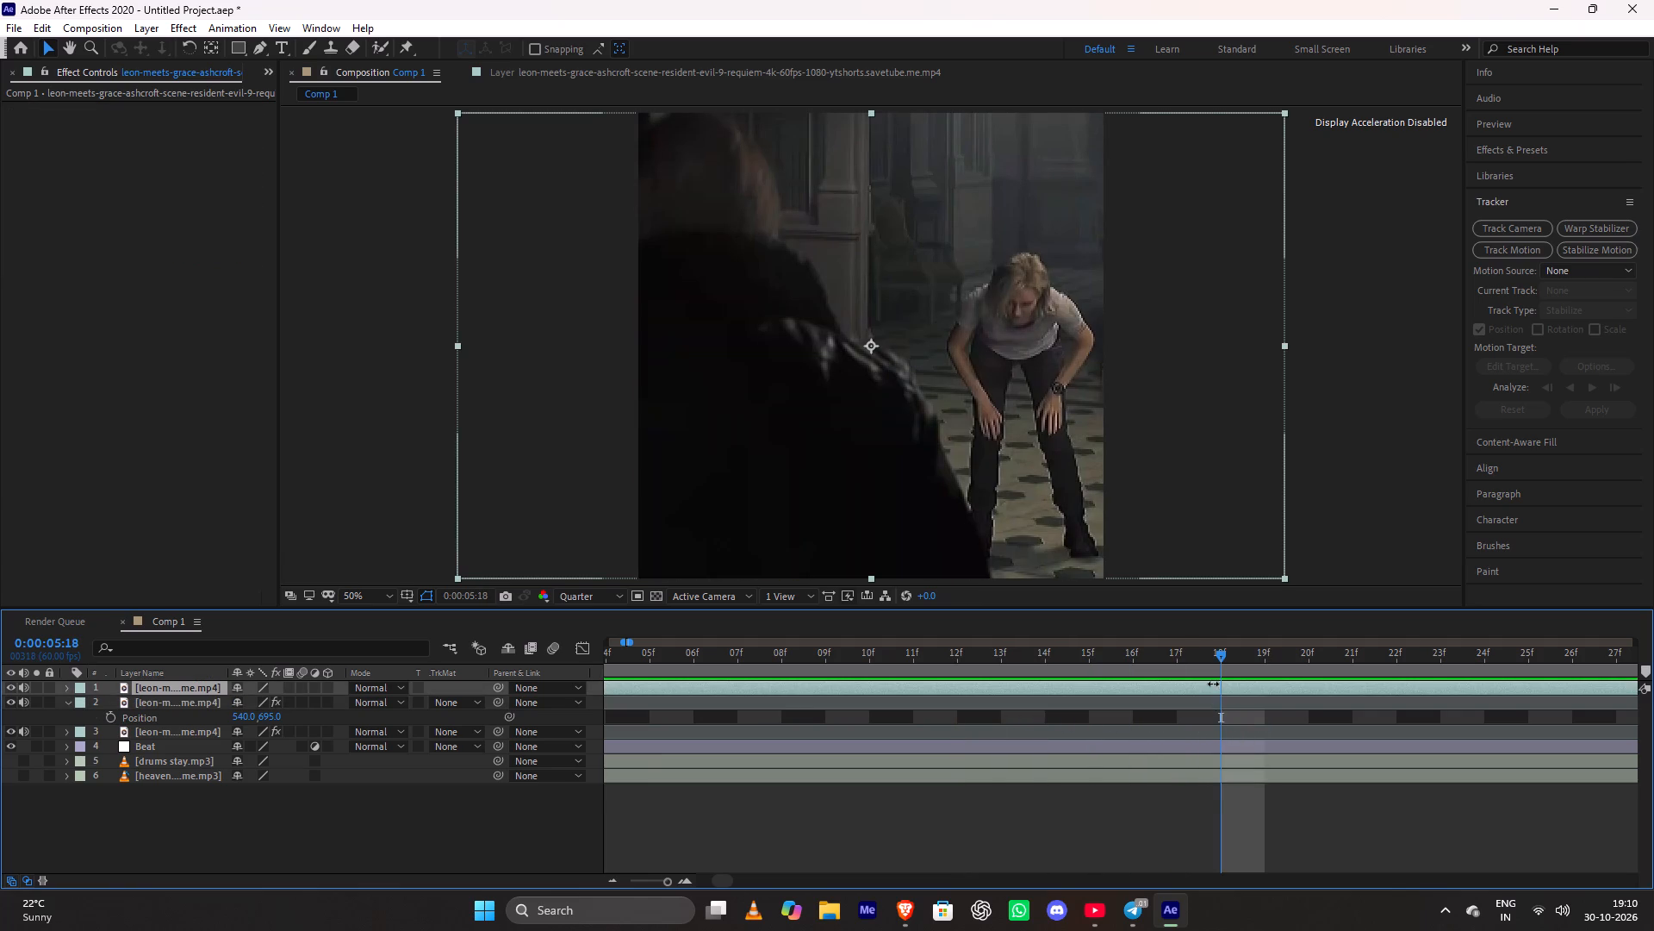
Collapse the Position property shown under Grace's segment in the timeline.
{"action": "left_click", "coordinate": [662, 881]}
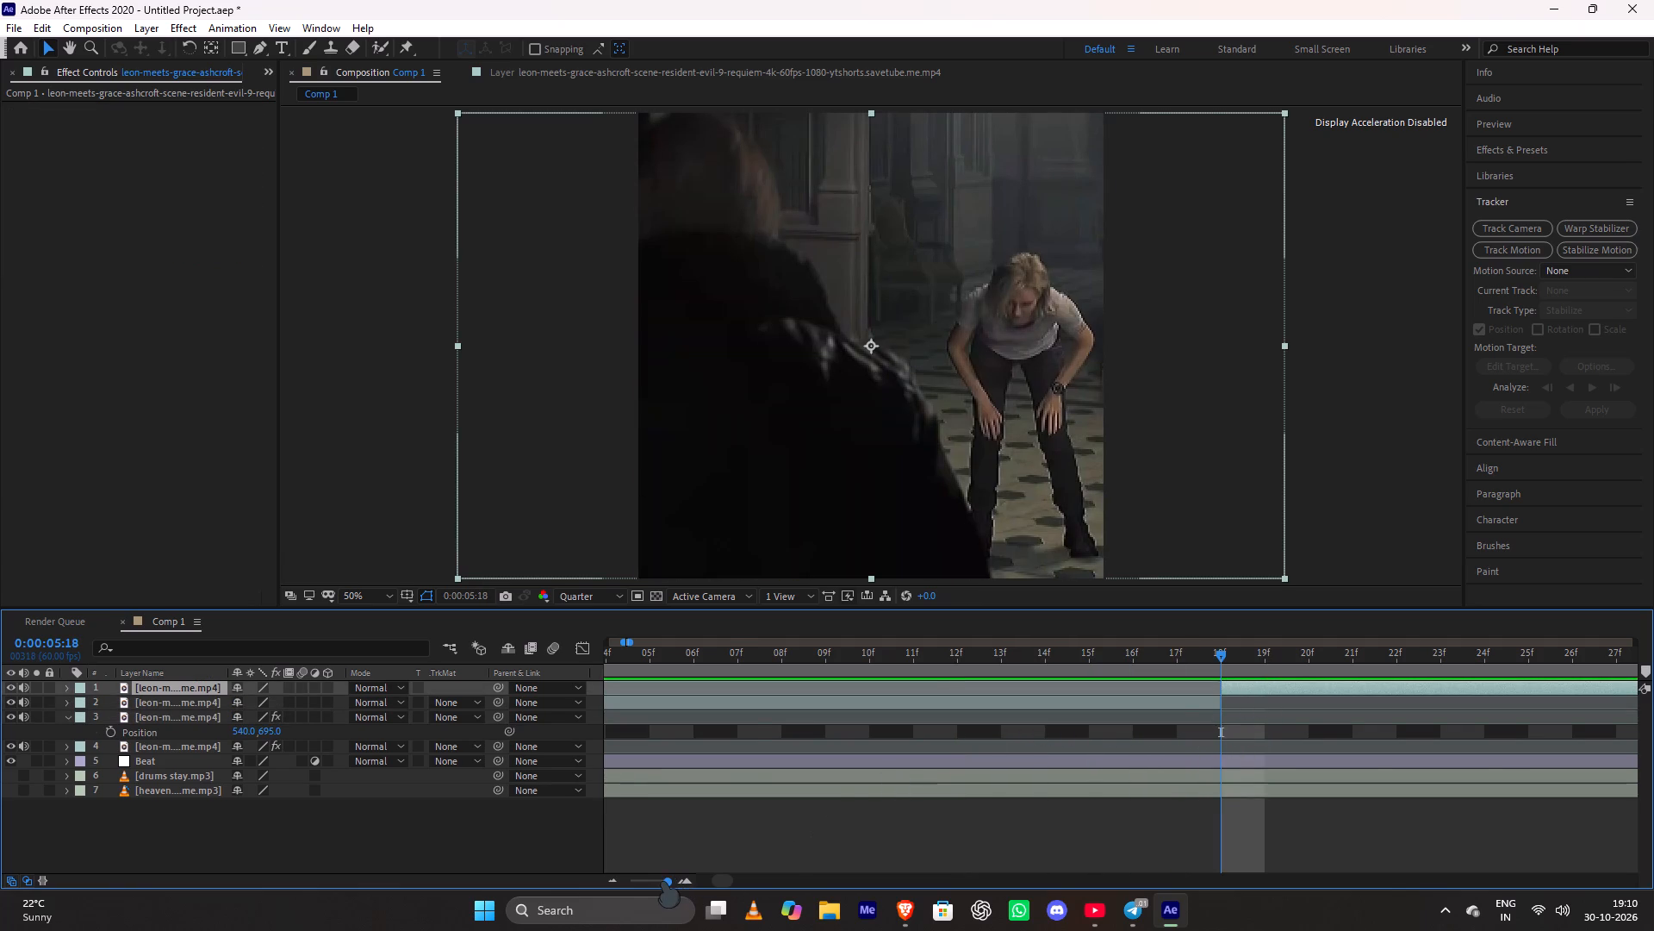
{"action": "left_click_drag", "start_coordinate": [755, 659], "coordinate": [746, 668]}
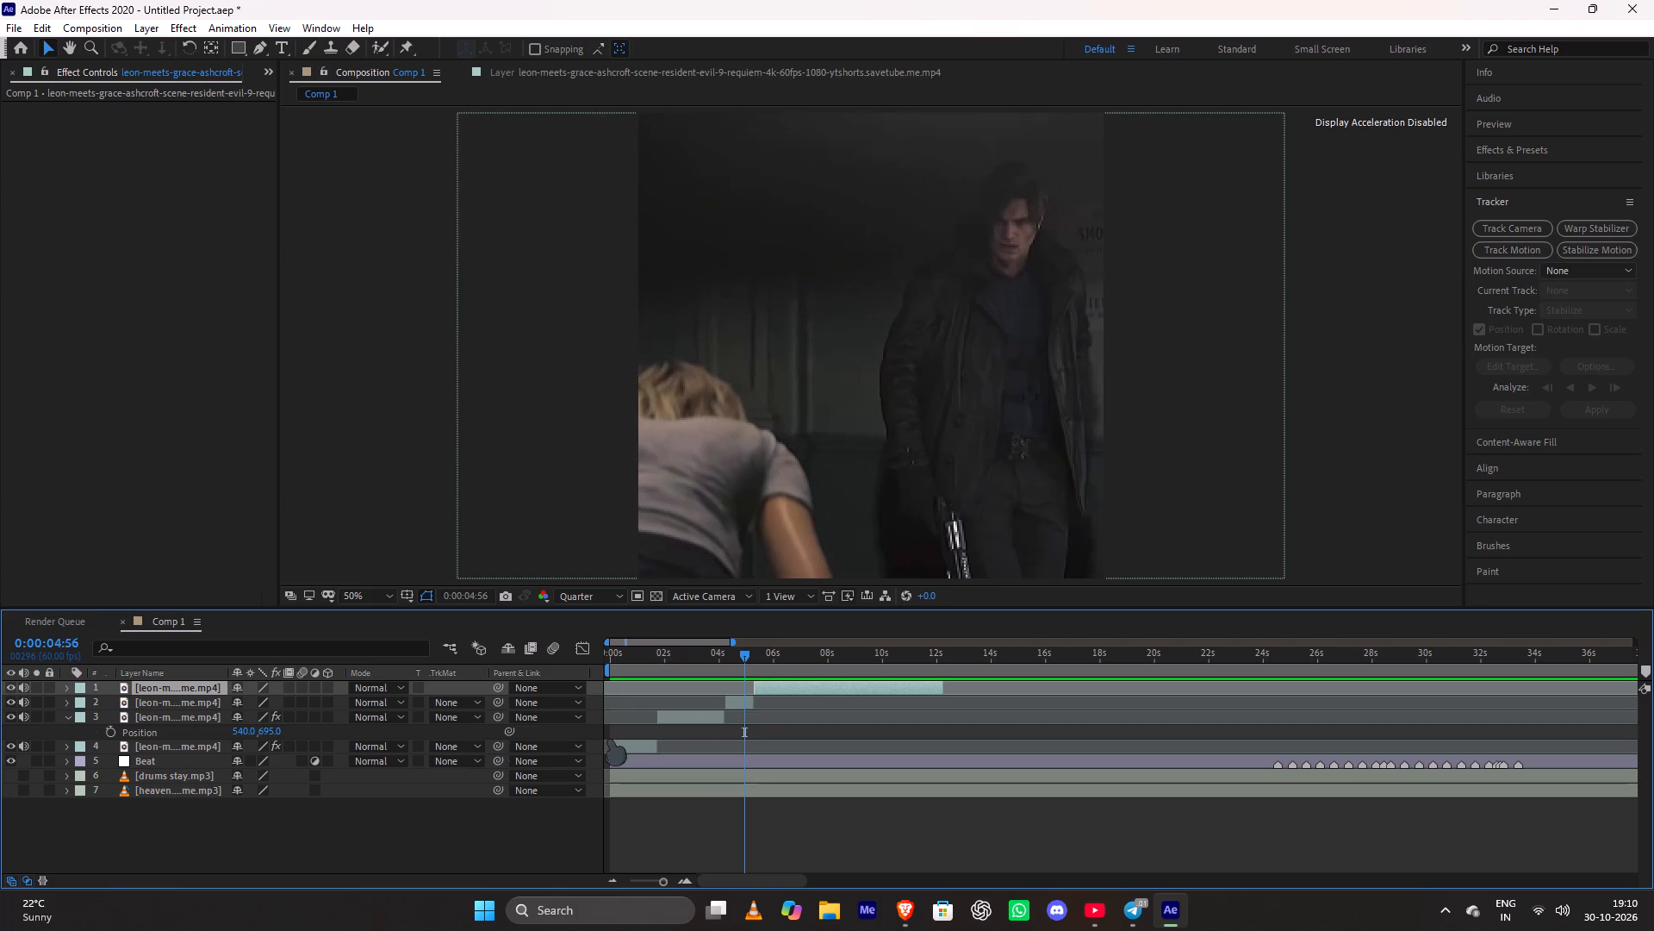
{"action": "left_click", "coordinate": [191, 708]}
{"action": "left_click", "coordinate": [193, 716]}
{"action": "key", "text": "p"}
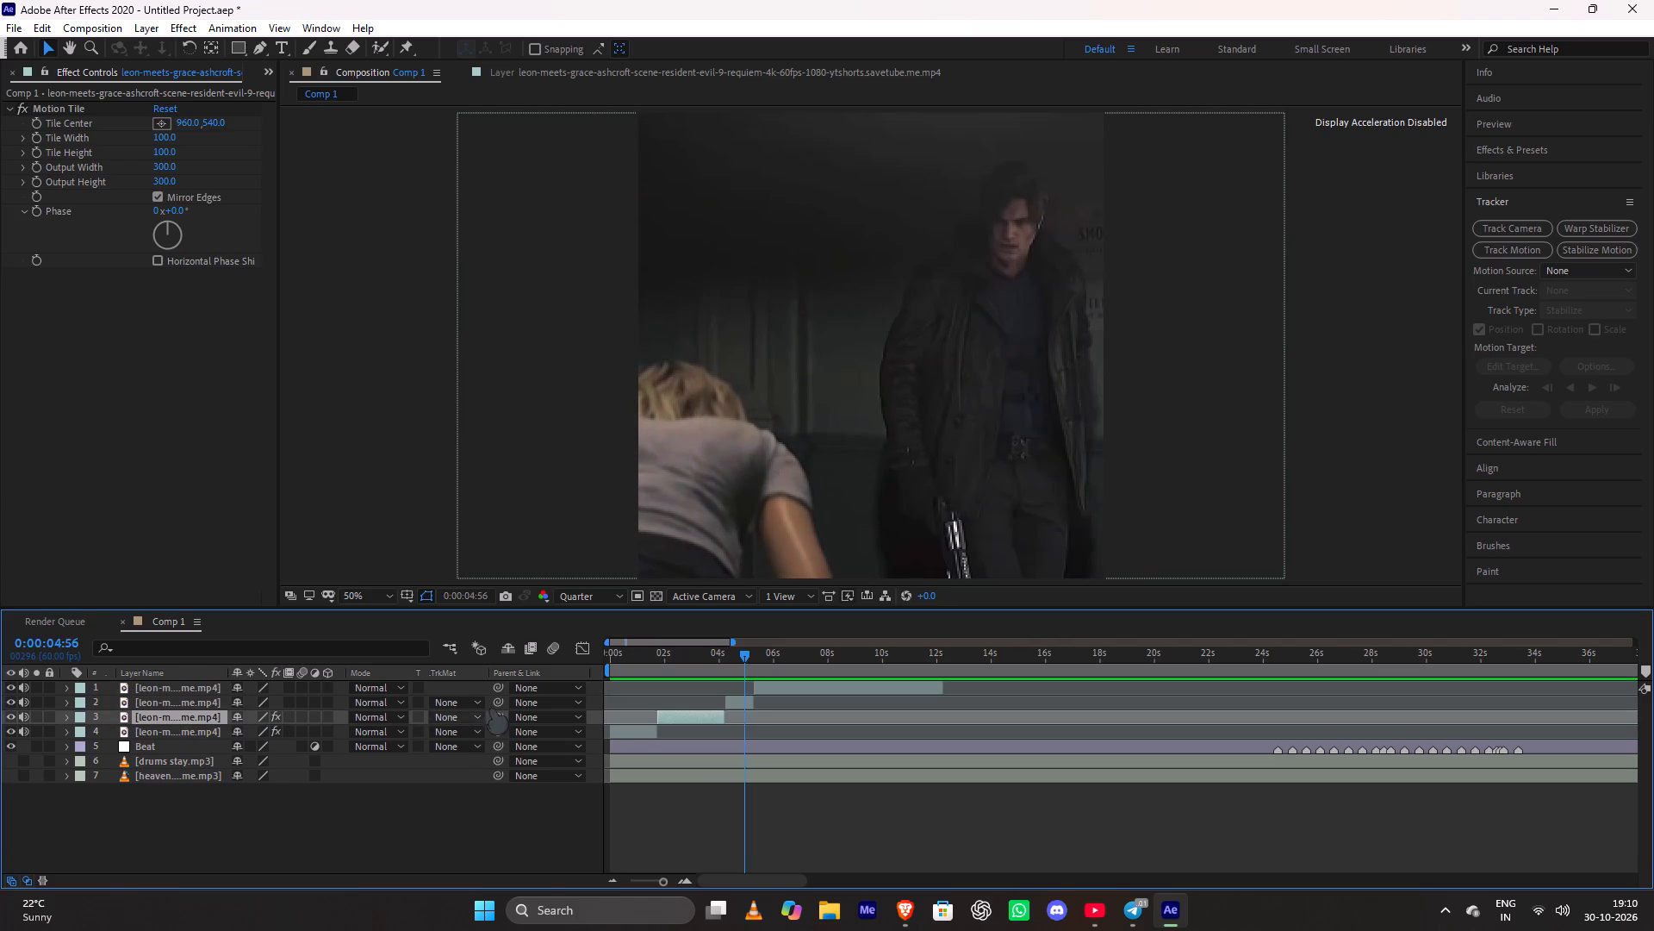
Scrub through Leon's standing segment to examine his movement, and park the playhead on its first frame, 0:00:04:13.
{"action": "left_click", "coordinate": [749, 703]}
{"action": "left_click_drag", "start_coordinate": [744, 656], "coordinate": [724, 664]}
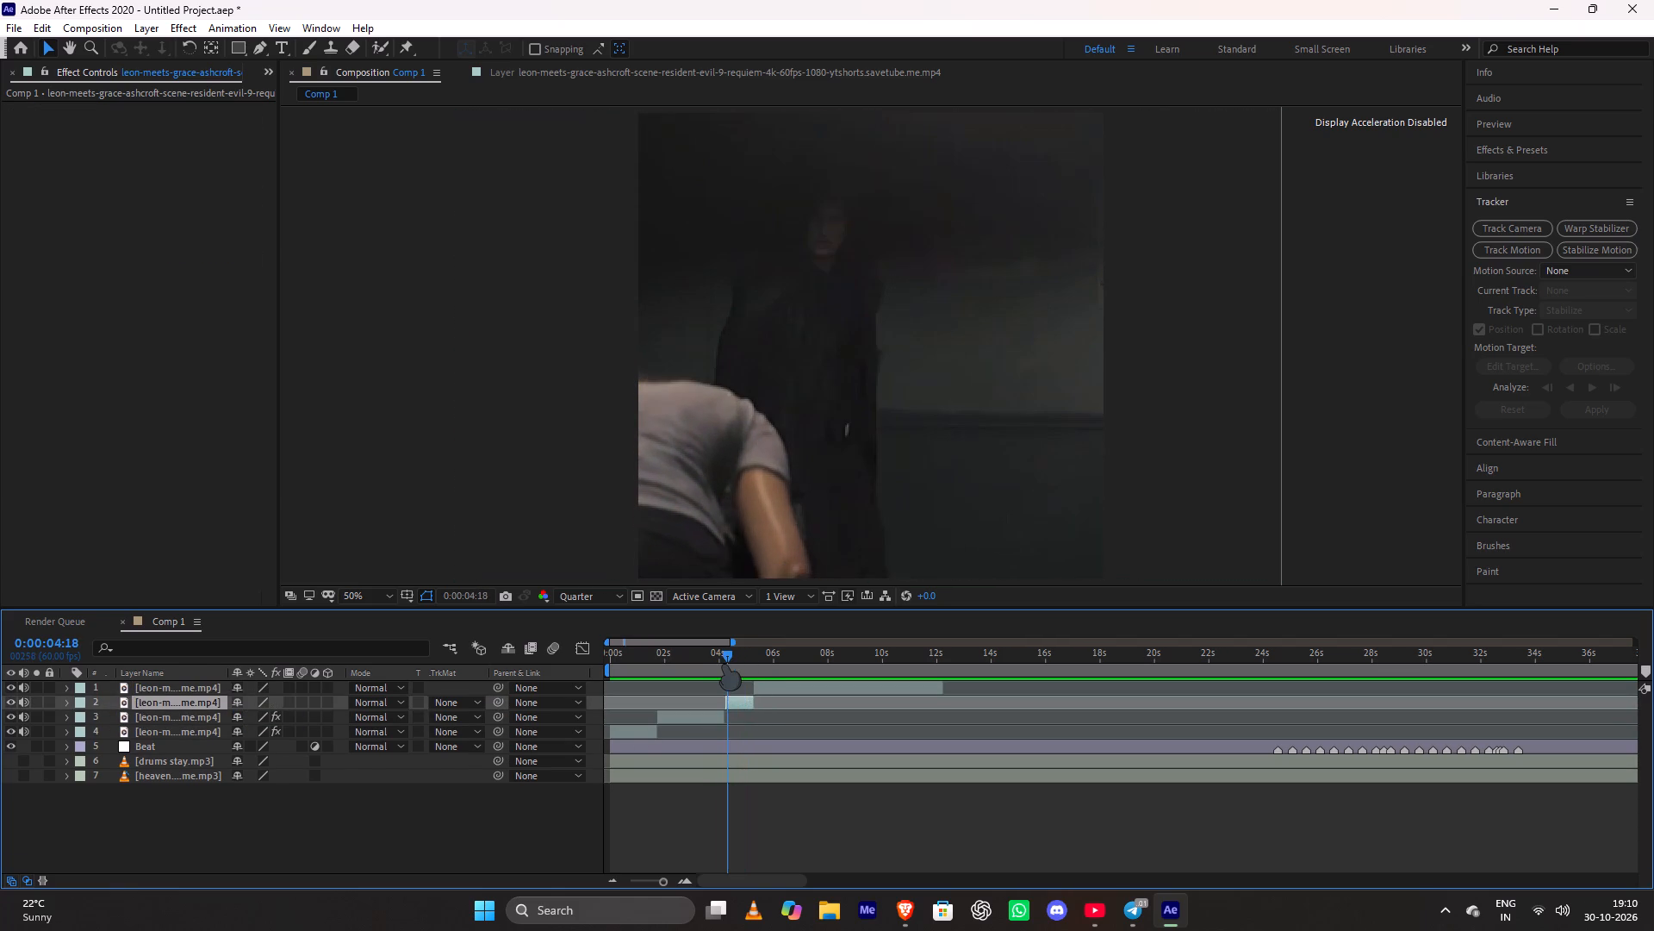
{"action": "left_click_drag", "start_coordinate": [724, 664], "coordinate": [735, 672]}
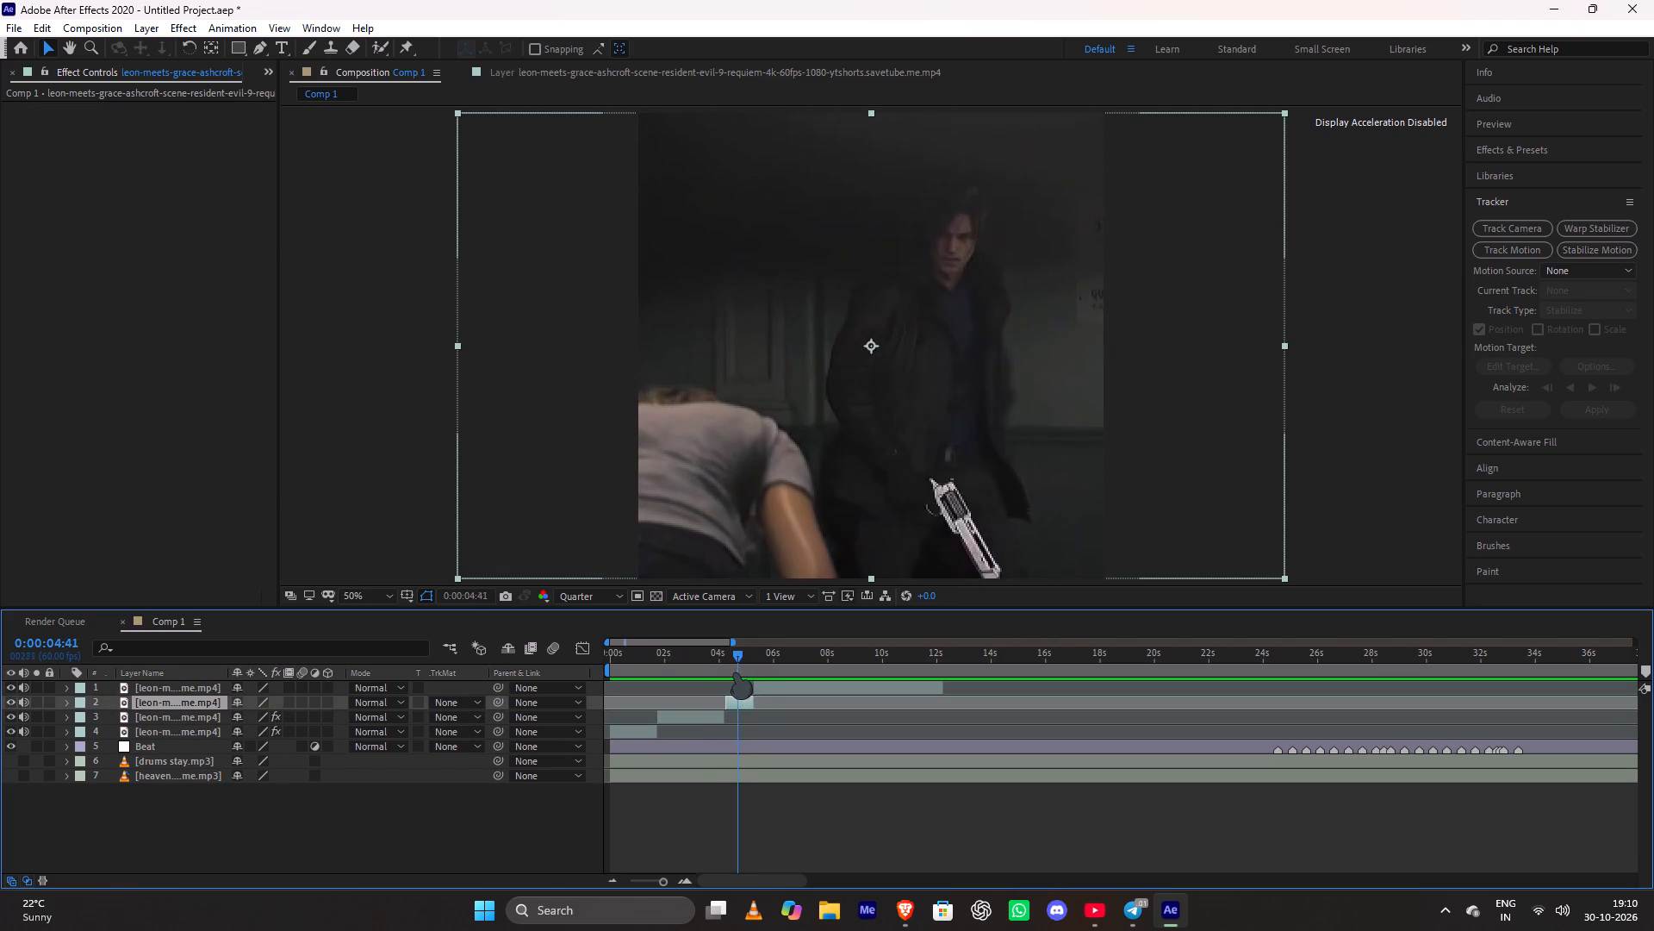
{"action": "left_click_drag", "start_coordinate": [735, 672], "coordinate": [724, 684]}
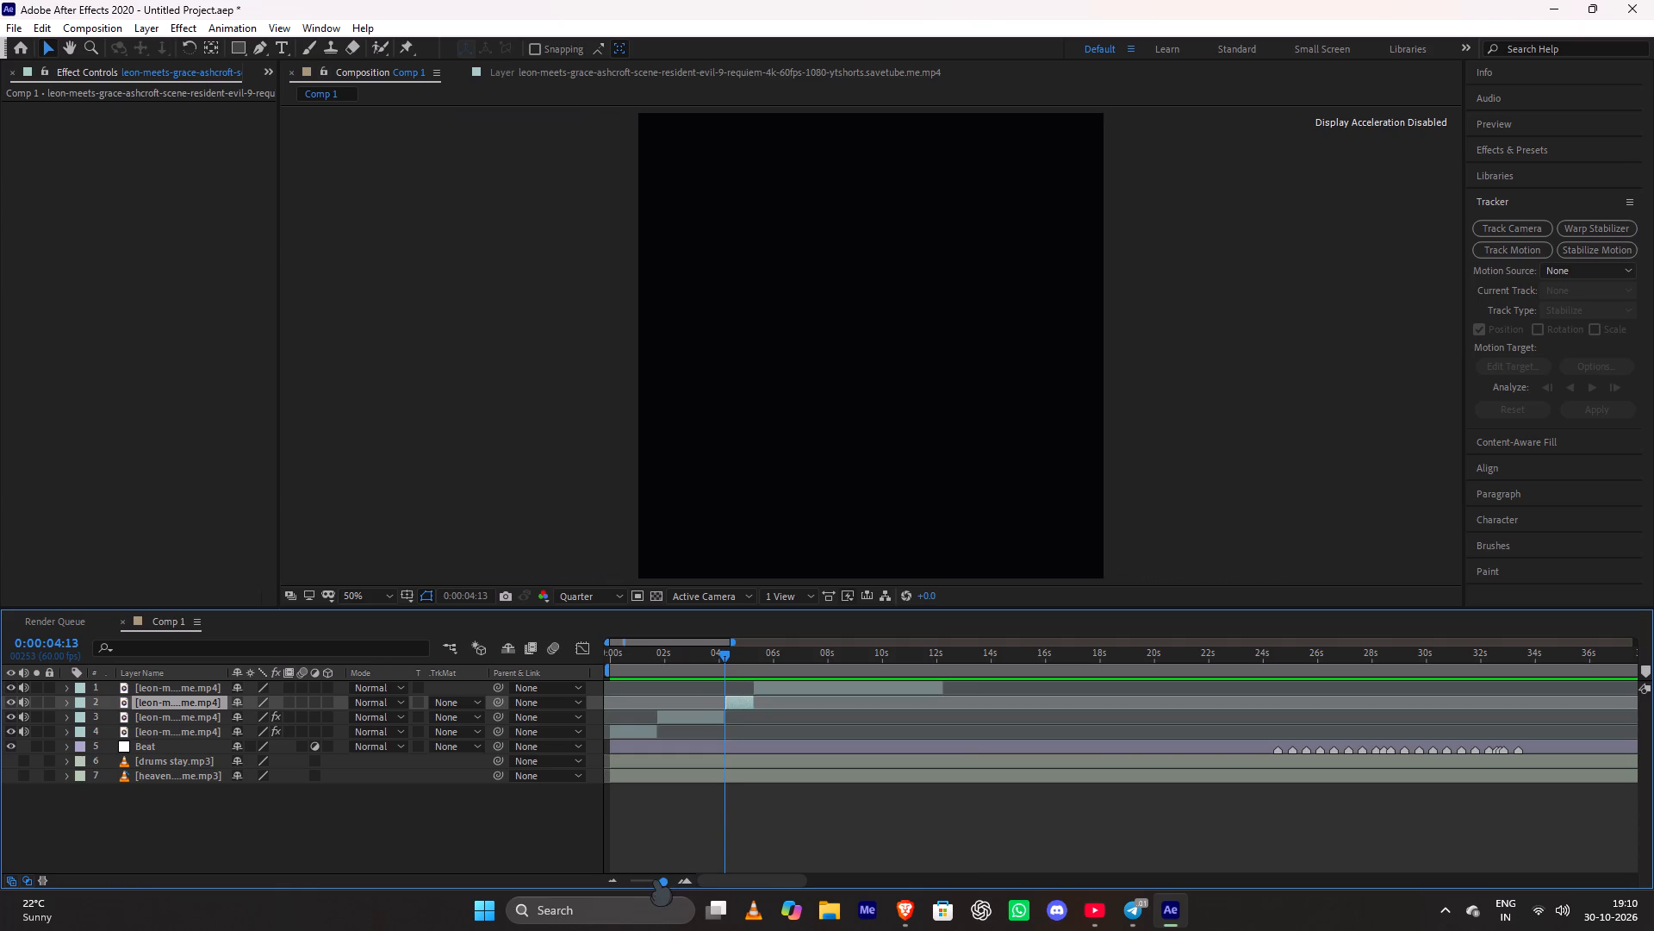
{"action": "left_click_drag", "start_coordinate": [655, 879], "coordinate": [693, 877]}
{"action": "left_click_drag", "start_coordinate": [1197, 703], "coordinate": [1164, 715]}
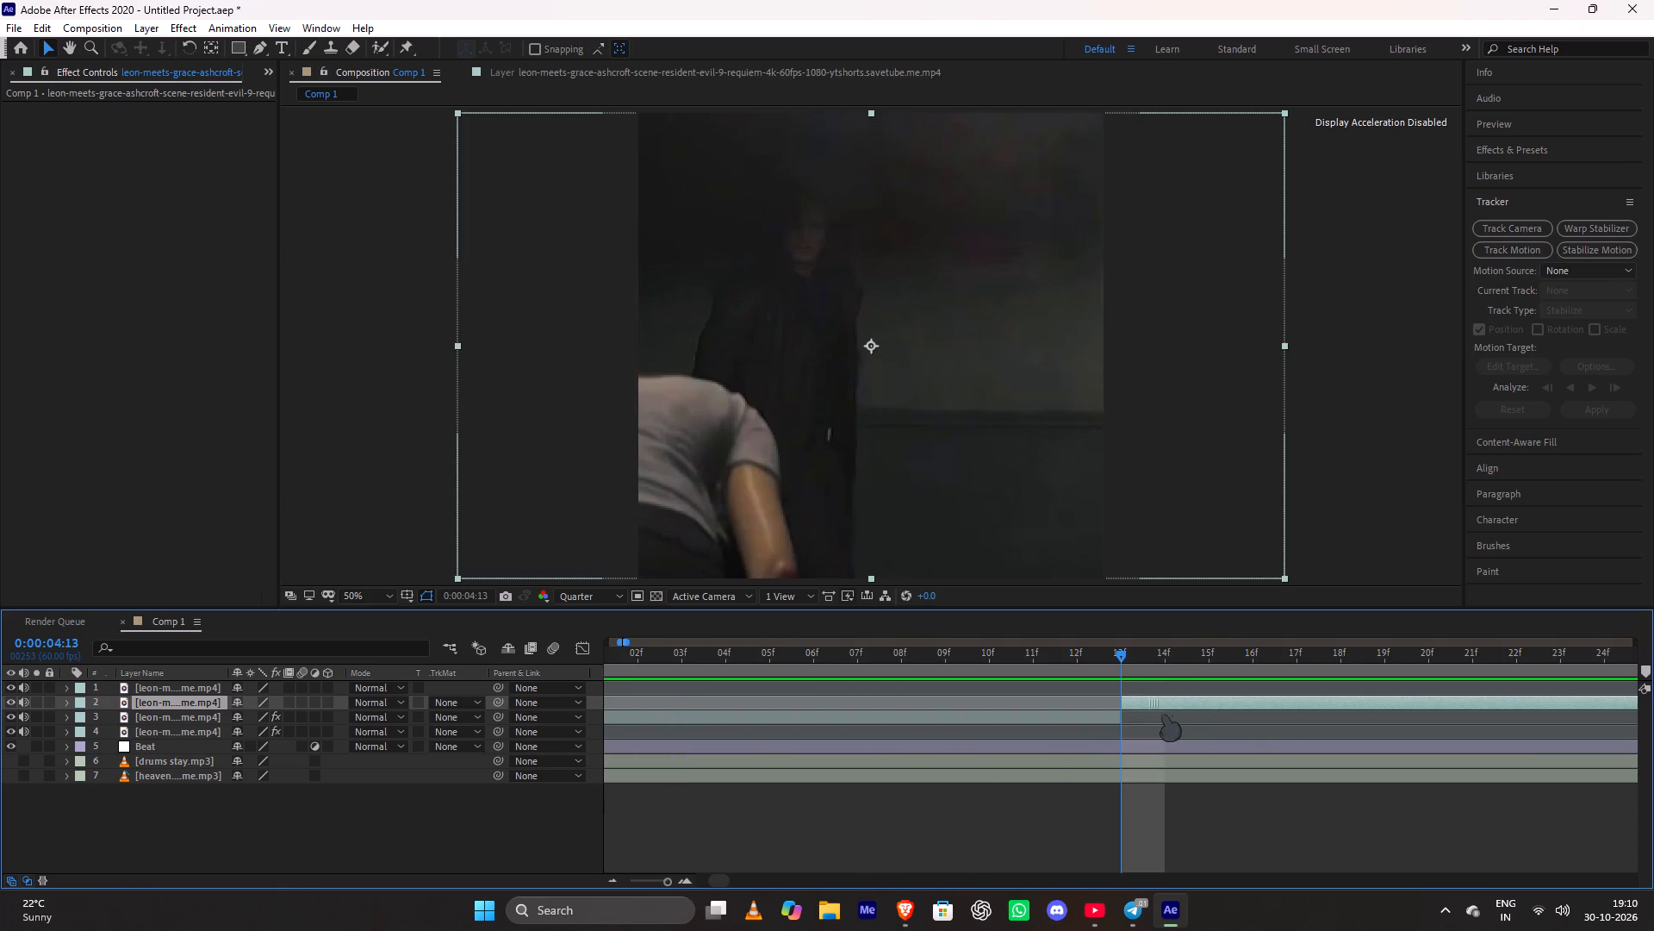
{"action": "left_click_drag", "start_coordinate": [1164, 715], "coordinate": [1155, 715]}
{"action": "left_click_drag", "start_coordinate": [1120, 654], "coordinate": [1315, 692]}
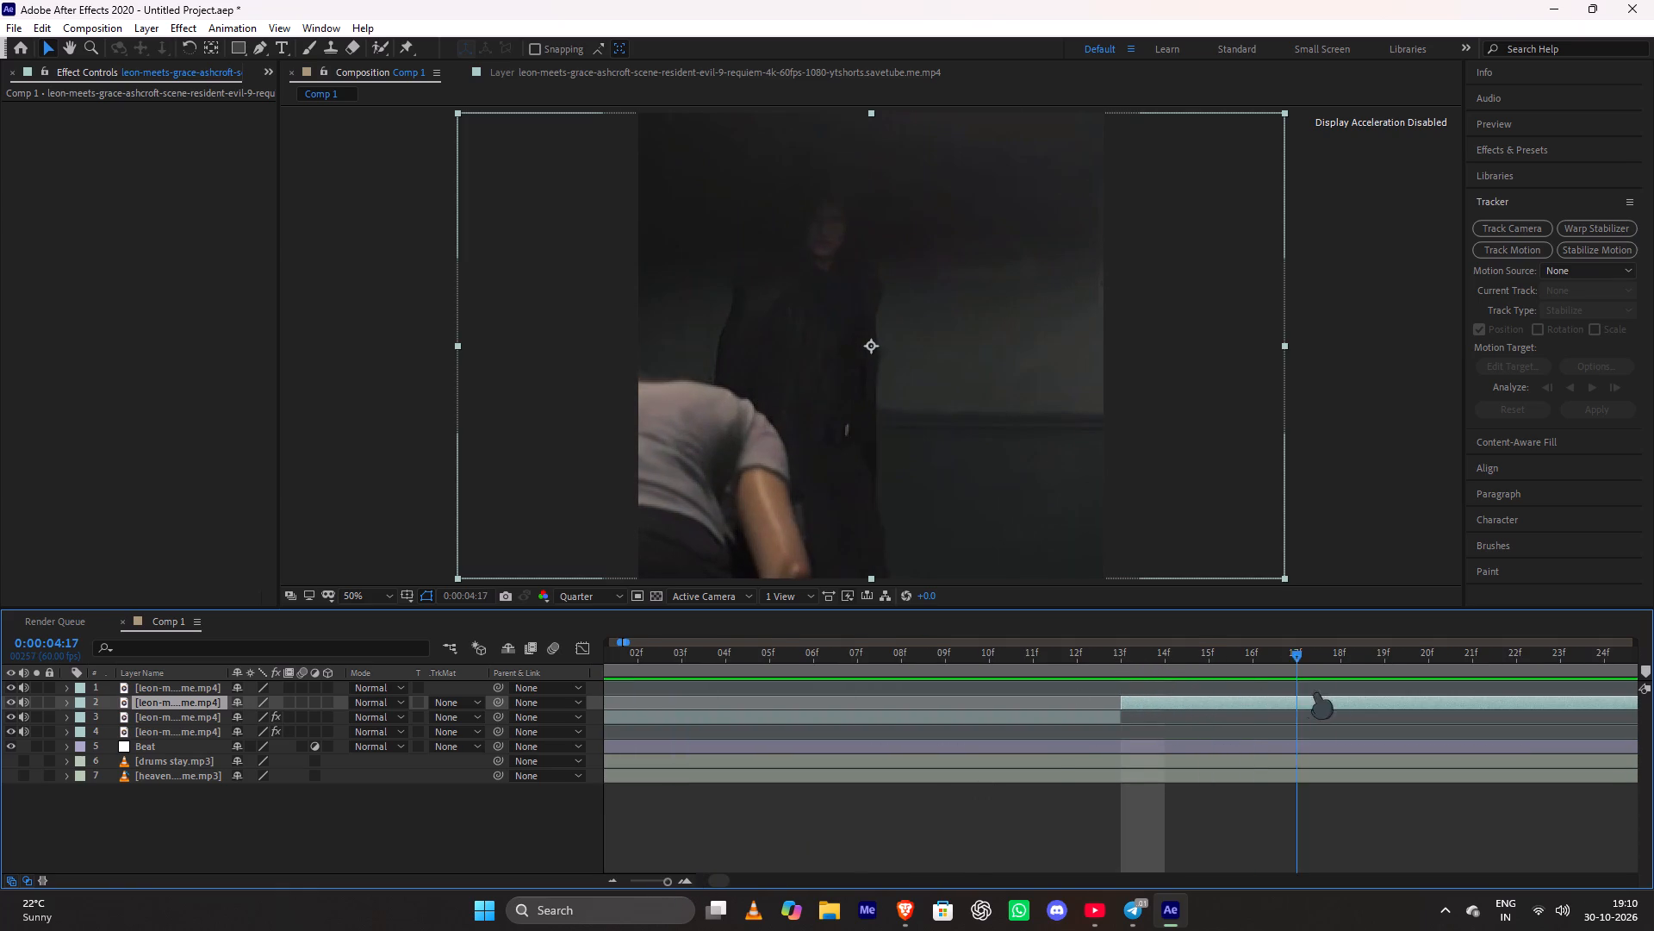
{"action": "left_click_drag", "start_coordinate": [1315, 692], "coordinate": [1136, 717]}
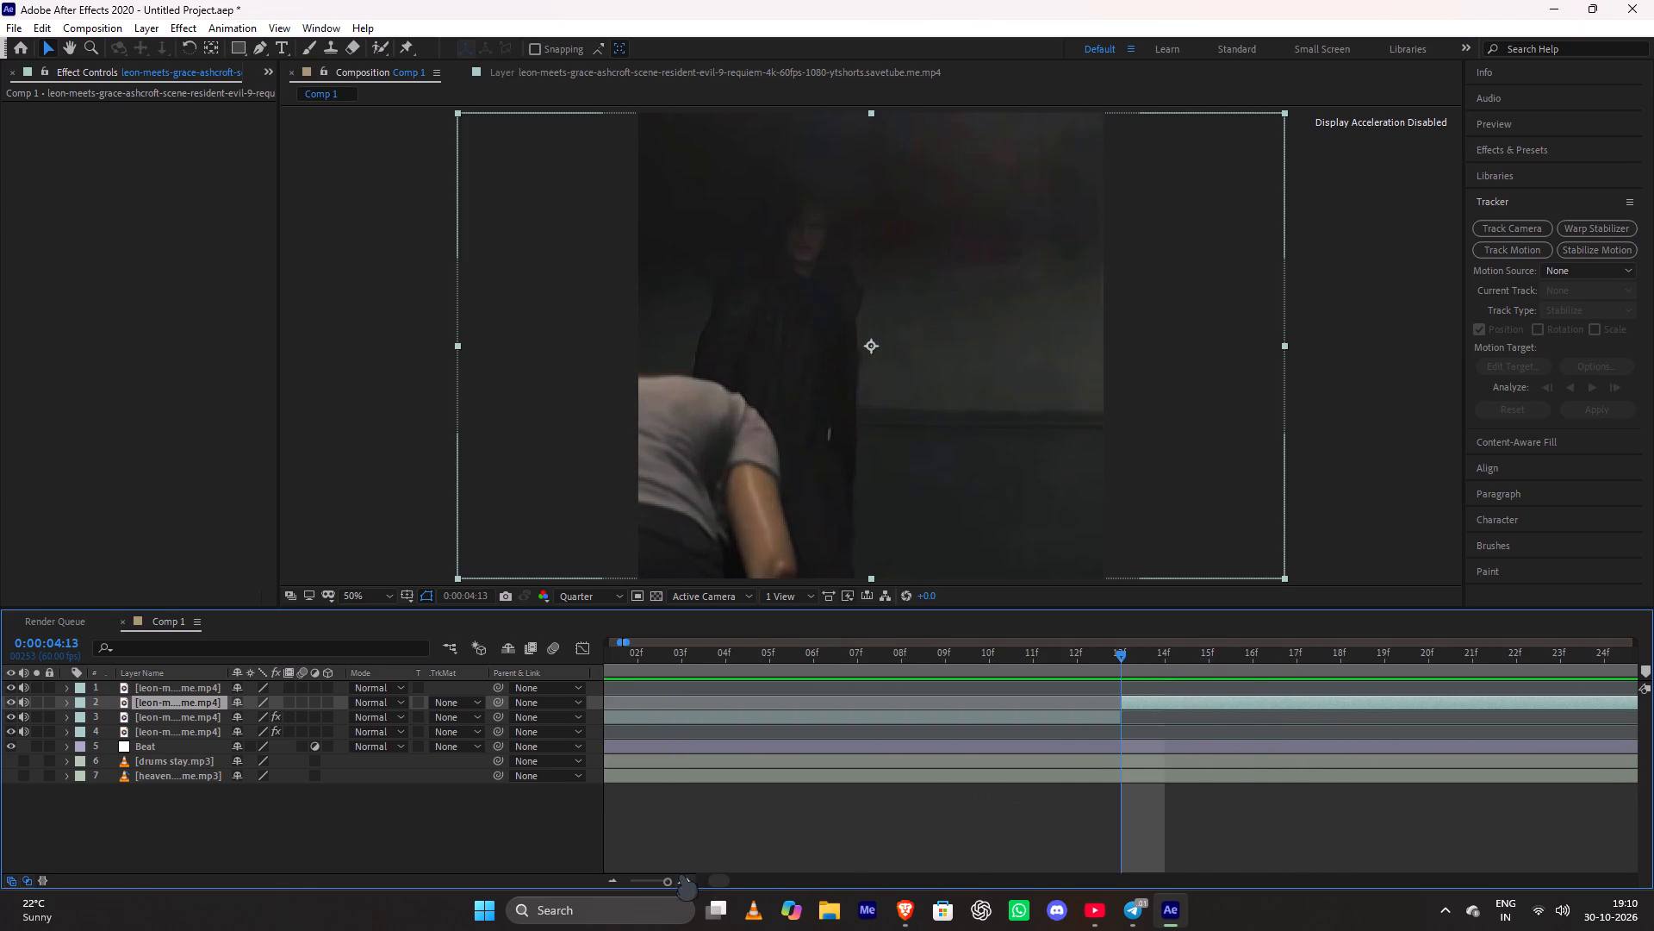
{"action": "left_click", "coordinate": [670, 883]}
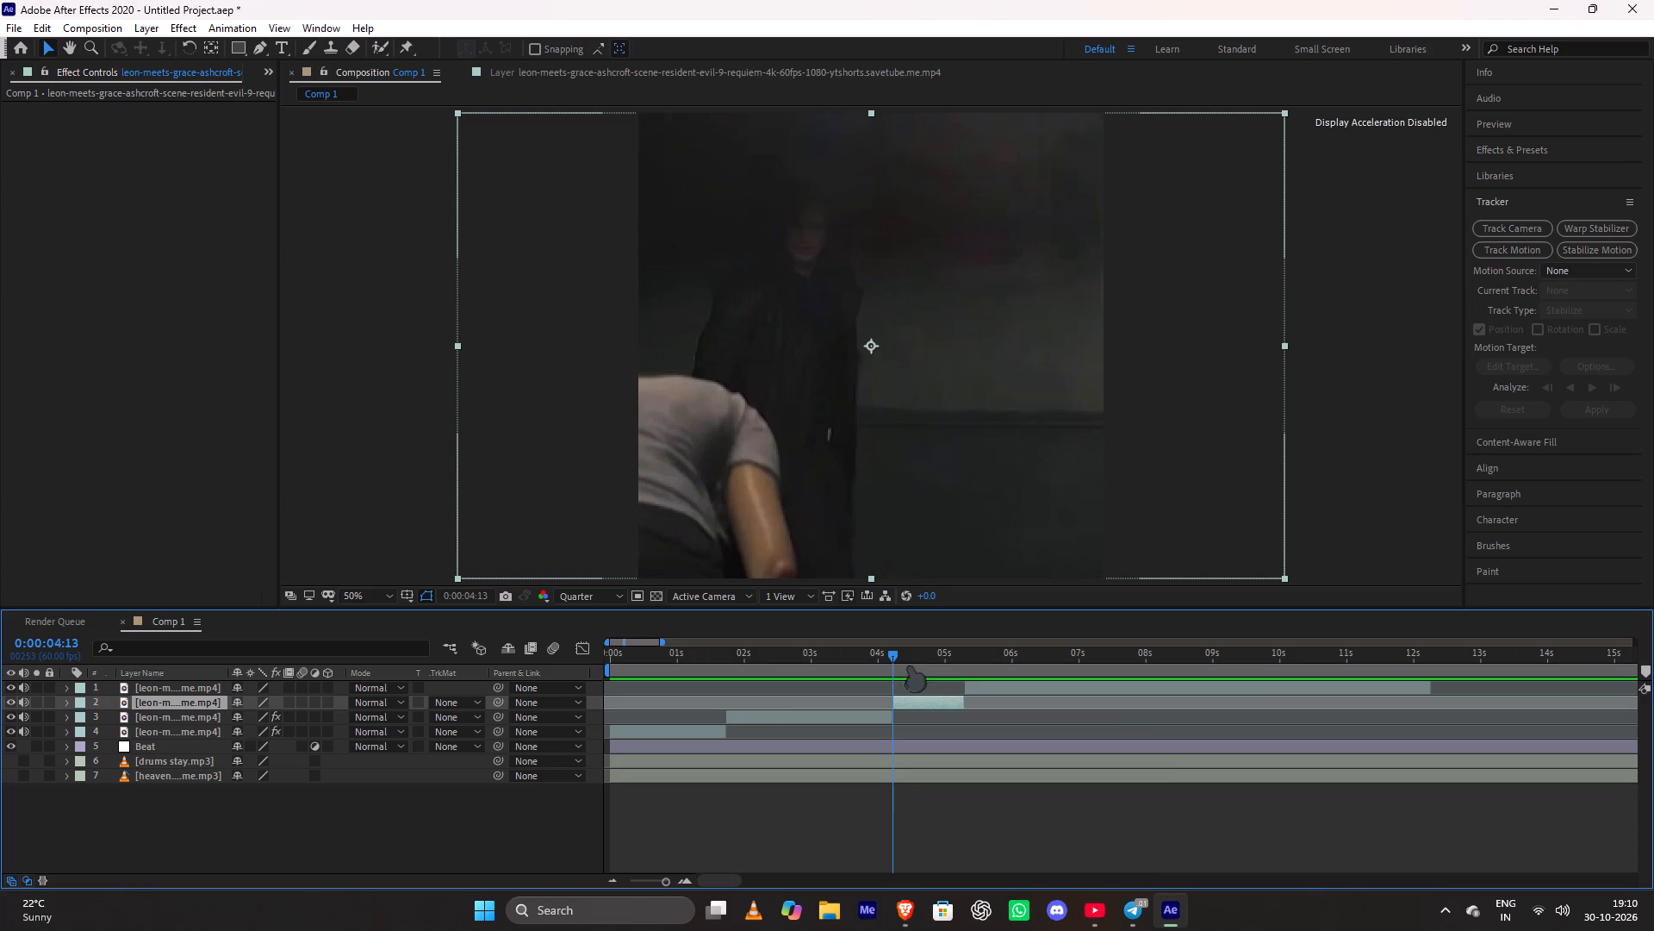
{"action": "left_click_drag", "start_coordinate": [899, 656], "coordinate": [951, 673]}
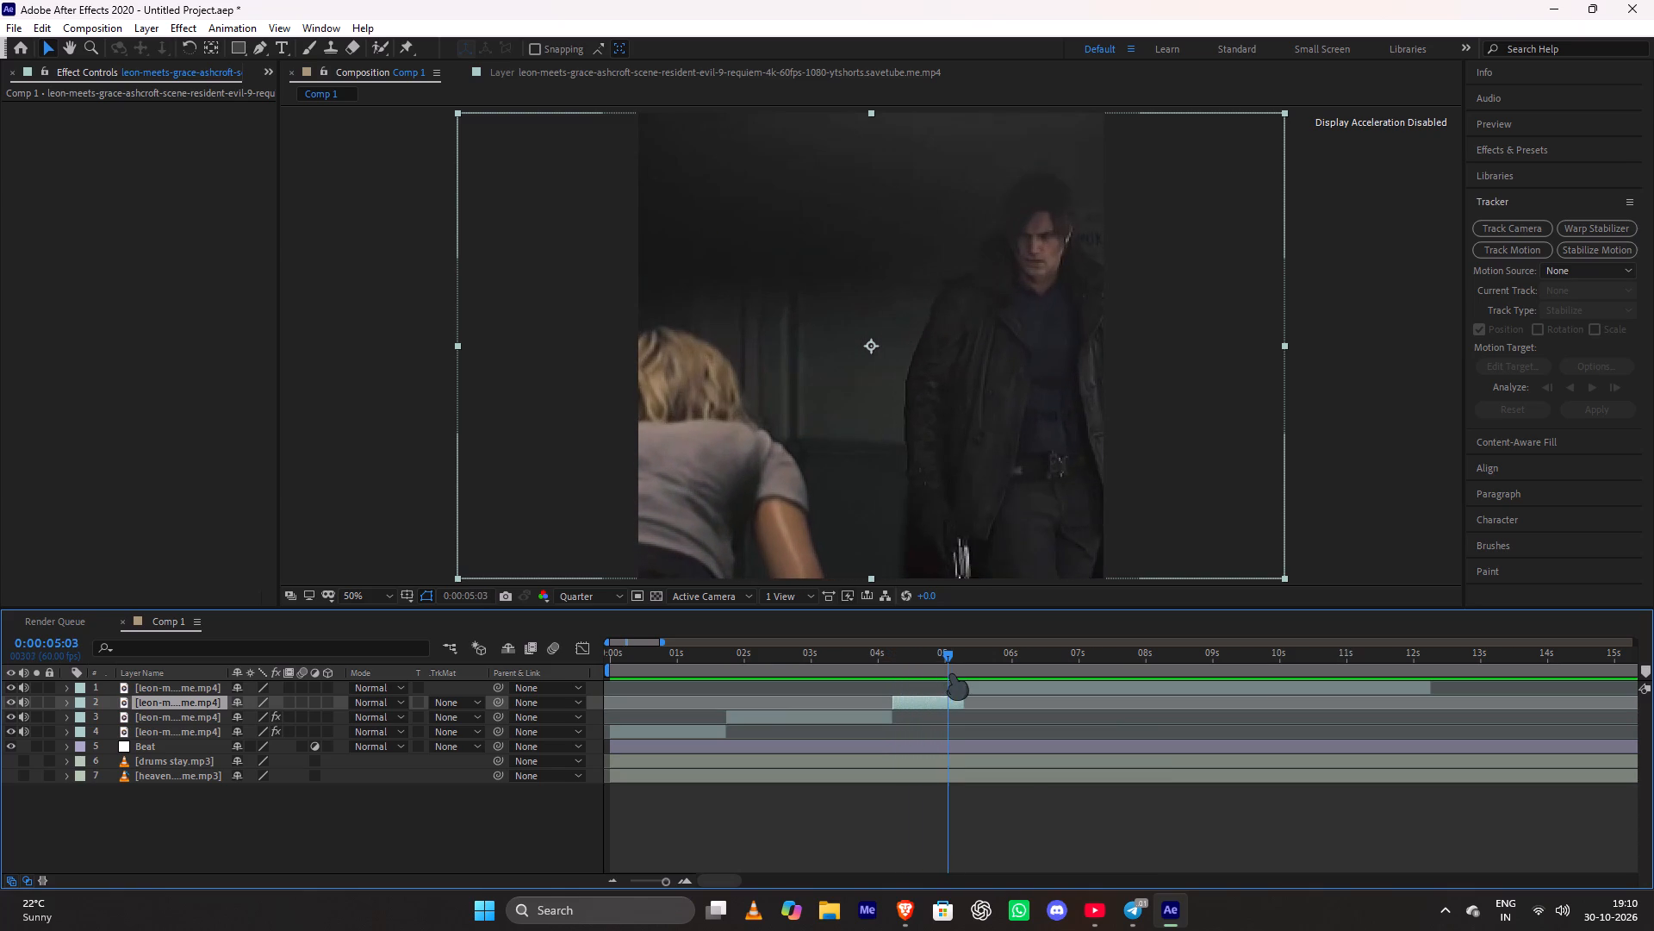
{"action": "left_click_drag", "start_coordinate": [951, 673], "coordinate": [891, 707]}
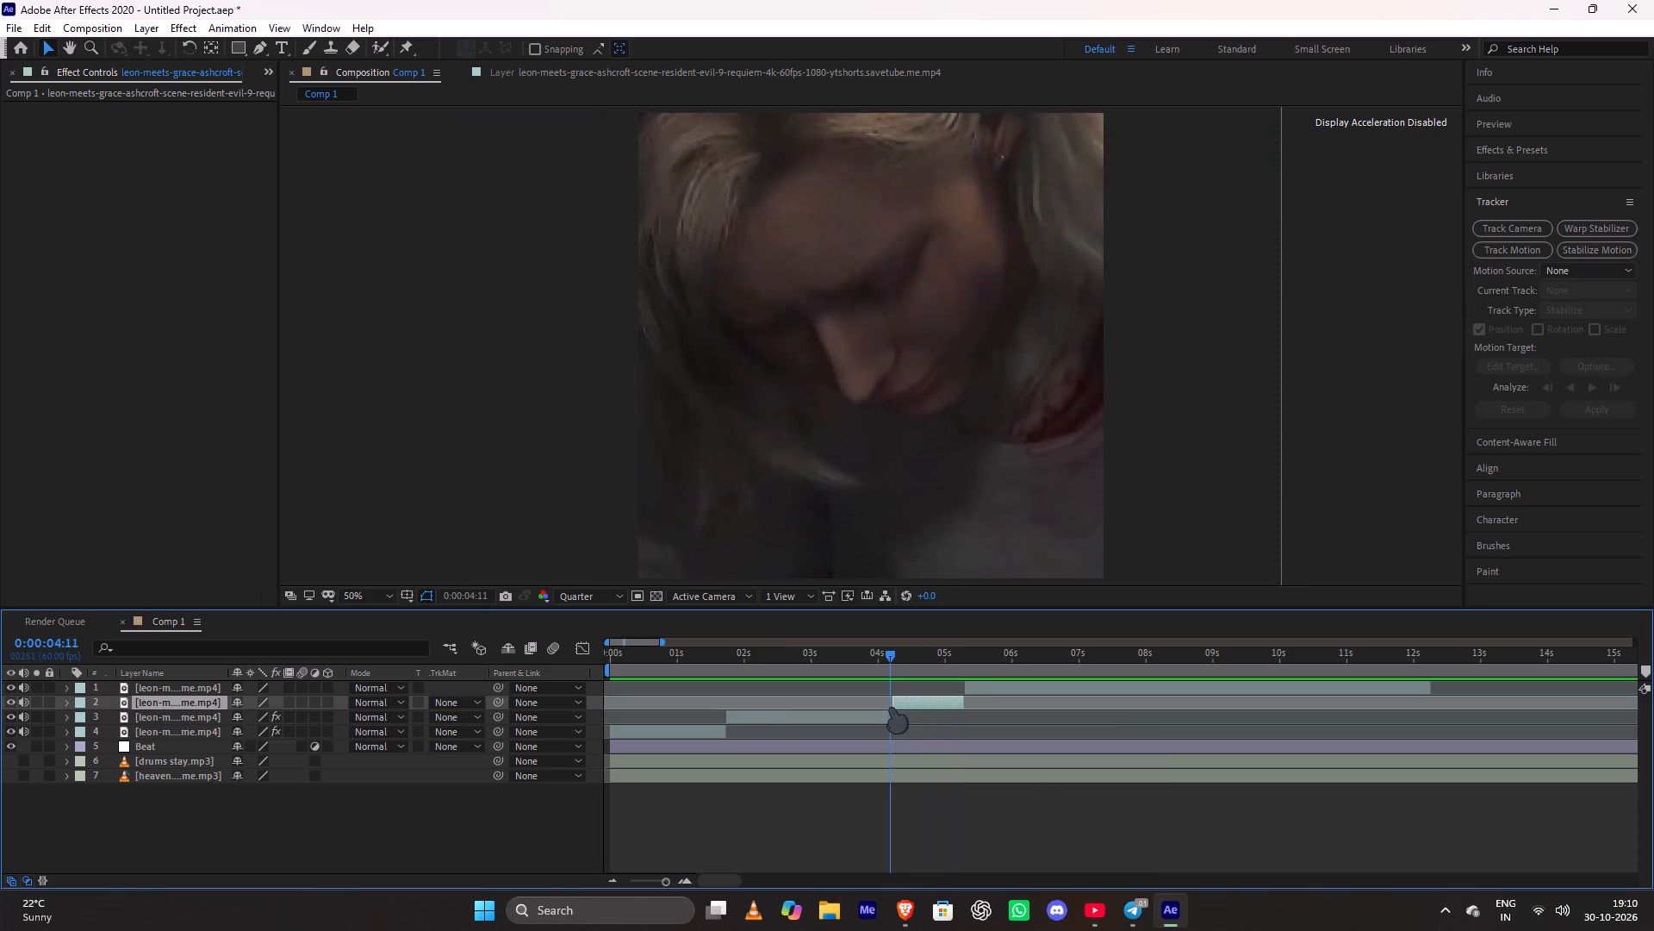
{"action": "left_click_drag", "start_coordinate": [891, 707], "coordinate": [892, 718]}
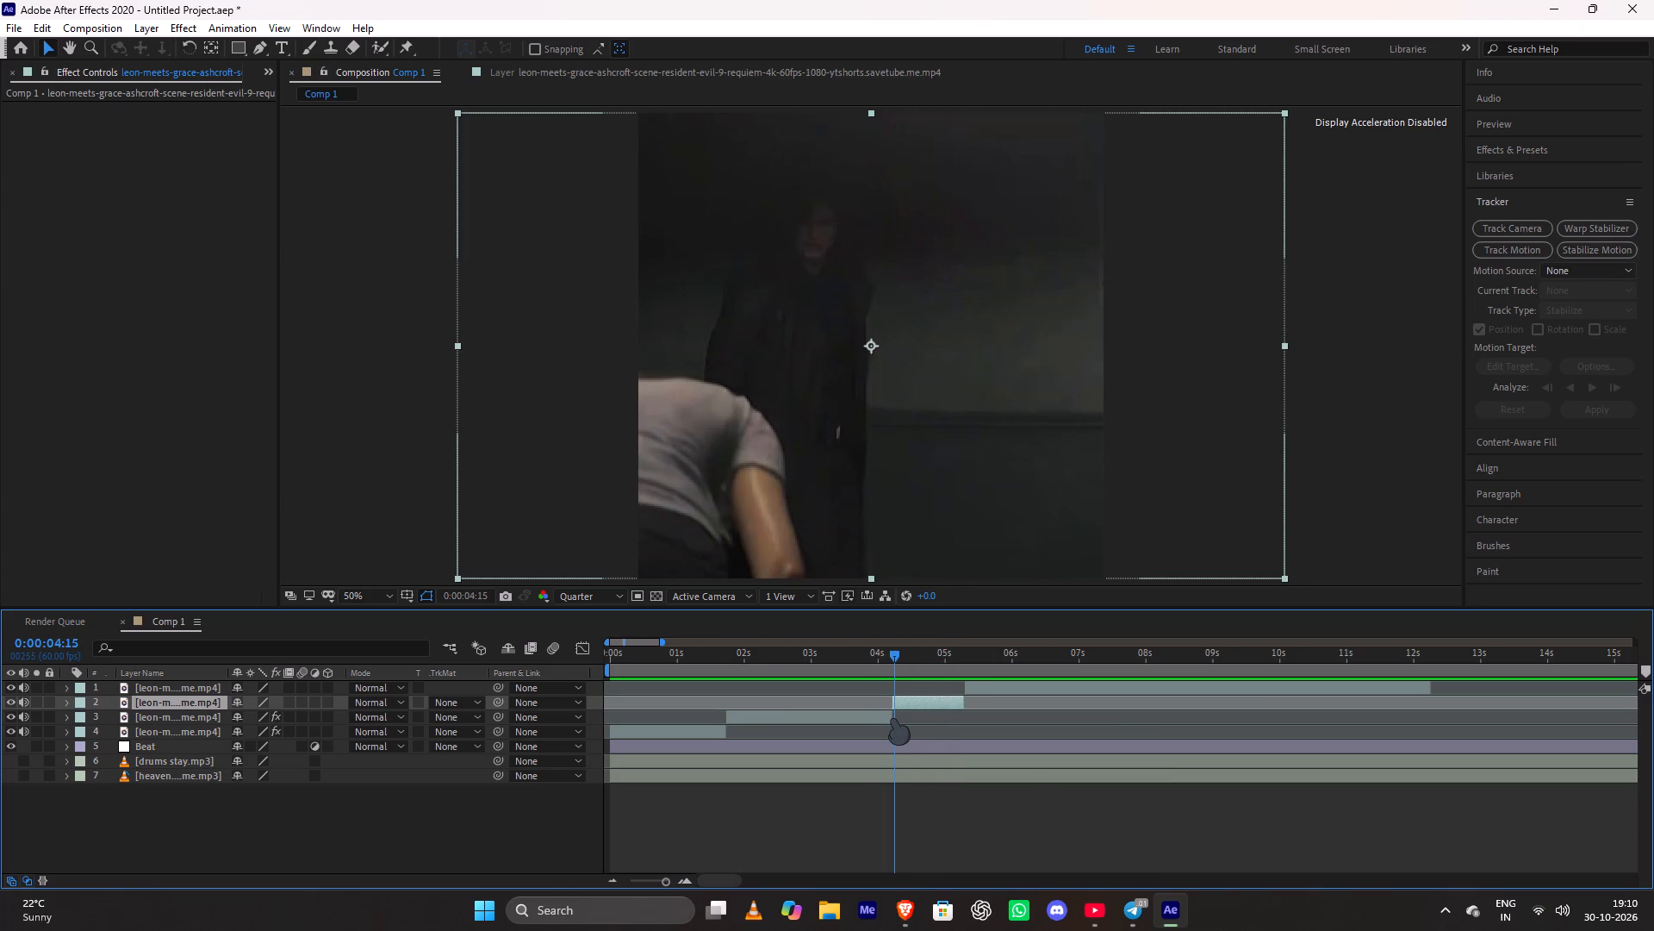
{"action": "left_click_drag", "start_coordinate": [892, 718], "coordinate": [892, 718]}
{"action": "left_click_drag", "start_coordinate": [666, 881], "coordinate": [732, 881]}
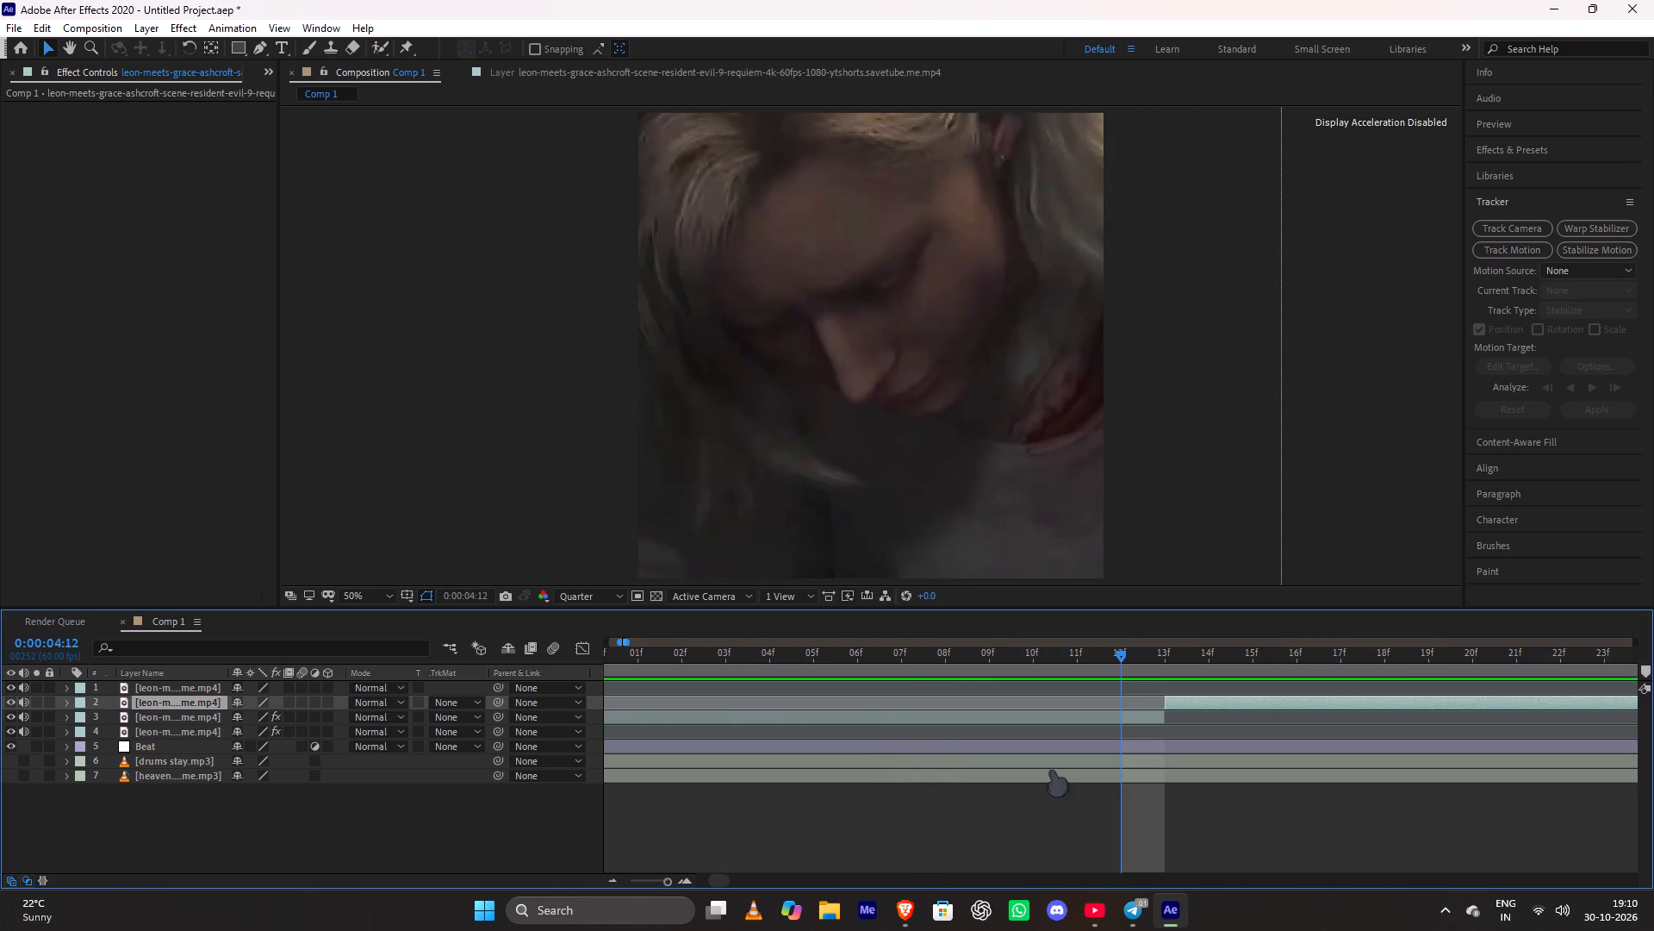
{"action": "left_click_drag", "start_coordinate": [1117, 653], "coordinate": [1161, 682]}
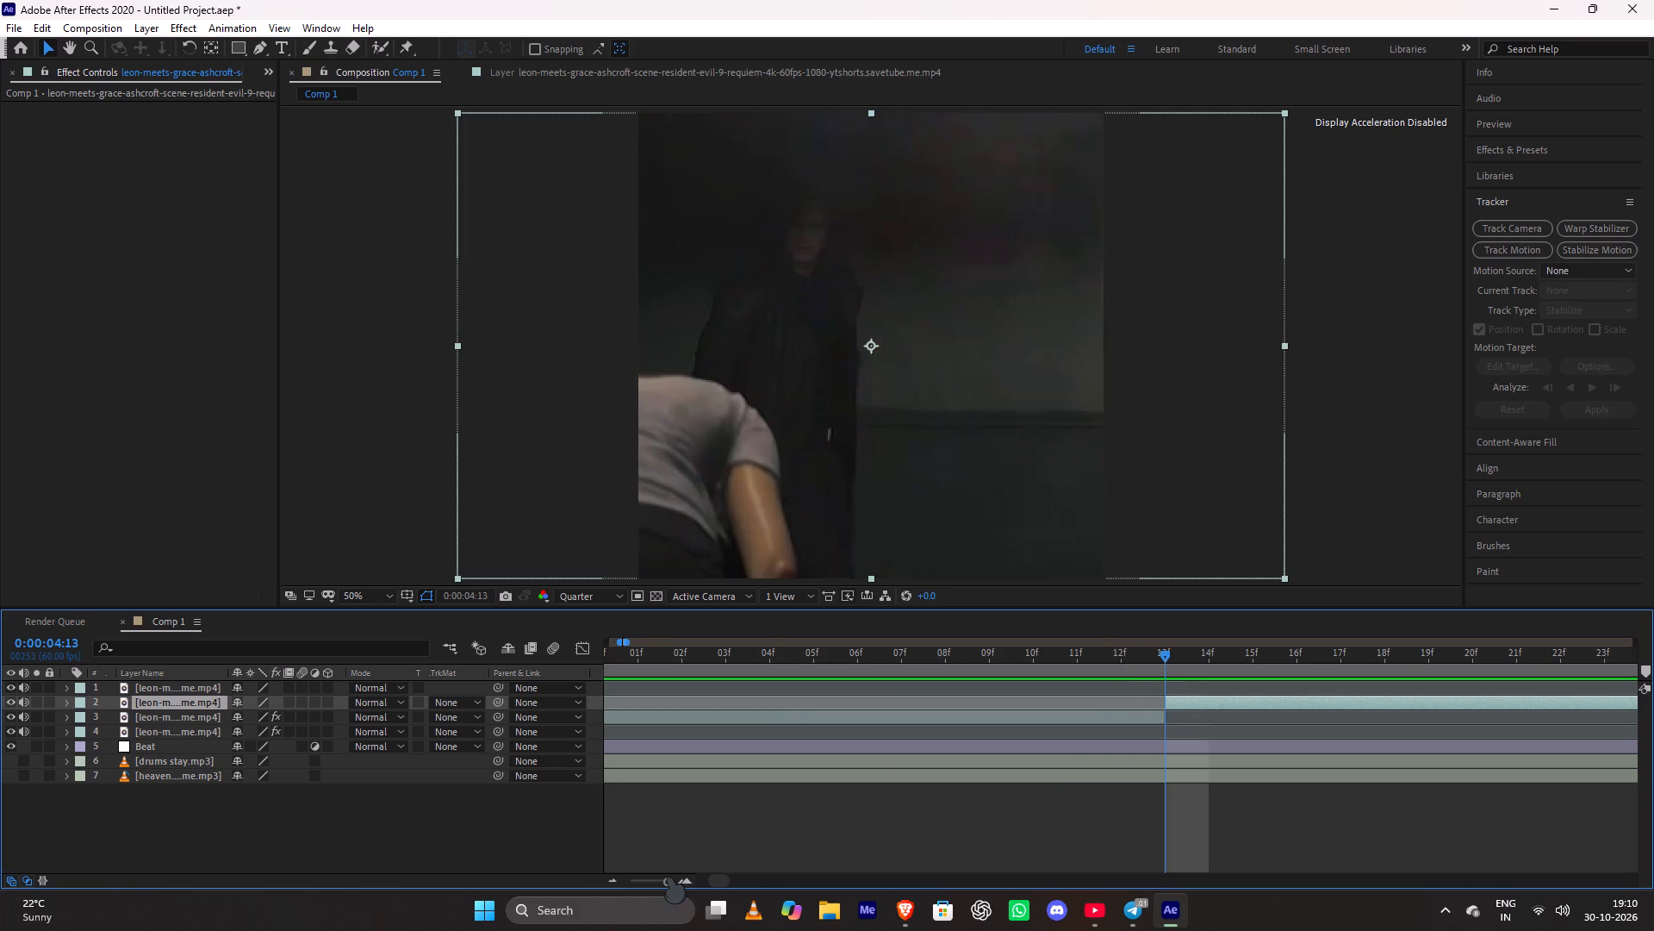
{"action": "left_click", "coordinate": [668, 878]}
Apply Motion Tile to Leon's standing segment with Mirror Edges on and Output Width and Output Height at 300.
{"action": "left_click", "coordinate": [1526, 147]}
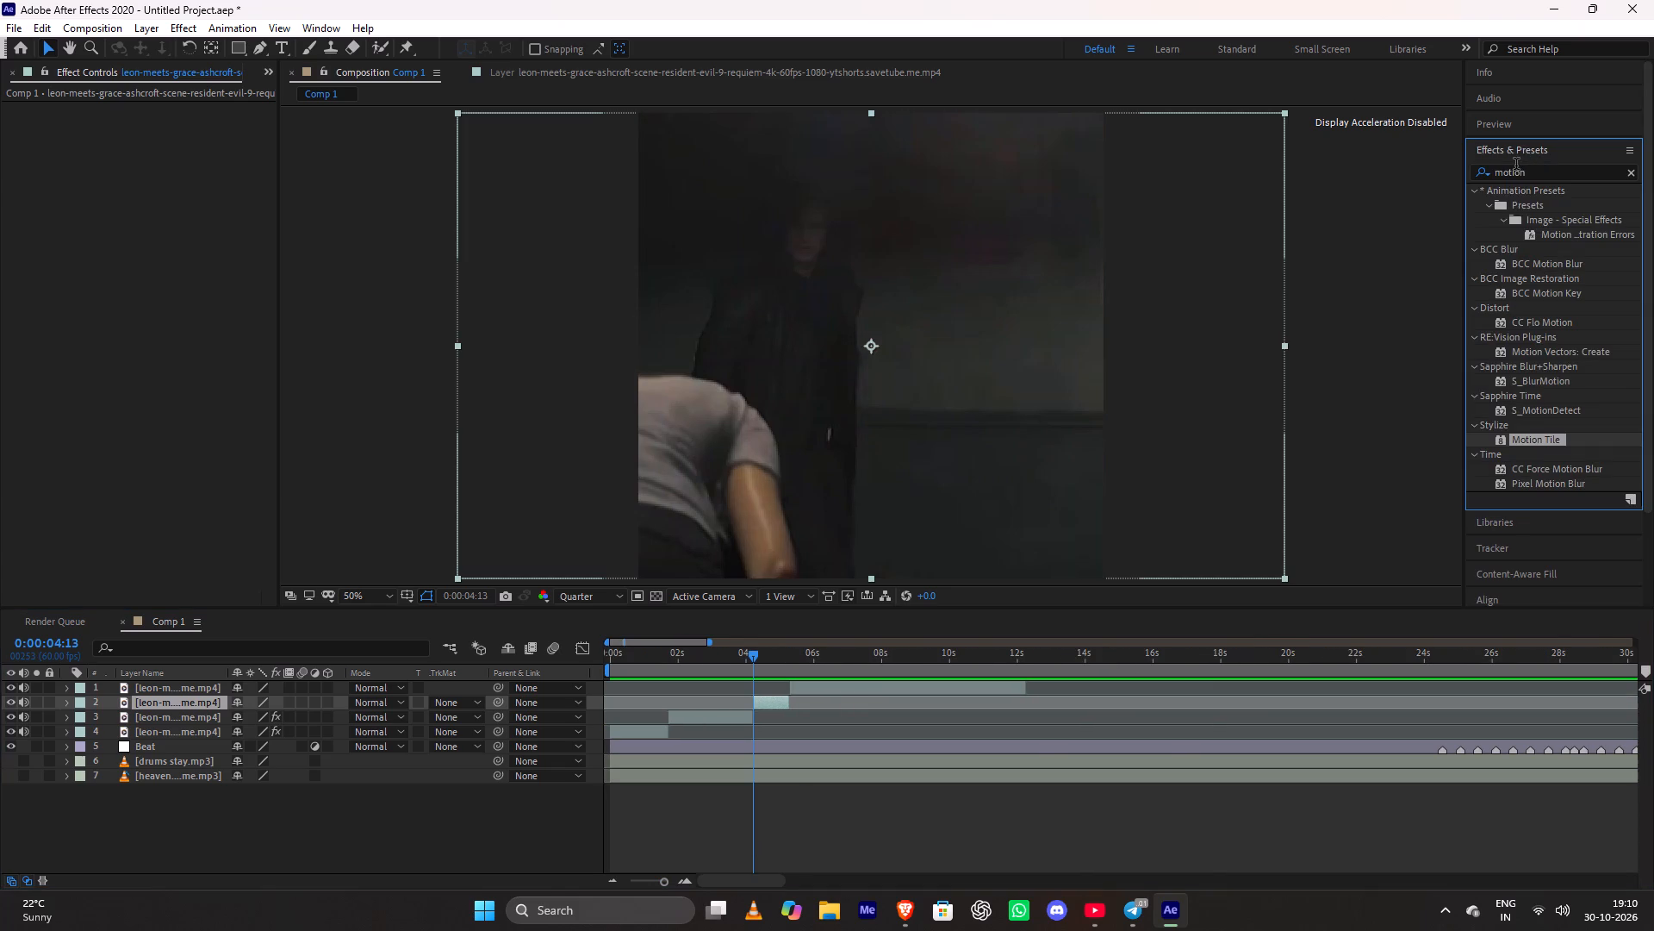
{"action": "left_click_drag", "start_coordinate": [1532, 441], "coordinate": [803, 711]}
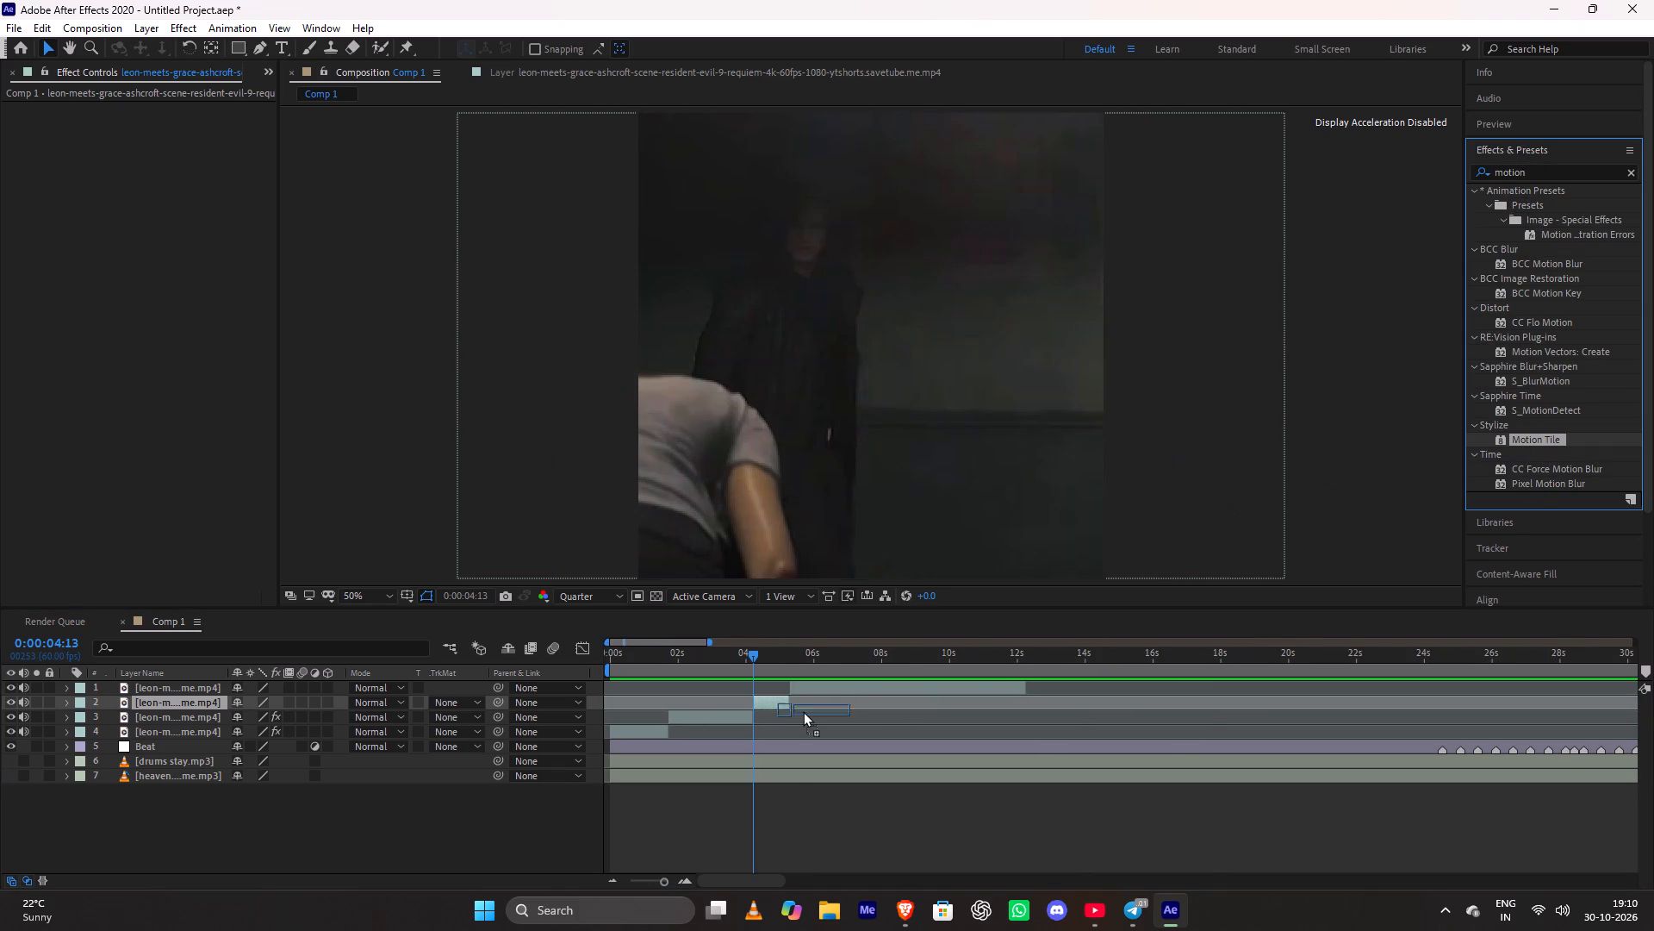
{"action": "left_click_drag", "start_coordinate": [803, 711], "coordinate": [791, 706]}
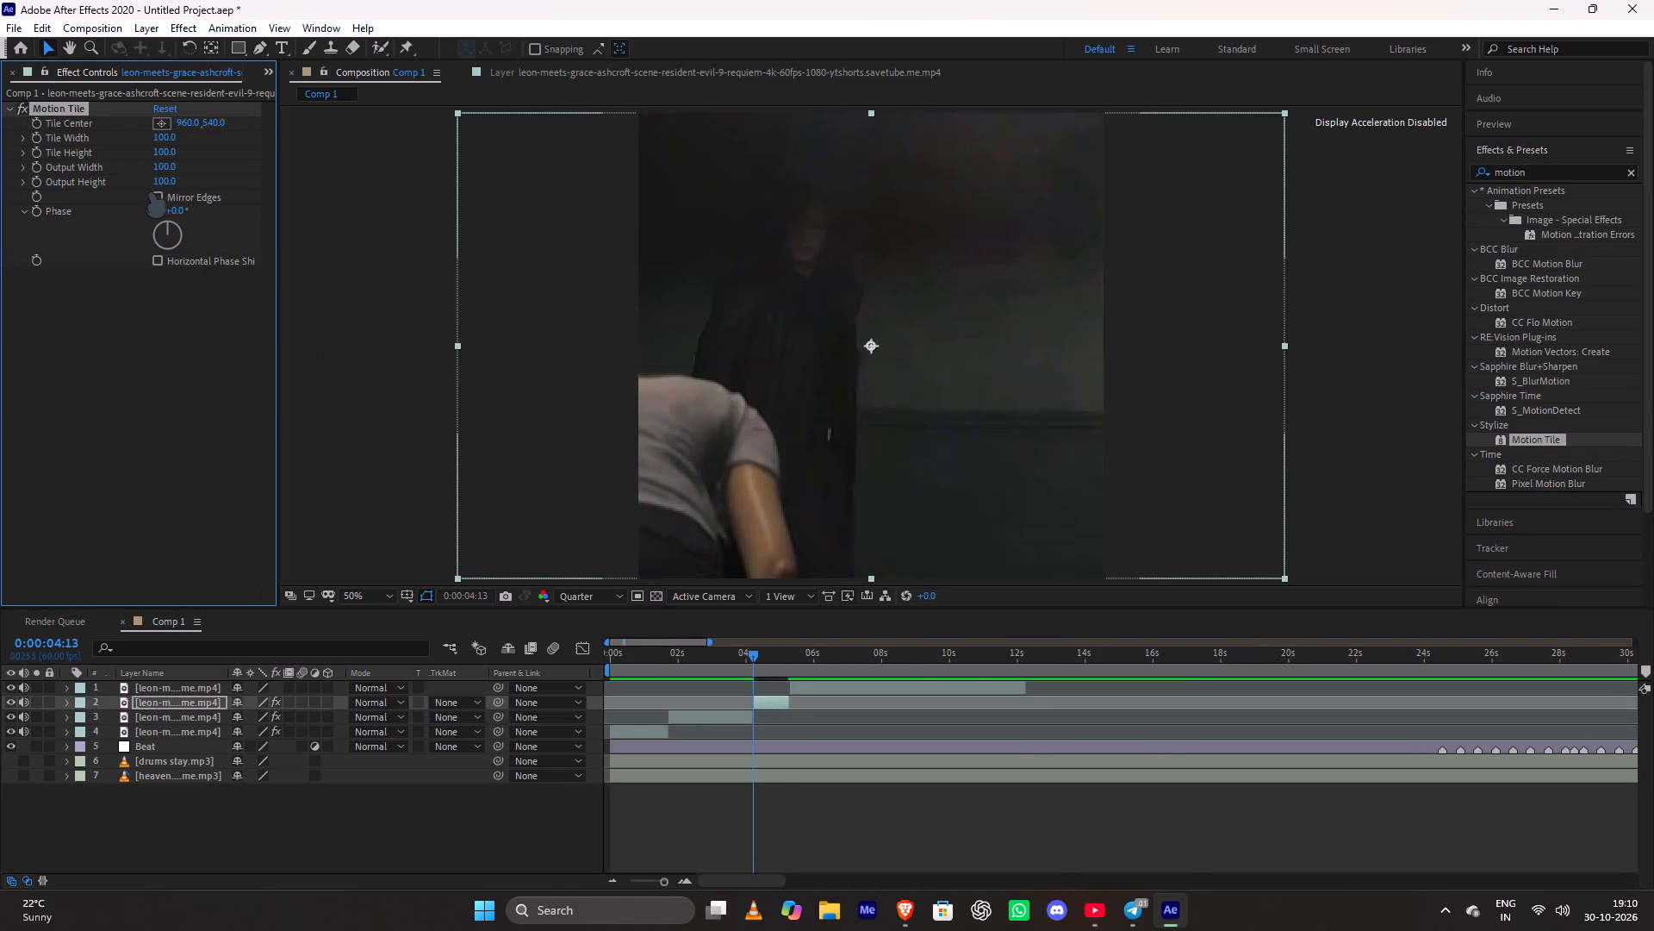
{"action": "left_click", "coordinate": [166, 191]}
{"action": "left_click", "coordinate": [164, 195]}
{"action": "left_click", "coordinate": [165, 176]}
{"action": "type", "text": "300"}
{"action": "left_click", "coordinate": [165, 167]}
{"action": "type", "text": "300"}
{"action": "left_click", "coordinate": [1405, 255]}
{"action": "left_click", "coordinate": [1515, 159]}
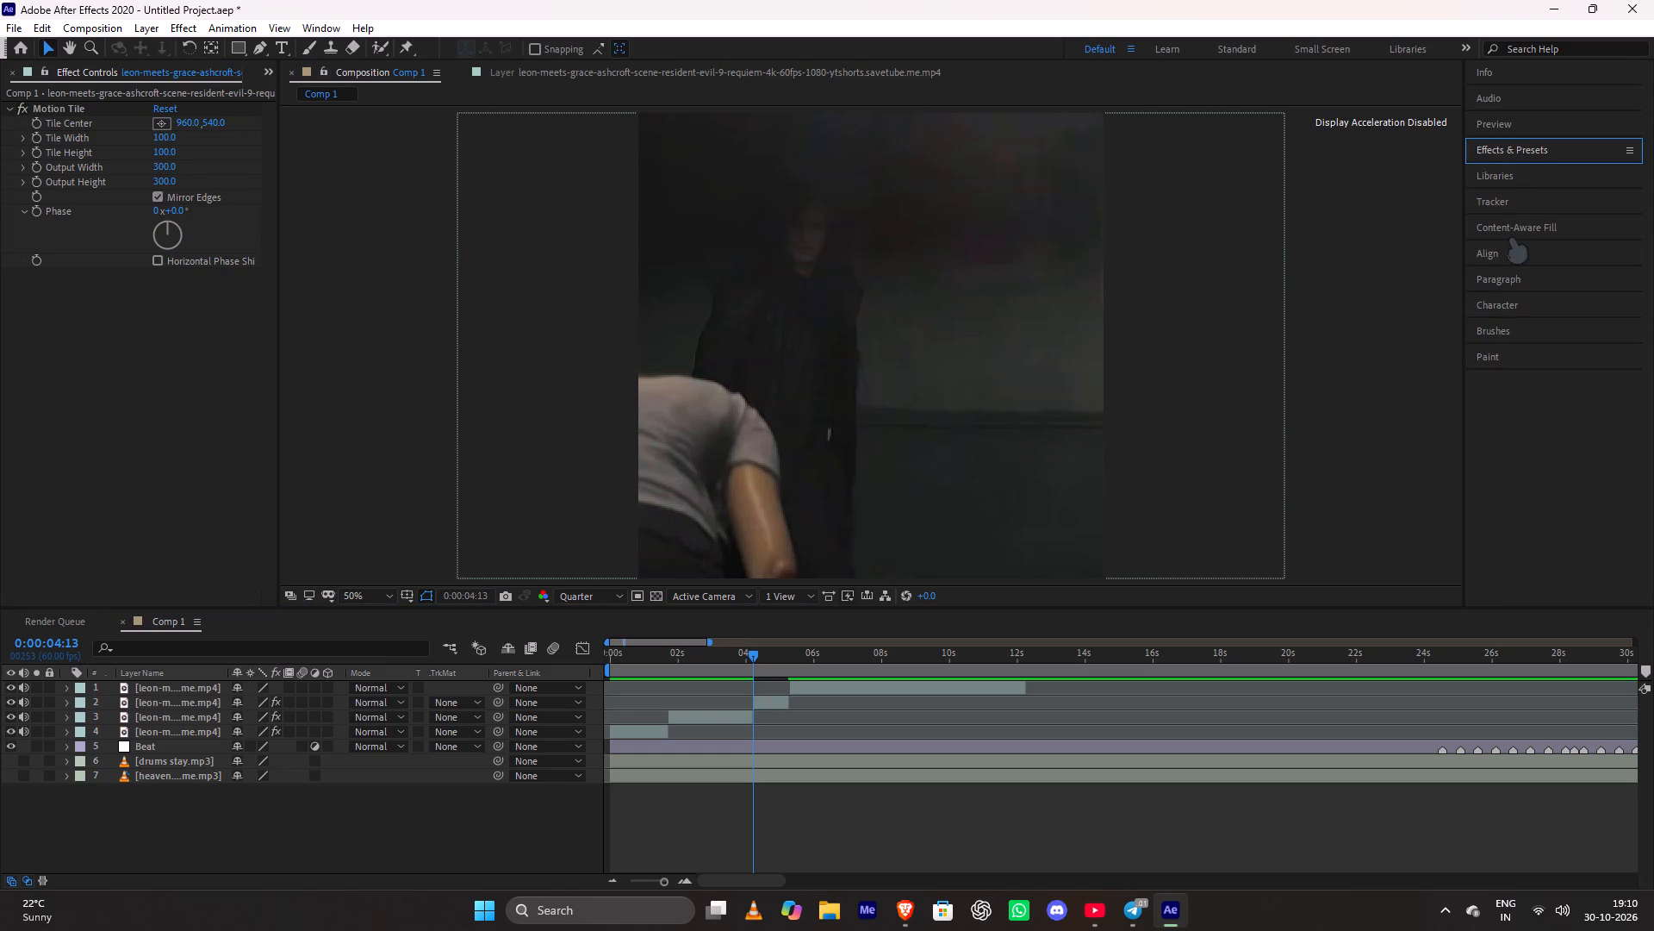
Start Stabilize Motion on Leon's standing segment, enlarge Track Point 1 and place it on Leon's head.
{"action": "left_click", "coordinate": [1499, 200]}
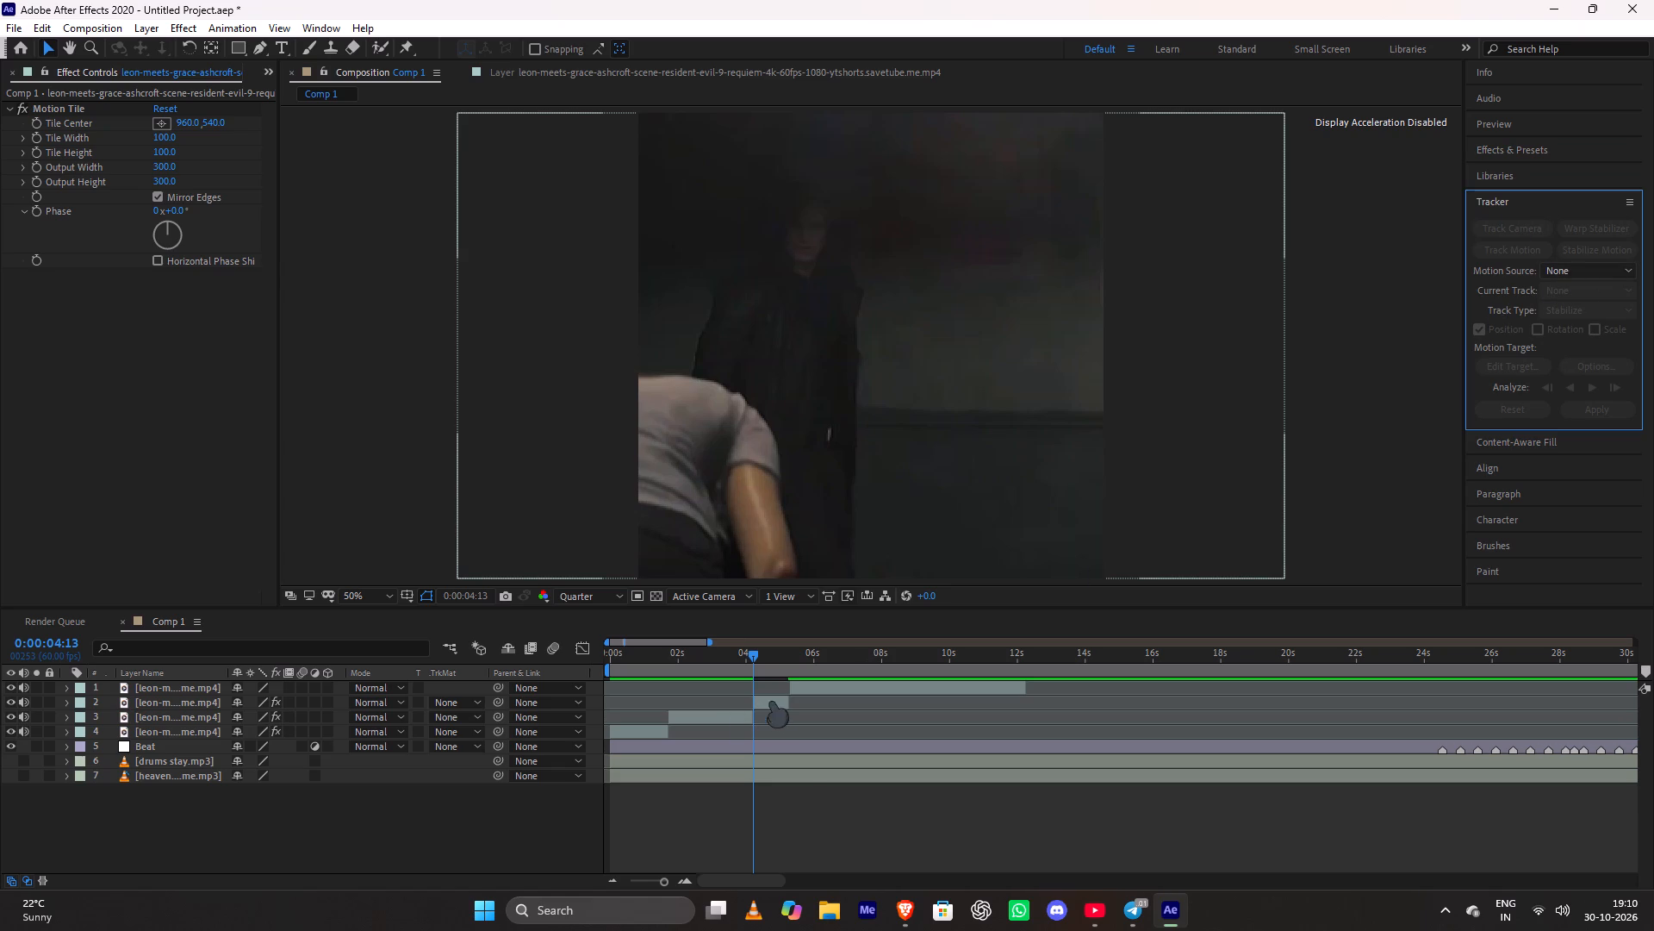
{"action": "left_click", "coordinate": [771, 701]}
{"action": "left_click", "coordinate": [1629, 257]}
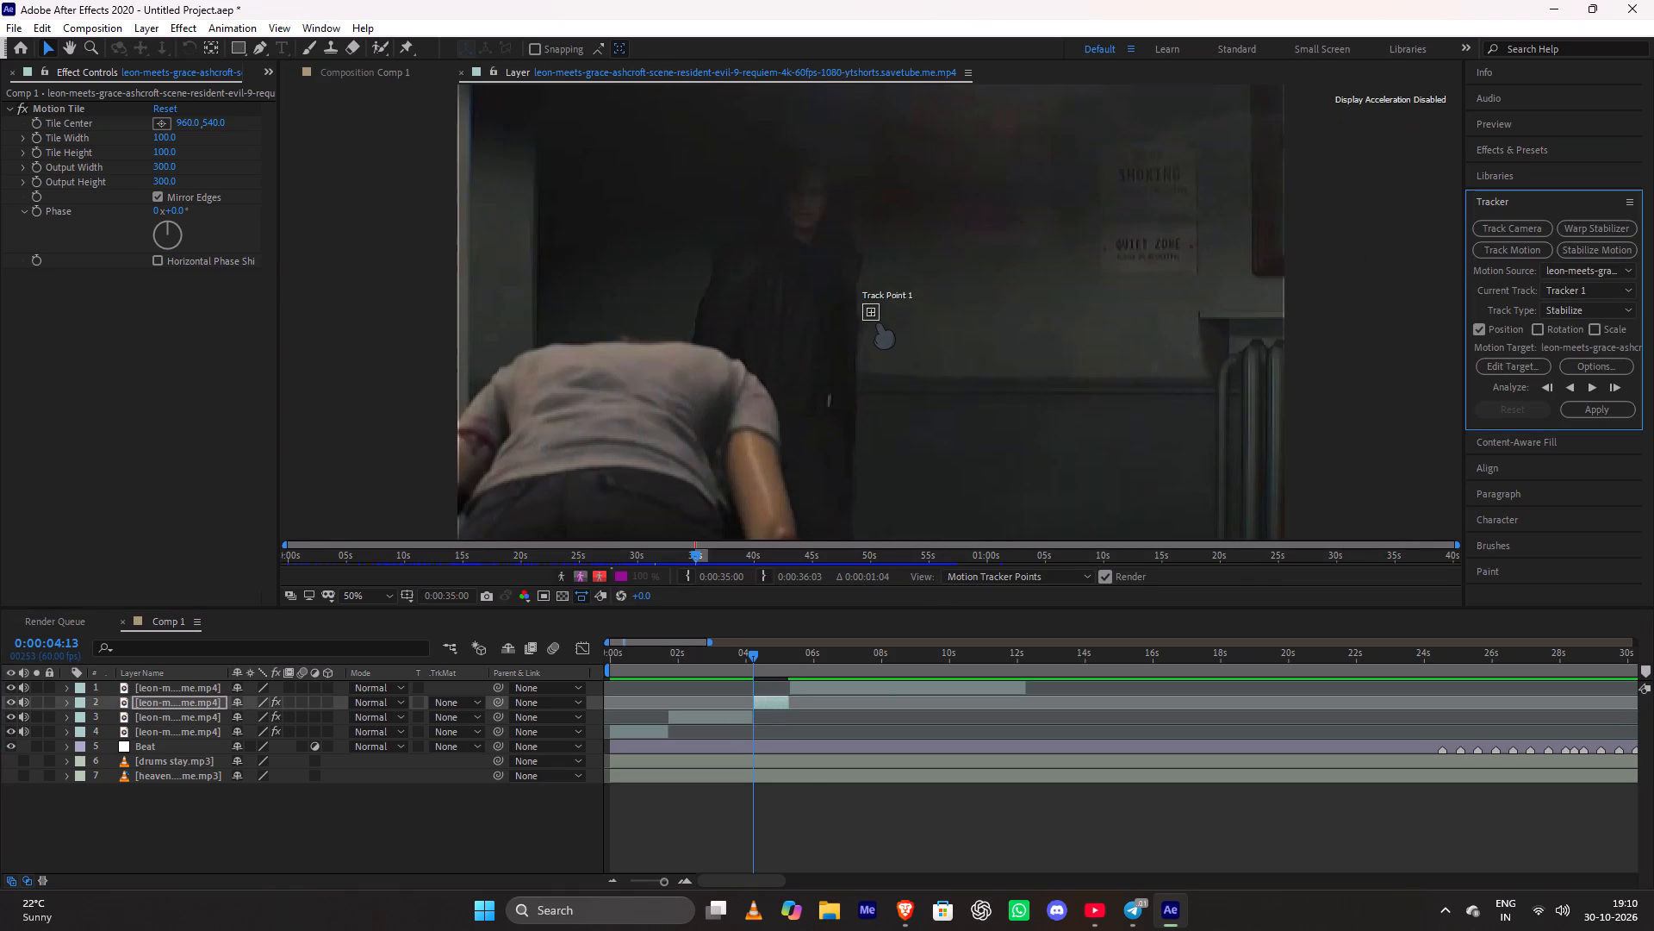
{"action": "left_click_drag", "start_coordinate": [878, 322], "coordinate": [889, 328]}
{"action": "left_click_drag", "start_coordinate": [876, 319], "coordinate": [886, 324]}
{"action": "left_click_drag", "start_coordinate": [880, 315], "coordinate": [828, 235]}
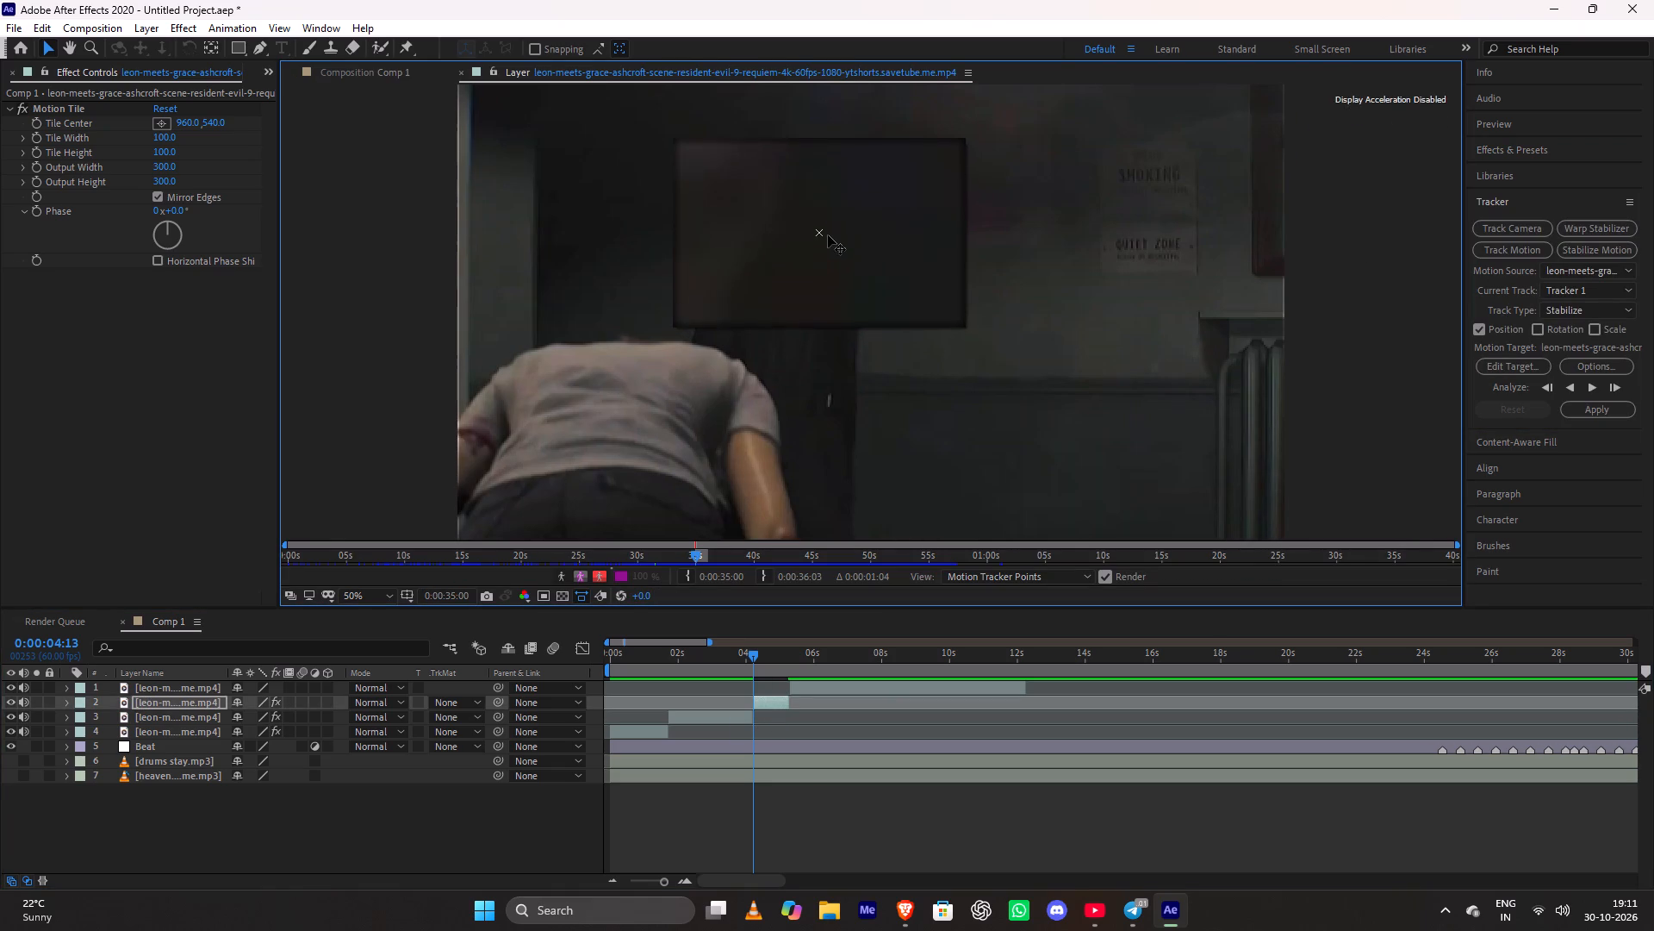
{"action": "left_click_drag", "start_coordinate": [828, 235], "coordinate": [819, 232]}
{"action": "left_click_drag", "start_coordinate": [819, 232], "coordinate": [813, 207]}
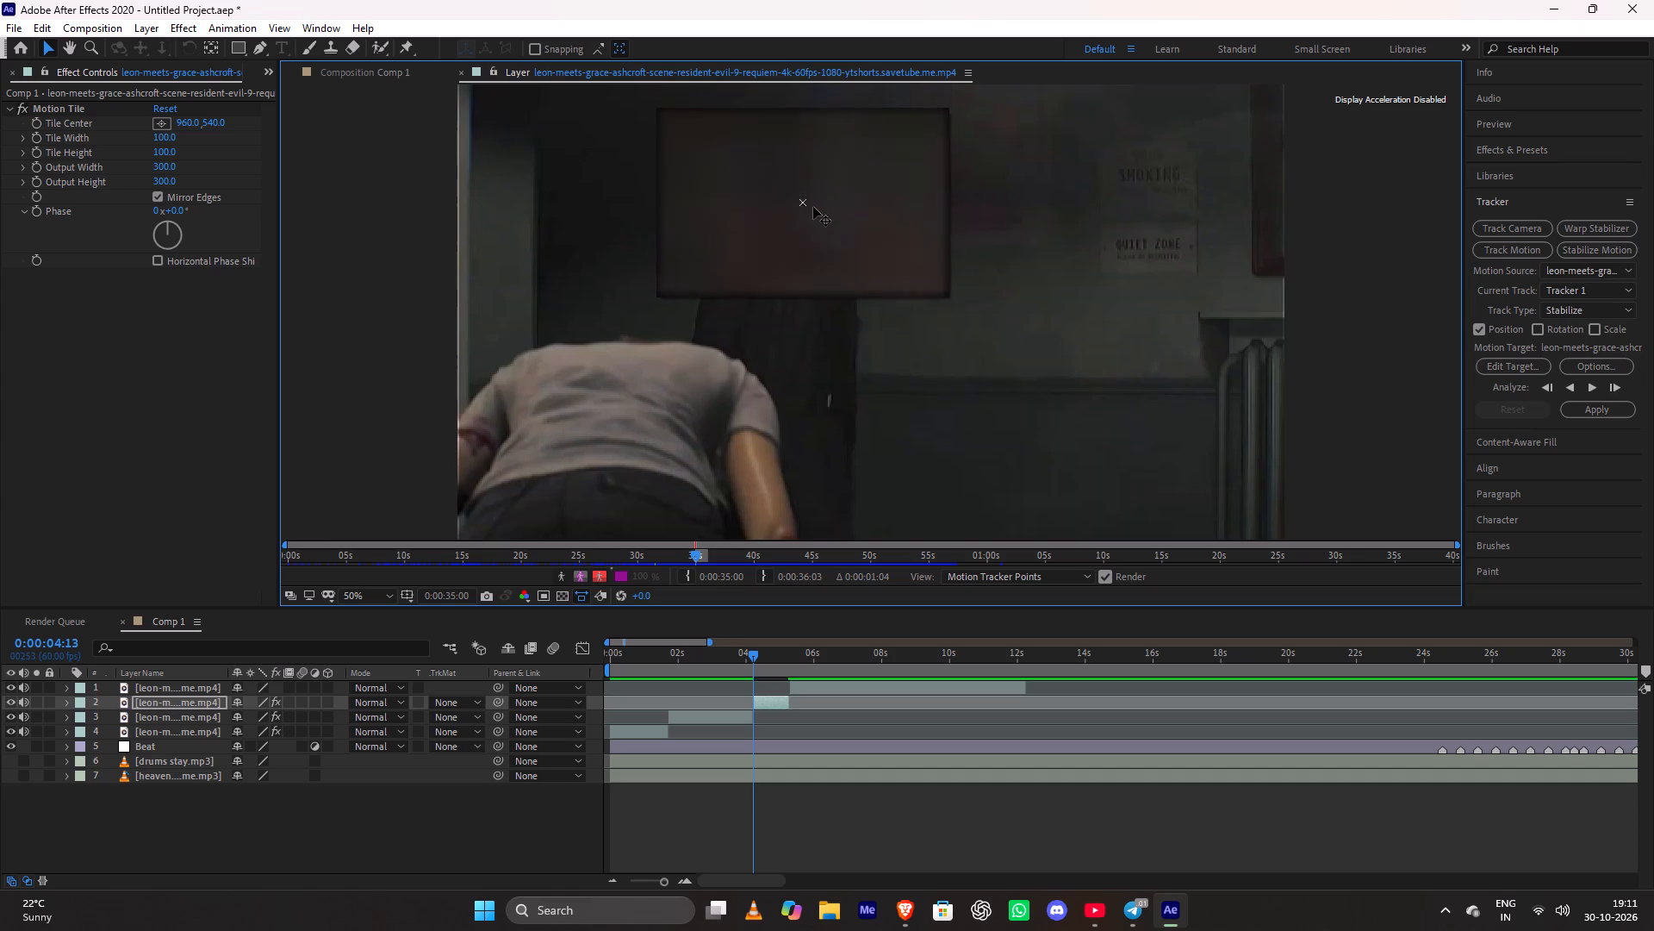
{"action": "left_click_drag", "start_coordinate": [813, 207], "coordinate": [814, 208]}
{"action": "left_click_drag", "start_coordinate": [814, 208], "coordinate": [812, 206]}
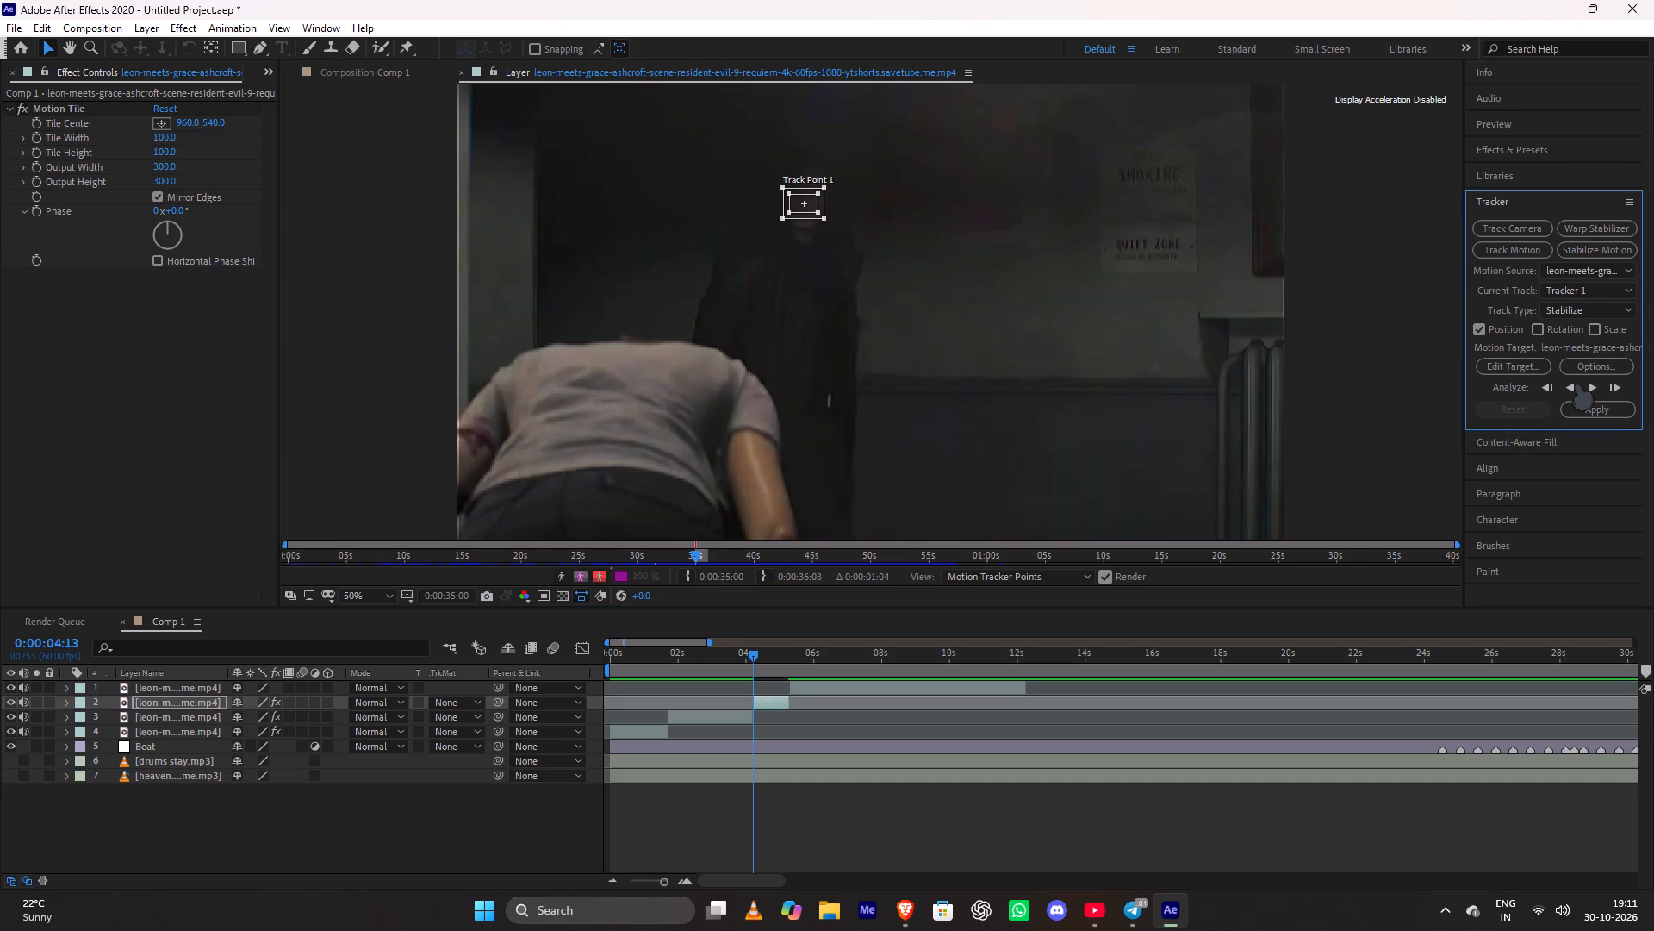
Analyze the track forward through Leon's standing segment and apply the stabilization in X and Y.
{"action": "left_click", "coordinate": [1585, 382]}
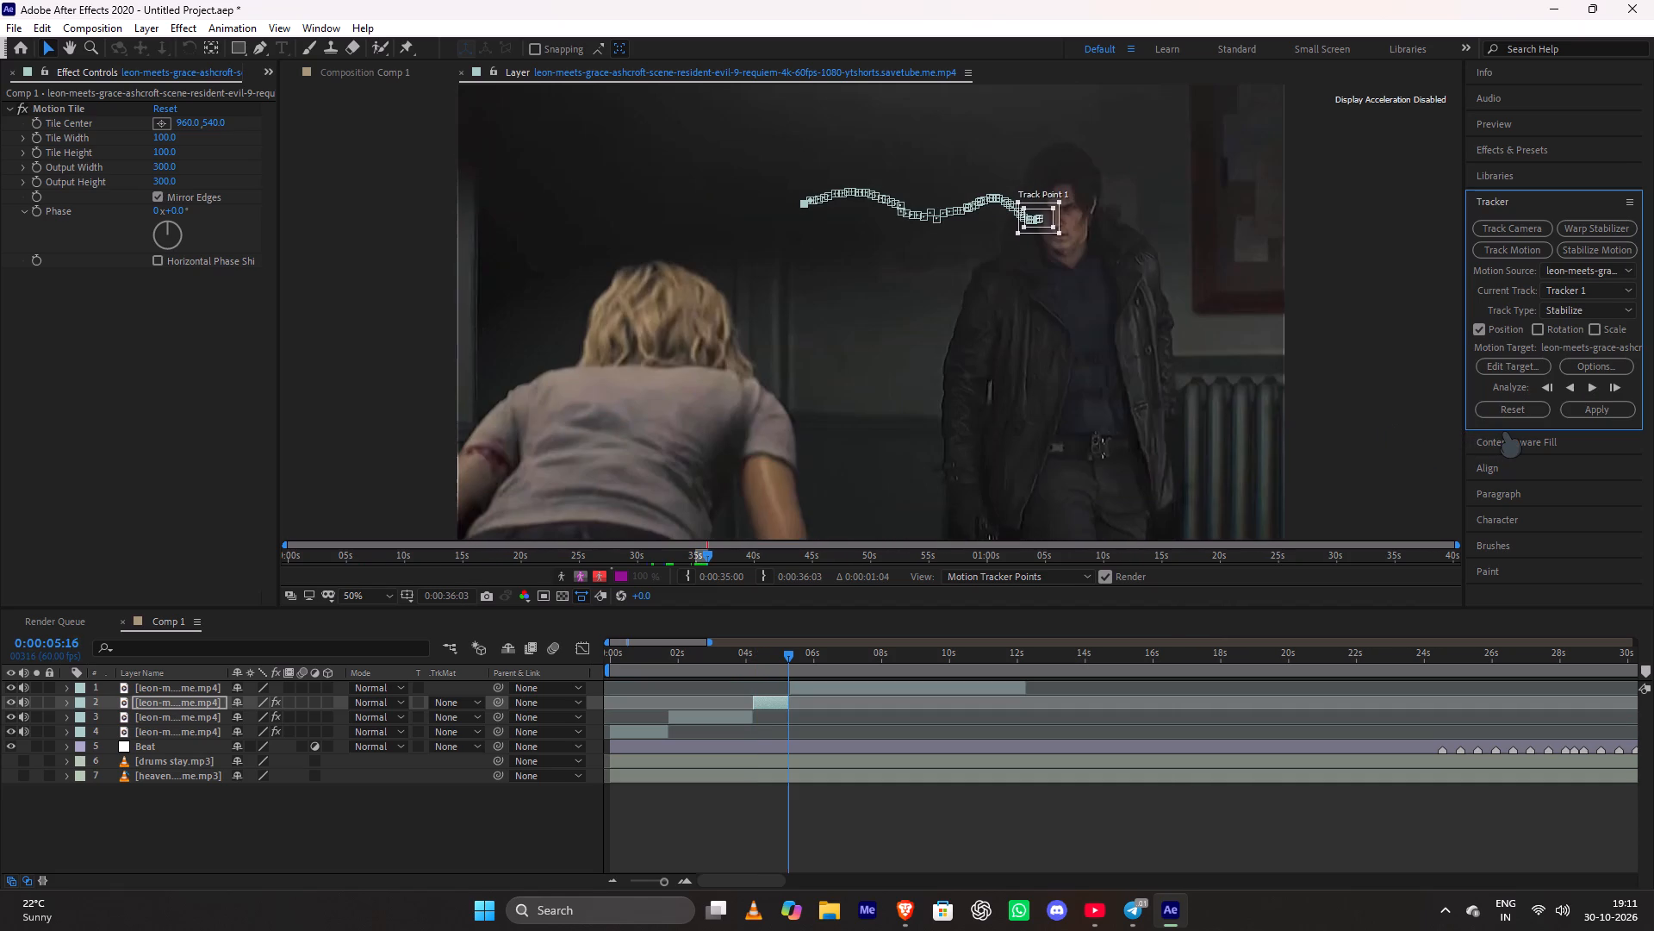
{"action": "double_click", "coordinate": [1600, 397]}
{"action": "left_click", "coordinate": [1599, 403]}
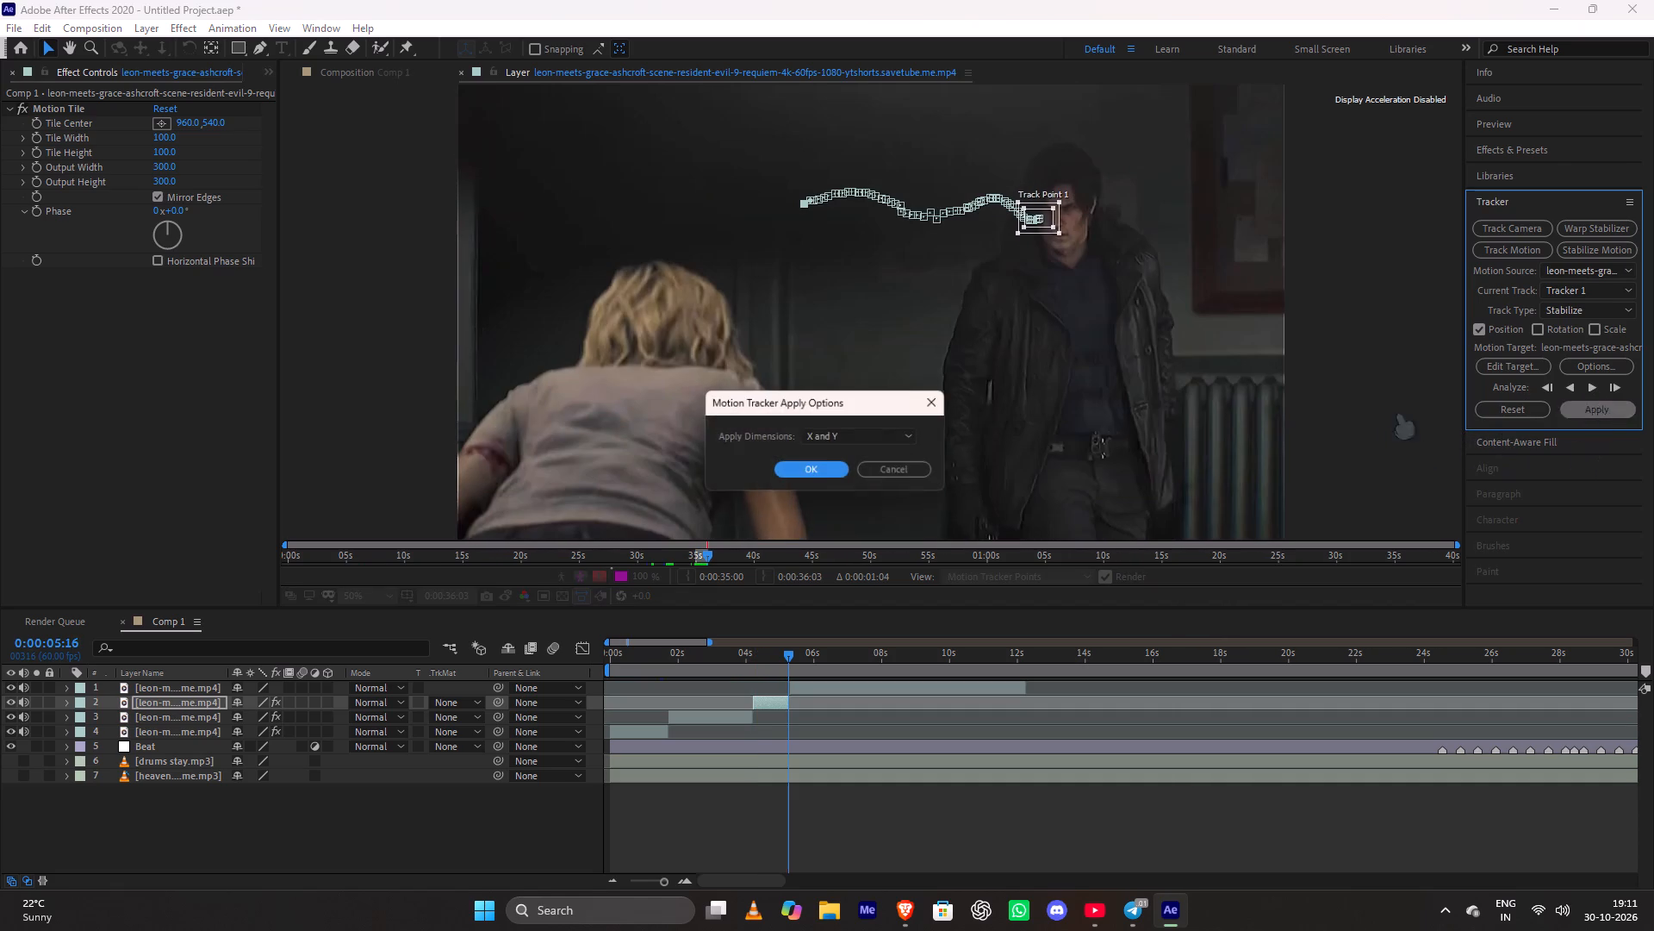
{"action": "left_click", "coordinate": [815, 472]}
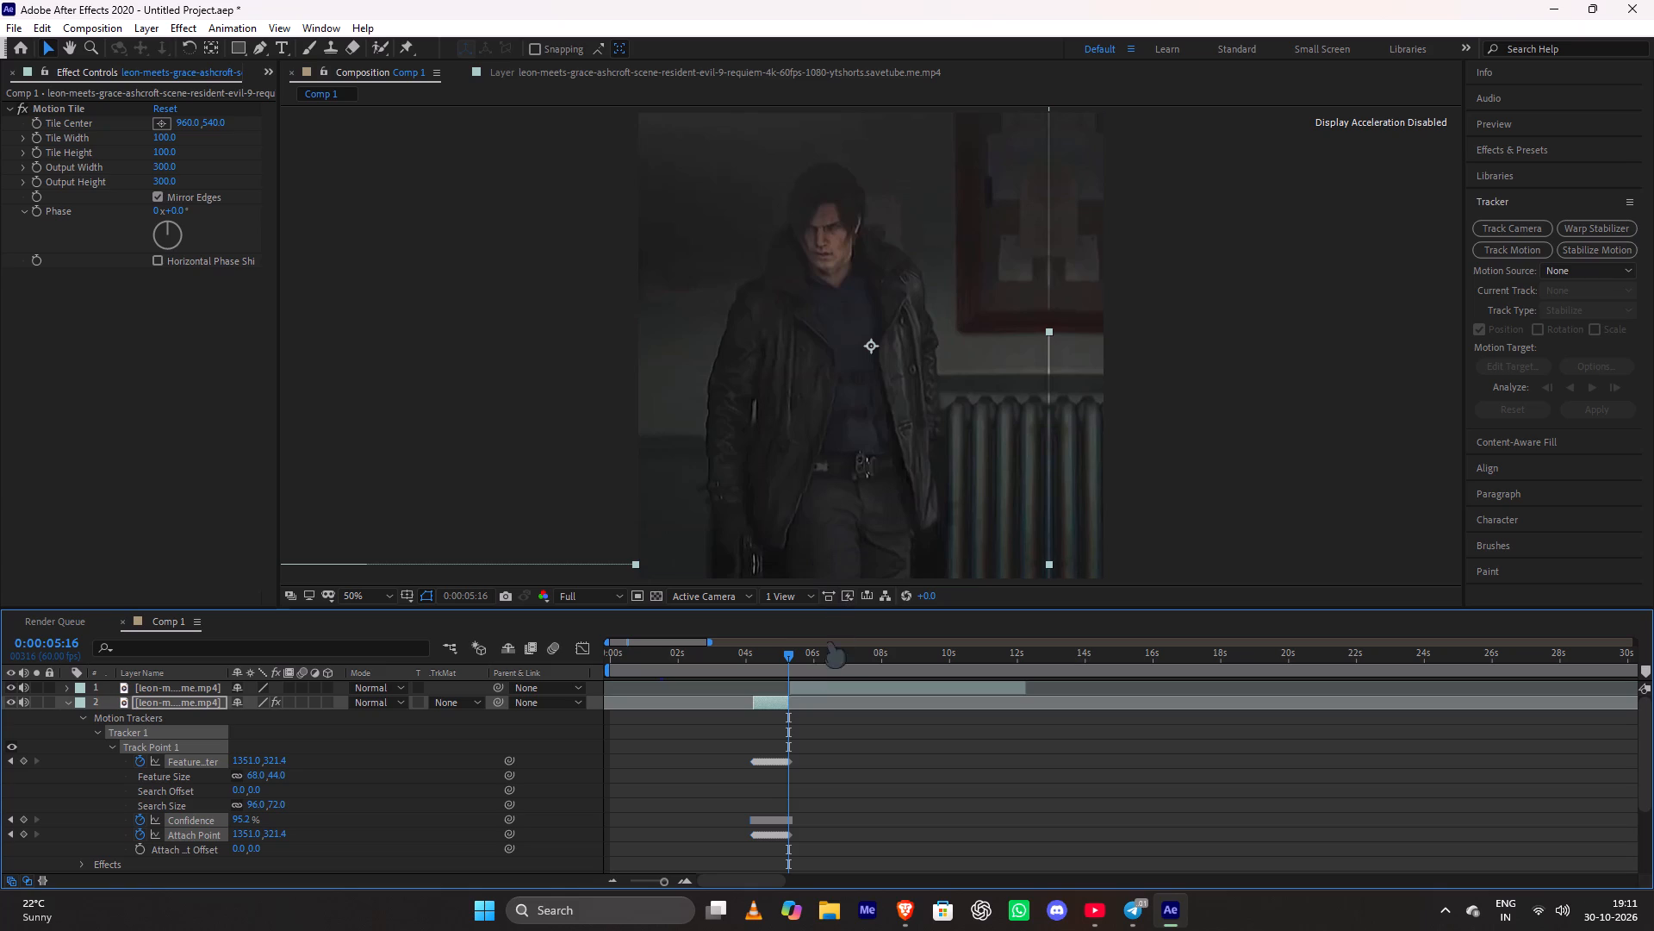
Set the composition's preview resolution to Quarter.
{"action": "left_click_drag", "start_coordinate": [787, 652], "coordinate": [748, 663]}
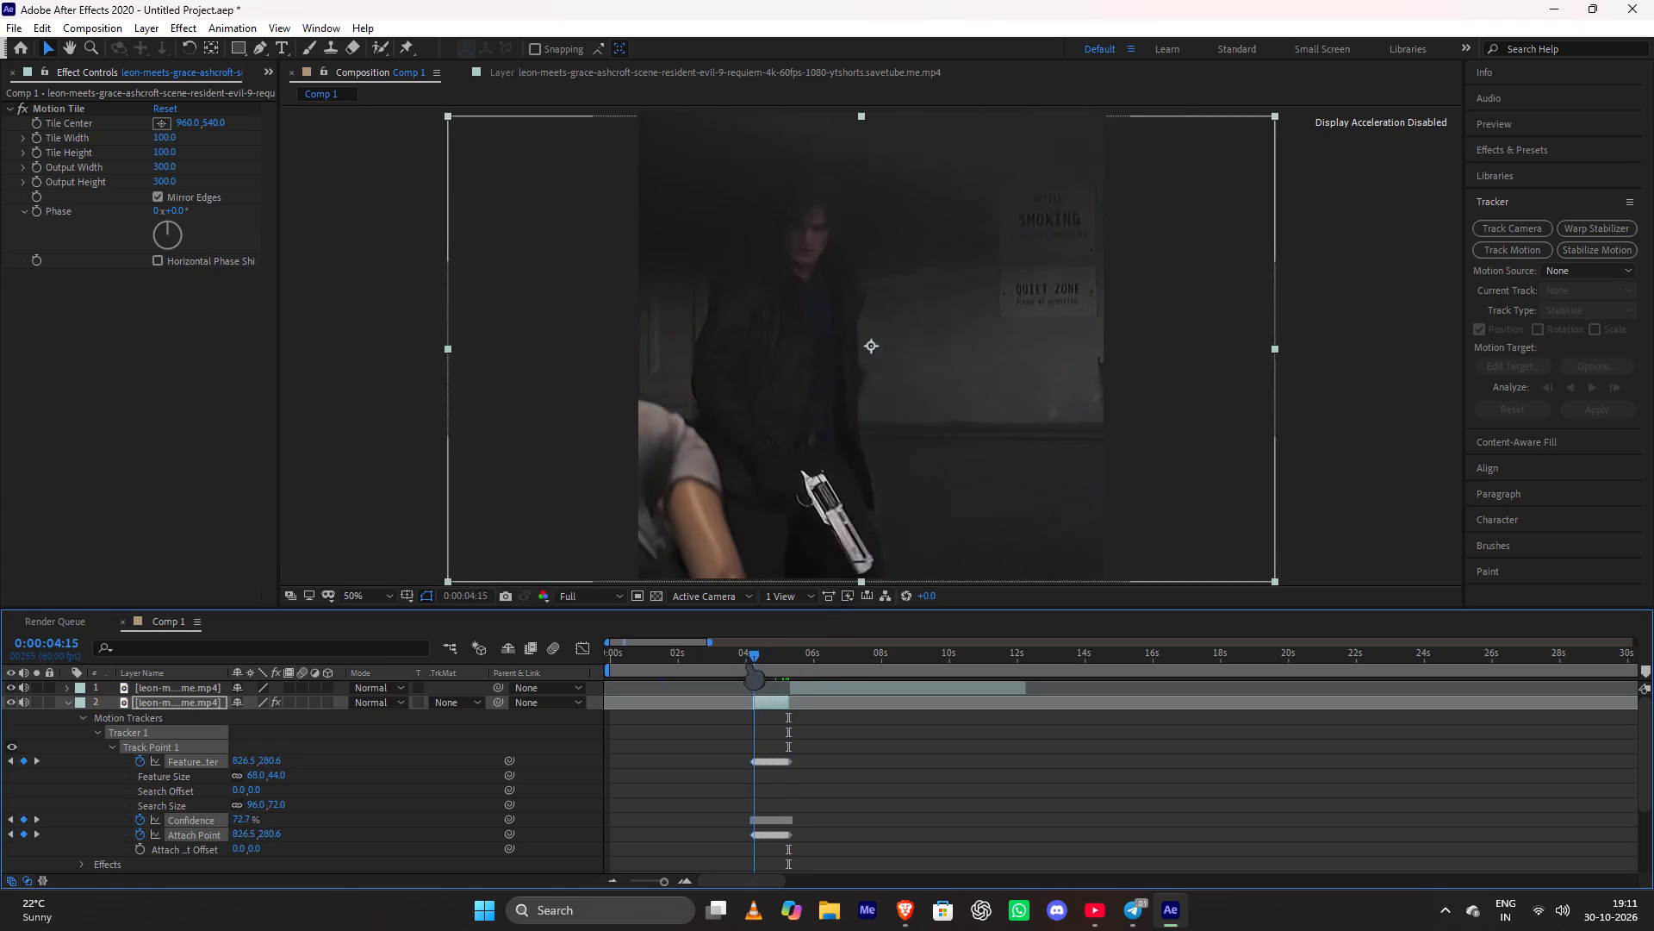
{"action": "left_click_drag", "start_coordinate": [748, 663], "coordinate": [737, 665]}
{"action": "key", "text": "space"}
{"action": "key", "text": "space"}
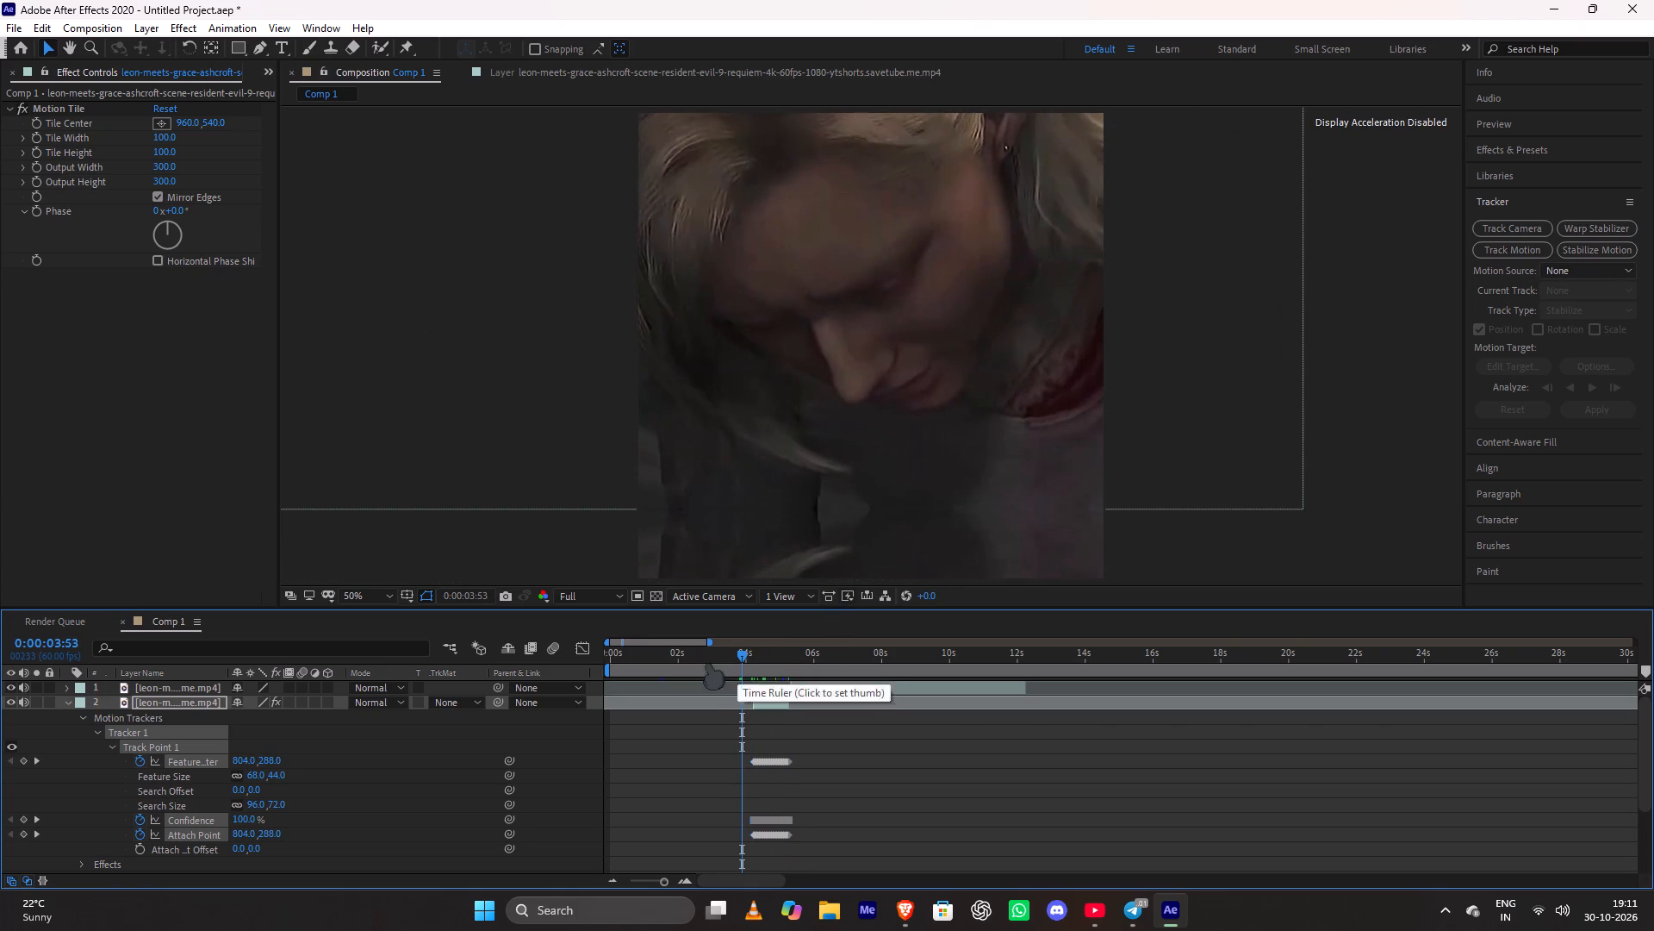
{"action": "left_click", "coordinate": [564, 602]}
{"action": "left_click", "coordinate": [584, 687]}
Play the composition from the start and scrub over Leon's standing segment to check its stabilization and framing.
{"action": "left_click_drag", "start_coordinate": [749, 650], "coordinate": [530, 659]}
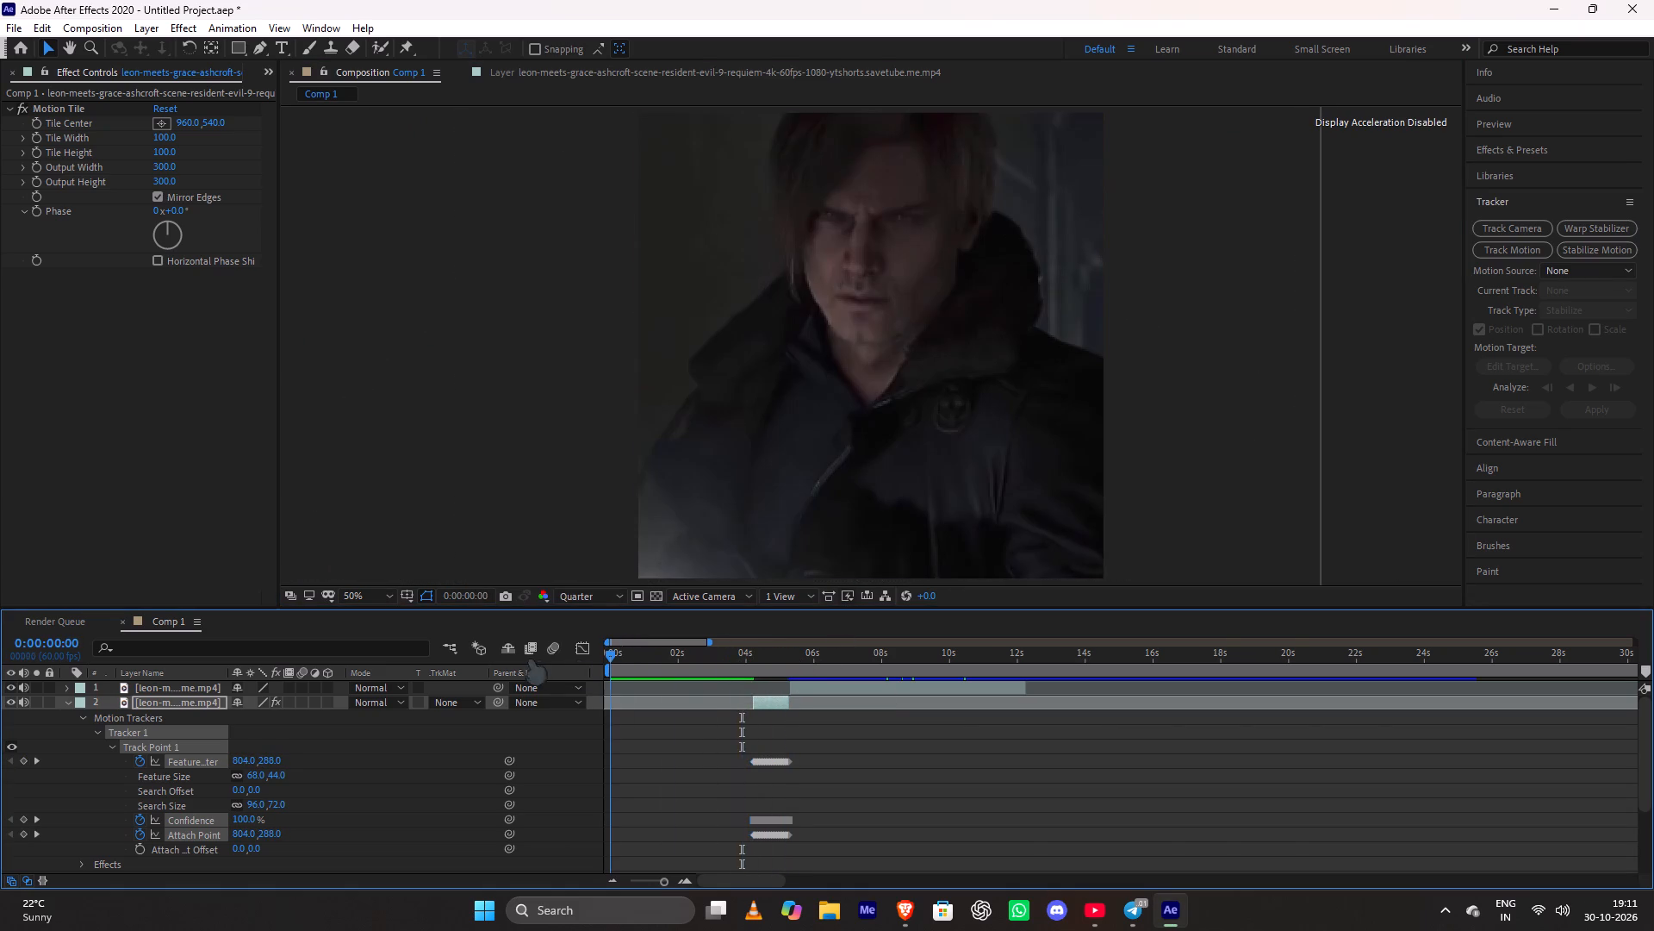
{"action": "left_click_drag", "start_coordinate": [530, 659], "coordinate": [528, 658]}
{"action": "key", "text": "space"}
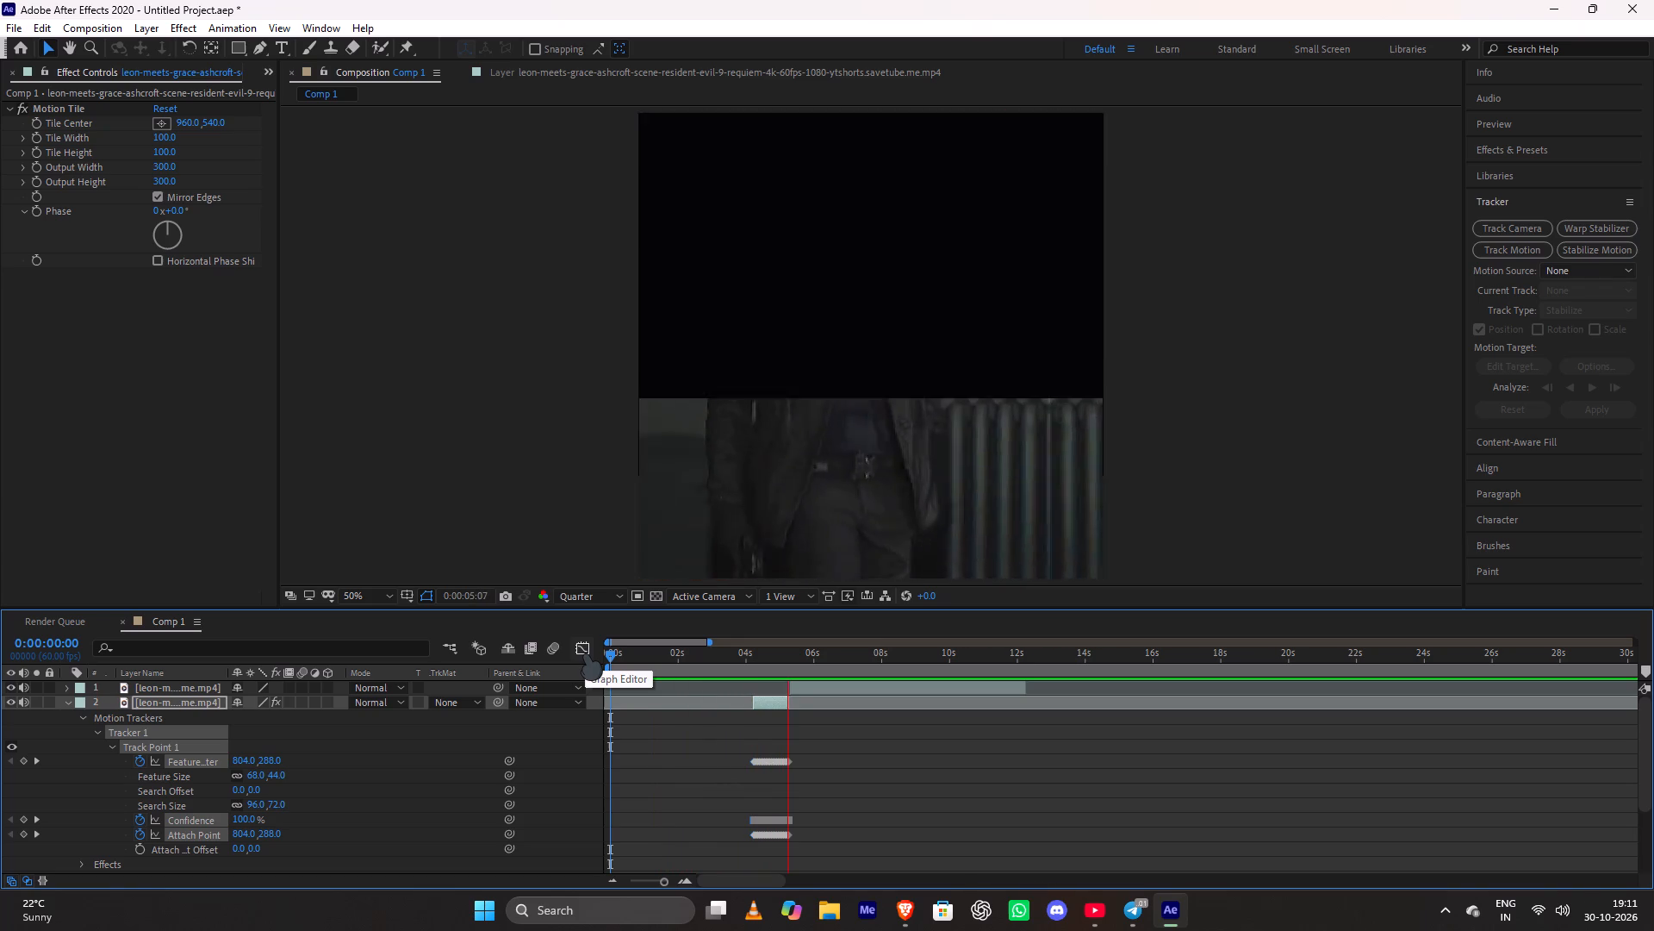
{"action": "key", "text": "space"}
{"action": "left_click_drag", "start_coordinate": [810, 656], "coordinate": [764, 677]}
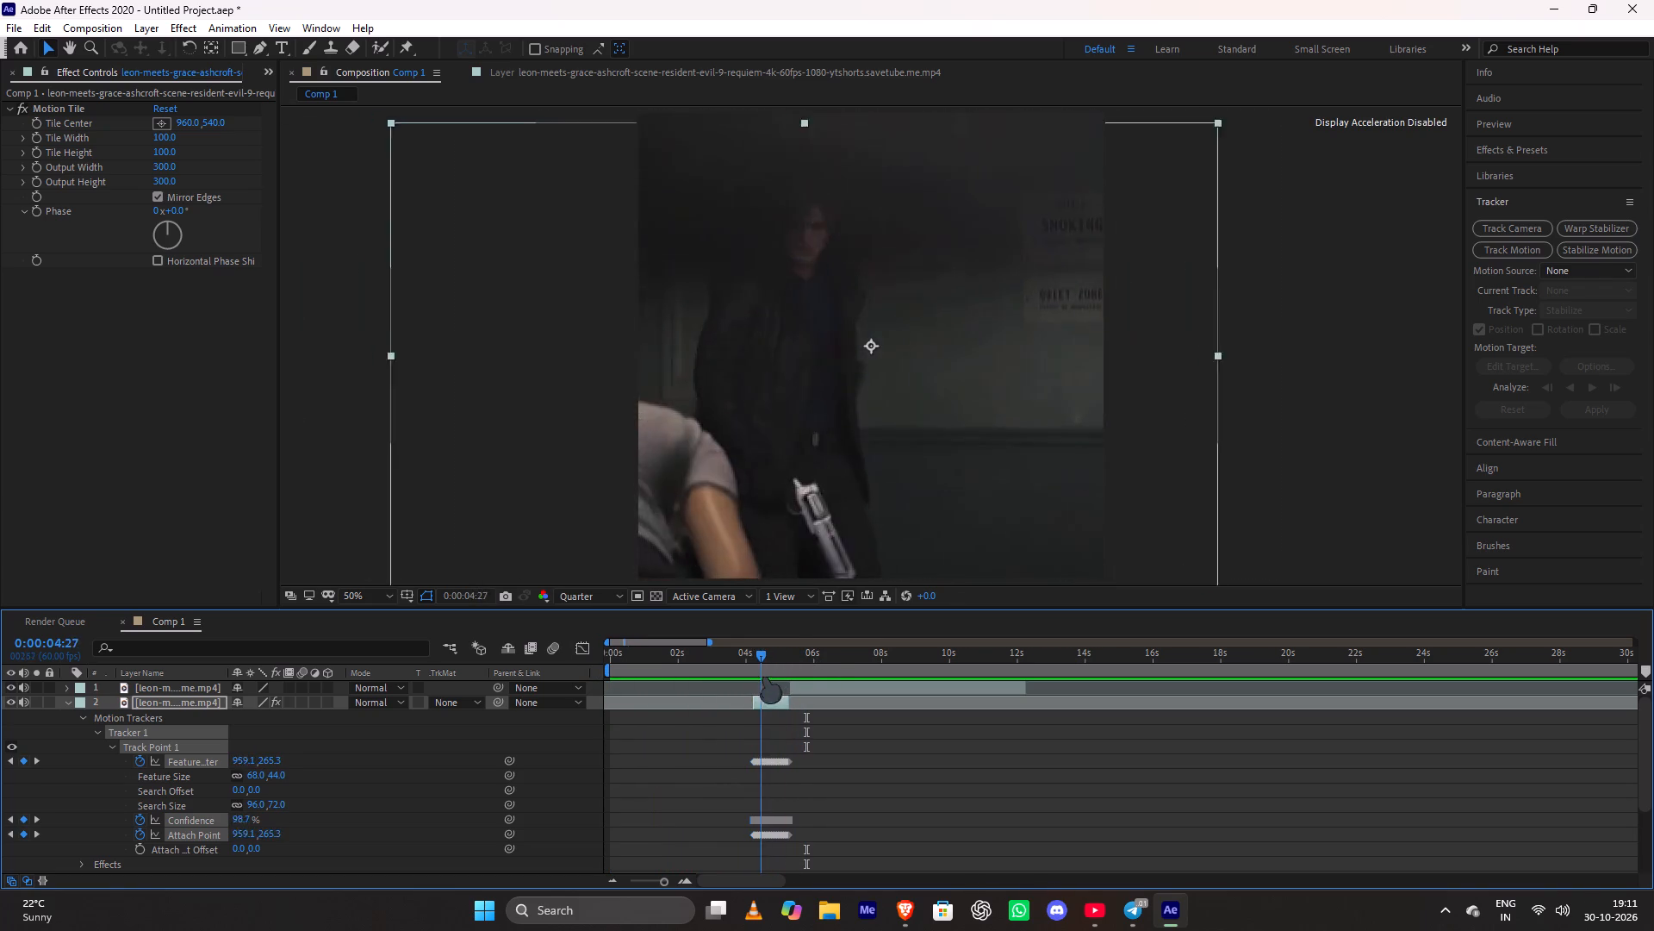
{"action": "left_click_drag", "start_coordinate": [764, 677], "coordinate": [781, 681]}
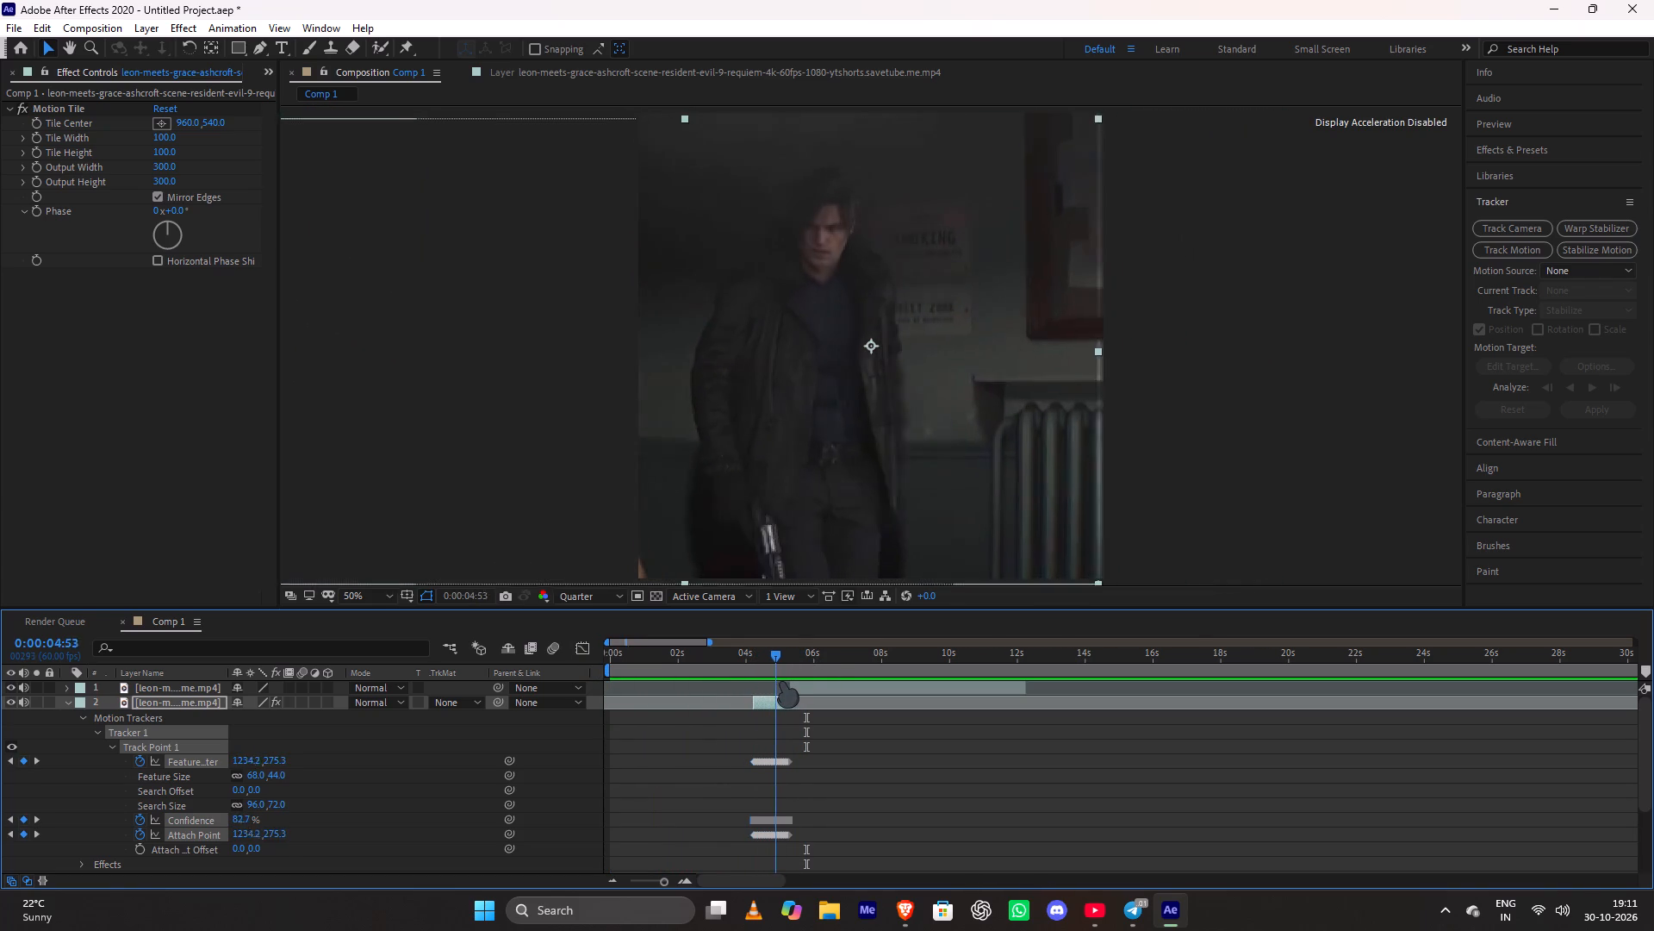
{"action": "left_click_drag", "start_coordinate": [781, 681], "coordinate": [542, 677]}
{"action": "key", "text": "space"}
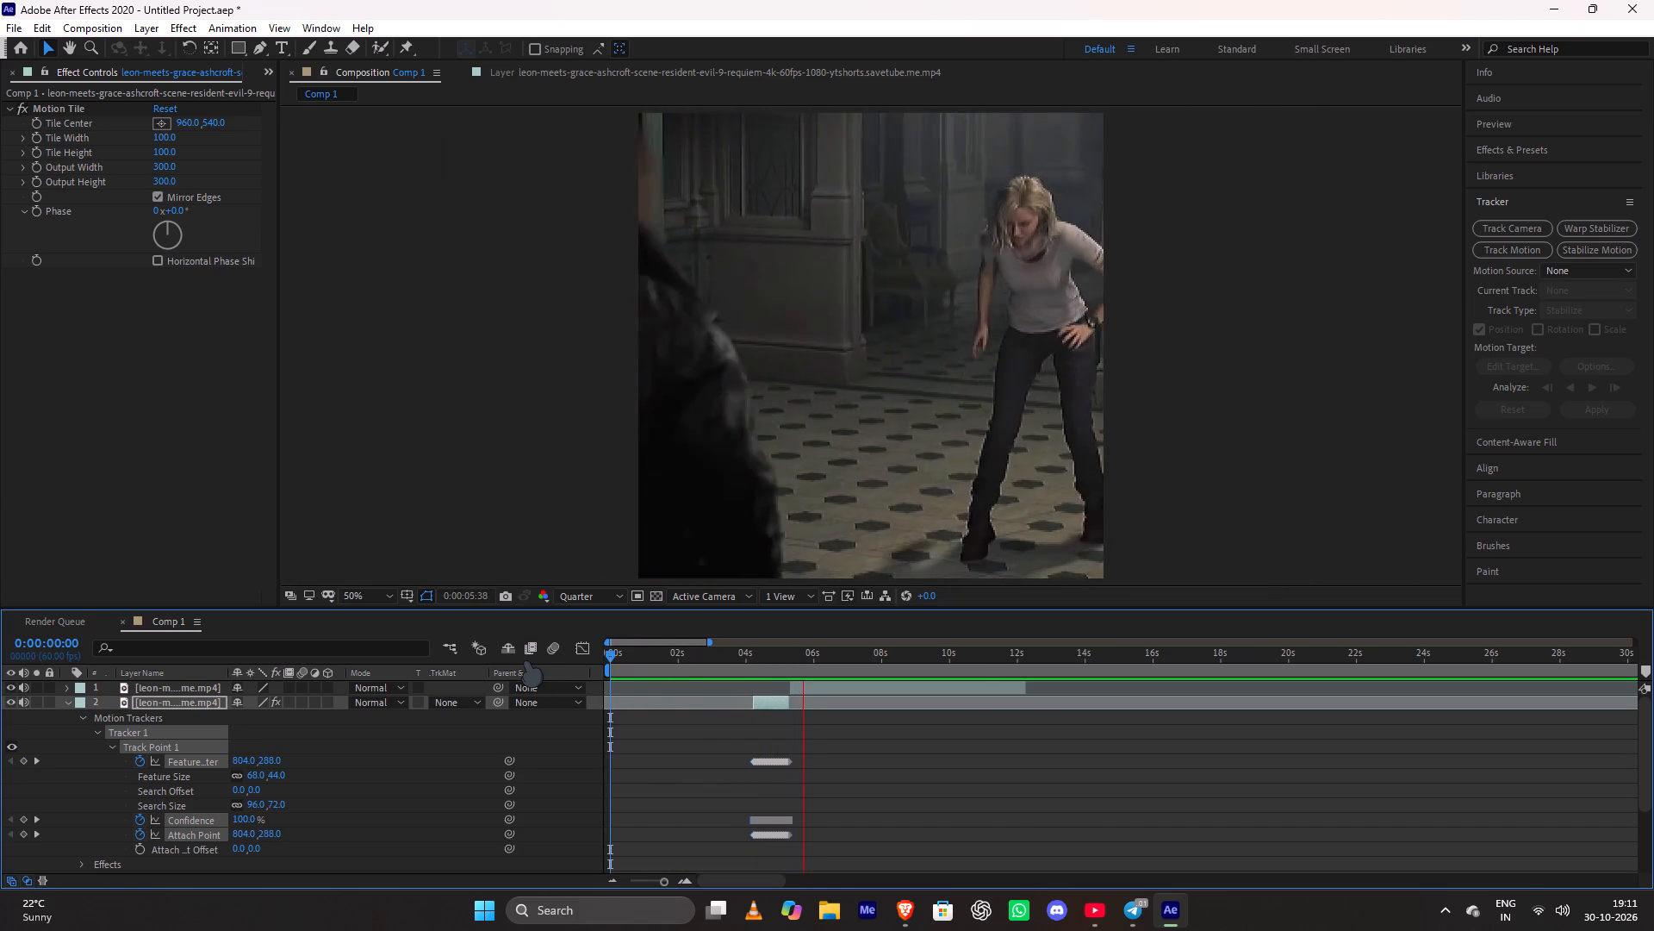
{"action": "key", "text": "space"}
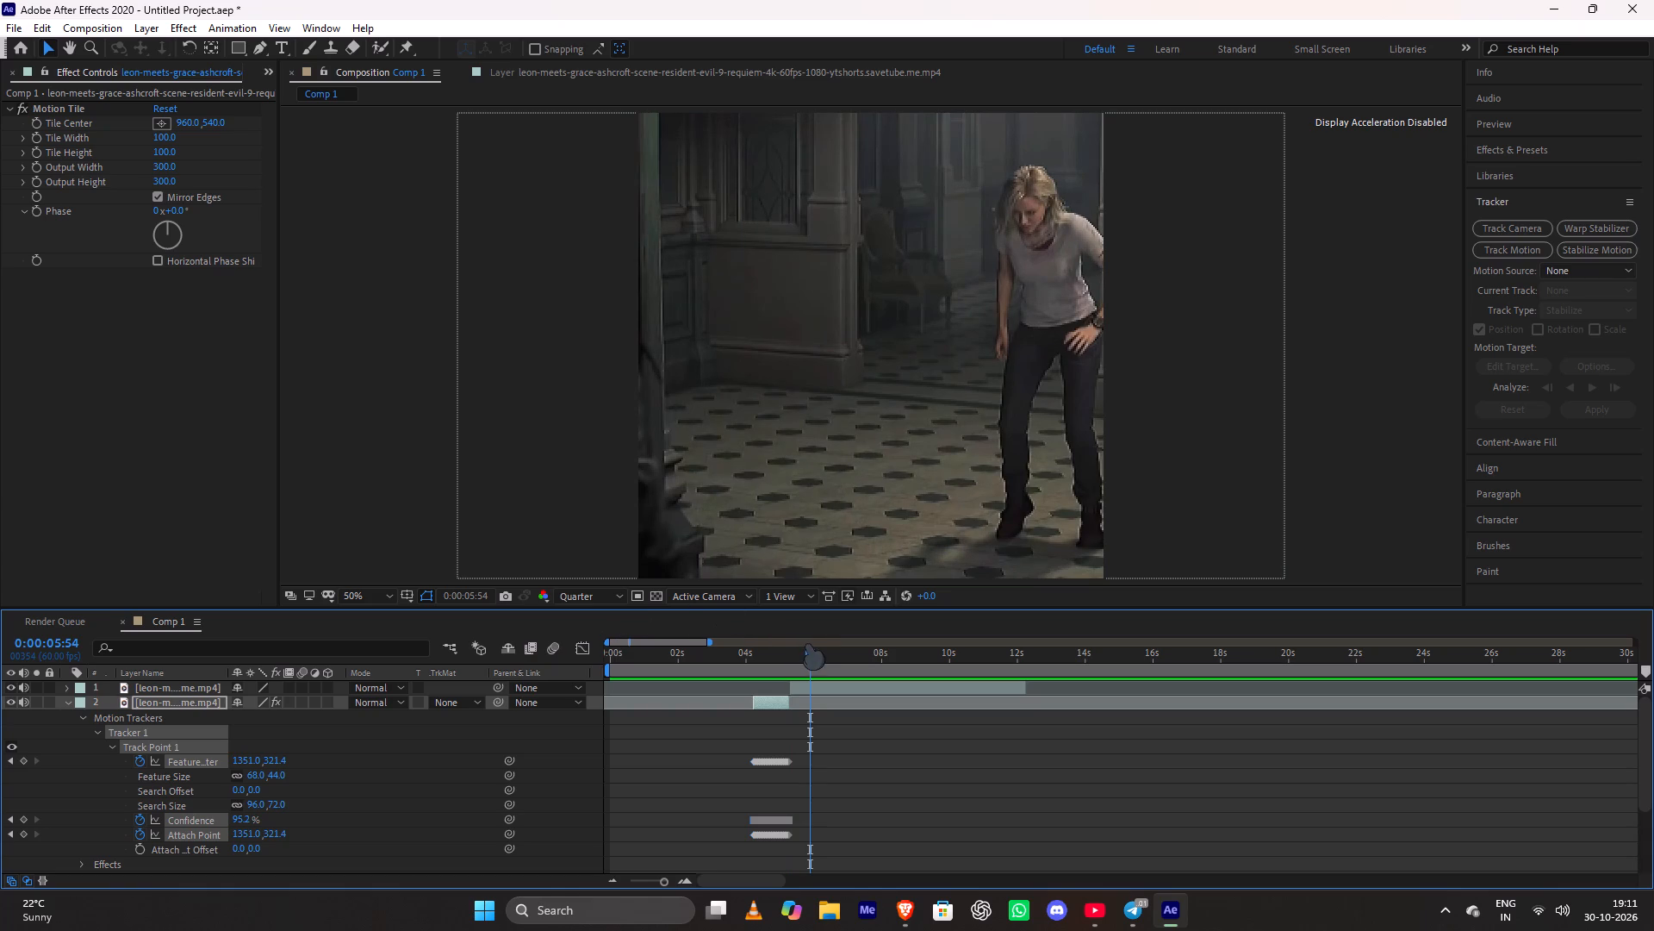
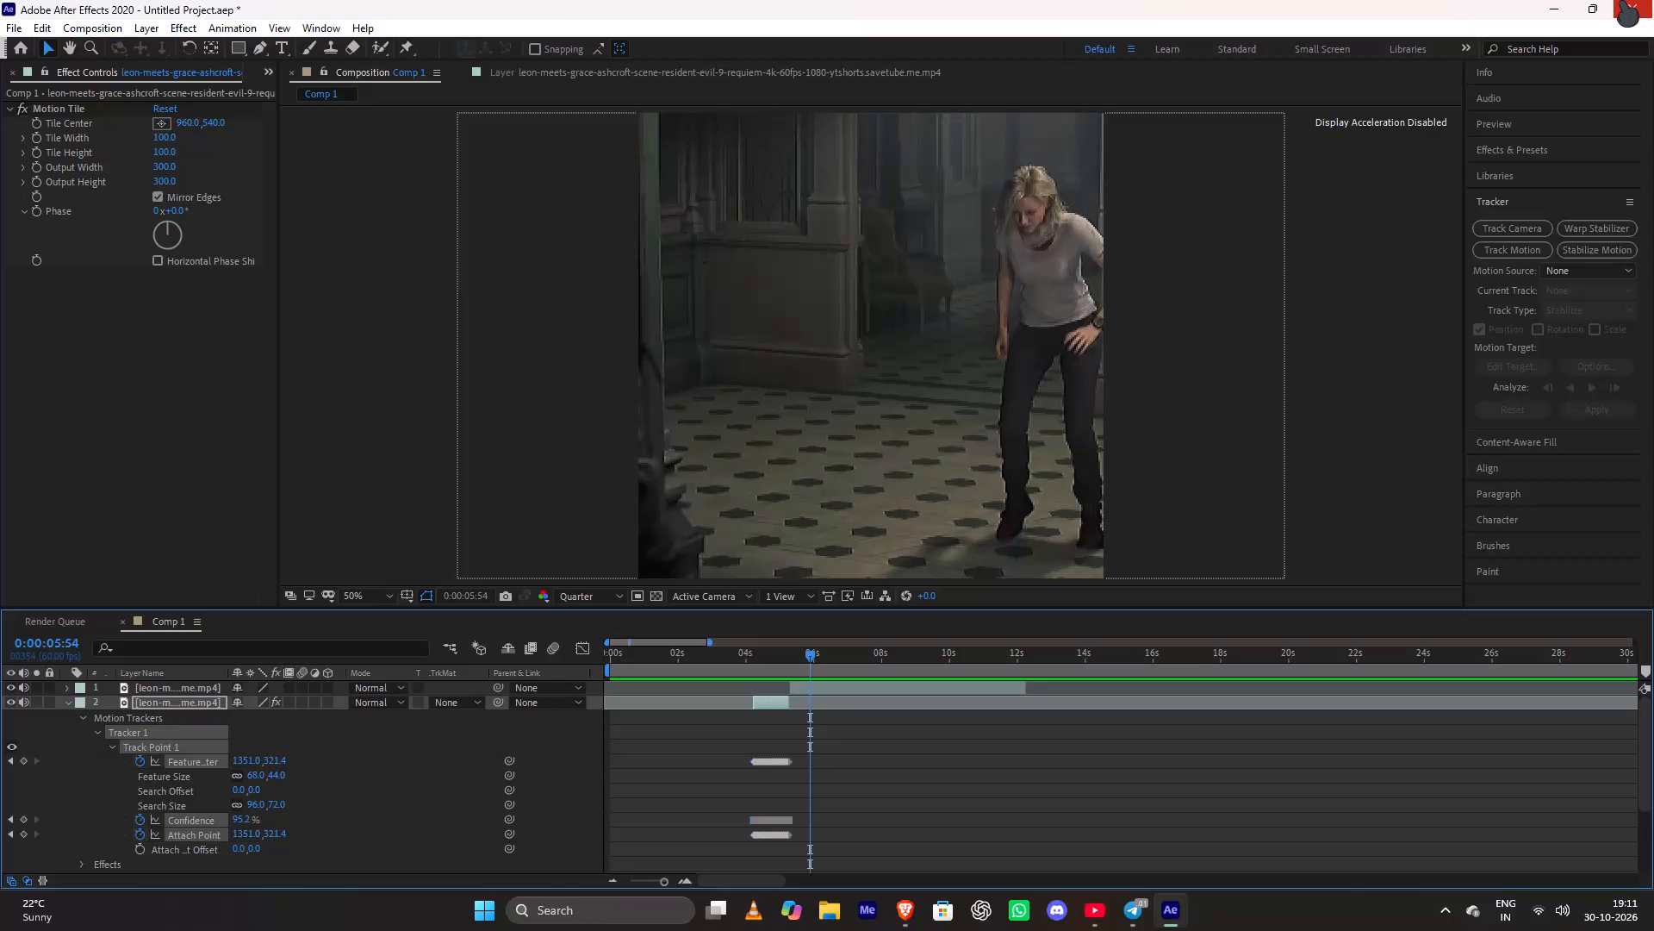
Play and scrub the composition from the start through Leon's standing segment to check its stabilized motion and the cut after it.
{"action": "left_click_drag", "start_coordinate": [805, 651], "coordinate": [805, 651]}
{"action": "left_click_drag", "start_coordinate": [805, 651], "coordinate": [750, 679]}
{"action": "key", "text": "space"}
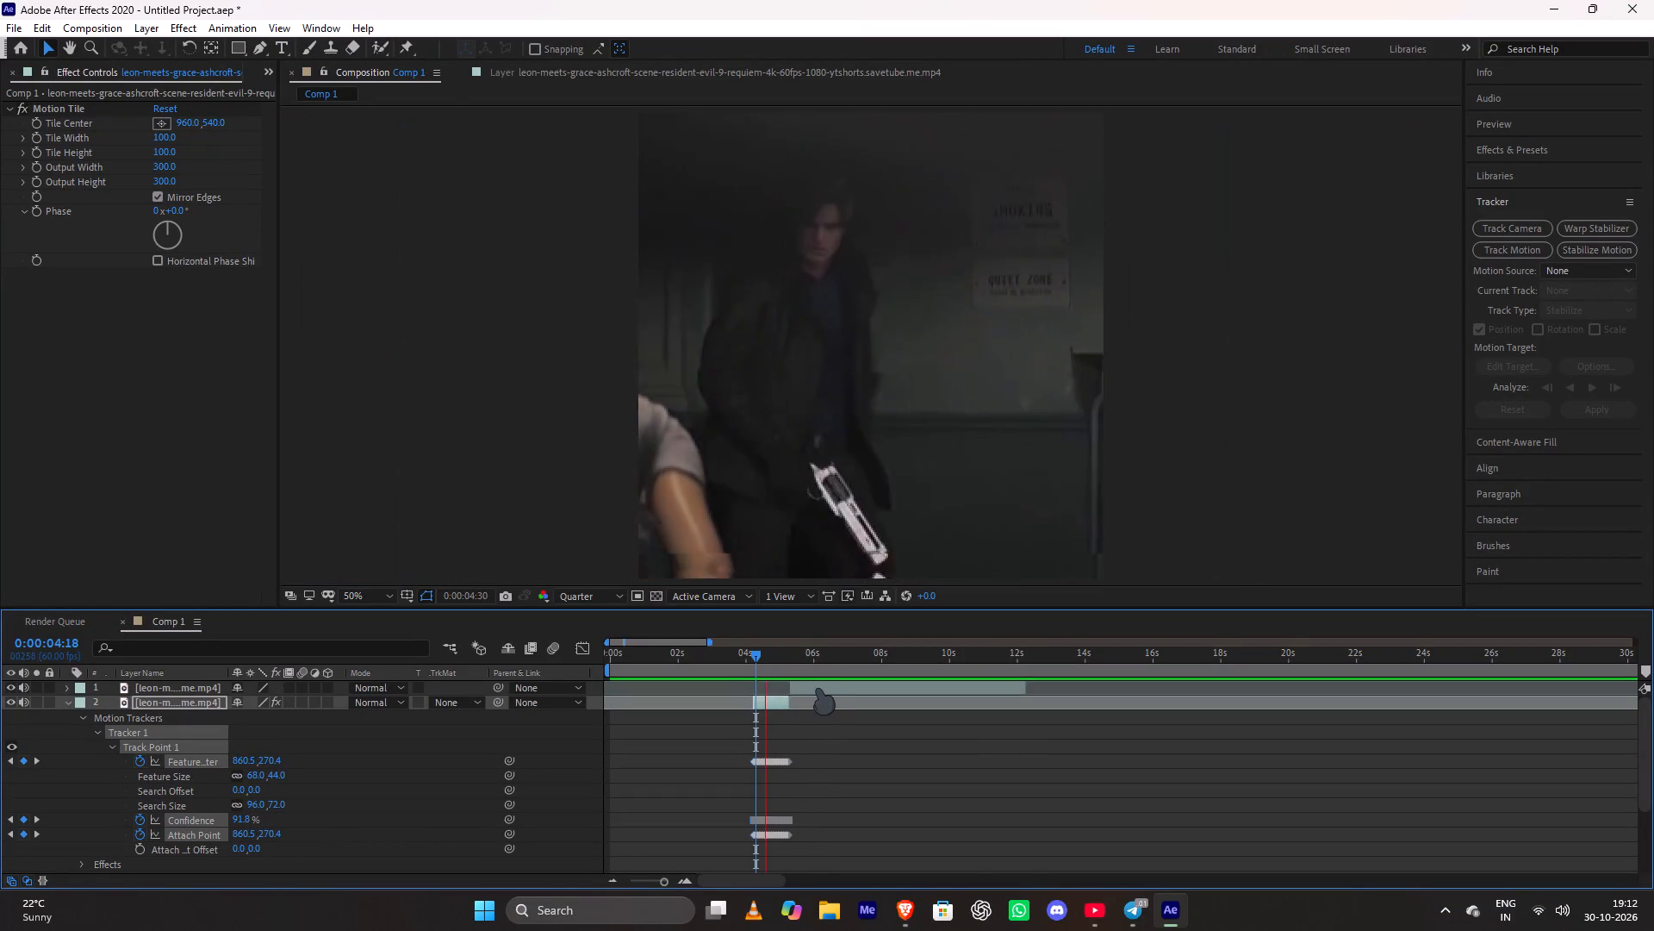
{"action": "key", "text": "space"}
{"action": "left_click_drag", "start_coordinate": [805, 663], "coordinate": [670, 653]}
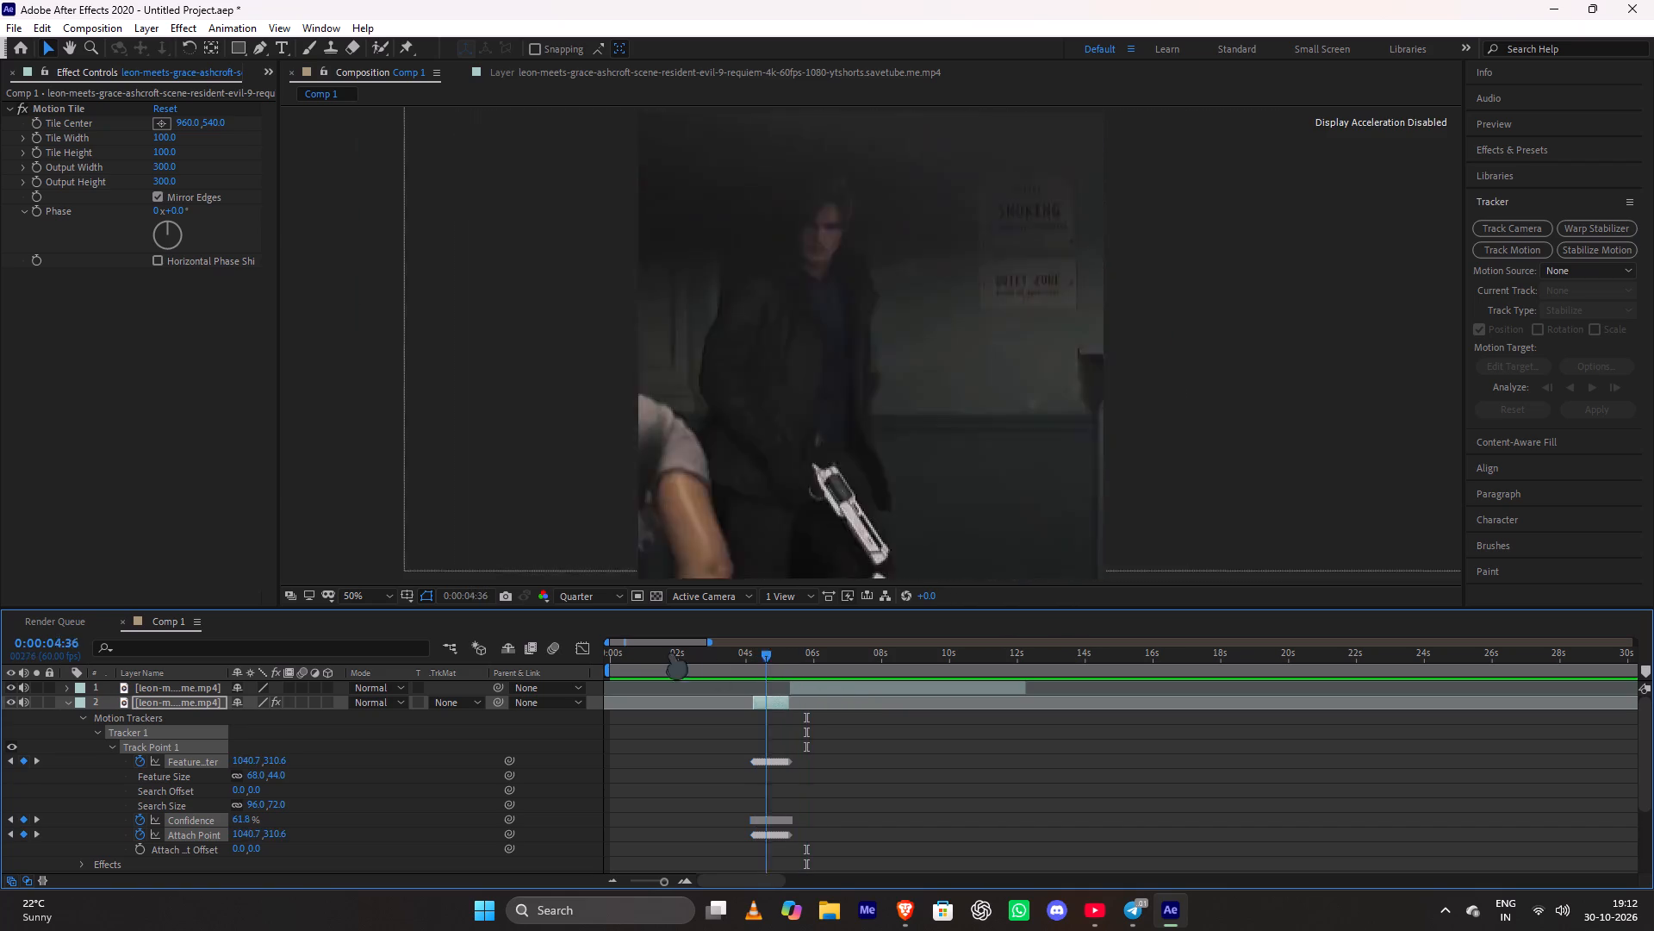
{"action": "left_click_drag", "start_coordinate": [670, 653], "coordinate": [511, 633]}
{"action": "key", "text": "space"}
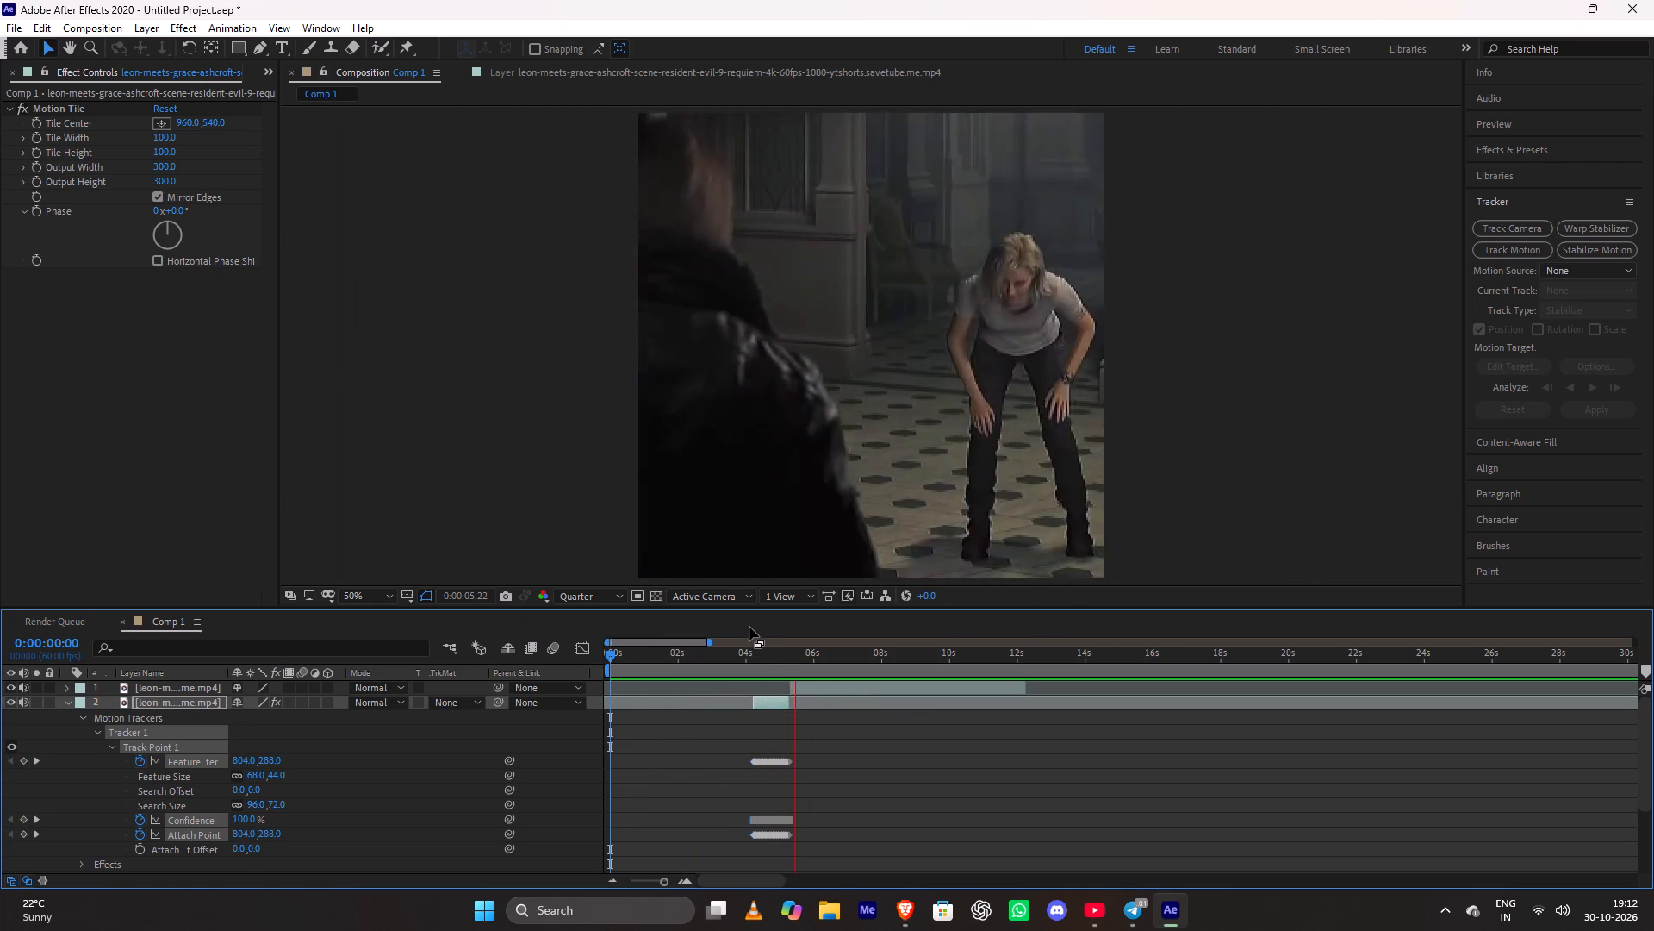
{"action": "key", "text": "space"}
{"action": "left_click_drag", "start_coordinate": [803, 651], "coordinate": [778, 661]}
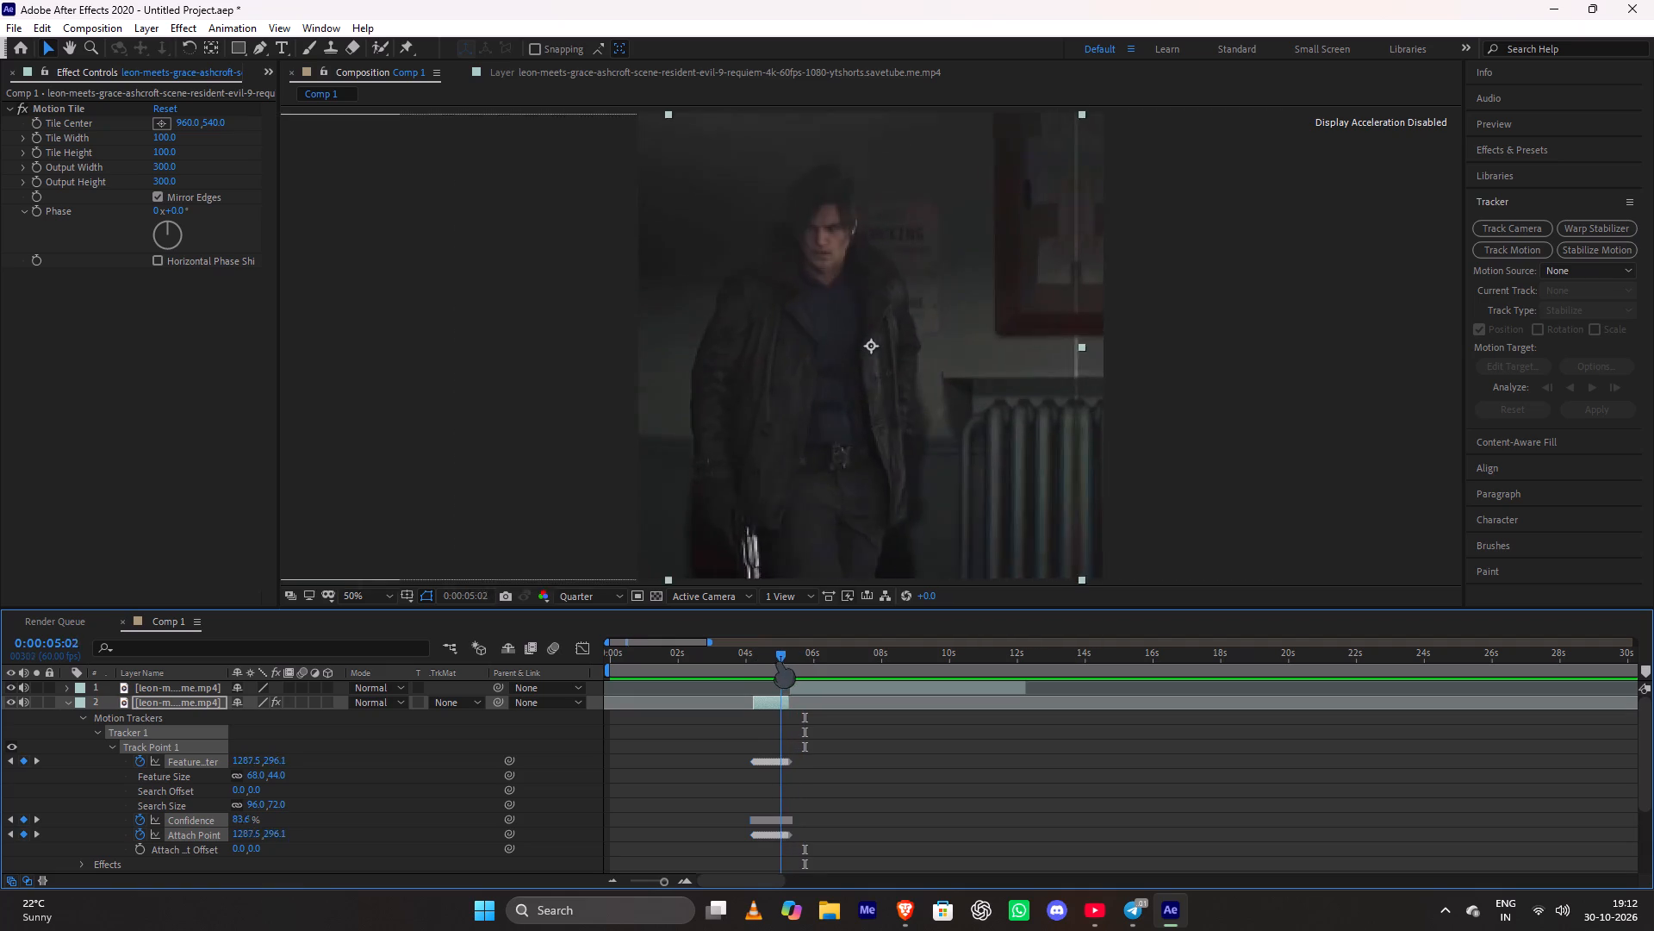
{"action": "left_click_drag", "start_coordinate": [778, 661], "coordinate": [772, 668]}
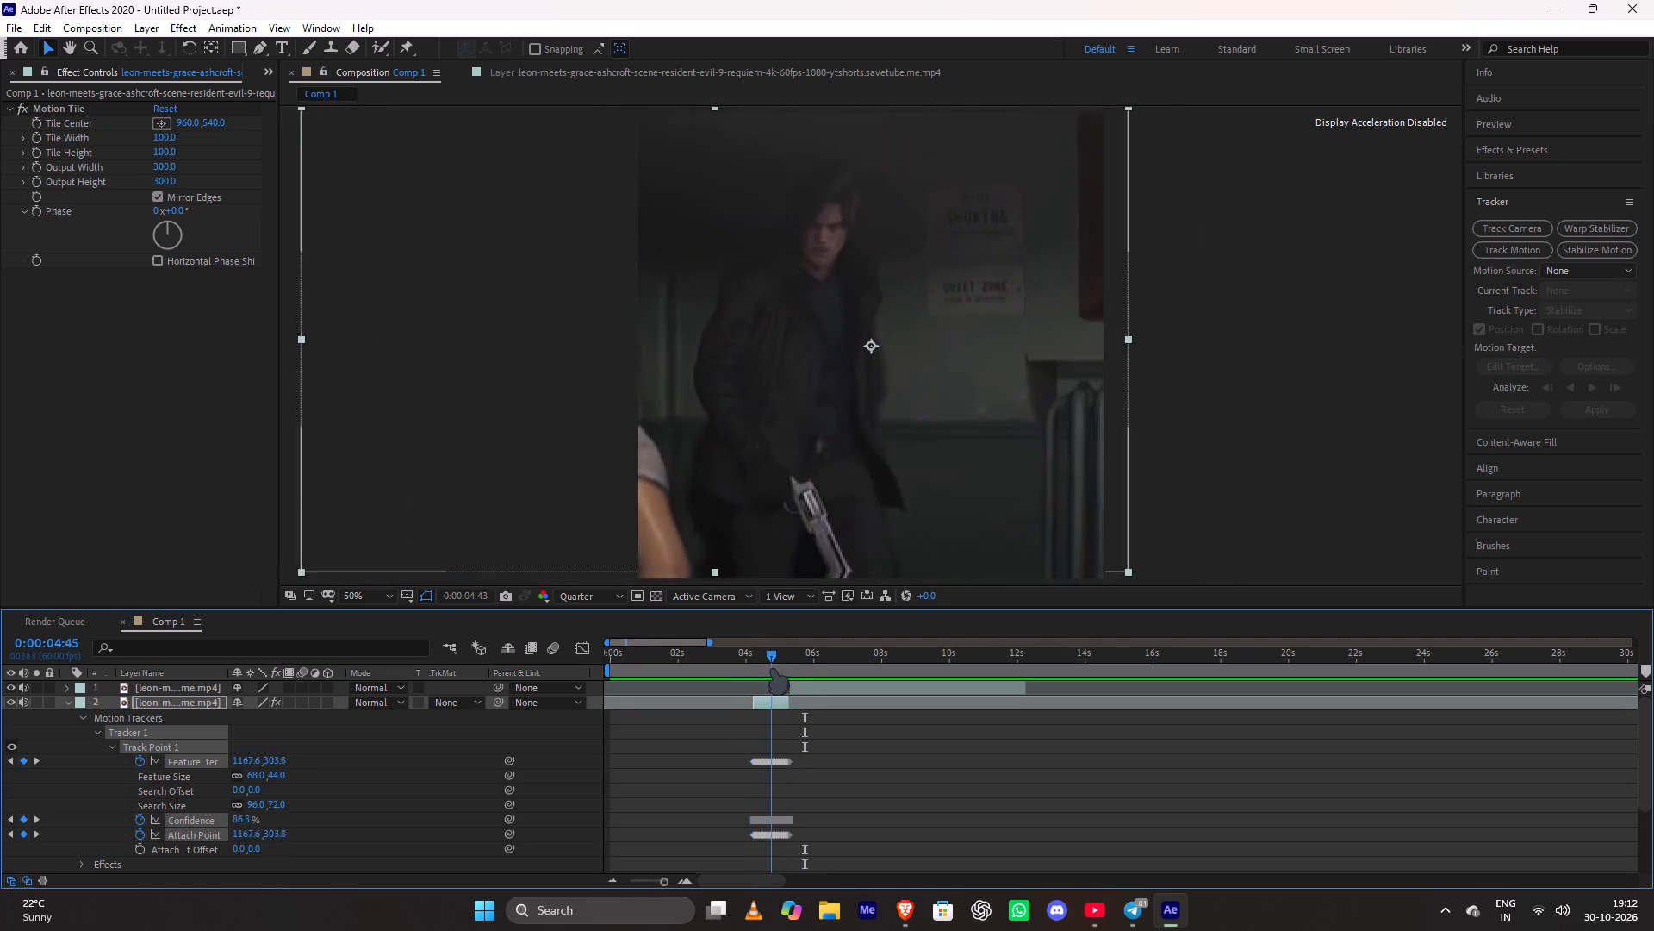
{"action": "left_click_drag", "start_coordinate": [772, 668], "coordinate": [689, 677]}
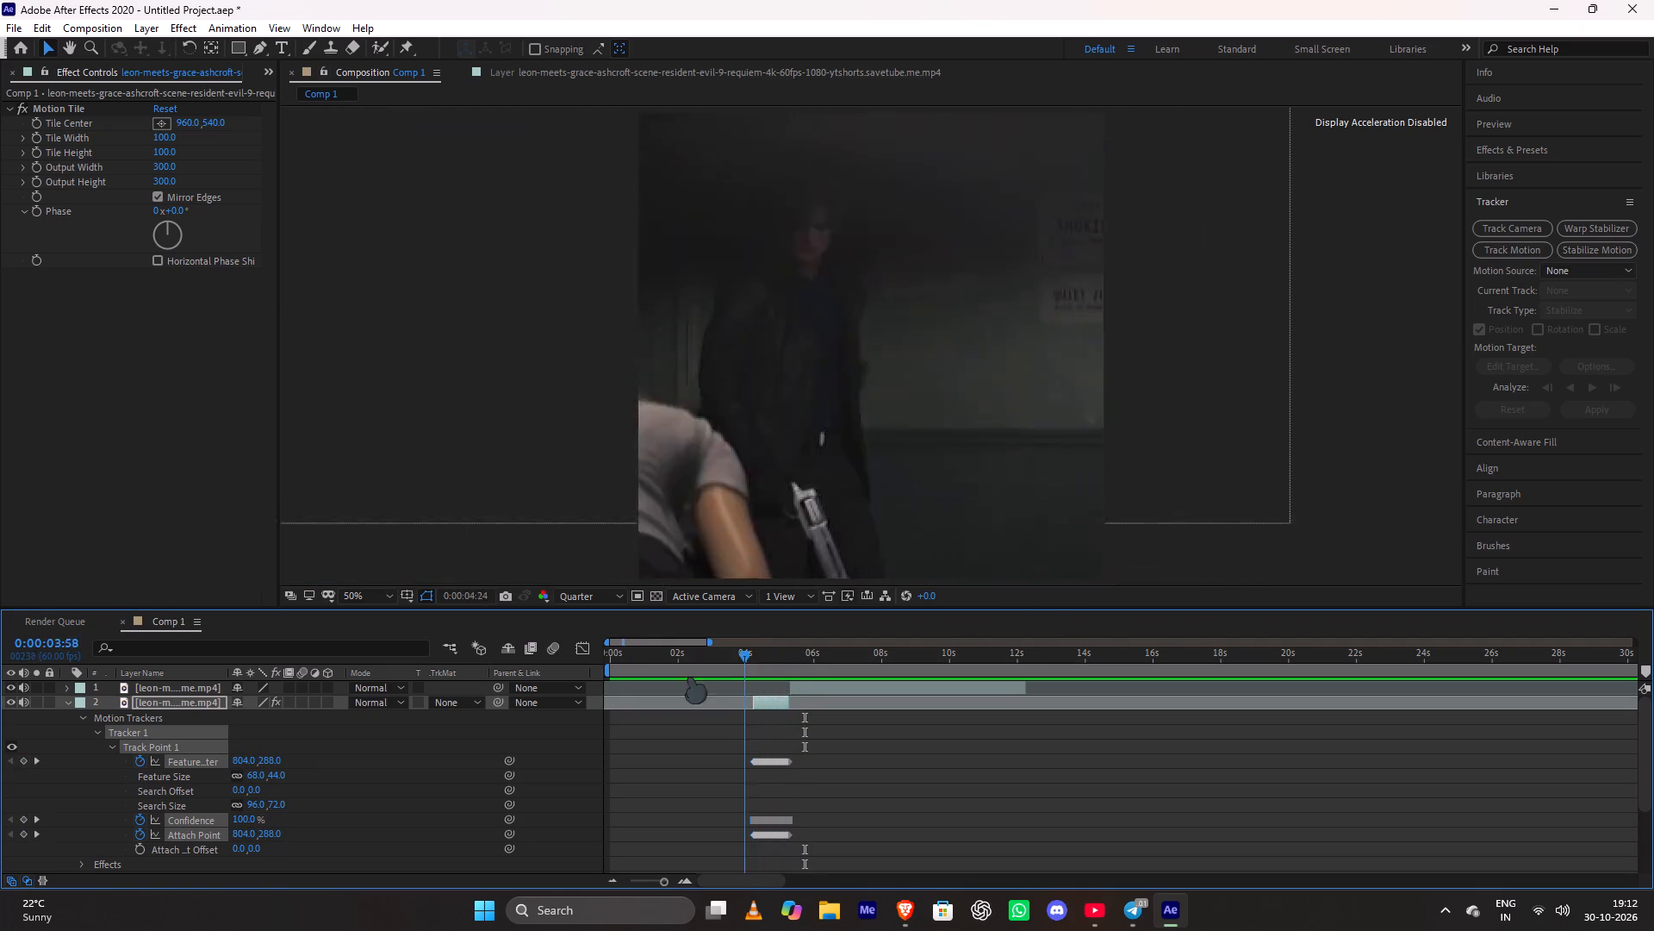
{"action": "left_click_drag", "start_coordinate": [689, 677], "coordinate": [530, 677]}
Collapse the standing segment's properties, select Grace's close-up segment, and play and scrub through it to judge its stabilization.
{"action": "scroll", "coordinate": [487, 681], "scroll_direction": "down", "scroll_amount": 2}
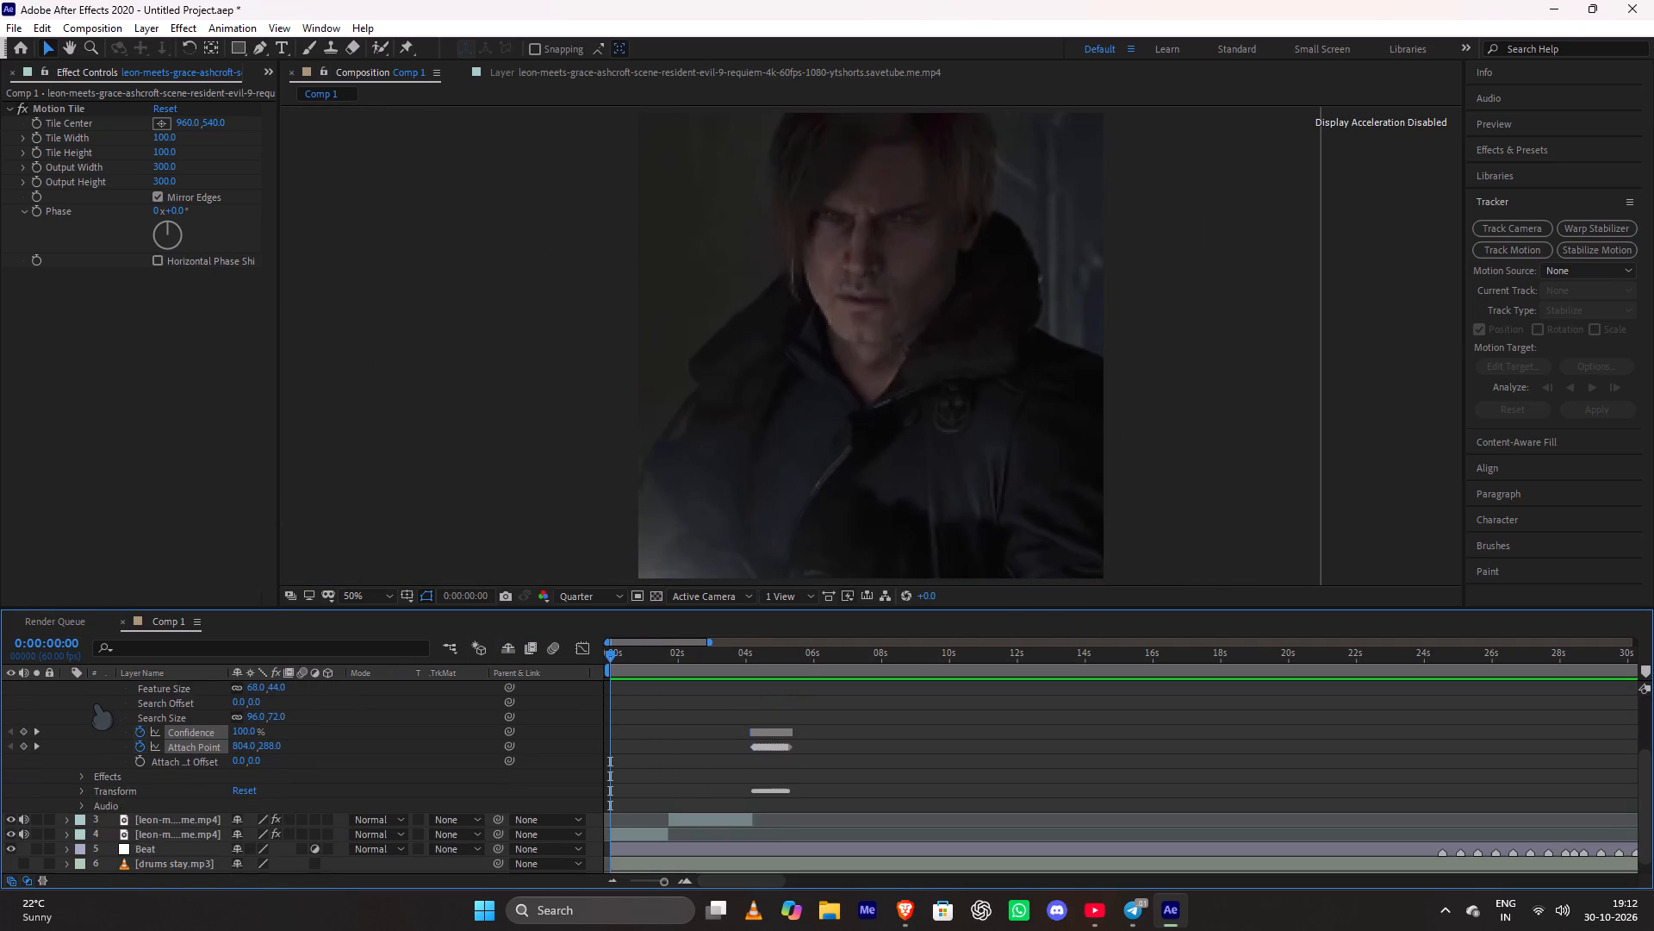
{"action": "scroll", "coordinate": [96, 703], "scroll_direction": "down", "scroll_amount": 1}
{"action": "scroll", "coordinate": [96, 703], "scroll_direction": "up", "scroll_amount": 1}
{"action": "scroll", "coordinate": [277, 729], "scroll_direction": "up", "scroll_amount": 3}
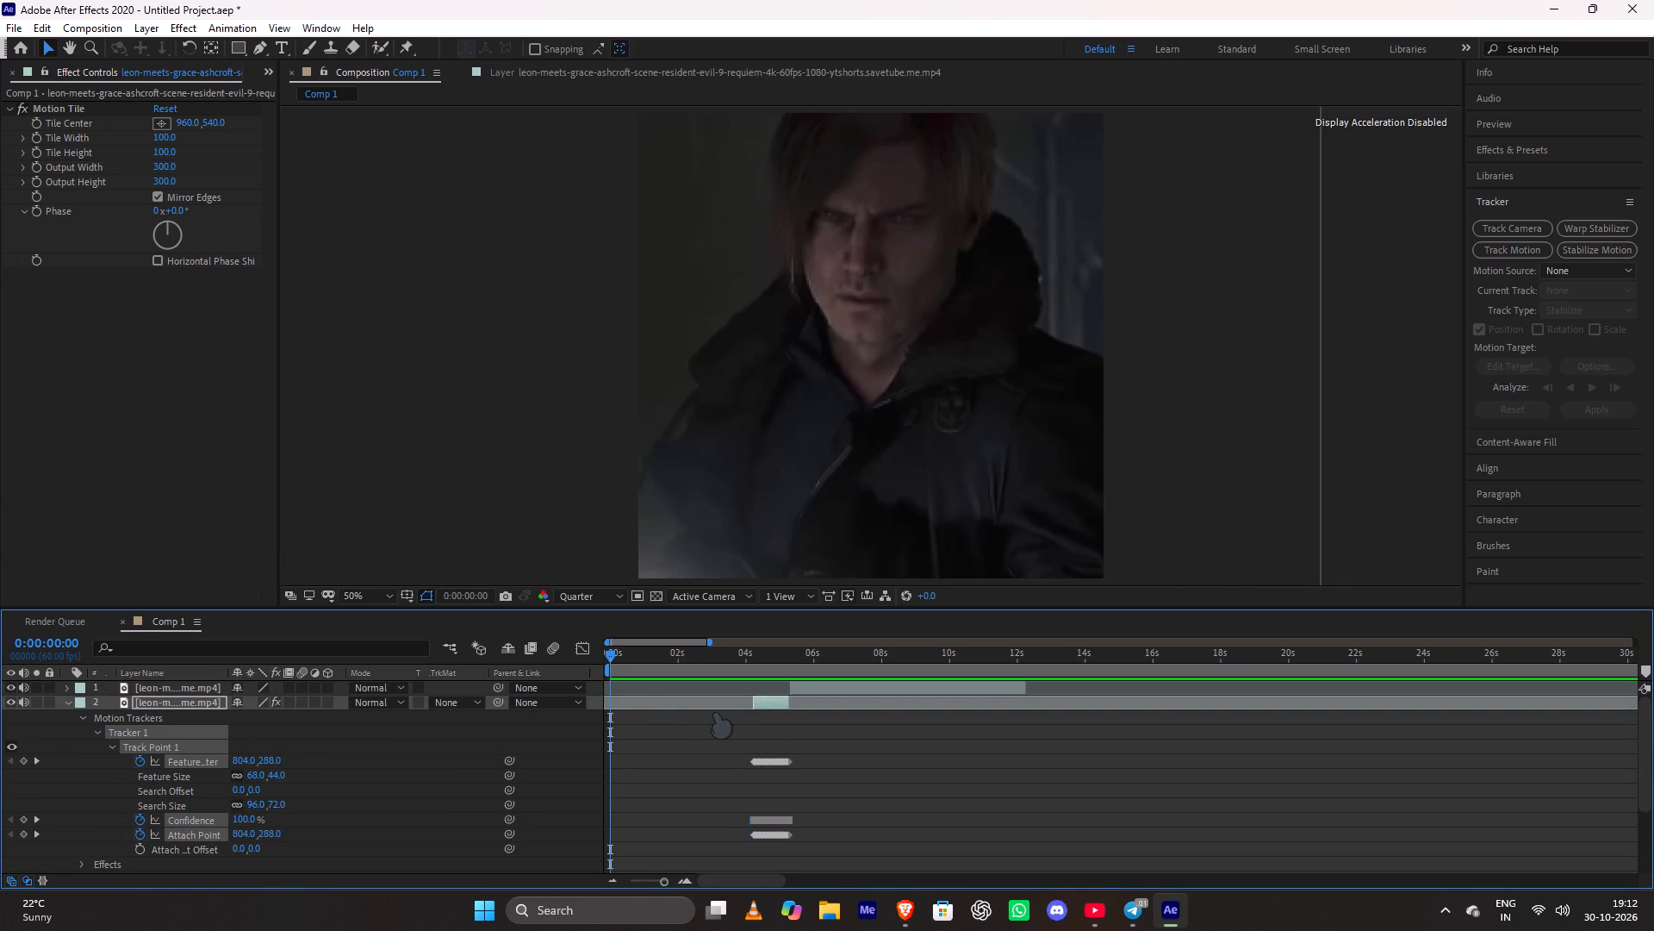
{"action": "left_click", "coordinate": [67, 700]}
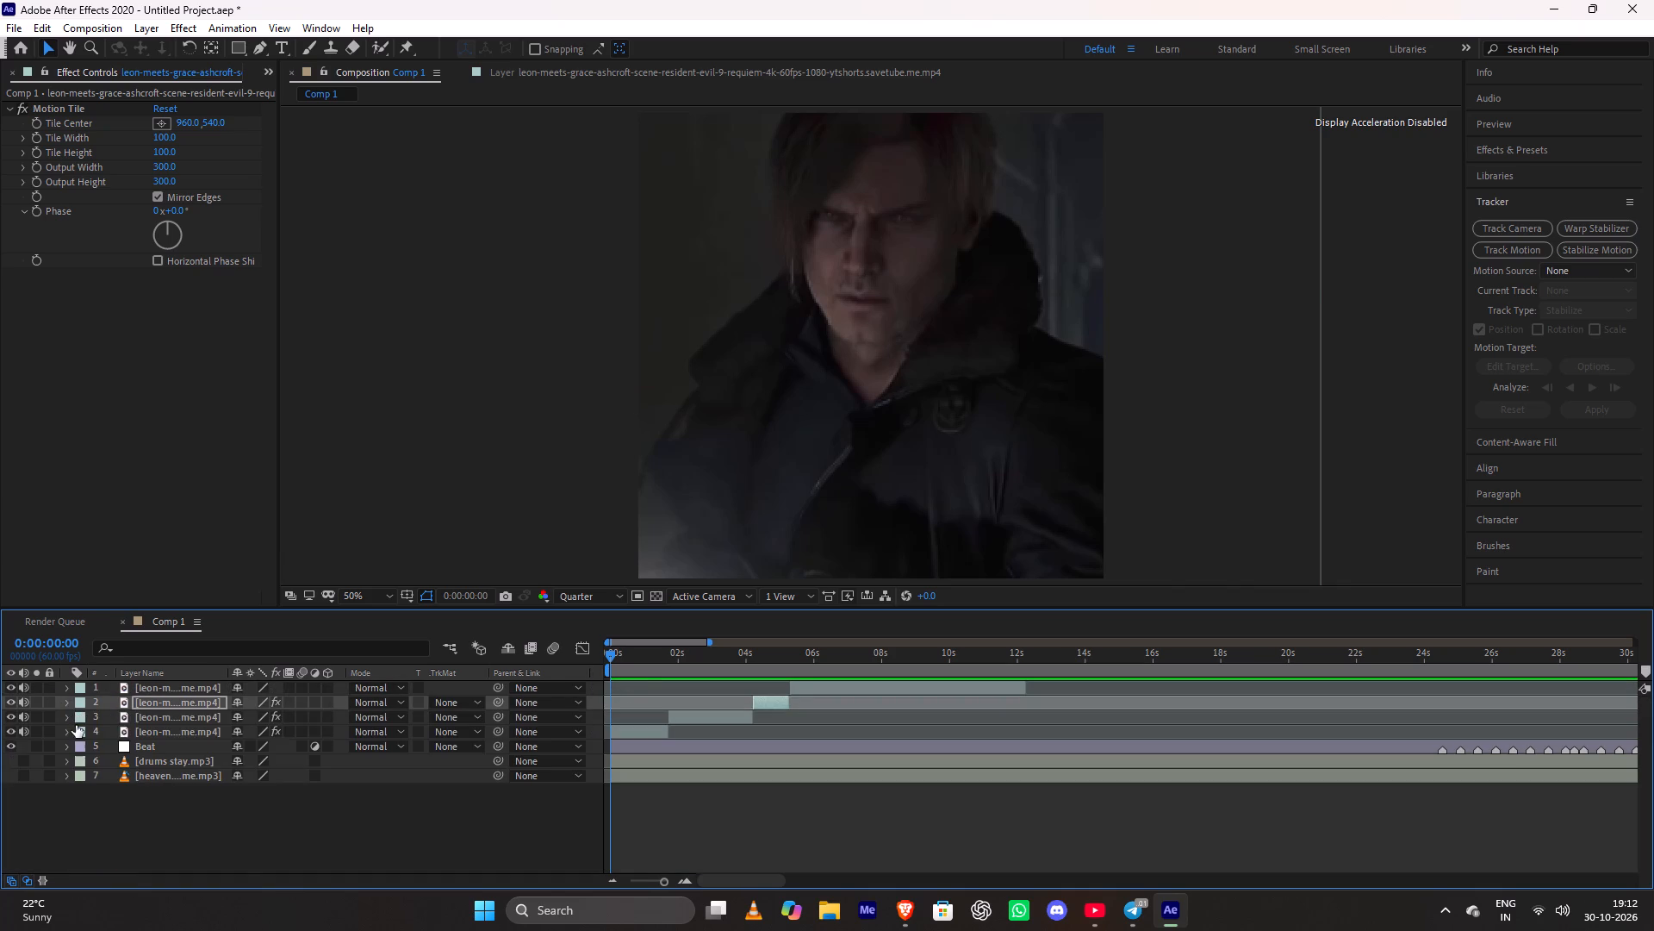
{"action": "left_click", "coordinate": [197, 714]}
{"action": "left_click_drag", "start_coordinate": [610, 650], "coordinate": [726, 682]}
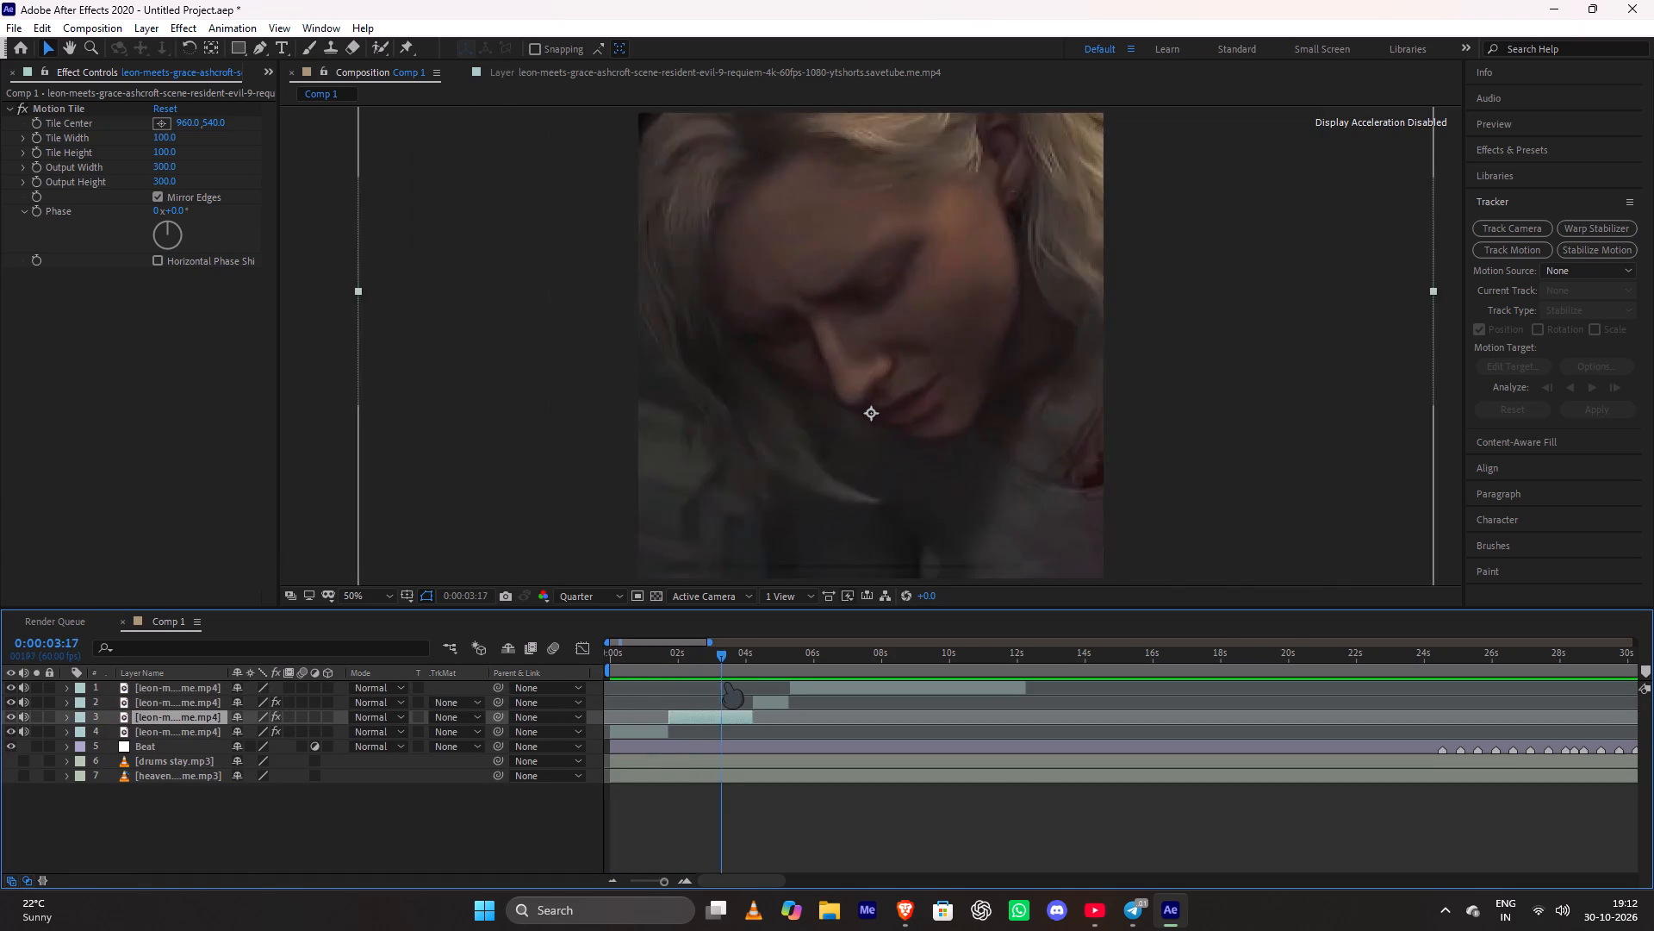
{"action": "left_click_drag", "start_coordinate": [726, 682], "coordinate": [717, 687]}
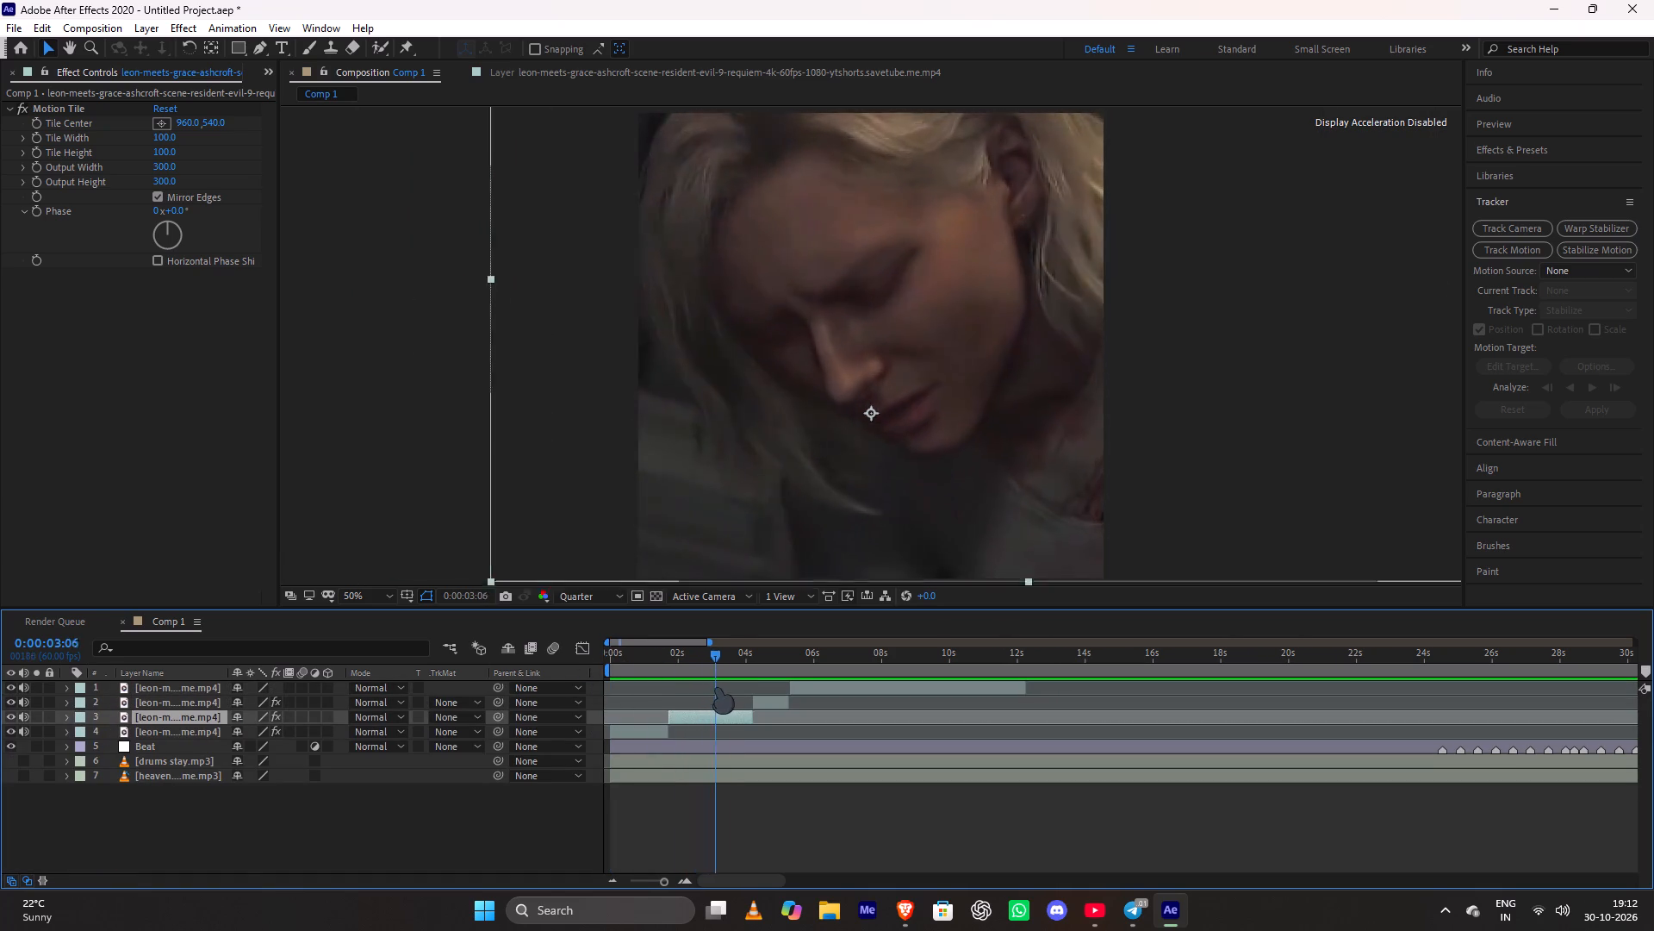
{"action": "left_click_drag", "start_coordinate": [717, 687], "coordinate": [681, 694]}
{"action": "key", "text": "space"}
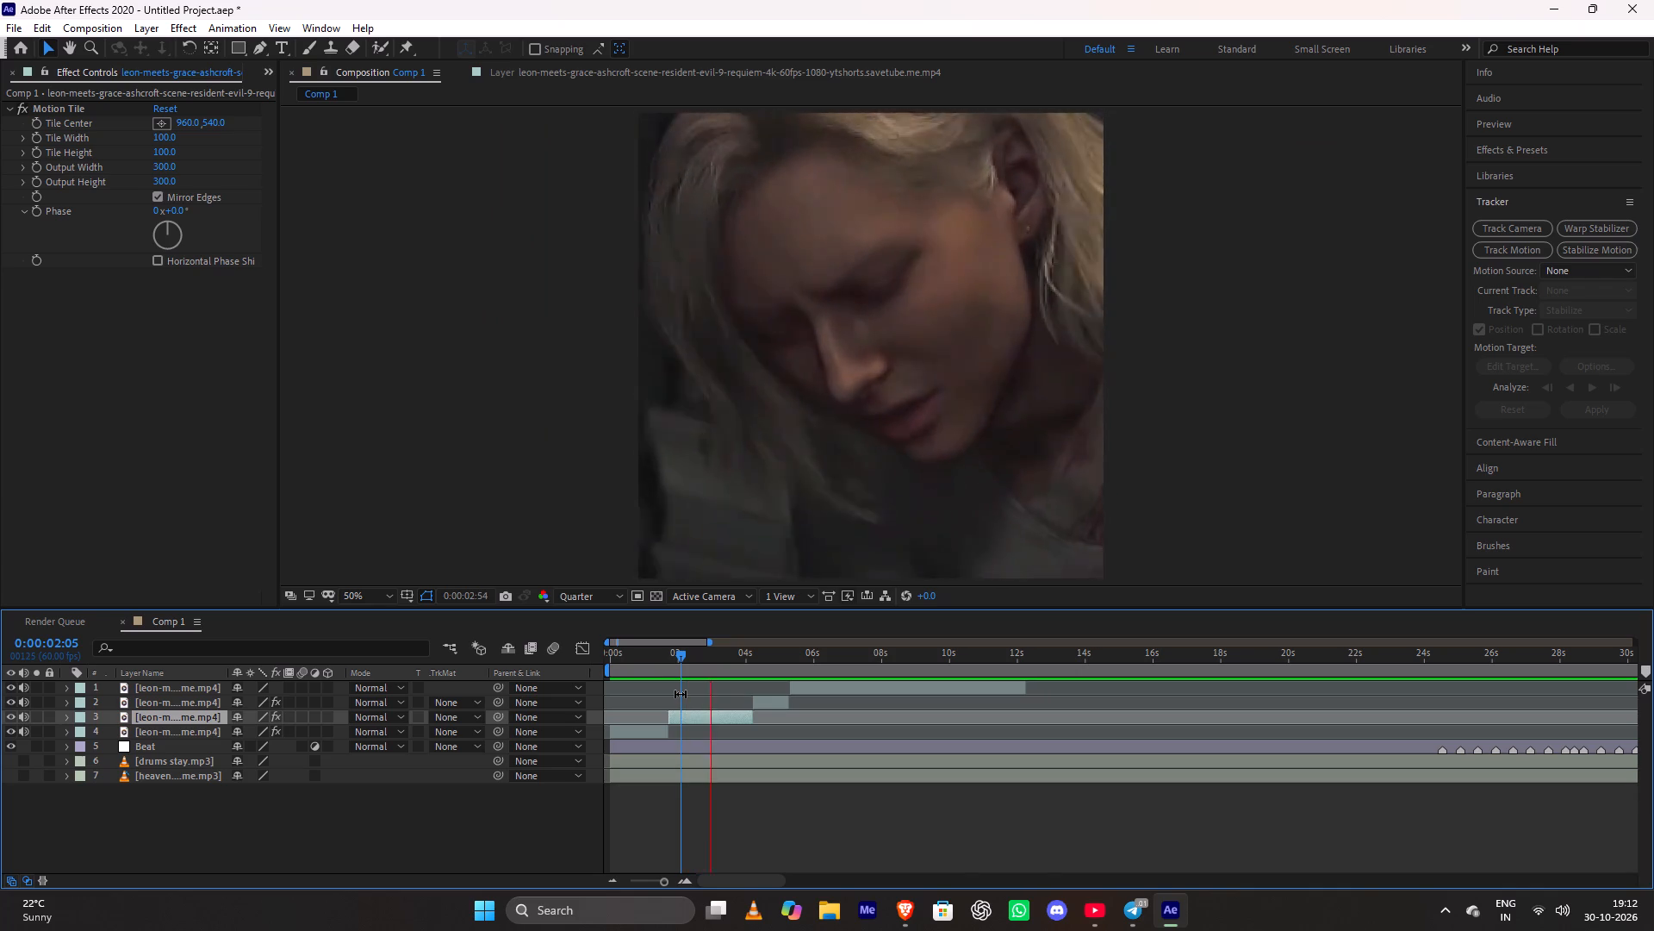
{"action": "key", "text": "space"}
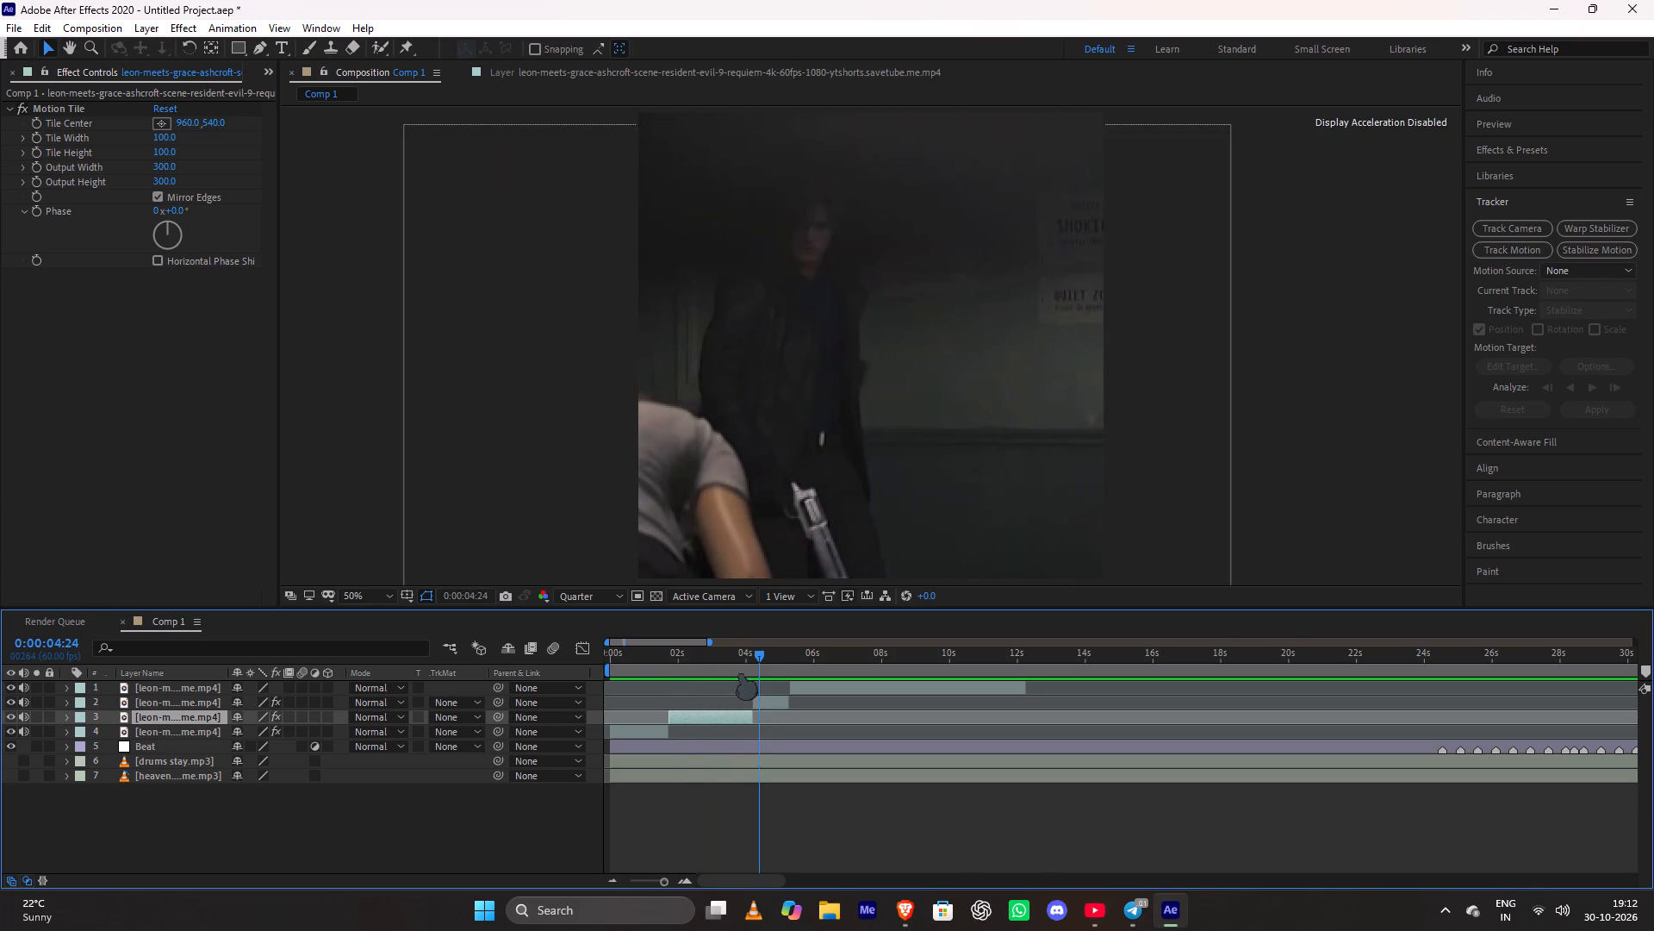
{"action": "left_click_drag", "start_coordinate": [753, 655], "coordinate": [693, 675]}
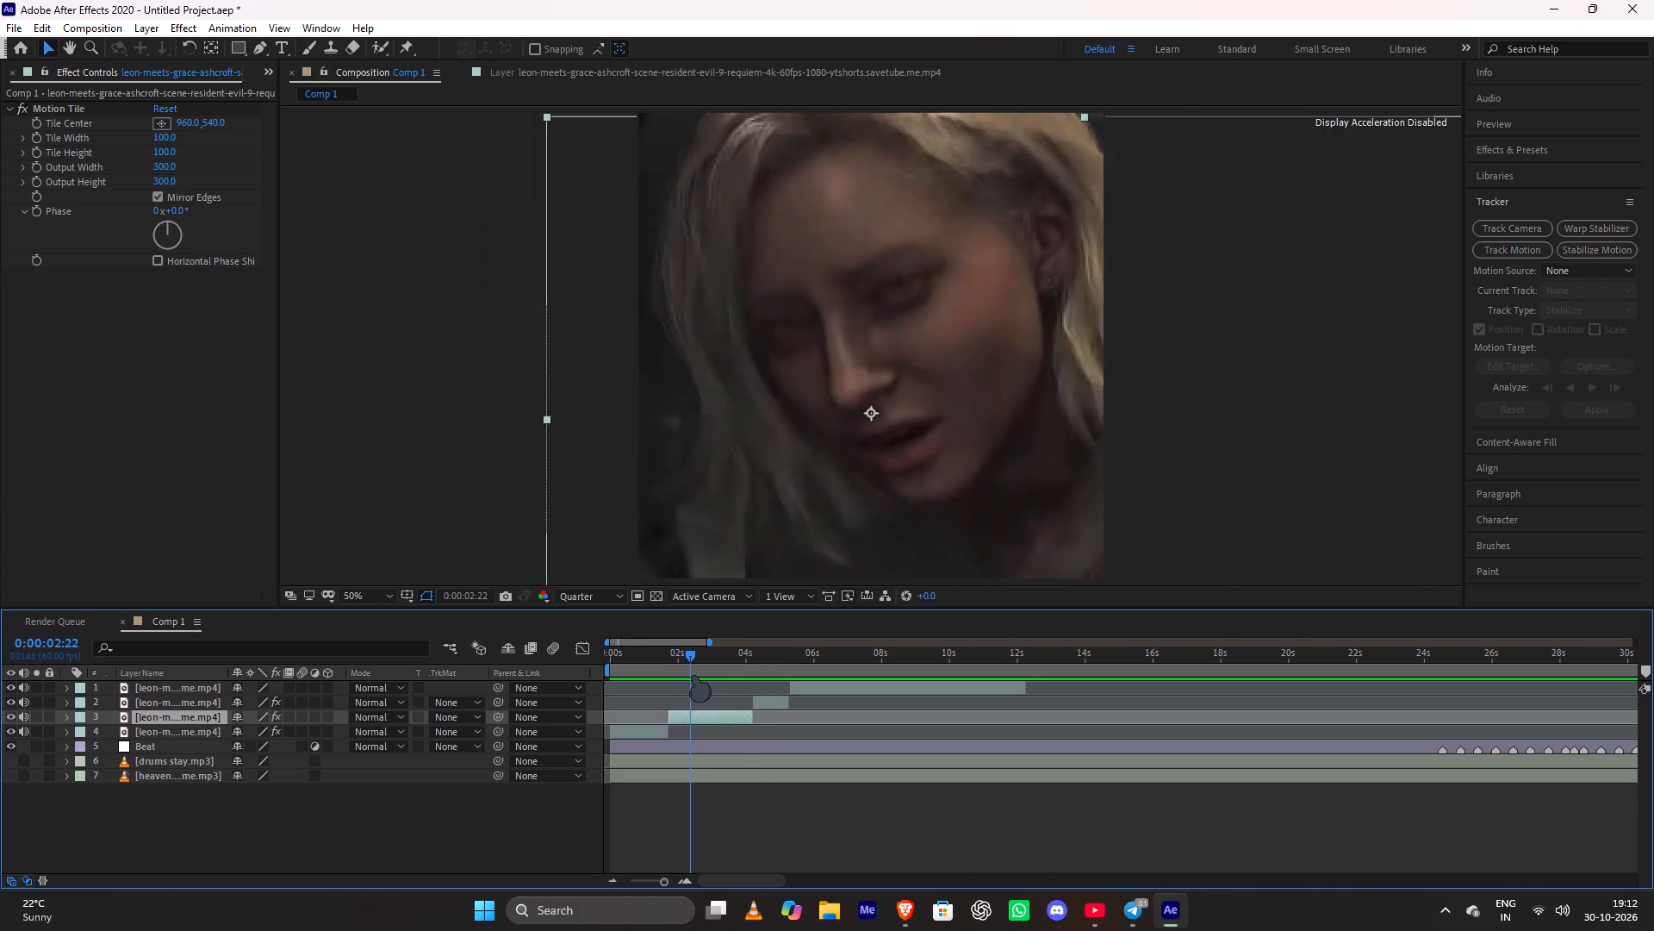
{"action": "left_click_drag", "start_coordinate": [693, 675], "coordinate": [695, 676]}
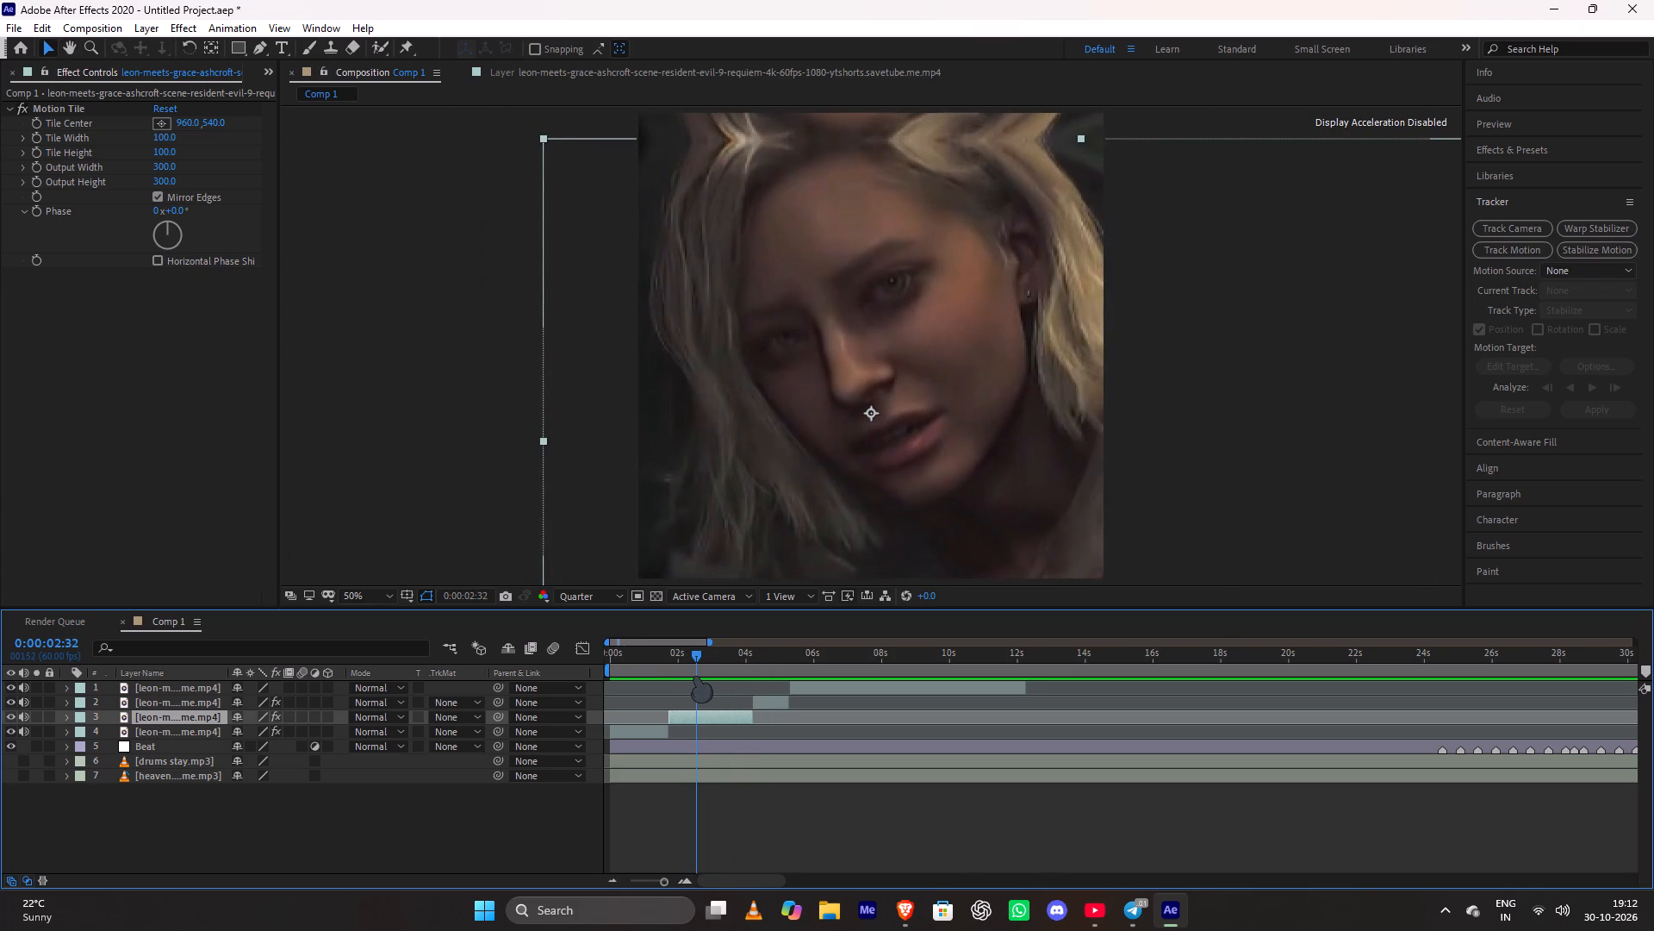
{"action": "left_click_drag", "start_coordinate": [695, 676], "coordinate": [602, 678]}
{"action": "key", "text": "space"}
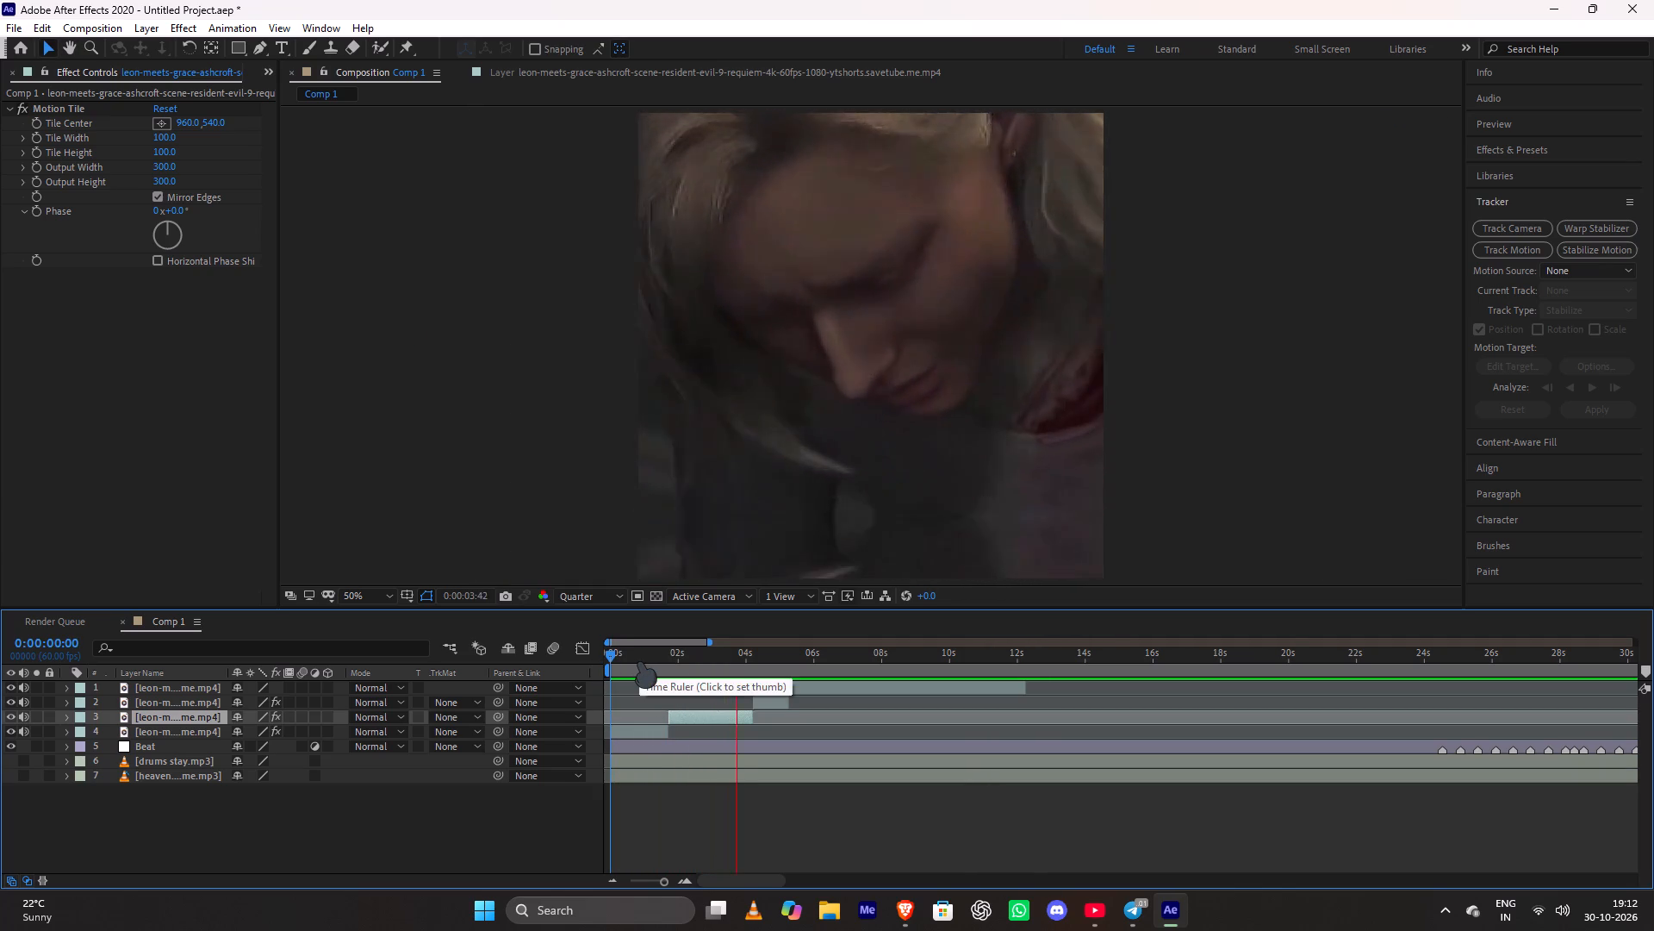
{"action": "key", "text": "space"}
{"action": "left_click_drag", "start_coordinate": [740, 653], "coordinate": [670, 684]}
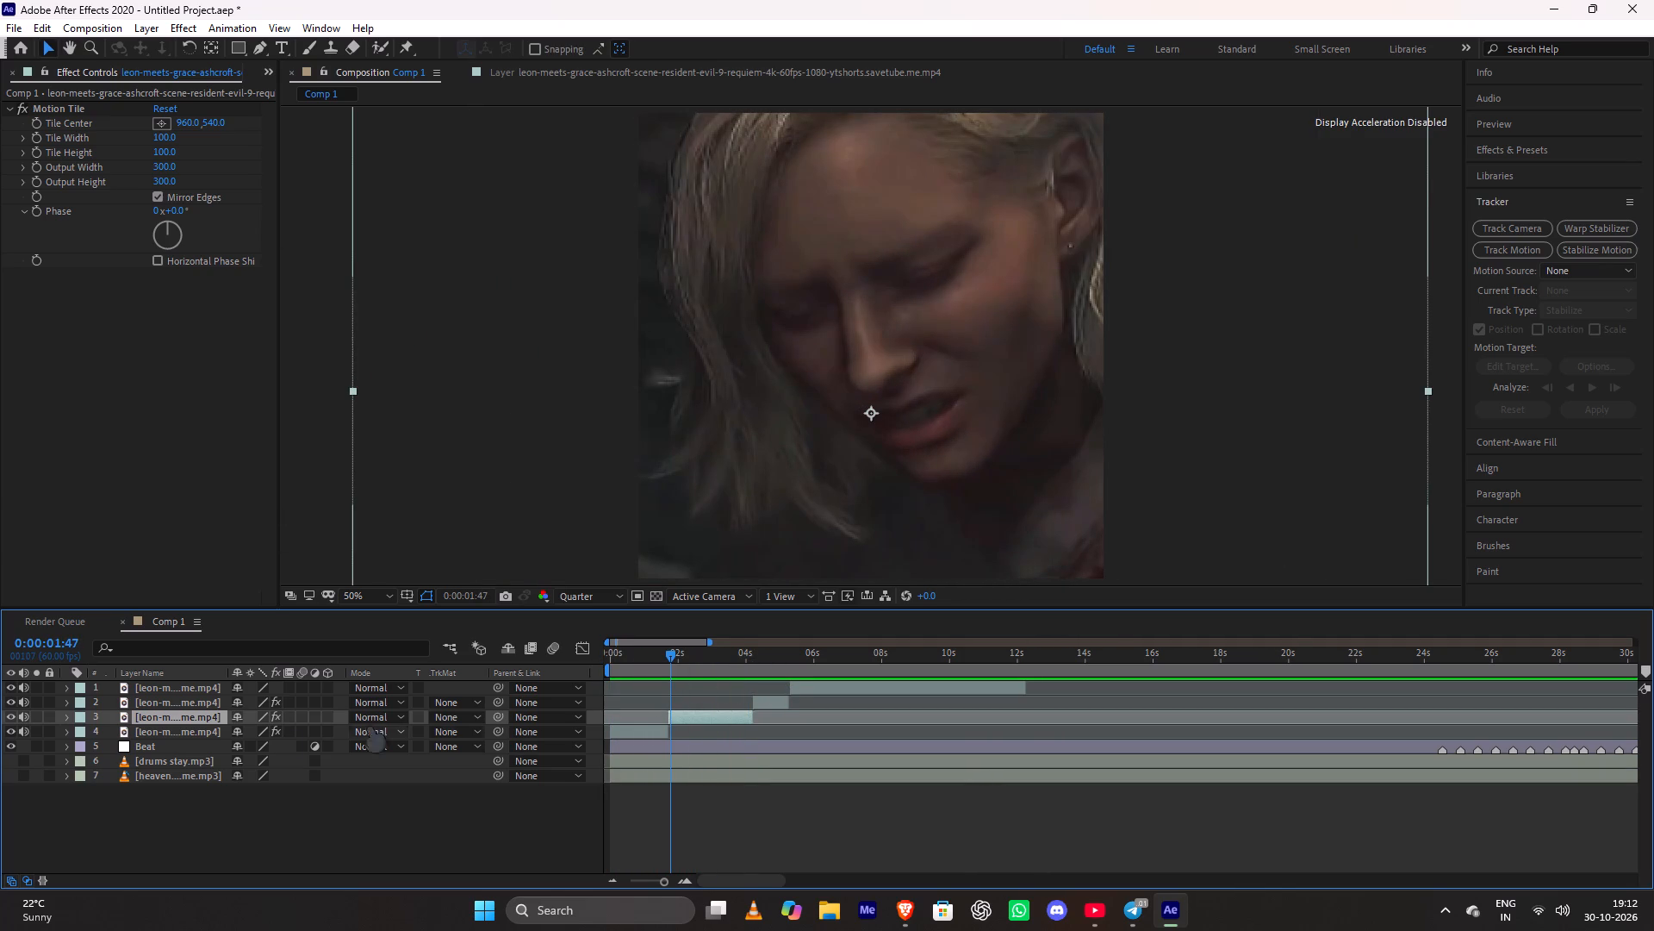
Delete Tracker 1 from the motion trackers of Grace's close-up segment.
{"action": "left_click", "coordinate": [66, 721]}
{"action": "left_click", "coordinate": [159, 734]}
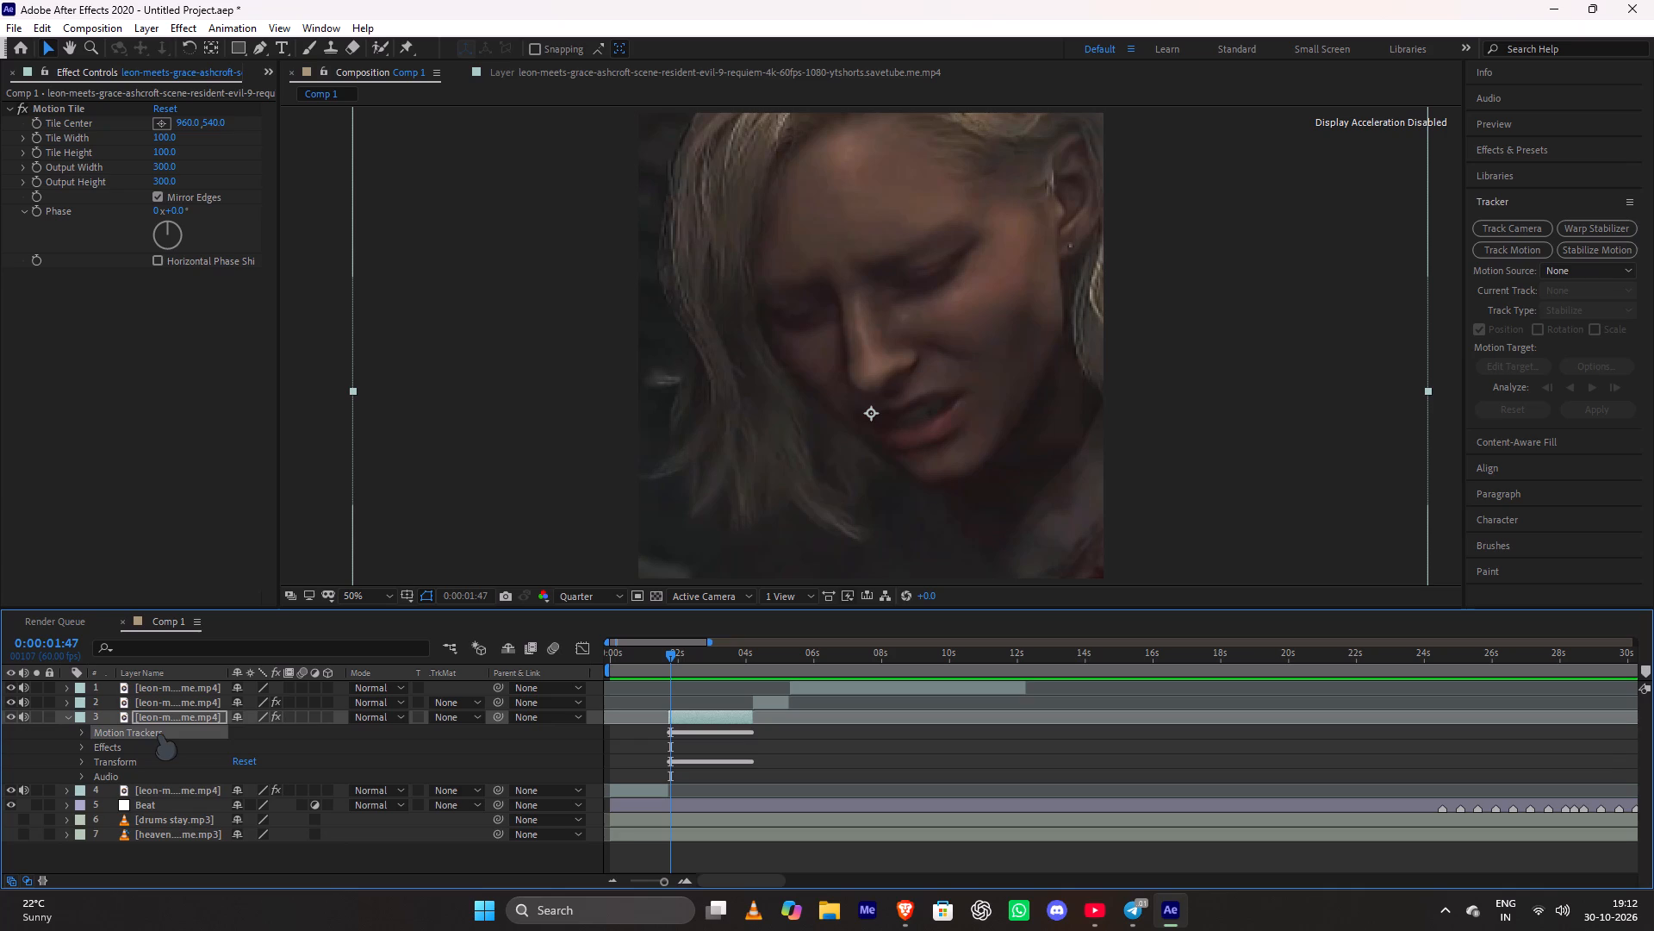
{"action": "key", "text": "Delete"}
{"action": "left_click", "coordinate": [89, 734]}
{"action": "left_click", "coordinate": [76, 733]}
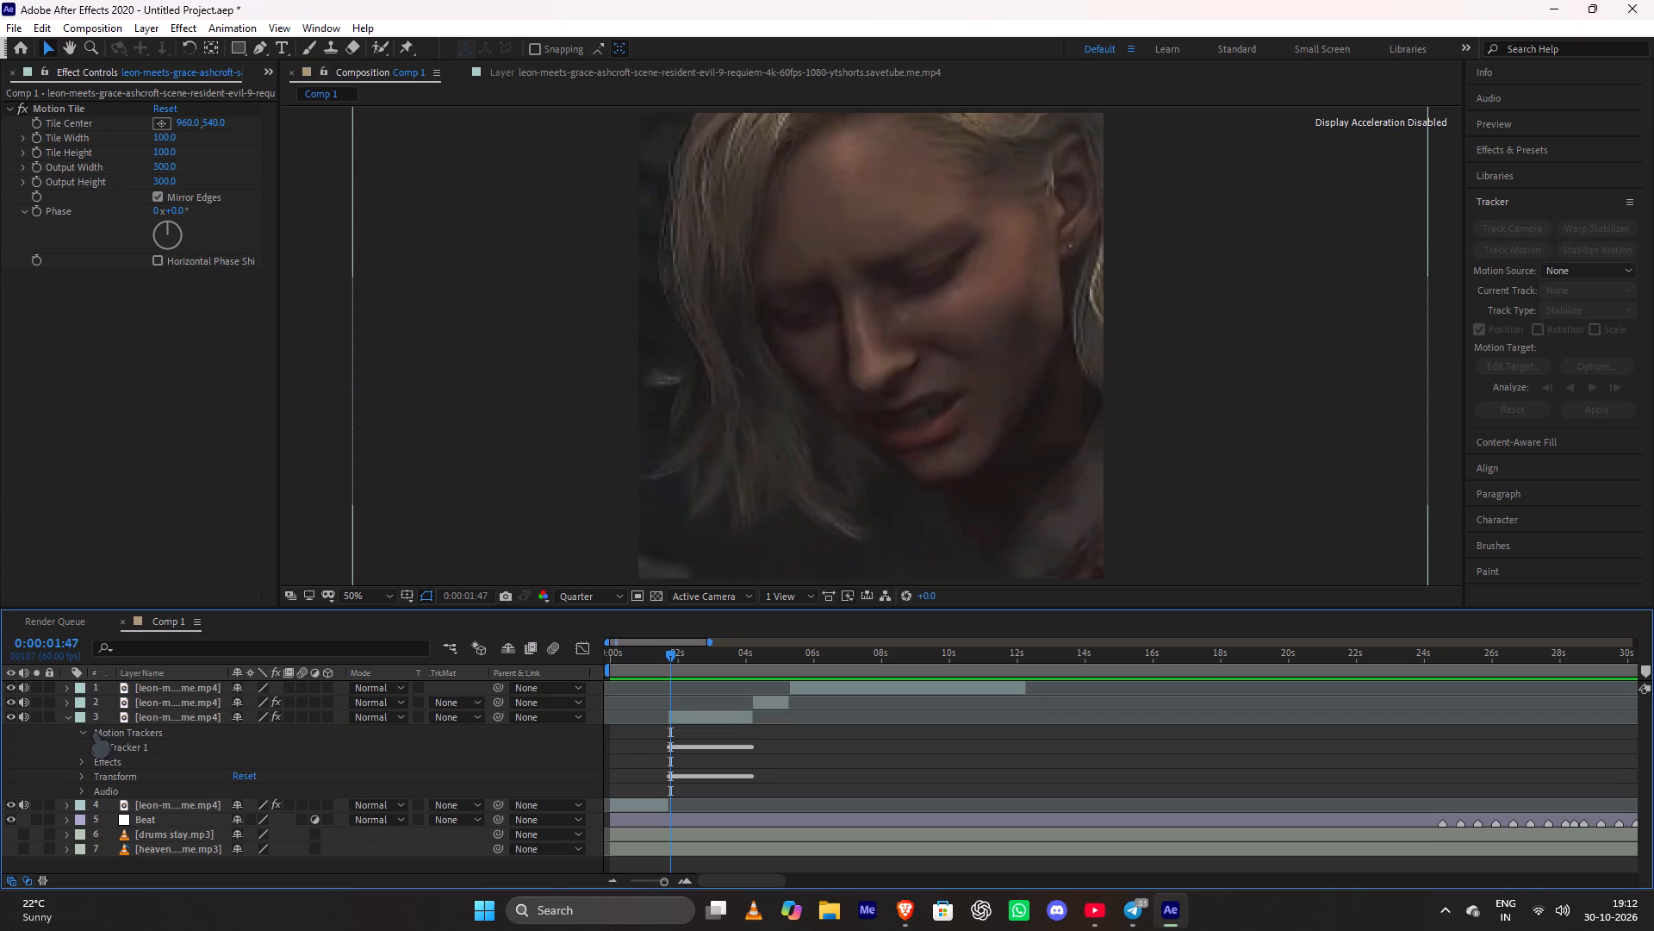
{"action": "left_click", "coordinate": [125, 750]}
{"action": "key", "text": "Delete"}
Play Grace's close-up segment and remove all Anchor Point keyframes from its transform.
{"action": "left_click_drag", "start_coordinate": [668, 653], "coordinate": [657, 655]}
{"action": "key", "text": "space"}
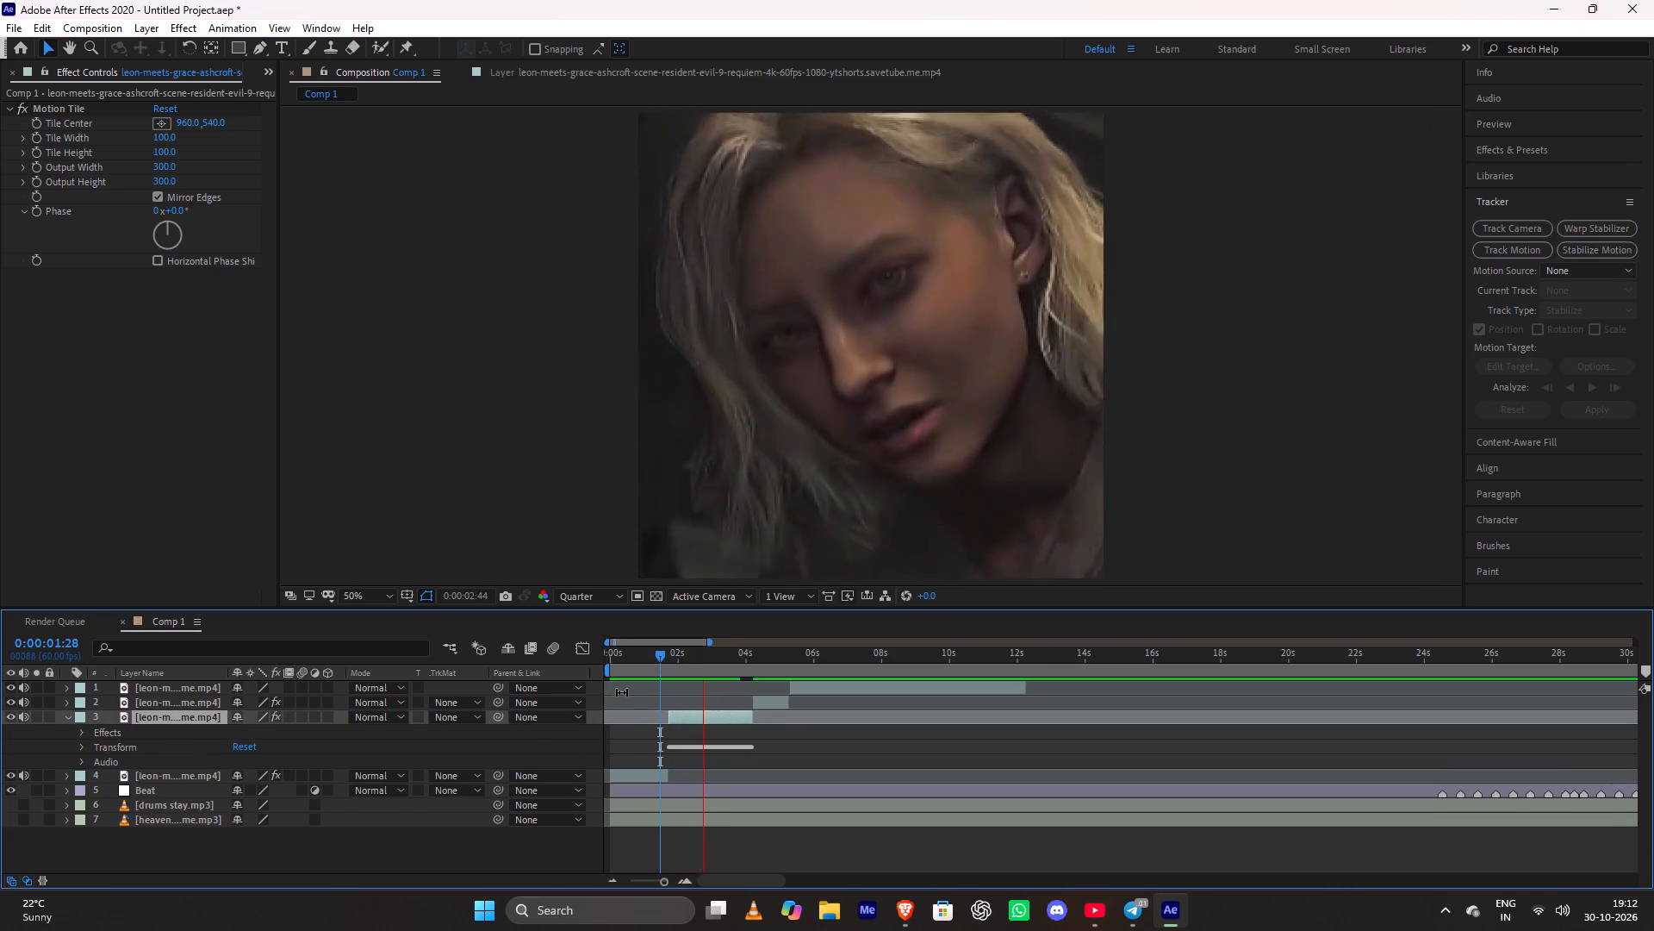
{"action": "key", "text": "space"}
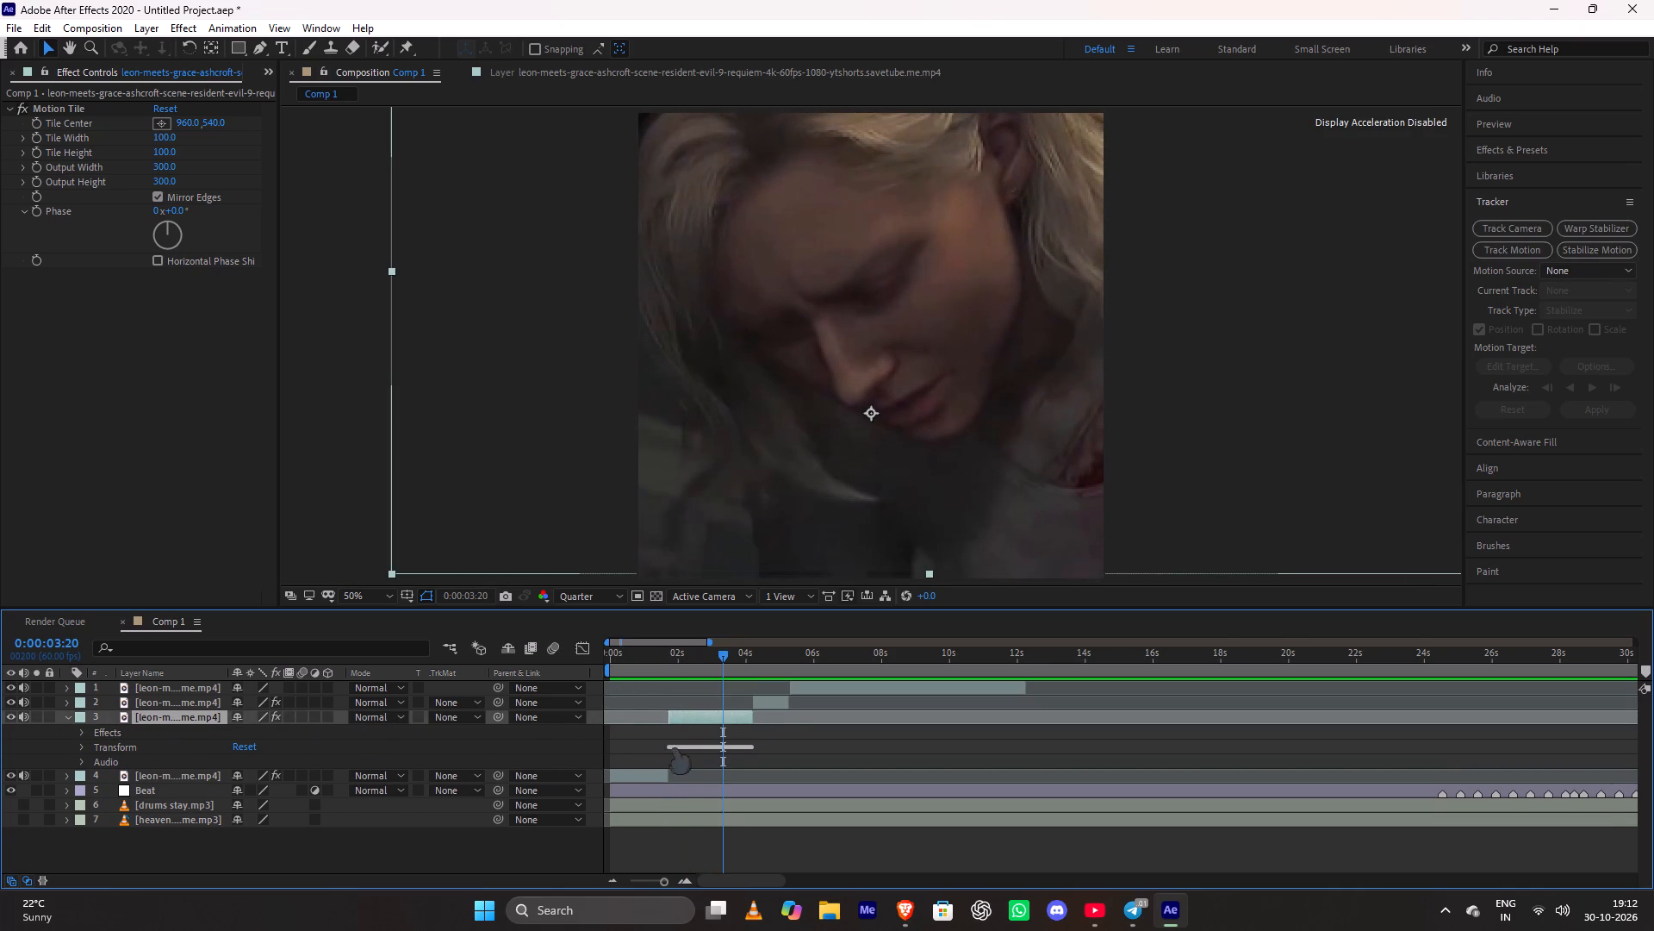
{"action": "left_click", "coordinate": [678, 743]}
{"action": "left_click", "coordinate": [84, 746]}
{"action": "left_click", "coordinate": [146, 760]}
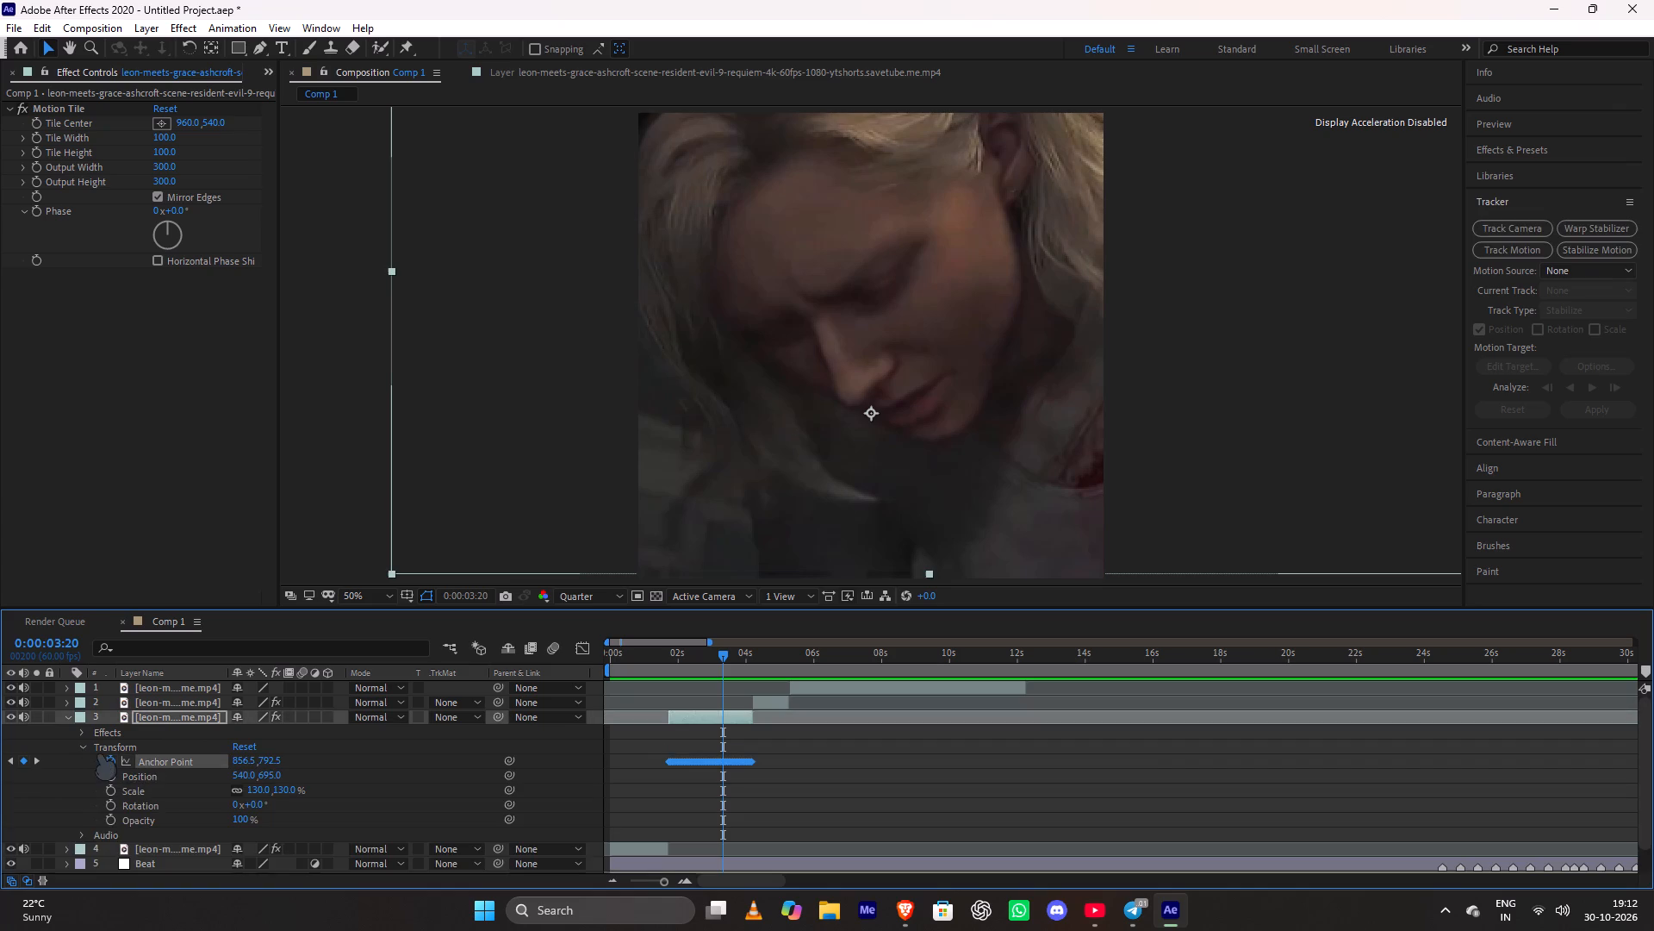
{"action": "key", "text": "Delete"}
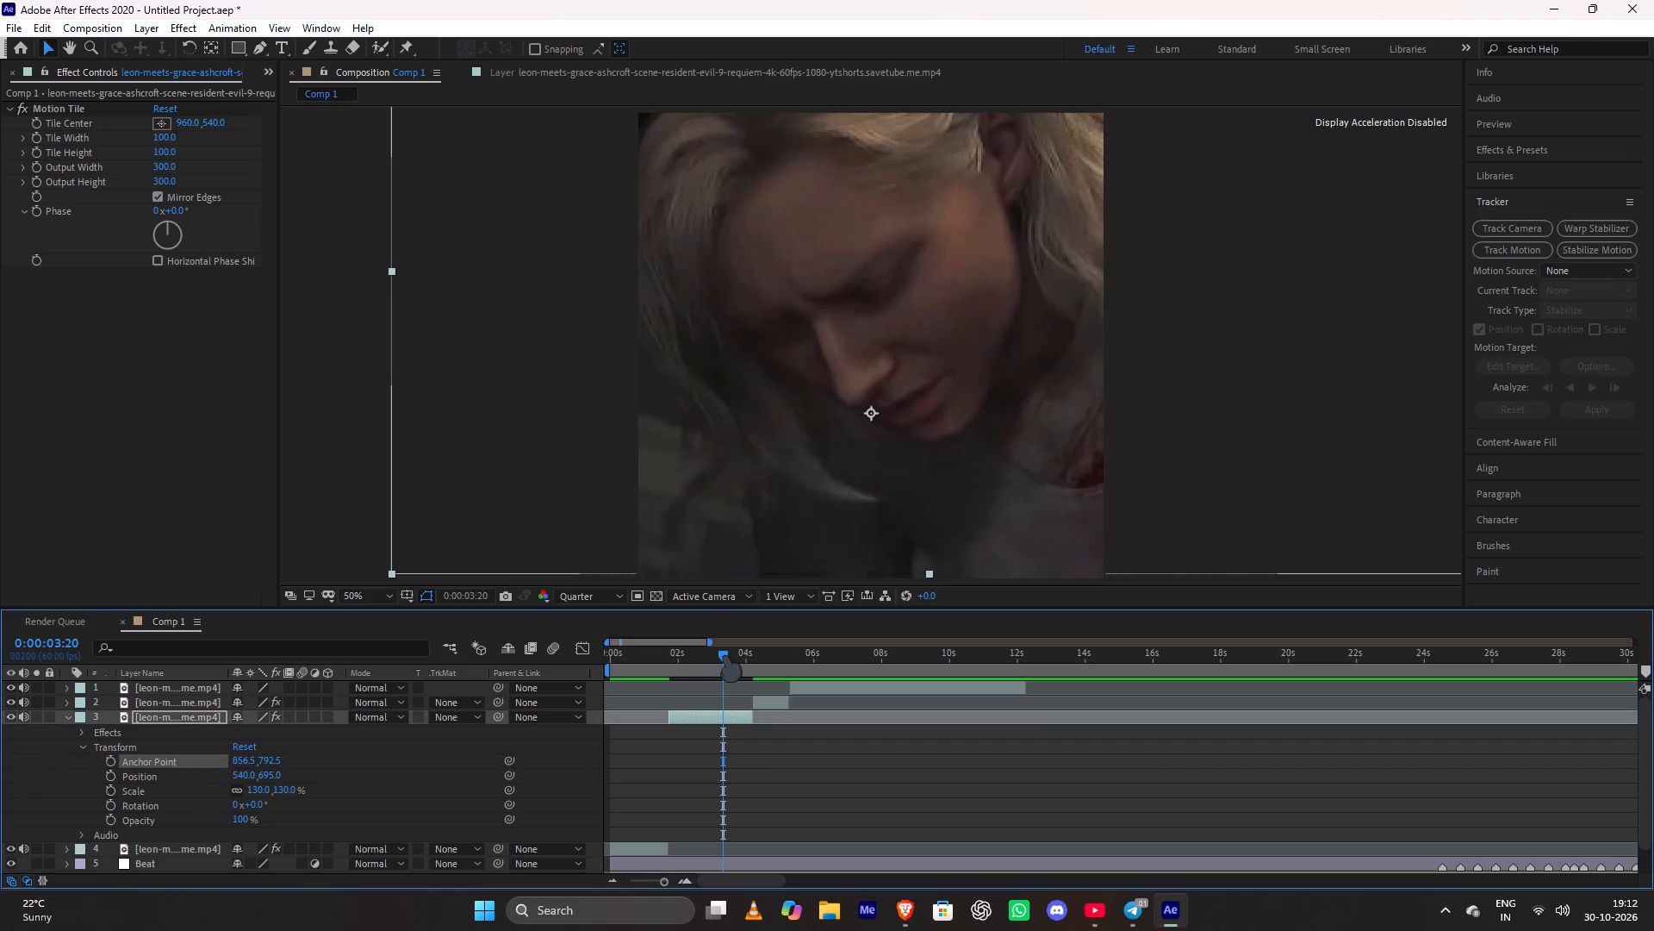
Play the composition from the start through Grace's close-up segment to check its motion and framing without the stabilization keyframes.
{"action": "left_click_drag", "start_coordinate": [721, 655], "coordinate": [691, 681]}
{"action": "key", "text": "space"}
{"action": "key", "text": "space"}
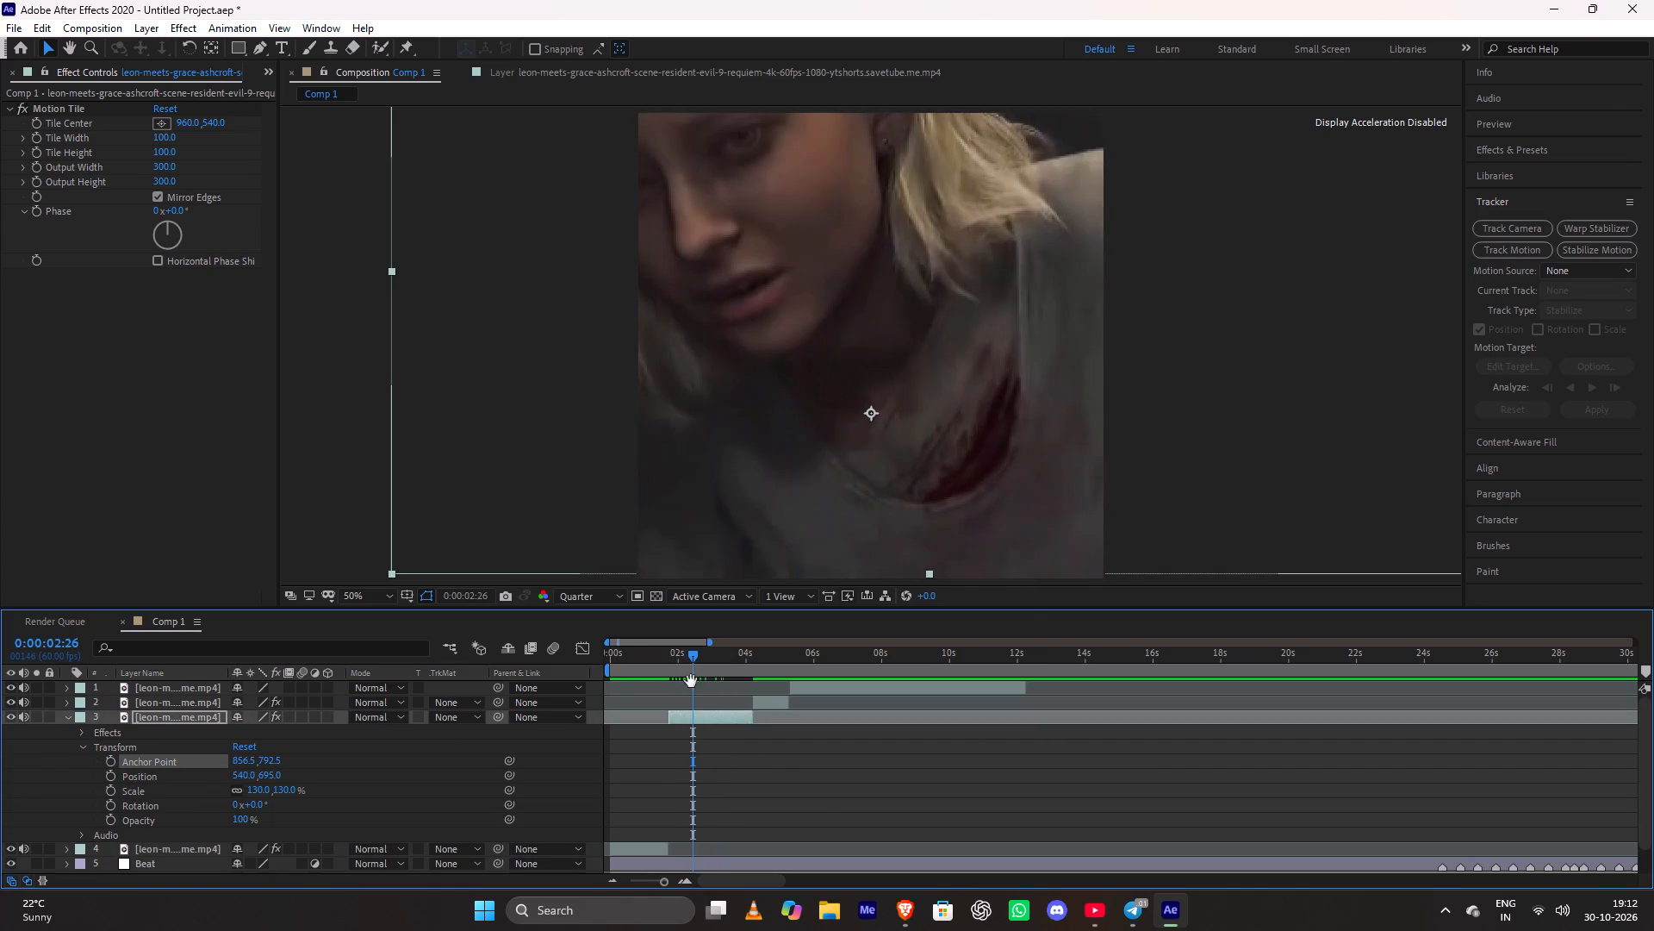
{"action": "key", "text": "space"}
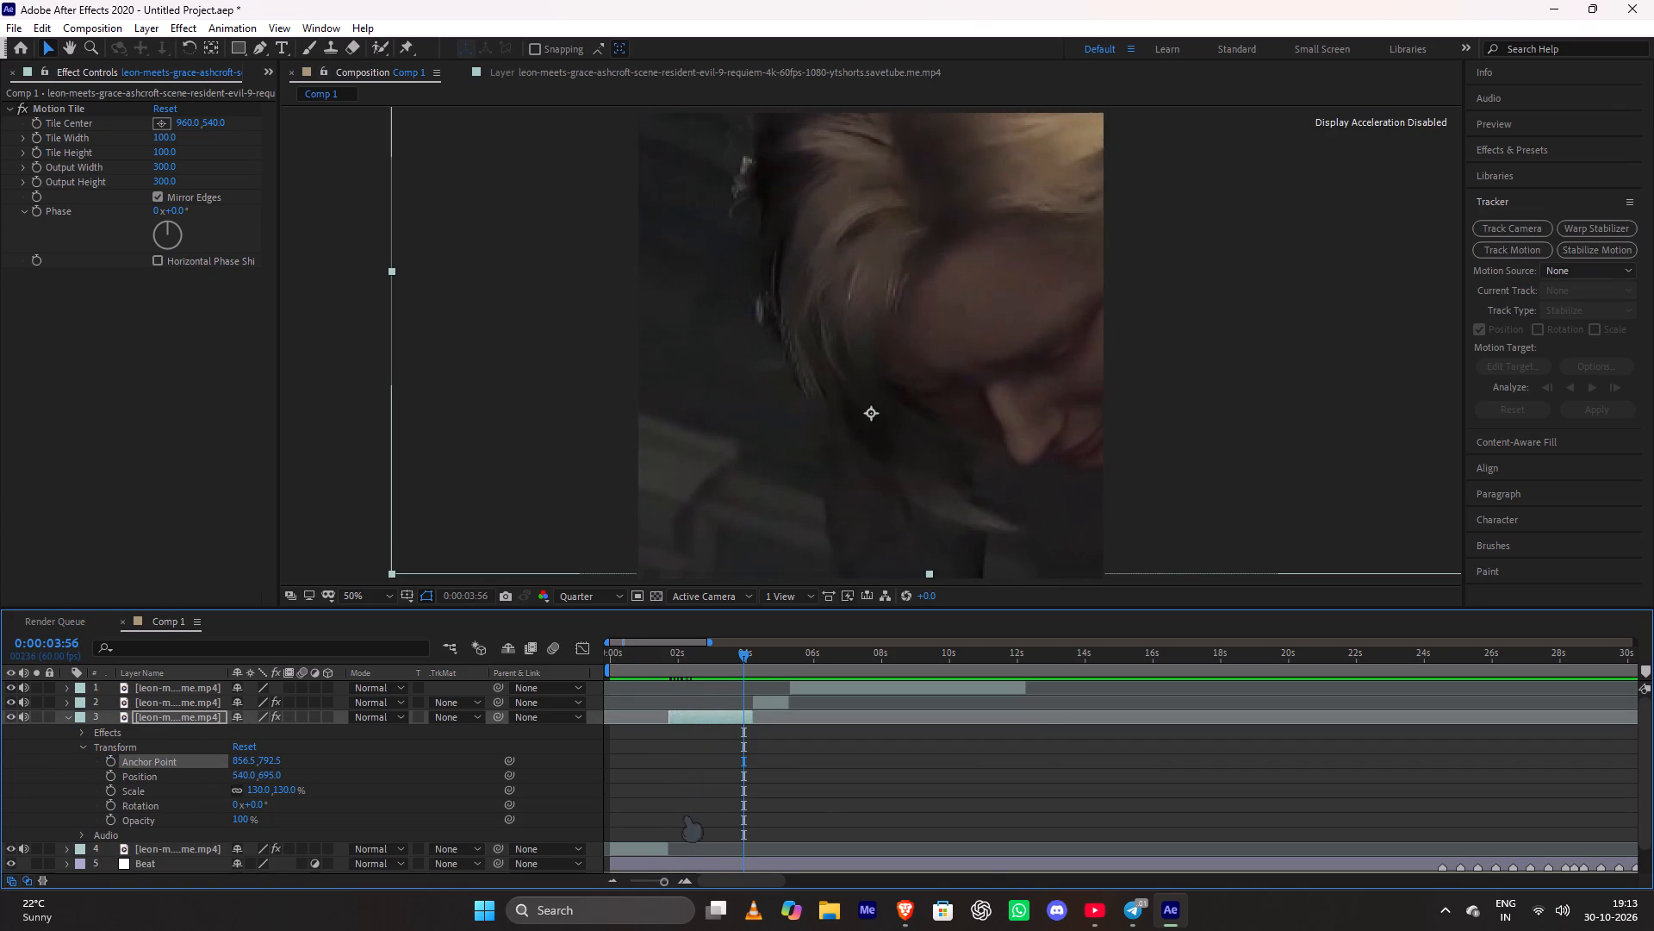
{"action": "left_click", "coordinate": [657, 880]}
{"action": "left_click_drag", "start_coordinate": [657, 655], "coordinate": [572, 672]}
{"action": "key", "text": "space"}
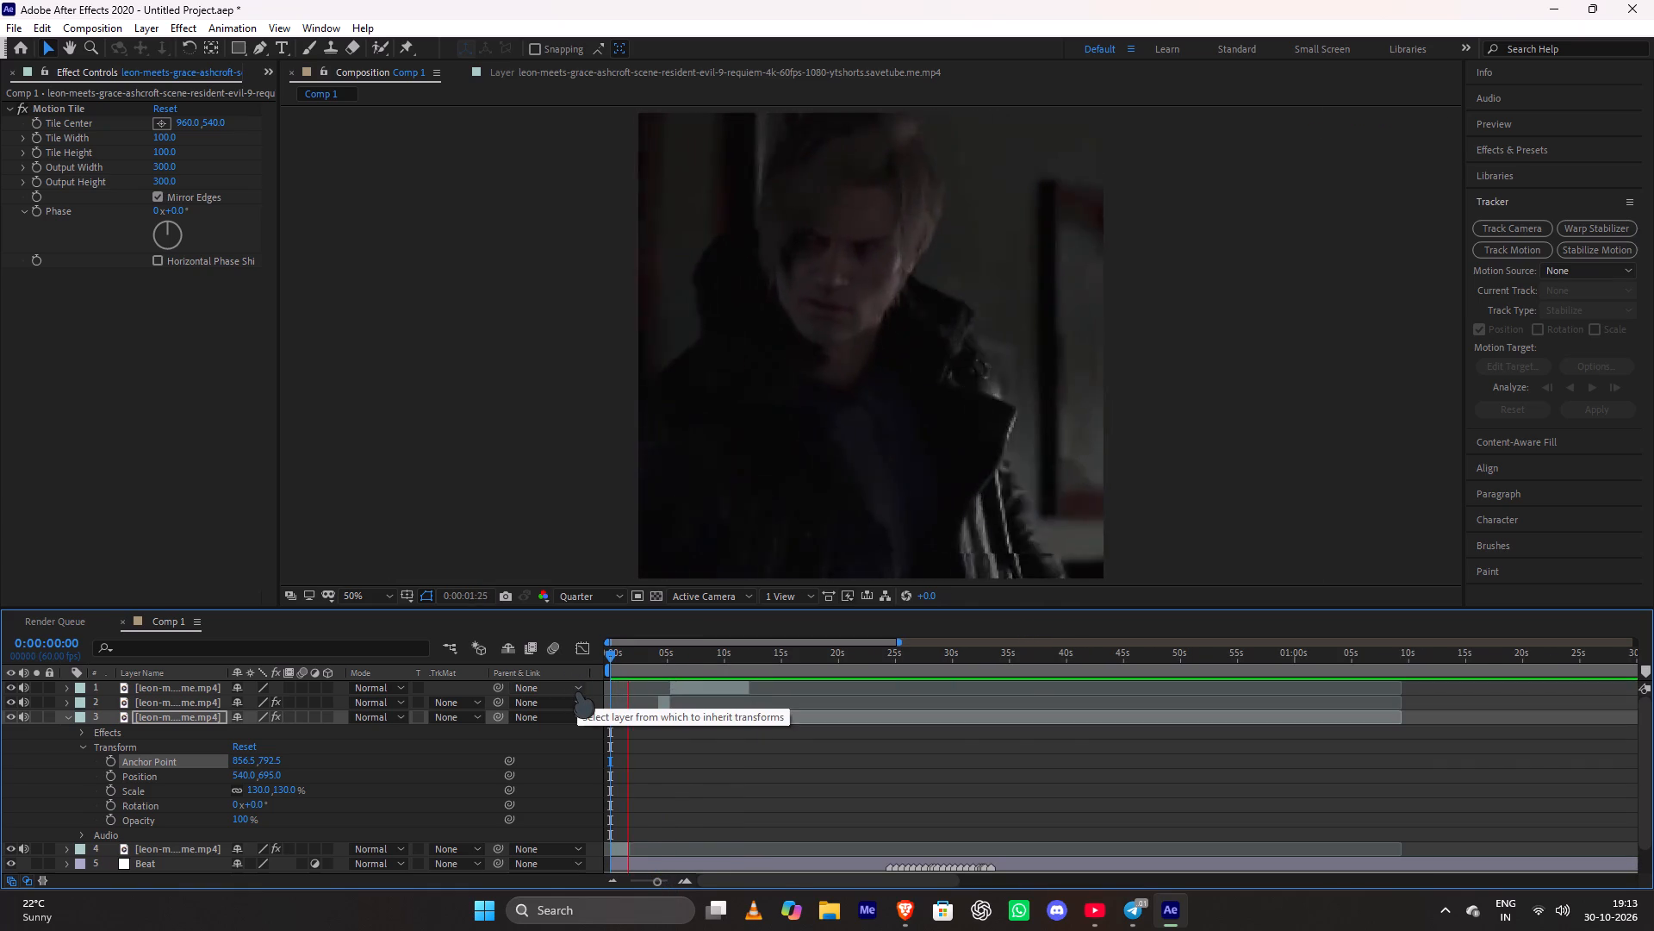
{"action": "key", "text": "space"}
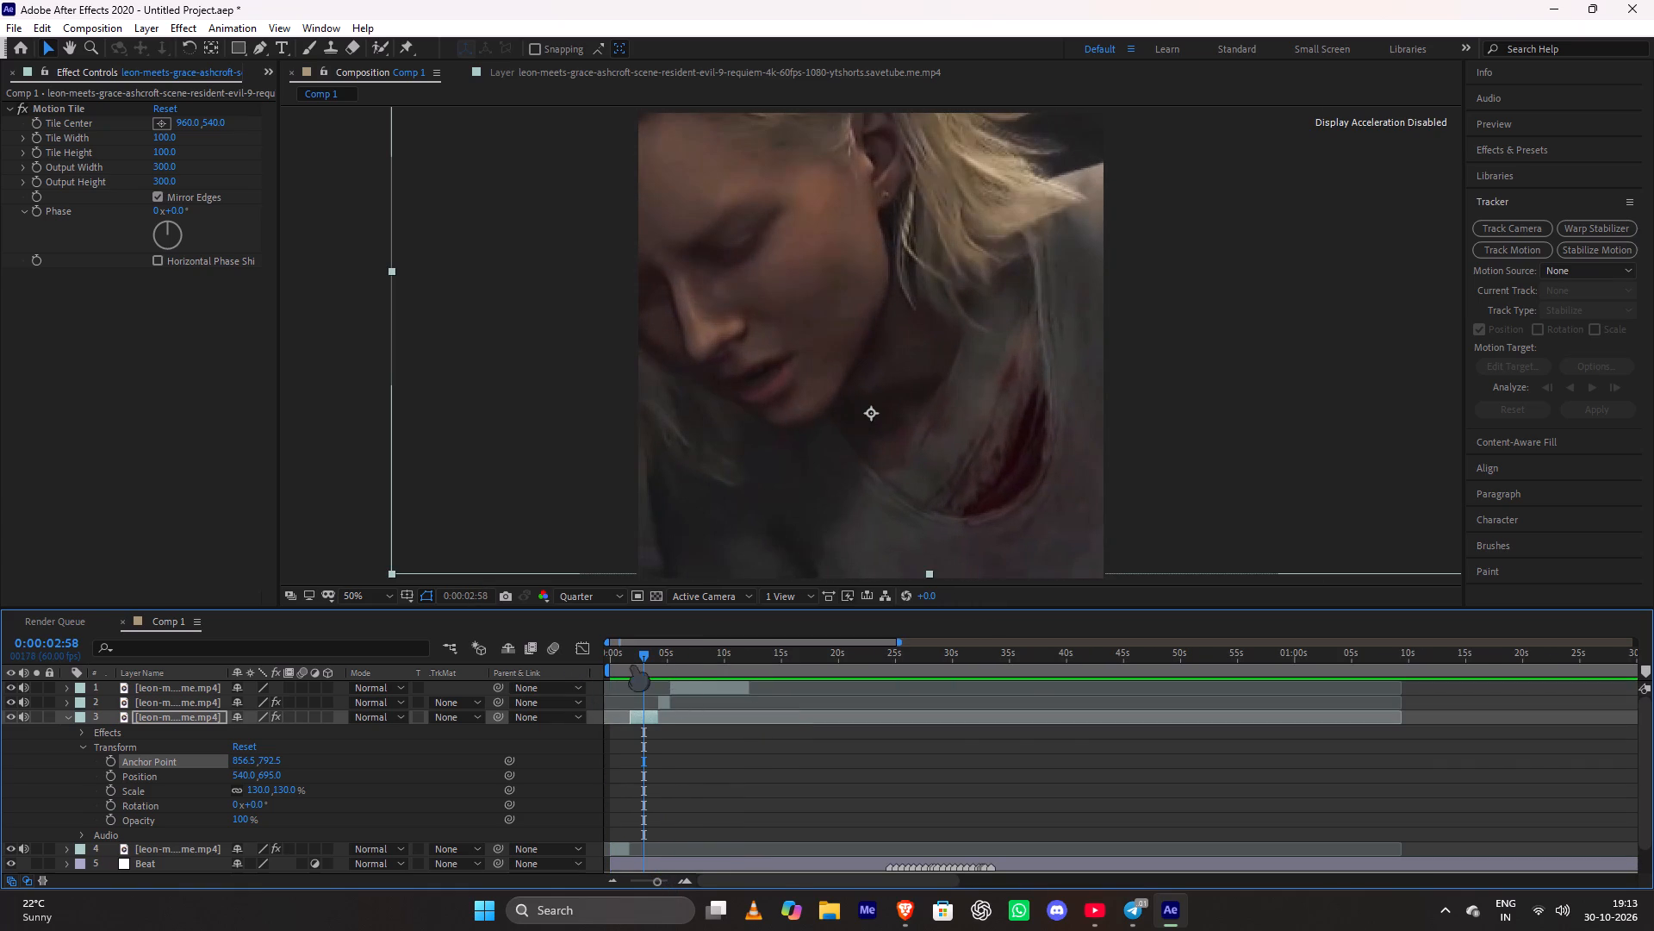
Scale Grace's close-up segment down to 89%.
{"action": "key", "text": "p"}
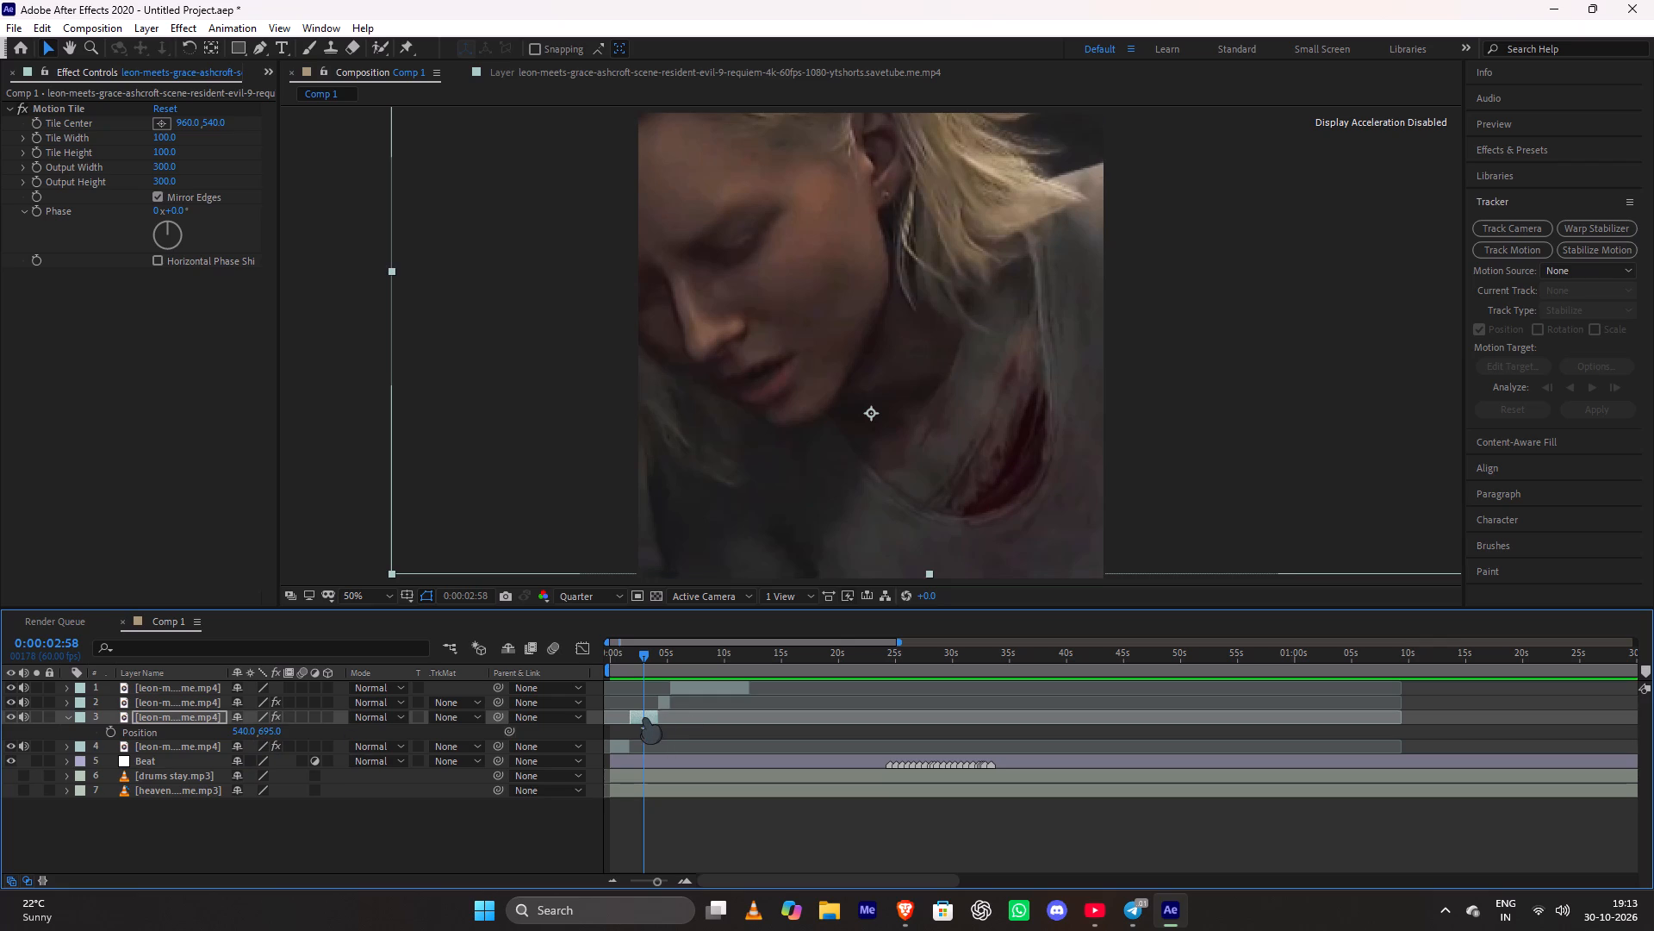
{"action": "key", "text": "s"}
{"action": "left_click_drag", "start_coordinate": [257, 734], "coordinate": [241, 733]}
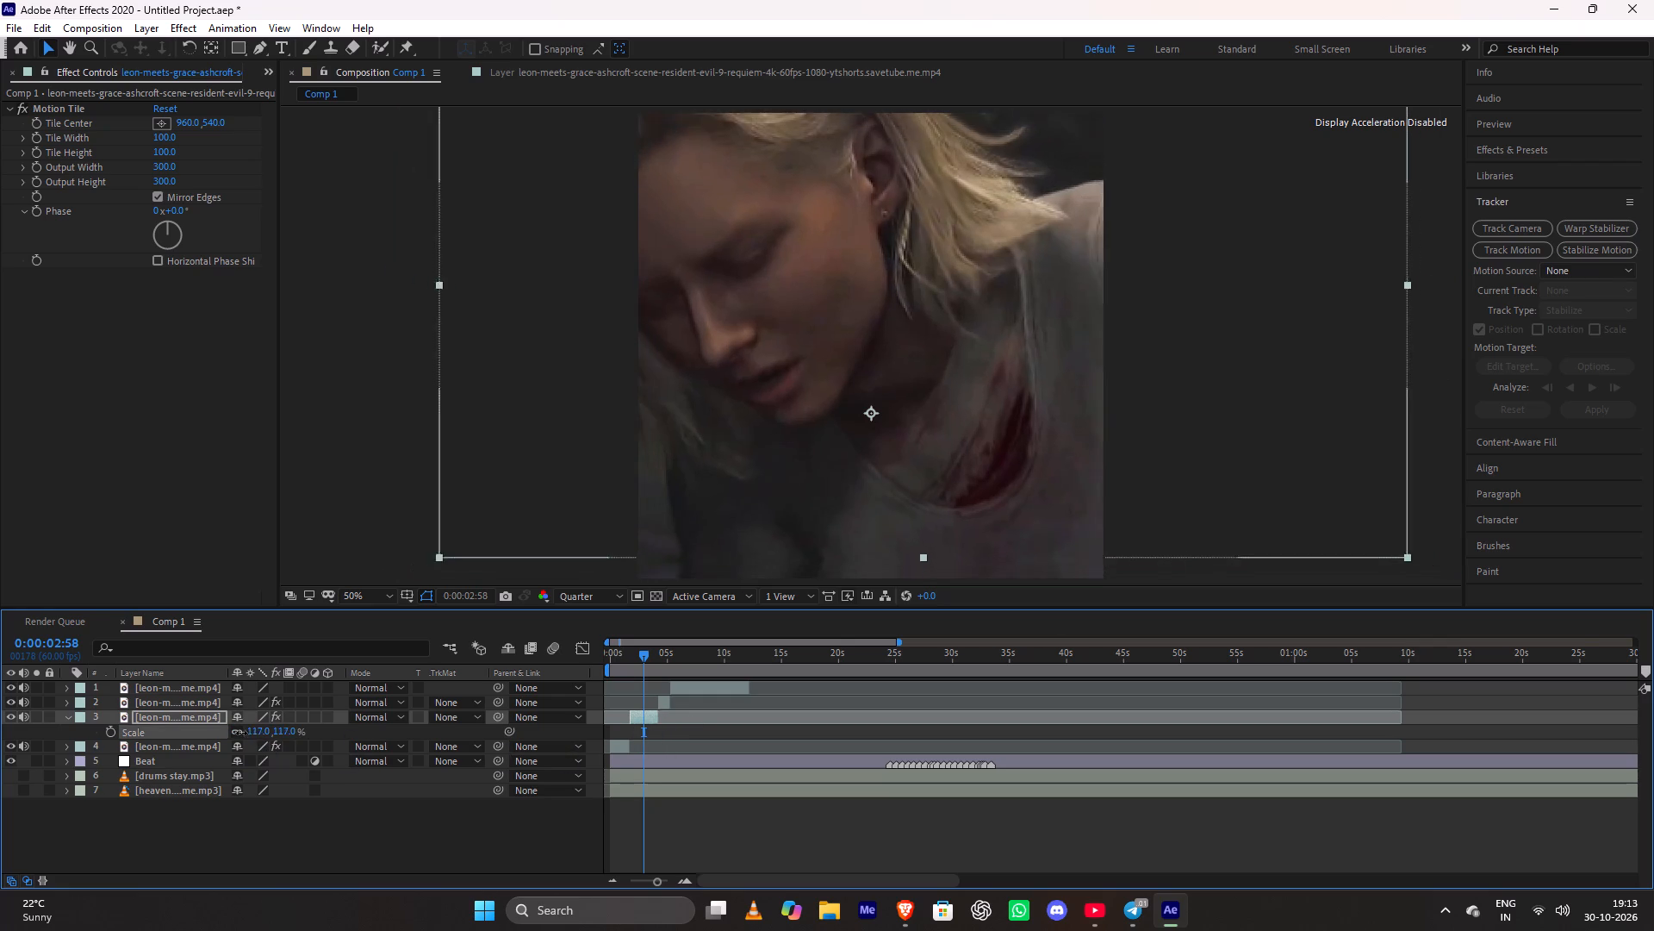
{"action": "left_click_drag", "start_coordinate": [241, 733], "coordinate": [221, 737]}
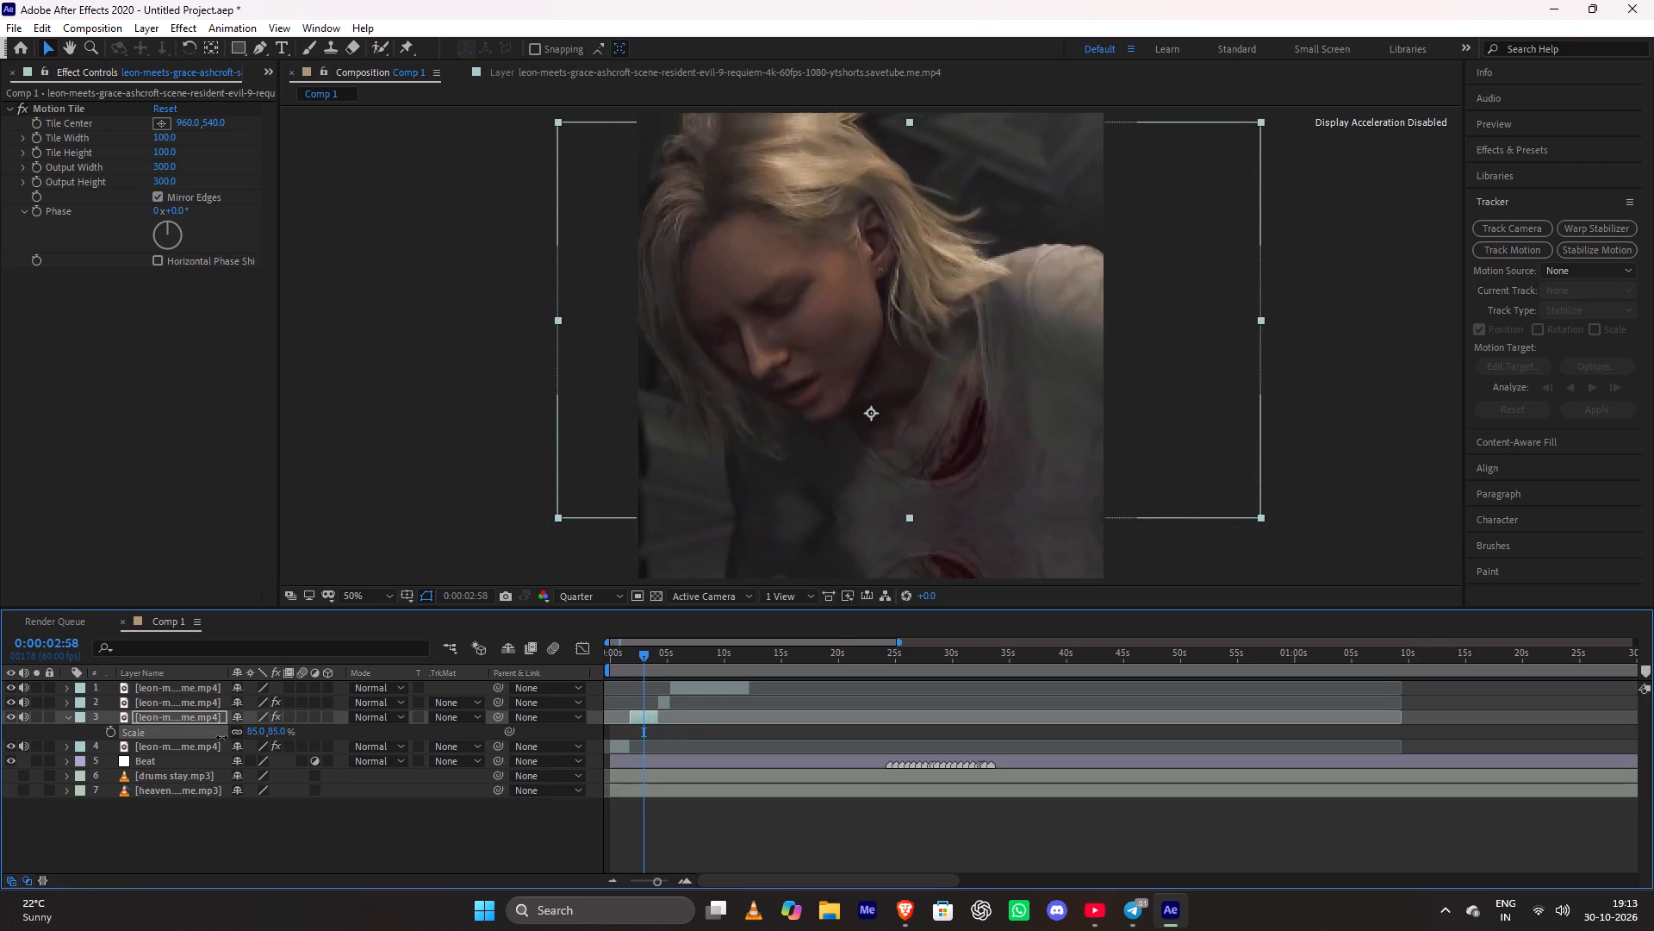
{"action": "left_click_drag", "start_coordinate": [221, 737], "coordinate": [225, 737]}
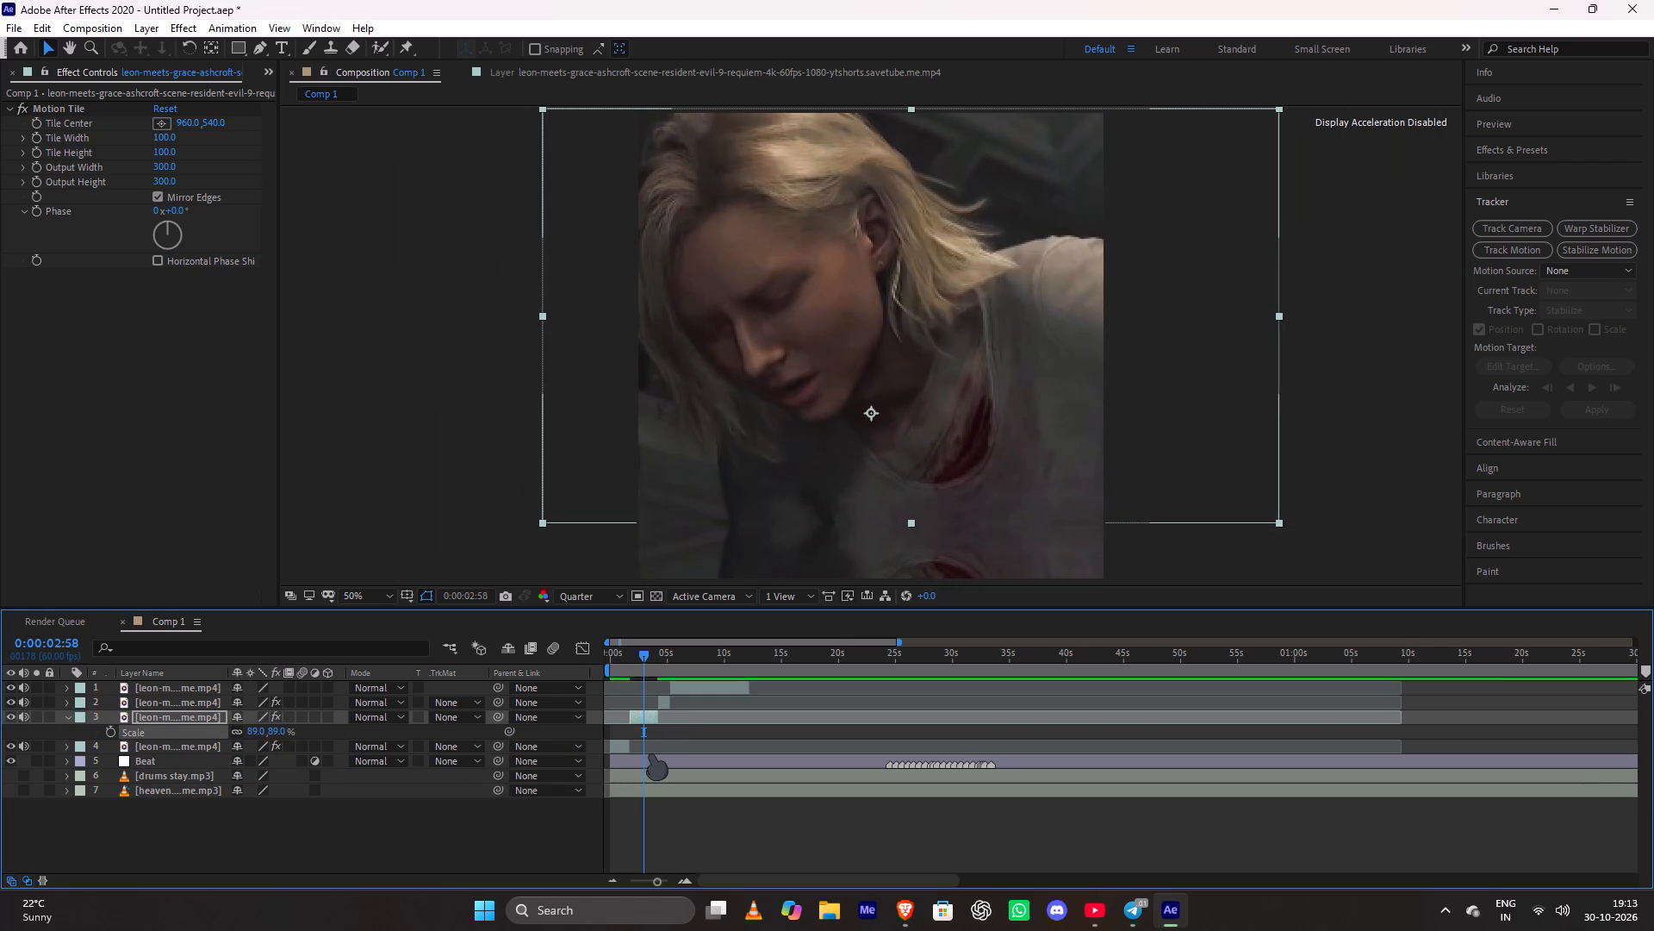
Reposition Grace's close-up segment to 706, 696 to reframe her face.
{"action": "key", "text": "p"}
{"action": "left_click_drag", "start_coordinate": [244, 735], "coordinate": [404, 758]}
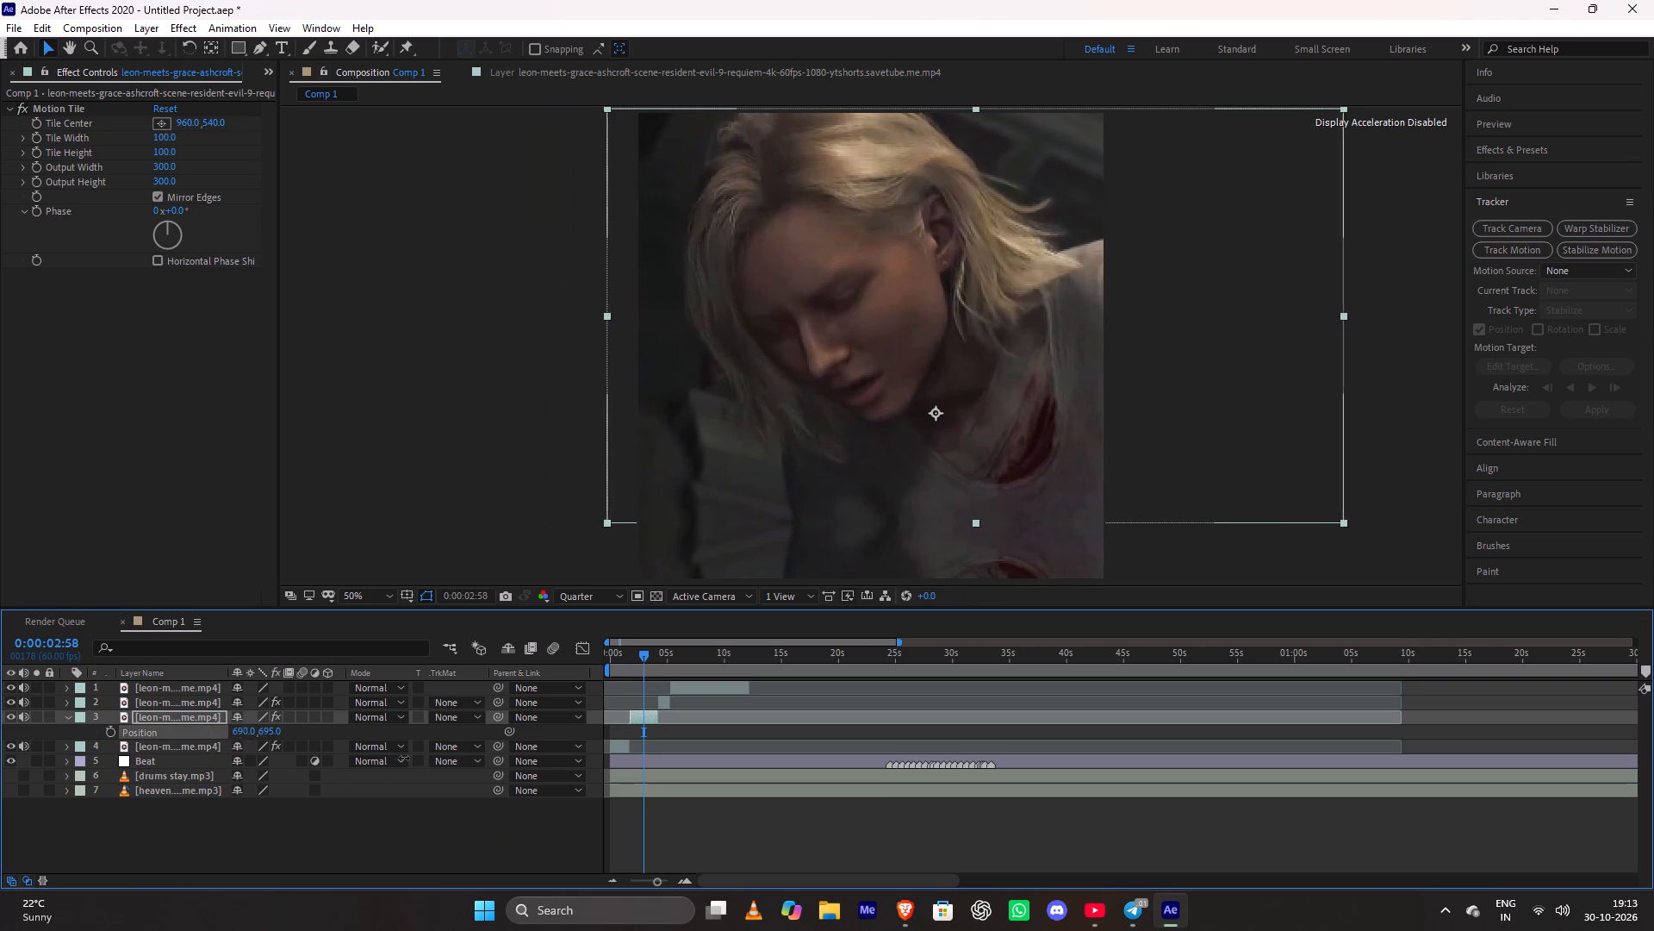
{"action": "left_click_drag", "start_coordinate": [404, 758], "coordinate": [410, 759]}
{"action": "left_click", "coordinate": [268, 729]}
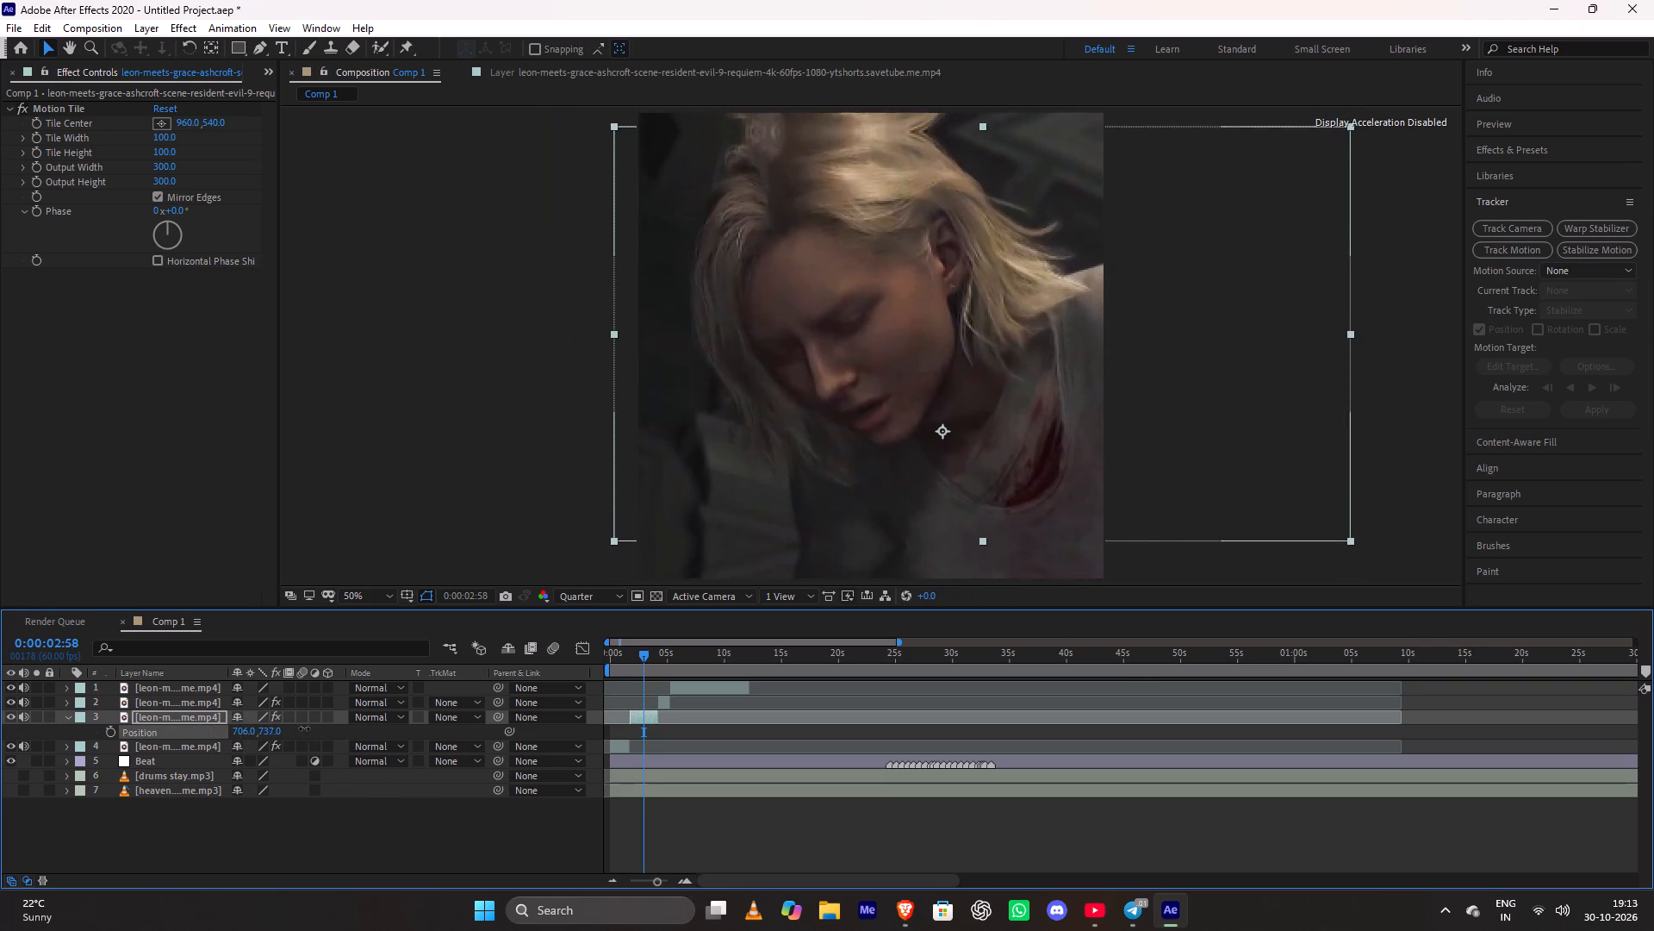
Scale Grace's close-up segment up to 140% and check the framing across the segment.
{"action": "left_click", "coordinate": [645, 659]}
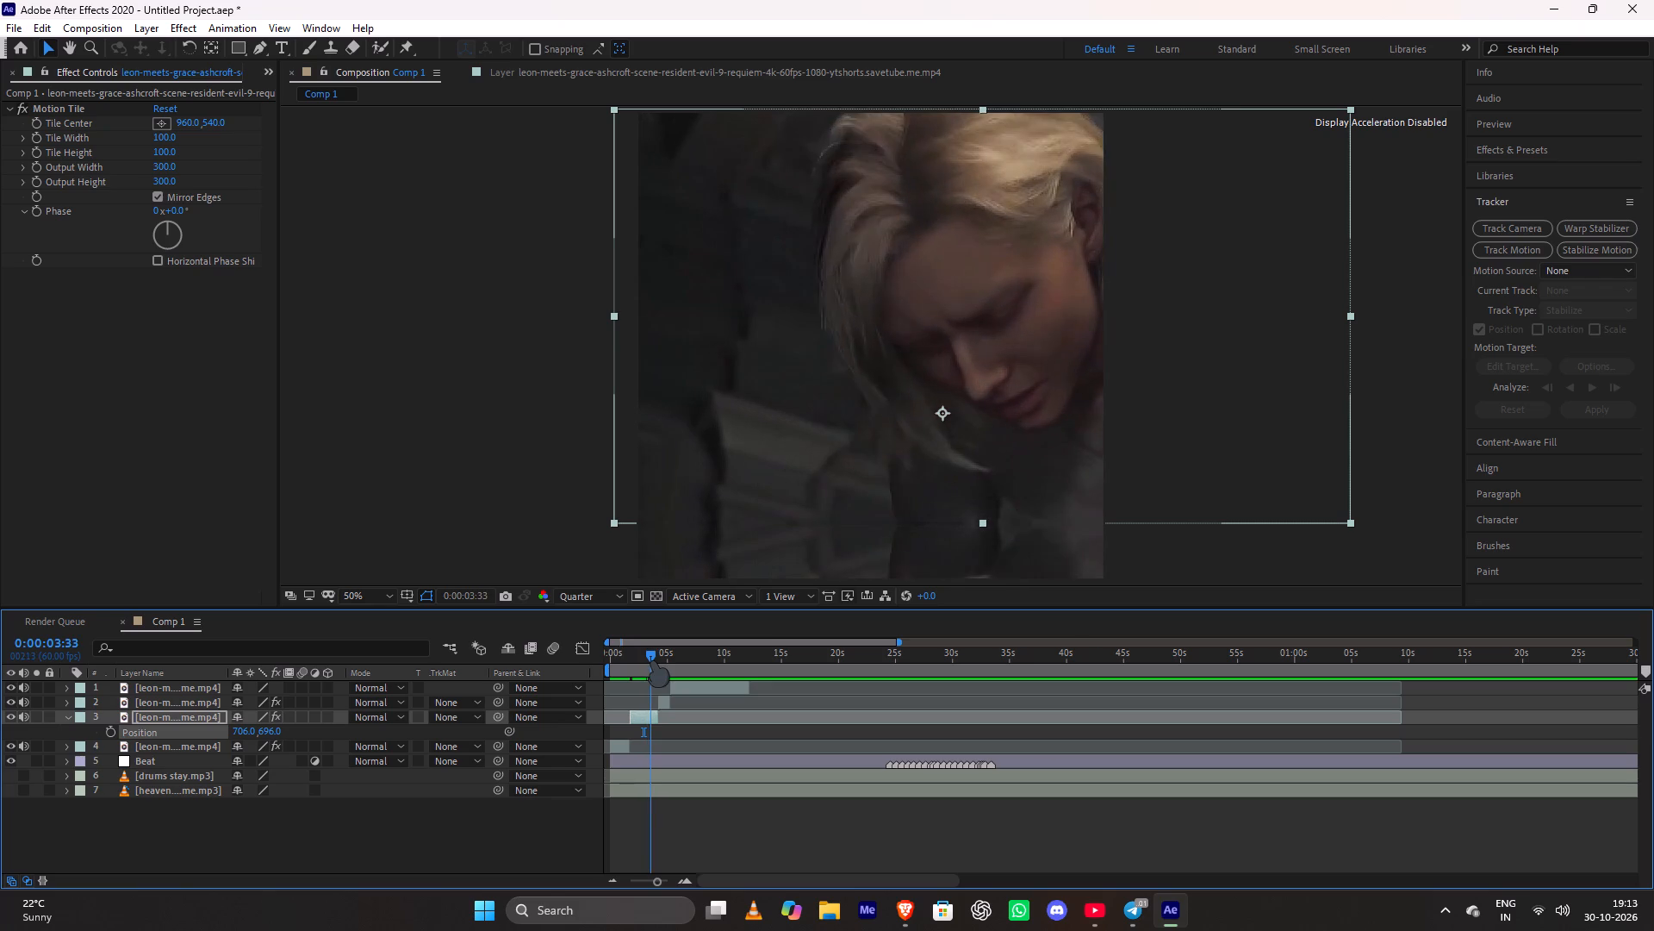
{"action": "key", "text": "s"}
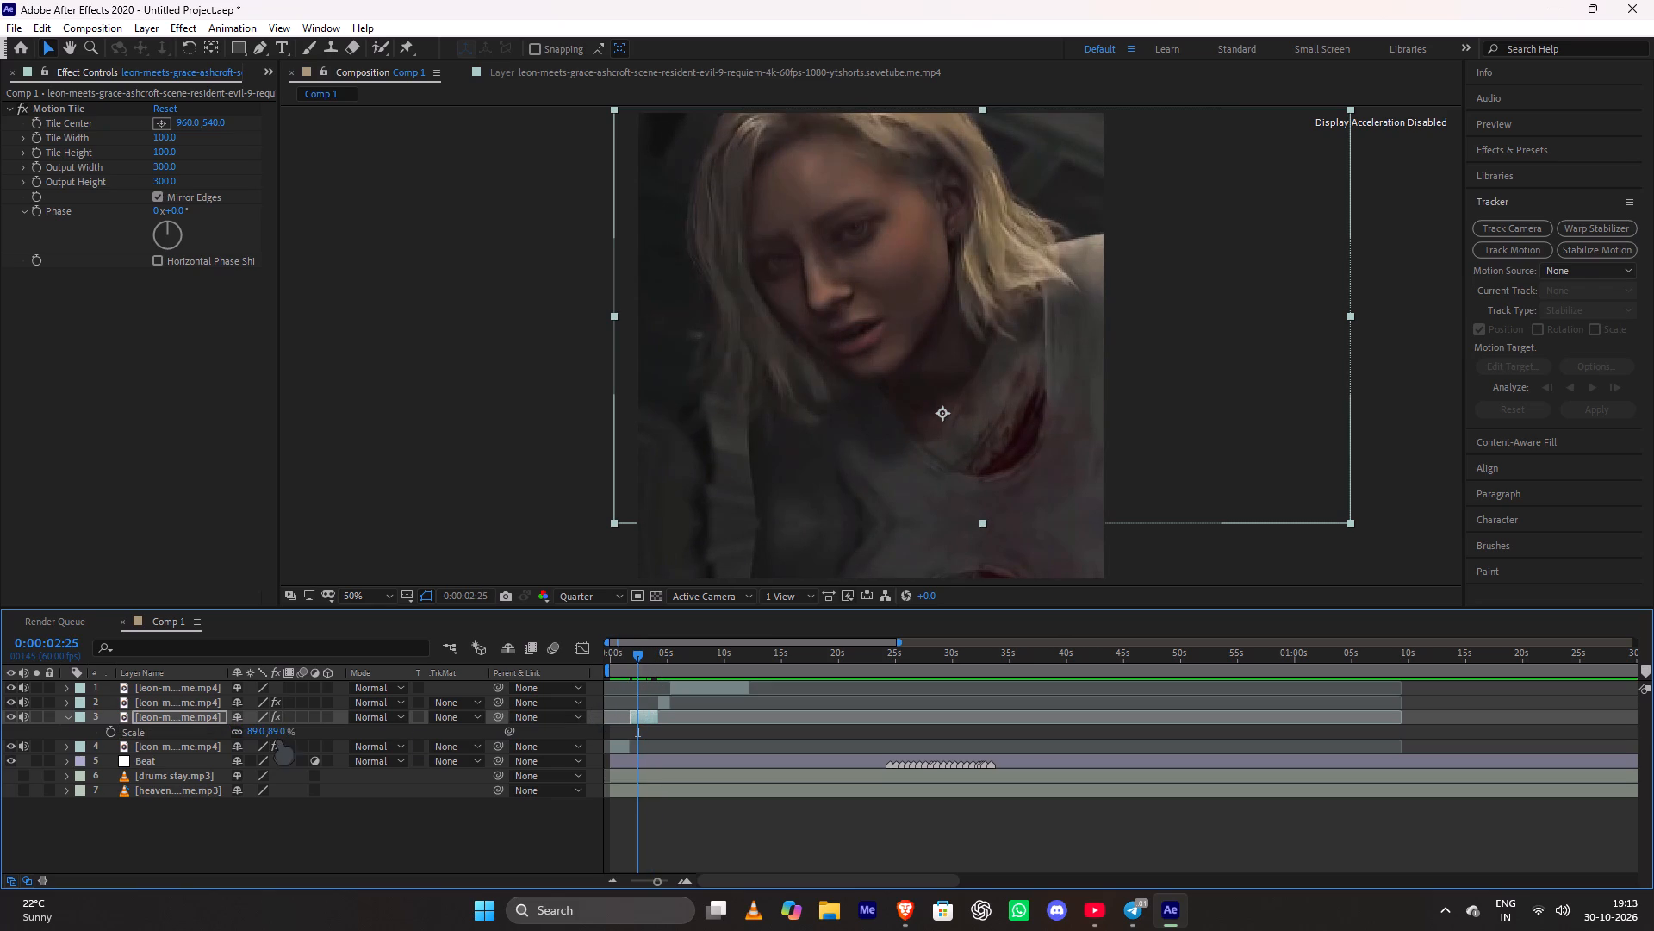
{"action": "left_click_drag", "start_coordinate": [262, 733], "coordinate": [295, 733]}
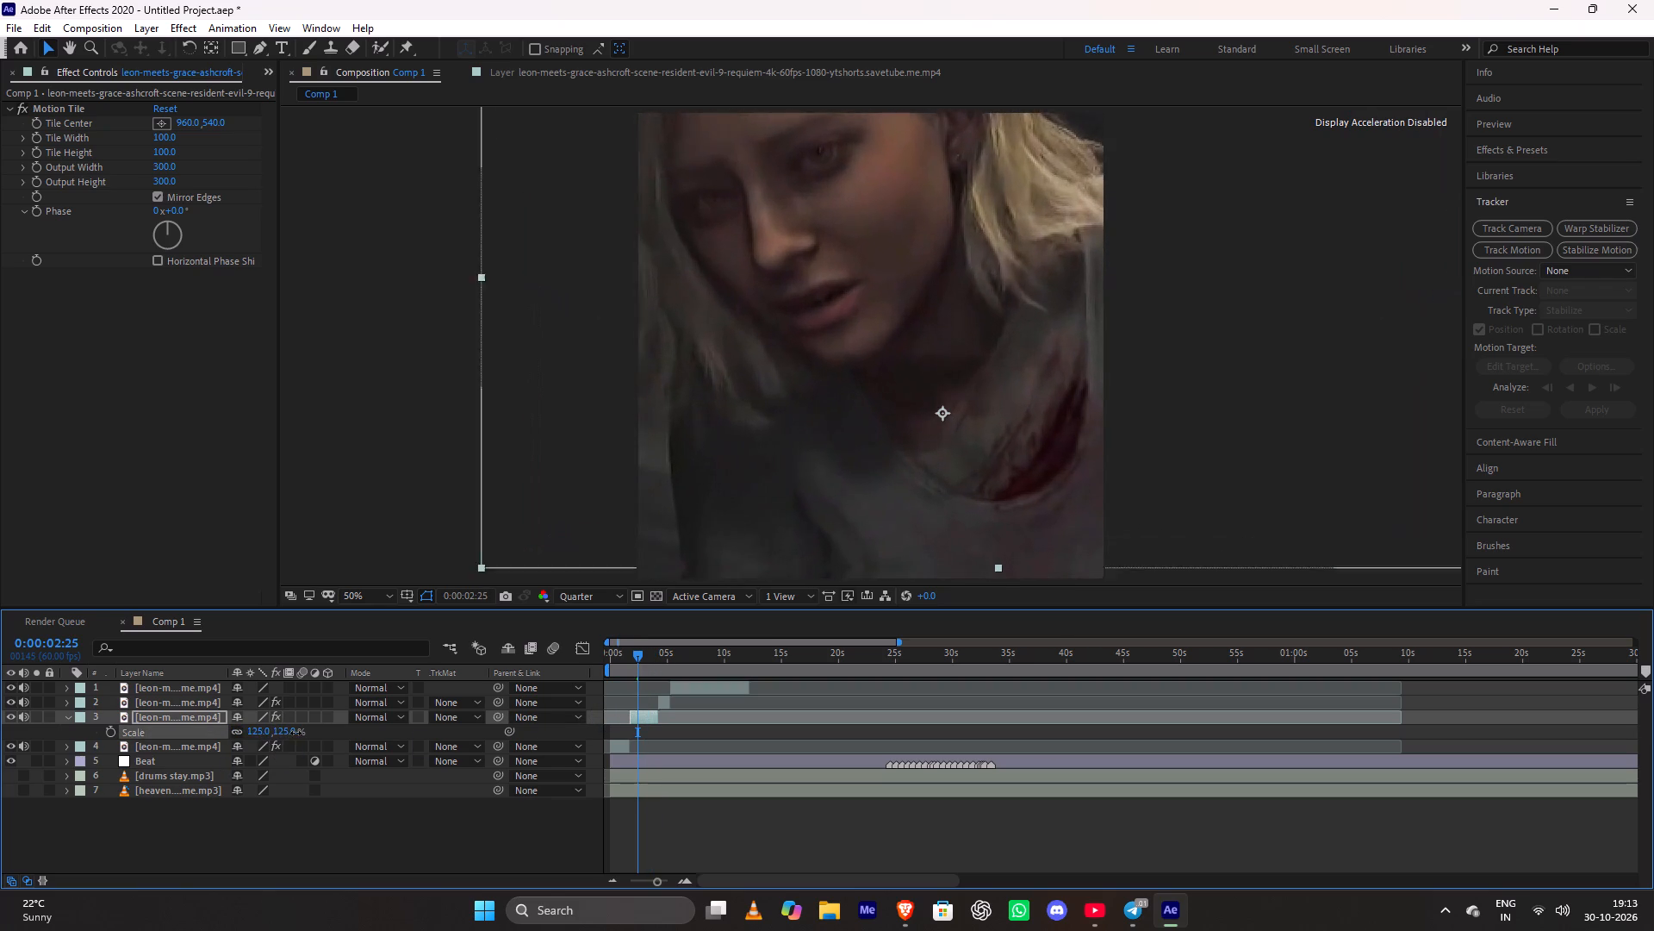
{"action": "left_click_drag", "start_coordinate": [295, 733], "coordinate": [306, 733]}
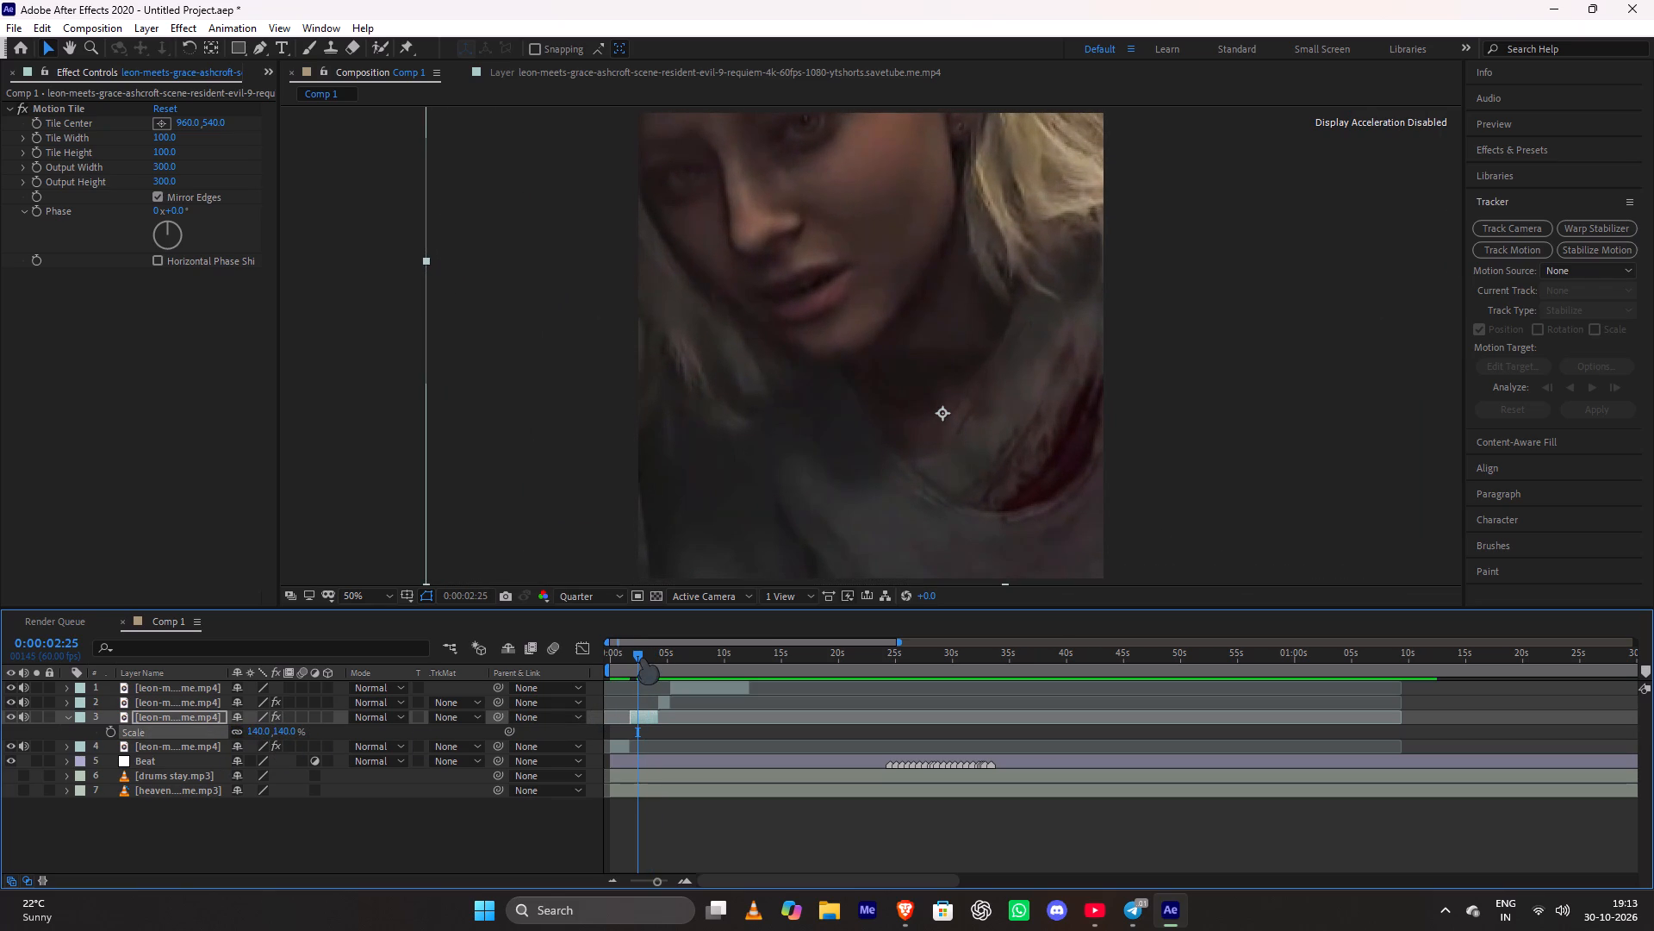
{"action": "left_click_drag", "start_coordinate": [642, 658], "coordinate": [657, 663]}
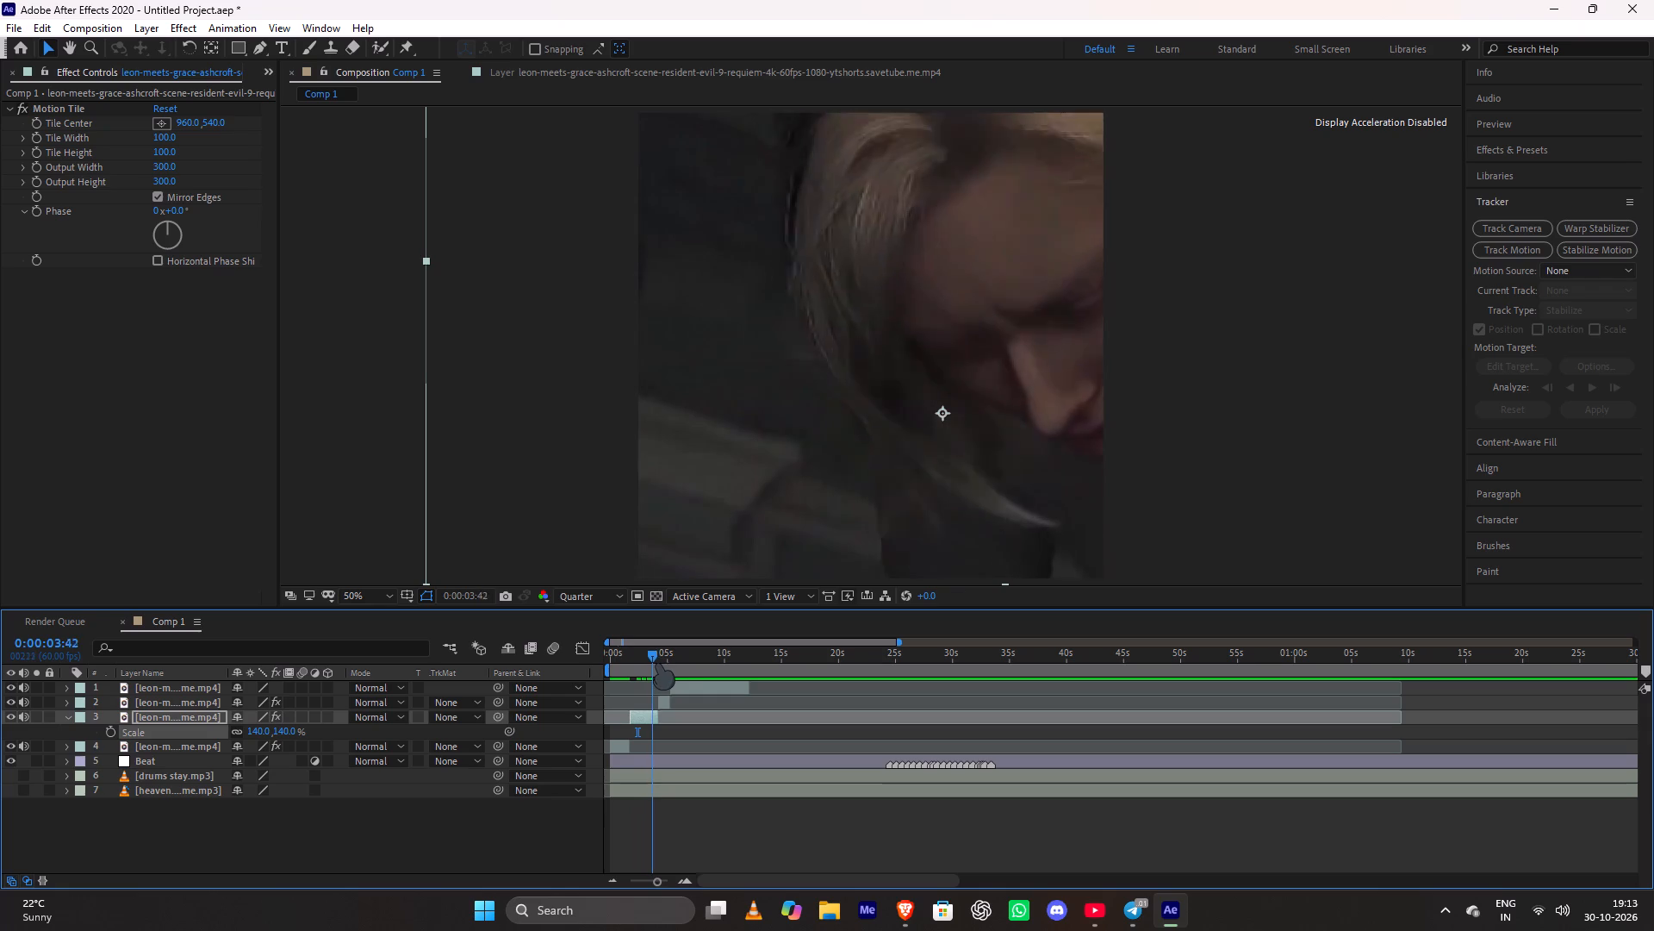
{"action": "left_click_drag", "start_coordinate": [657, 663], "coordinate": [635, 681]}
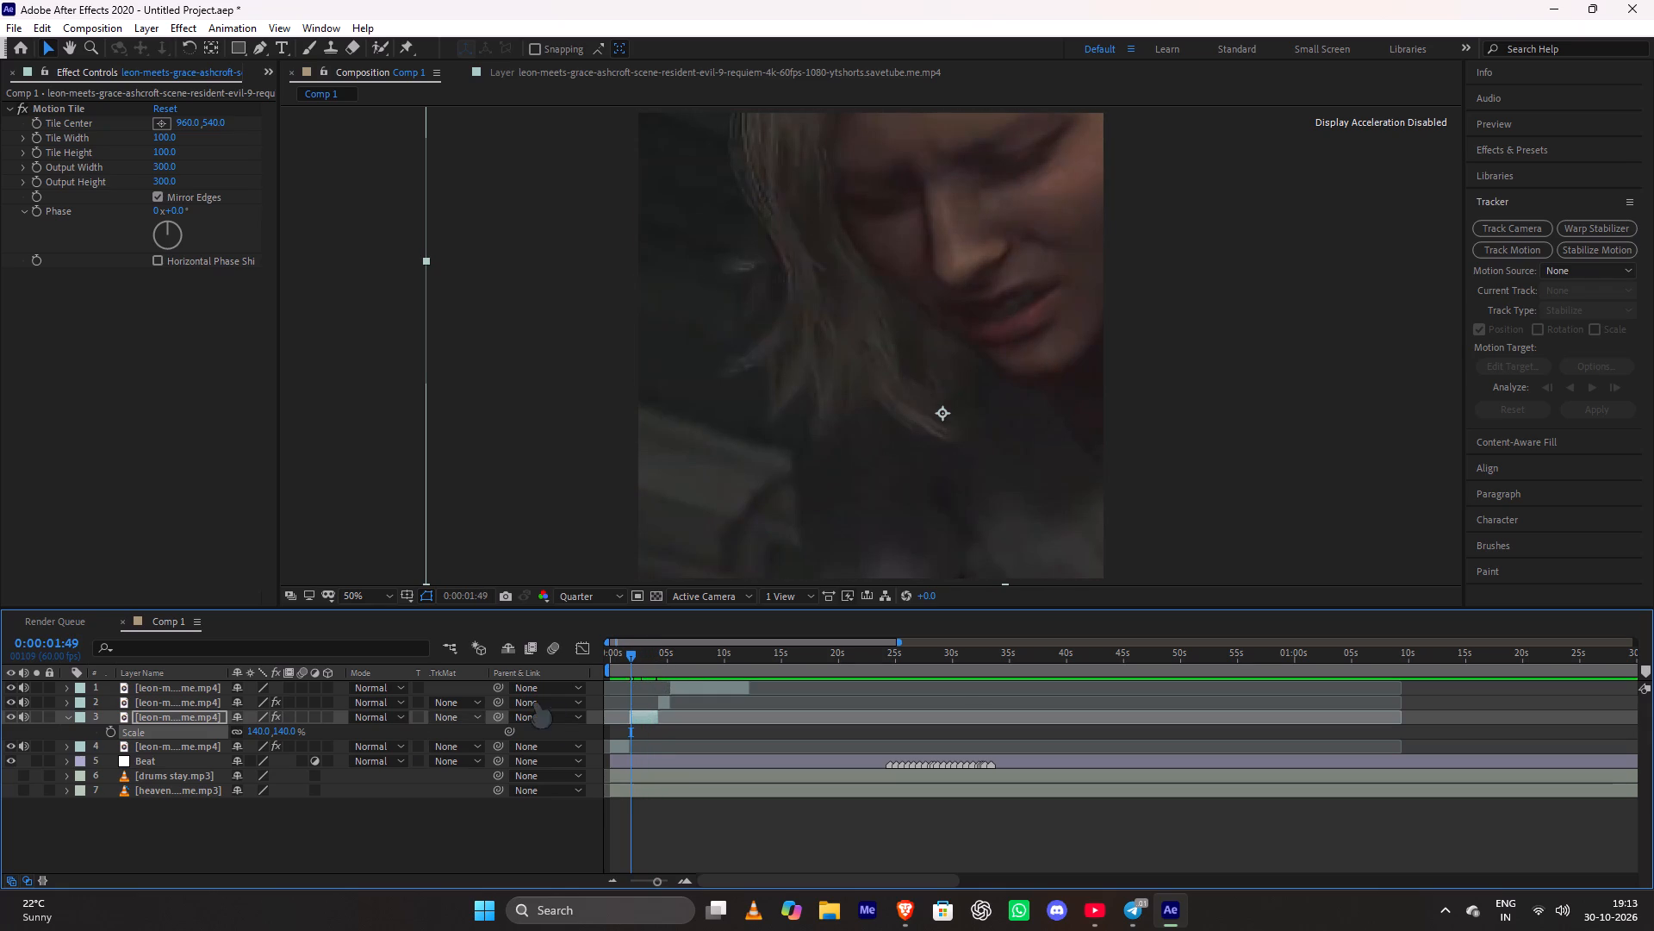
Start Stabilize Motion at the beginning of Grace's close-up segment, enlarge the track point and place it on the tip of her nose.
{"action": "left_click", "coordinate": [633, 658]}
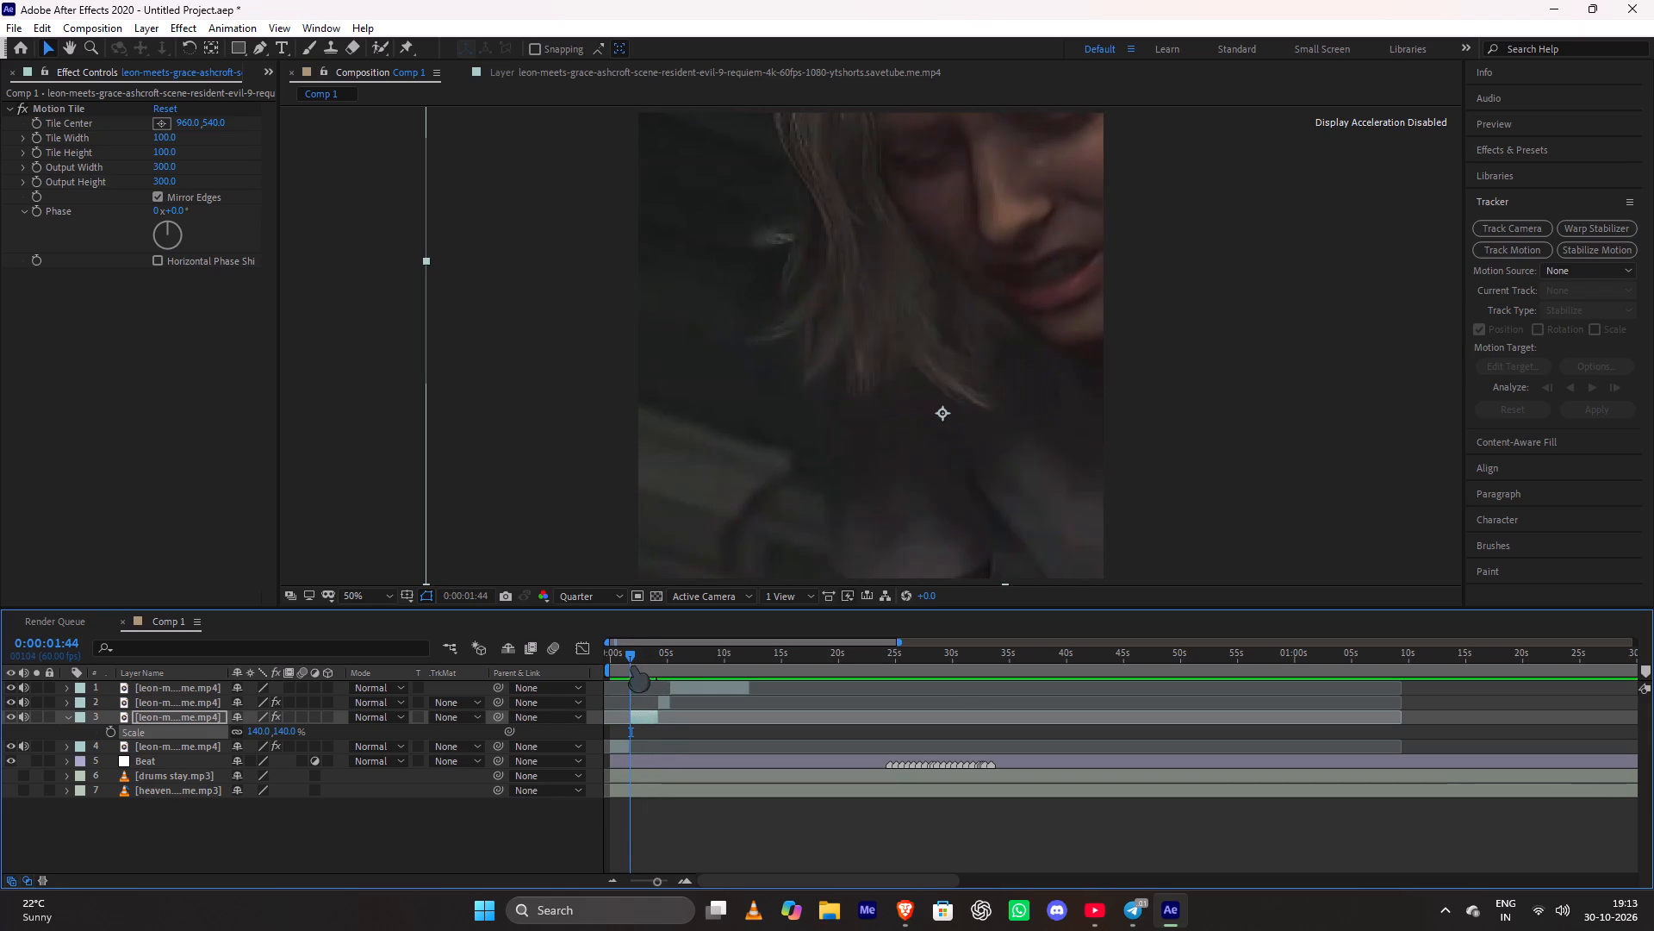
{"action": "left_click_drag", "start_coordinate": [658, 874], "coordinate": [671, 874]}
{"action": "left_click_drag", "start_coordinate": [652, 878], "coordinate": [730, 879]}
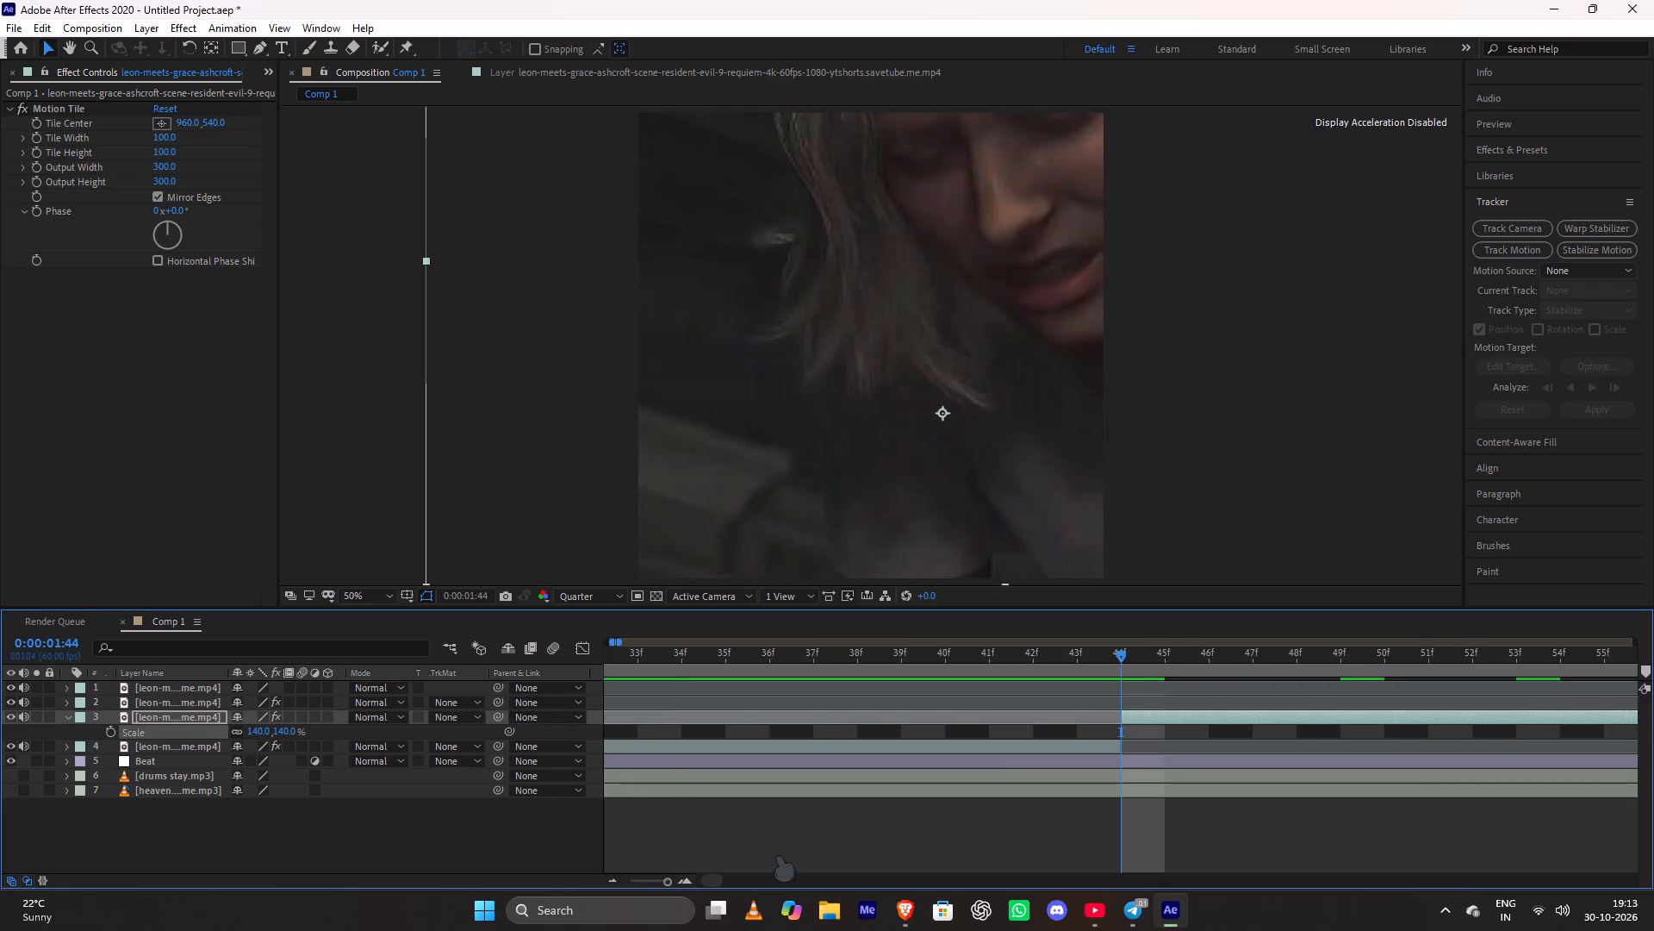
{"action": "left_click_drag", "start_coordinate": [671, 883], "coordinate": [663, 884]}
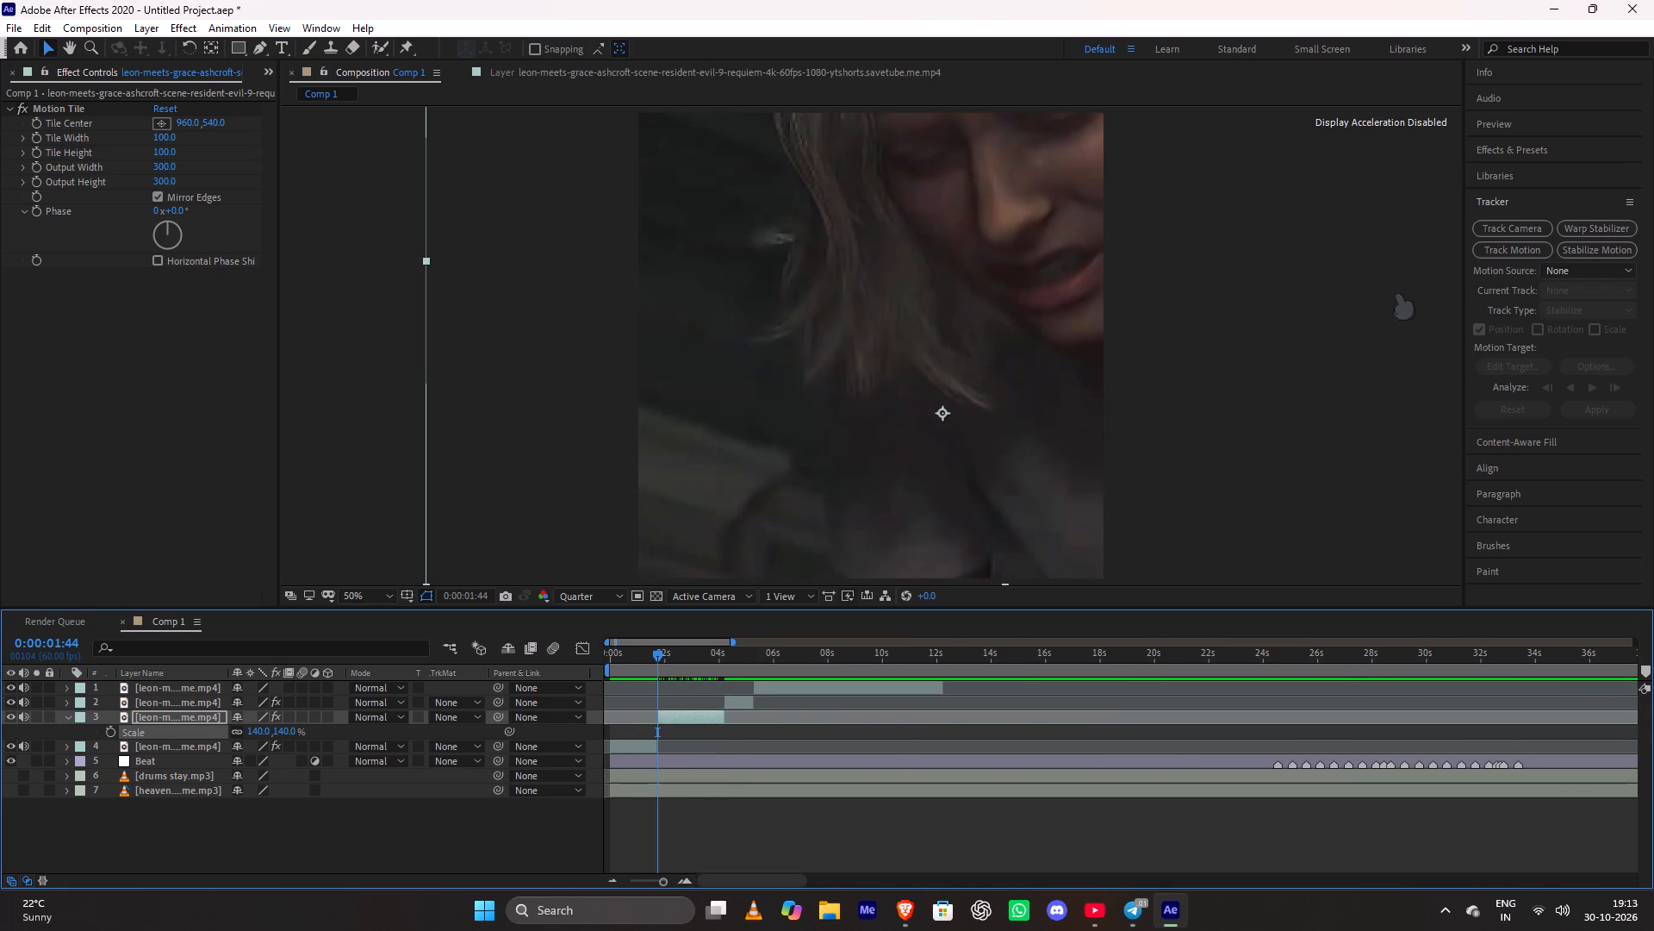
{"action": "left_click", "coordinate": [1589, 253]}
{"action": "left_click_drag", "start_coordinate": [837, 428], "coordinate": [843, 440]}
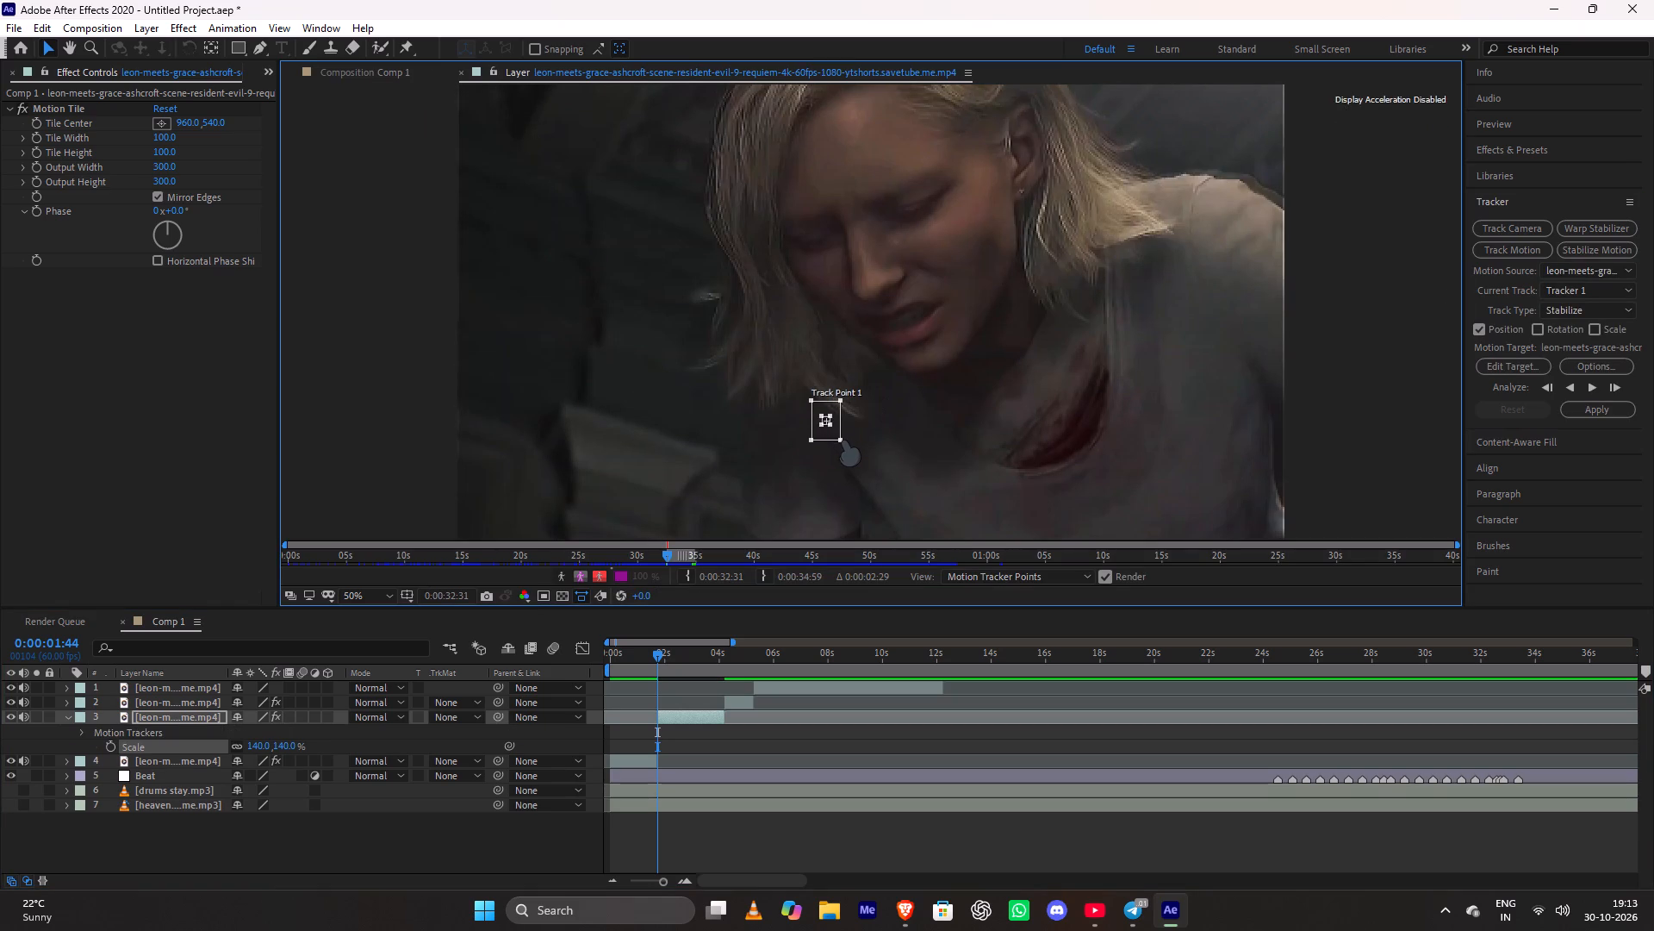
{"action": "left_click_drag", "start_coordinate": [843, 440], "coordinate": [849, 437]}
{"action": "left_click", "coordinate": [830, 427]}
{"action": "left_click_drag", "start_coordinate": [827, 413], "coordinate": [869, 282]}
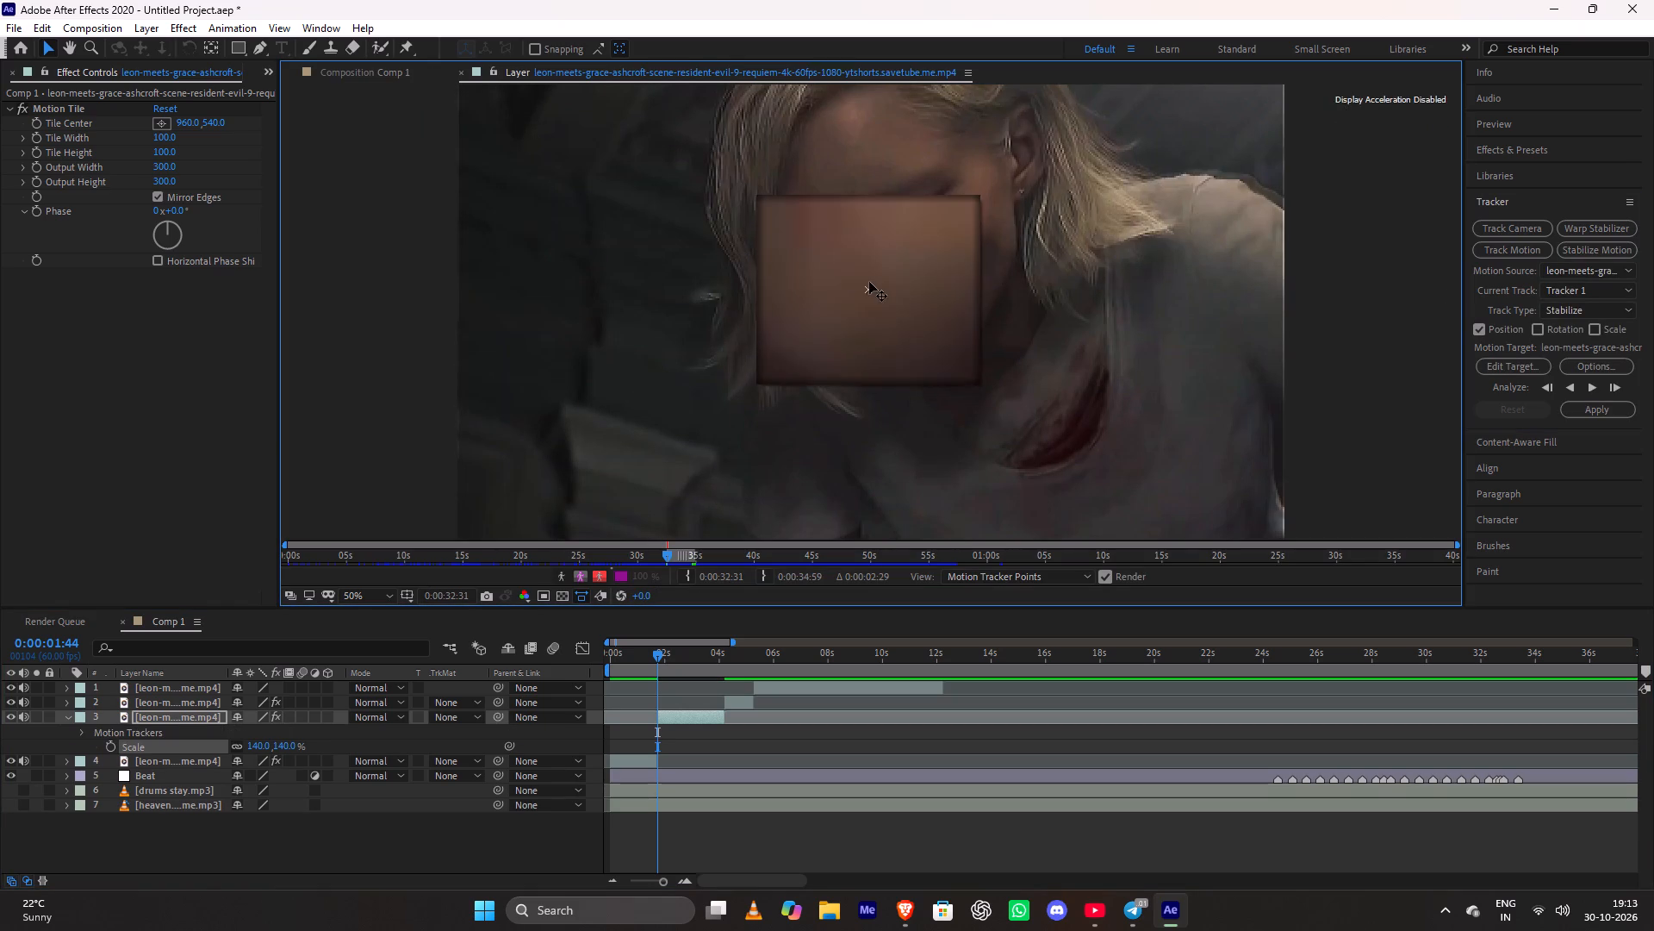
{"action": "left_click_drag", "start_coordinate": [869, 282], "coordinate": [866, 284]}
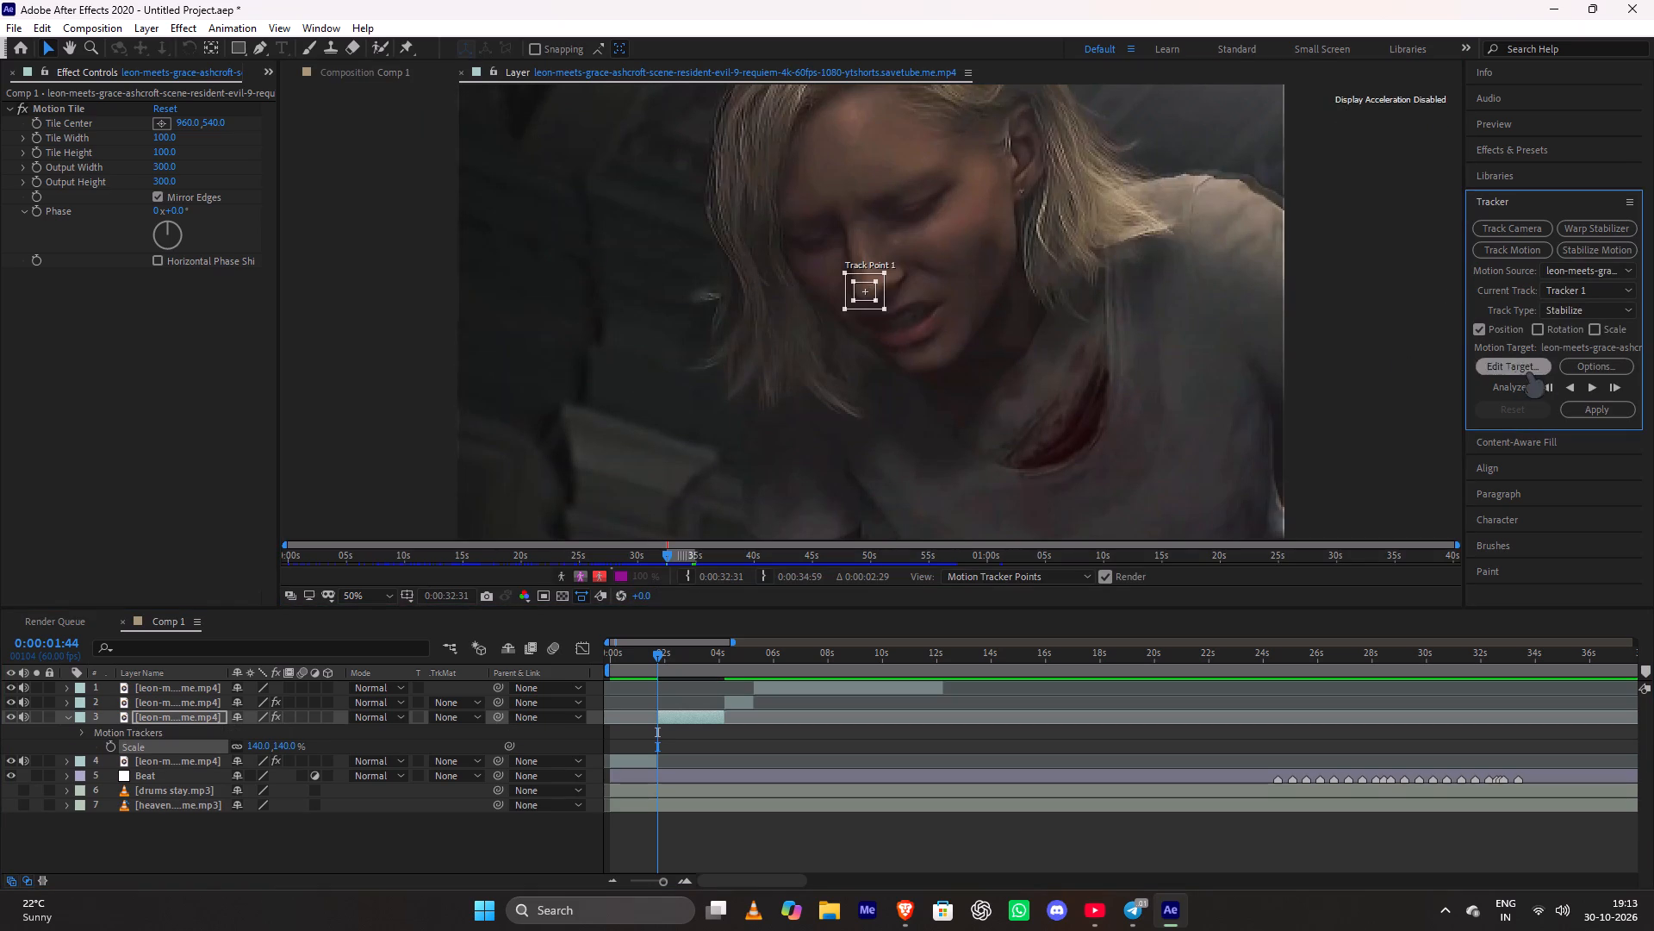
Analyze the track point forward through Grace's close-up segment and apply the stabilization.
{"action": "left_click", "coordinate": [1588, 384]}
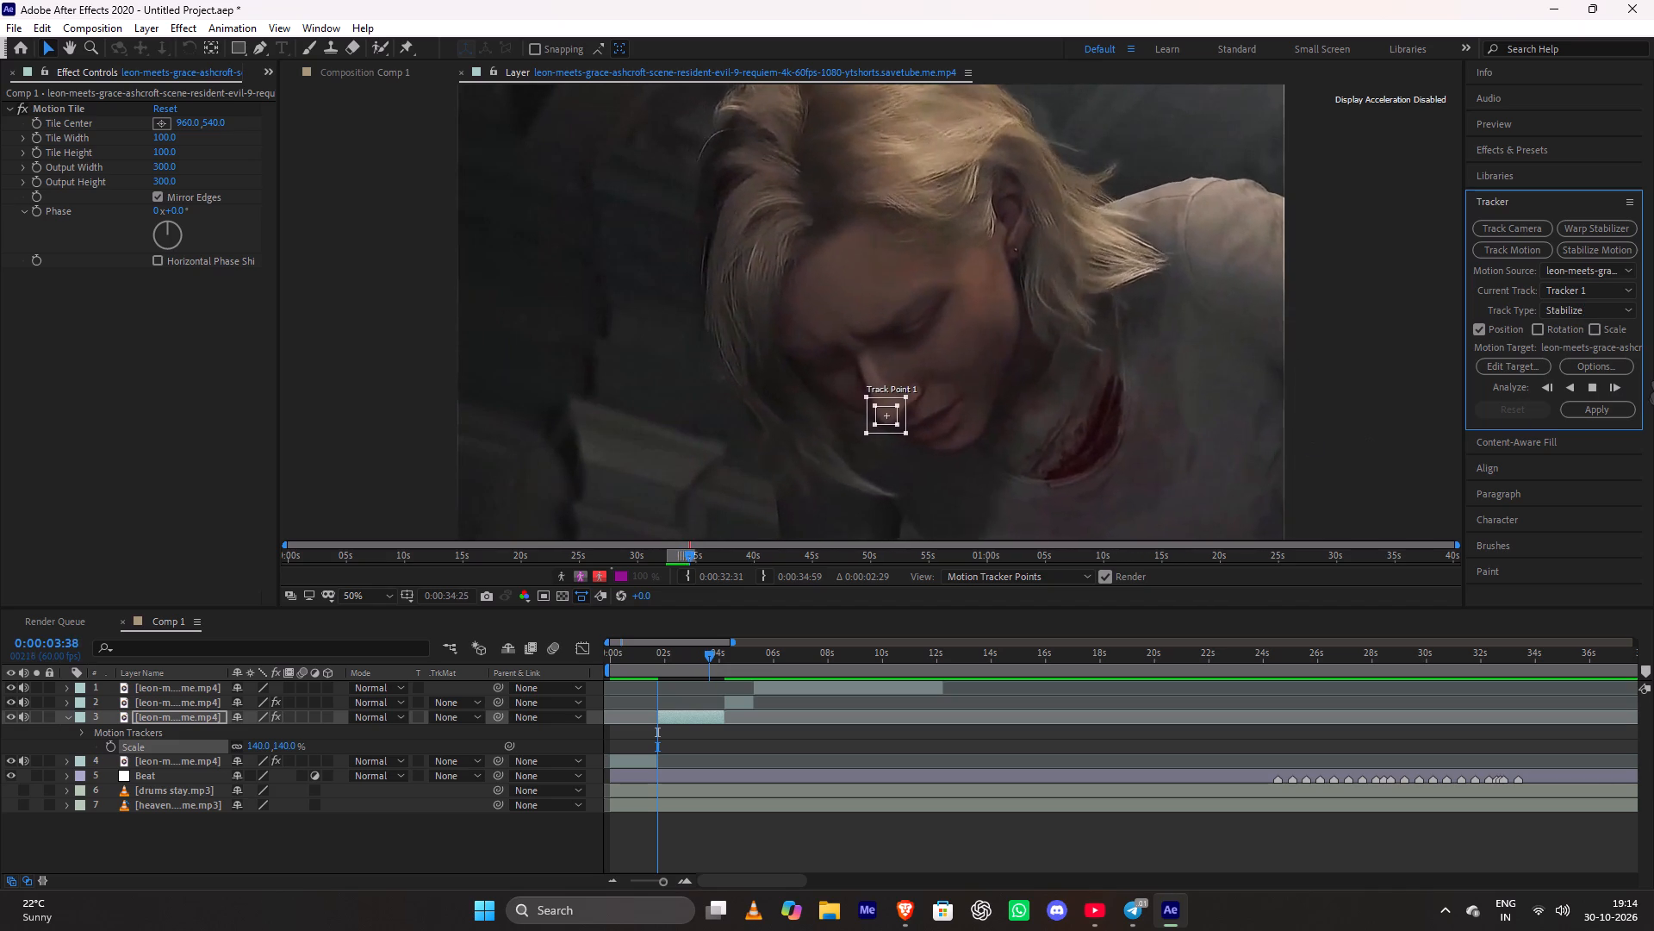
{"action": "left_click", "coordinate": [1595, 406]}
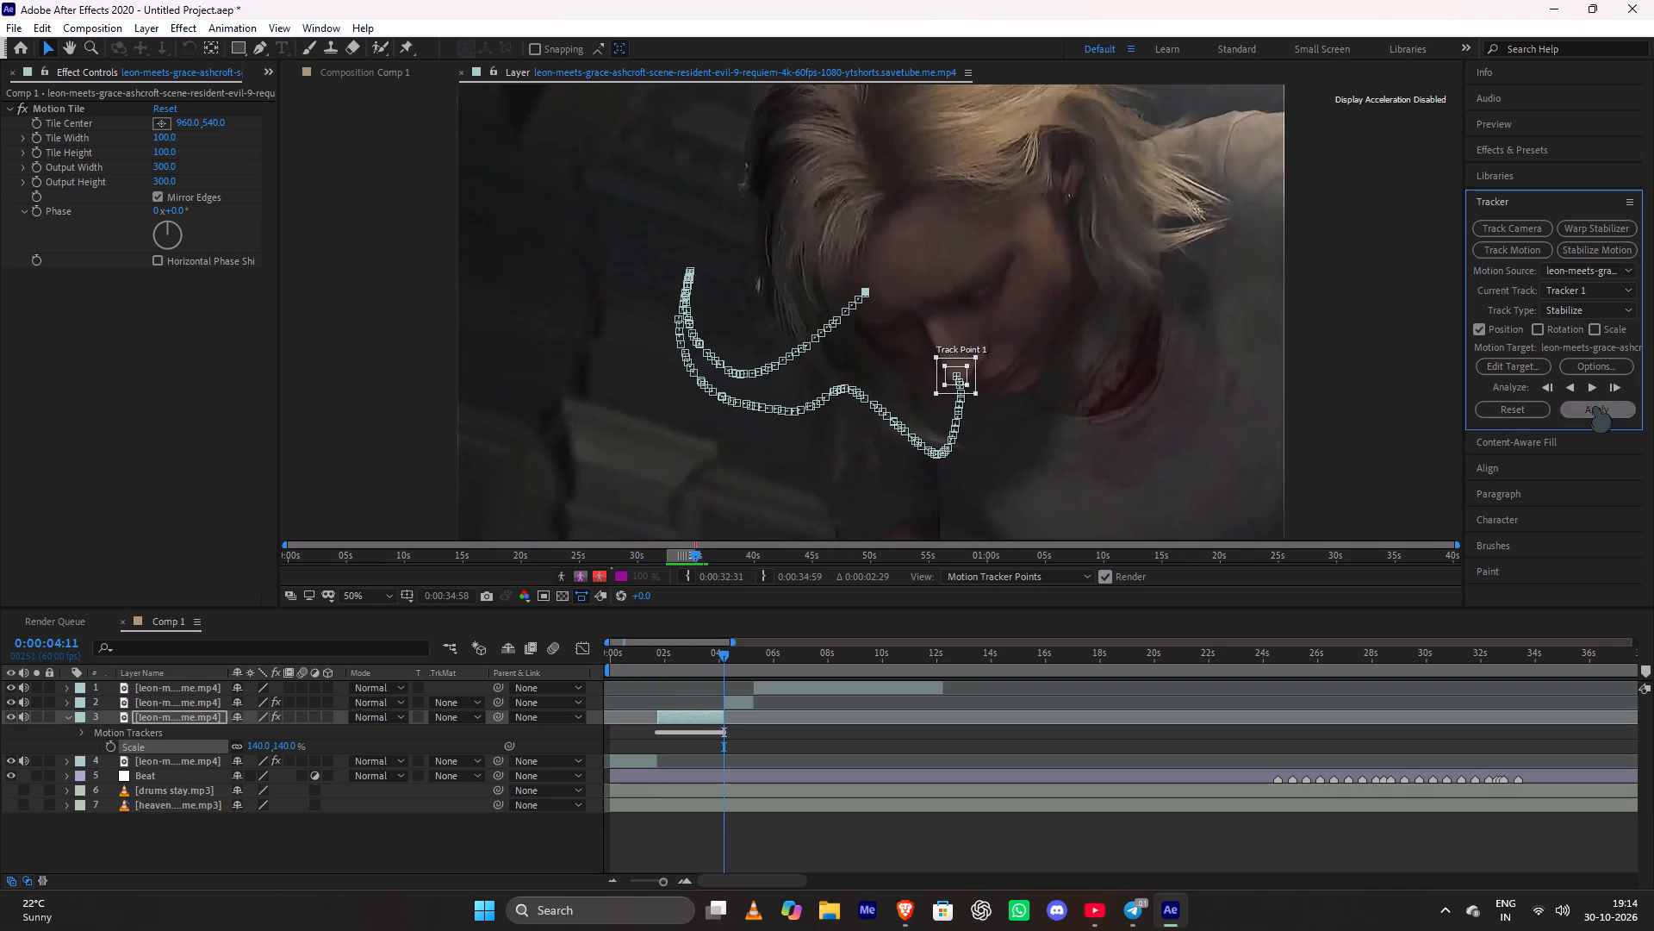
{"action": "left_click", "coordinate": [825, 471]}
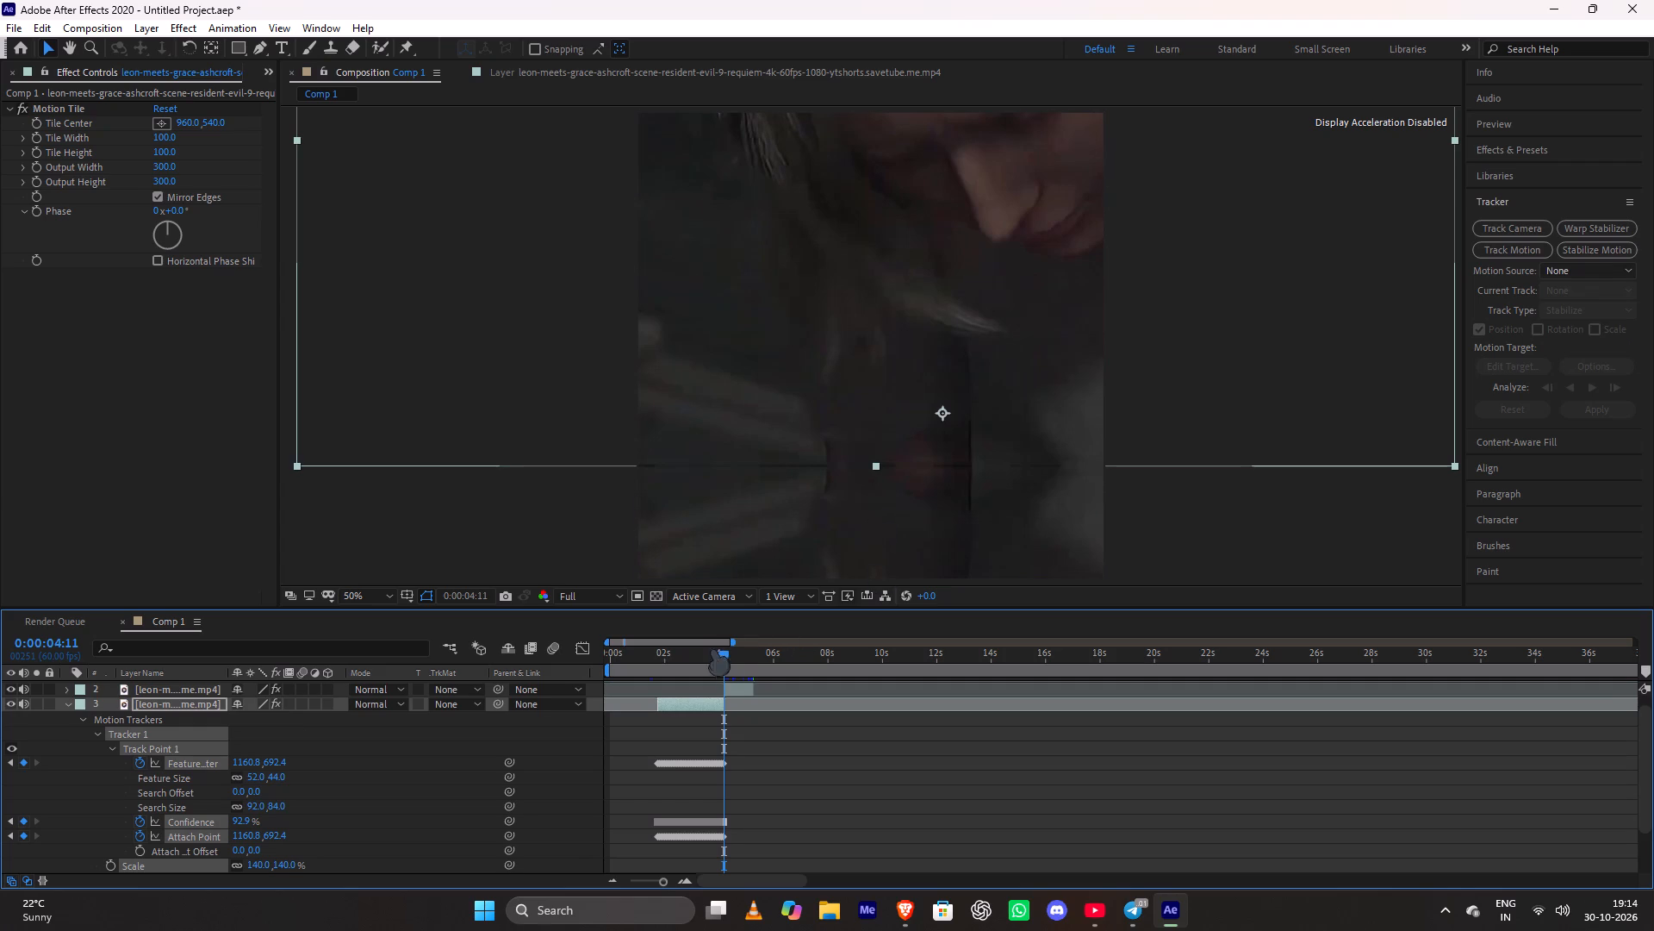
Set the composition's preview resolution to Quarter.
{"action": "left_click_drag", "start_coordinate": [719, 653], "coordinate": [650, 672]}
{"action": "key", "text": "space"}
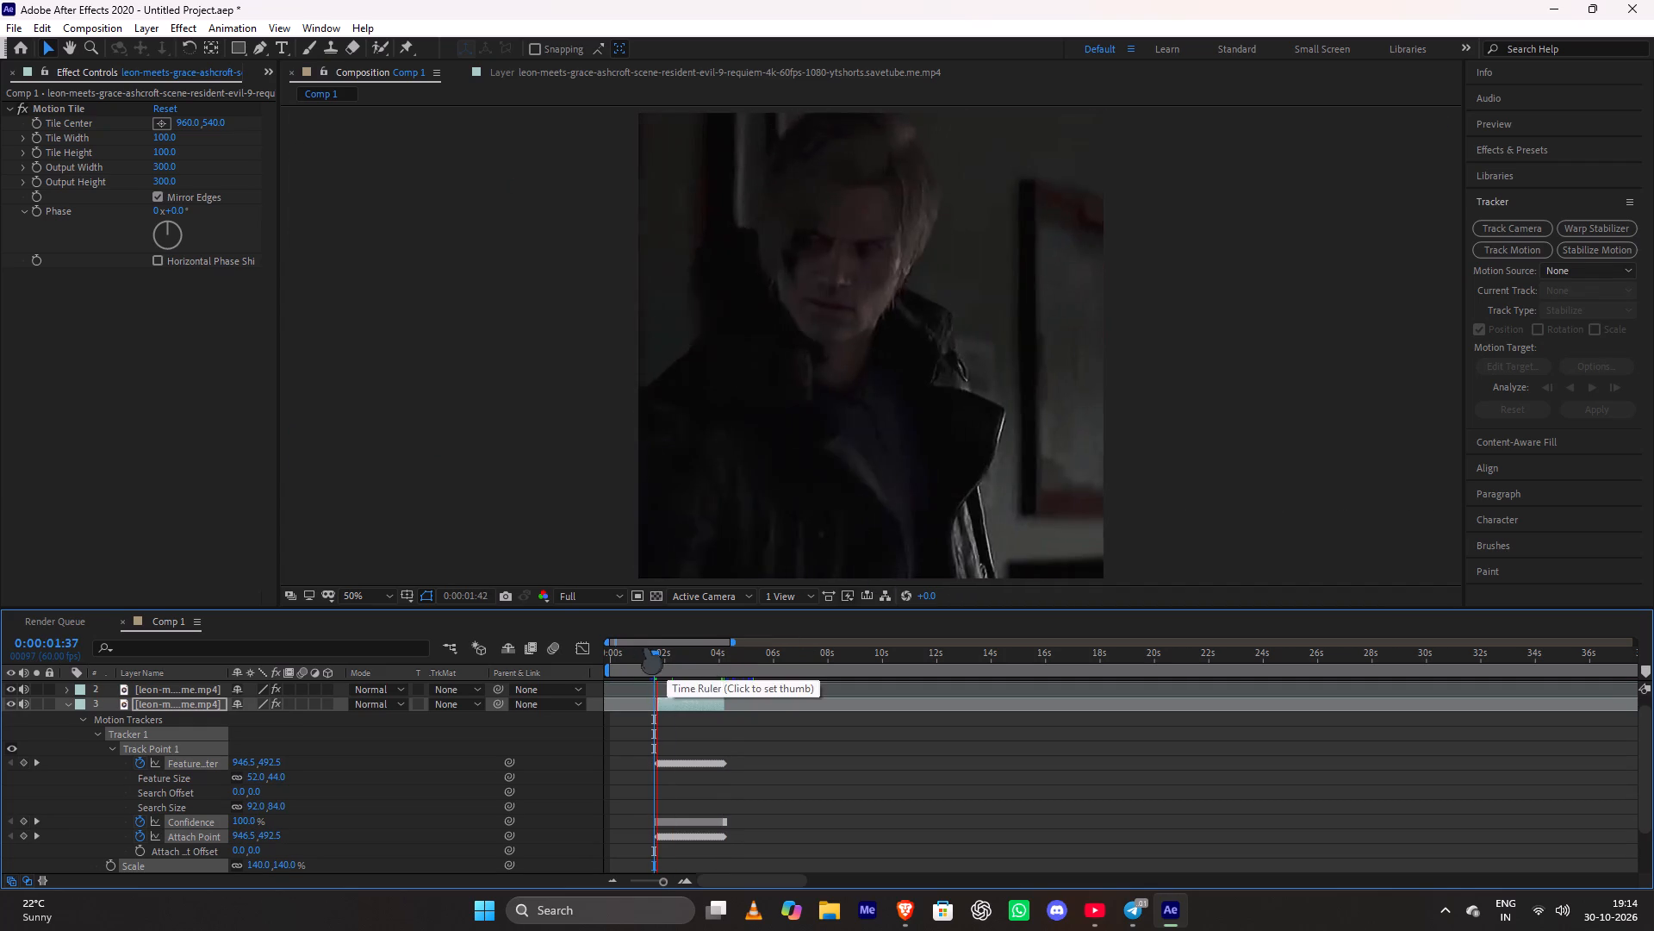
{"action": "key", "text": "space"}
{"action": "left_click", "coordinate": [588, 603]}
{"action": "left_click", "coordinate": [583, 703]}
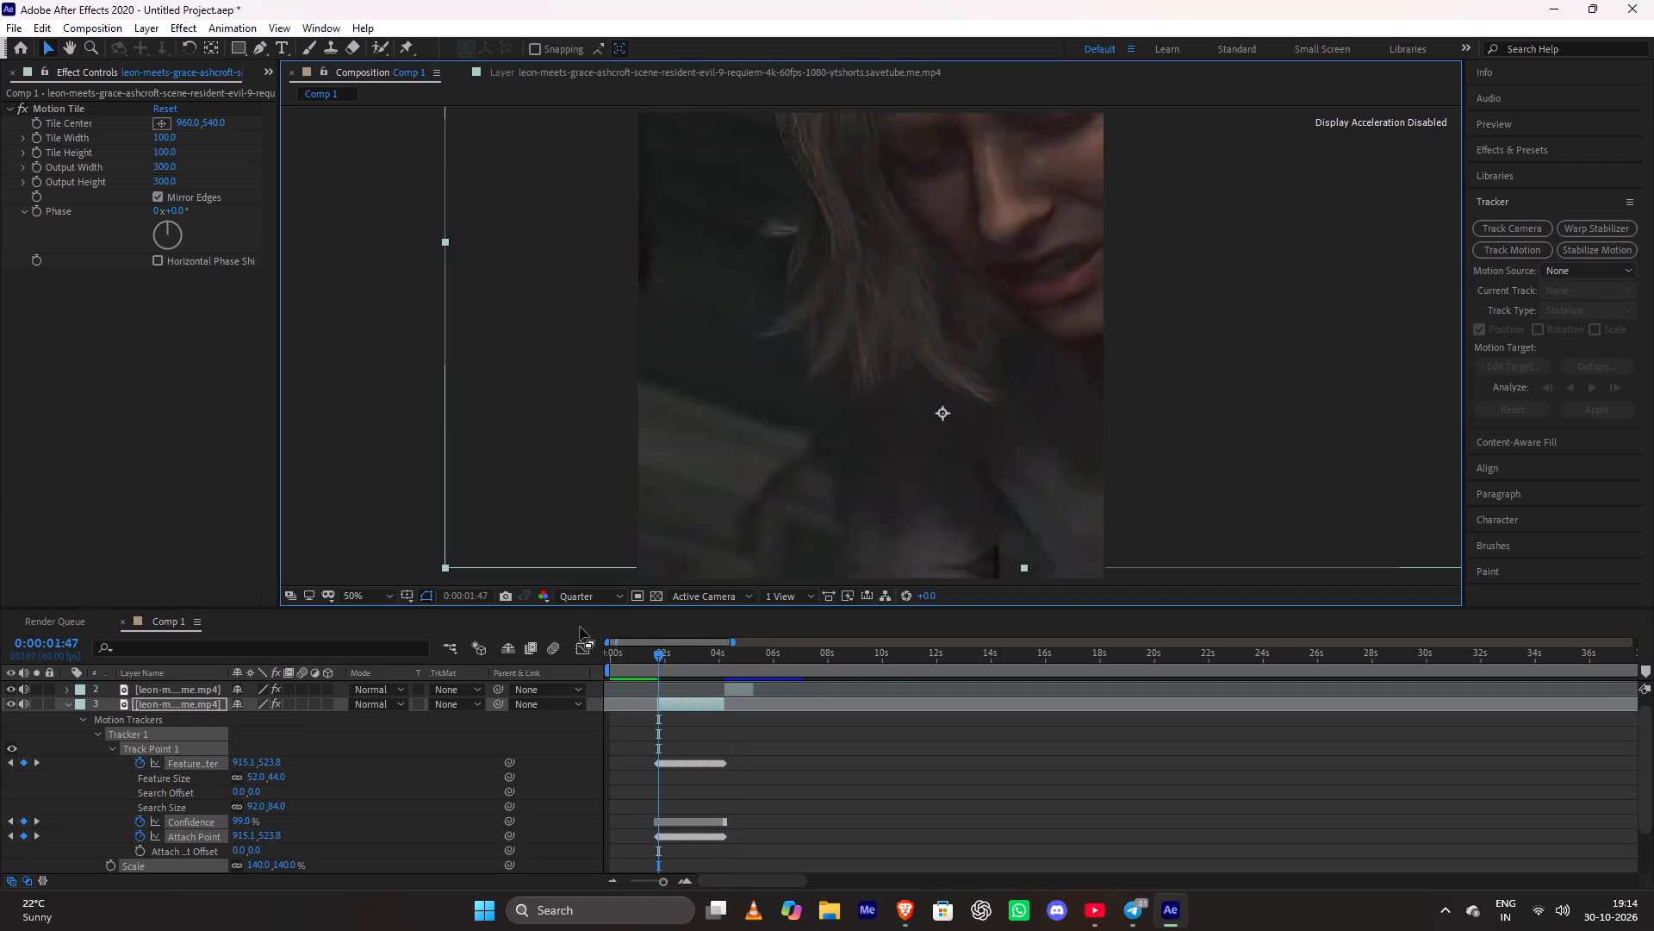
Play the composition from the start through Grace's close-up segment to check the stabilization.
{"action": "left_click_drag", "start_coordinate": [653, 653], "coordinate": [539, 665]}
{"action": "key", "text": "space"}
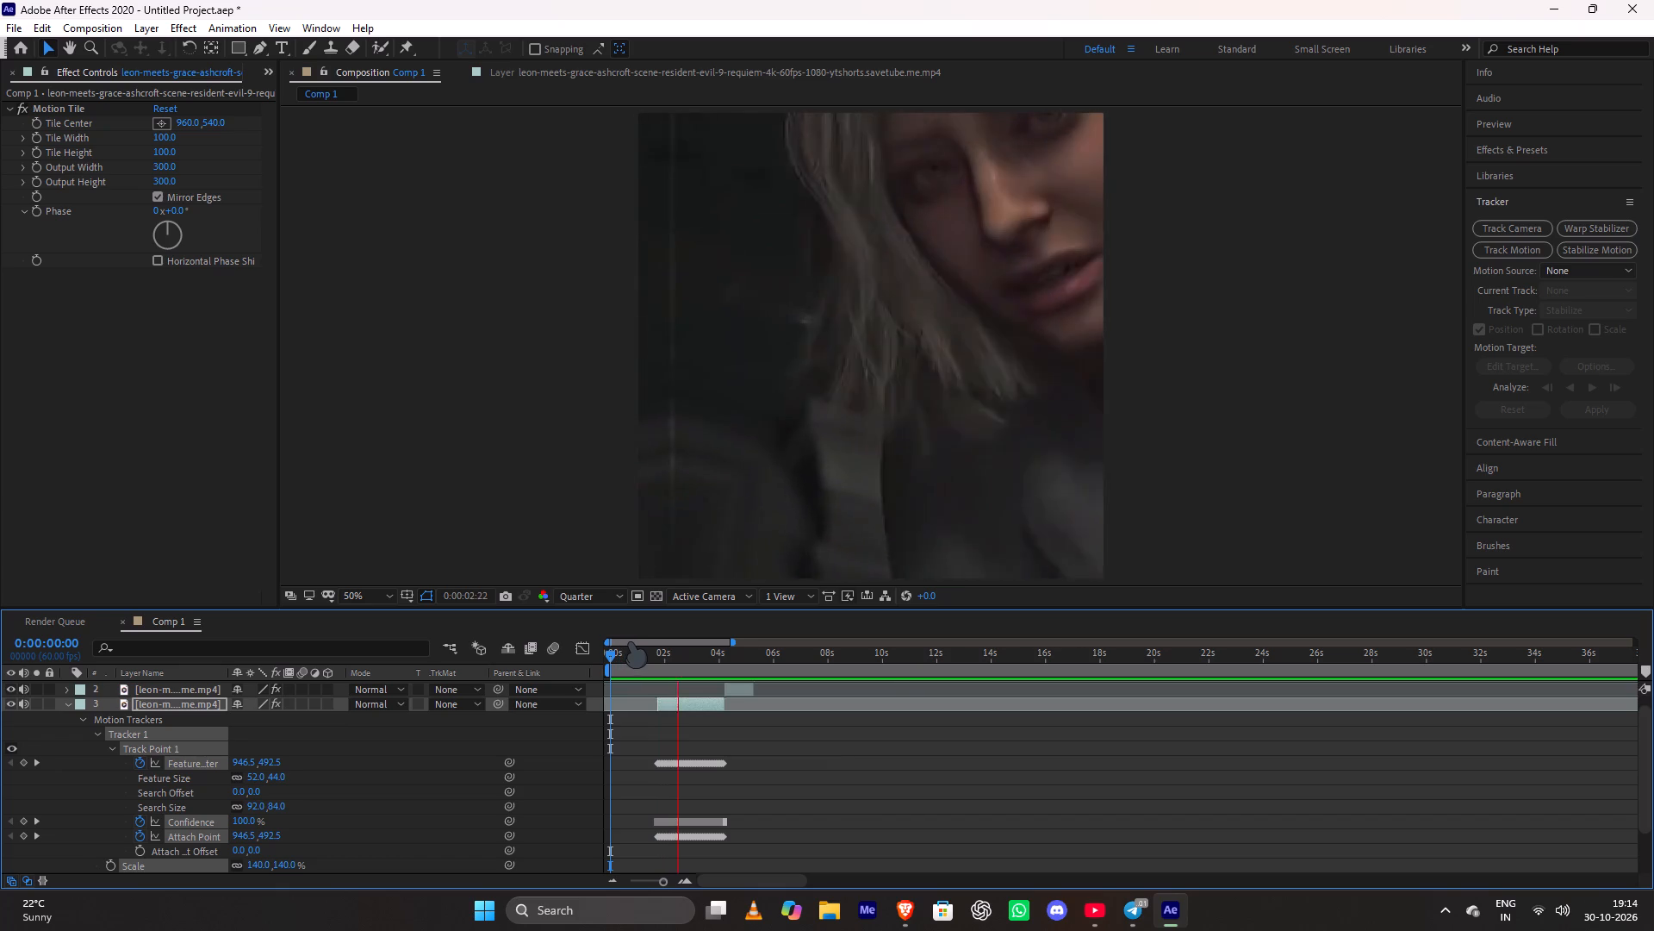
{"action": "key", "text": "space"}
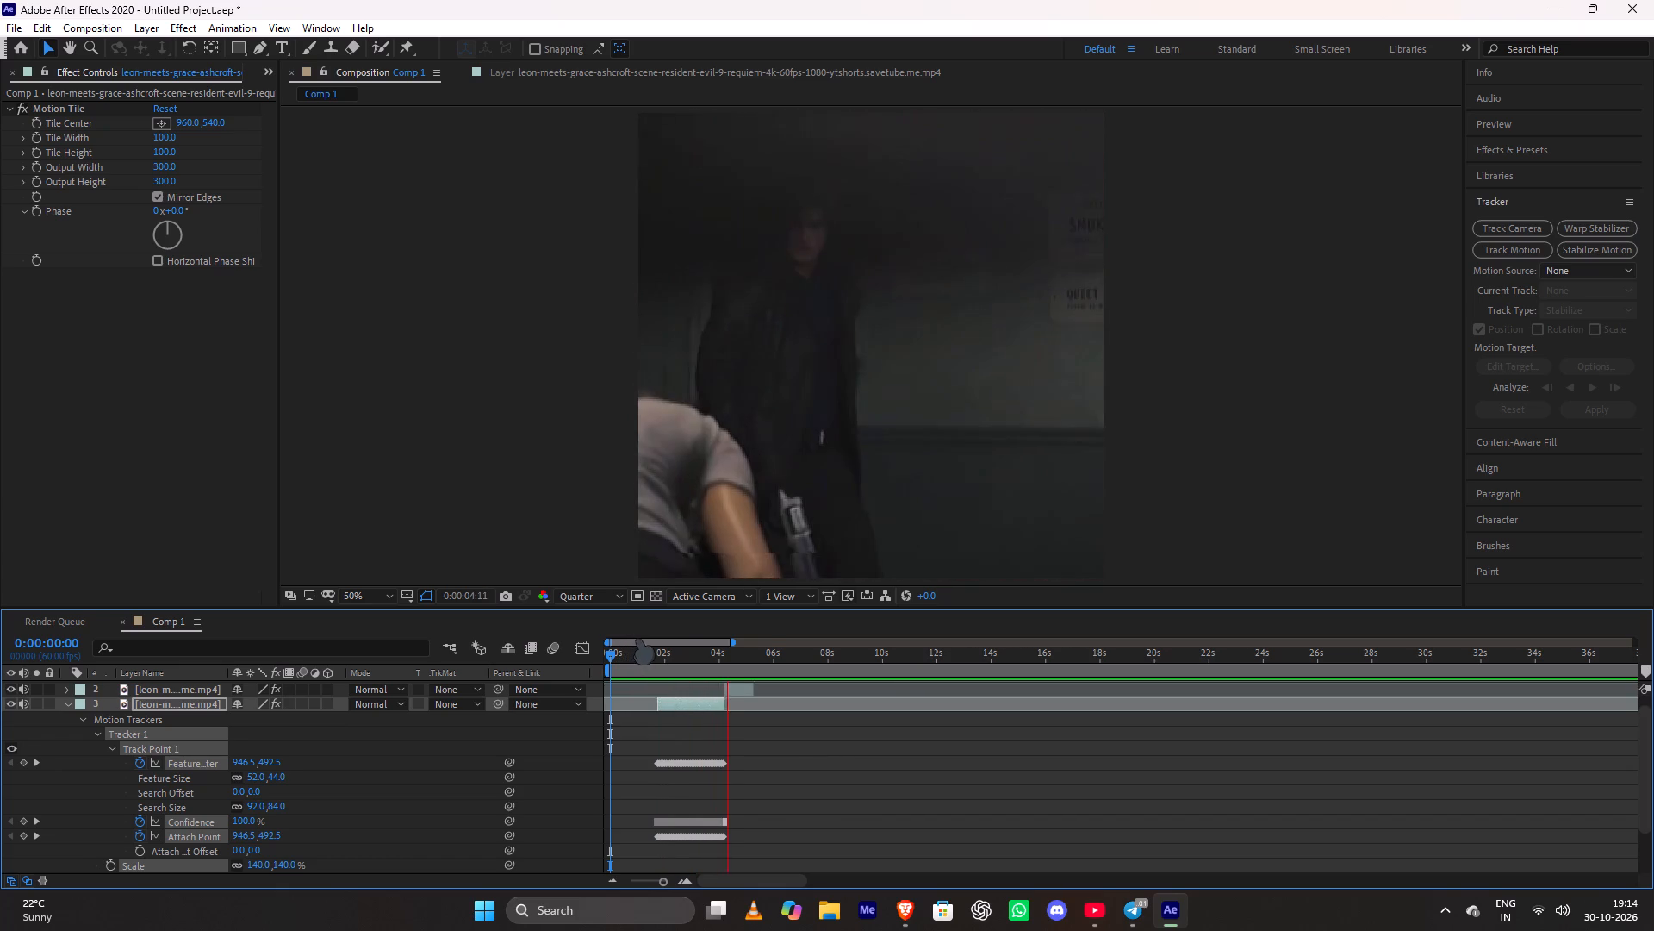
Reposition the stabilized close-up segment of Grace to 334, 1154 so her face fills the frame.
{"action": "left_click_drag", "start_coordinate": [727, 654], "coordinate": [658, 673]}
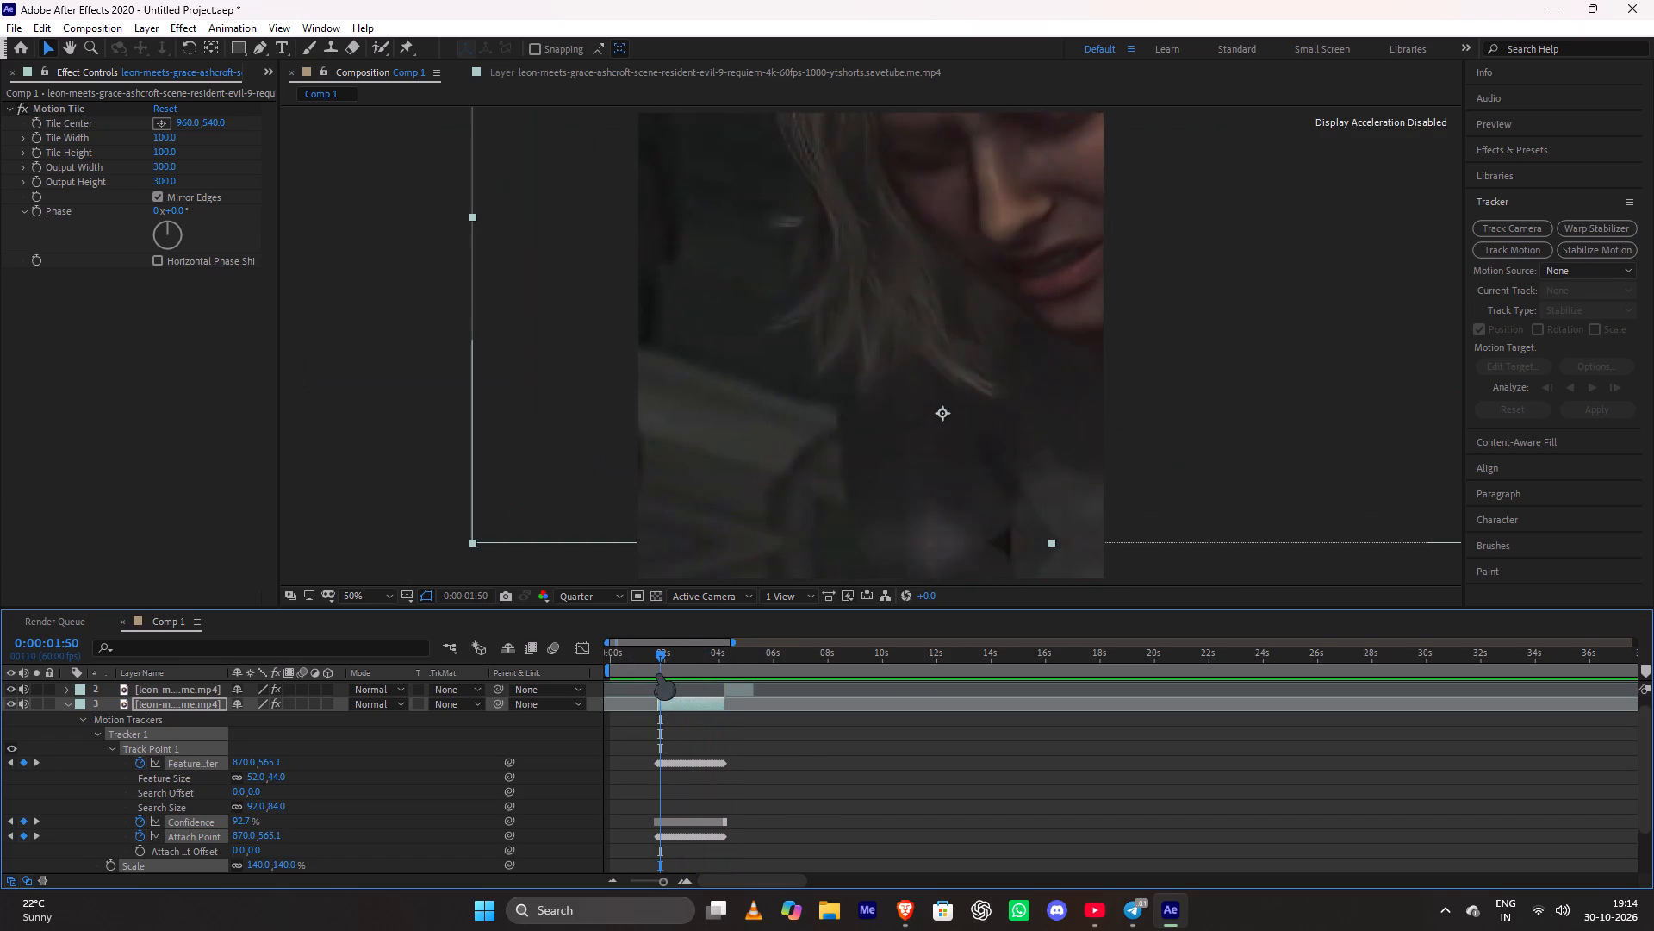
{"action": "key", "text": "p"}
{"action": "left_click_drag", "start_coordinate": [250, 730], "coordinate": [206, 728]}
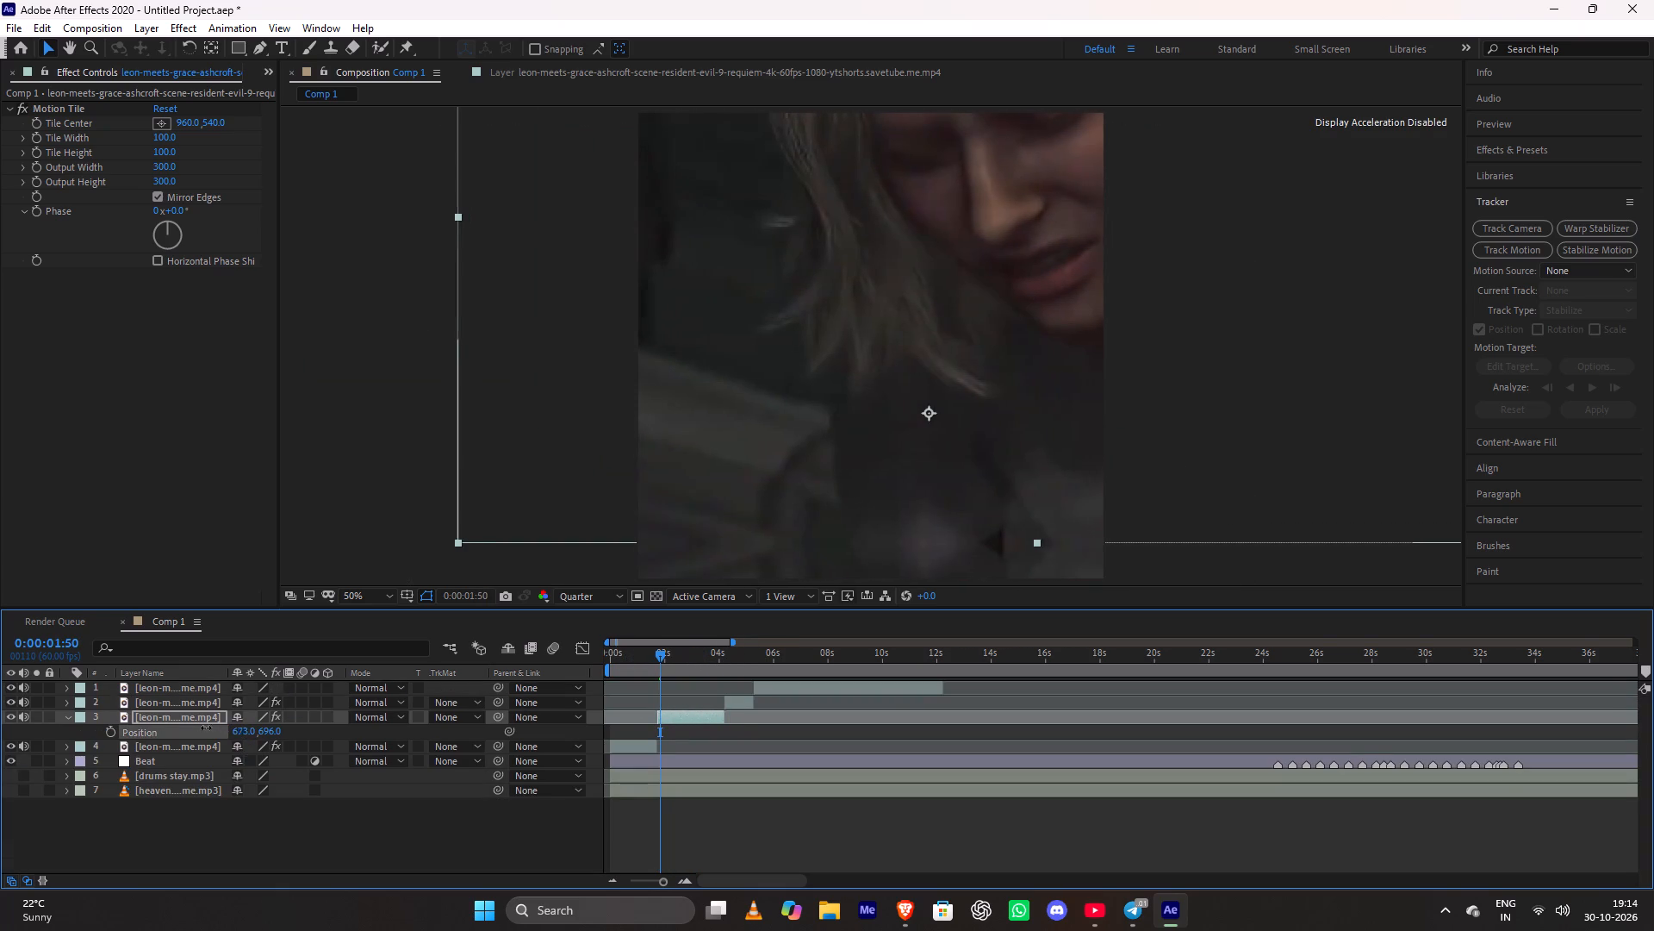
{"action": "left_click_drag", "start_coordinate": [206, 728], "coordinate": [2, 674]}
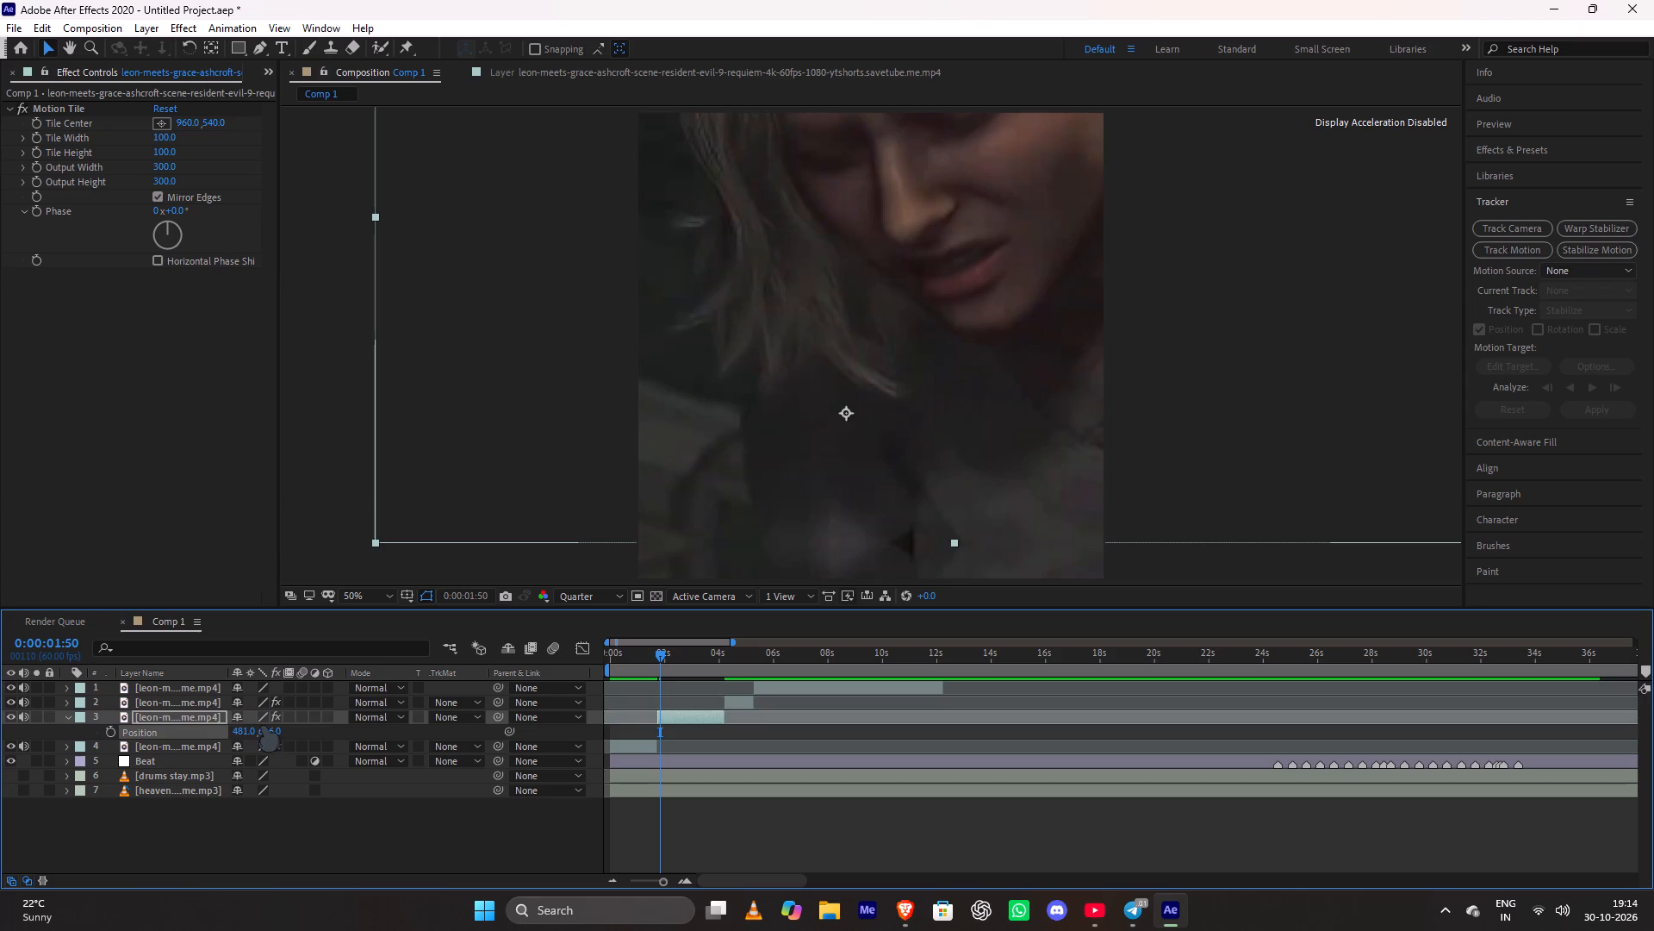
{"action": "left_click_drag", "start_coordinate": [264, 725], "coordinate": [375, 740]}
{"action": "left_click_drag", "start_coordinate": [266, 730], "coordinate": [473, 744]}
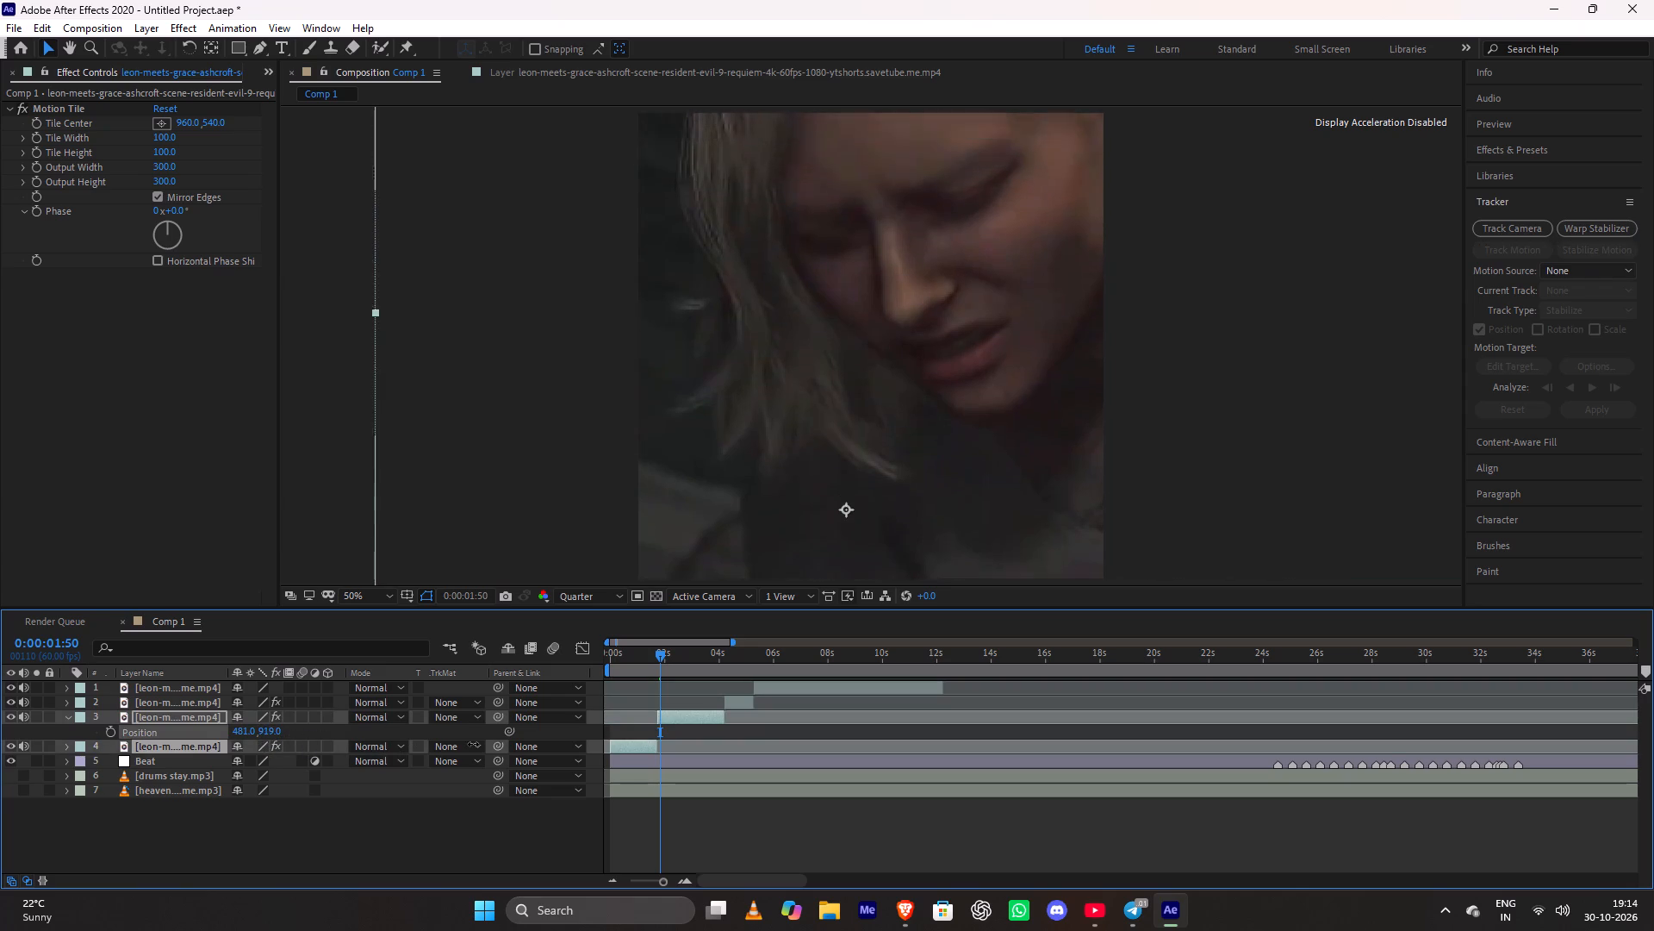
{"action": "left_click_drag", "start_coordinate": [473, 744], "coordinate": [641, 750]}
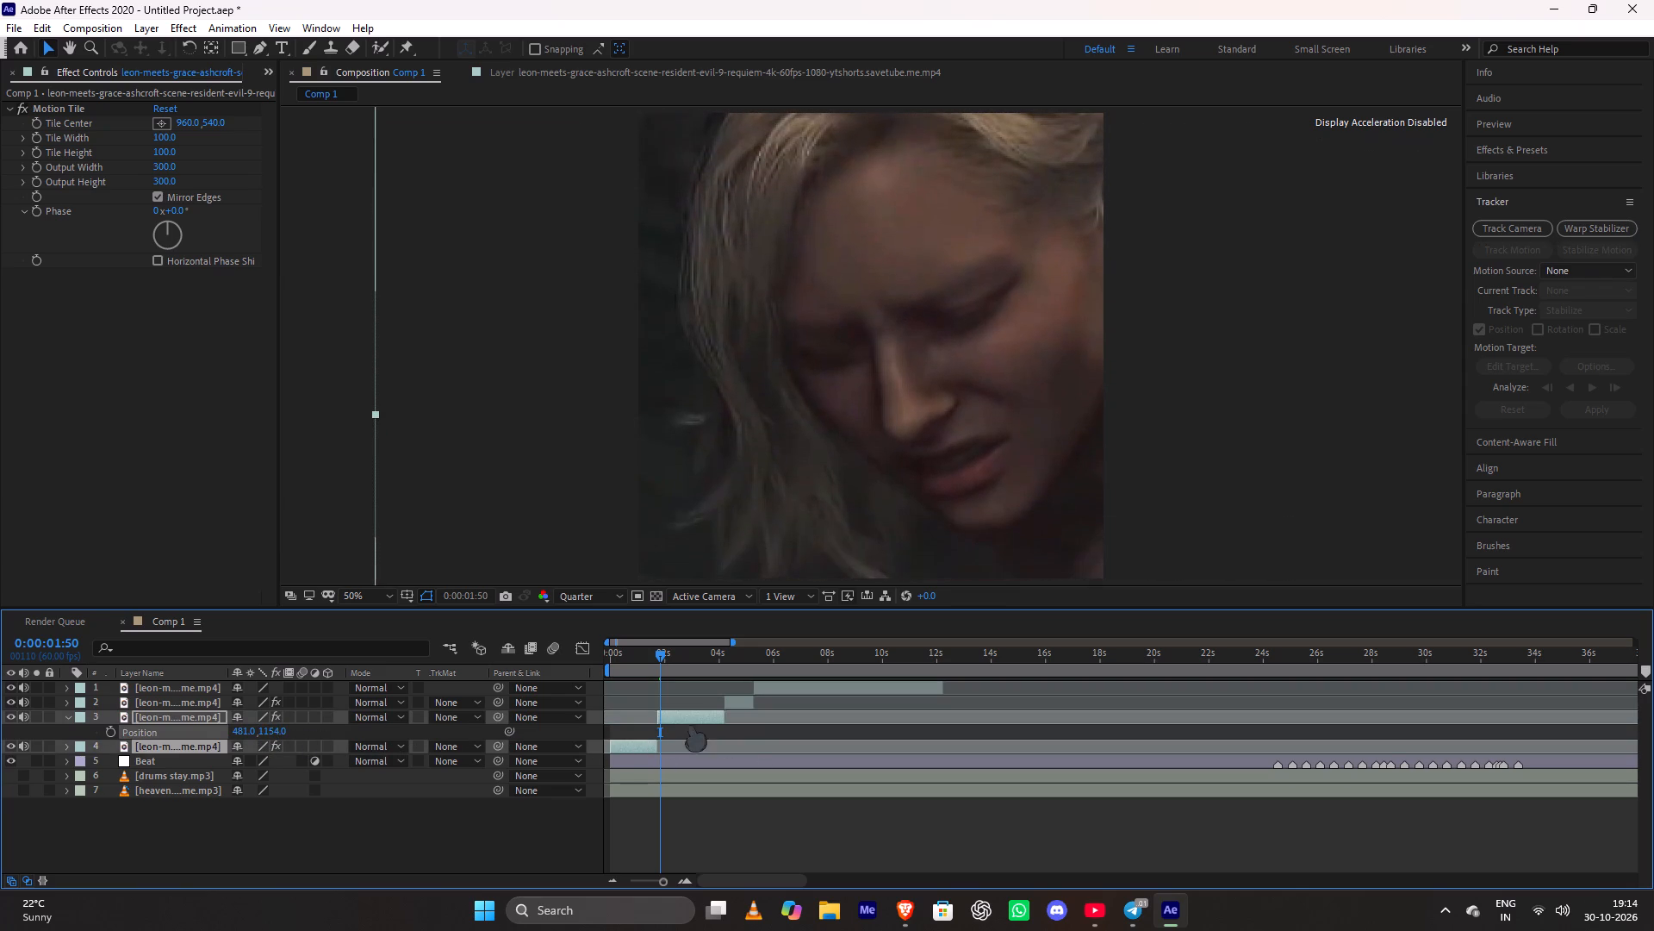
{"action": "left_click_drag", "start_coordinate": [663, 659], "coordinate": [687, 671]}
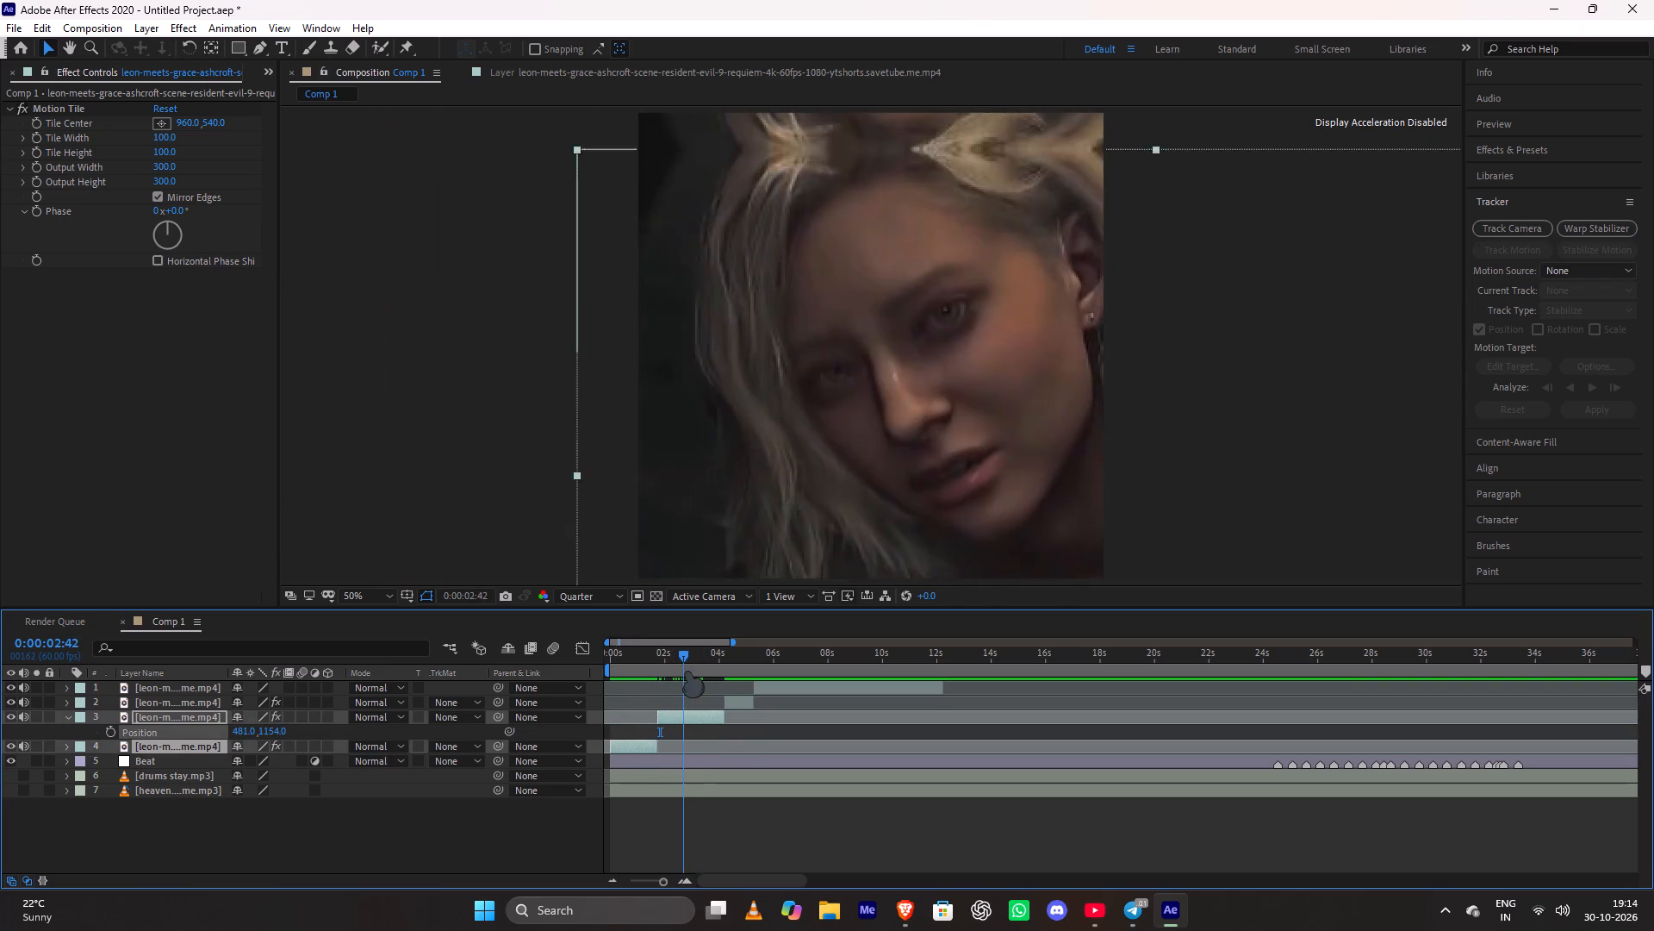
{"action": "left_click_drag", "start_coordinate": [687, 671], "coordinate": [678, 672]}
{"action": "left_click_drag", "start_coordinate": [246, 734], "coordinate": [215, 734]}
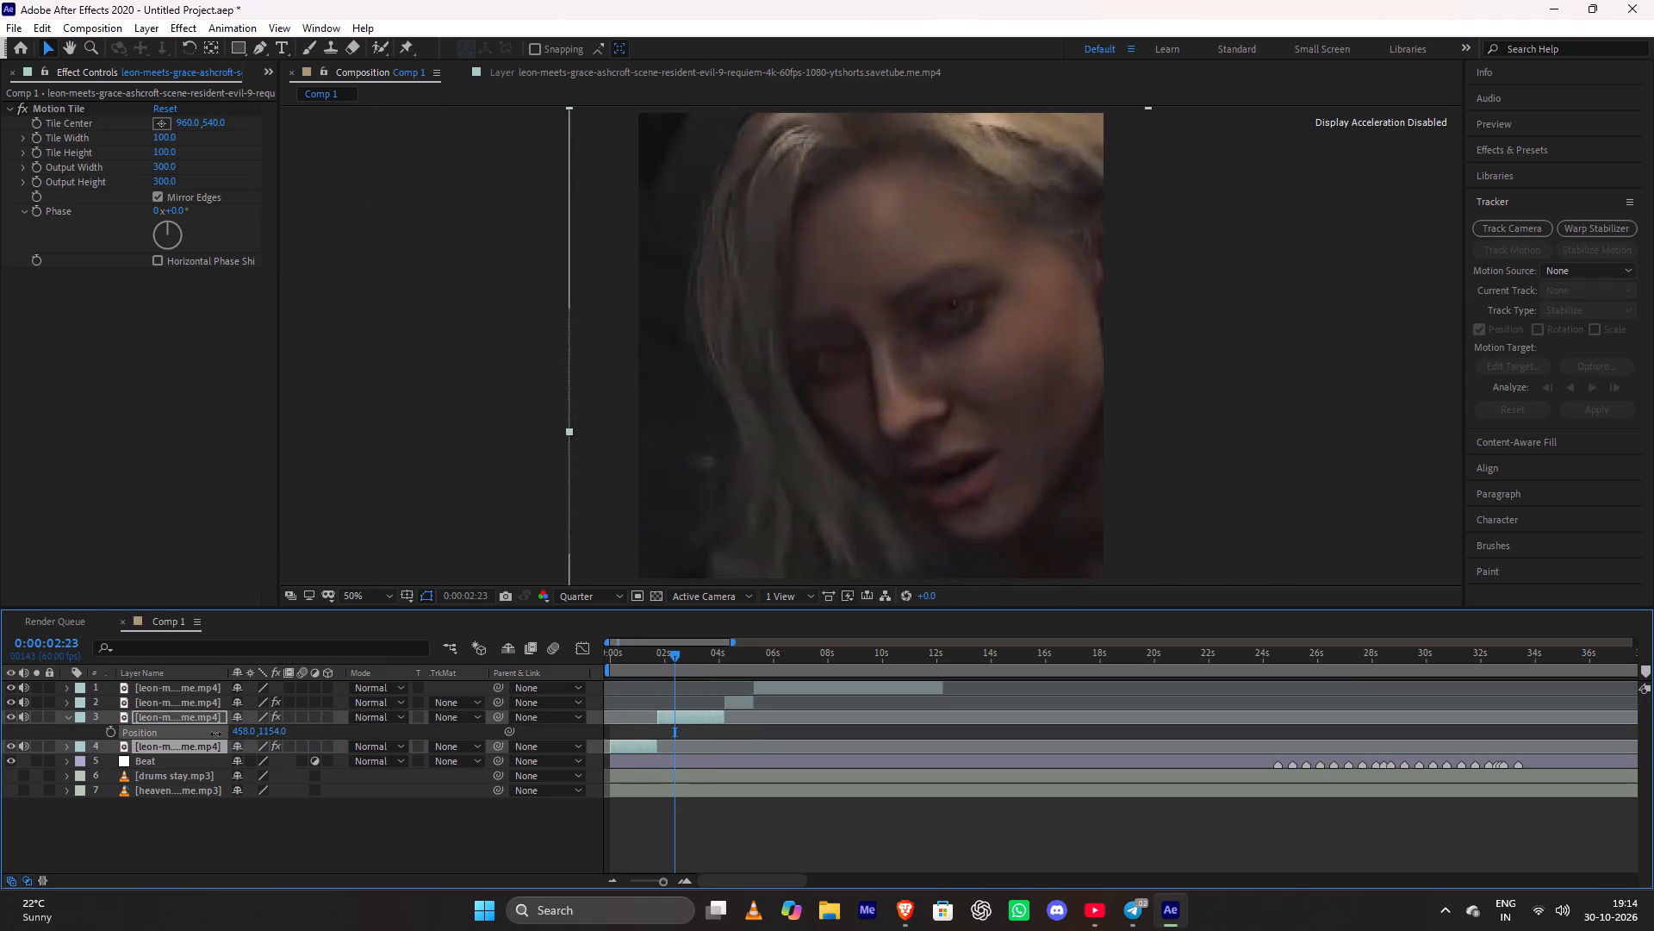
{"action": "left_click_drag", "start_coordinate": [215, 734], "coordinate": [102, 716]}
Replay the composition from the start through Grace's close-up segment to check the new framing.
{"action": "left_click_drag", "start_coordinate": [673, 658], "coordinate": [439, 679]}
{"action": "key", "text": "space"}
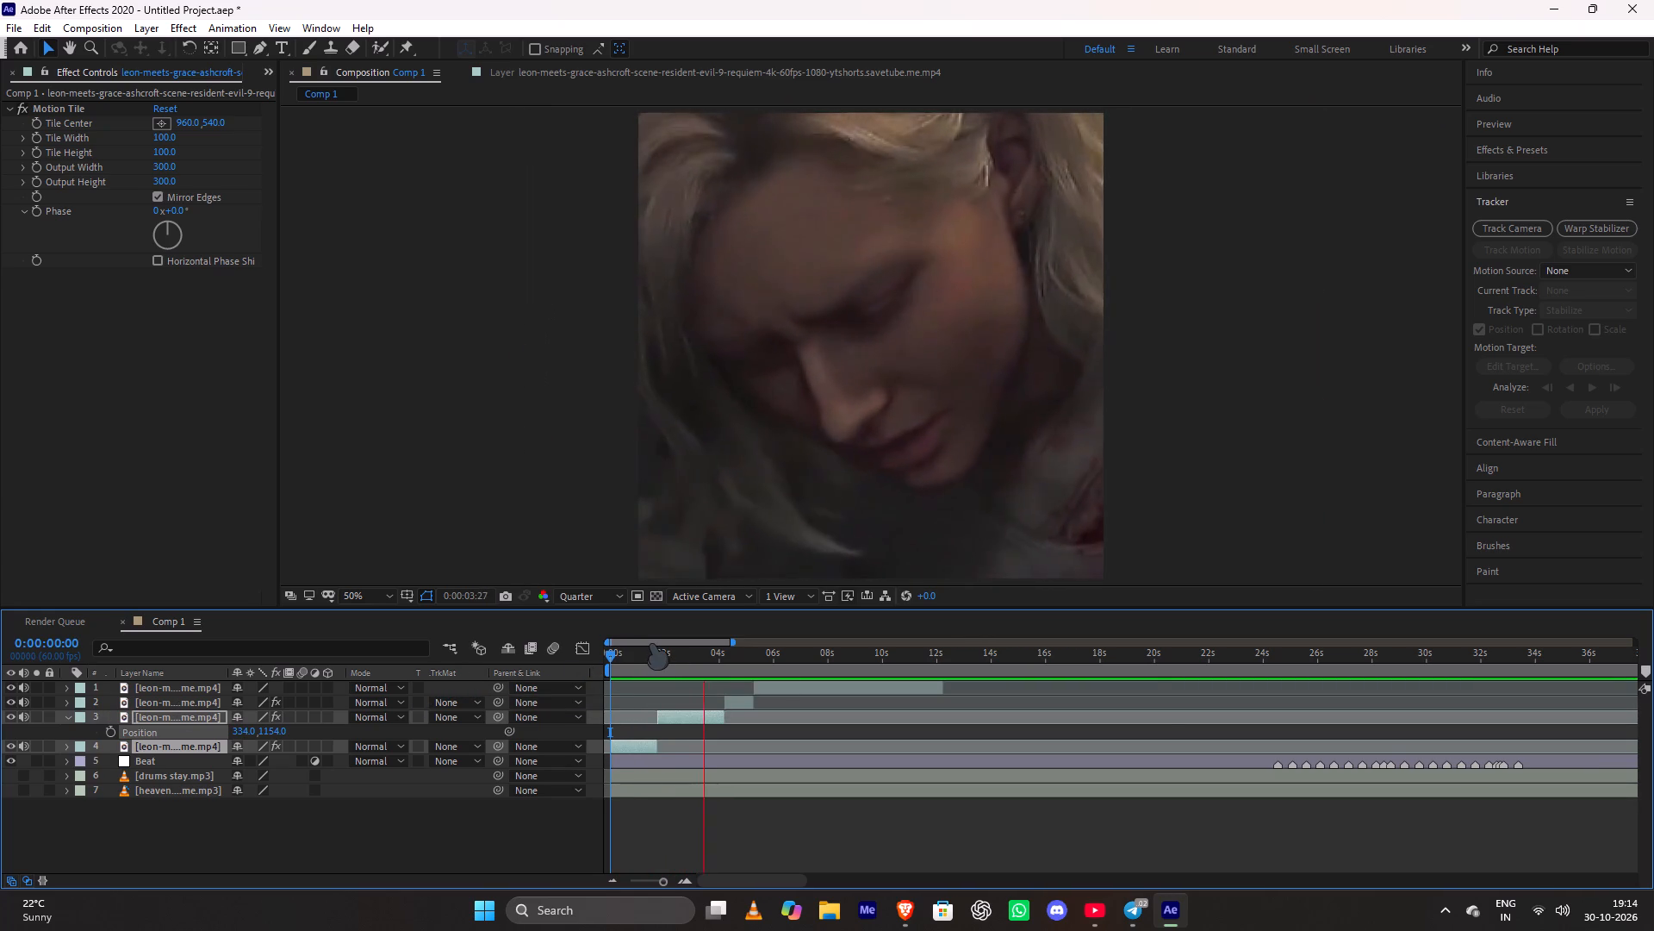
{"action": "key", "text": "space"}
{"action": "left_click_drag", "start_coordinate": [726, 653], "coordinate": [516, 671]}
{"action": "key", "text": "space"}
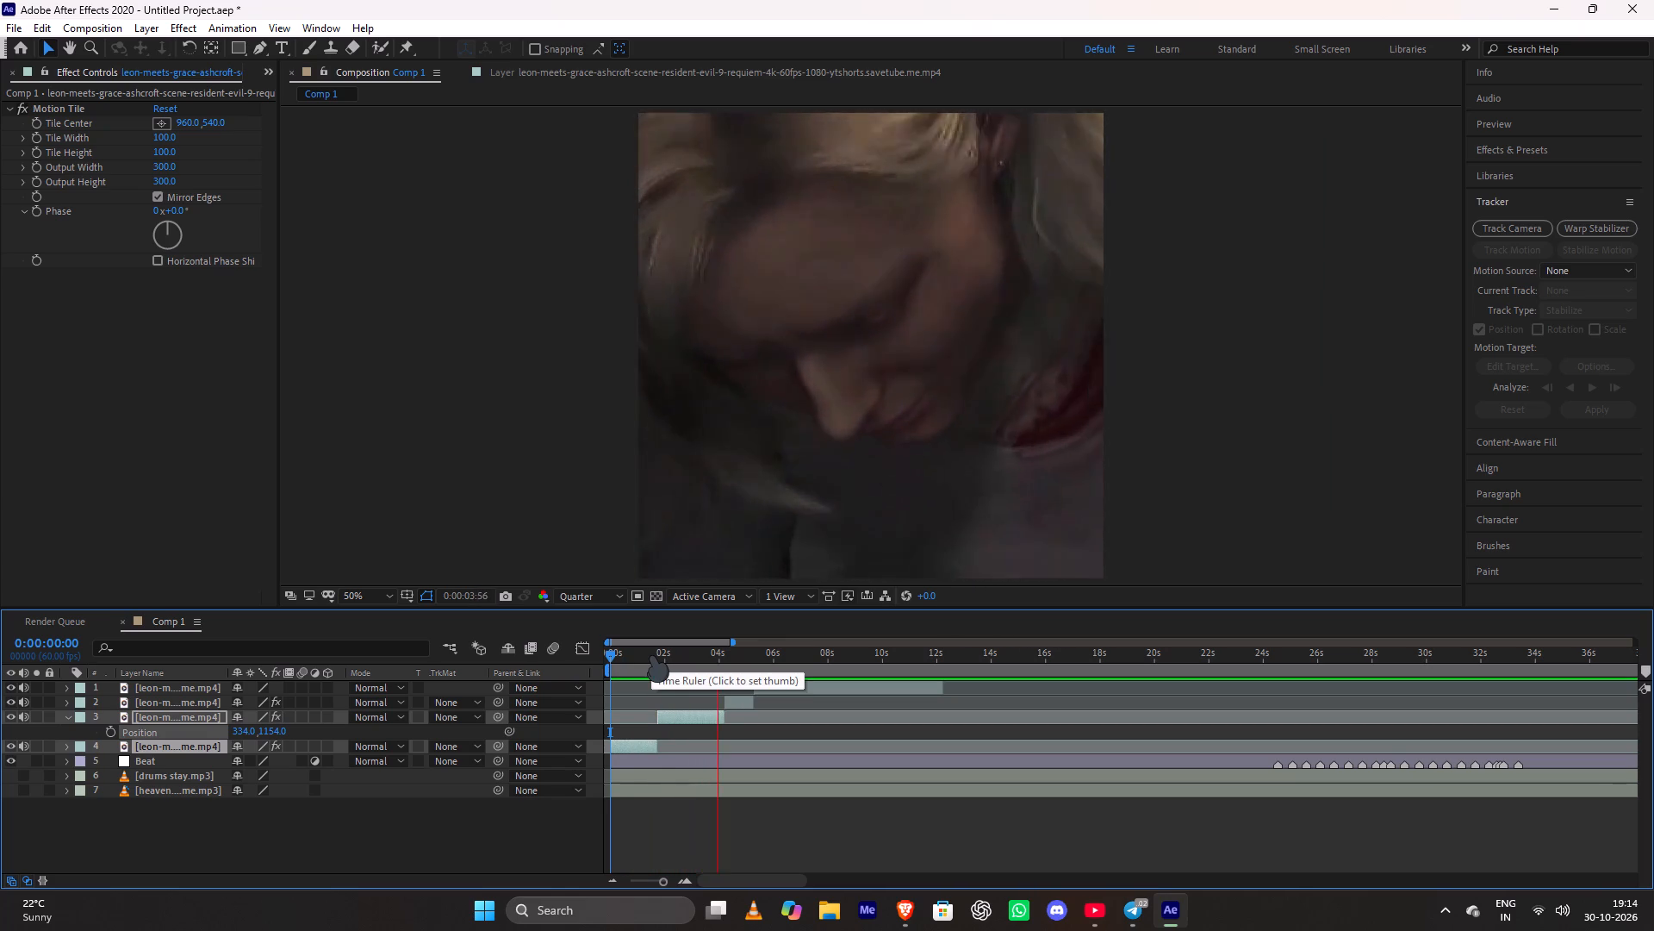
{"action": "key", "text": "space"}
Play from the end of Grace's close-up through the following scene clips to examine their cuts and framing.
{"action": "key", "text": "space"}
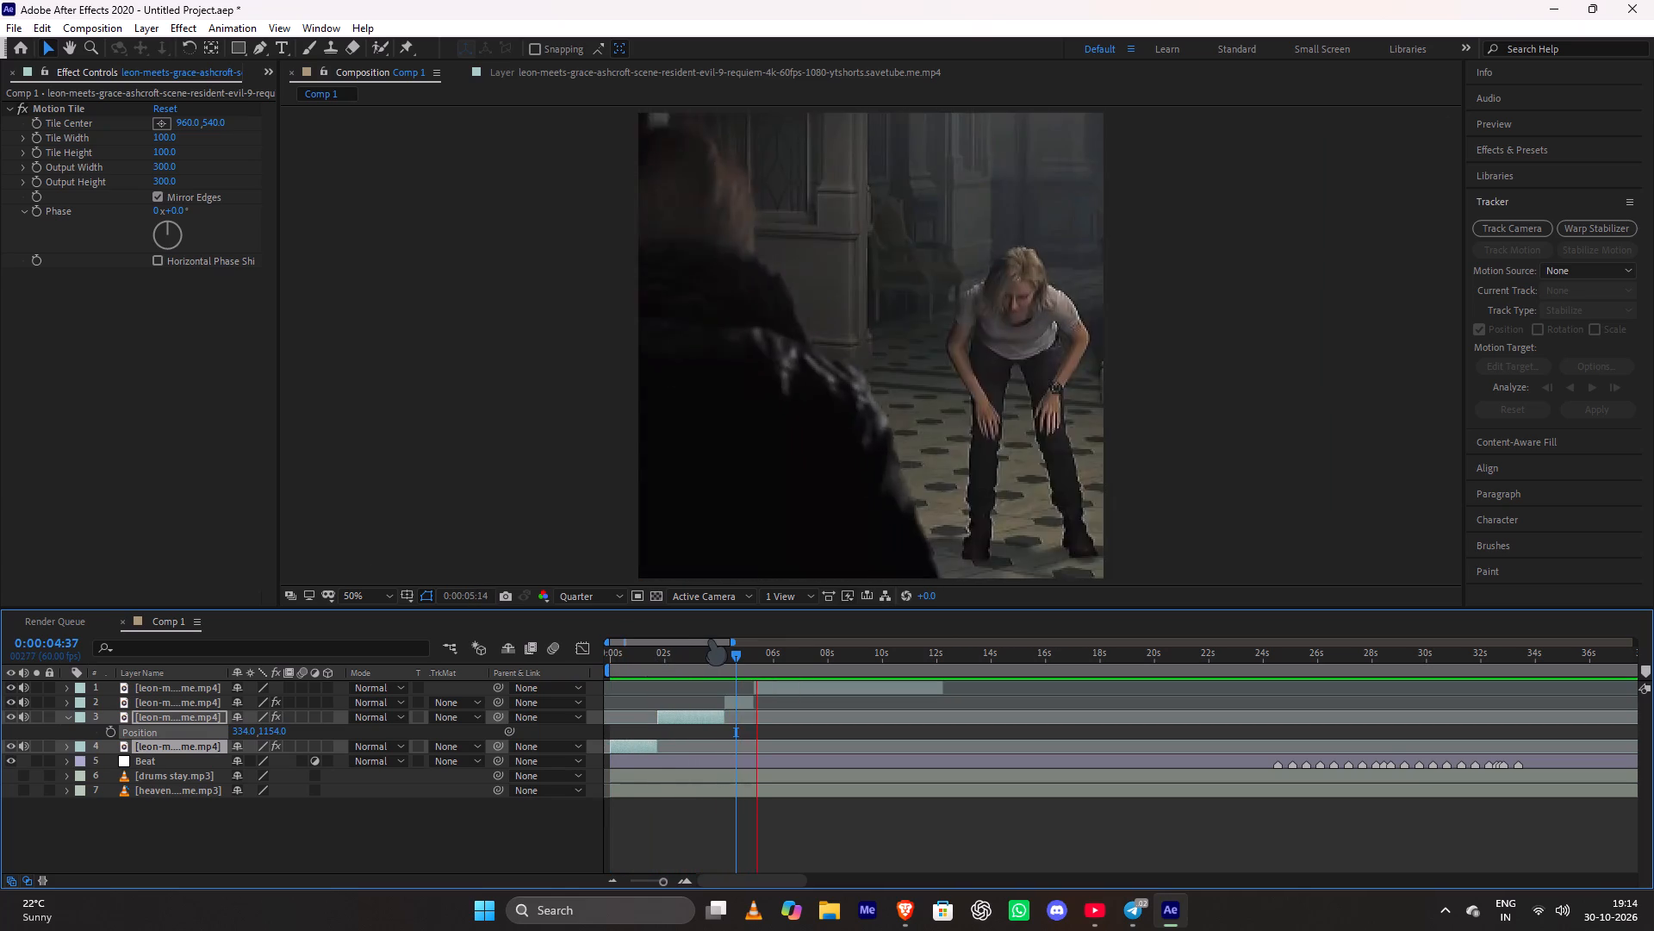
{"action": "key", "text": "space"}
{"action": "left_click_drag", "start_coordinate": [760, 653], "coordinate": [716, 675]}
{"action": "key", "text": "space"}
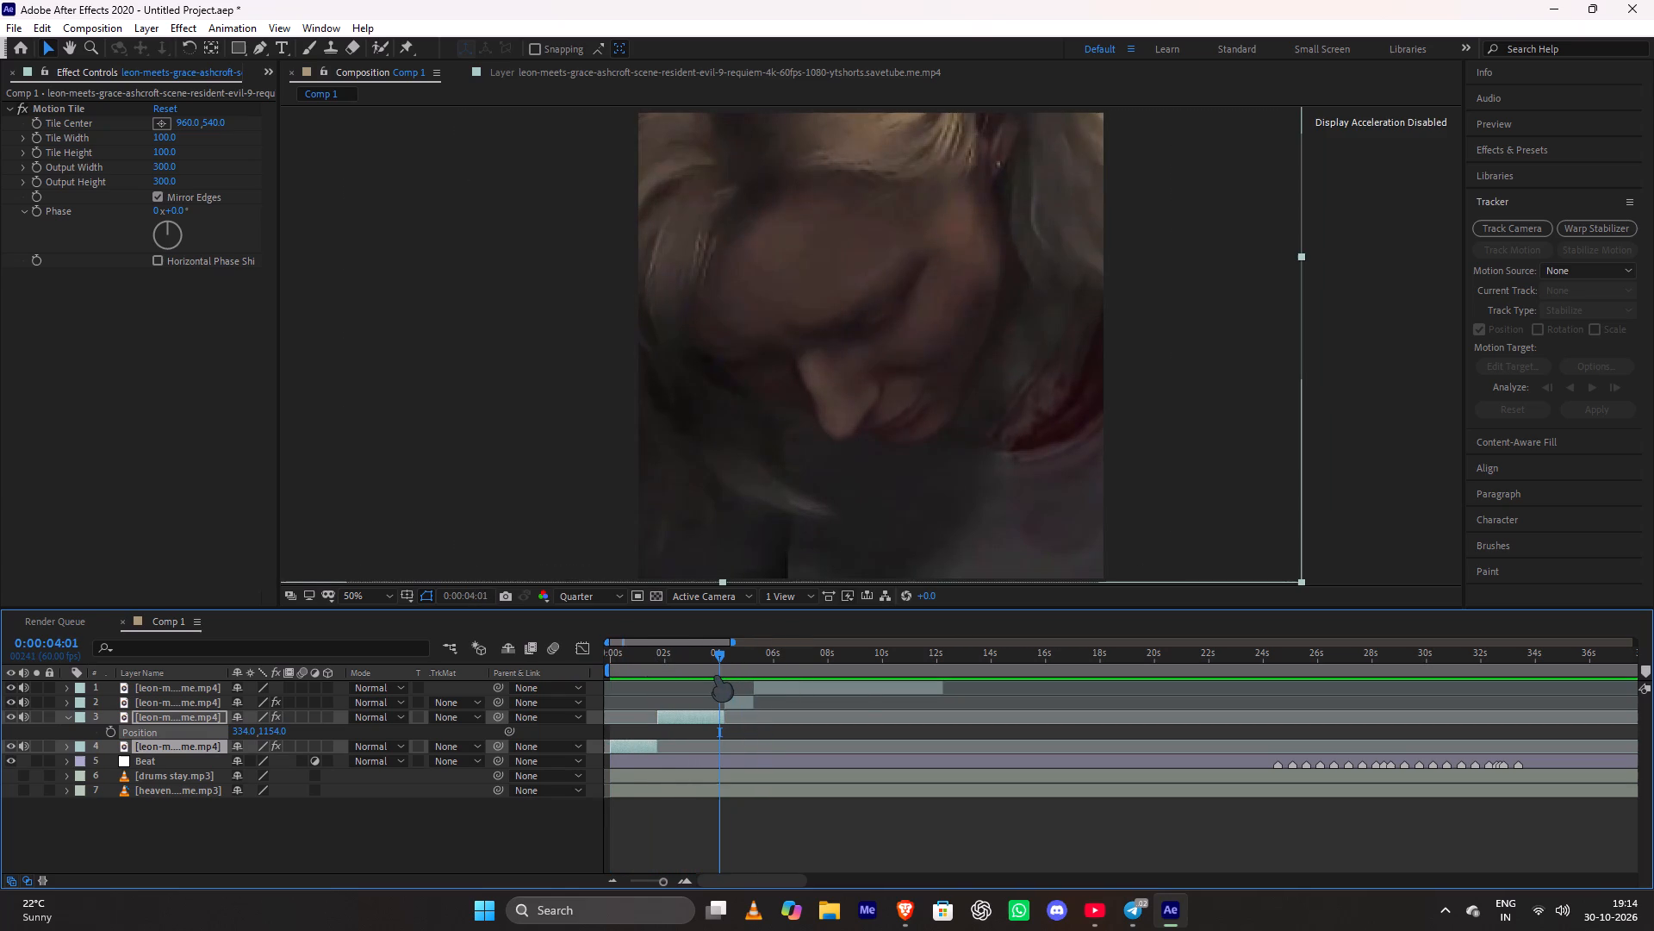
{"action": "key", "text": "space"}
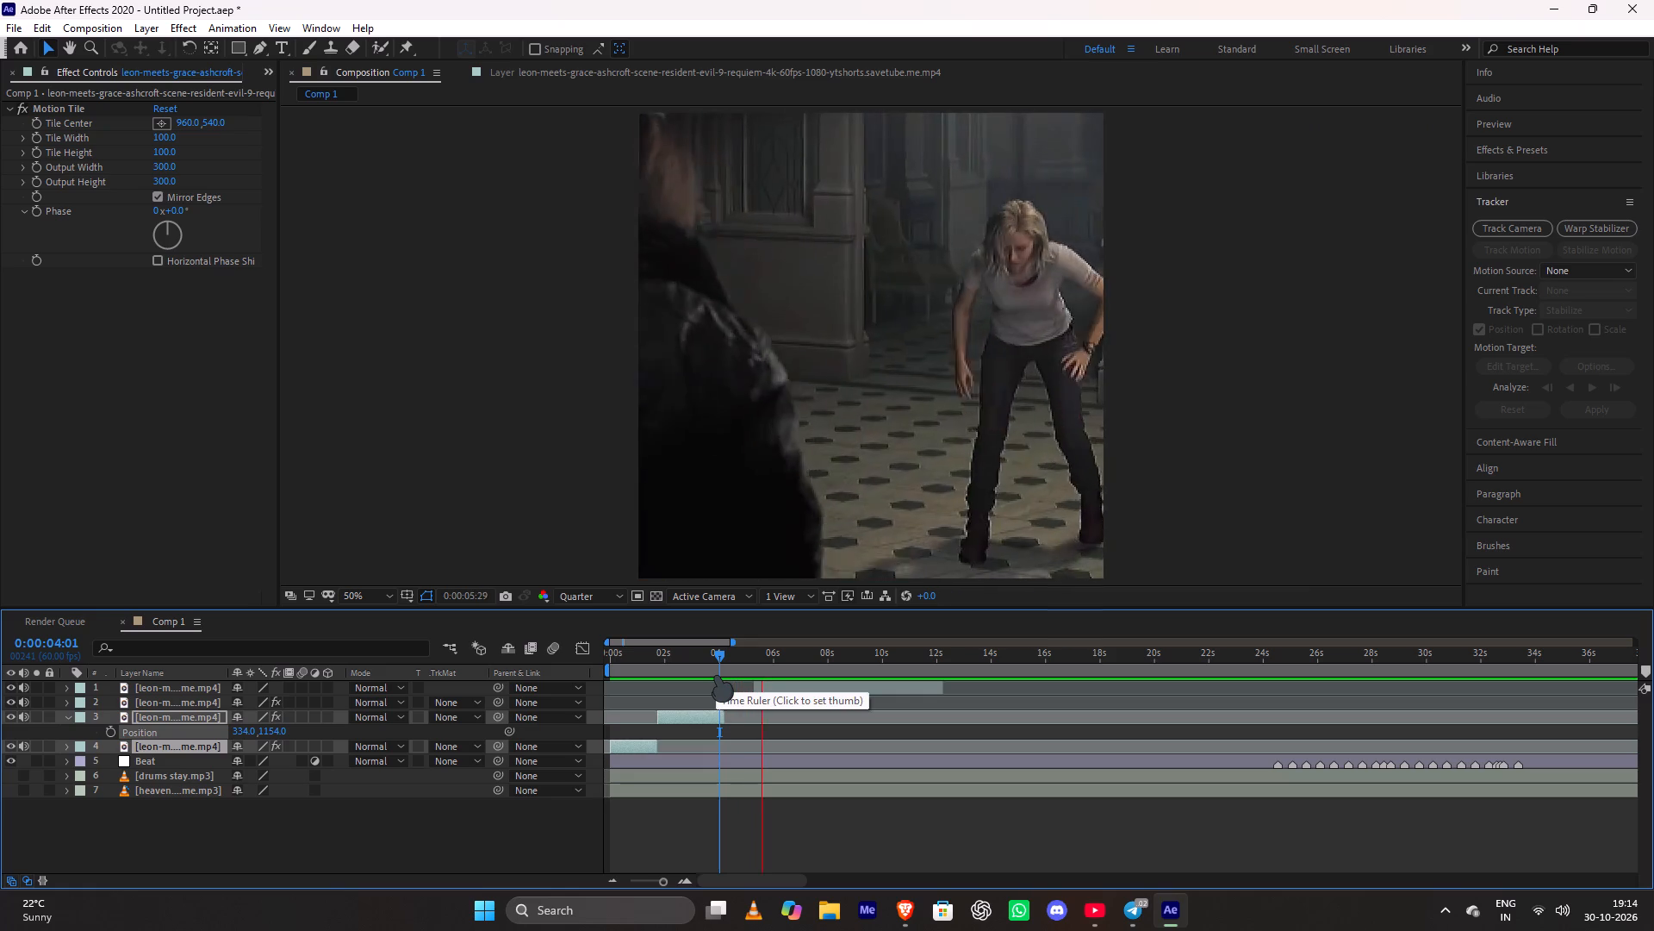
{"action": "key", "text": "space"}
{"action": "key", "text": "space"}
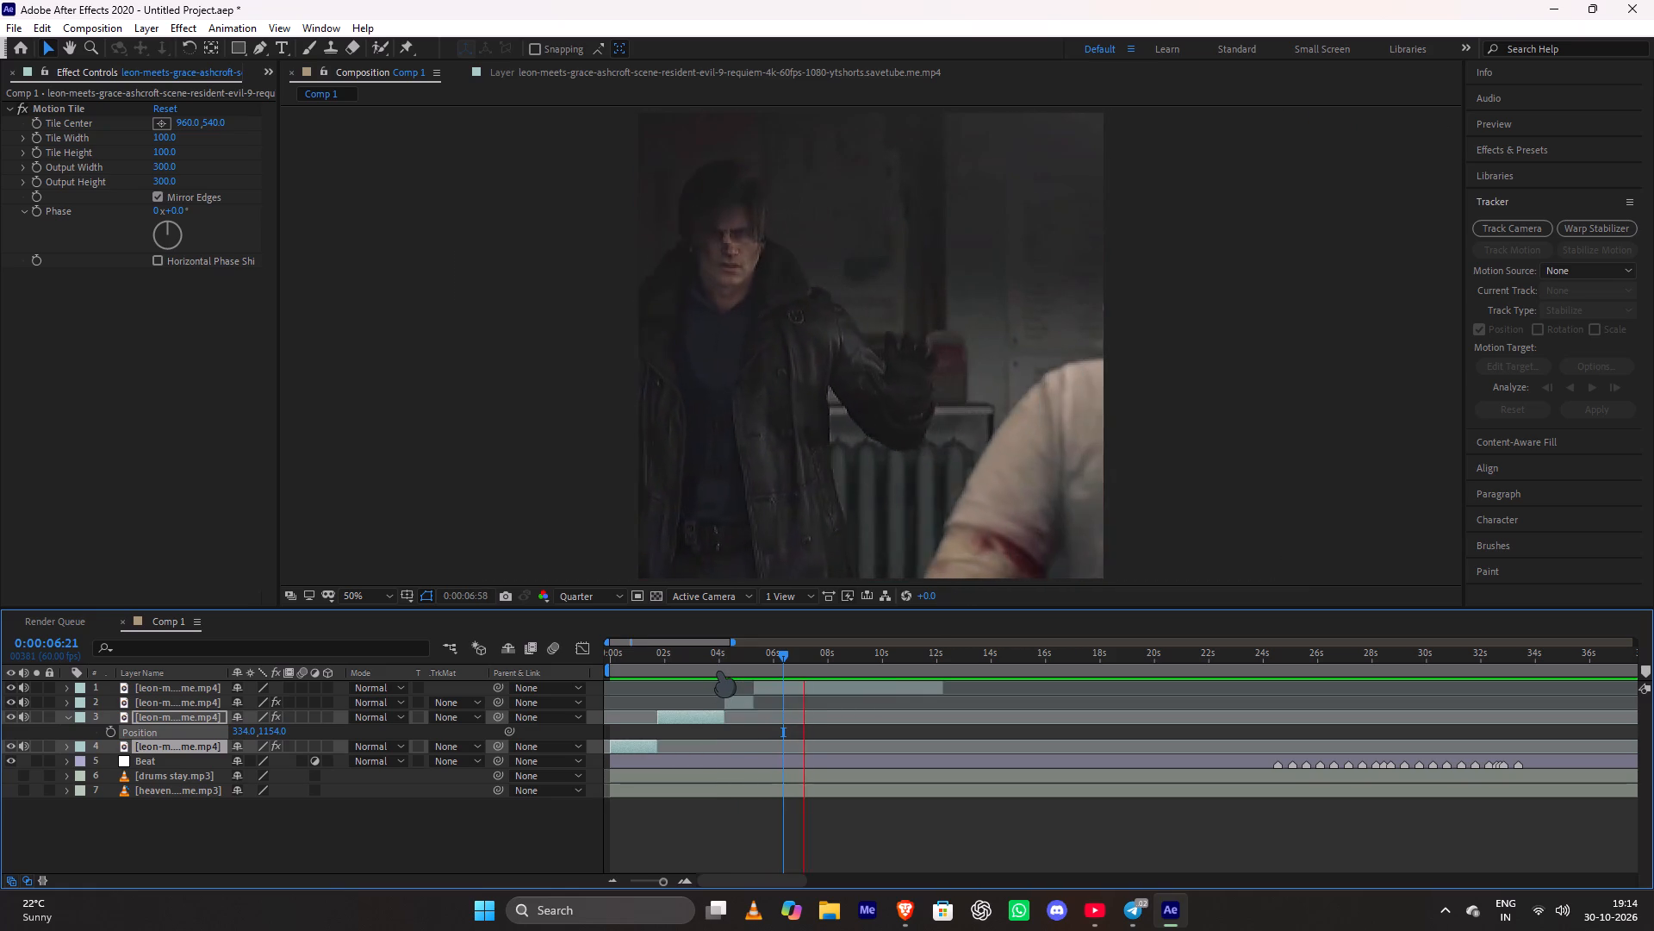
{"action": "key", "text": "space"}
{"action": "key", "text": "space"}
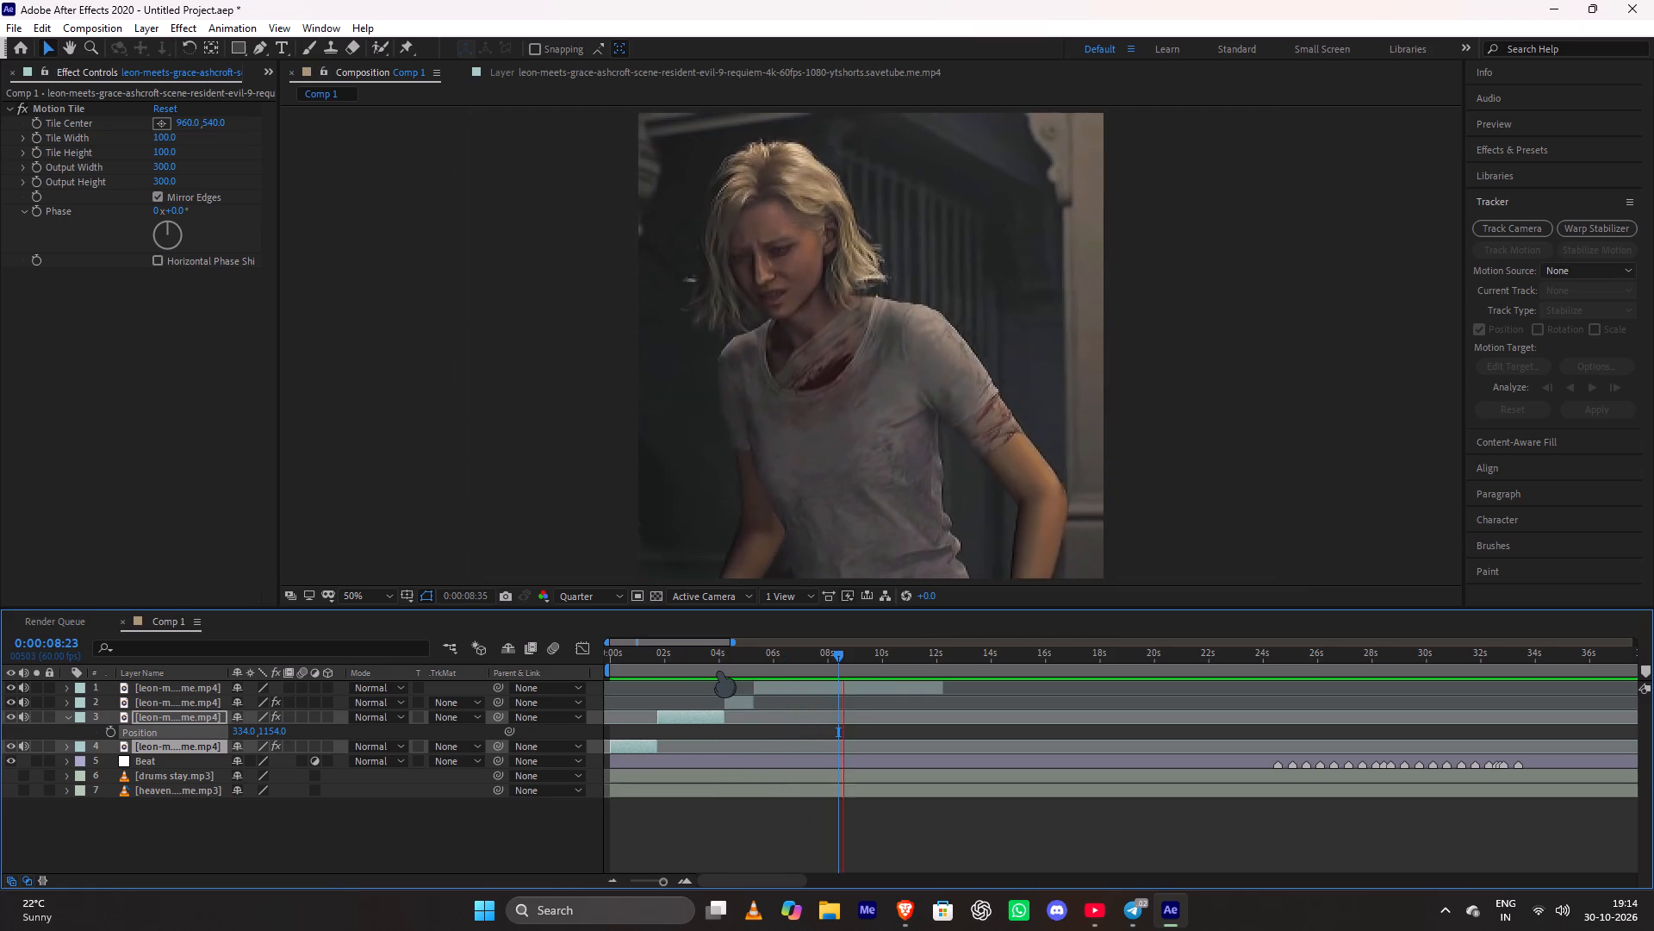
{"action": "key", "text": "space"}
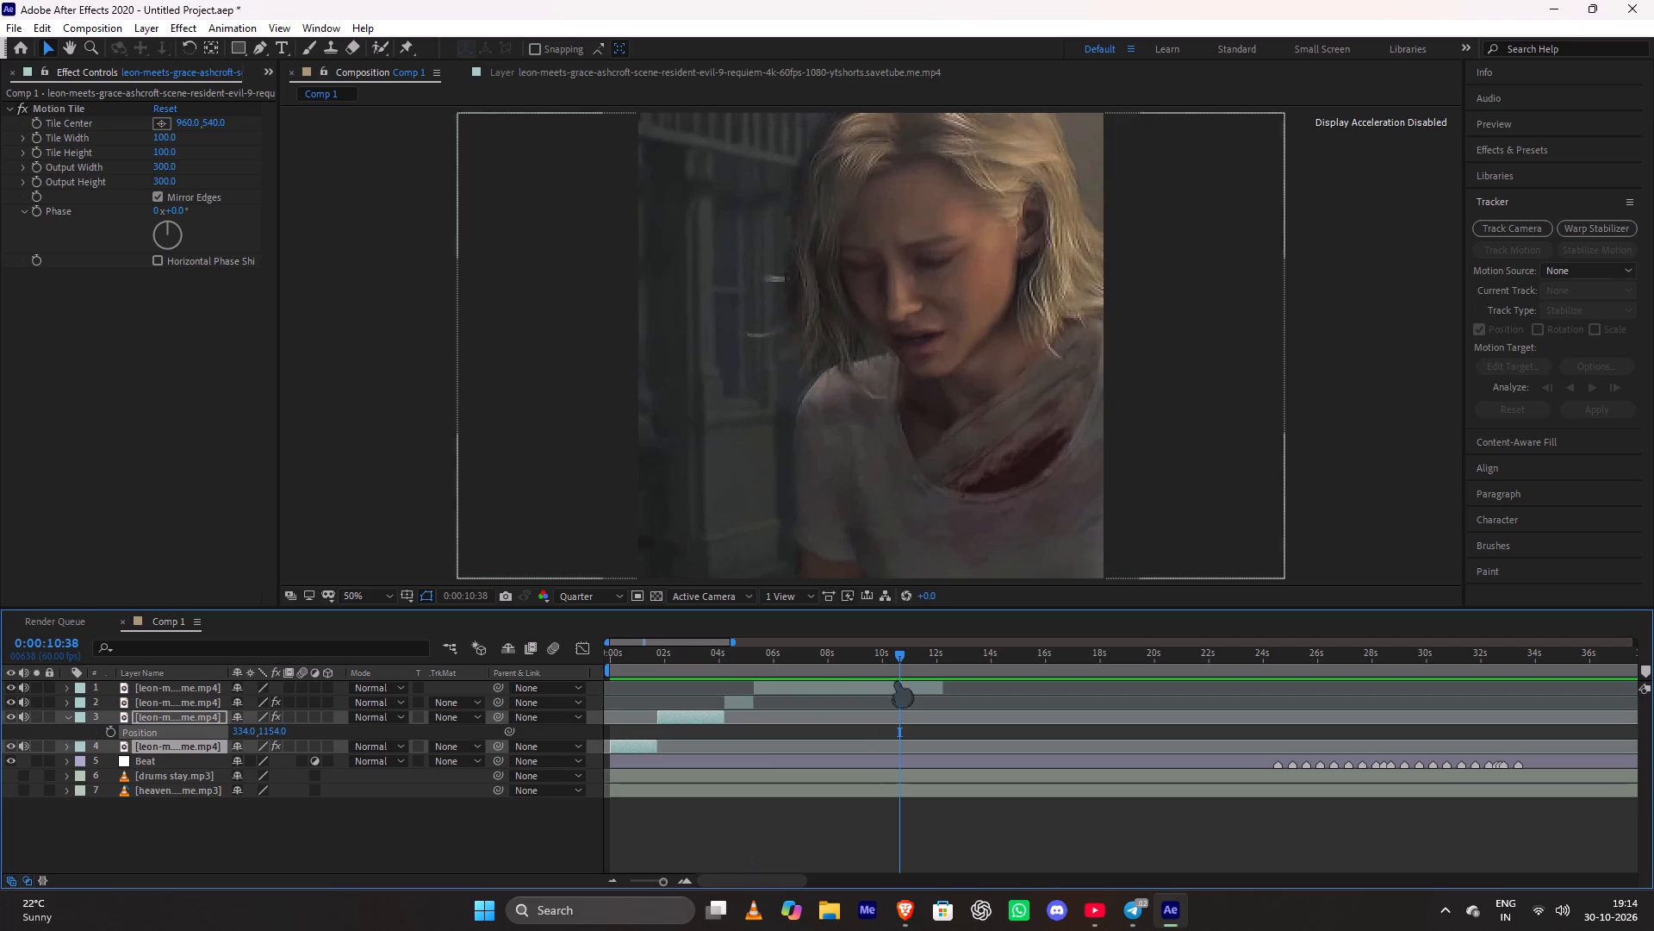
Split the top scene clip at 0:00:09:58, where Grace's leaning shot begins, and delete the part before the cut.
{"action": "left_click_drag", "start_coordinate": [900, 658], "coordinate": [878, 684]}
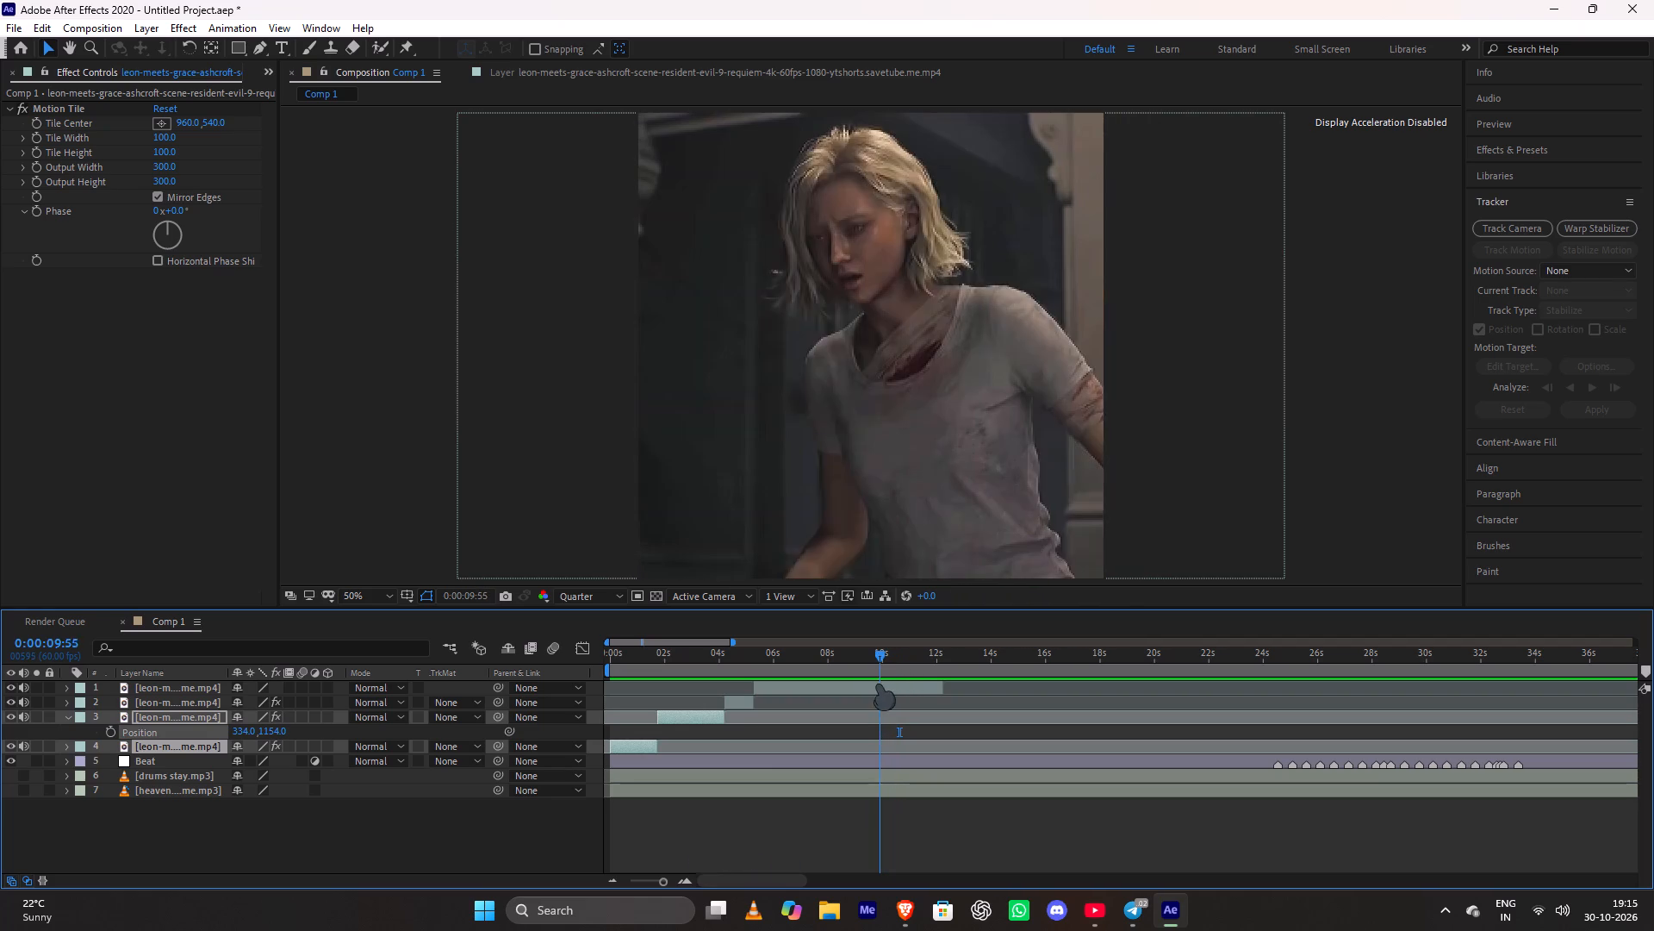
{"action": "left_click_drag", "start_coordinate": [878, 684], "coordinate": [876, 685]}
{"action": "left_click_drag", "start_coordinate": [666, 882], "coordinate": [734, 880]}
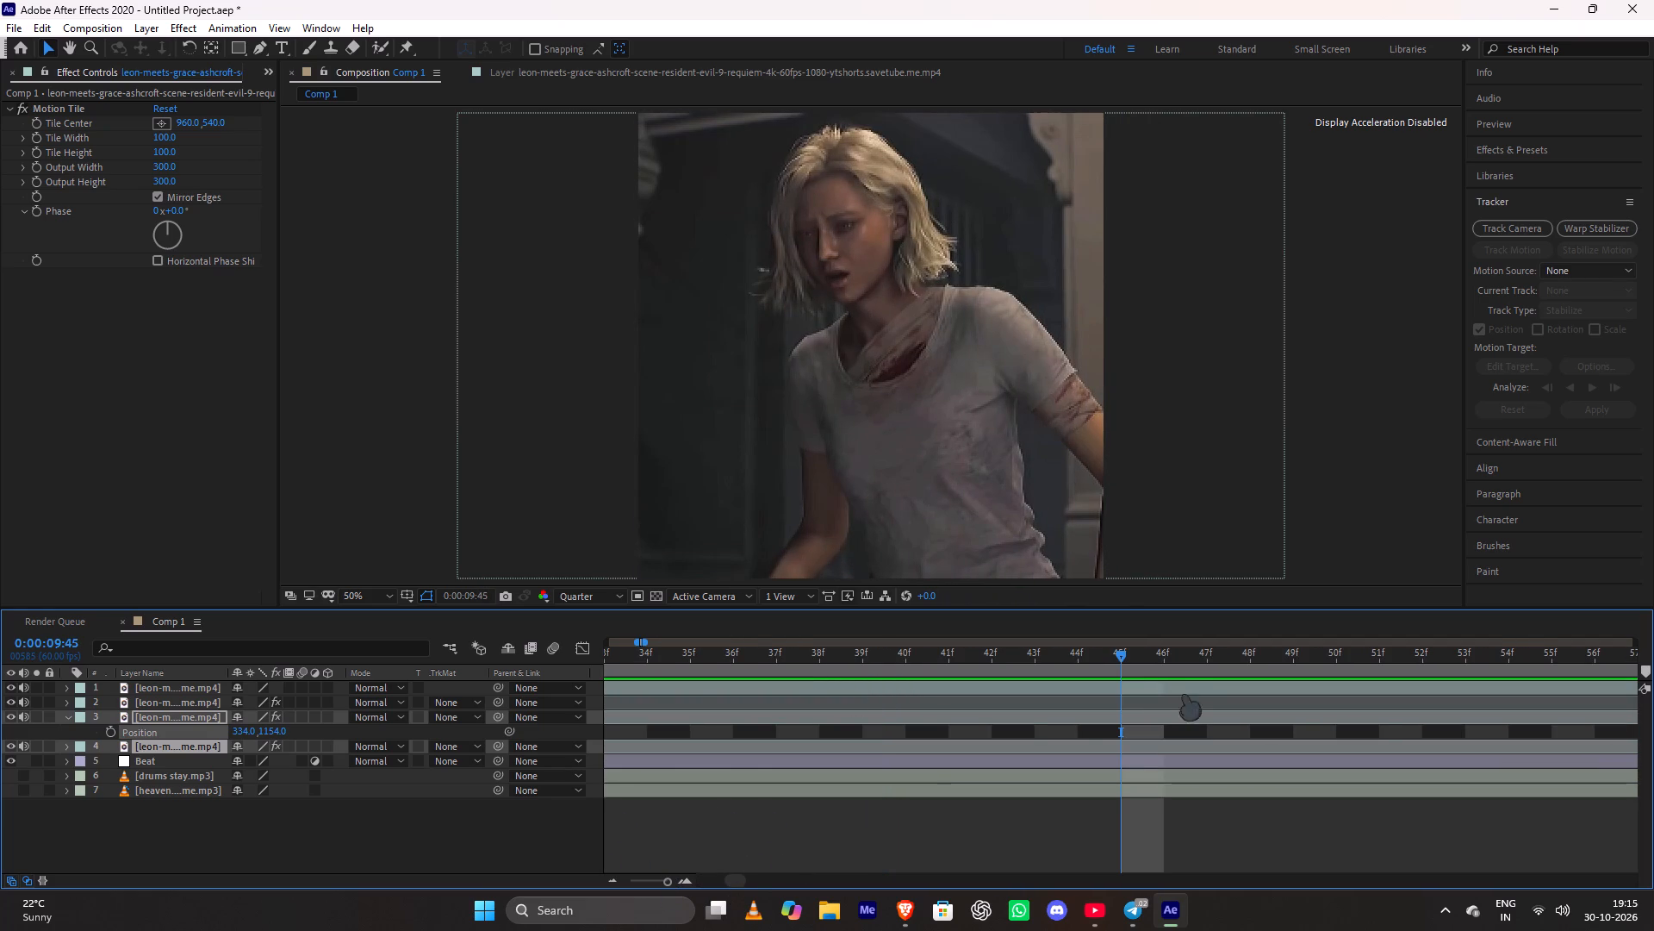
{"action": "left_click_drag", "start_coordinate": [1119, 649], "coordinate": [1653, 678]}
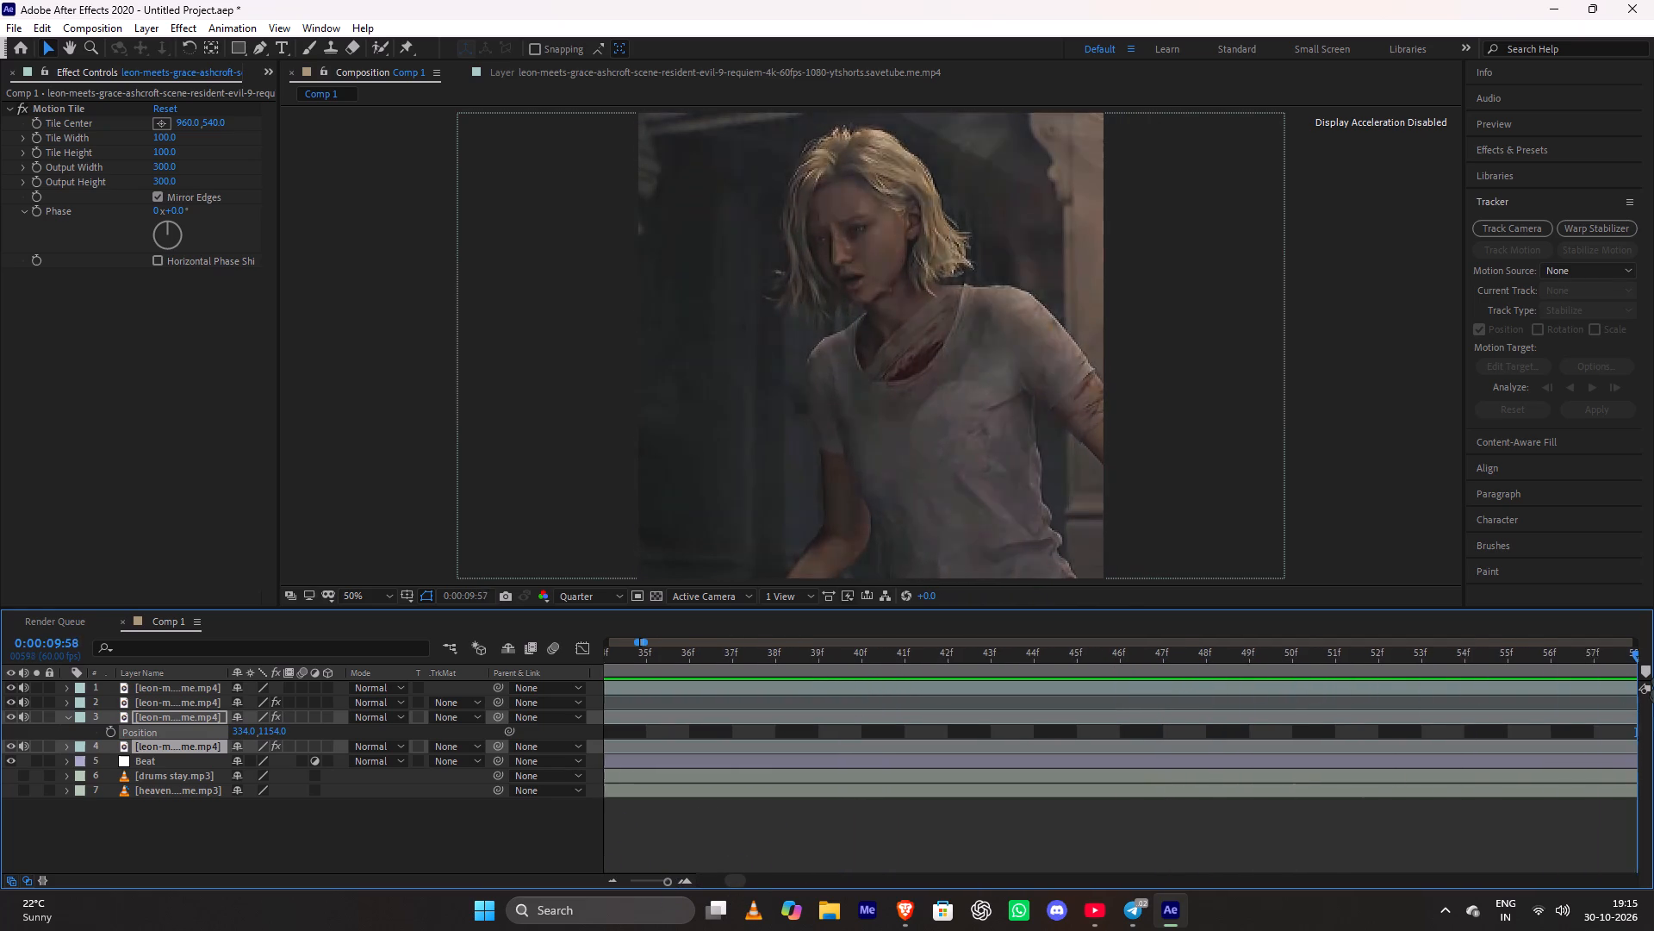
{"action": "left_click_drag", "start_coordinate": [1653, 678], "coordinate": [1387, 743]}
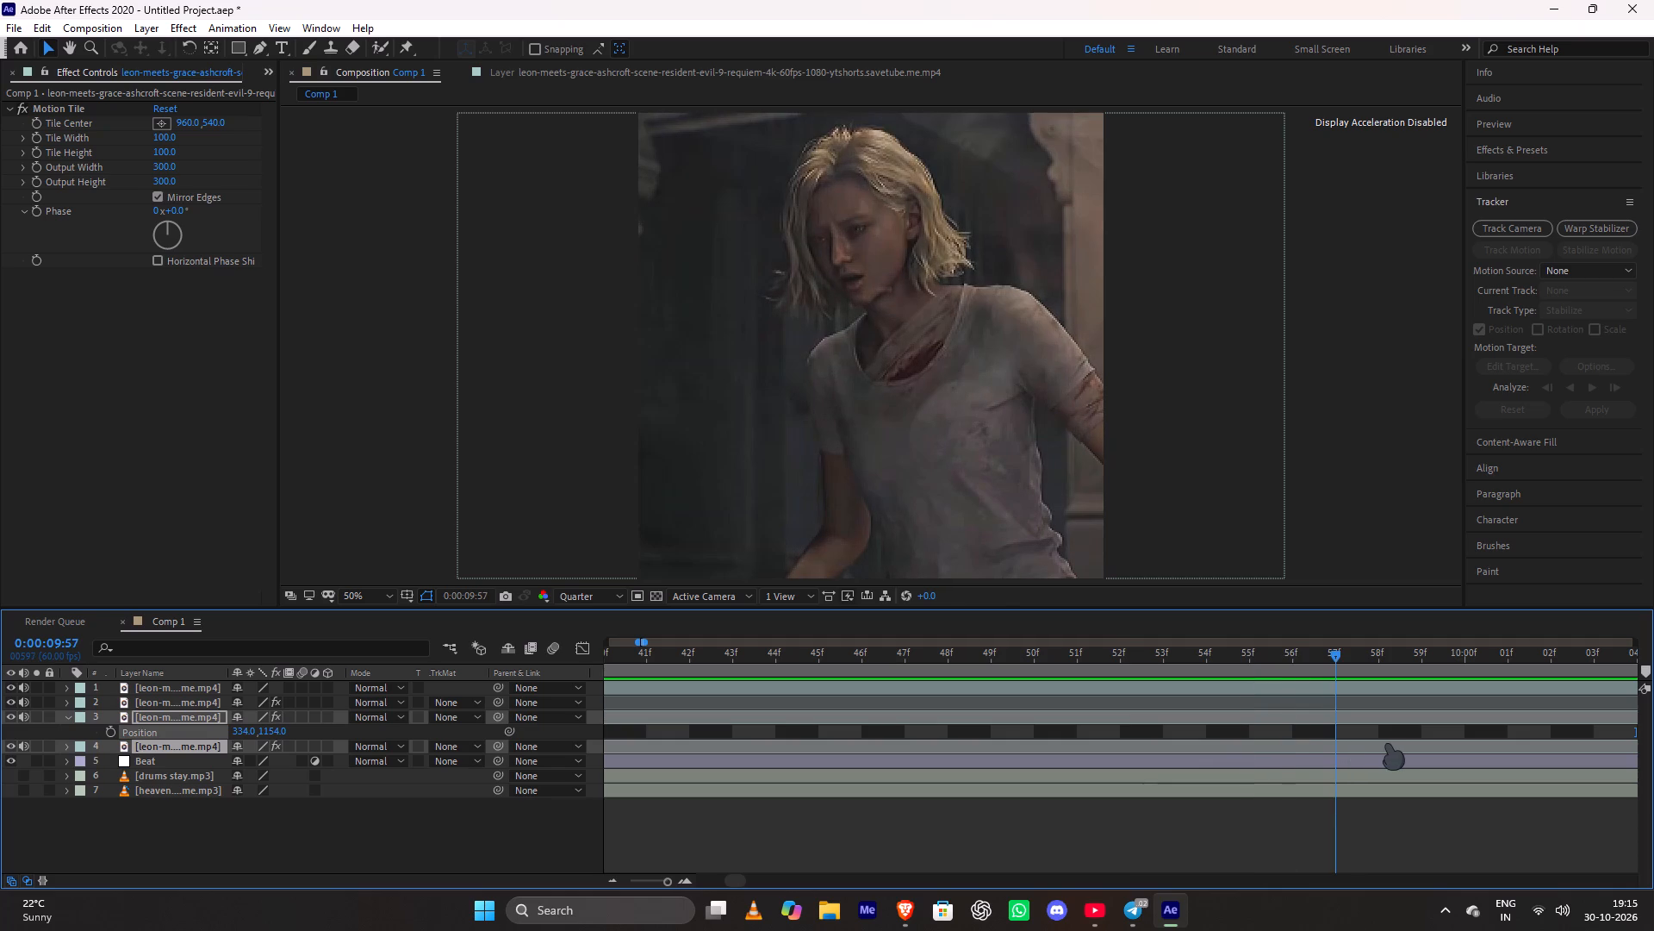
{"action": "left_click_drag", "start_coordinate": [1387, 743], "coordinate": [1375, 743]}
{"action": "left_click", "coordinate": [1390, 681]}
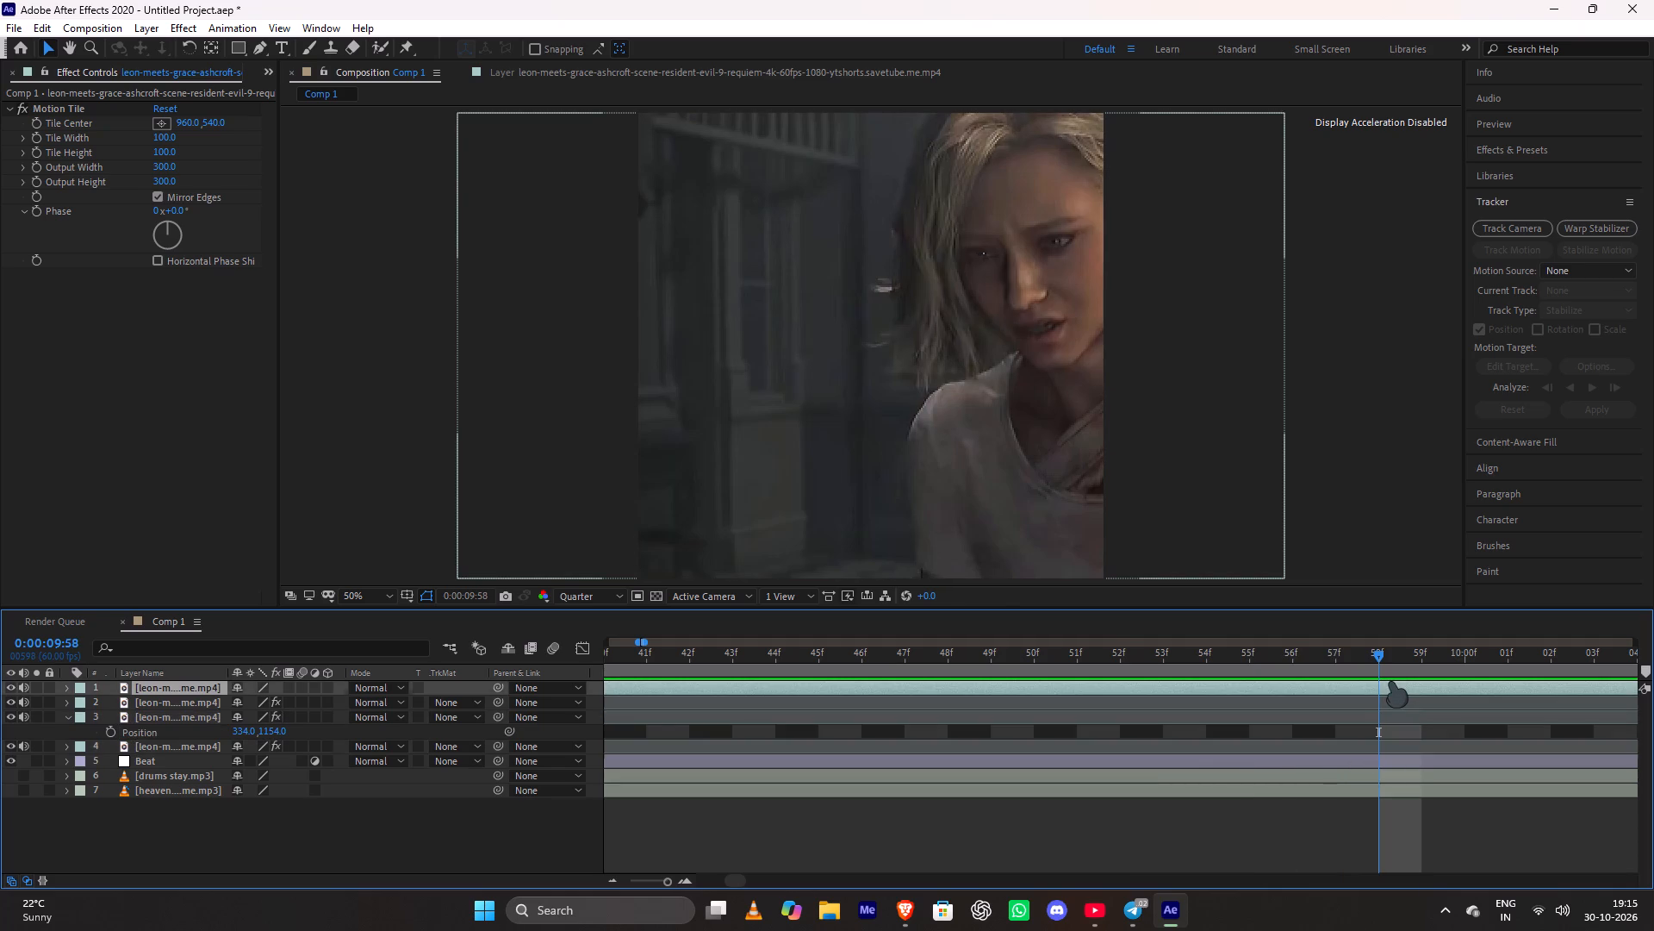
{"action": "key", "text": "ctrl+shift+d"}
{"action": "left_click", "coordinate": [1277, 704]}
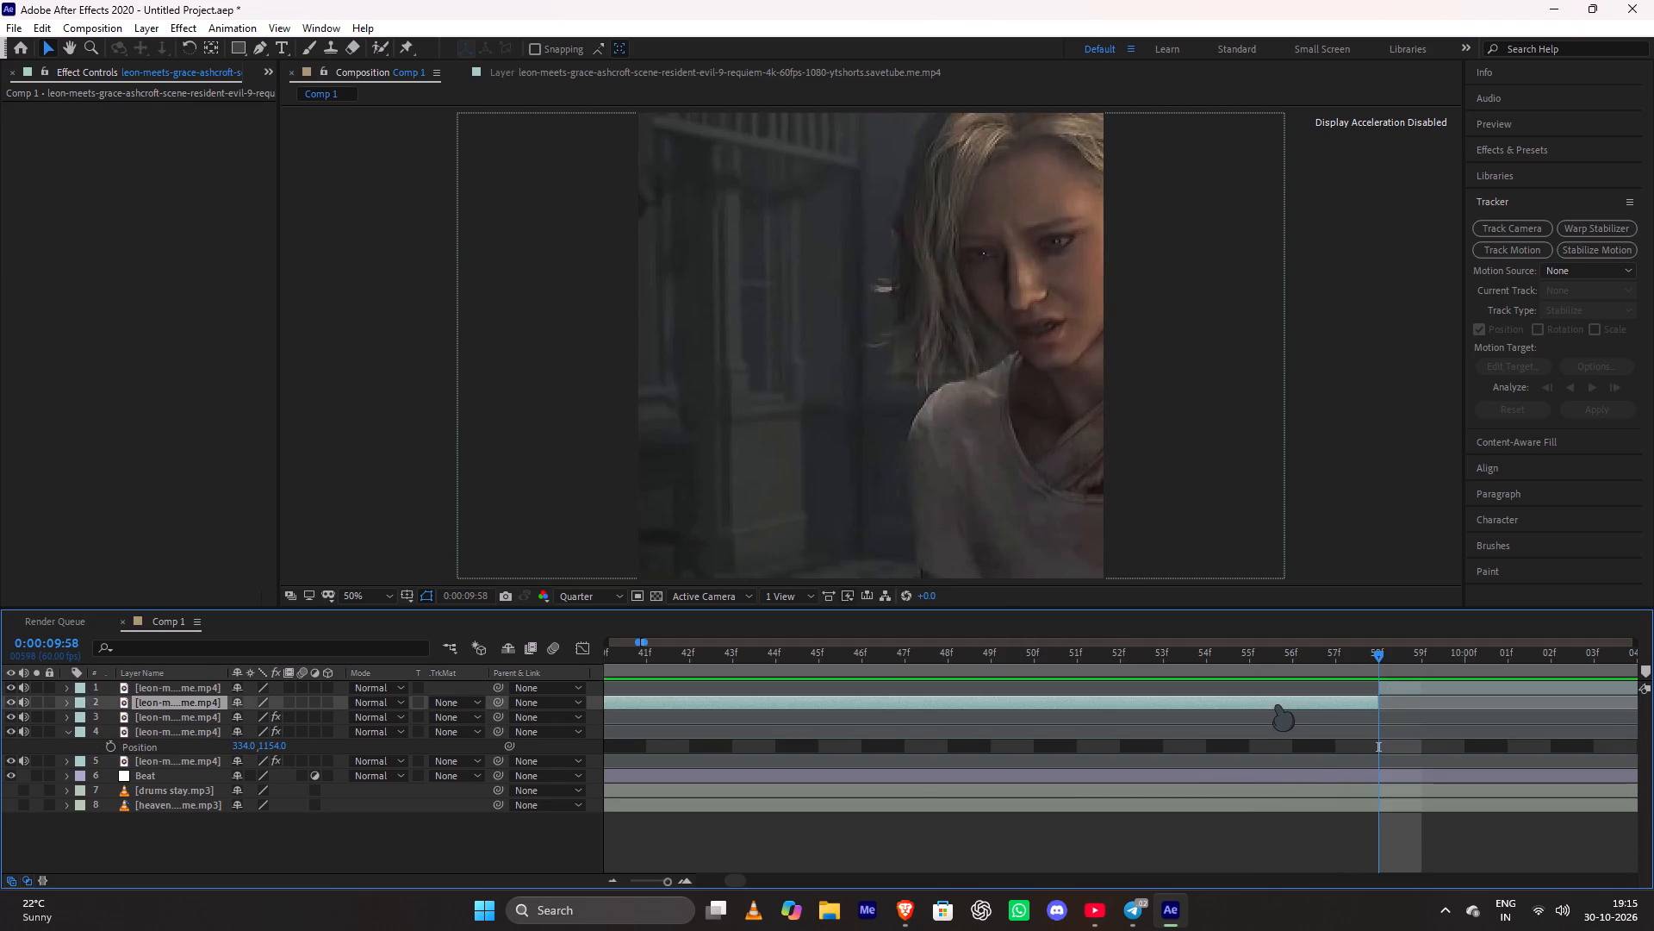
{"action": "key", "text": "Delete"}
Move the remaining top clip of Grace earlier so it starts at 0:00:05:17, directly after the preceding clip.
{"action": "left_click", "coordinate": [662, 880]}
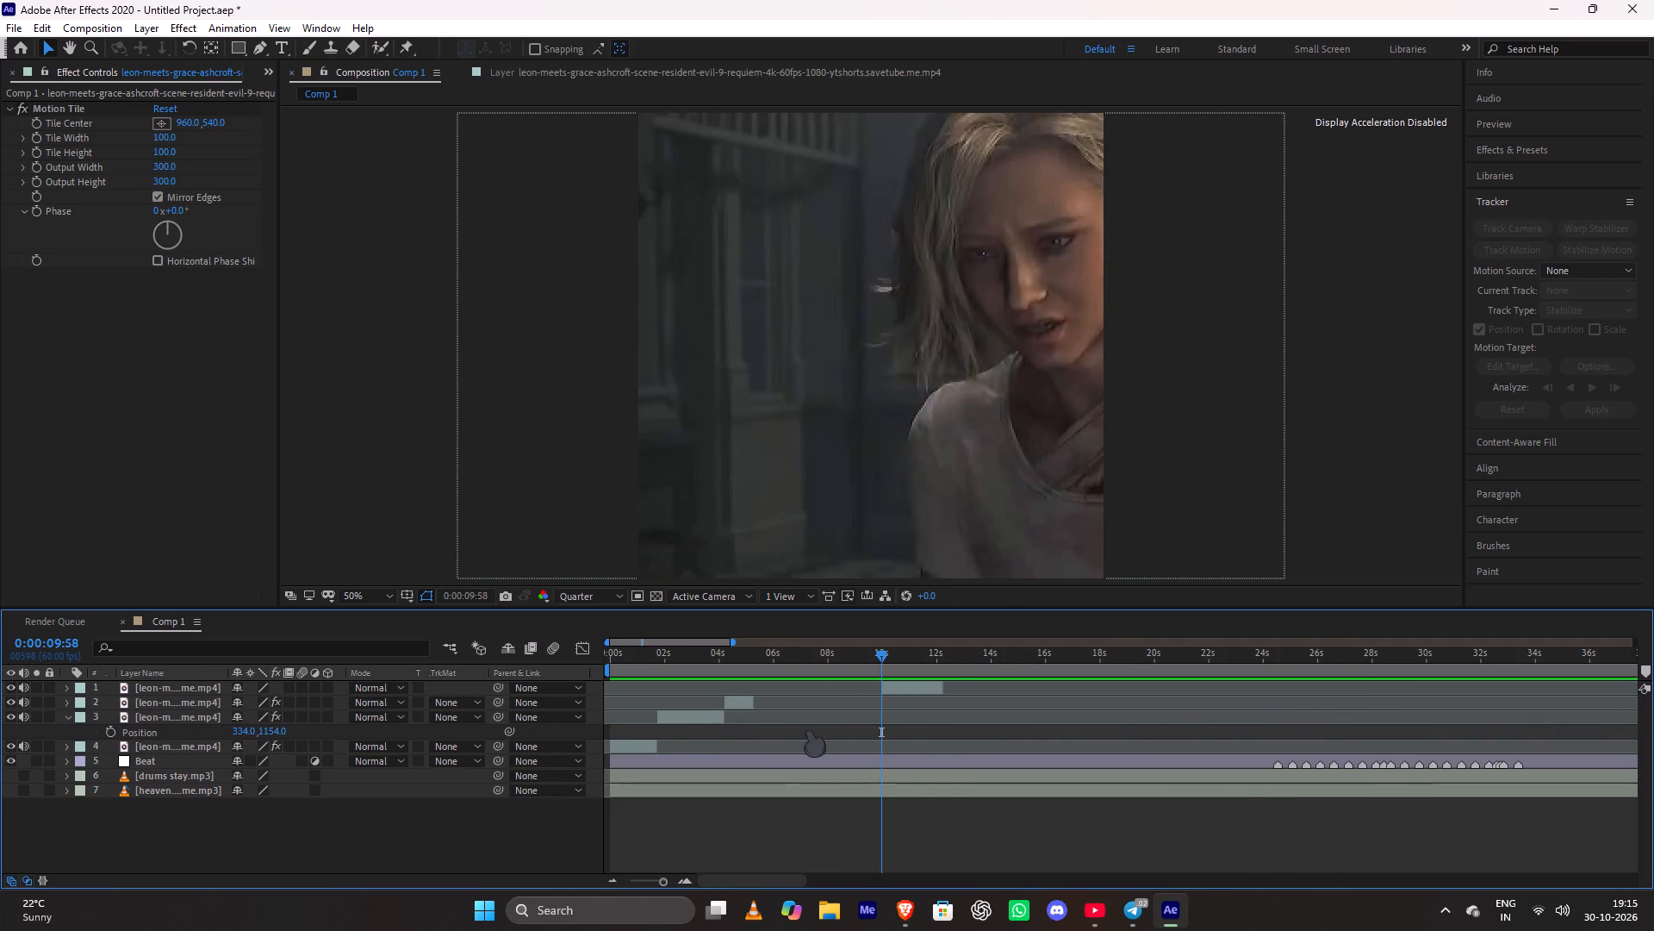
{"action": "left_click_drag", "start_coordinate": [904, 690], "coordinate": [776, 735]}
{"action": "left_click_drag", "start_coordinate": [882, 661], "coordinate": [754, 734]}
{"action": "left_click_drag", "start_coordinate": [663, 880], "coordinate": [720, 875]}
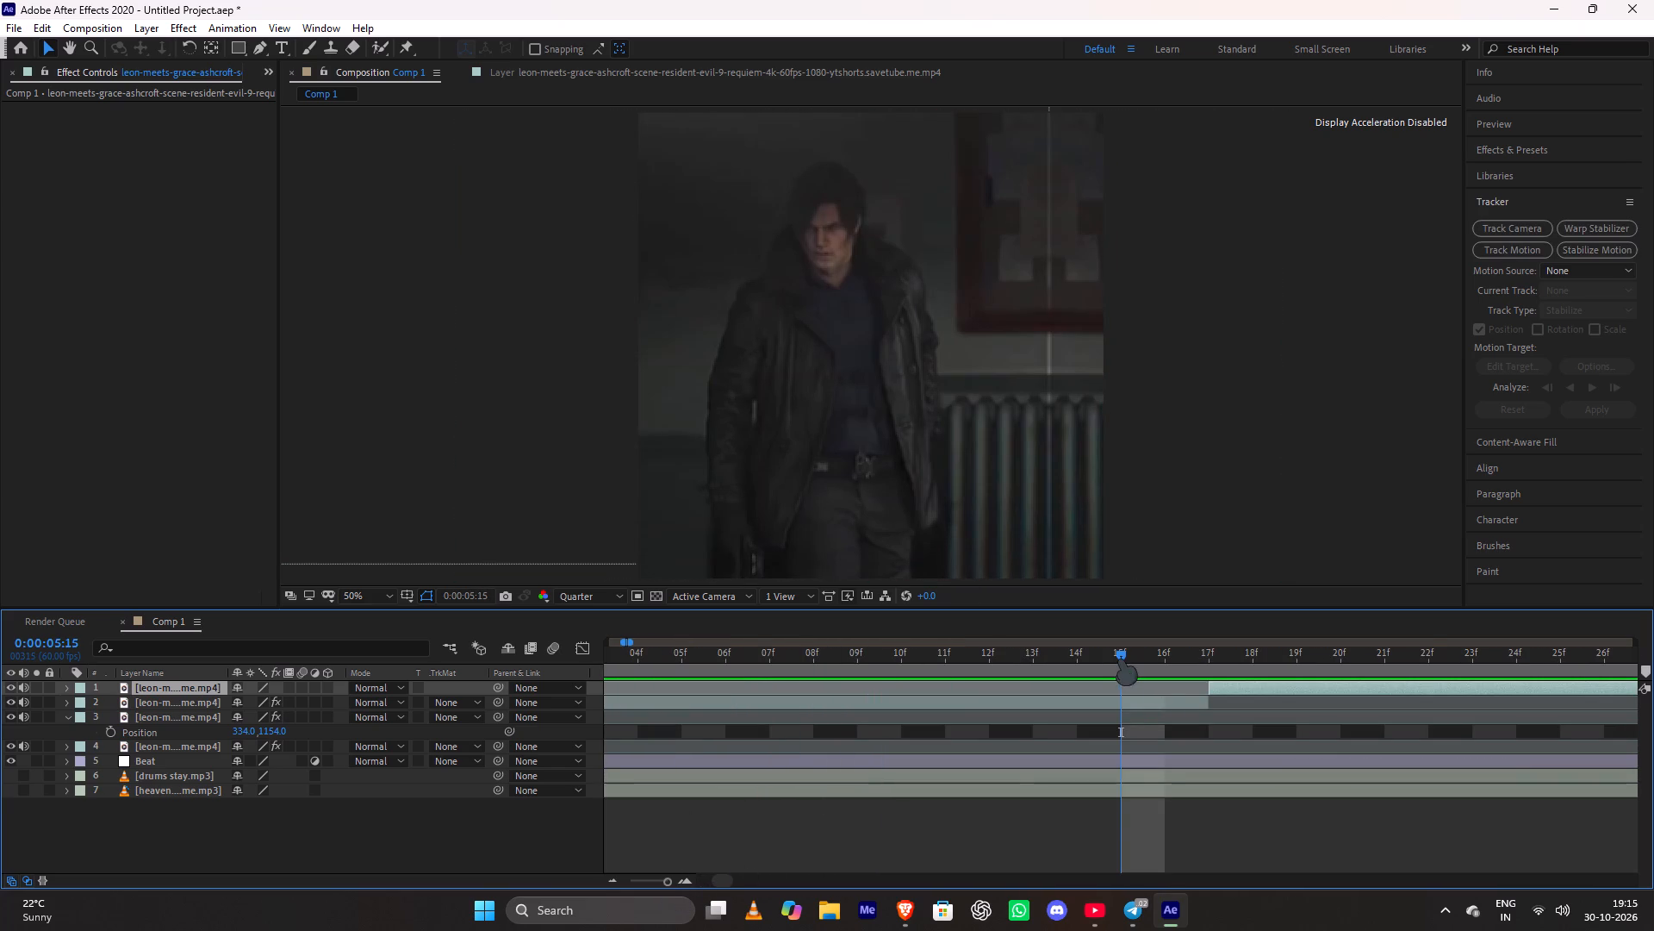
{"action": "left_click_drag", "start_coordinate": [1120, 659], "coordinate": [1074, 722]}
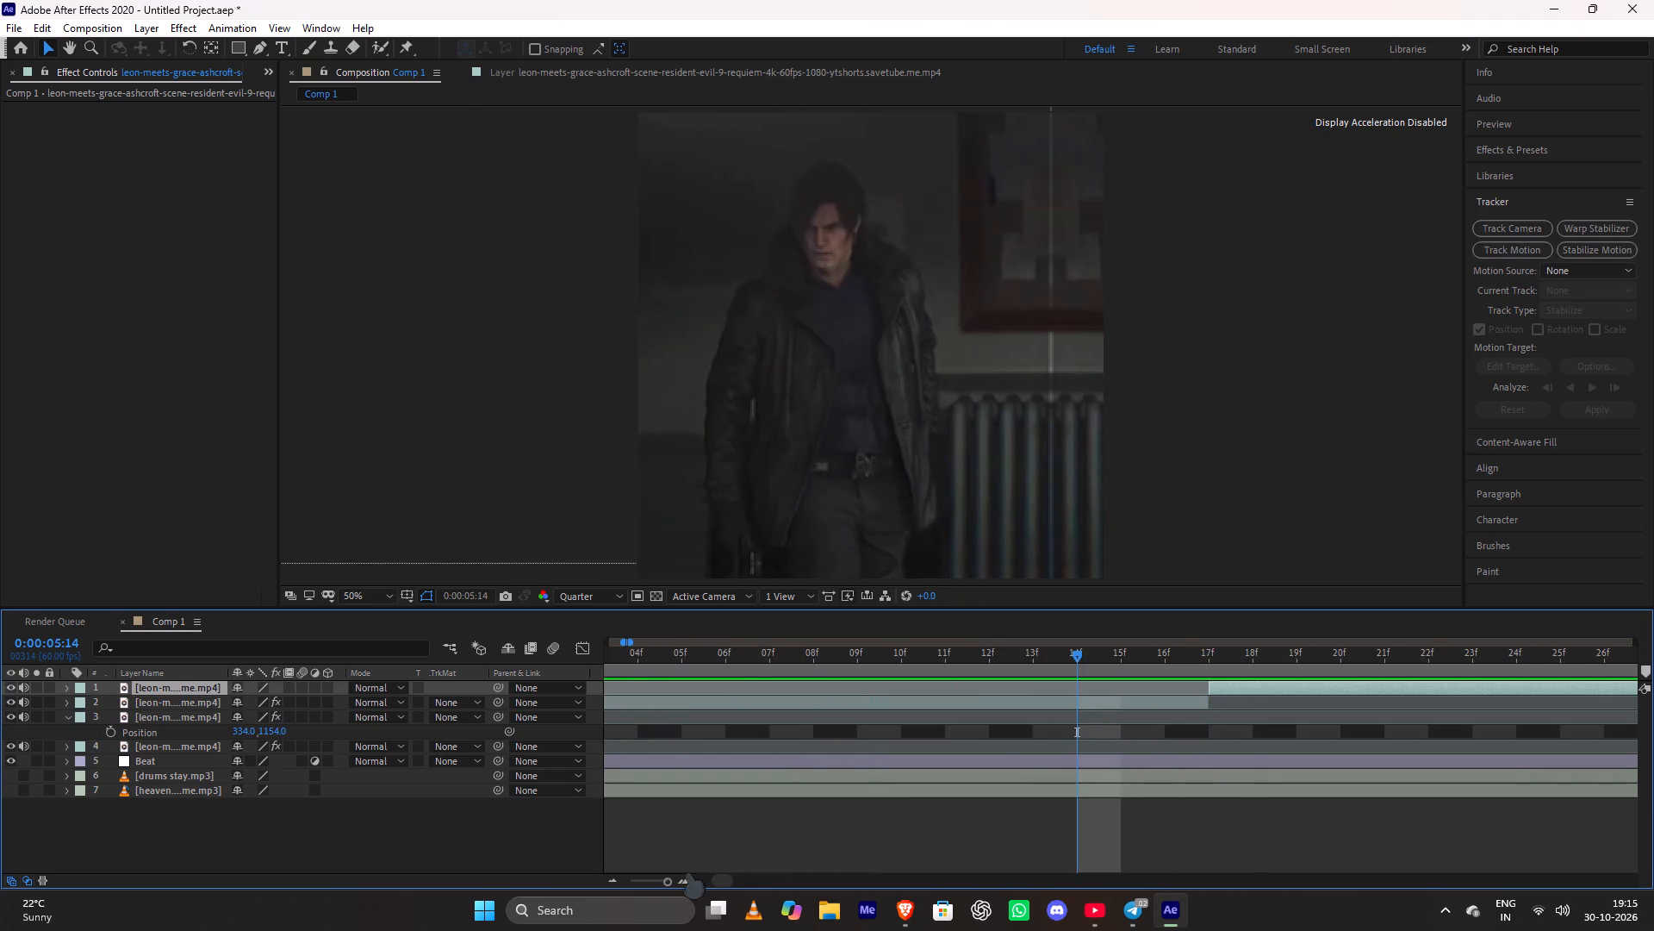
{"action": "left_click", "coordinate": [670, 883]}
Play the composition from the start through the moved clip of Grace to check the new cut.
{"action": "left_click_drag", "start_coordinate": [754, 652], "coordinate": [532, 703]}
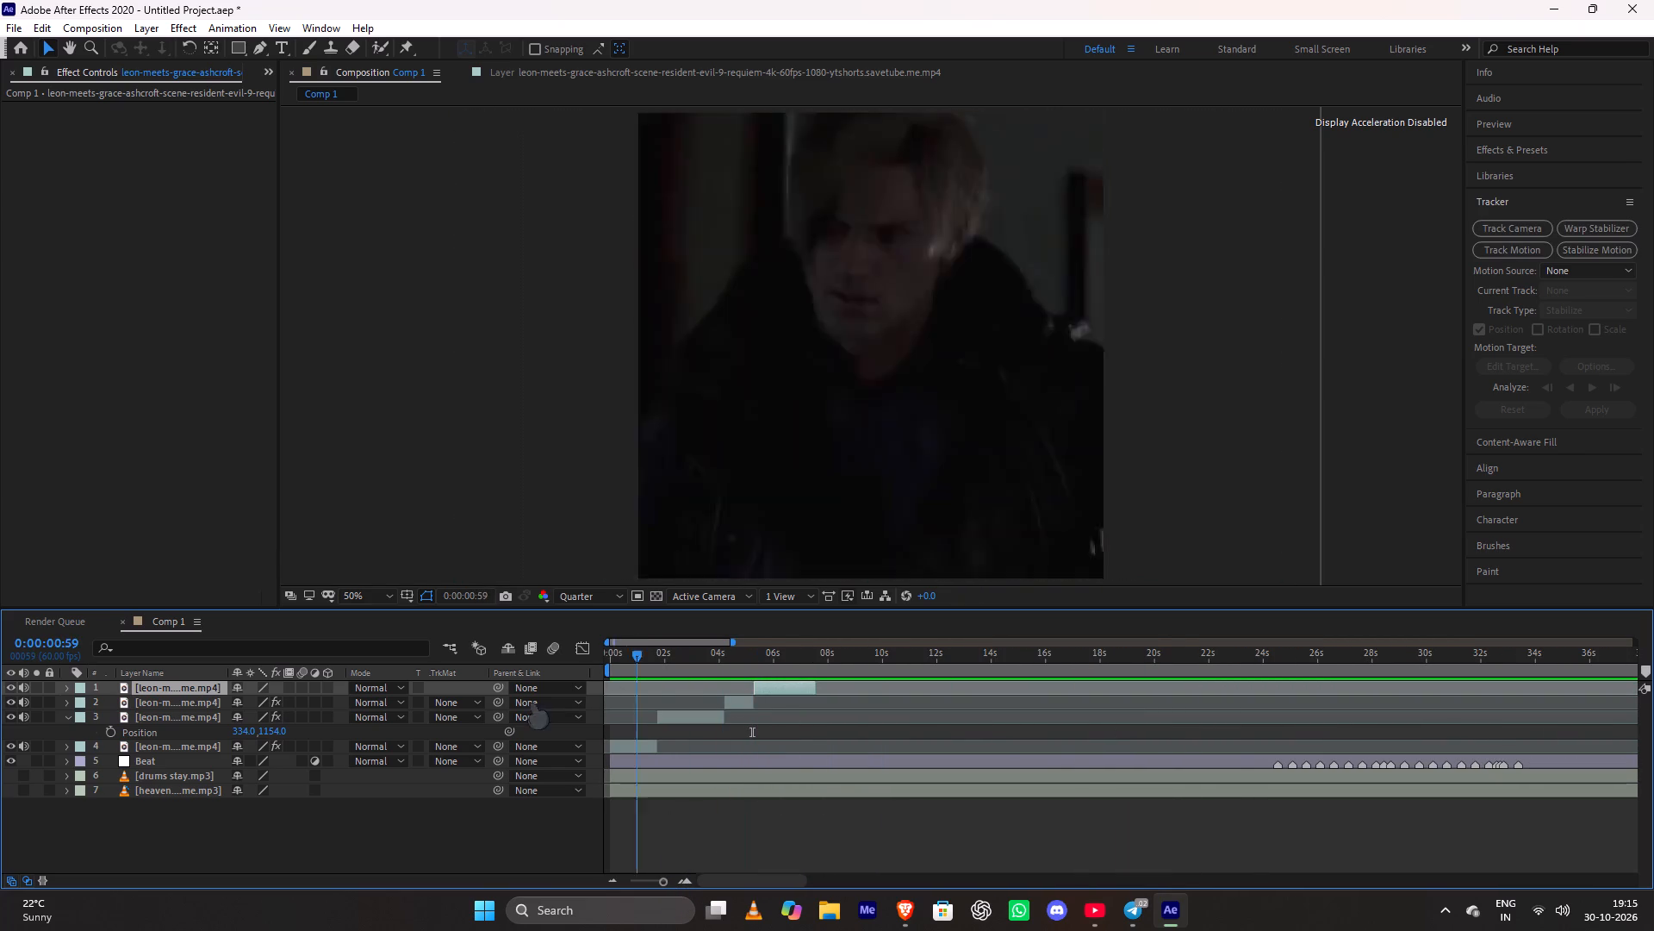
{"action": "left_click_drag", "start_coordinate": [532, 703], "coordinate": [521, 708]}
{"action": "key", "text": "space"}
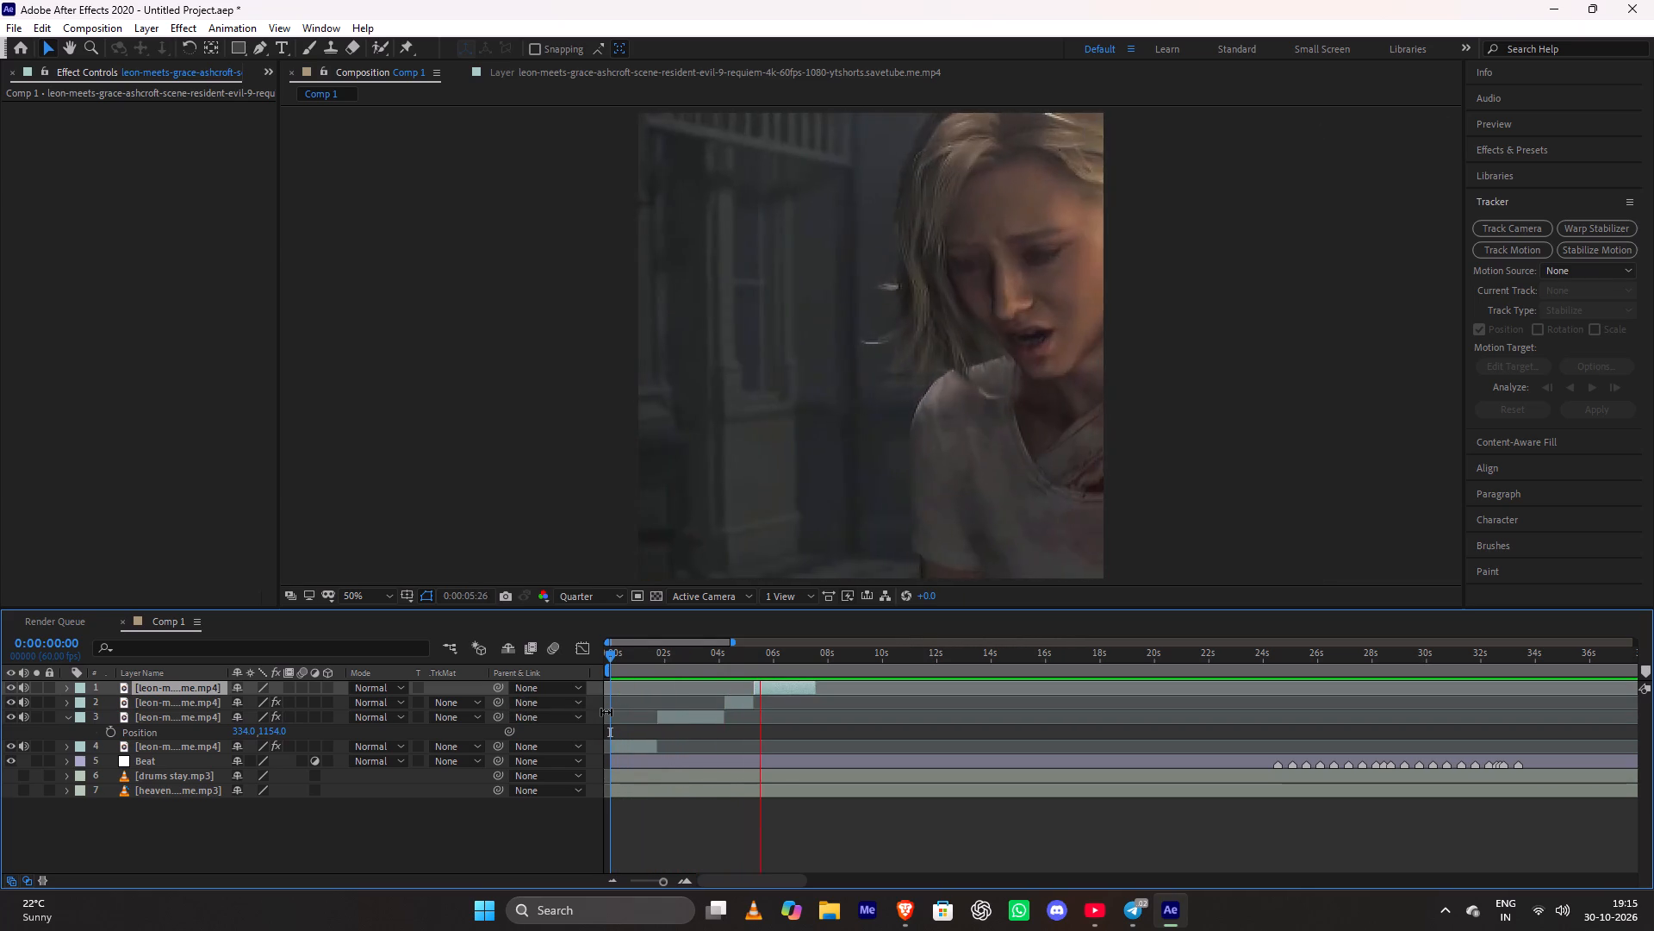
{"action": "key", "text": "space"}
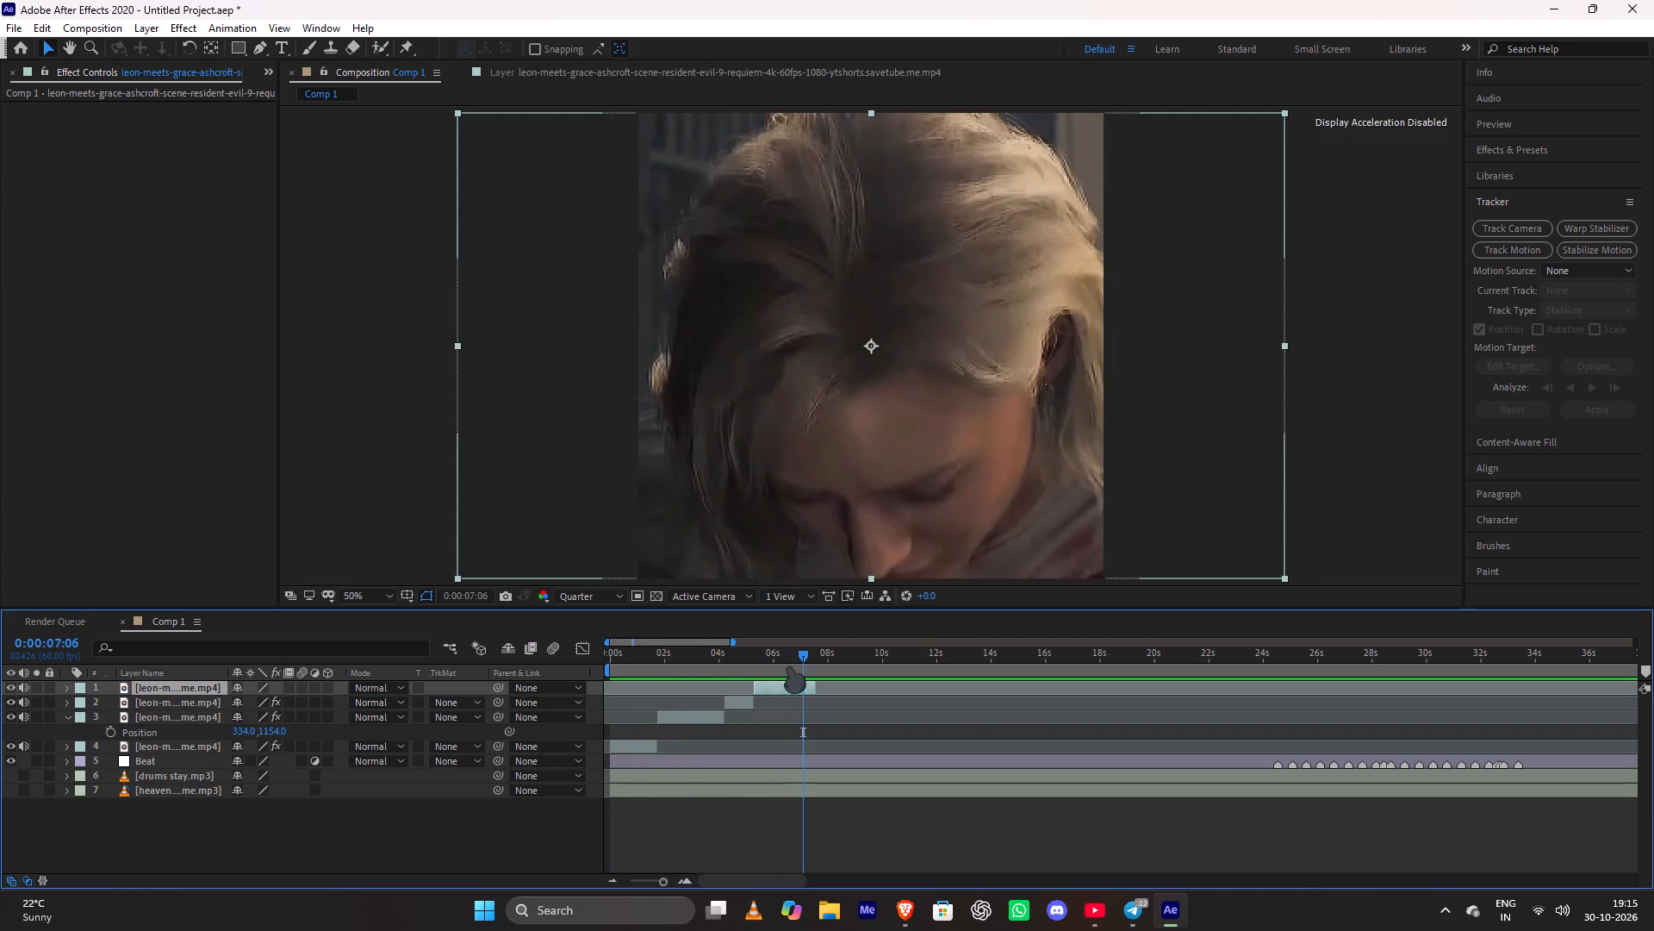
Reposition the top clip to 147, 540 at its first frame so Grace sits near the frame's centre.
{"action": "left_click_drag", "start_coordinate": [799, 653], "coordinate": [747, 725]}
{"action": "left_click_drag", "start_coordinate": [664, 884], "coordinate": [706, 884]}
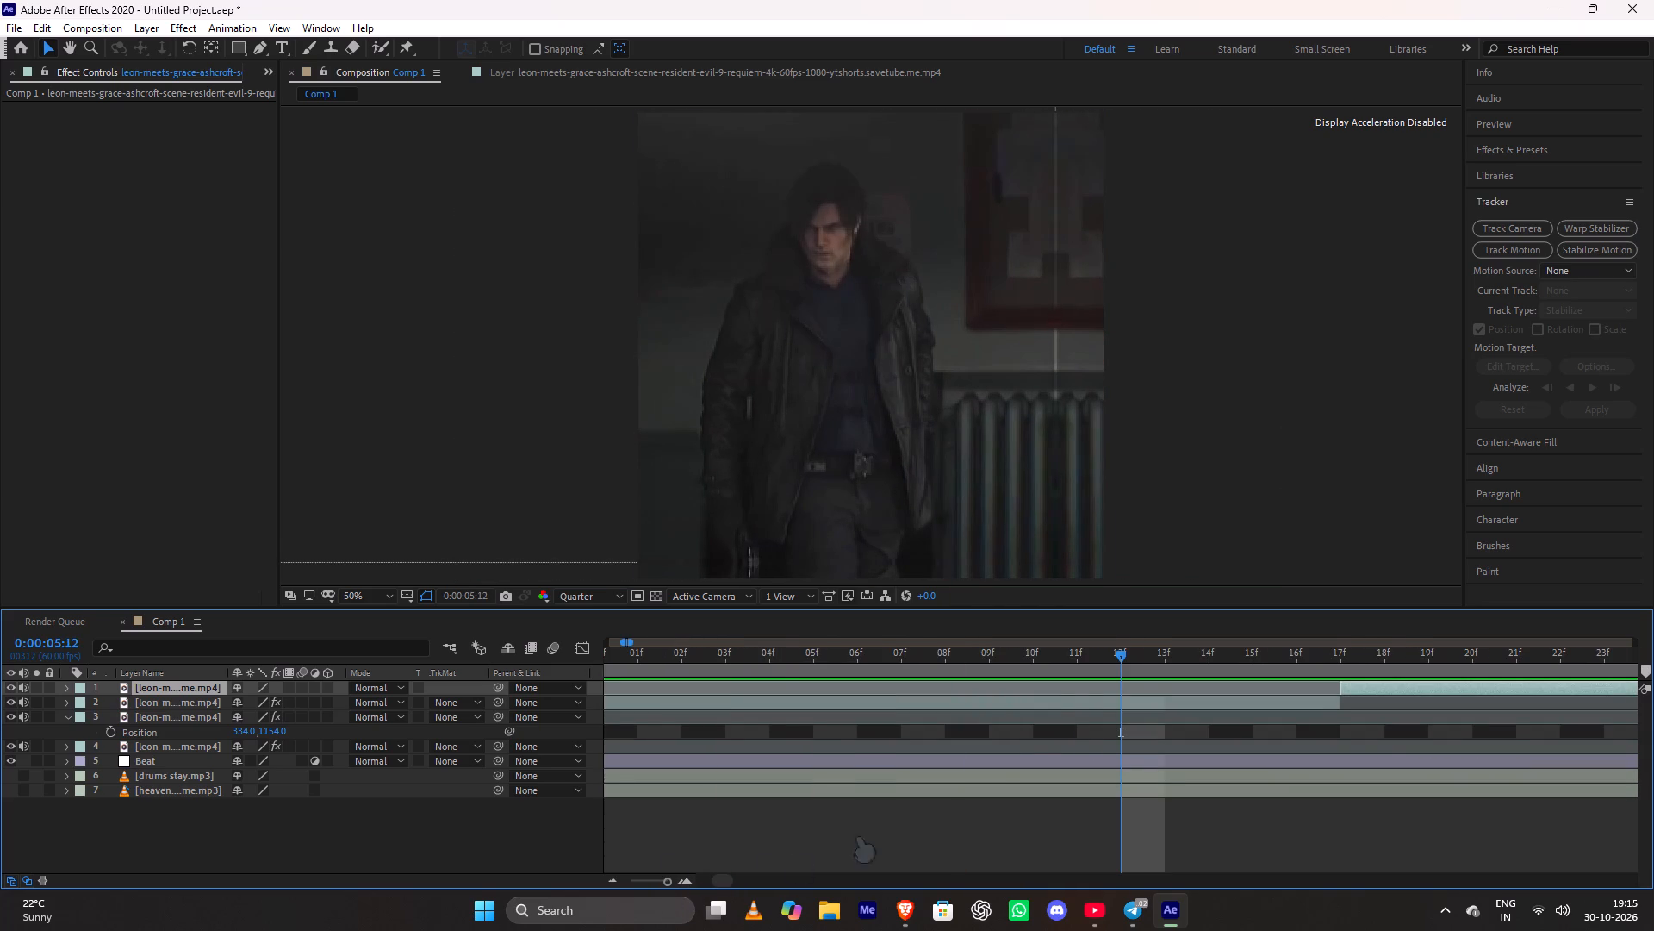
{"action": "left_click_drag", "start_coordinate": [1129, 659], "coordinate": [1342, 699]}
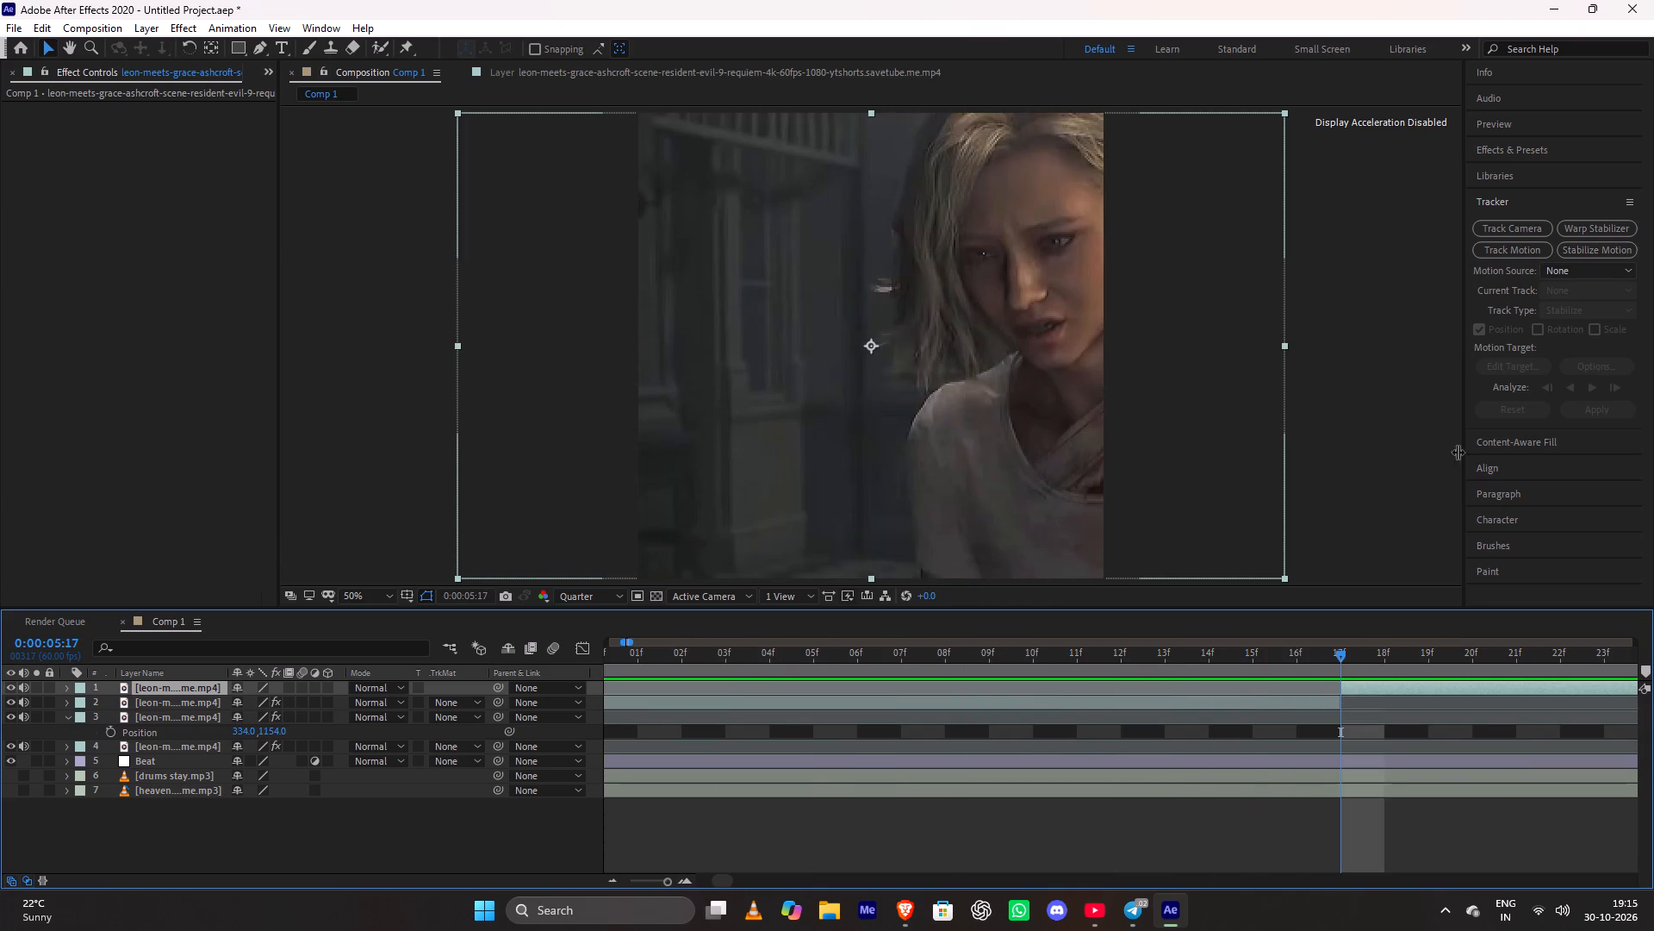
{"action": "key", "text": "p"}
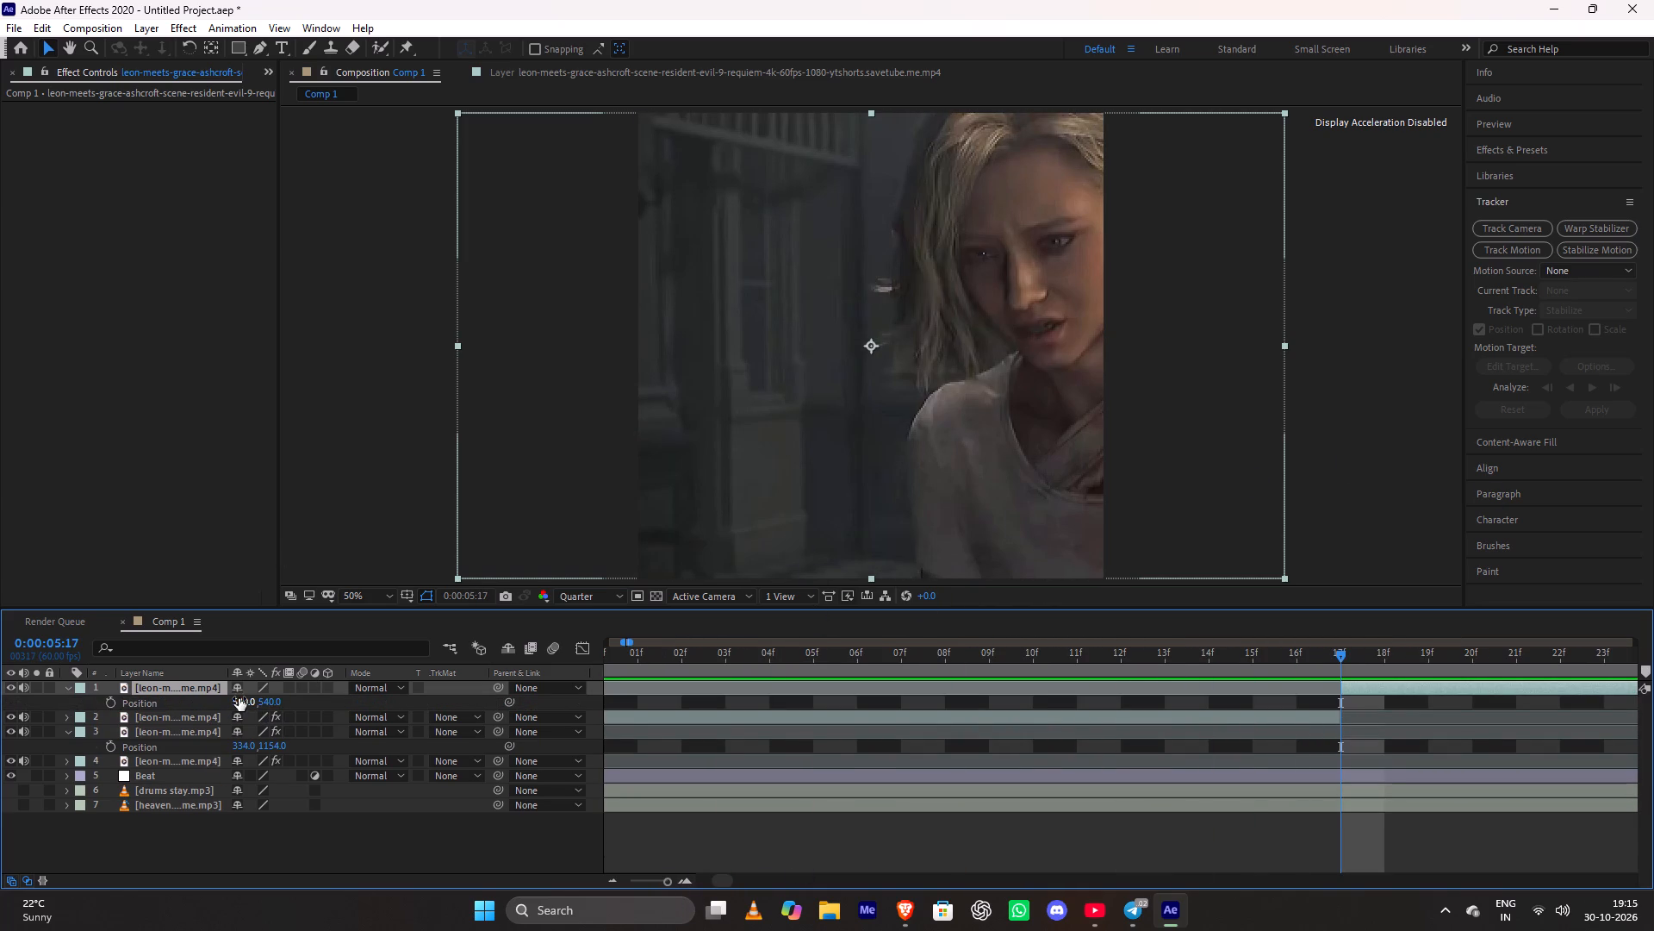
{"action": "left_click_drag", "start_coordinate": [239, 702], "coordinate": [129, 702]}
{"action": "left_click_drag", "start_coordinate": [243, 701], "coordinate": [74, 693]}
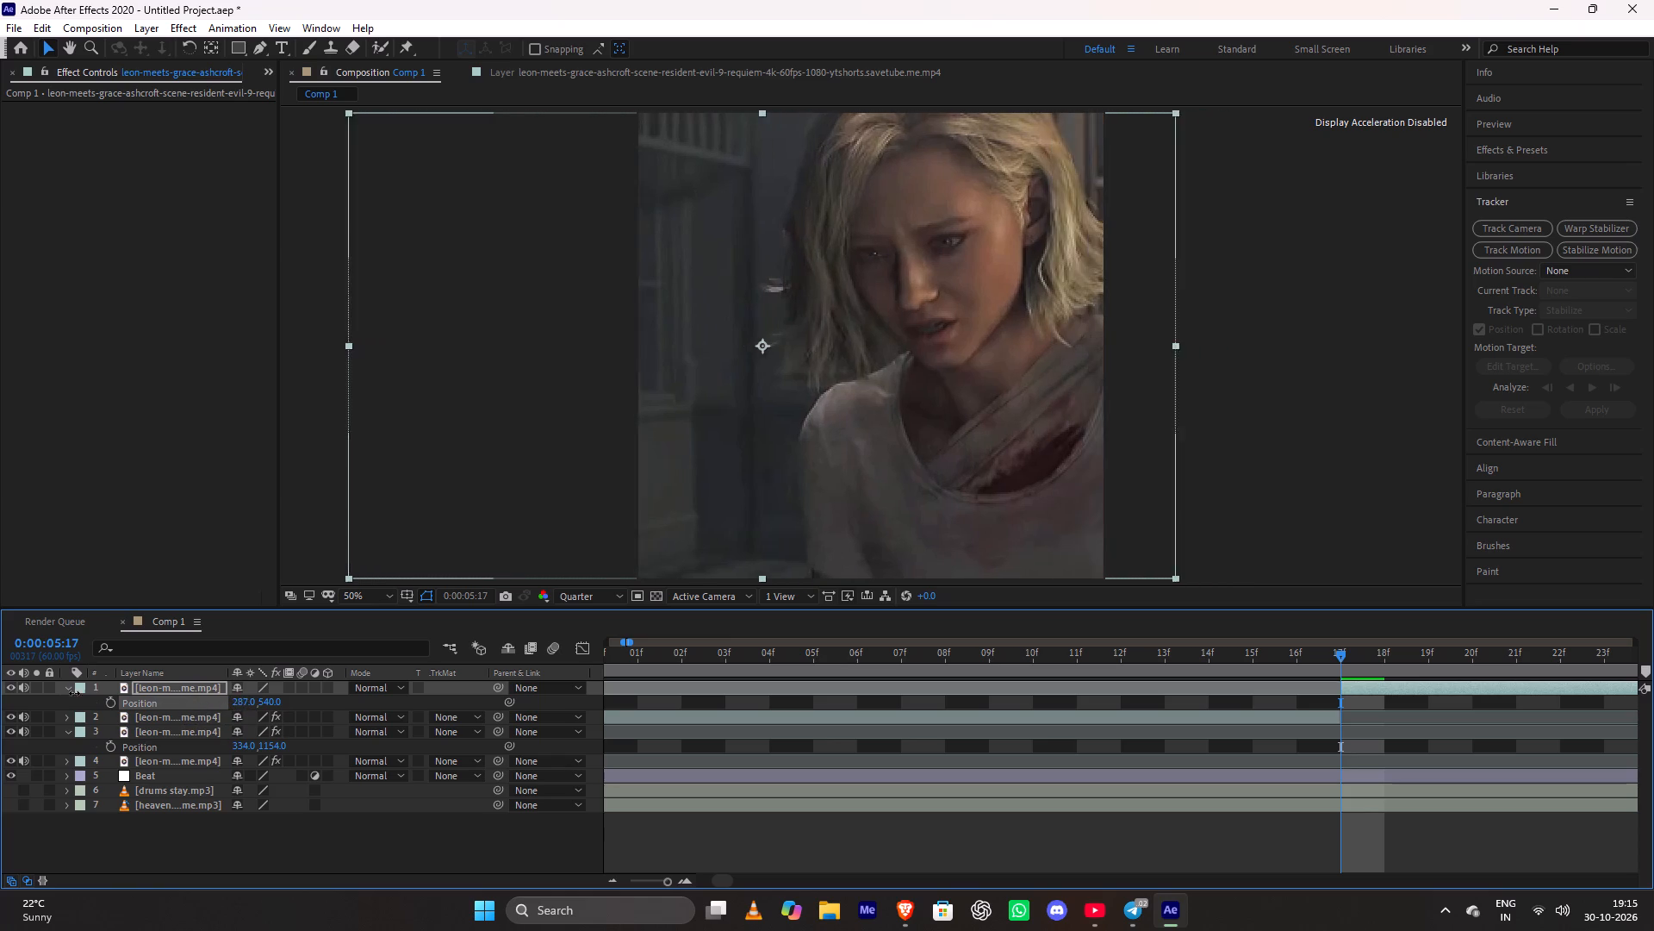
{"action": "left_click_drag", "start_coordinate": [74, 693], "coordinate": [0, 686]}
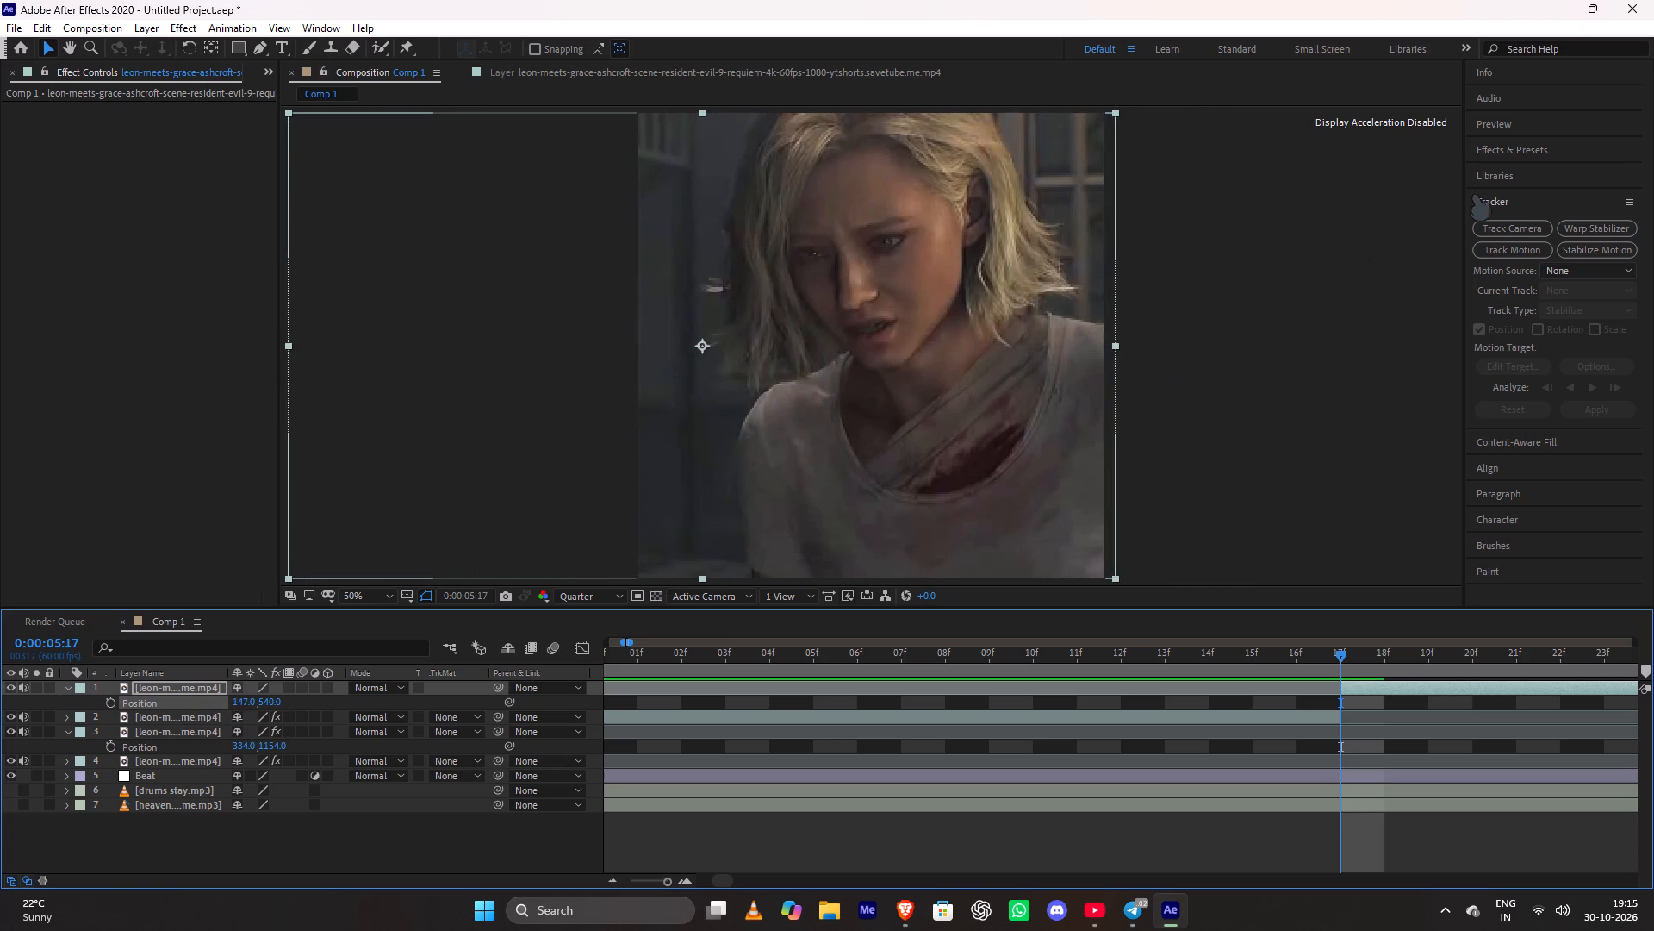
Apply Motion Tile to the top clip of Grace with mirrored edges and output width and height of 300.
{"action": "left_click", "coordinate": [1477, 150]}
{"action": "left_click_drag", "start_coordinate": [1531, 439], "coordinate": [1002, 699]}
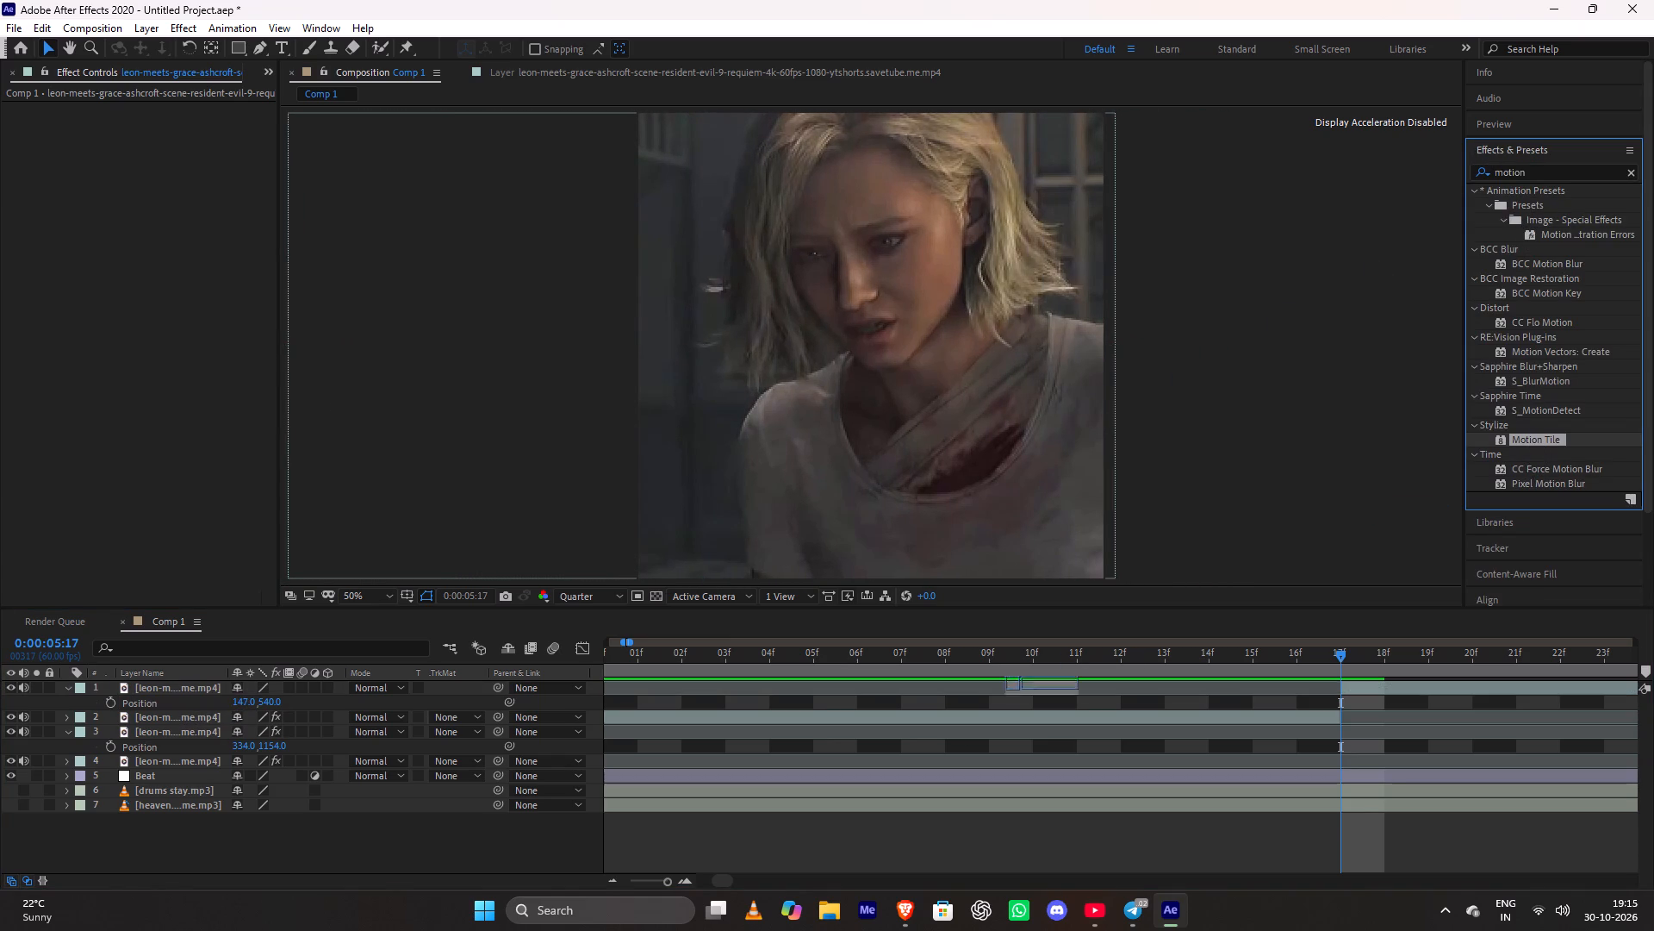
{"action": "left_click_drag", "start_coordinate": [1002, 699], "coordinate": [1375, 686]}
{"action": "left_click", "coordinate": [159, 200]}
{"action": "left_click", "coordinate": [159, 186]}
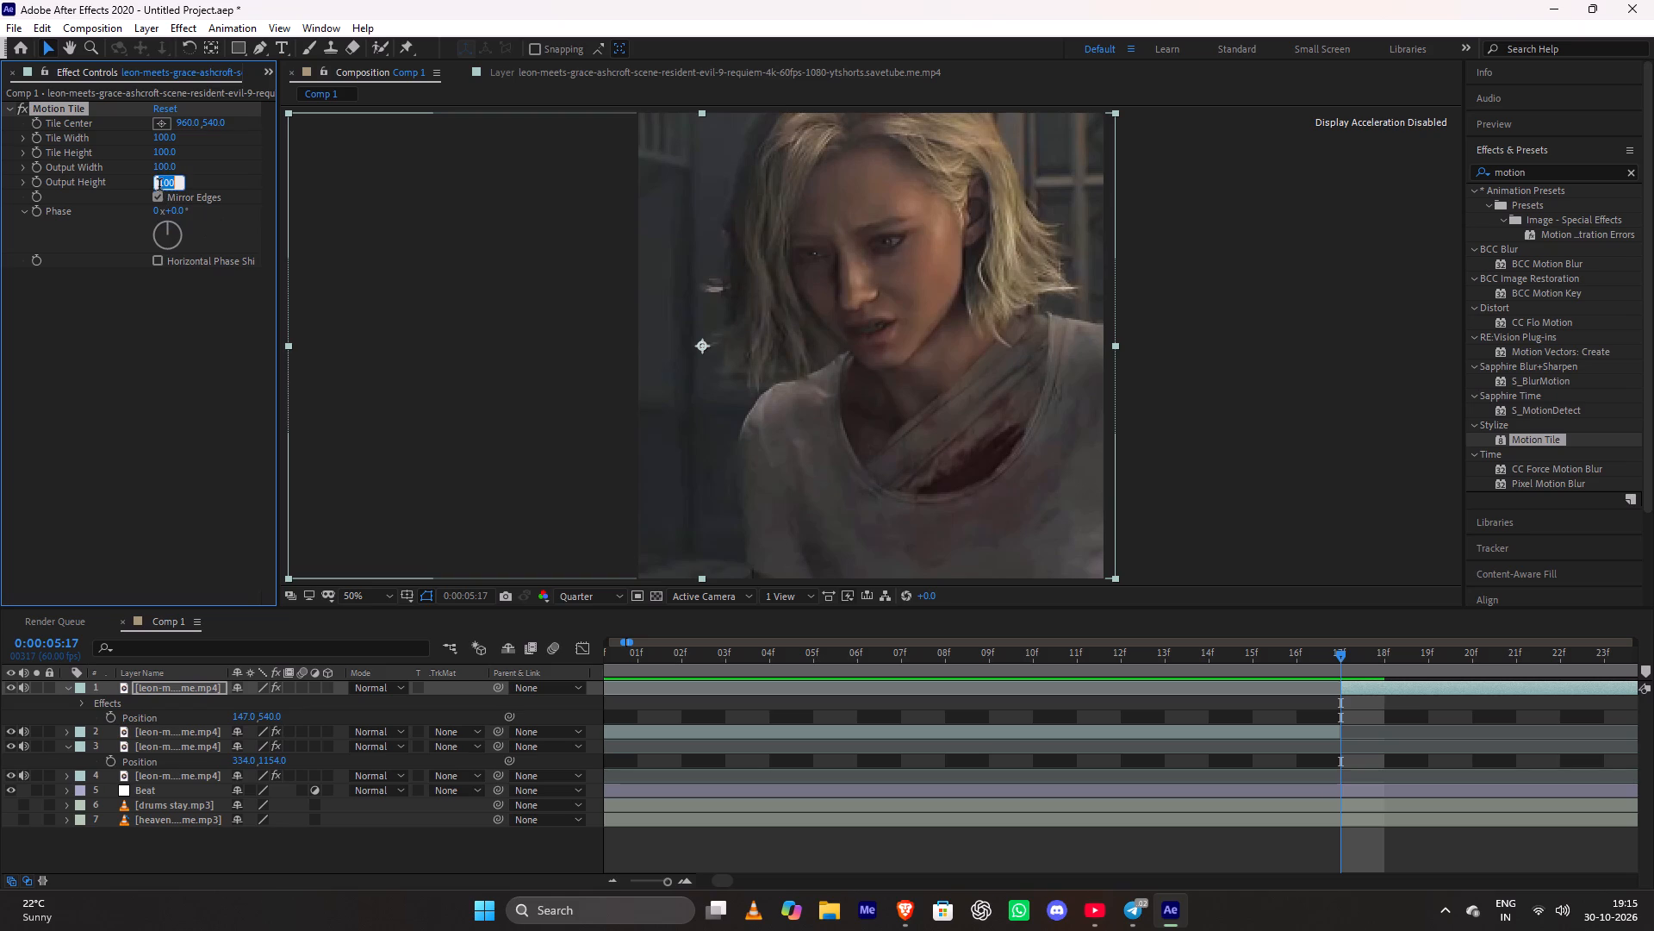
{"action": "key", "text": "3"}
{"action": "type", "text": "00"}
{"action": "left_click", "coordinate": [164, 174]}
{"action": "left_click", "coordinate": [166, 169]}
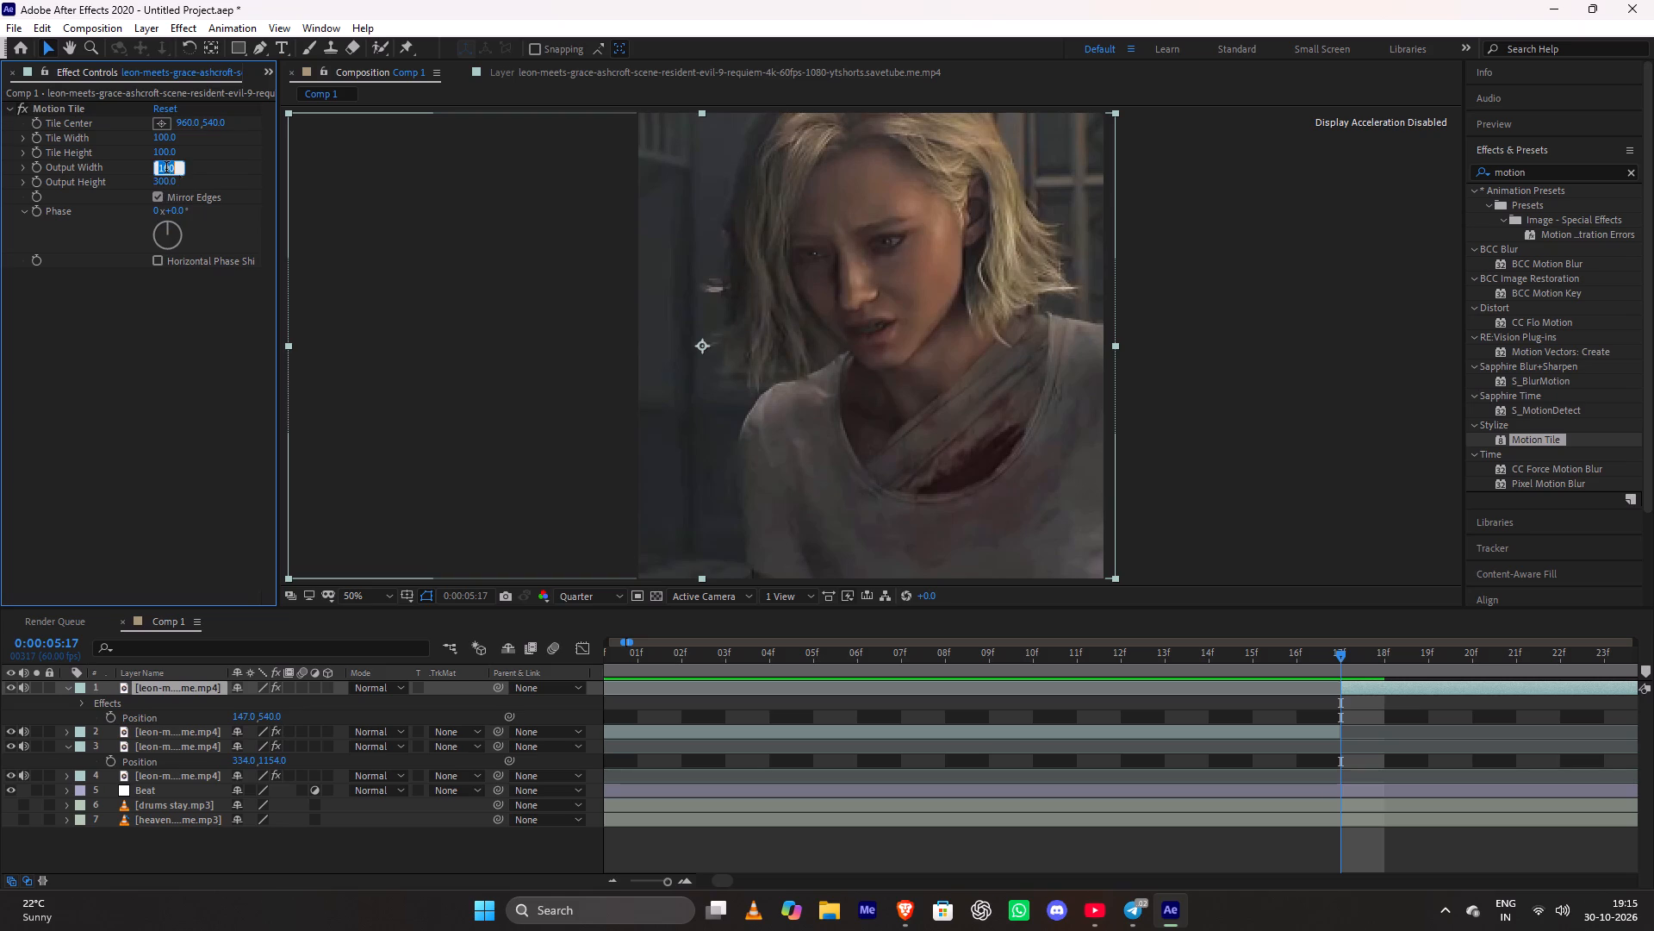
{"action": "type", "text": "00"}
{"action": "key", "text": "BackSpace"}
{"action": "key", "text": "BackSpace"}
{"action": "key", "text": "3"}
{"action": "key", "text": "0"}
{"action": "key", "text": "0"}
{"action": "key", "text": "Return"}
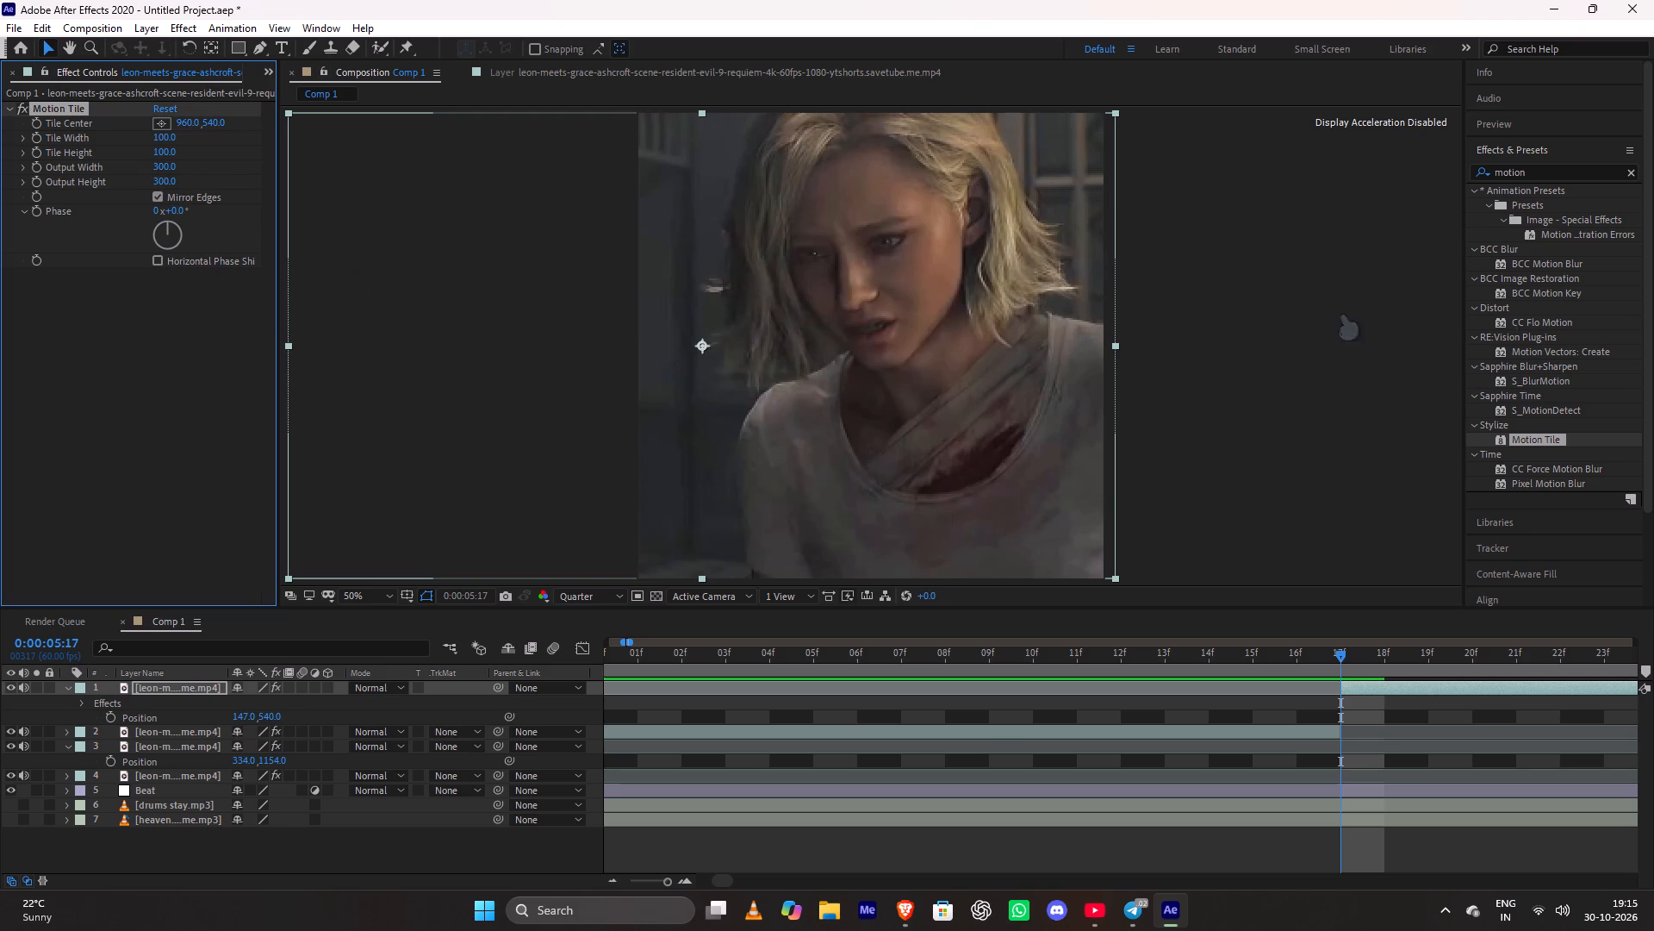
Stabilize the top clip's position by tracking Grace's nose forward through the whole clip and applying the result.
{"action": "left_click", "coordinate": [1526, 143]}
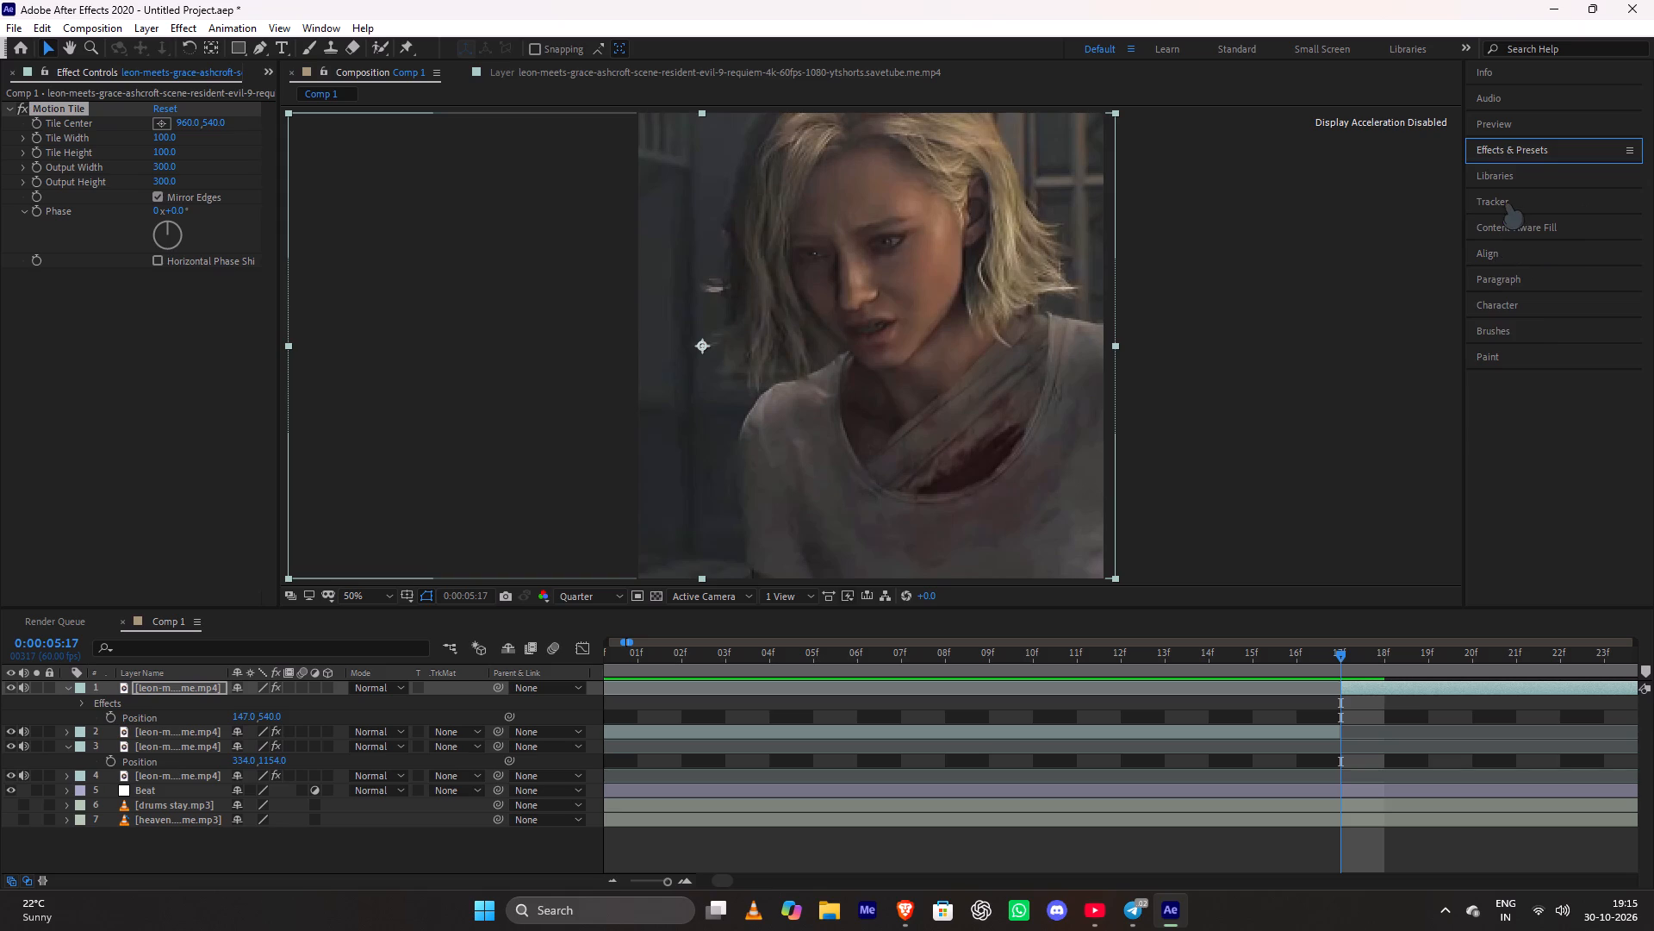
{"action": "left_click", "coordinate": [1507, 203]}
{"action": "left_click", "coordinate": [1590, 244]}
{"action": "left_click_drag", "start_coordinate": [878, 317], "coordinate": [880, 323]}
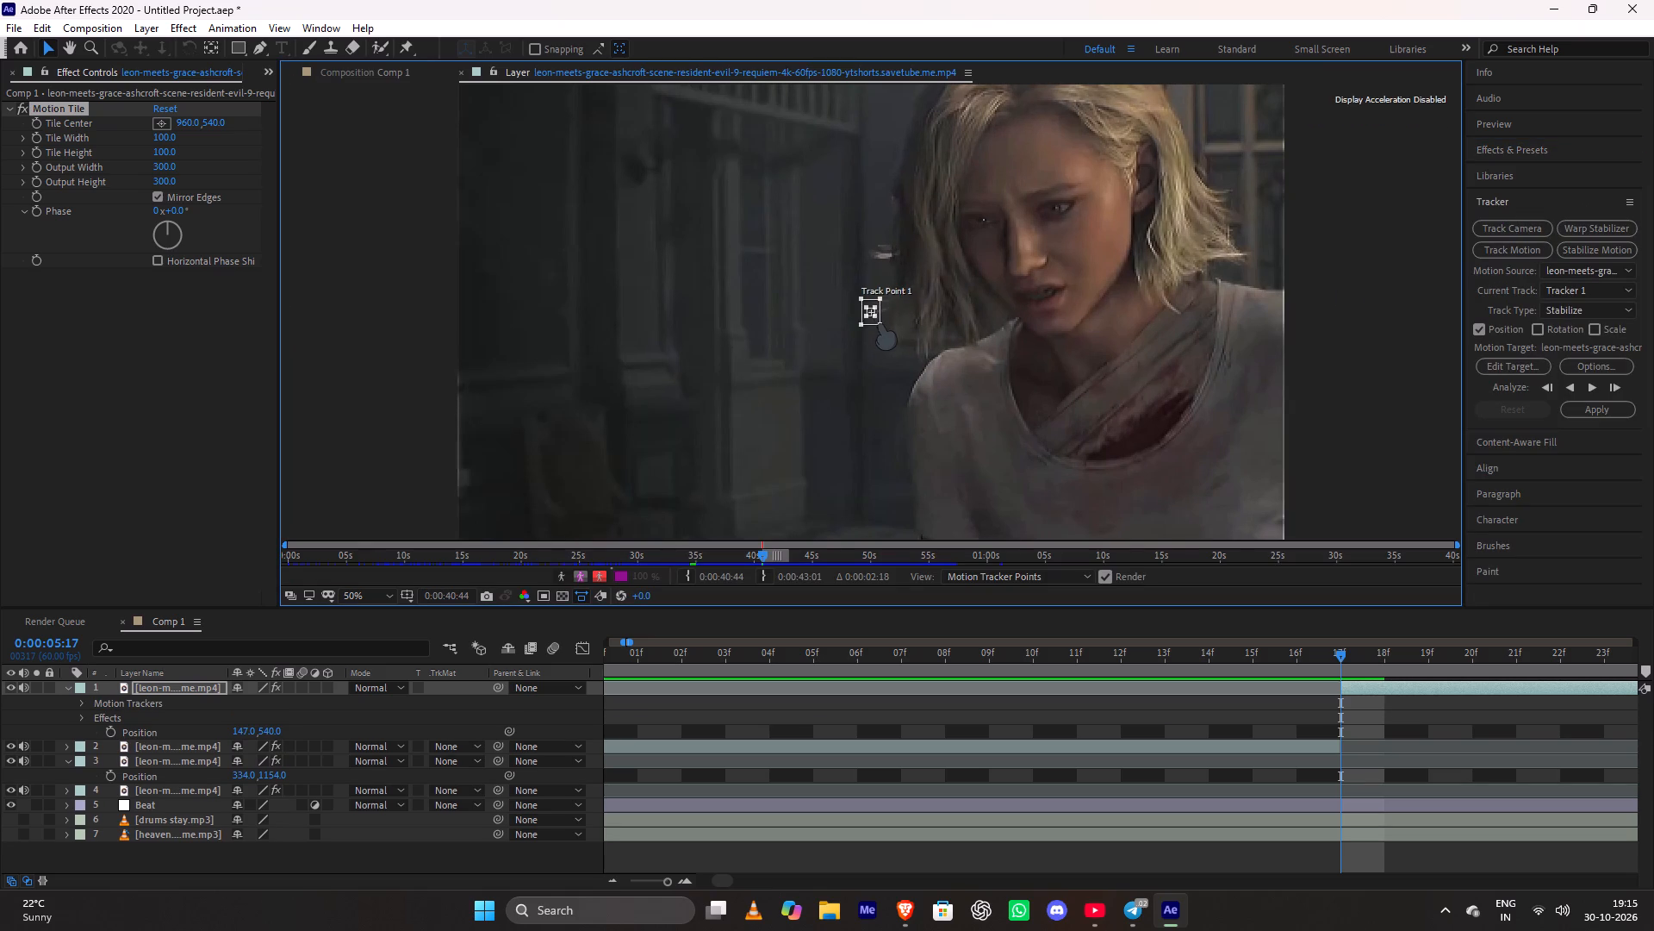
{"action": "left_click_drag", "start_coordinate": [880, 323], "coordinate": [887, 331]}
{"action": "left_click_drag", "start_coordinate": [878, 316], "coordinate": [885, 324]}
{"action": "left_click_drag", "start_coordinate": [879, 315], "coordinate": [1027, 271]}
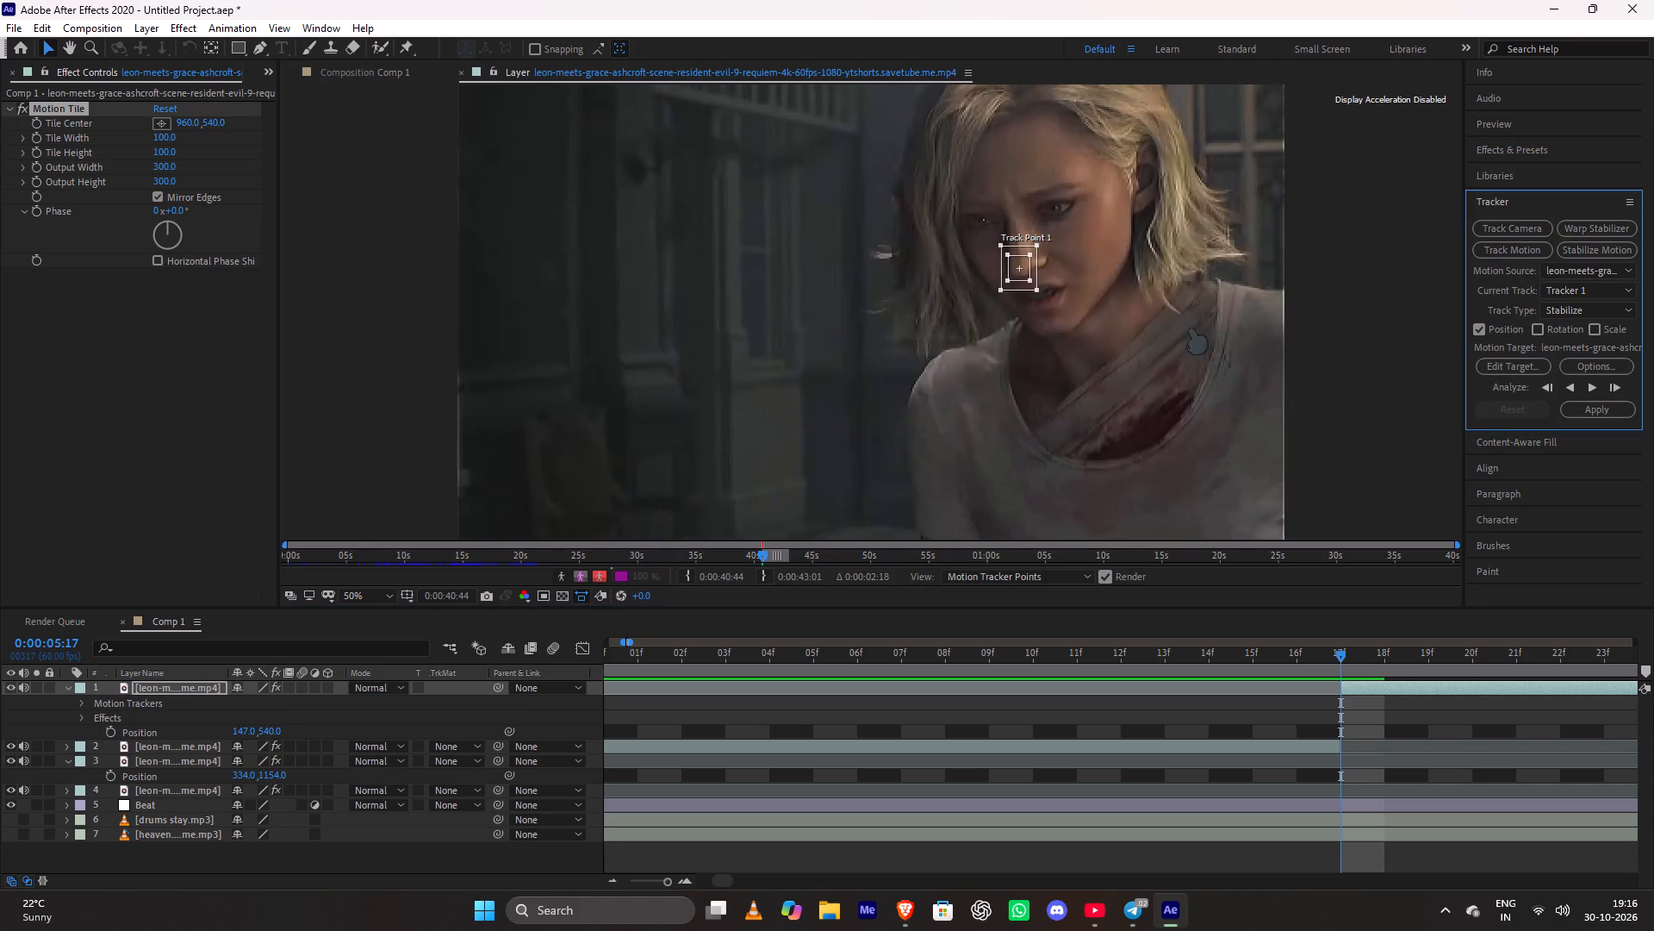
{"action": "left_click", "coordinate": [1591, 383]}
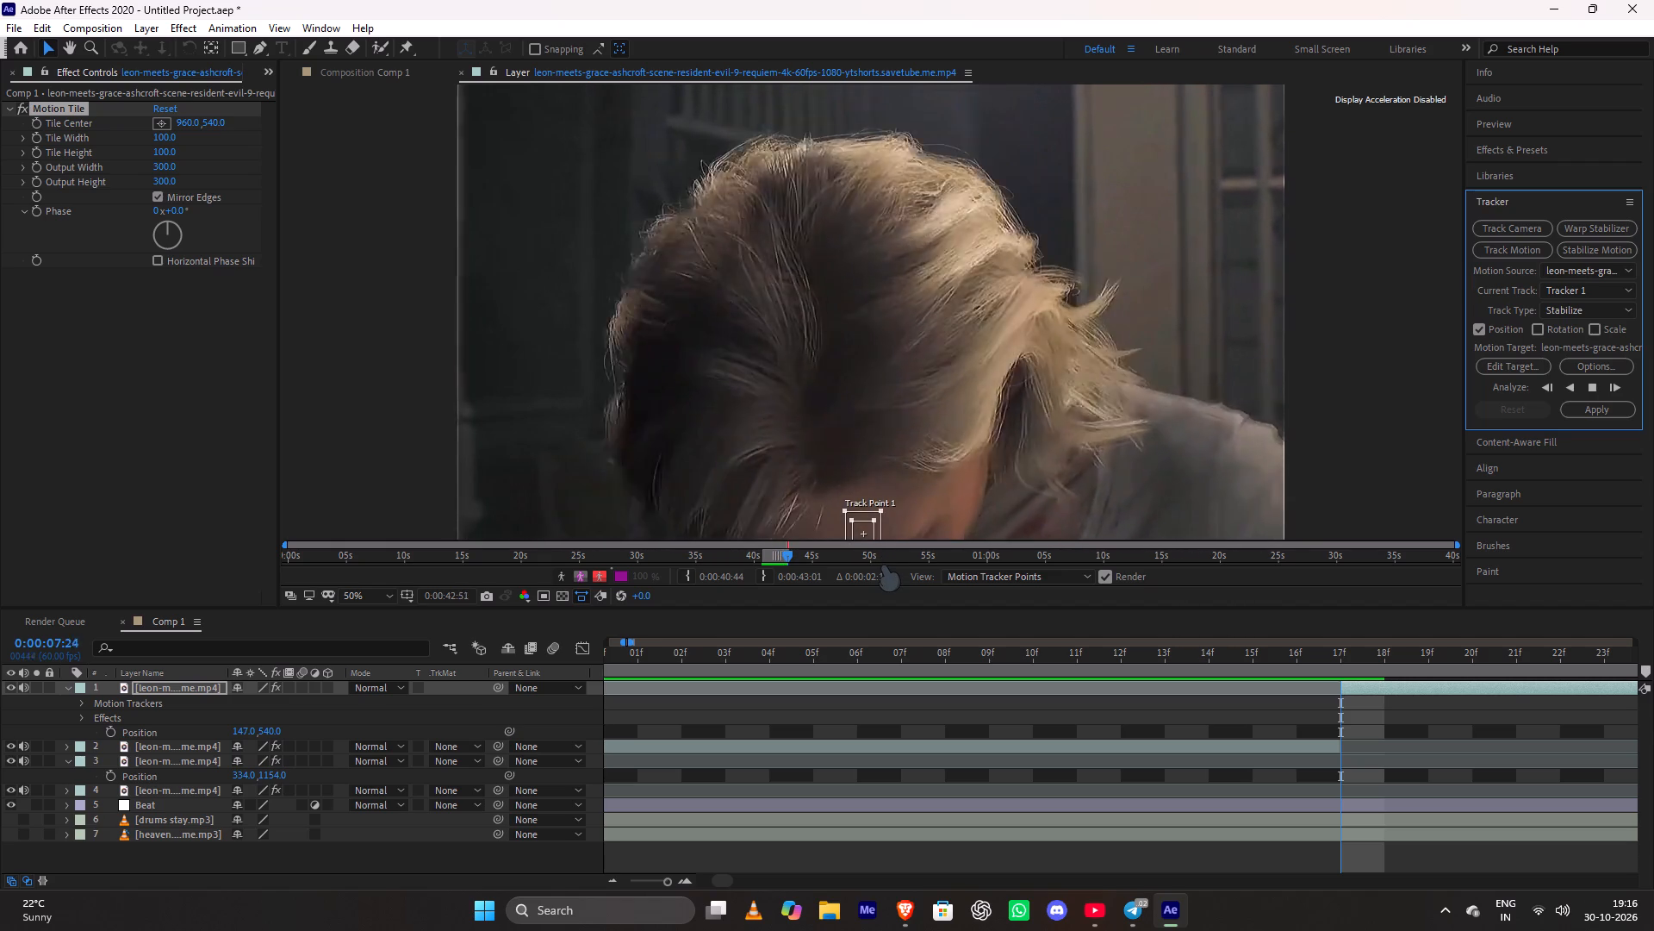
{"action": "left_click", "coordinate": [1606, 406]}
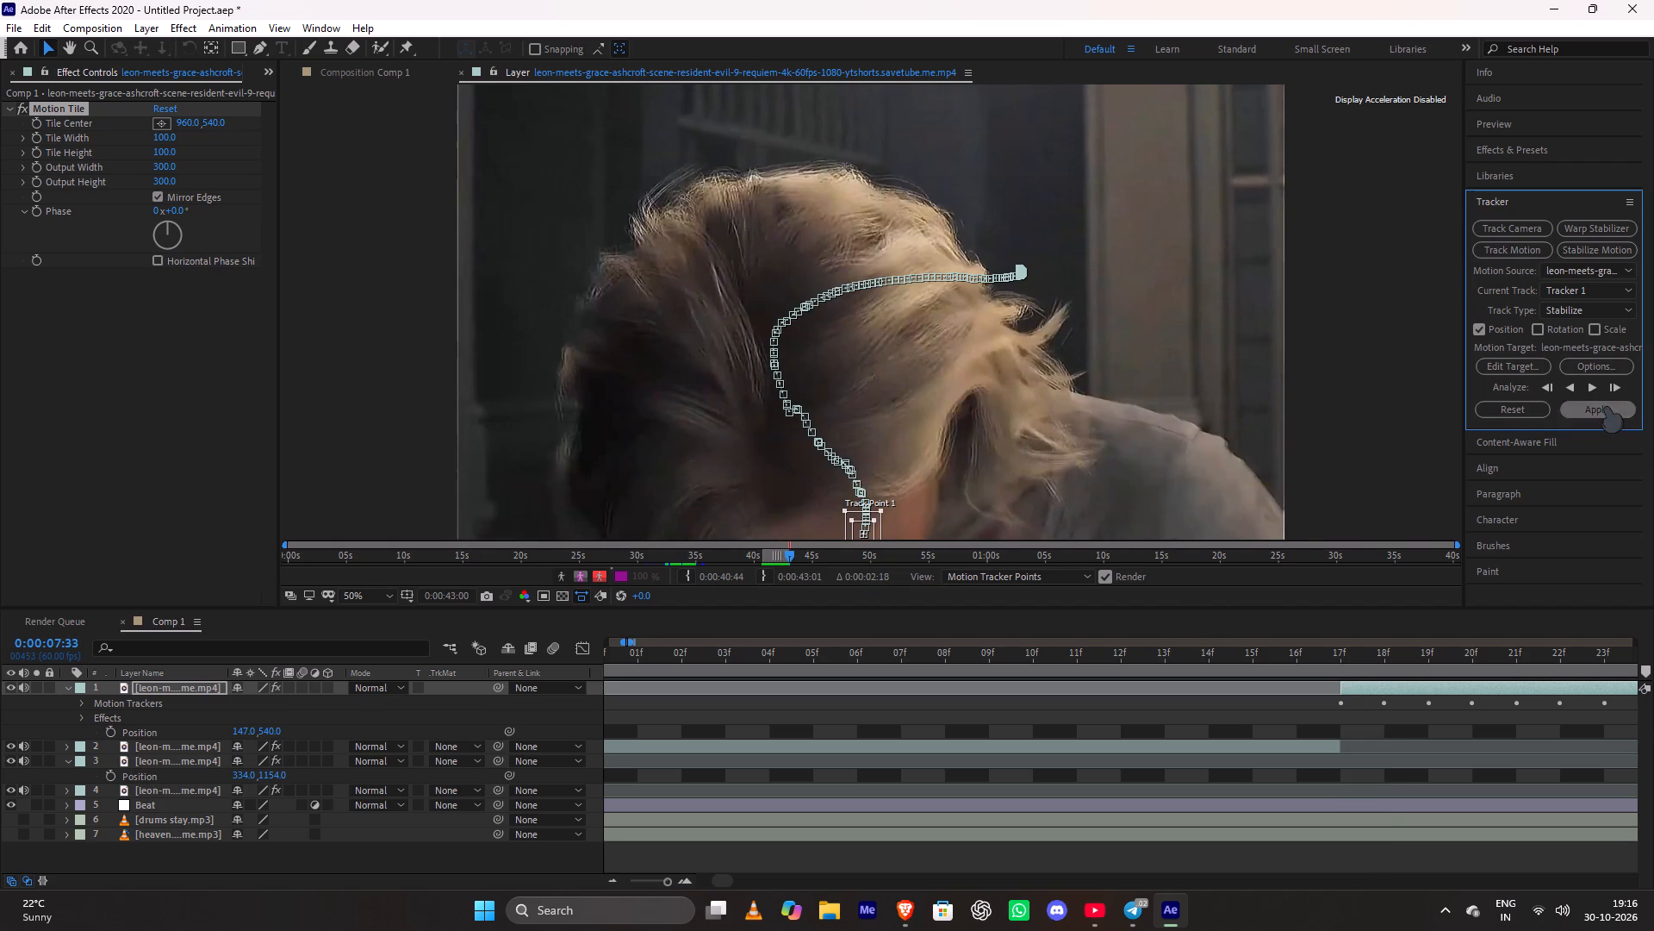
{"action": "left_click", "coordinate": [832, 477]}
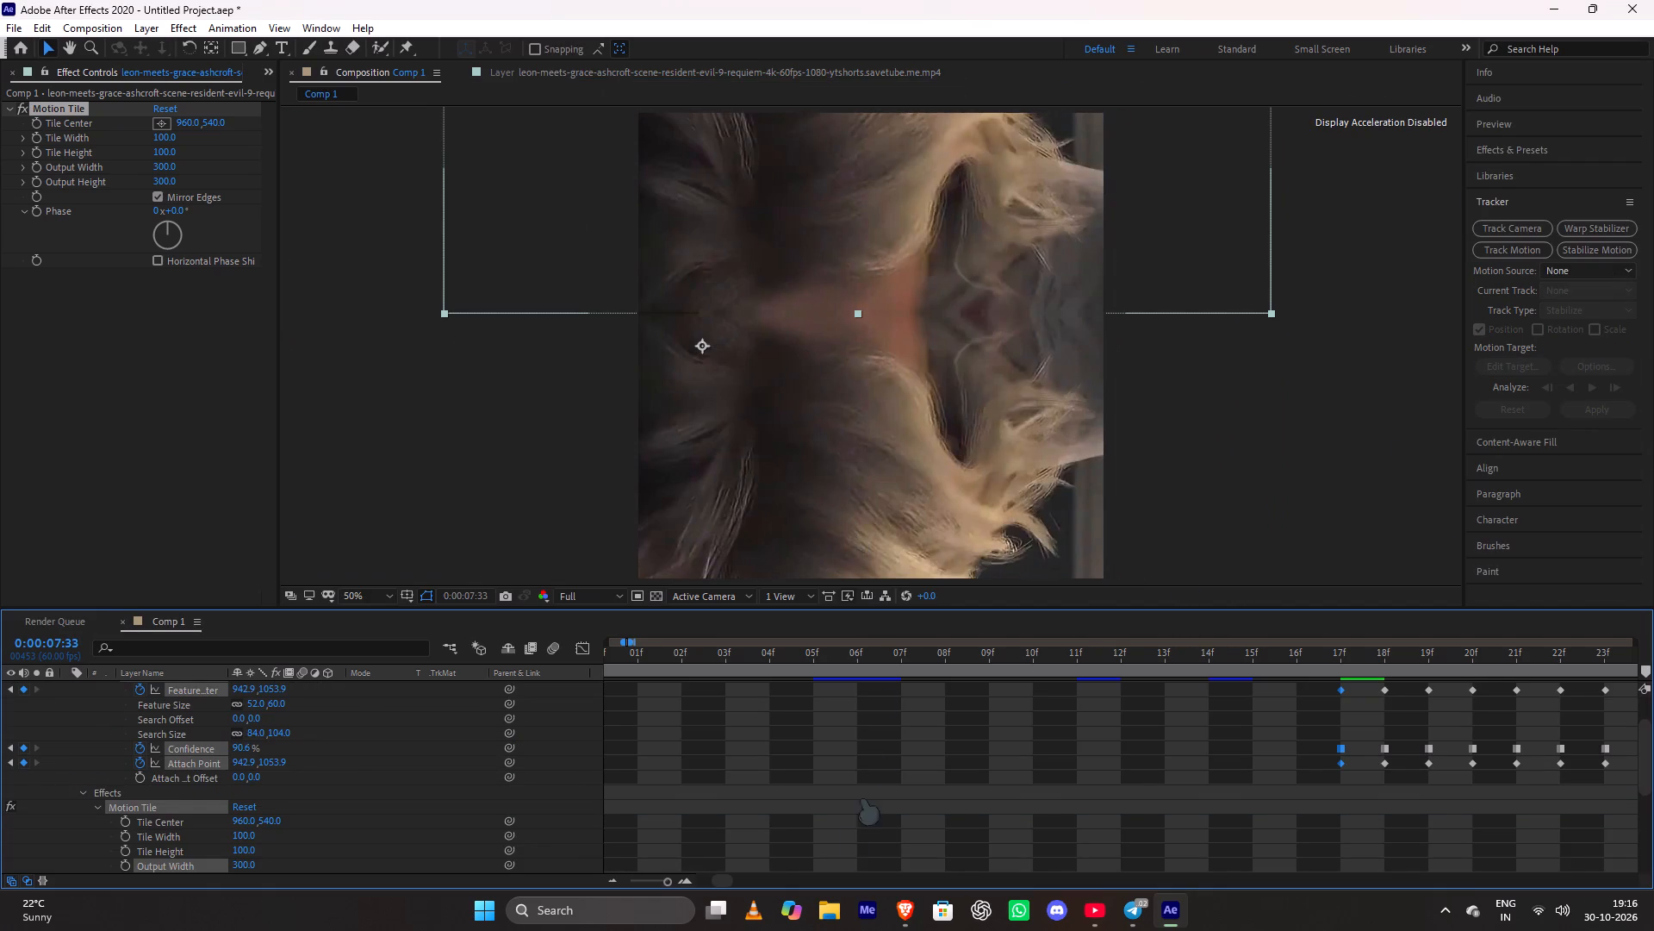
Set the composition's preview resolution to Quarter.
{"action": "left_click", "coordinate": [588, 604]}
{"action": "left_click", "coordinate": [588, 603]}
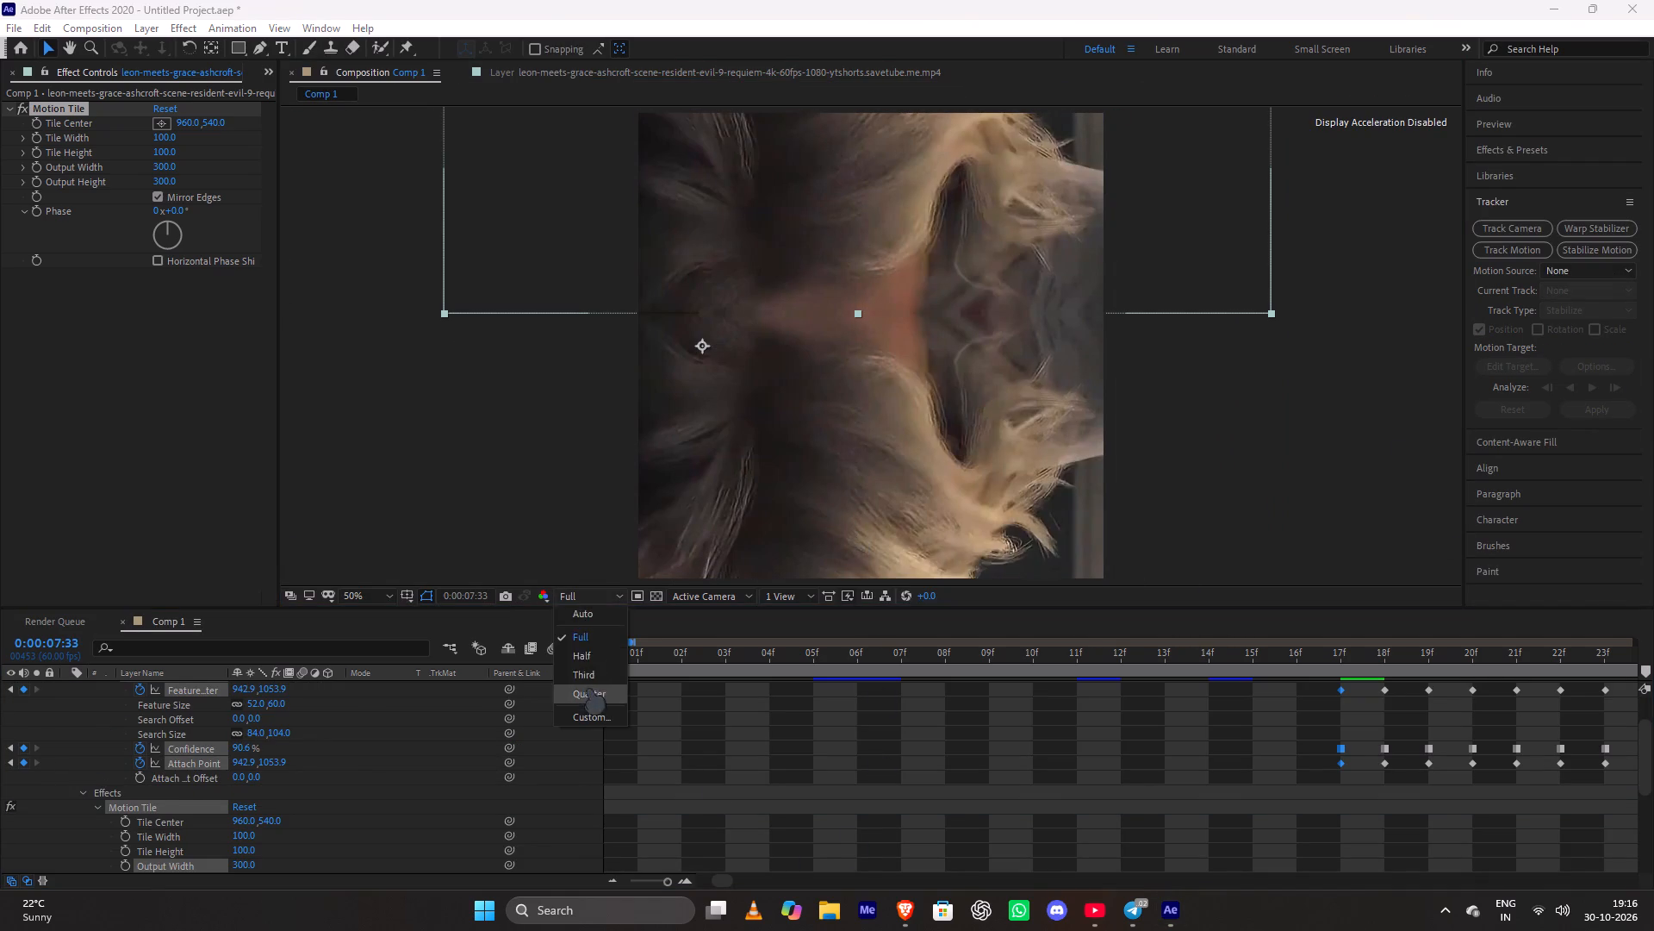
{"action": "left_click", "coordinate": [588, 689]}
Collapse the expanded properties of the newly stabilized top clip and the third clip layer.
{"action": "scroll", "coordinate": [169, 686], "scroll_direction": "up", "scroll_amount": 5}
{"action": "left_click", "coordinate": [85, 703]}
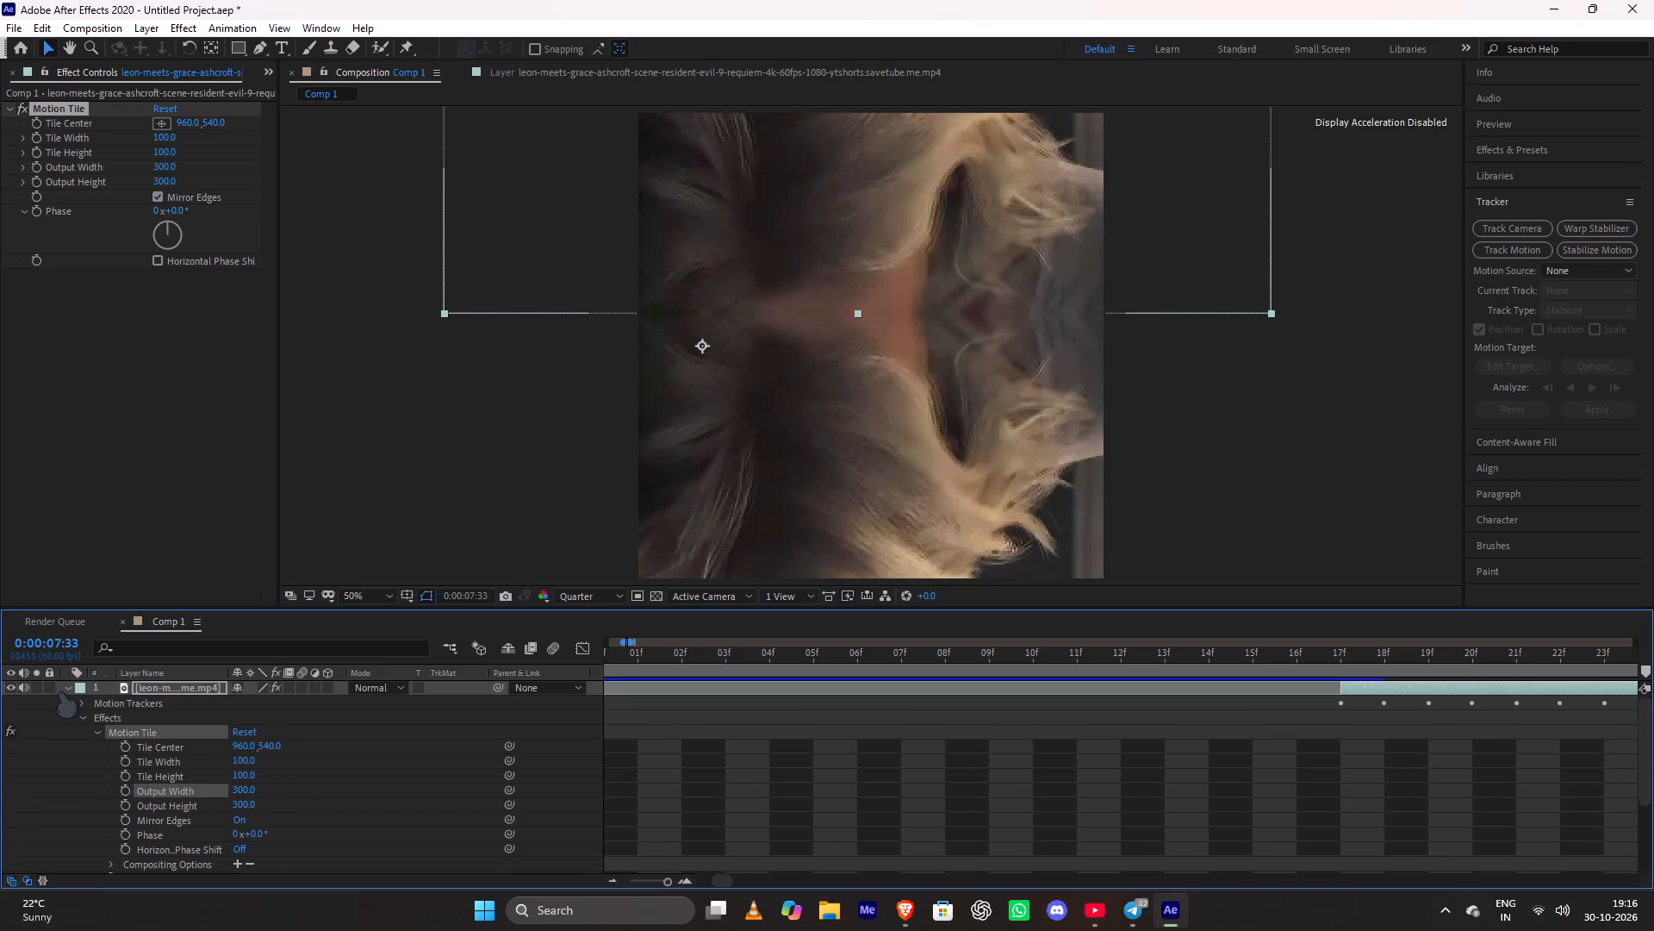
{"action": "left_click", "coordinate": [86, 721]}
{"action": "left_click", "coordinate": [61, 689]}
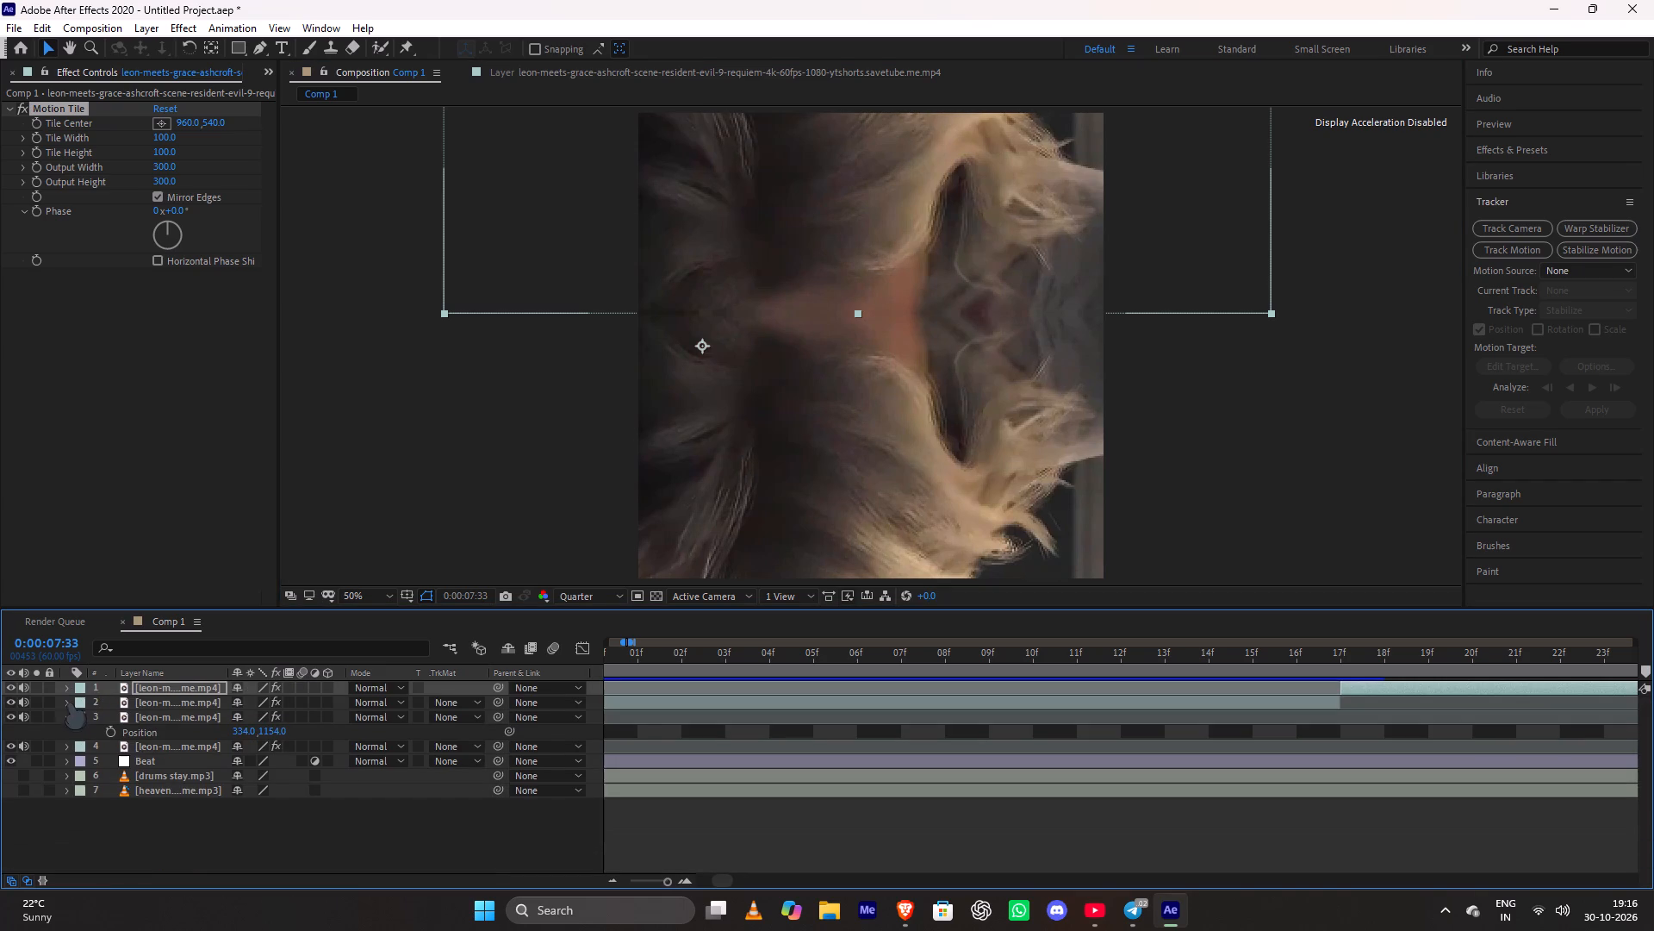
{"action": "left_click", "coordinate": [64, 714]}
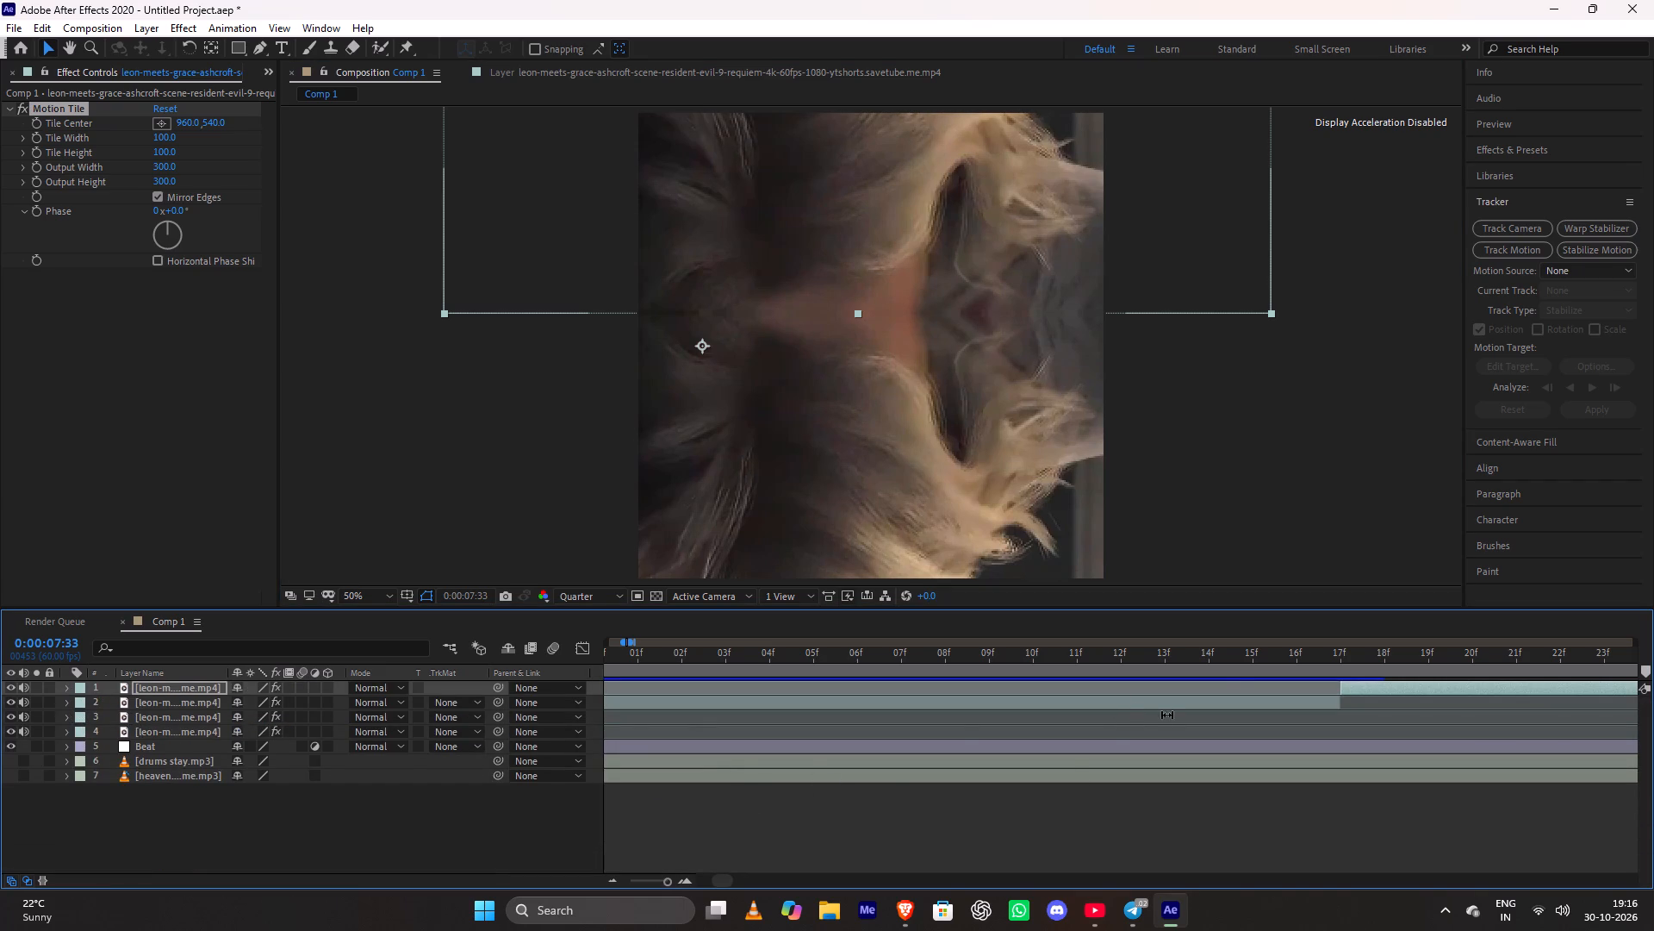
Scale the top clip of Grace up to 129% while checking its framing near the clip's start.
{"action": "left_click", "coordinate": [662, 880]}
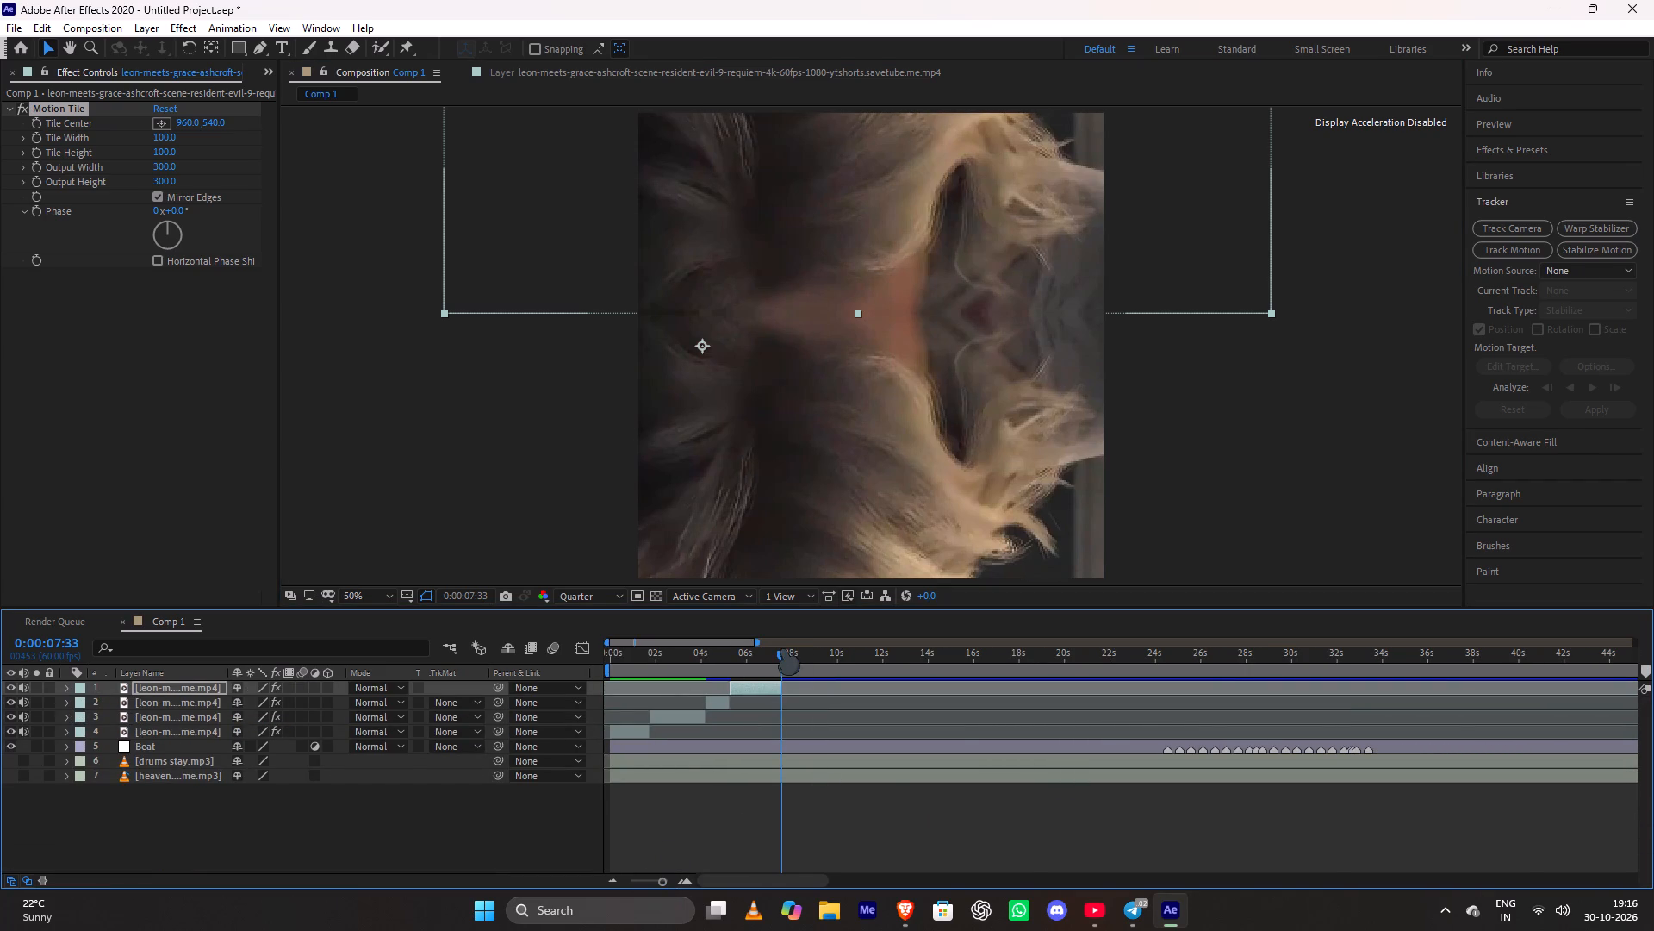
{"action": "left_click_drag", "start_coordinate": [782, 648], "coordinate": [748, 700]}
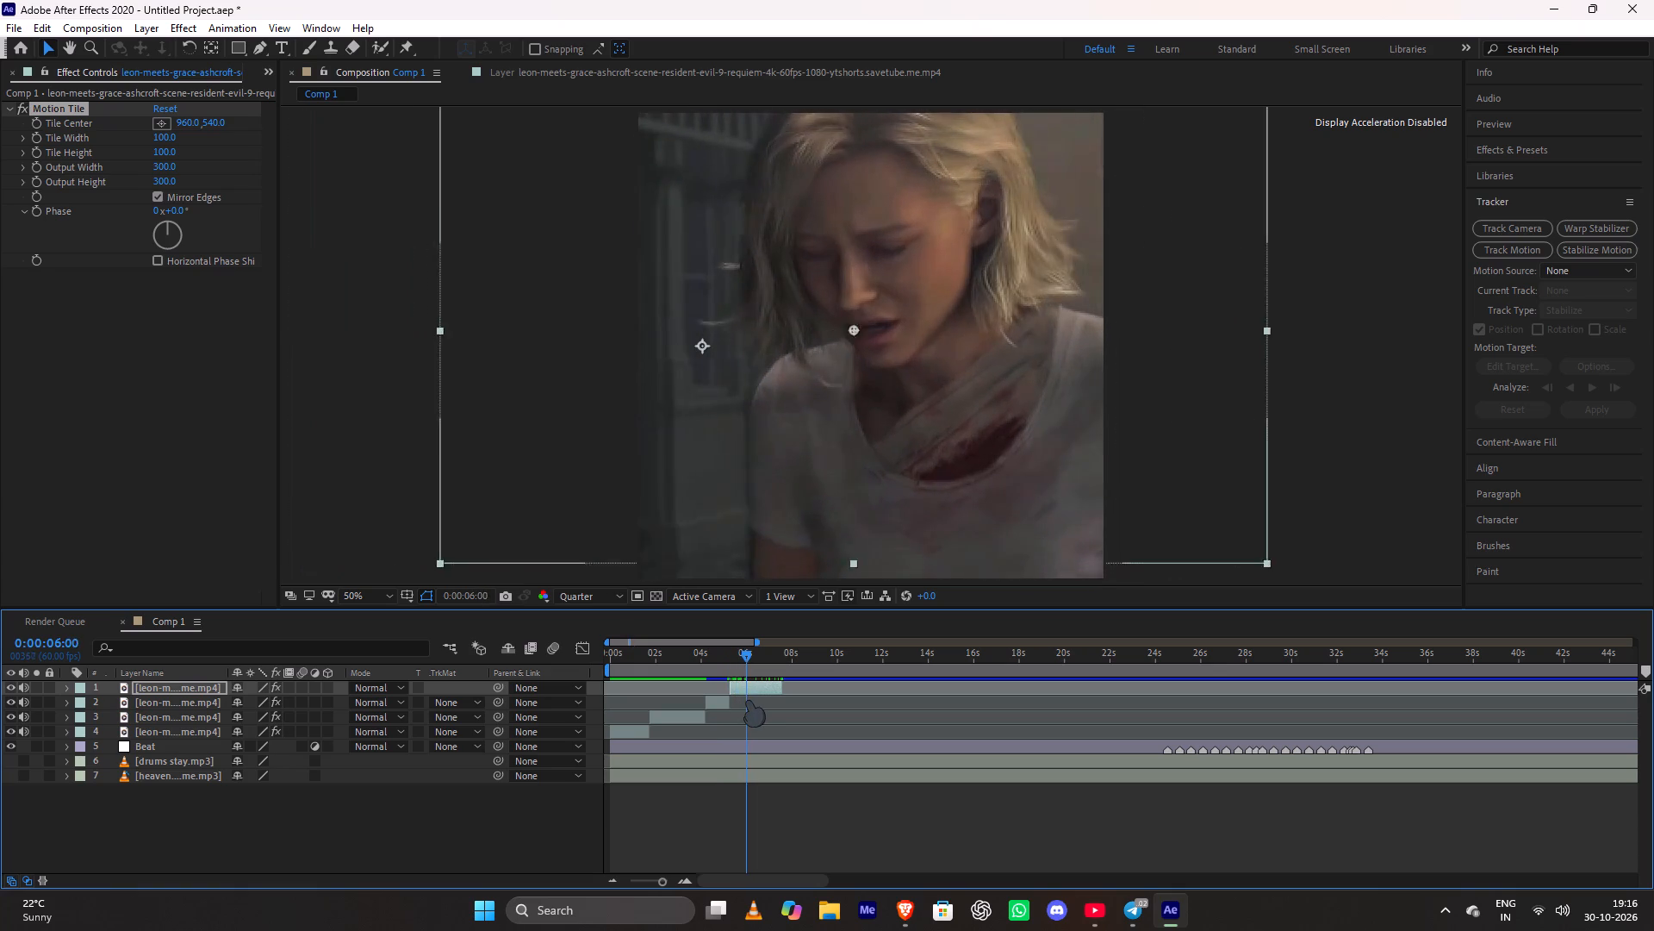
{"action": "left_click_drag", "start_coordinate": [748, 700], "coordinate": [737, 707]}
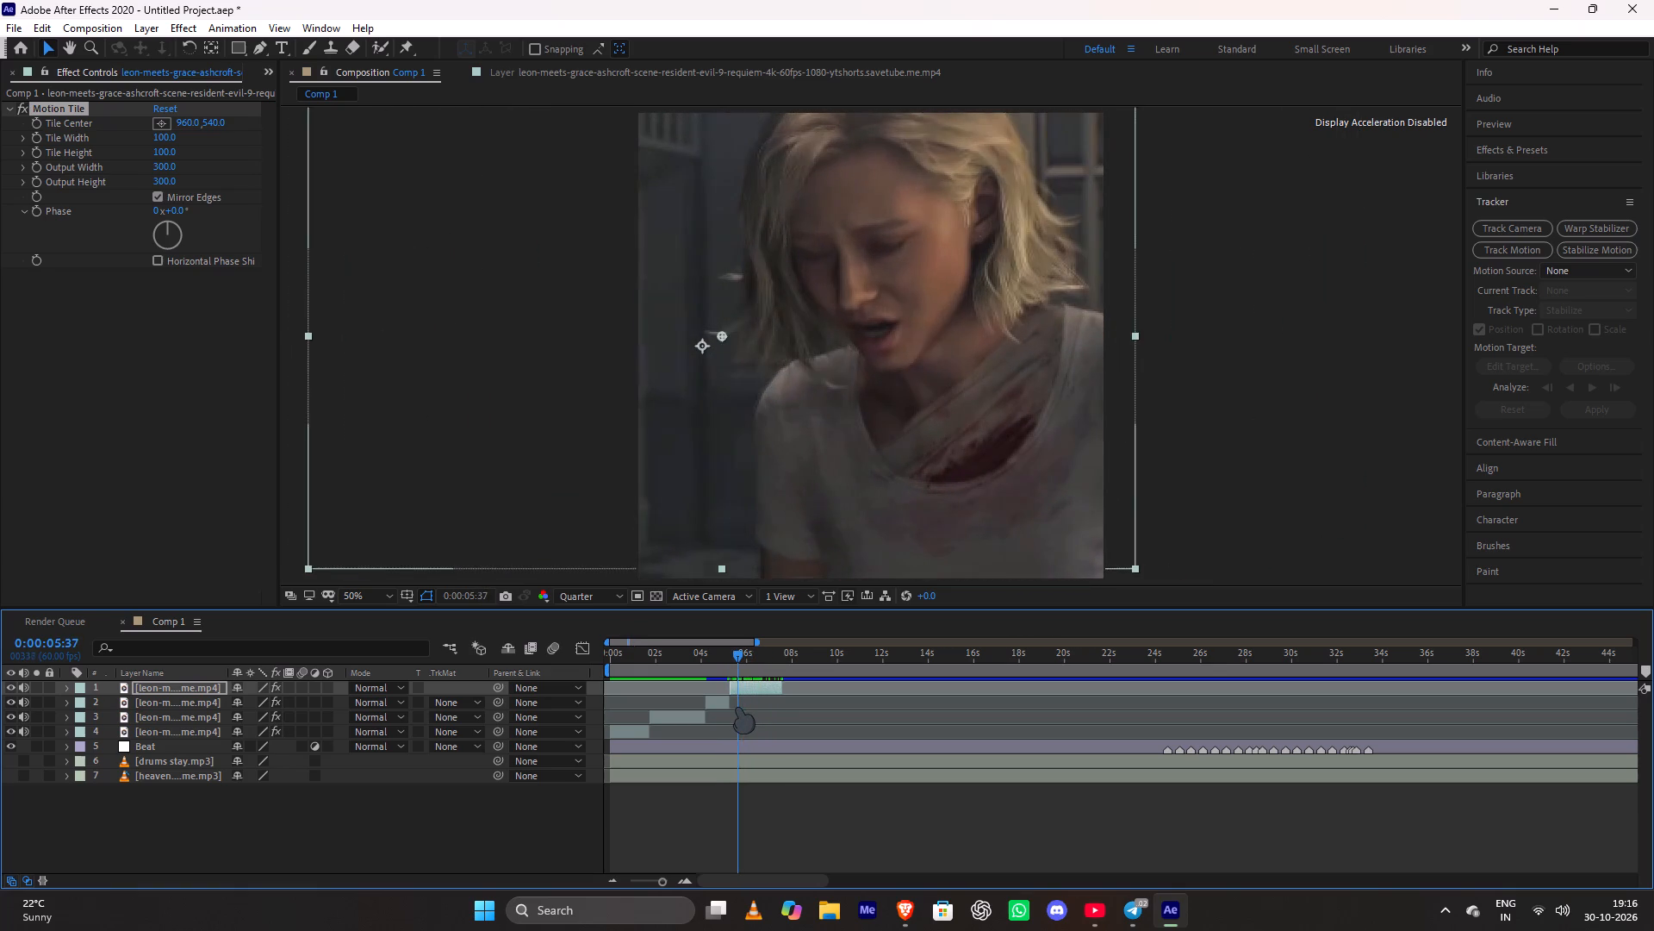
{"action": "left_click_drag", "start_coordinate": [737, 707], "coordinate": [731, 709]}
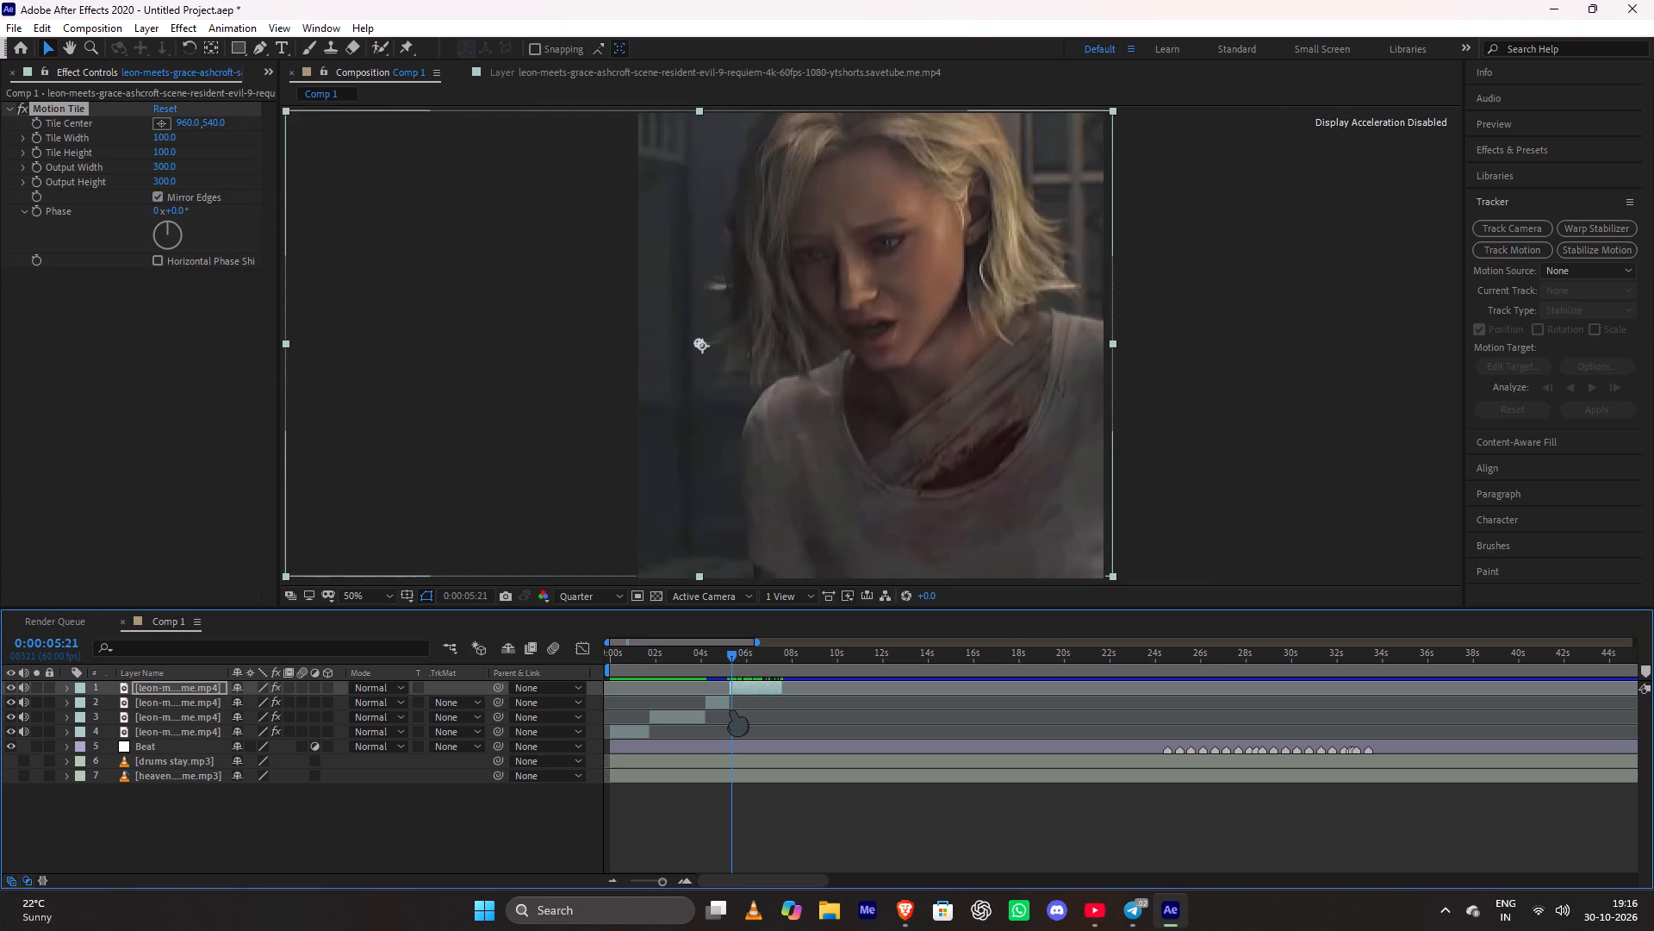
{"action": "left_click_drag", "start_coordinate": [731, 709], "coordinate": [731, 715]}
{"action": "key", "text": "s"}
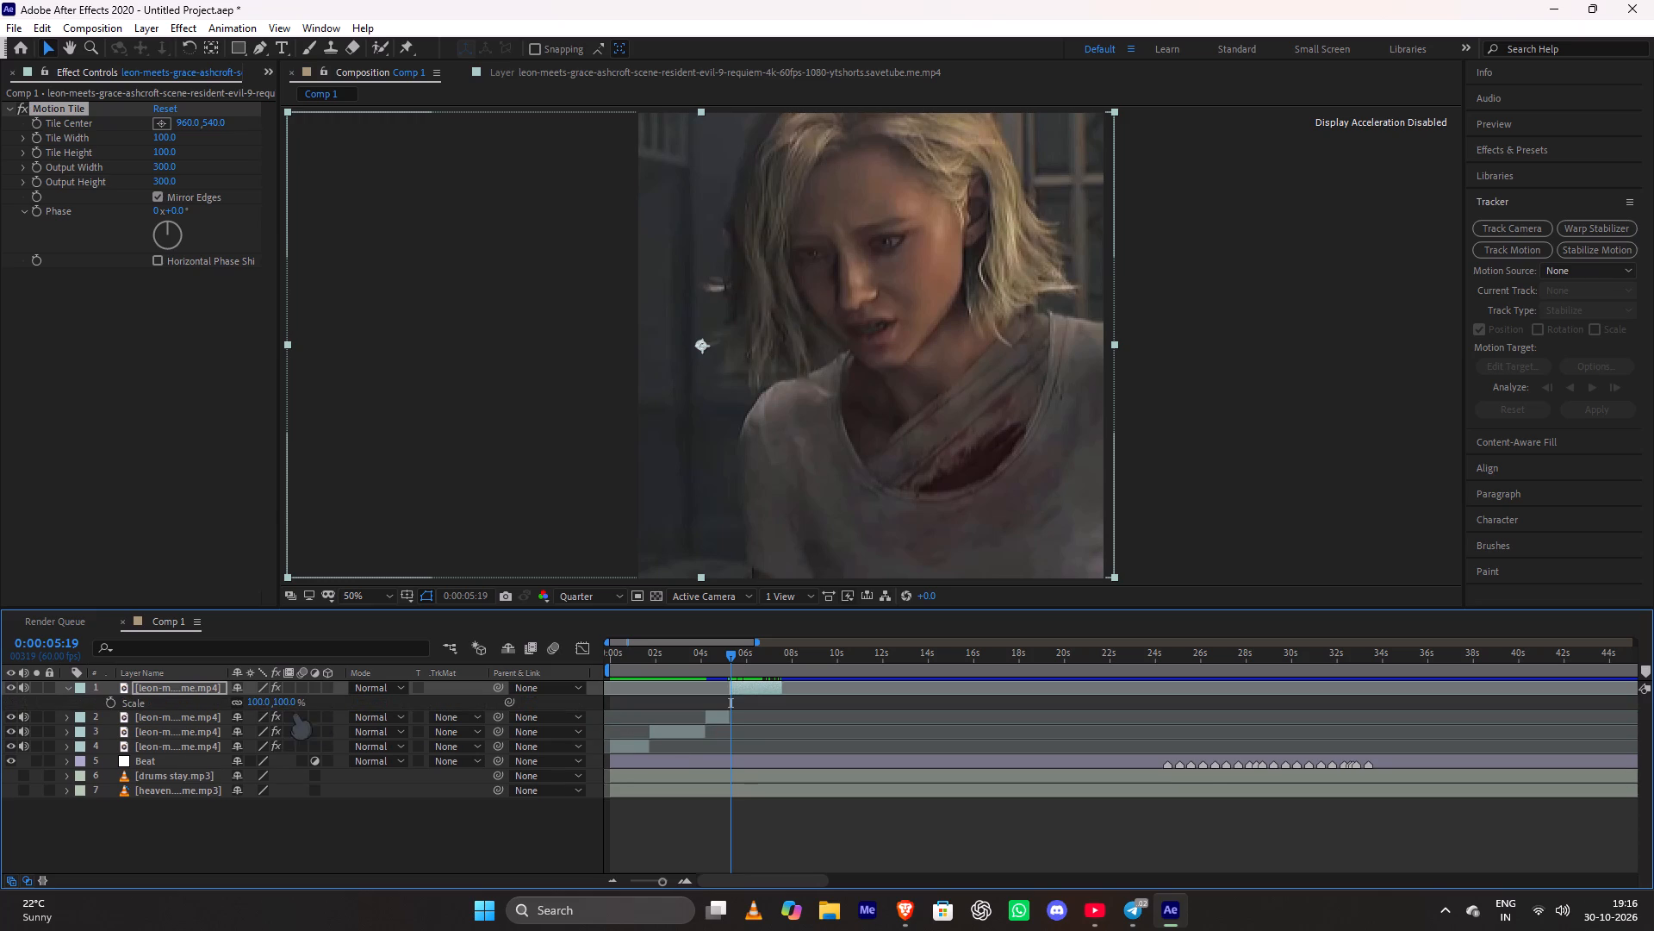
{"action": "left_click_drag", "start_coordinate": [265, 705], "coordinate": [298, 713]}
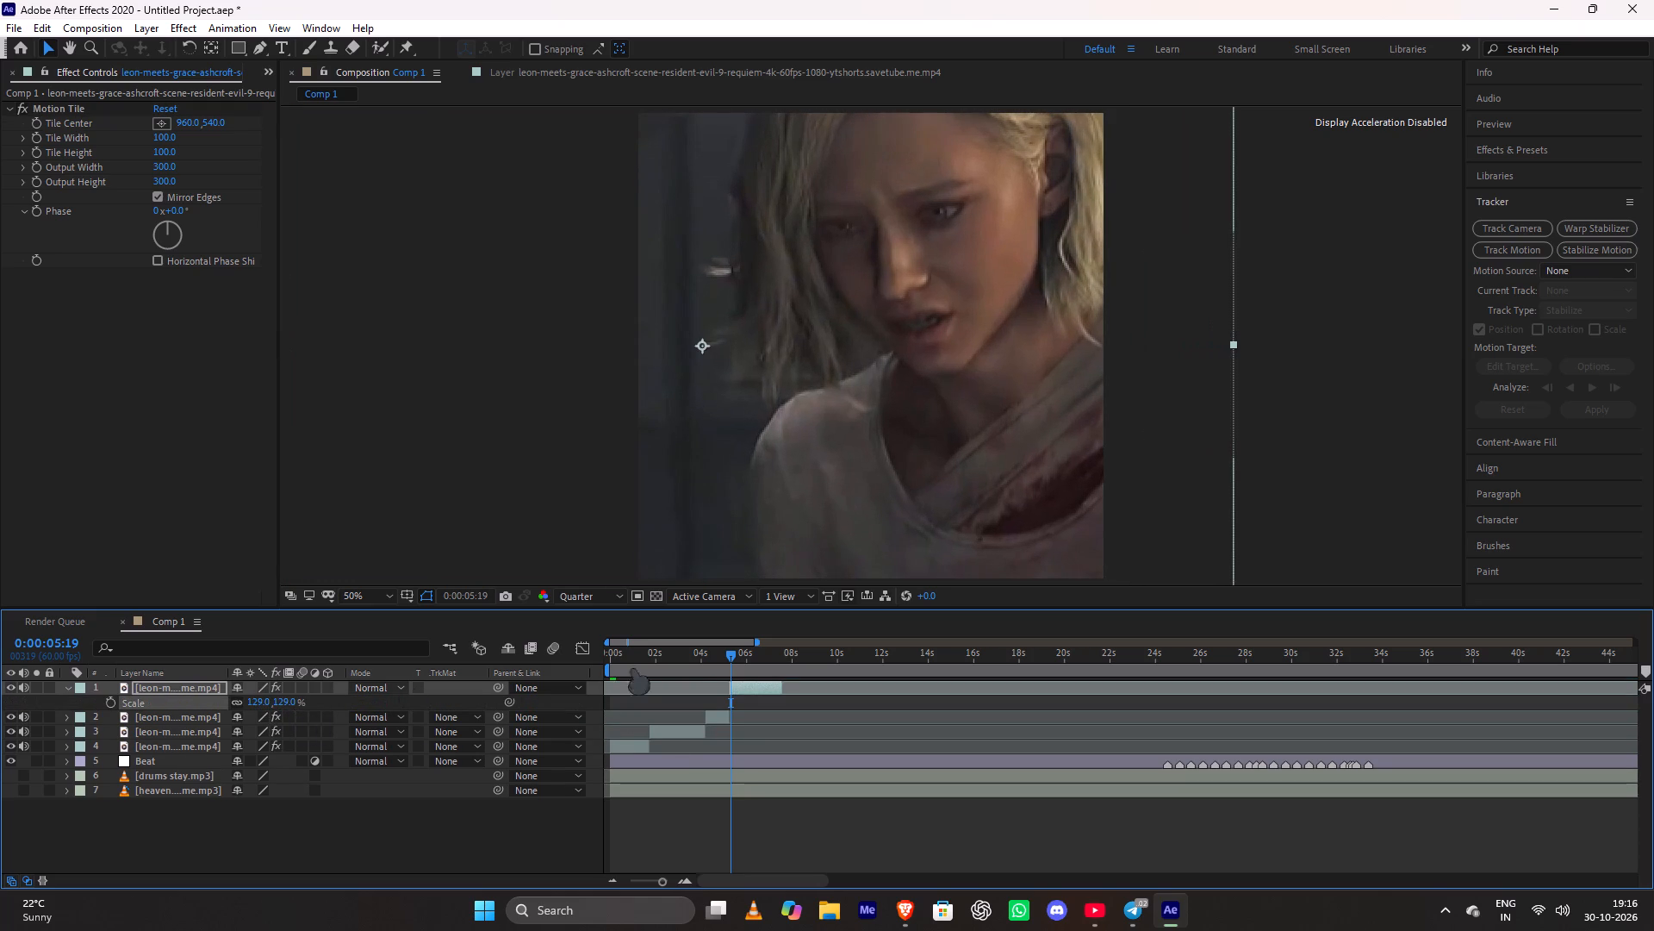
Reposition the top clip to about 22, 724 so Grace's face is framed within the square composition.
{"action": "key", "text": "p"}
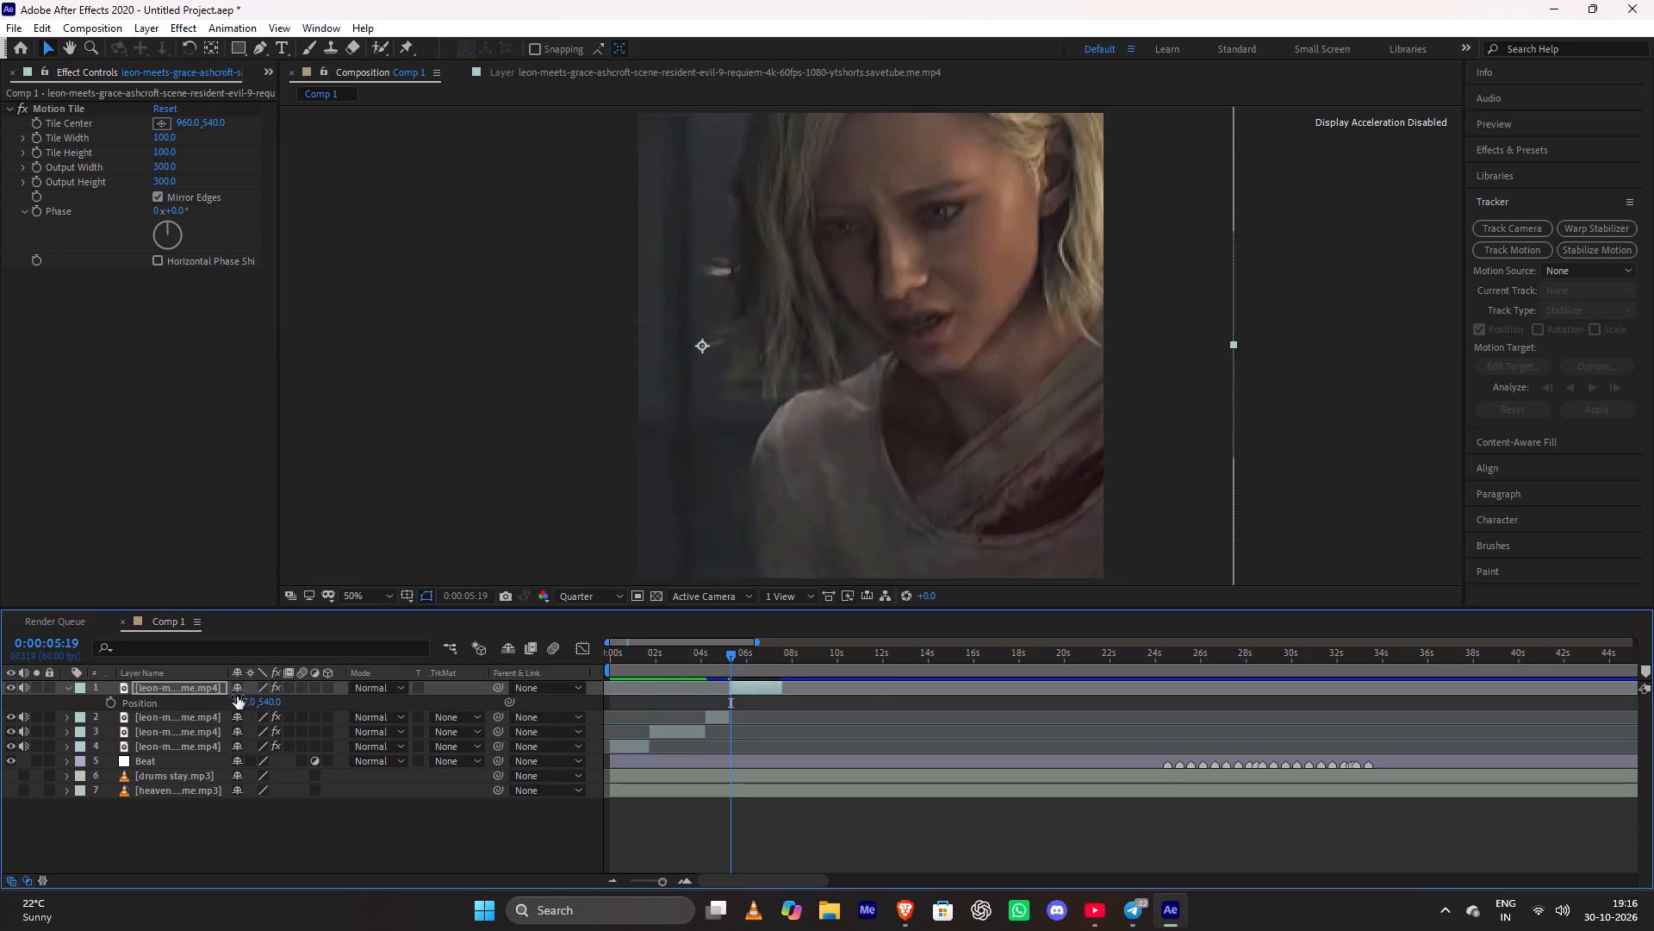
{"action": "left_click_drag", "start_coordinate": [237, 697], "coordinate": [134, 701]}
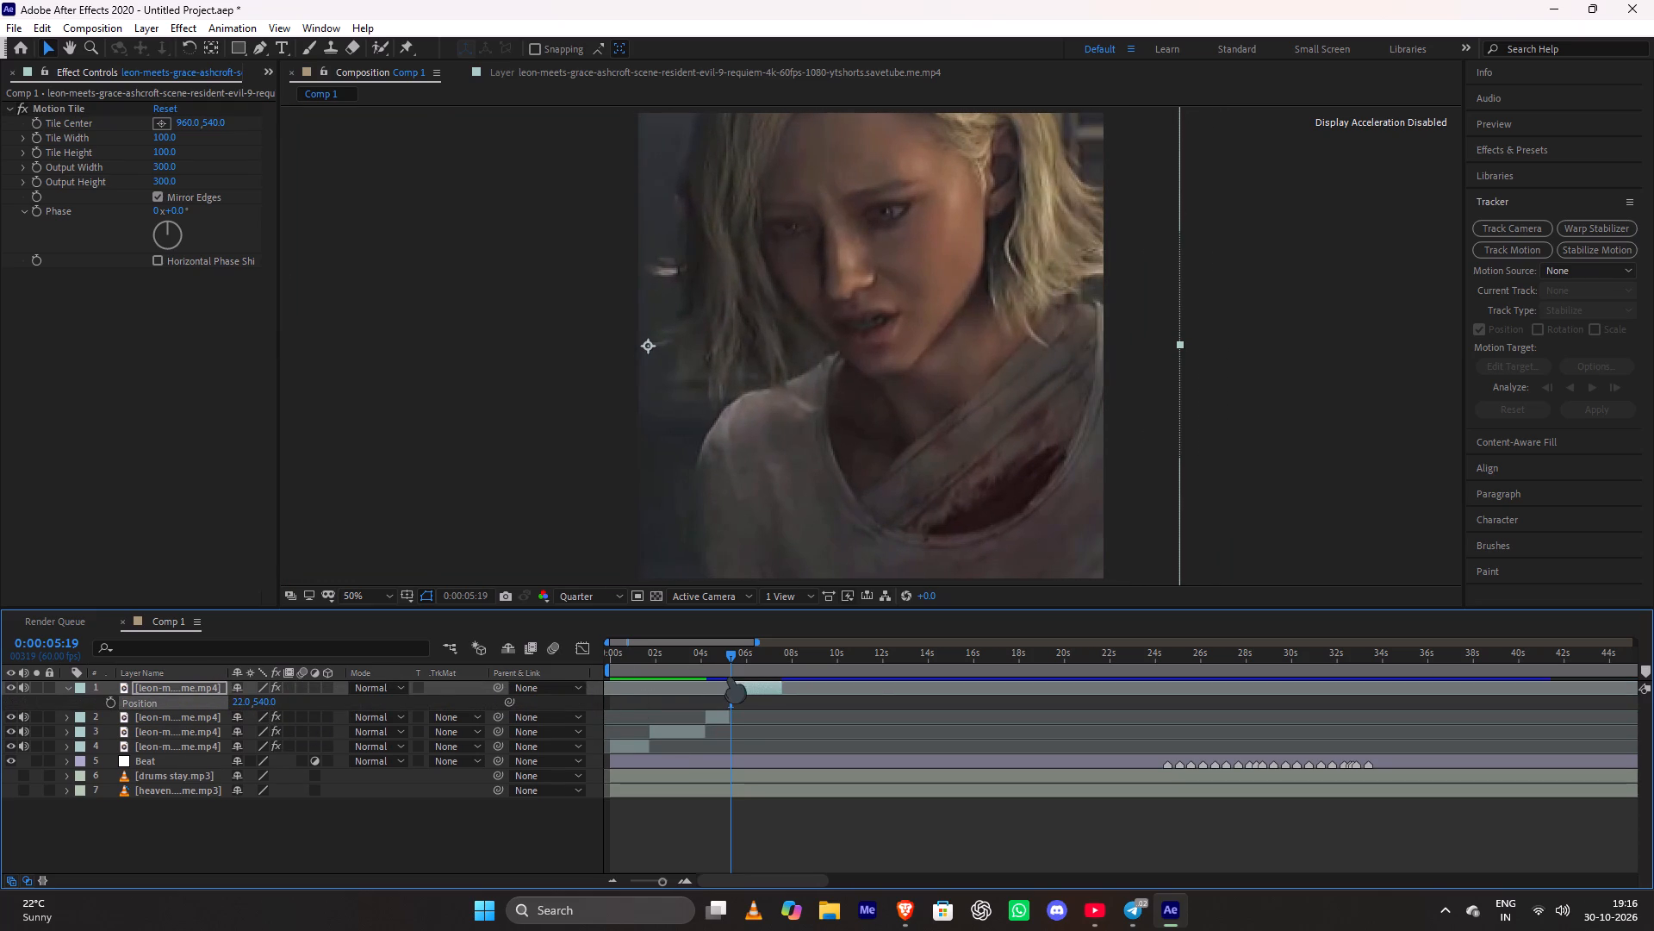
{"action": "left_click_drag", "start_coordinate": [731, 660], "coordinate": [759, 670]}
{"action": "left_click_drag", "start_coordinate": [264, 702], "coordinate": [573, 720]}
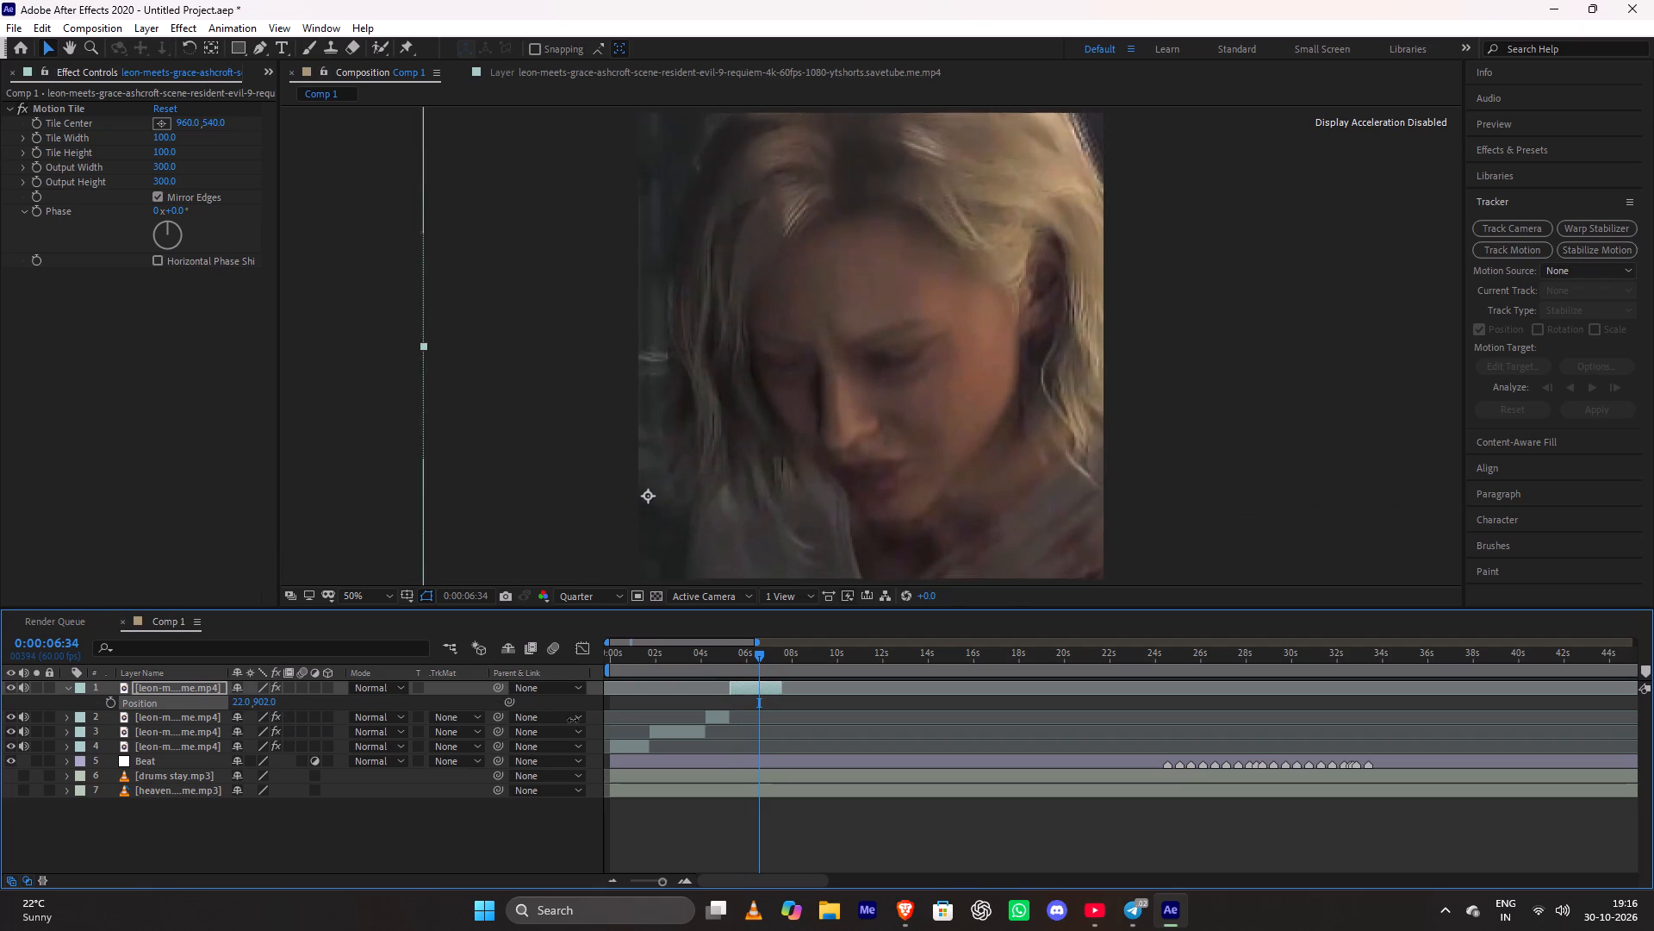
{"action": "left_click_drag", "start_coordinate": [573, 720], "coordinate": [637, 722]}
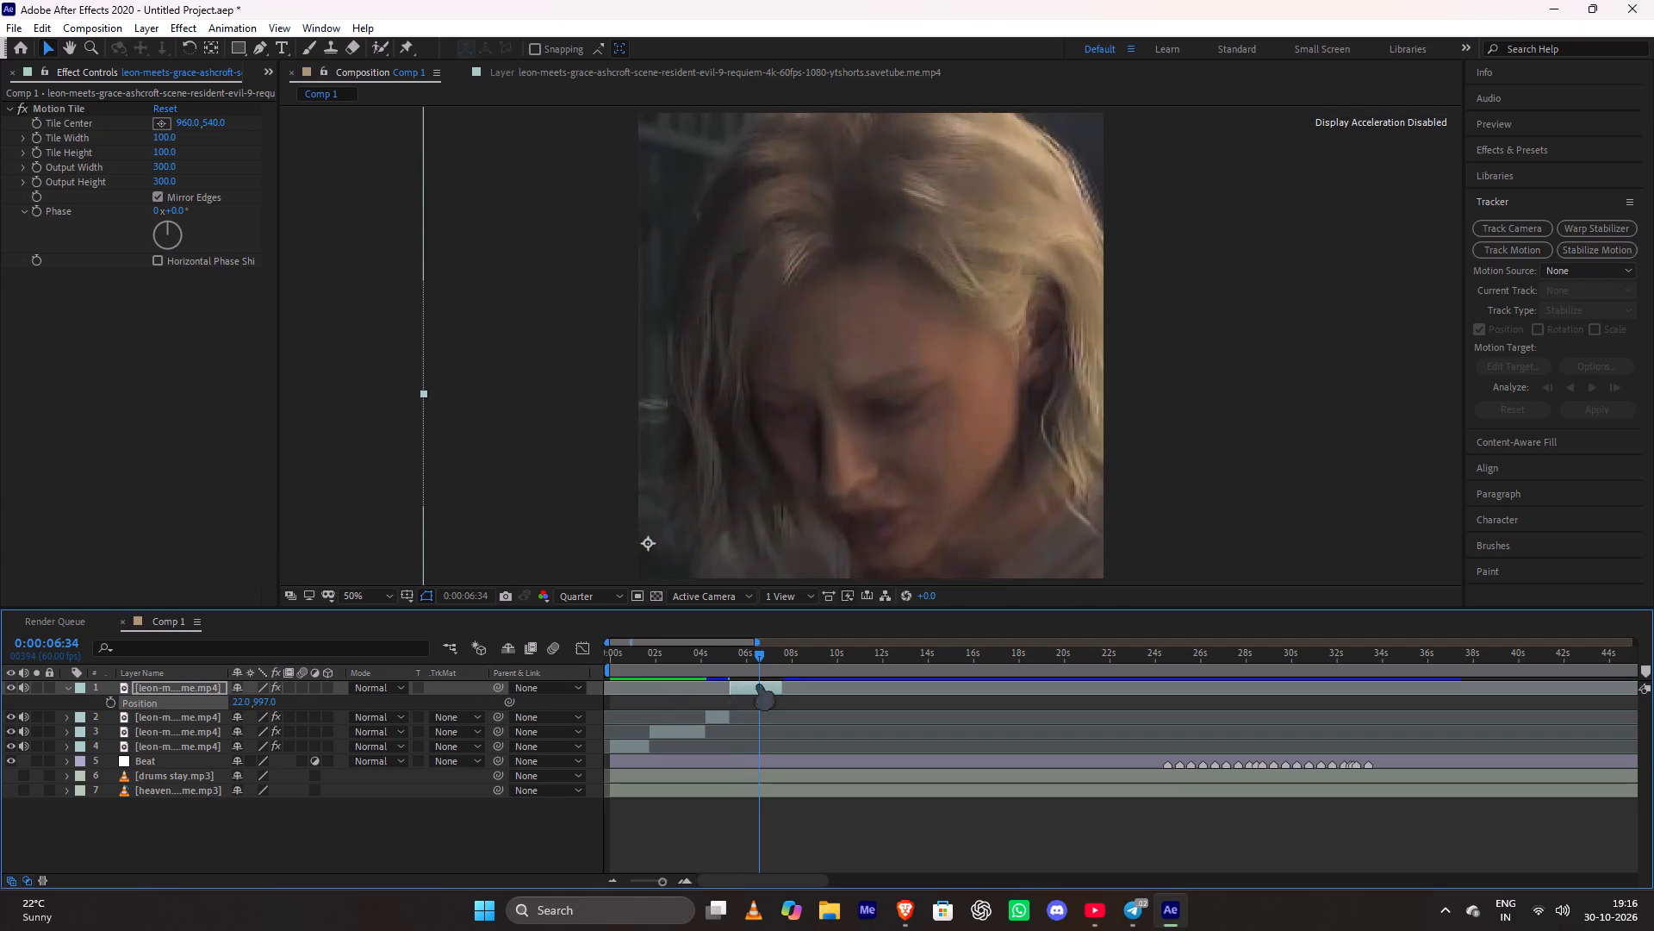
{"action": "left_click_drag", "start_coordinate": [760, 655], "coordinate": [733, 665]}
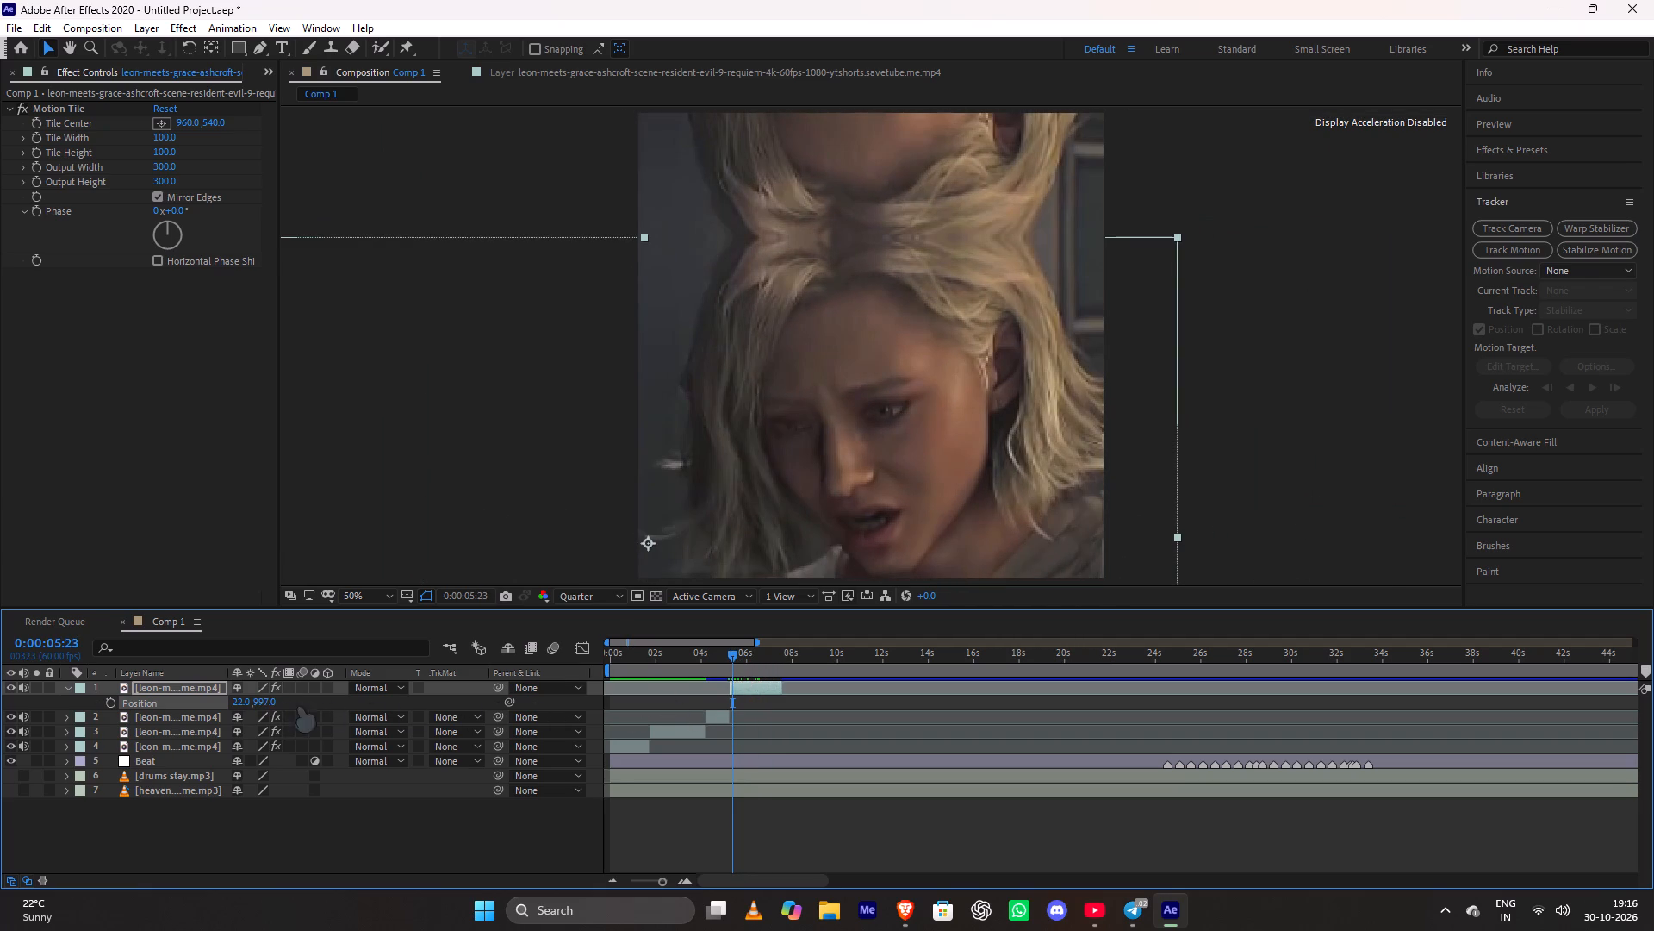
{"action": "left_click_drag", "start_coordinate": [265, 704], "coordinate": [73, 699]}
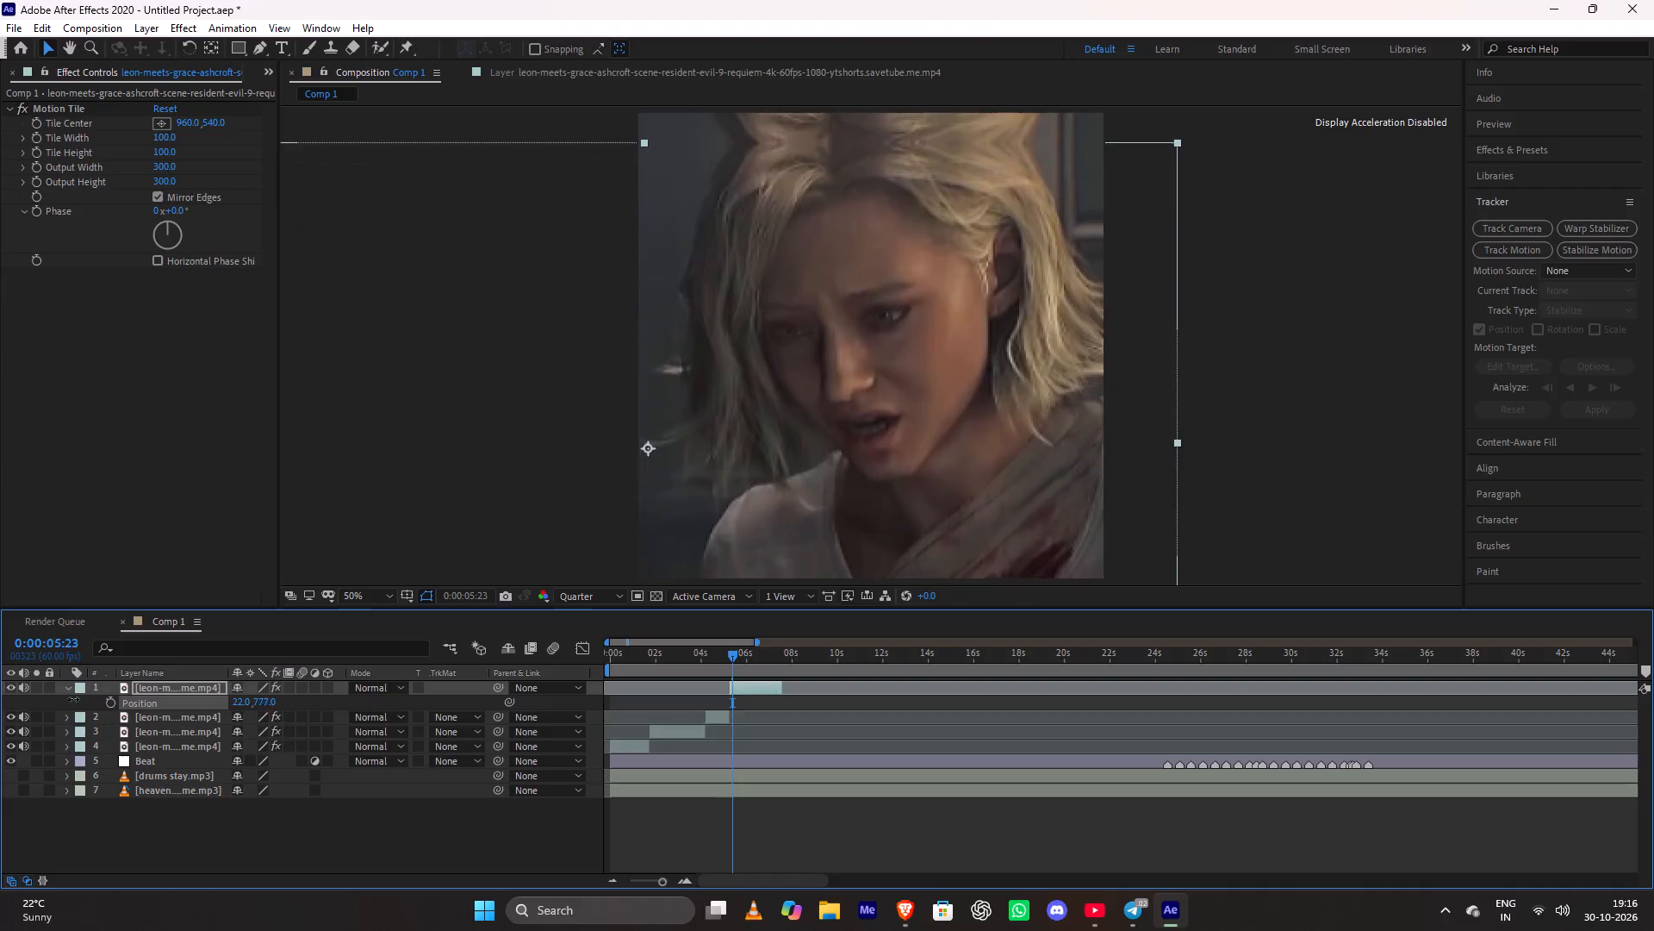
{"action": "left_click_drag", "start_coordinate": [73, 699], "coordinate": [38, 697]}
Split the top clip at about 0:00:06:59, where the mirrored edge reaches Grace's face, and delete the remainder after it.
{"action": "left_click_drag", "start_coordinate": [734, 658], "coordinate": [749, 663]}
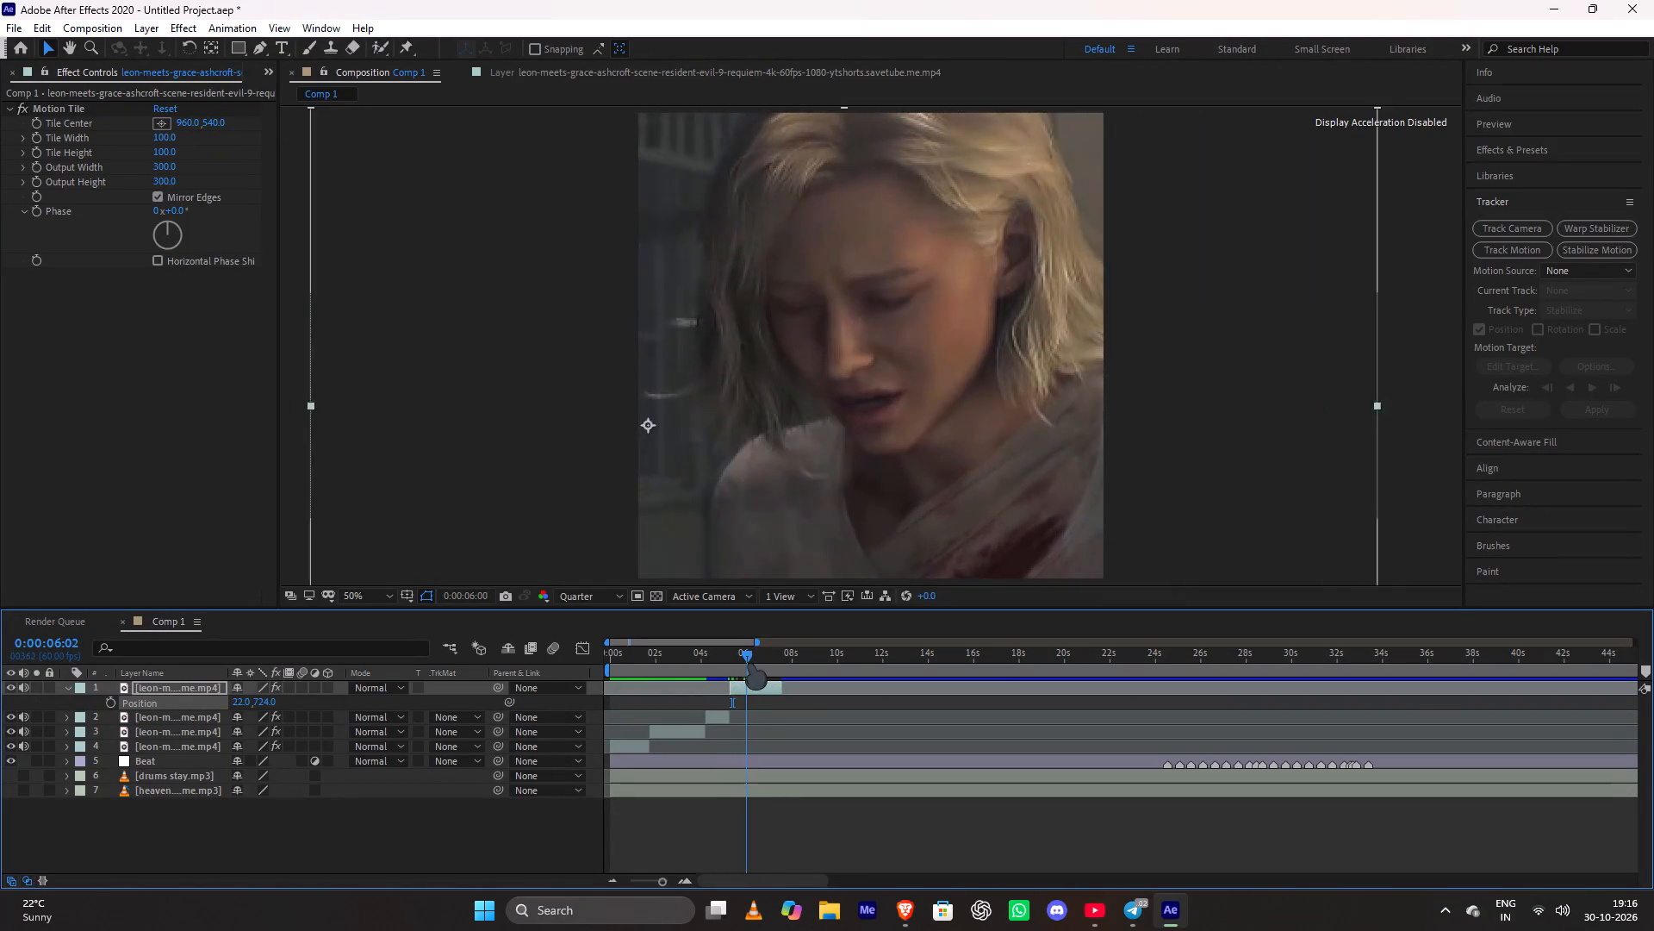
{"action": "left_click_drag", "start_coordinate": [749, 663], "coordinate": [775, 671]}
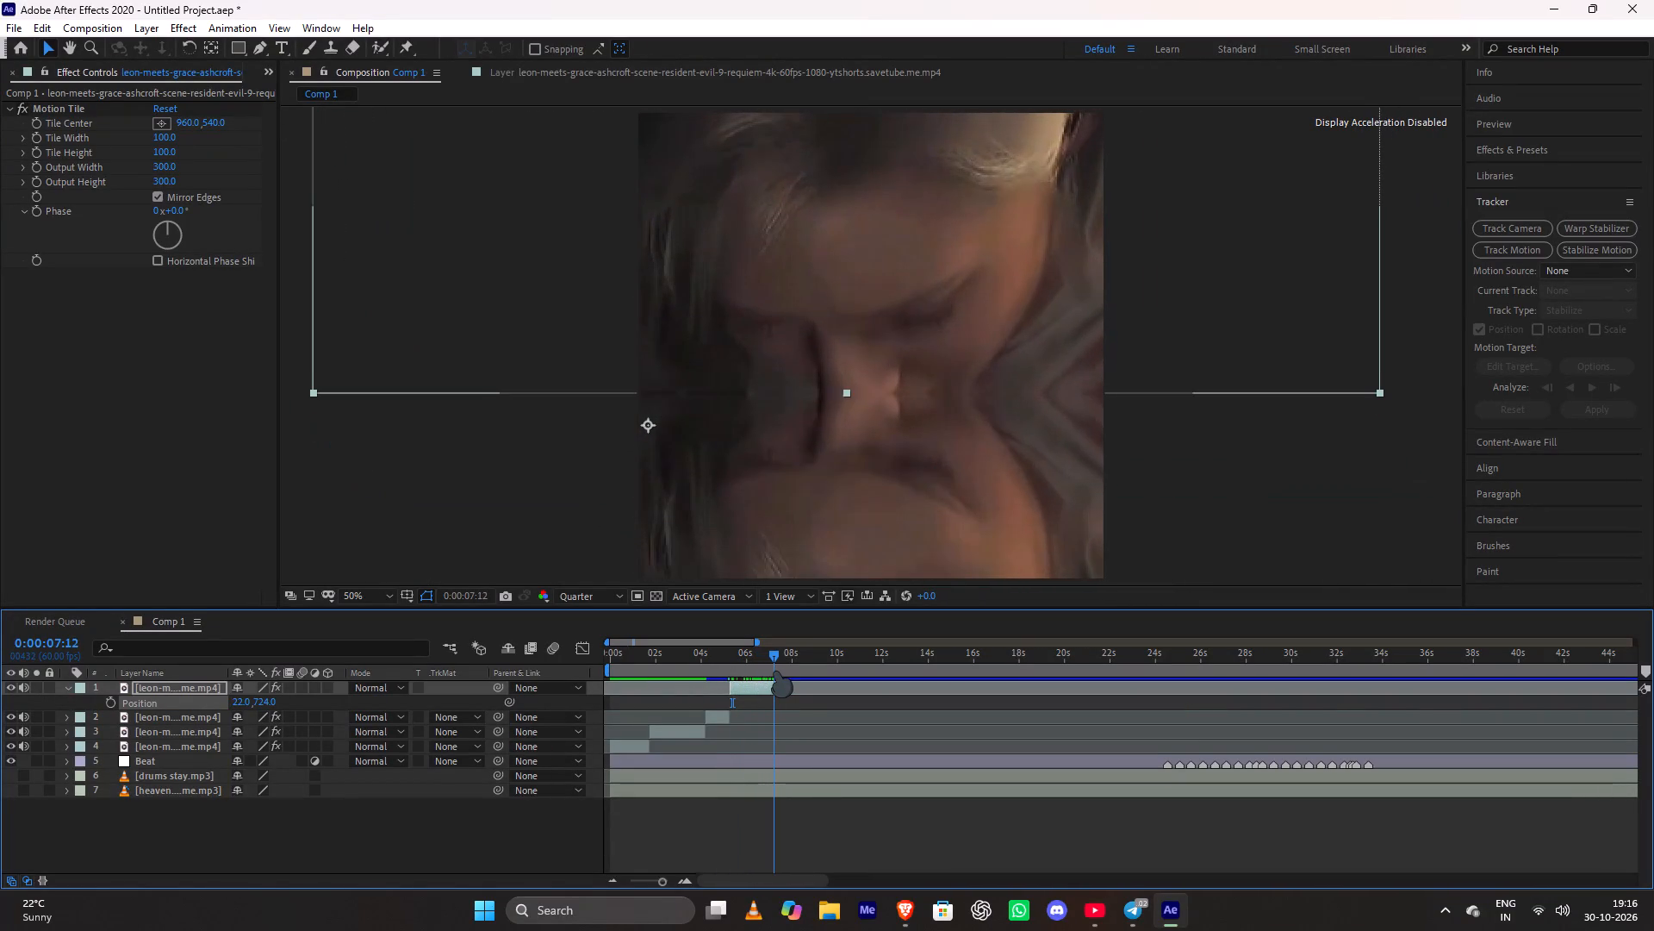
{"action": "left_click_drag", "start_coordinate": [775, 671], "coordinate": [765, 678]}
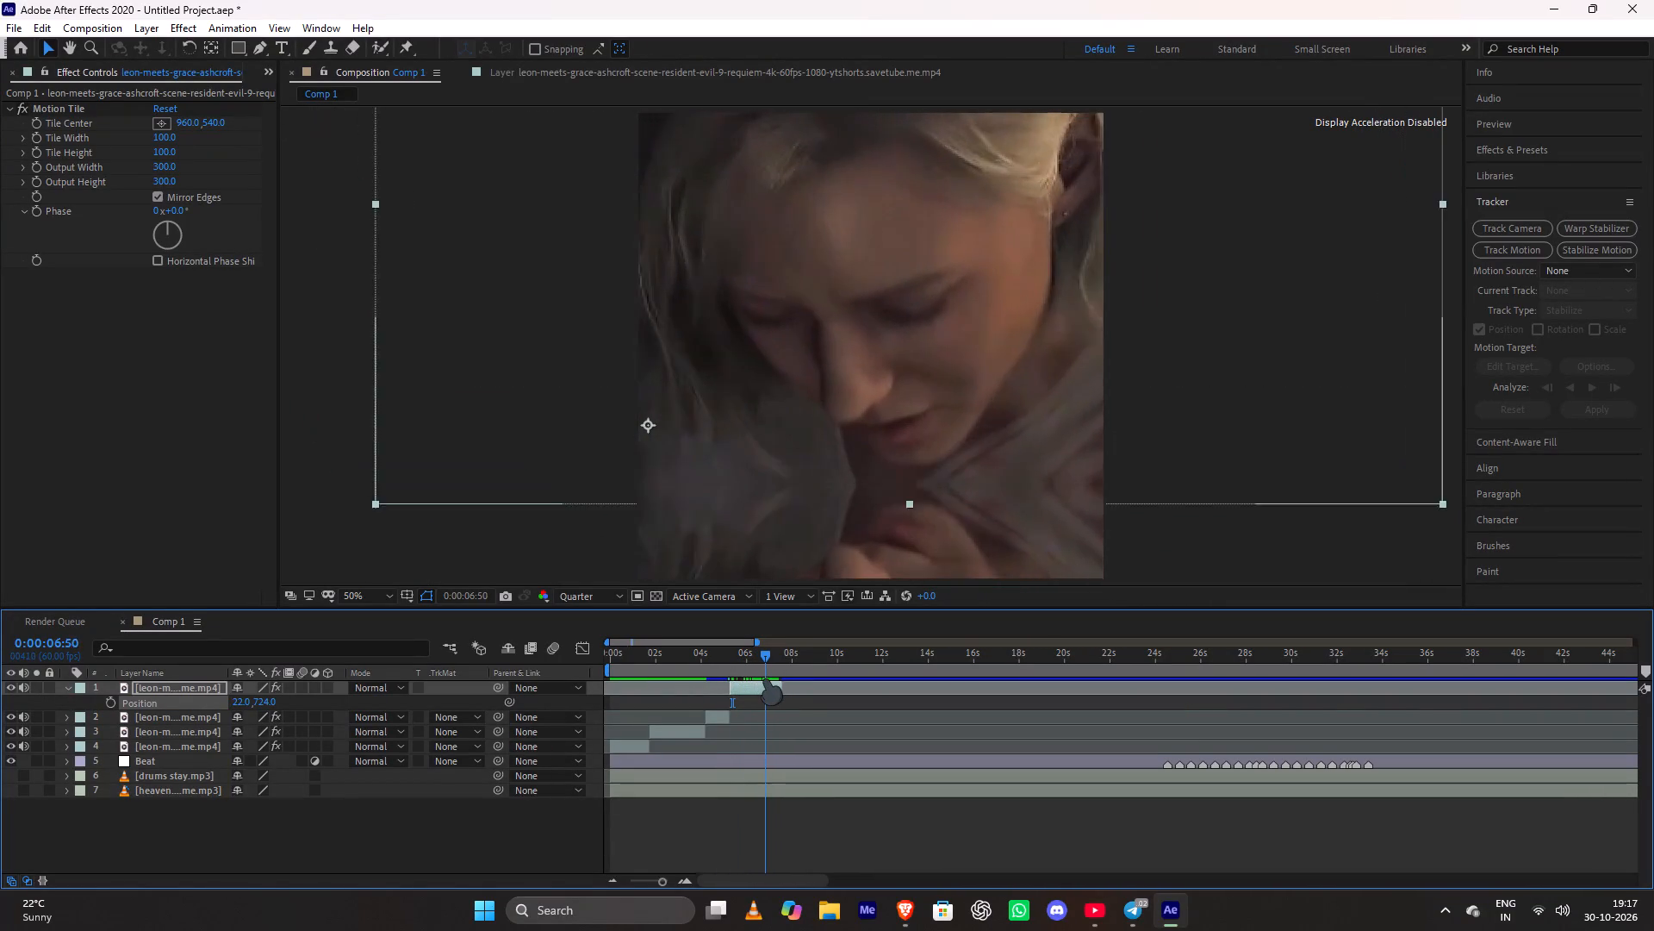
{"action": "left_click_drag", "start_coordinate": [765, 678], "coordinate": [750, 684]}
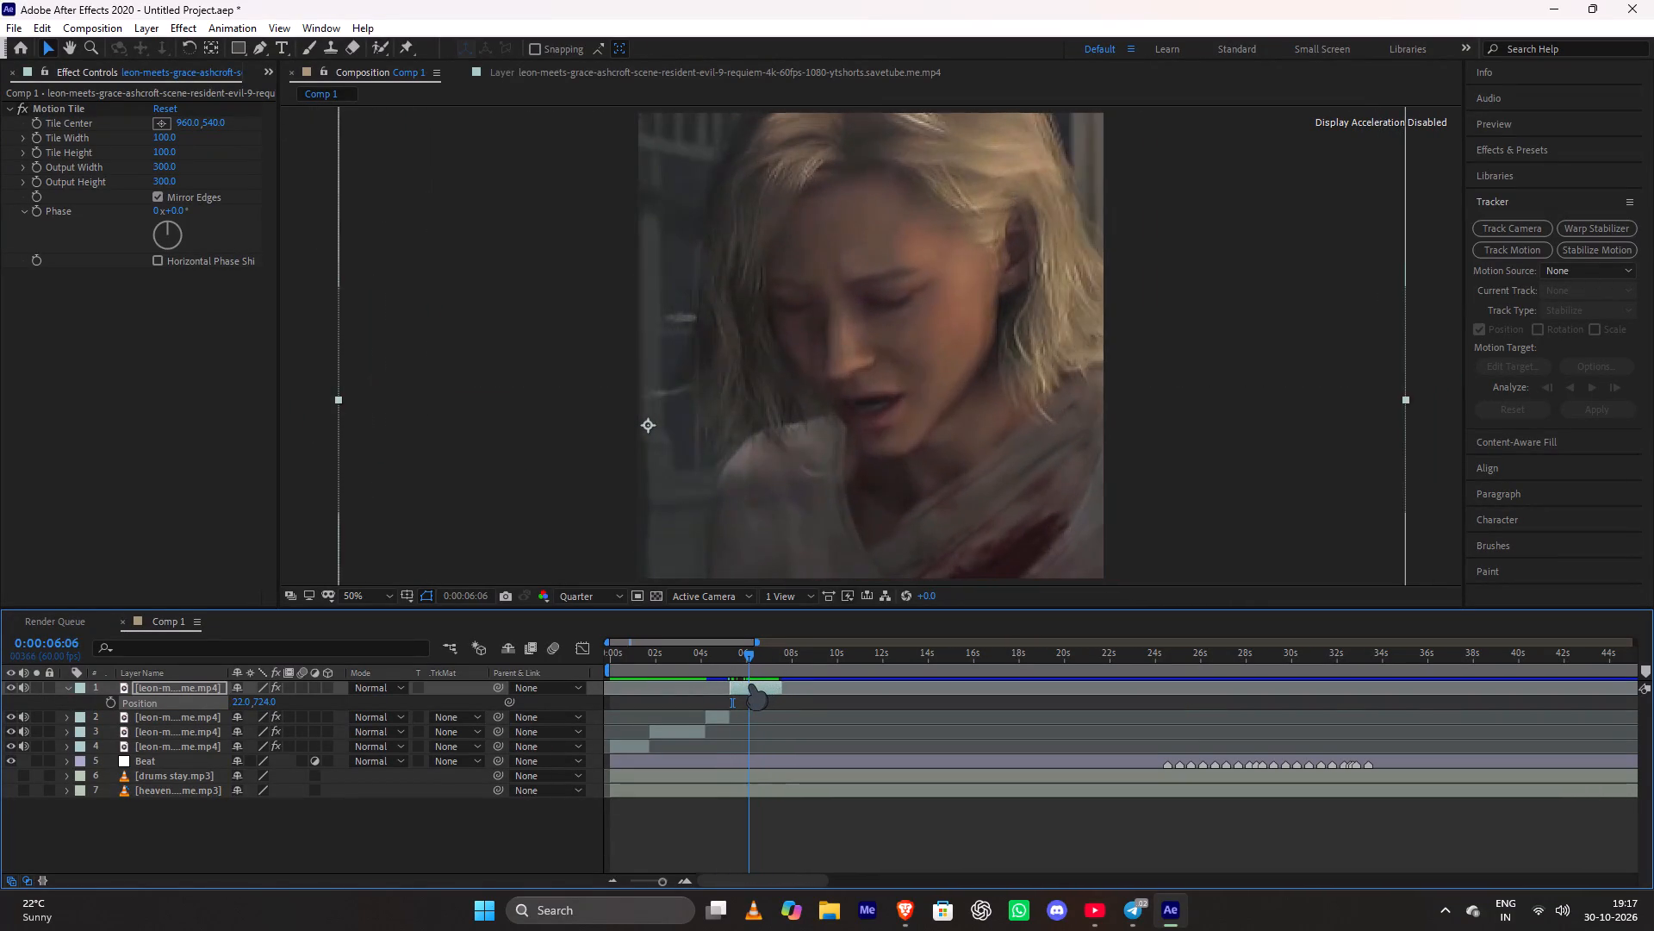
{"action": "left_click_drag", "start_coordinate": [750, 684], "coordinate": [768, 684]}
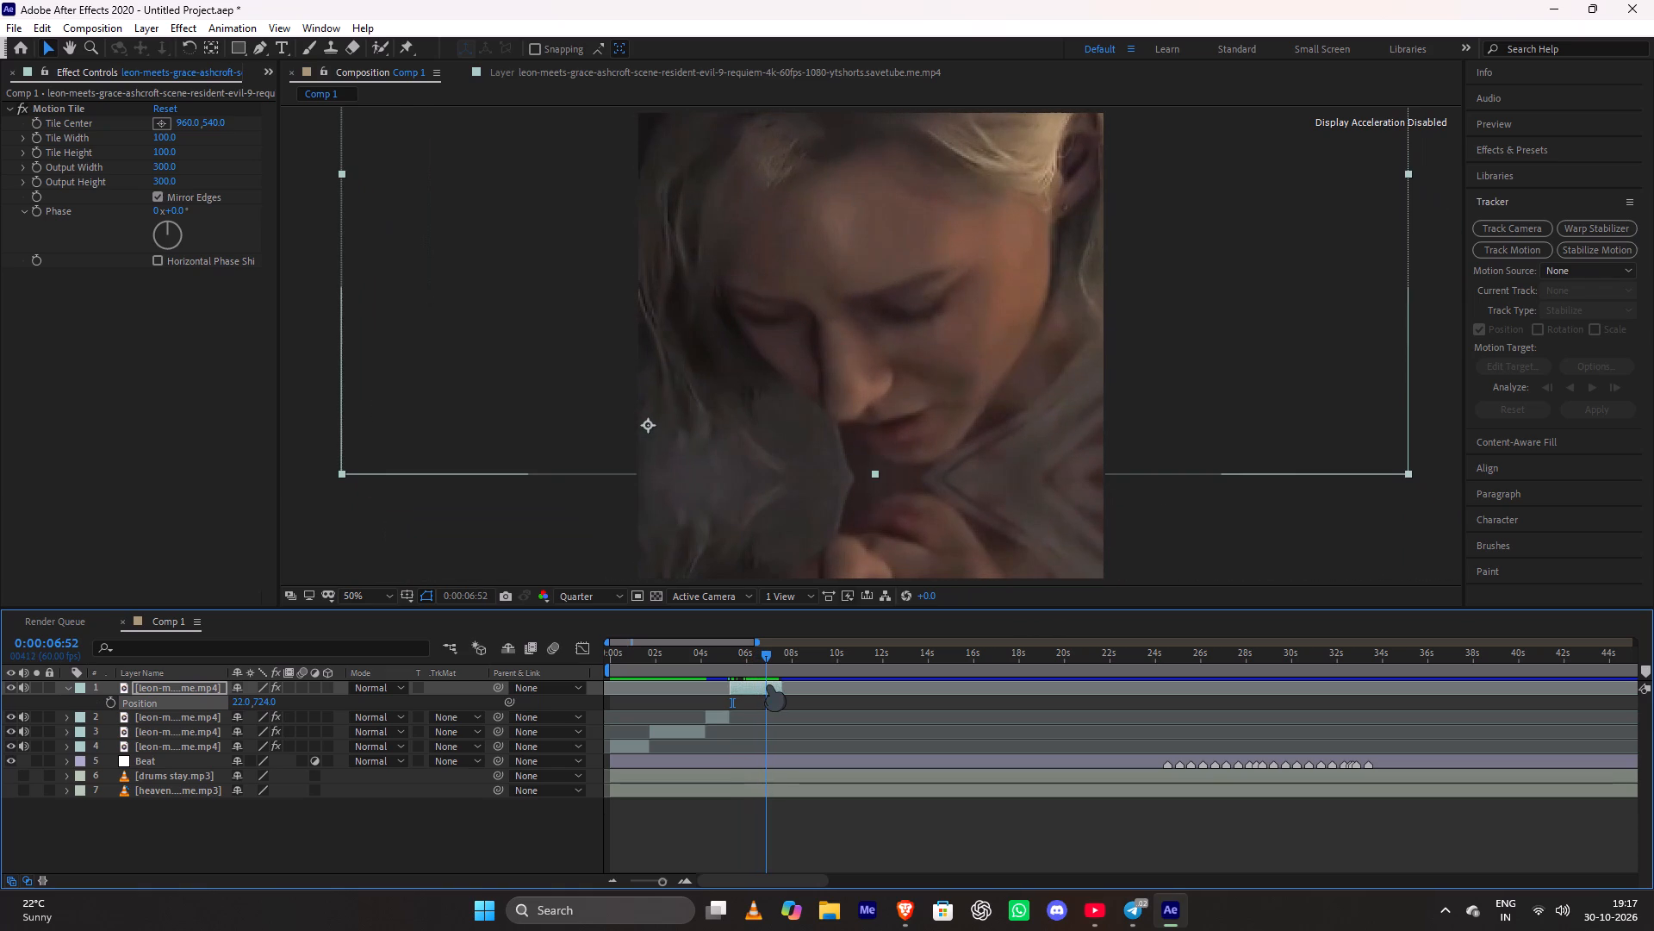
{"action": "left_click_drag", "start_coordinate": [768, 684], "coordinate": [770, 685]}
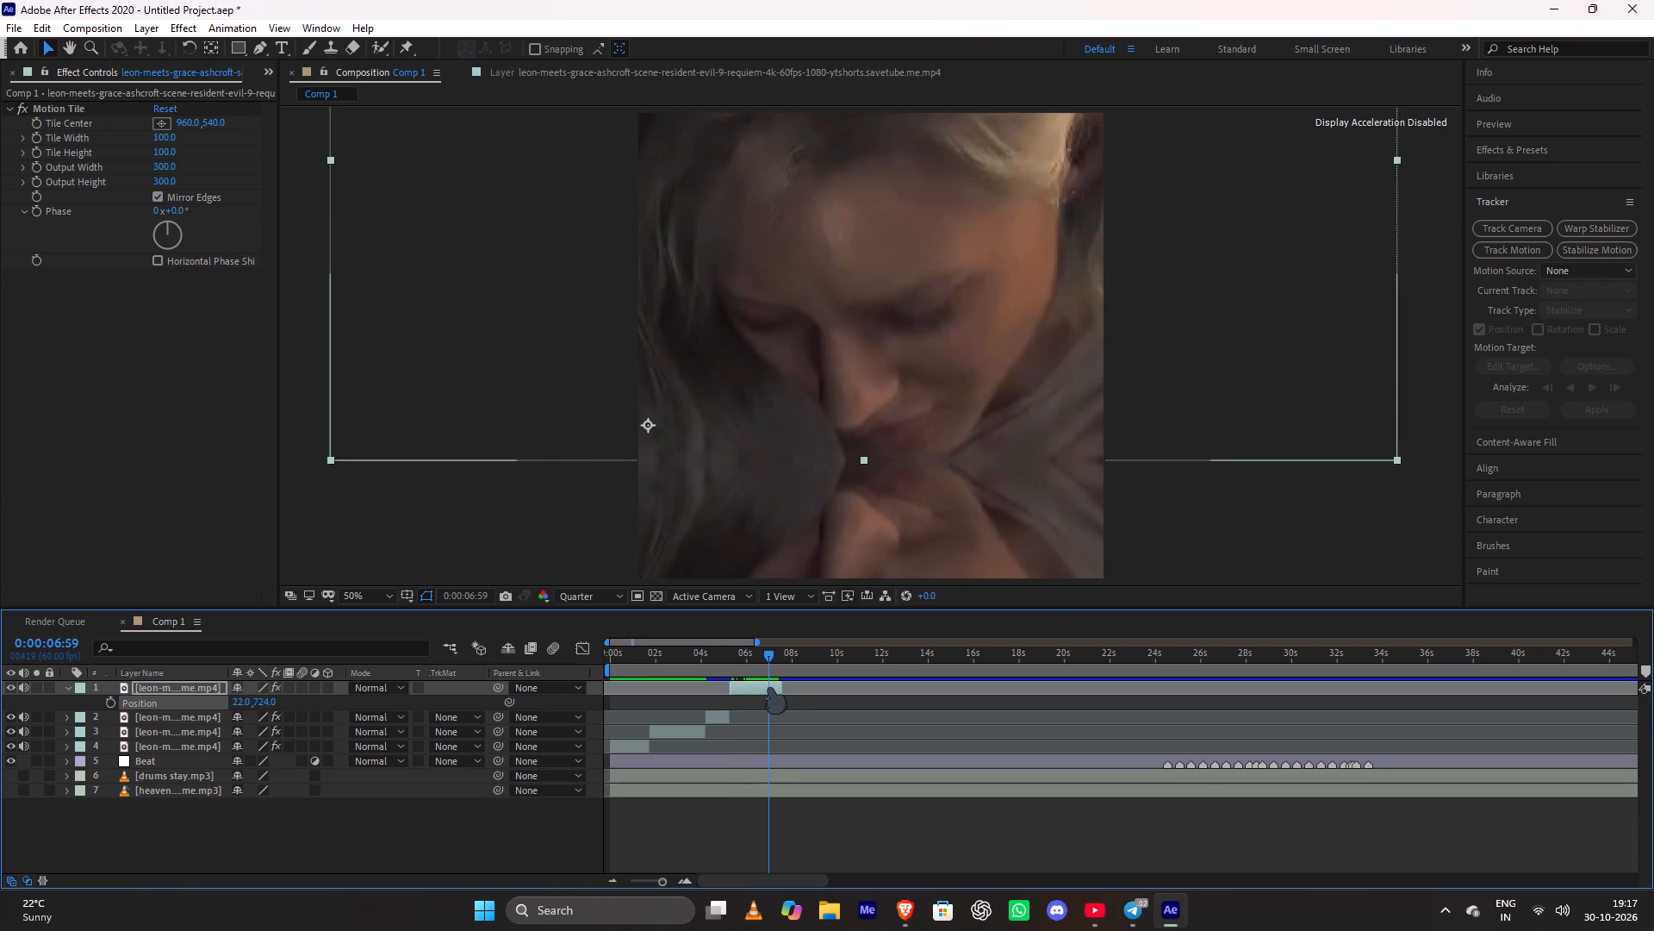
{"action": "key", "text": "ctrl+shift+d"}
{"action": "key", "text": "Delete"}
Play back the assembled four-clip sequence from the beginning to review the framing and cuts.
{"action": "left_click_drag", "start_coordinate": [764, 652], "coordinate": [668, 676]}
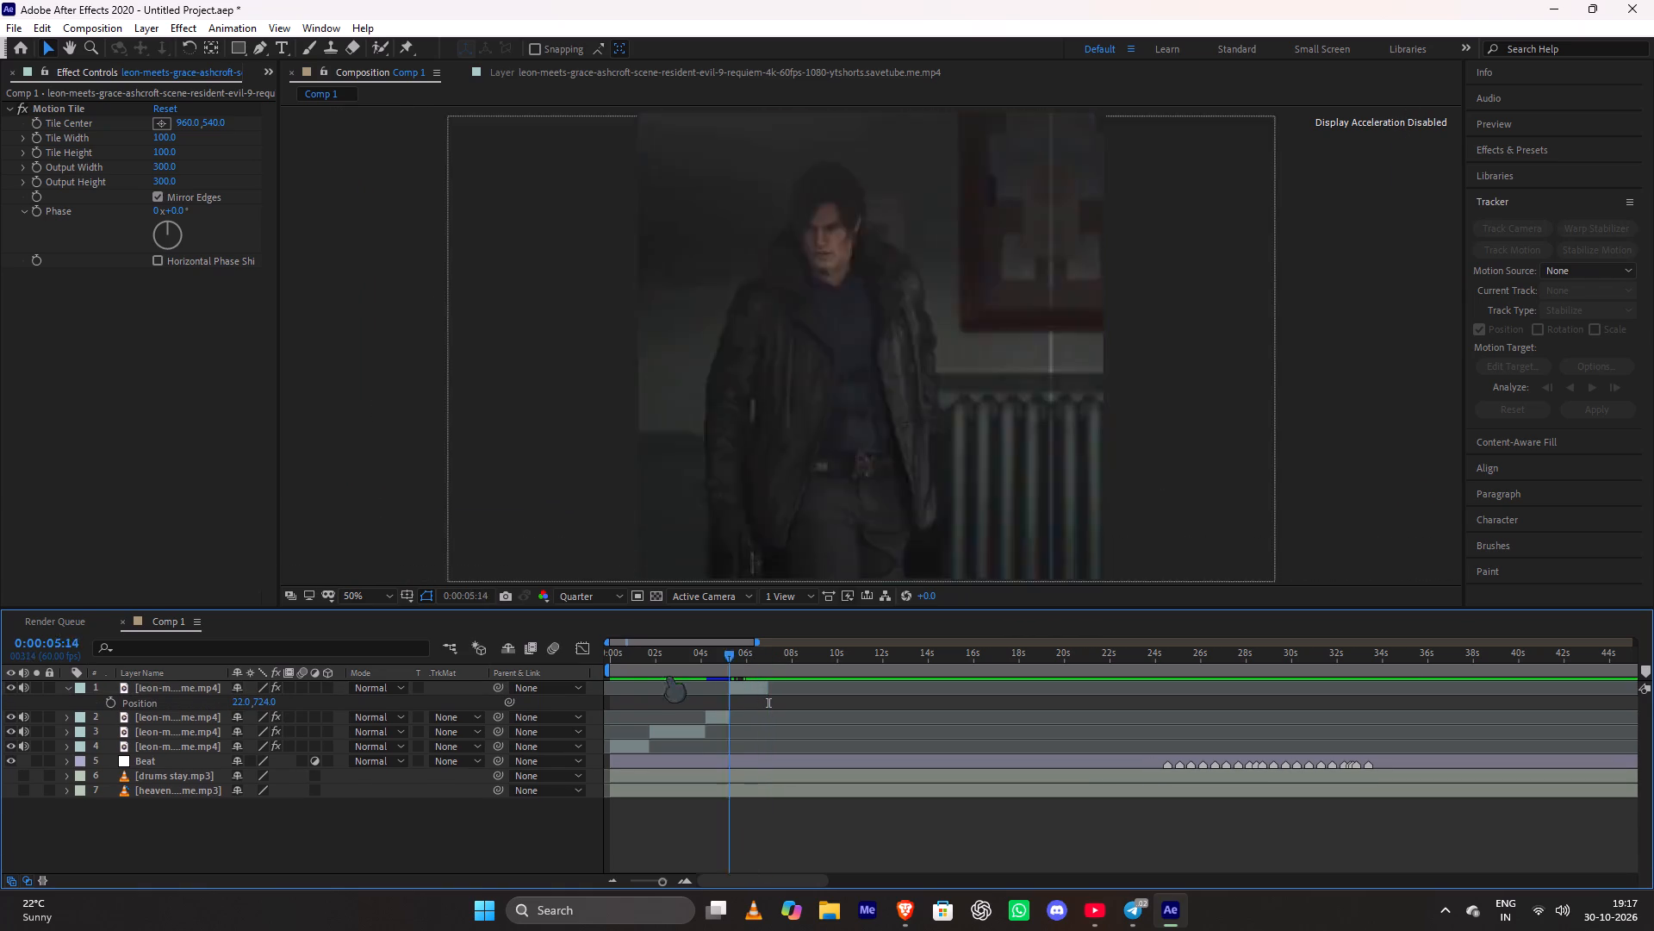
{"action": "left_click_drag", "start_coordinate": [668, 676], "coordinate": [573, 696]}
{"action": "key", "text": "space"}
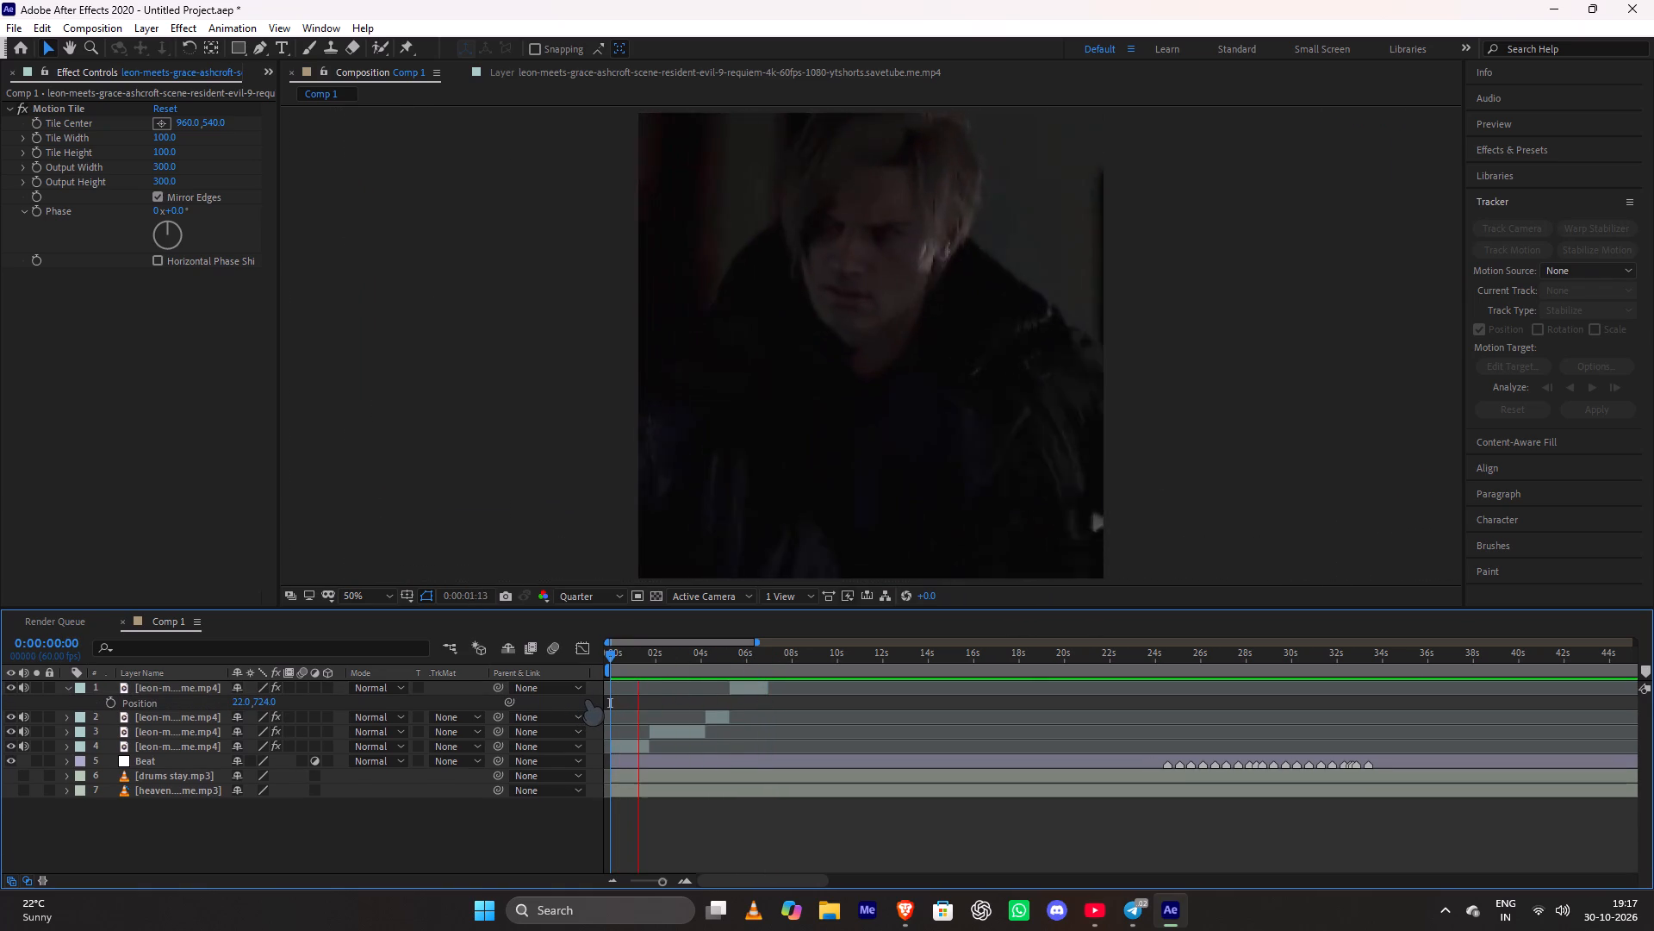
{"action": "key", "text": "space"}
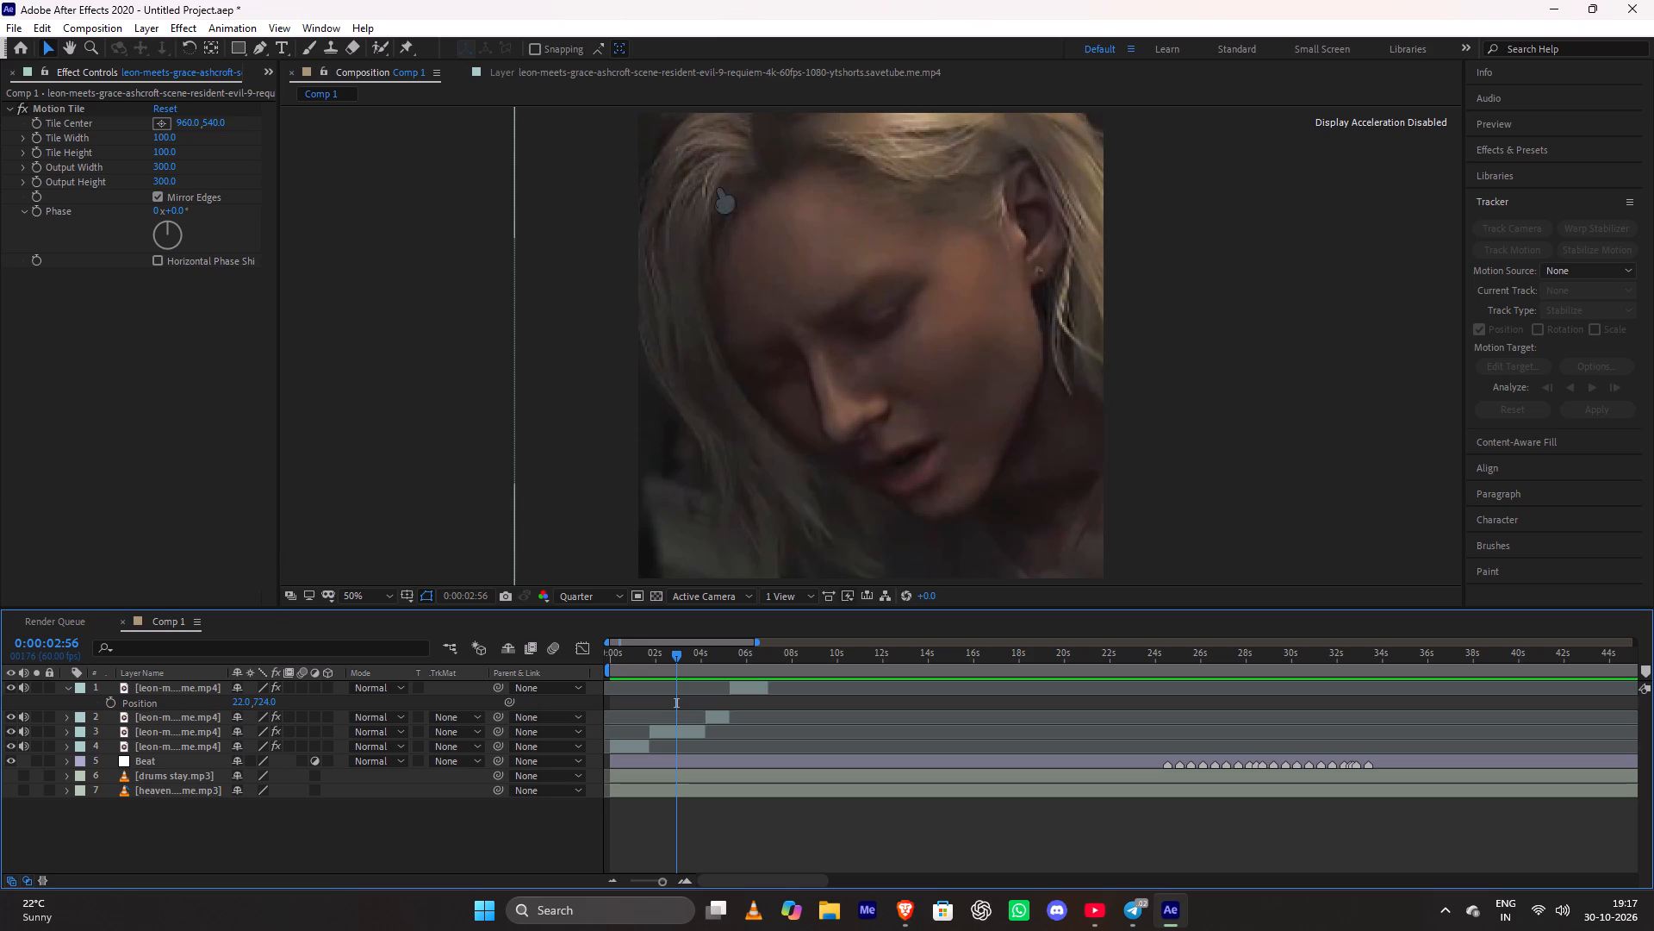
{"action": "left_click_drag", "start_coordinate": [680, 654], "coordinate": [581, 671]}
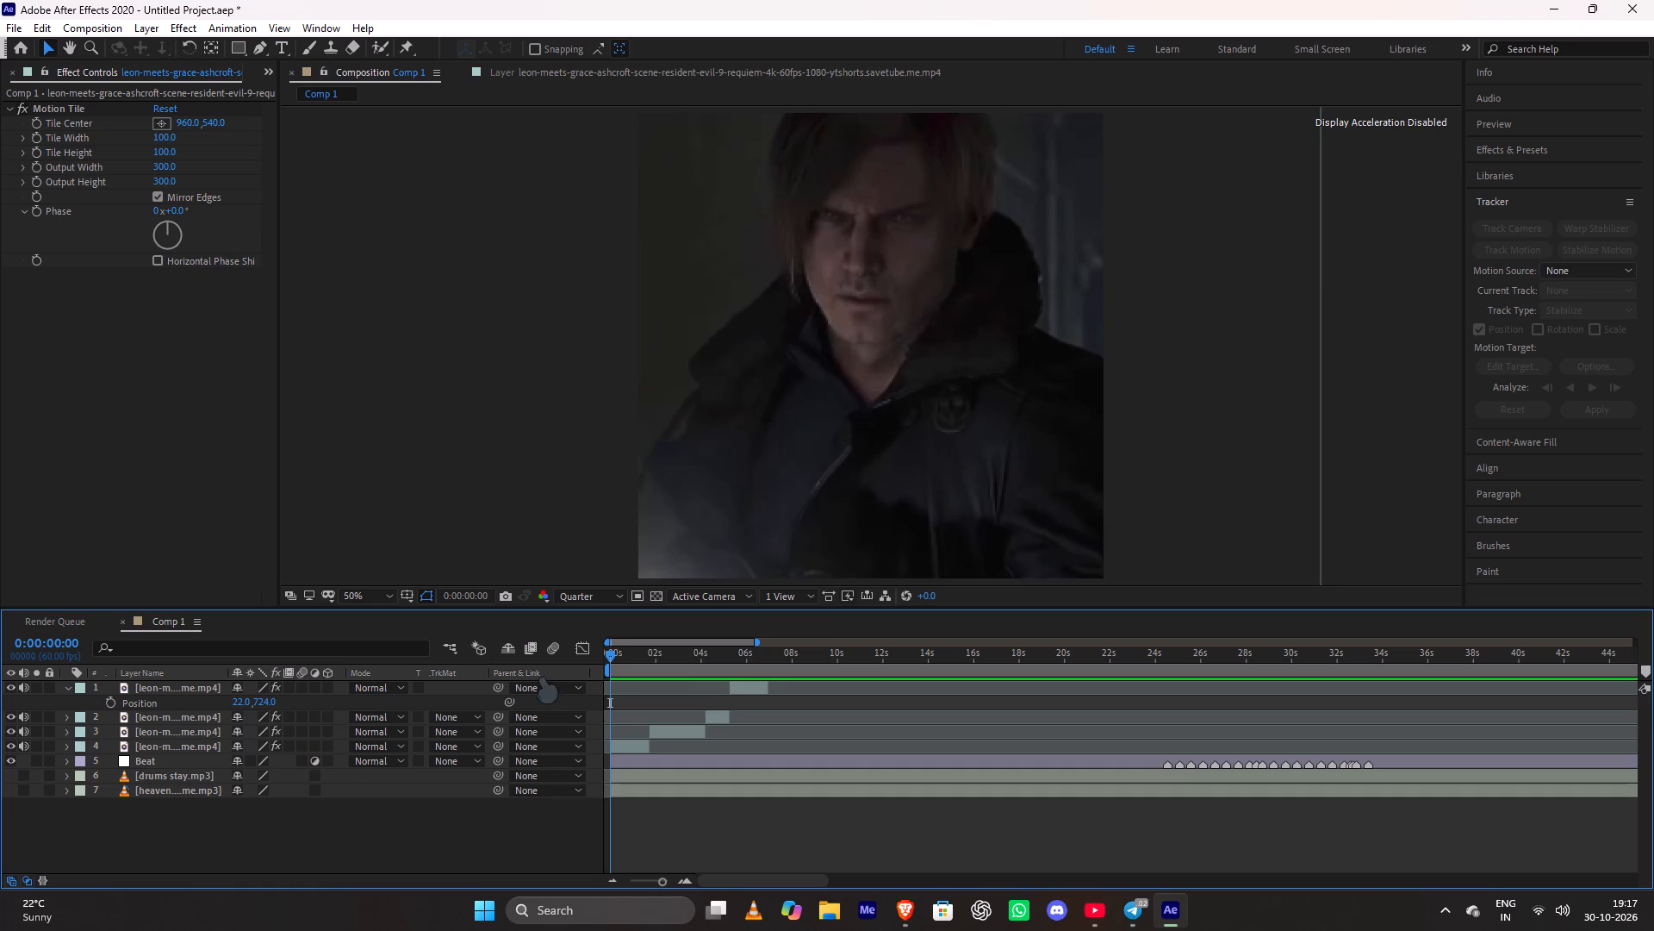
{"action": "left_click_drag", "start_coordinate": [607, 653], "coordinate": [588, 657]}
{"action": "key", "text": "space"}
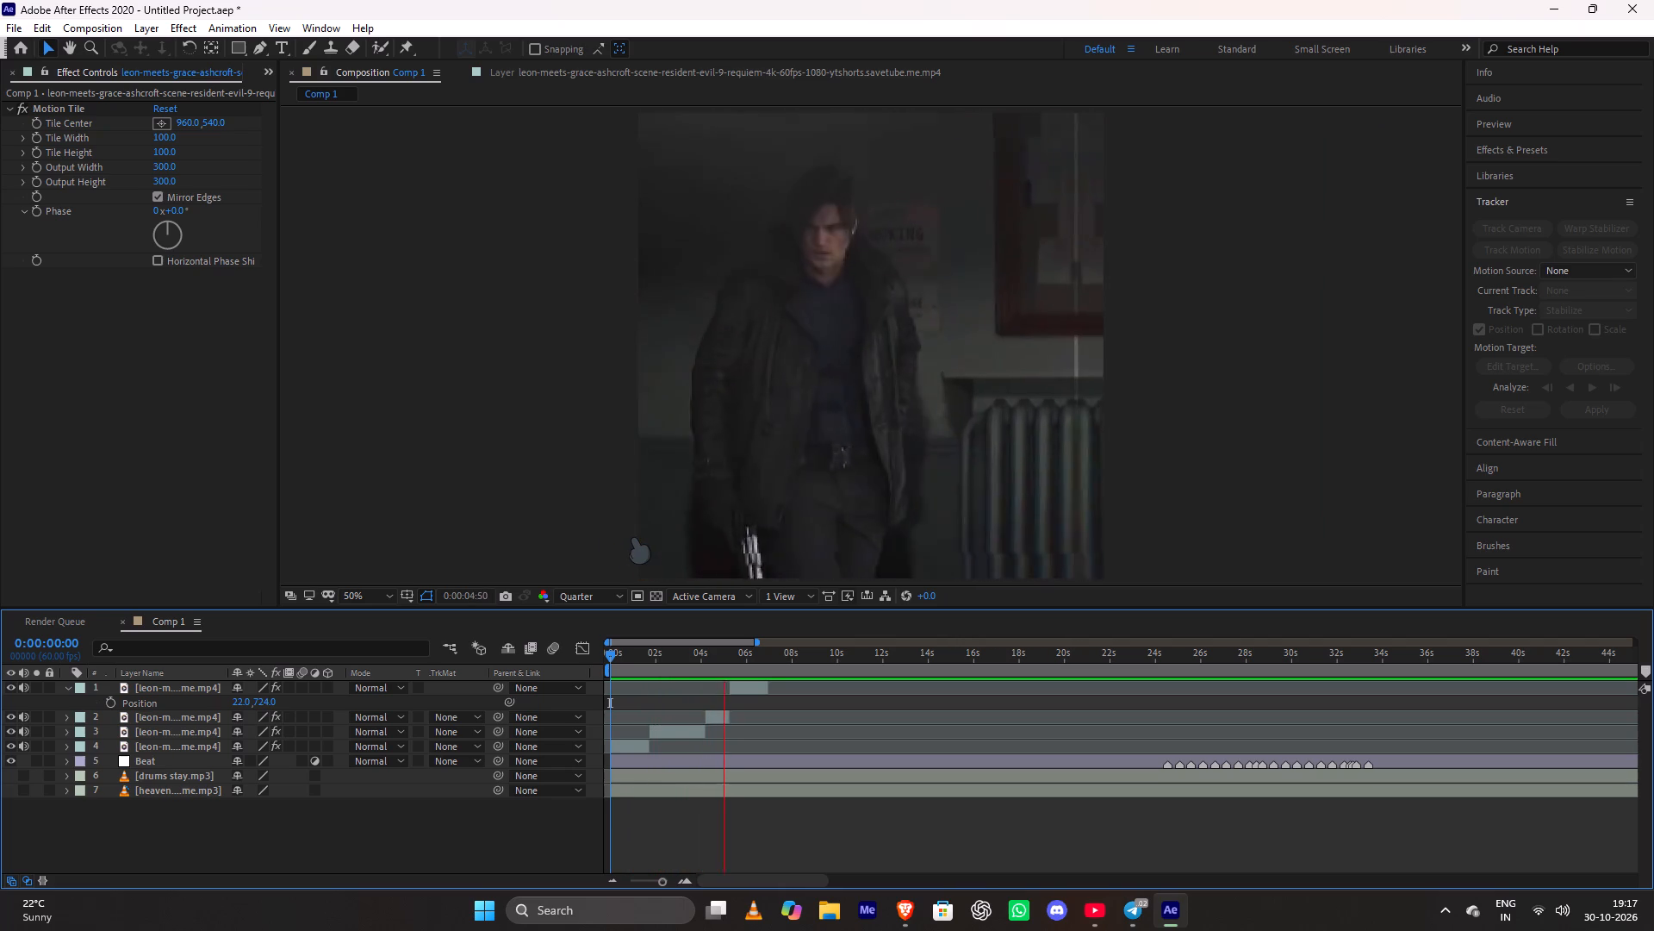
{"action": "key", "text": "space"}
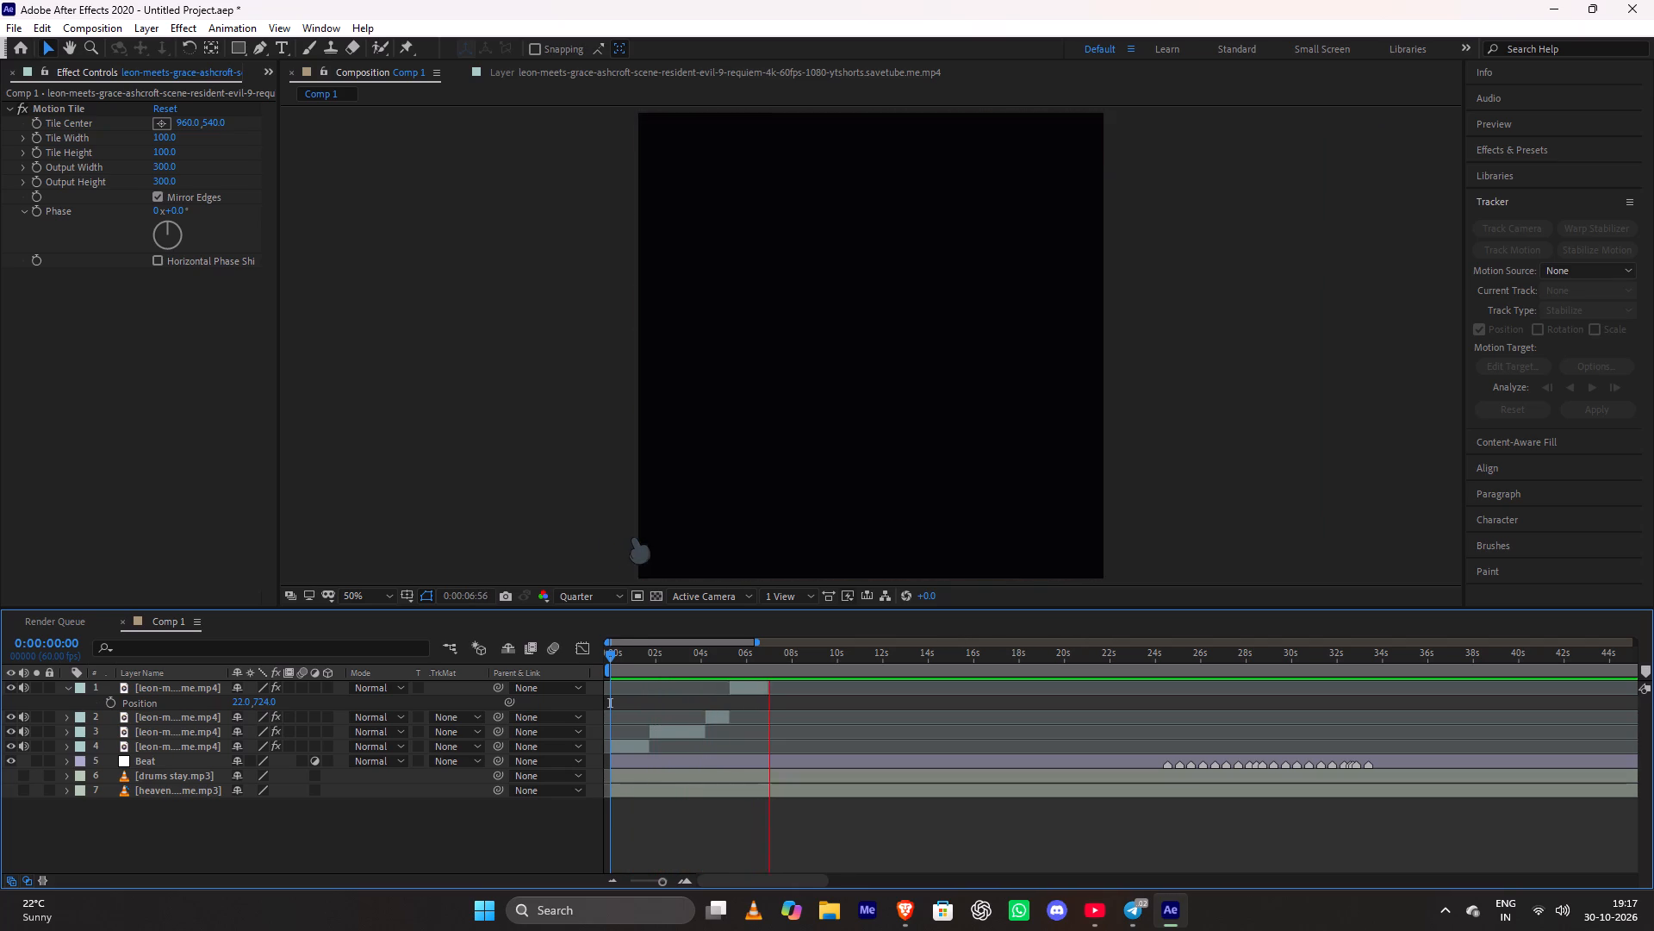
Close After Effects without saving the changes to the untitled project.
{"action": "left_click", "coordinate": [1651, 0]}
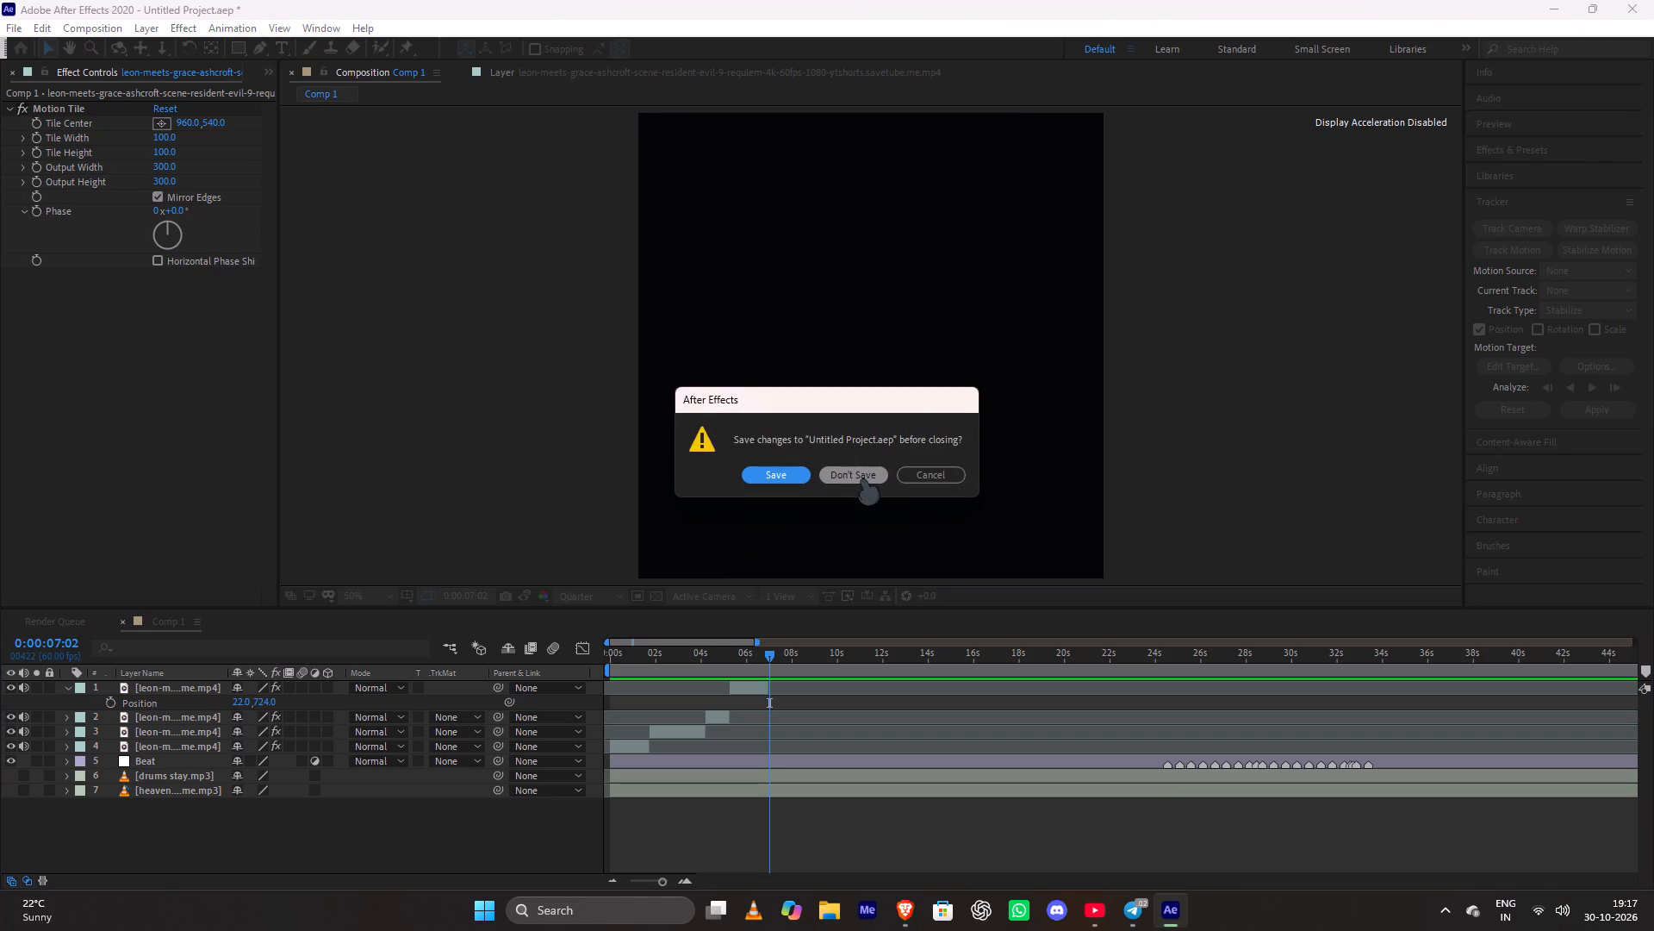
{"action": "left_click", "coordinate": [862, 478]}
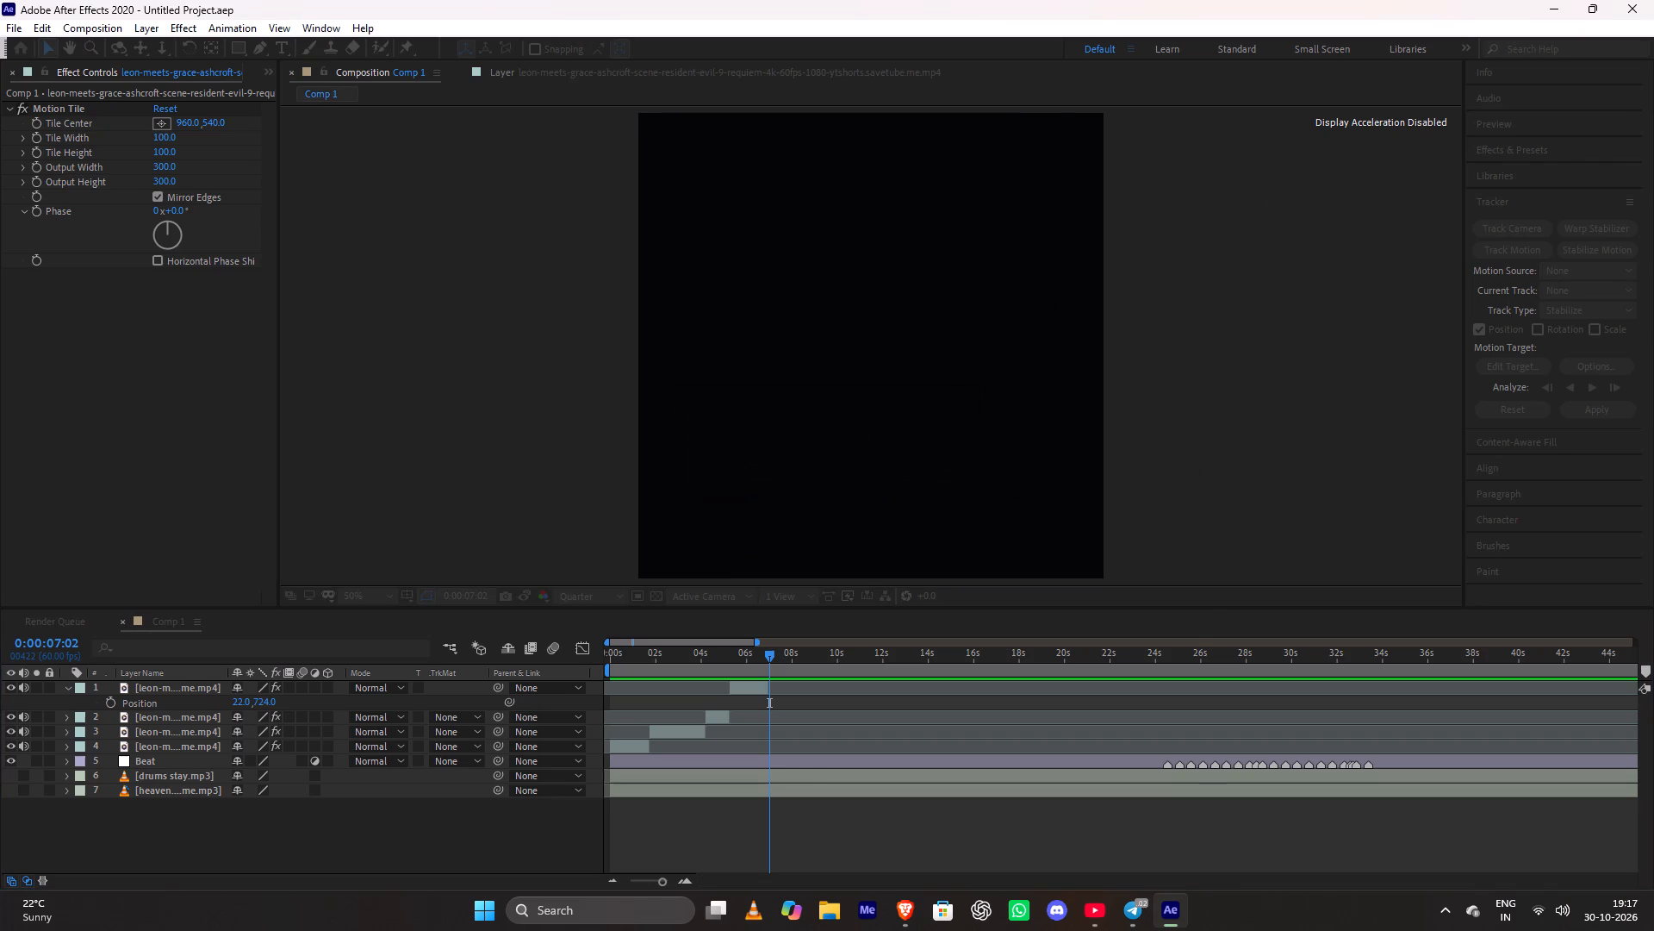
Switch to YouTube, like the Leon Kennedy x Resident Evil Requiem short, and close the YouTube window.
{"action": "left_click", "coordinate": [996, 378]}
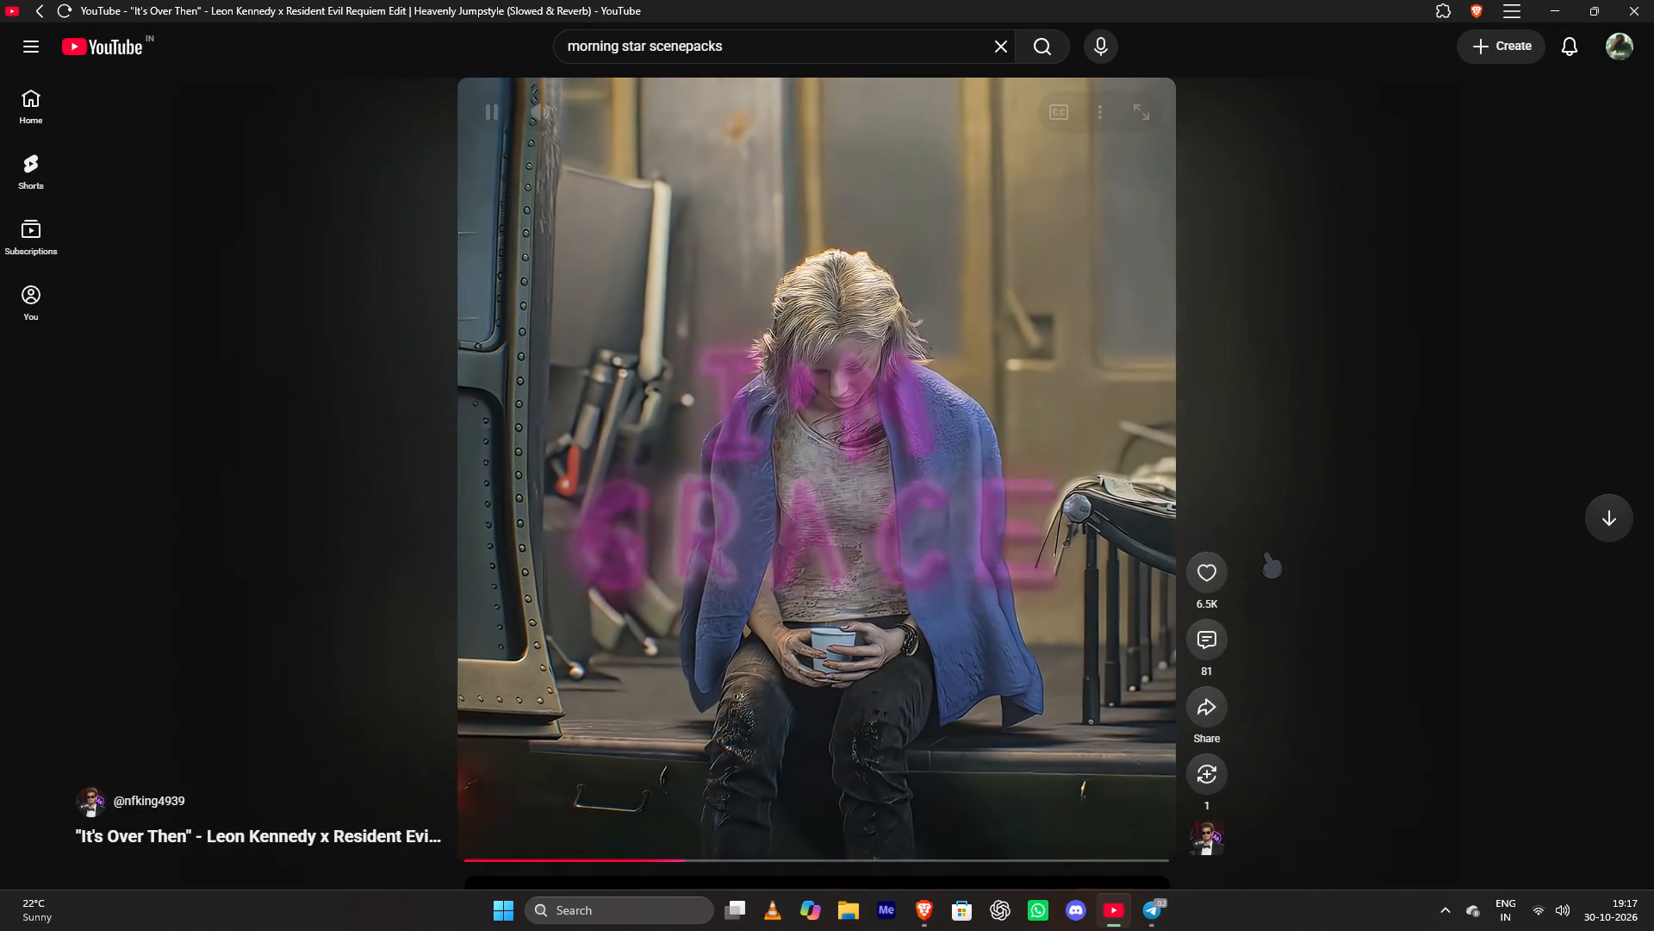
{"action": "left_click", "coordinate": [1191, 570]}
{"action": "left_click", "coordinate": [1632, 0]}
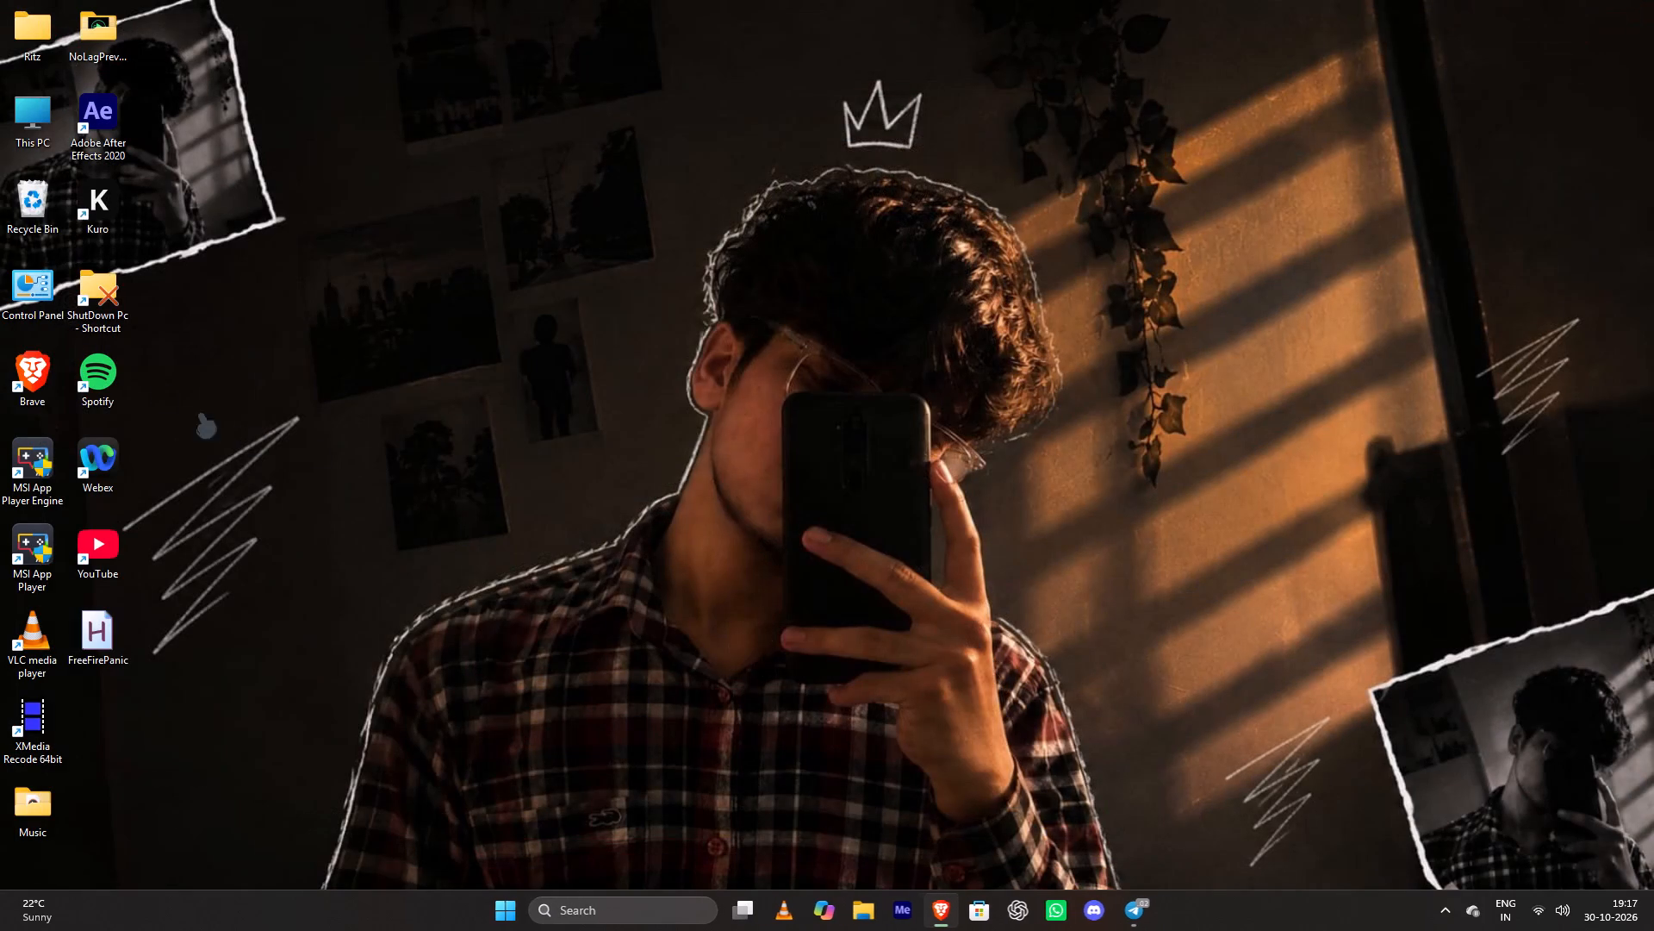
Launch Kuro from the desktop.
{"action": "double_click", "coordinate": [109, 213]}
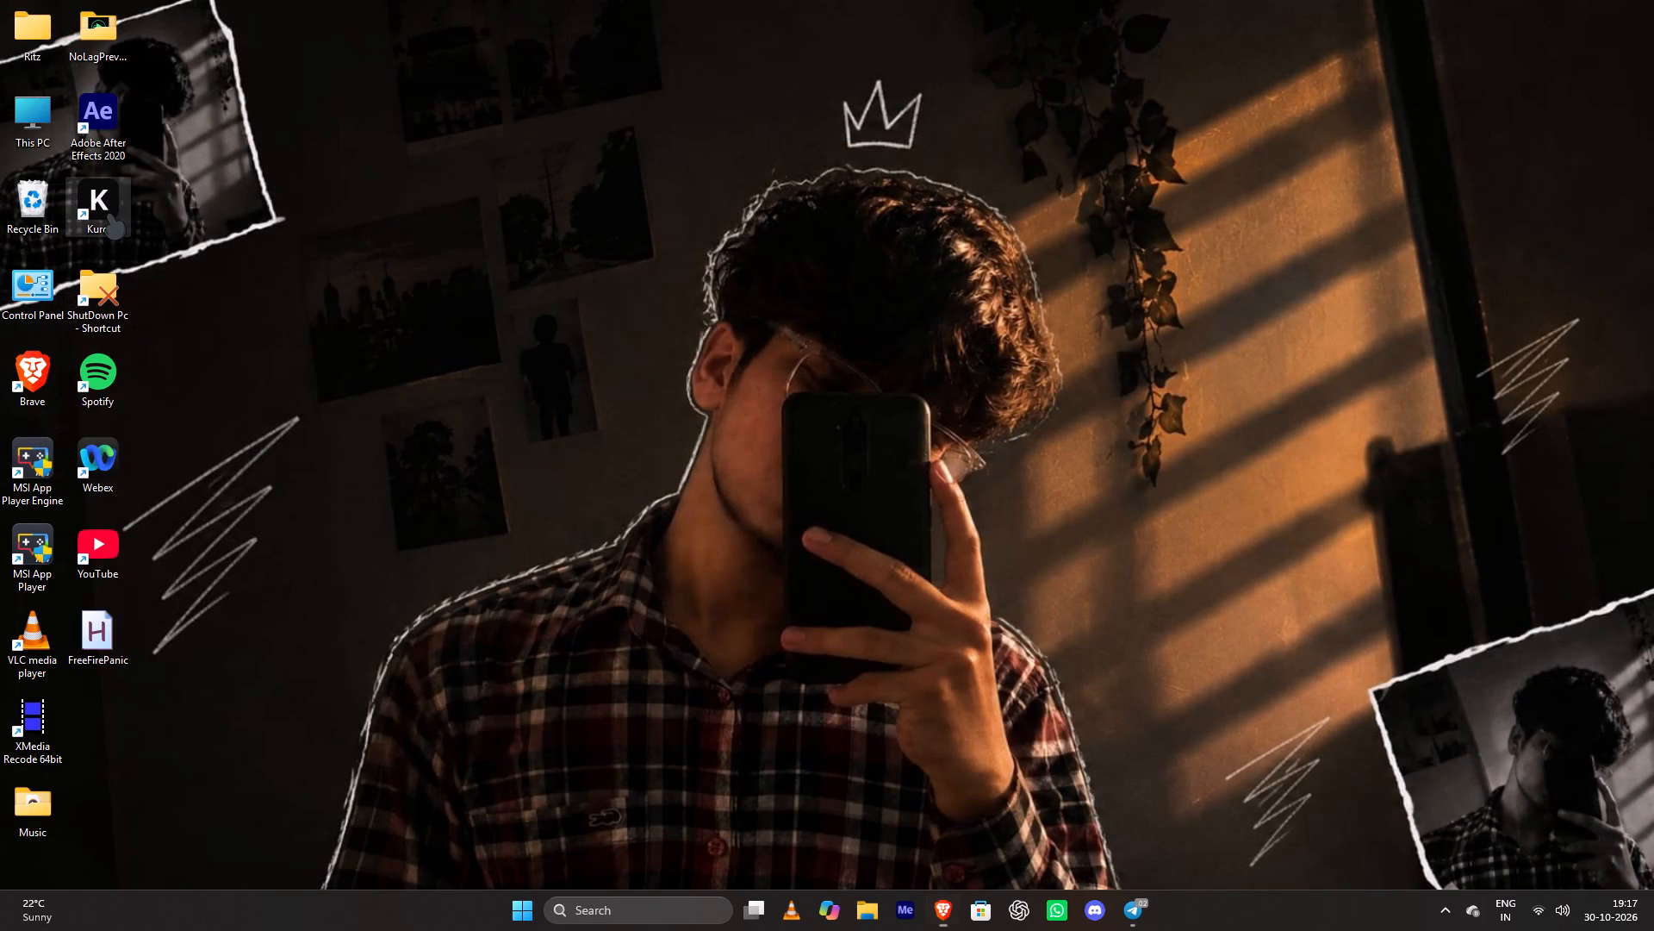
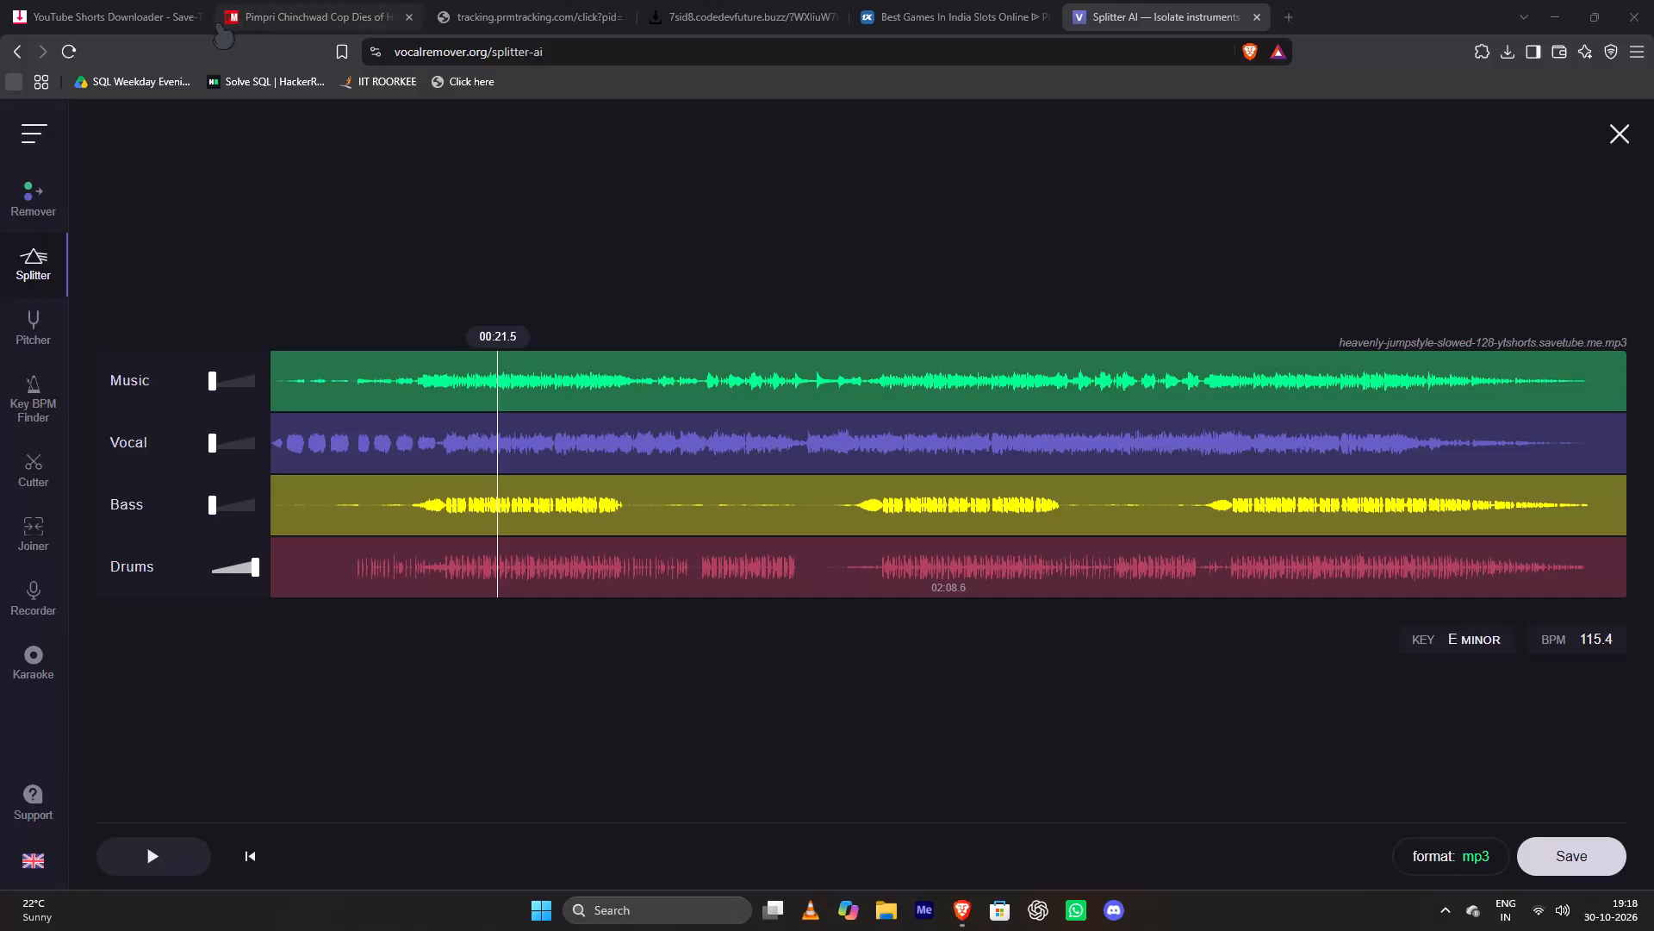
Close all the open browser tabs, including the Splitter AI page, leaving only a new blank tab.
{"action": "triple_click", "coordinate": [201, 13]}
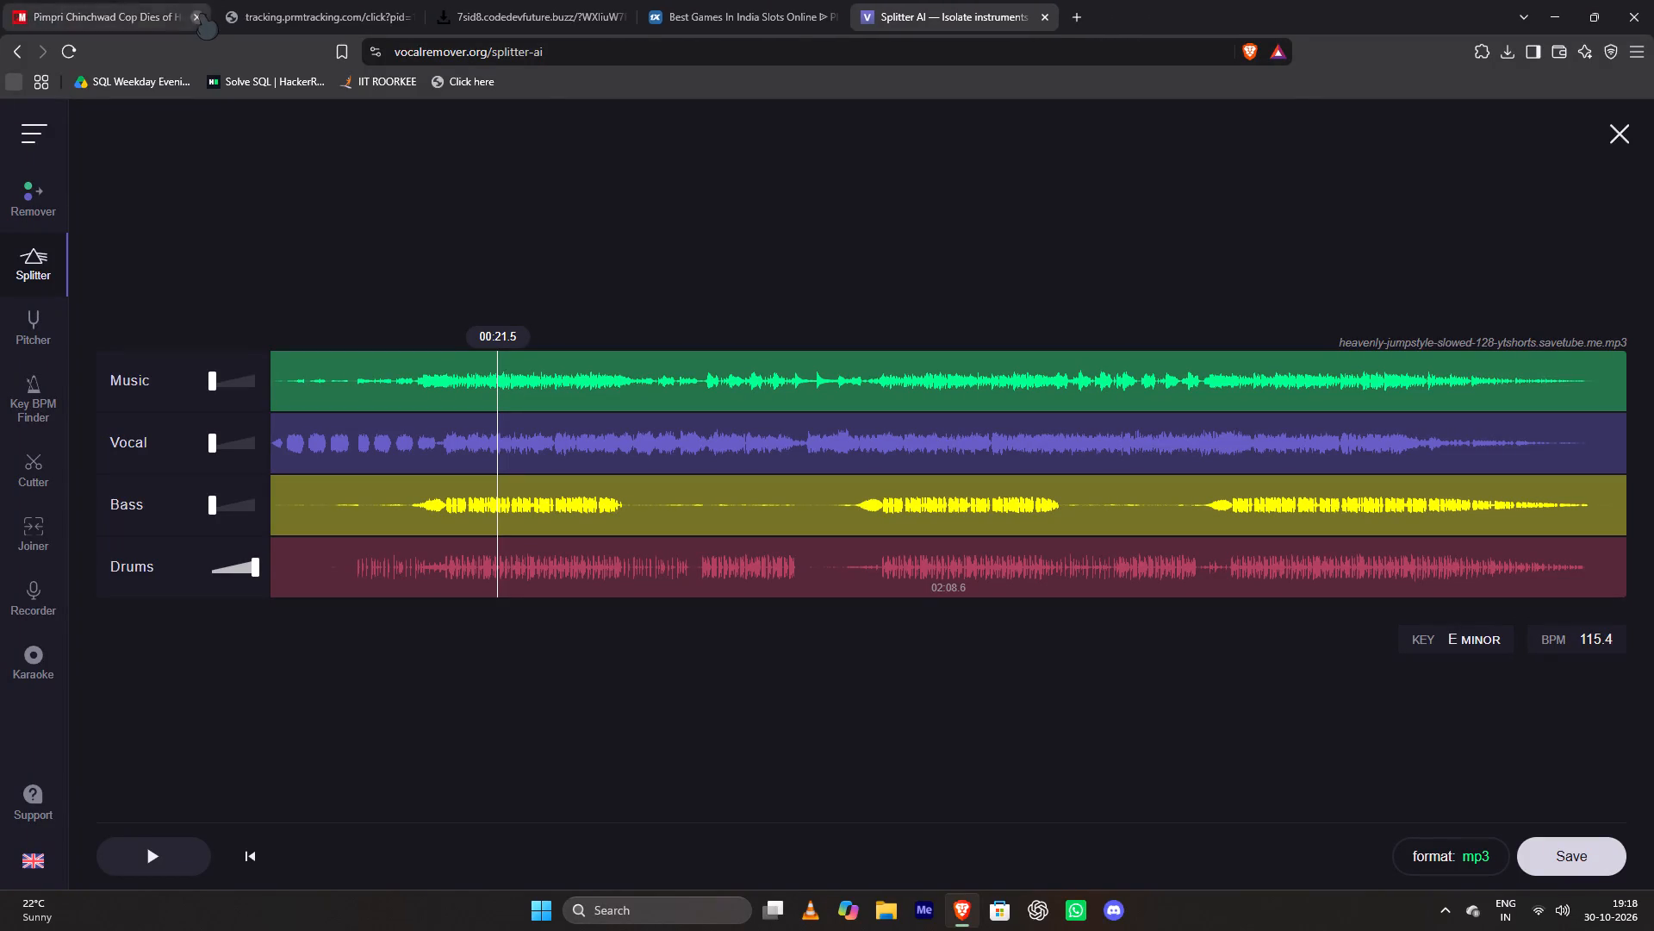
{"action": "double_click", "coordinate": [201, 13]}
{"action": "left_click", "coordinate": [228, 8]}
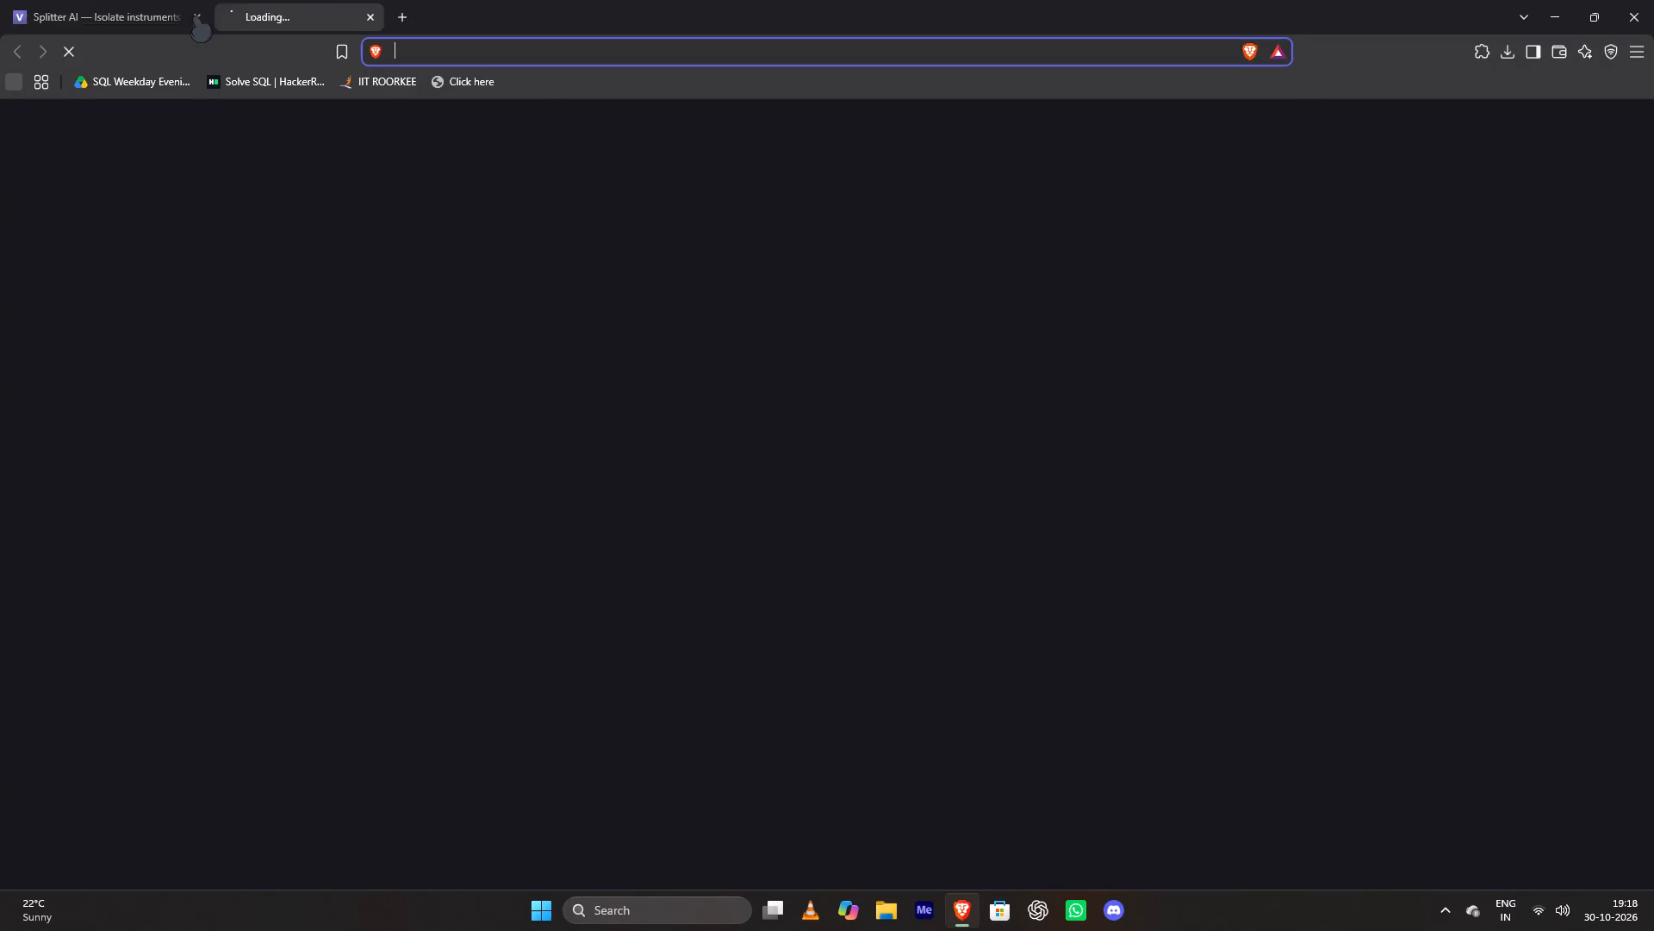
{"action": "left_click", "coordinate": [194, 16]}
Open Instagram in the new tab and go to its direct messages inbox.
{"action": "left_click", "coordinate": [1080, 726]}
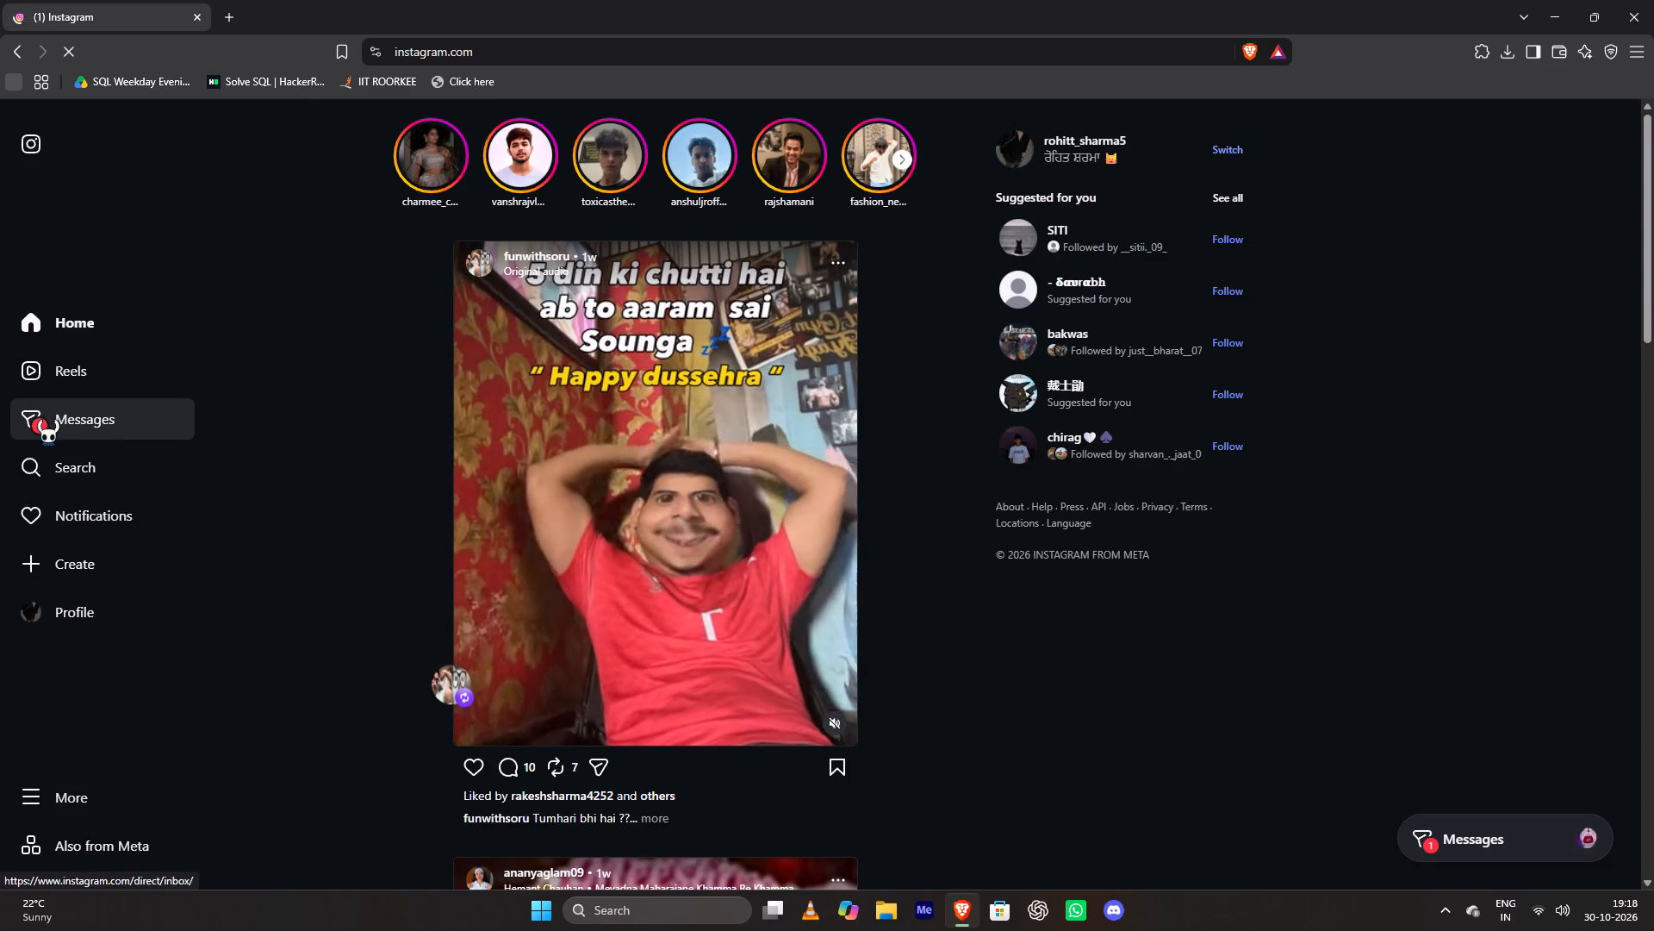
{"action": "left_click", "coordinate": [41, 419]}
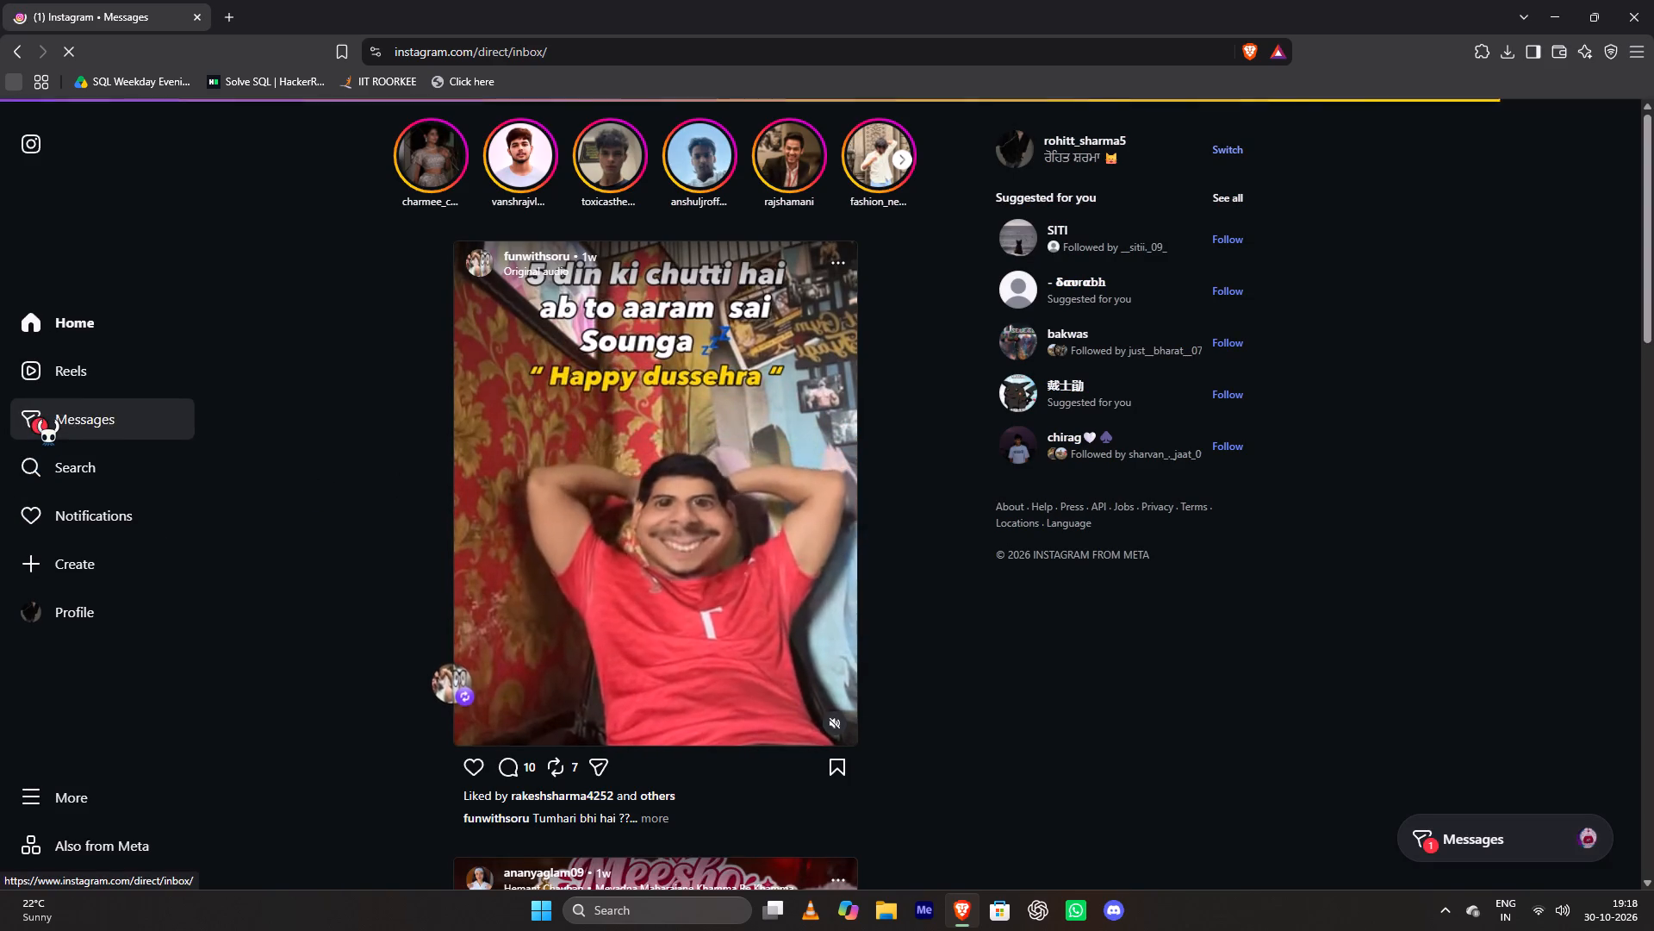